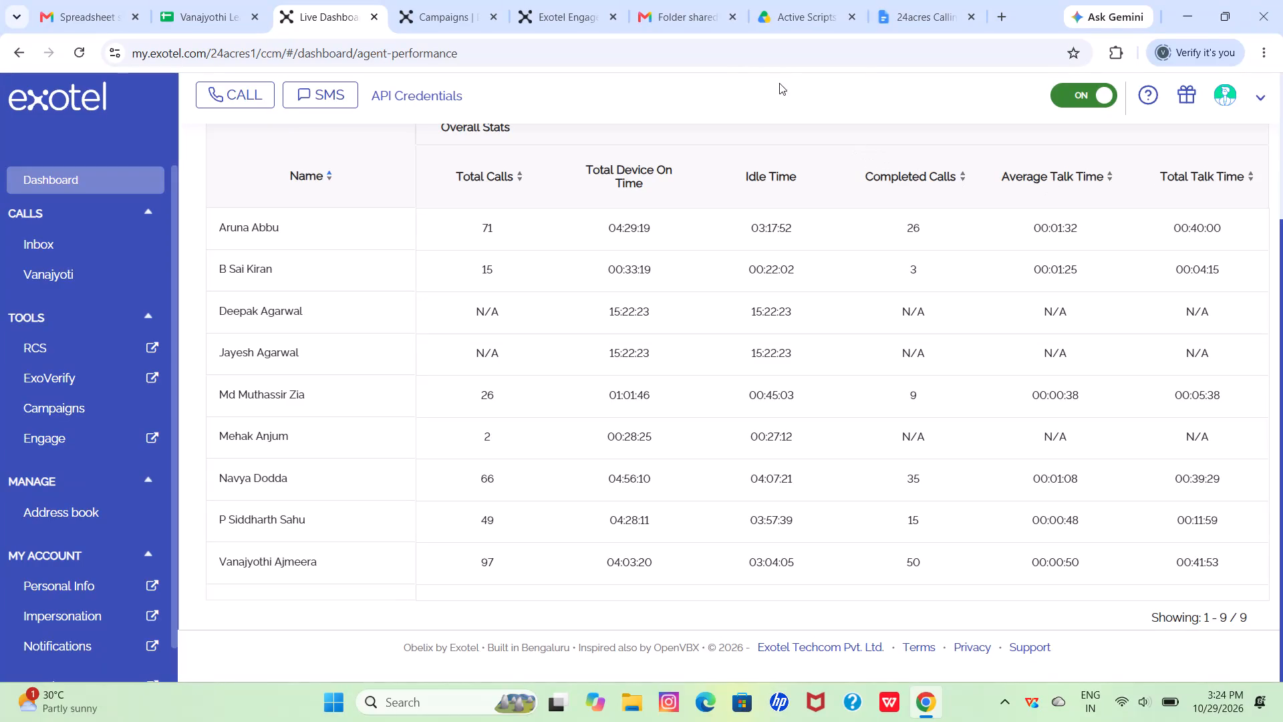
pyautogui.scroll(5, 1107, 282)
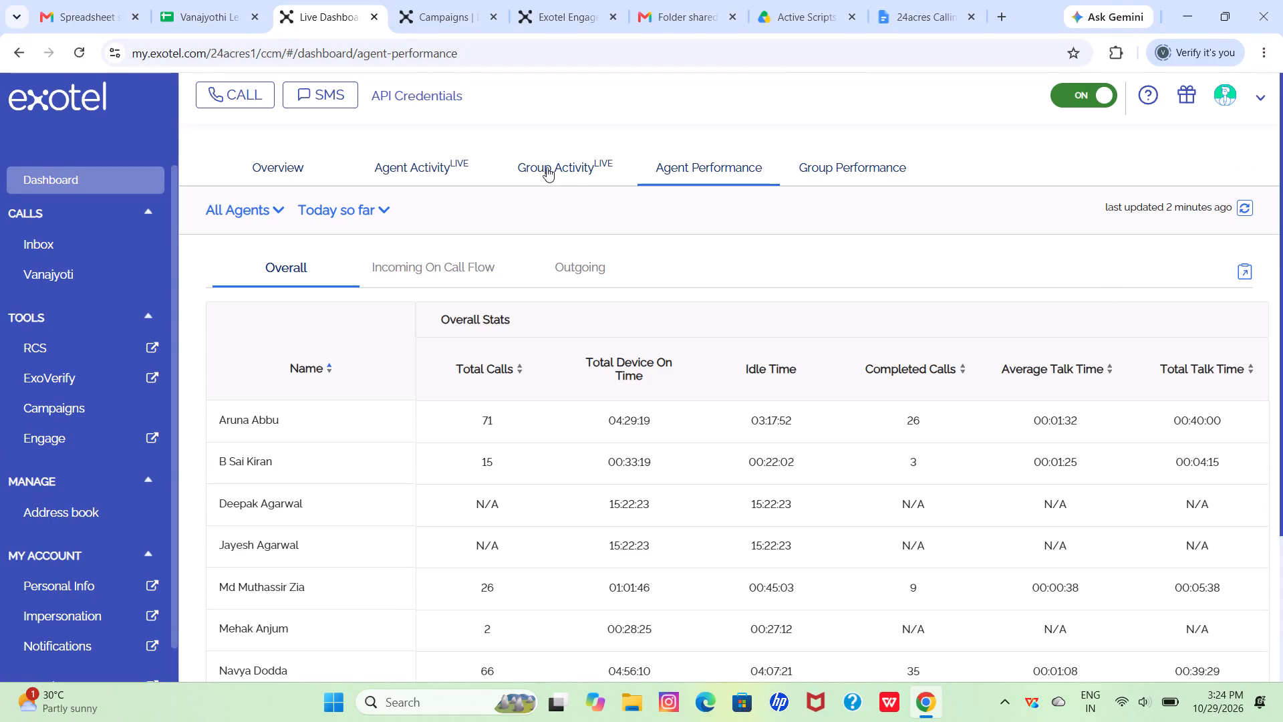
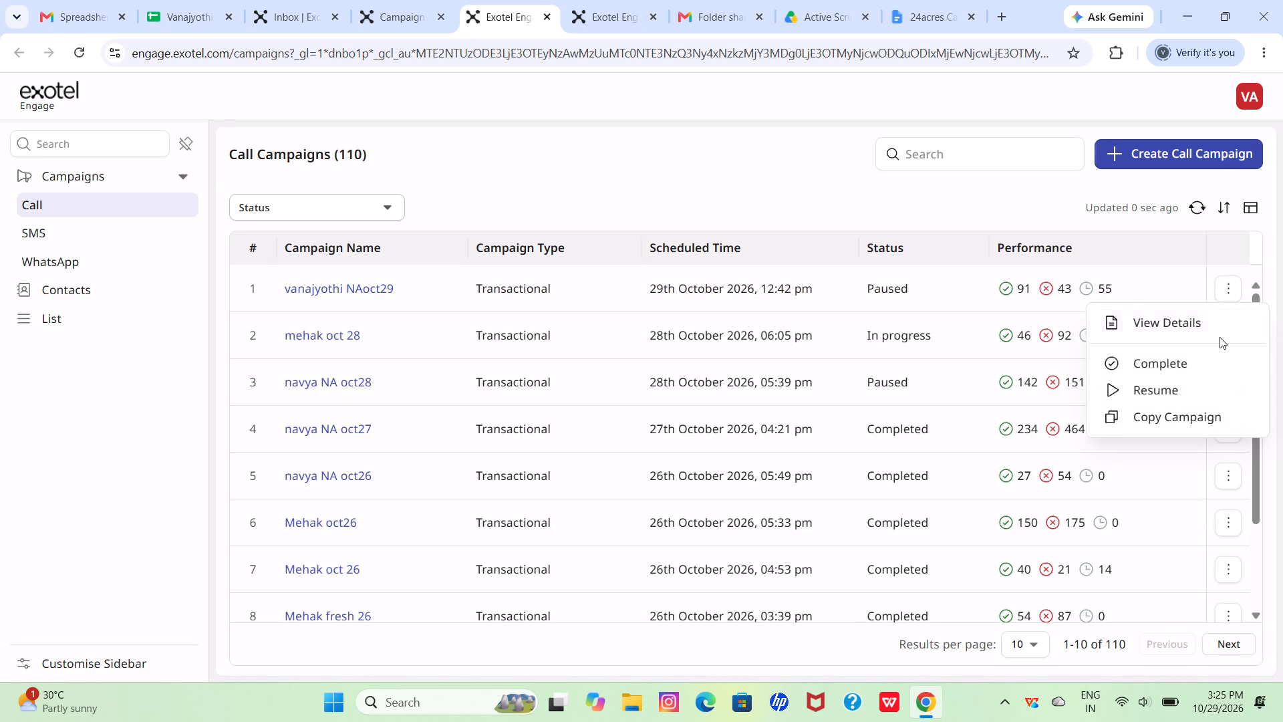
# Resume the paused call campaign vanajyothi NAoct29.
pyautogui.click(1167, 378)
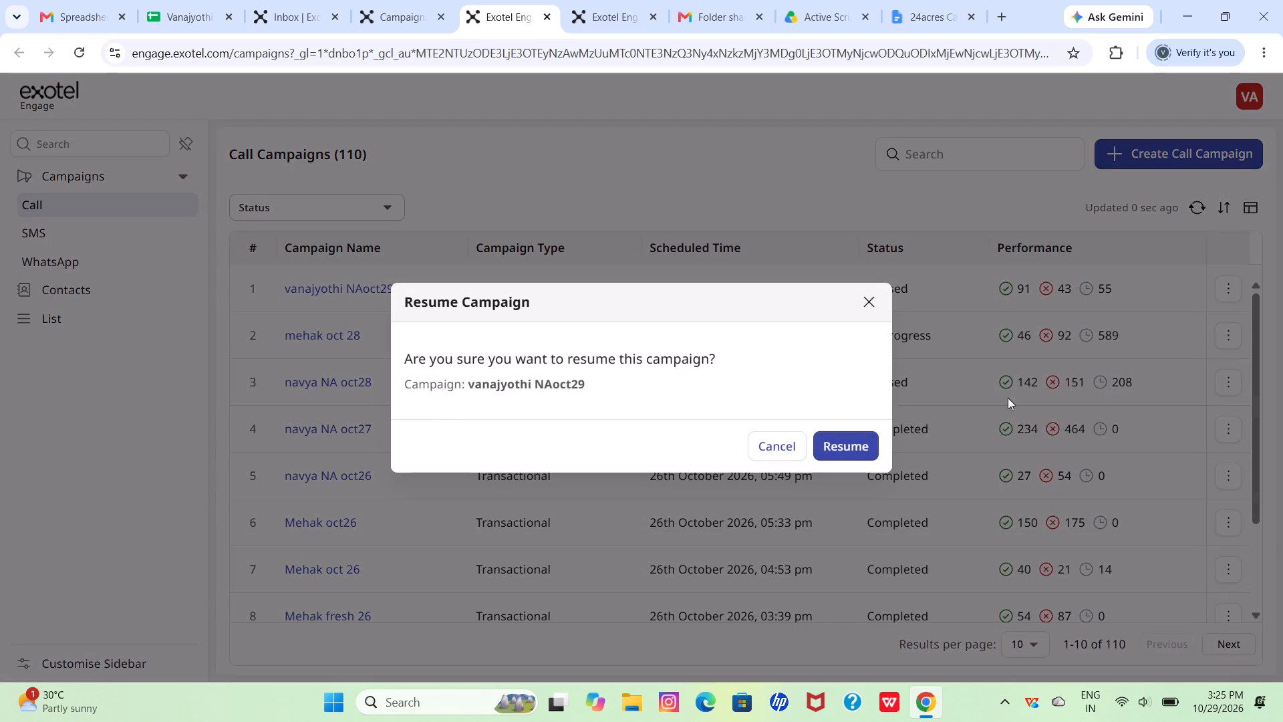
pyautogui.click(849, 442)
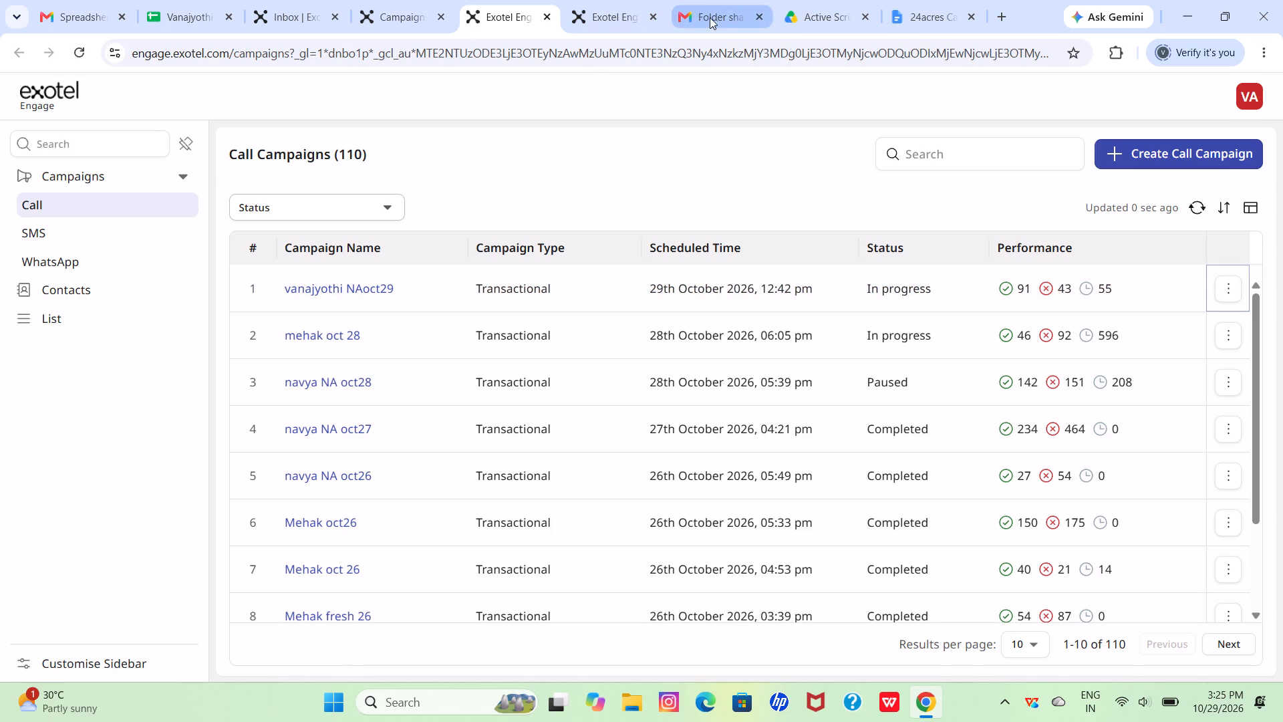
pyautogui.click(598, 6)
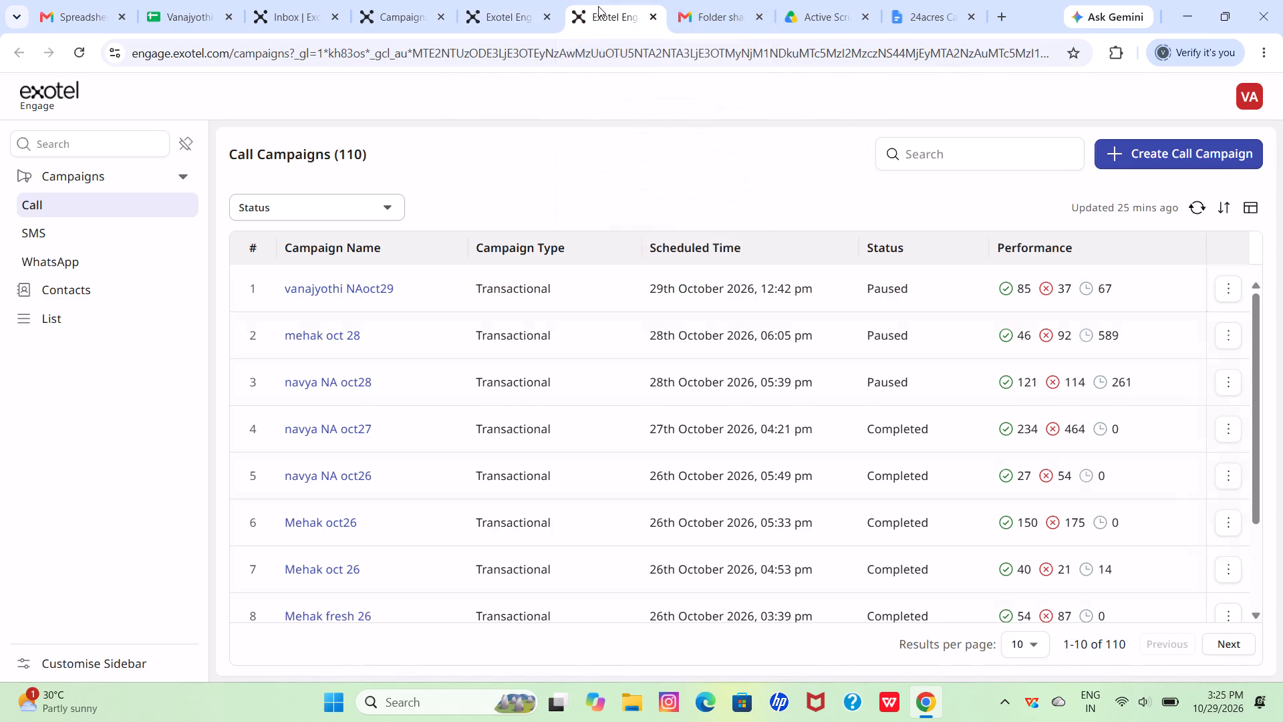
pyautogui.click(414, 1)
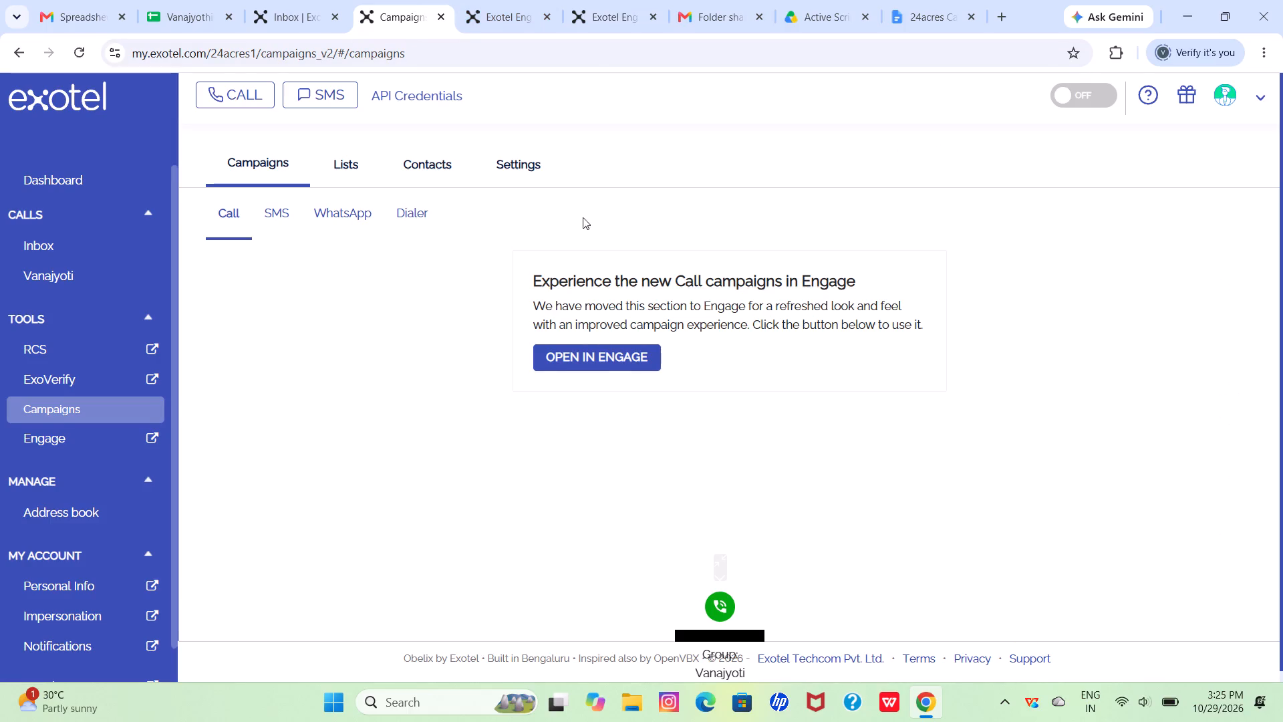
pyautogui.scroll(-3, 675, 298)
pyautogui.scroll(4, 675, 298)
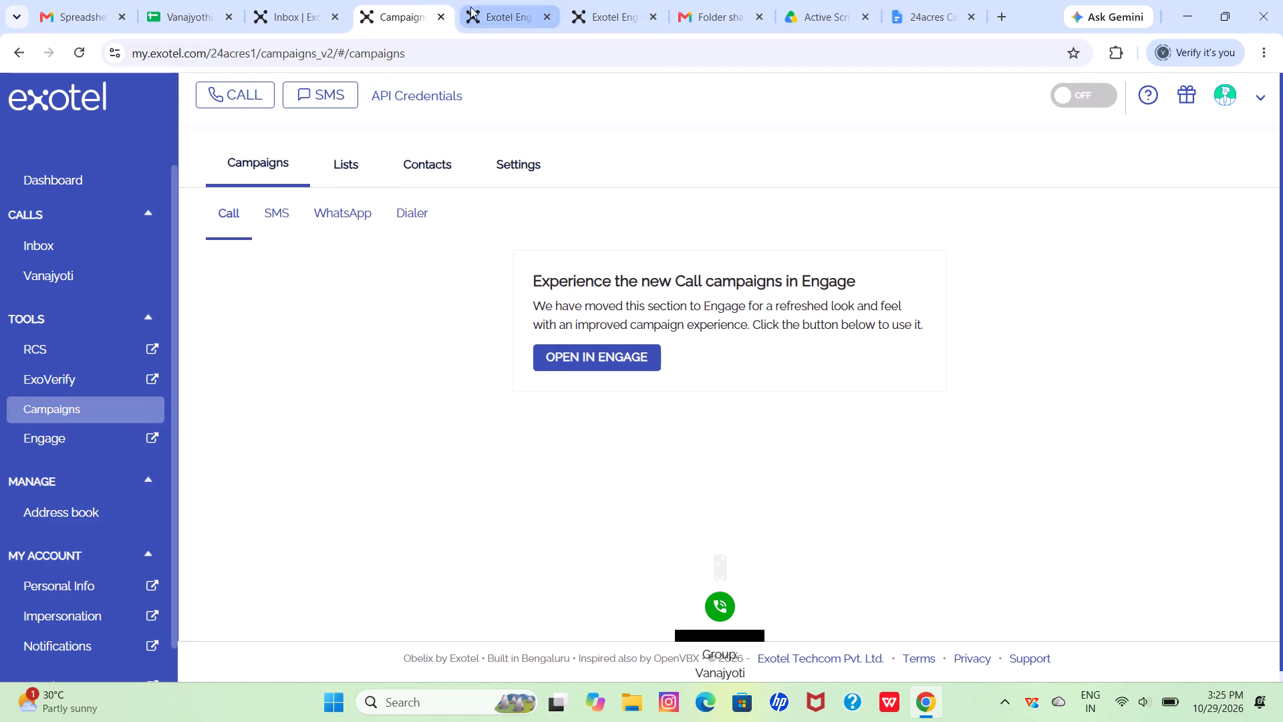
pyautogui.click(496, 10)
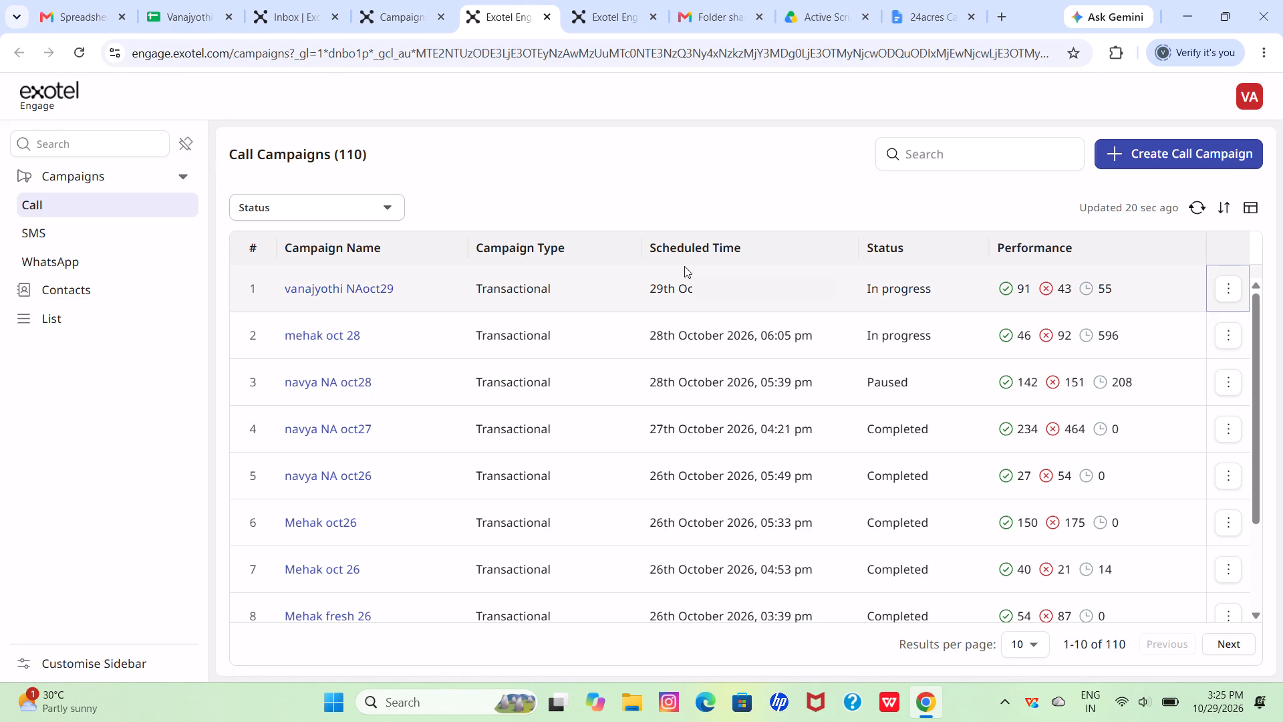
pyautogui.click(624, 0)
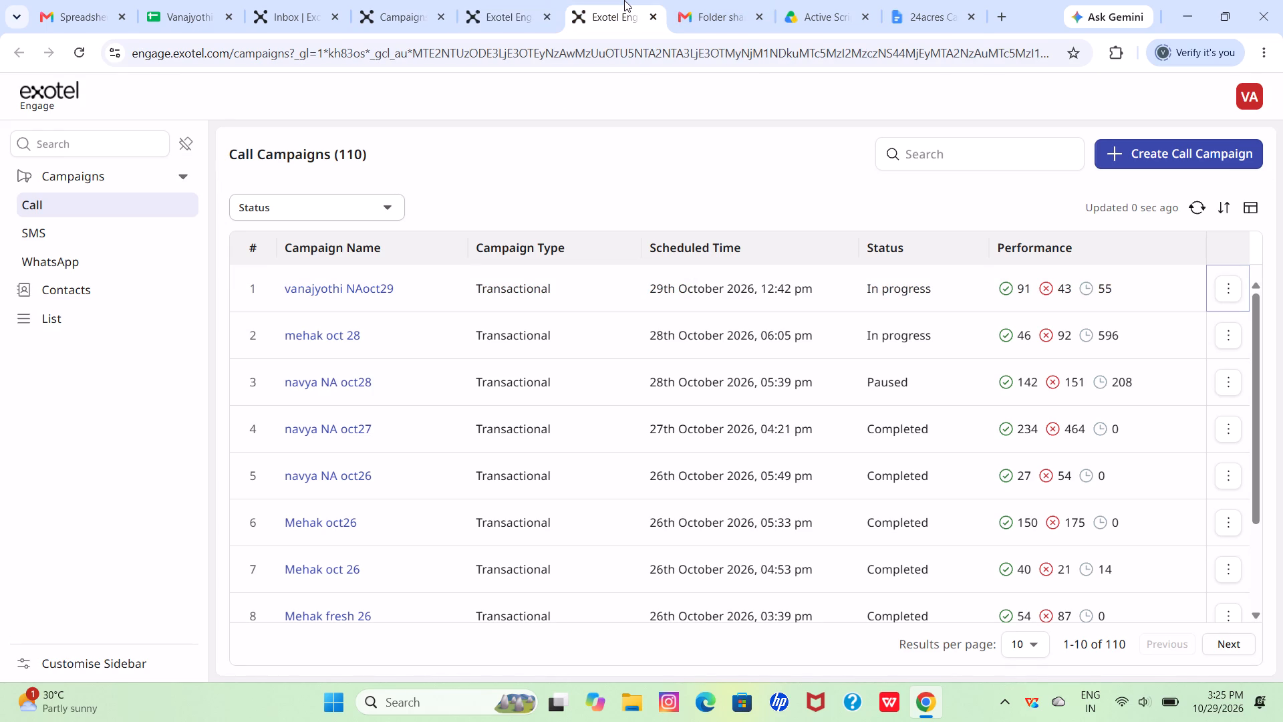
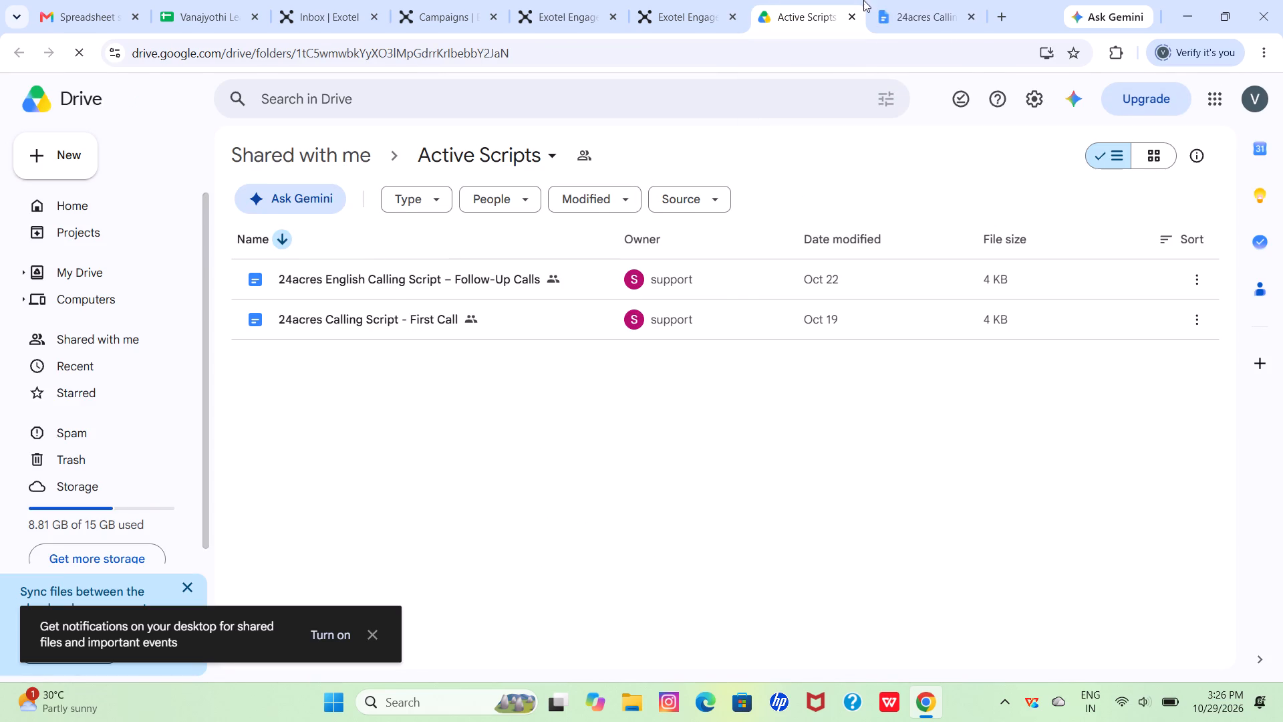
# Open the document 24acres English Calling Script – Follow-Up Calls from the shared Active Scripts folder in Drive.
pyautogui.click(908, 3)
pyautogui.click(793, 0)
pyautogui.doubleClick(544, 269)
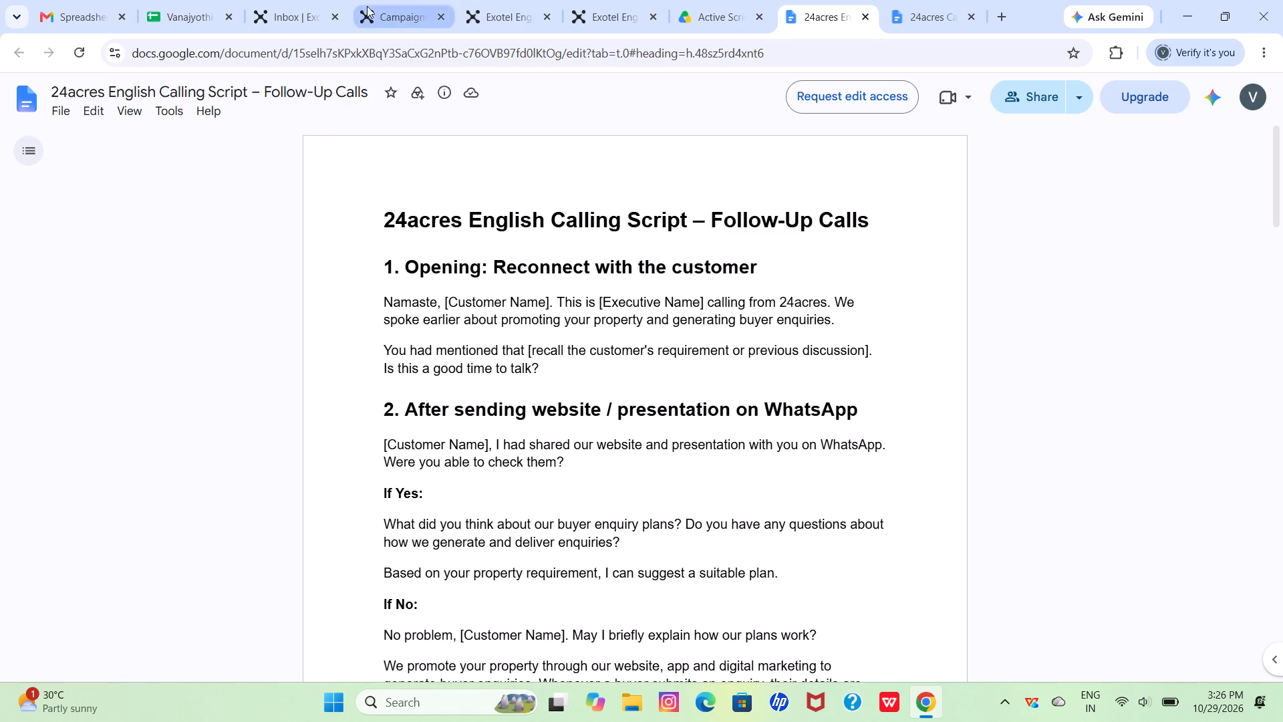
# In the Vanajyothi Leads sheet, update the lead in row 87 to 7 attempts and 5 in the adjacent Conv column.
pyautogui.click(200, 17)
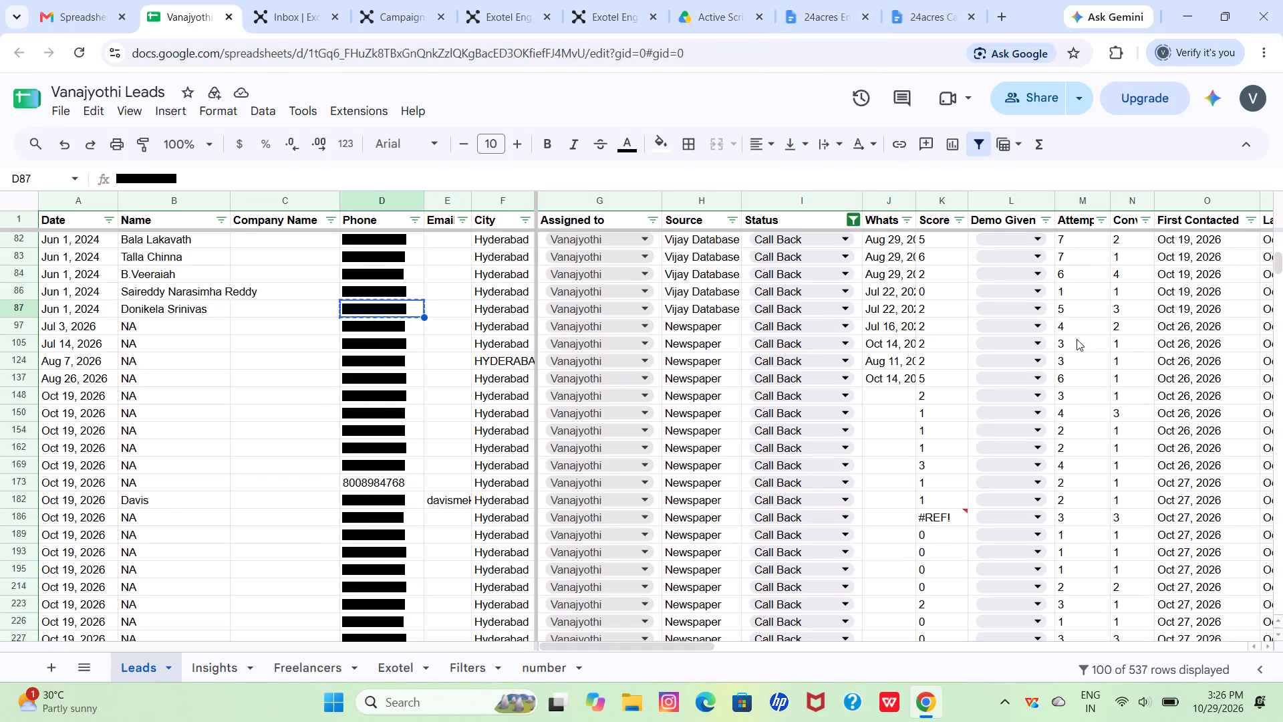
pyautogui.click(1083, 312)
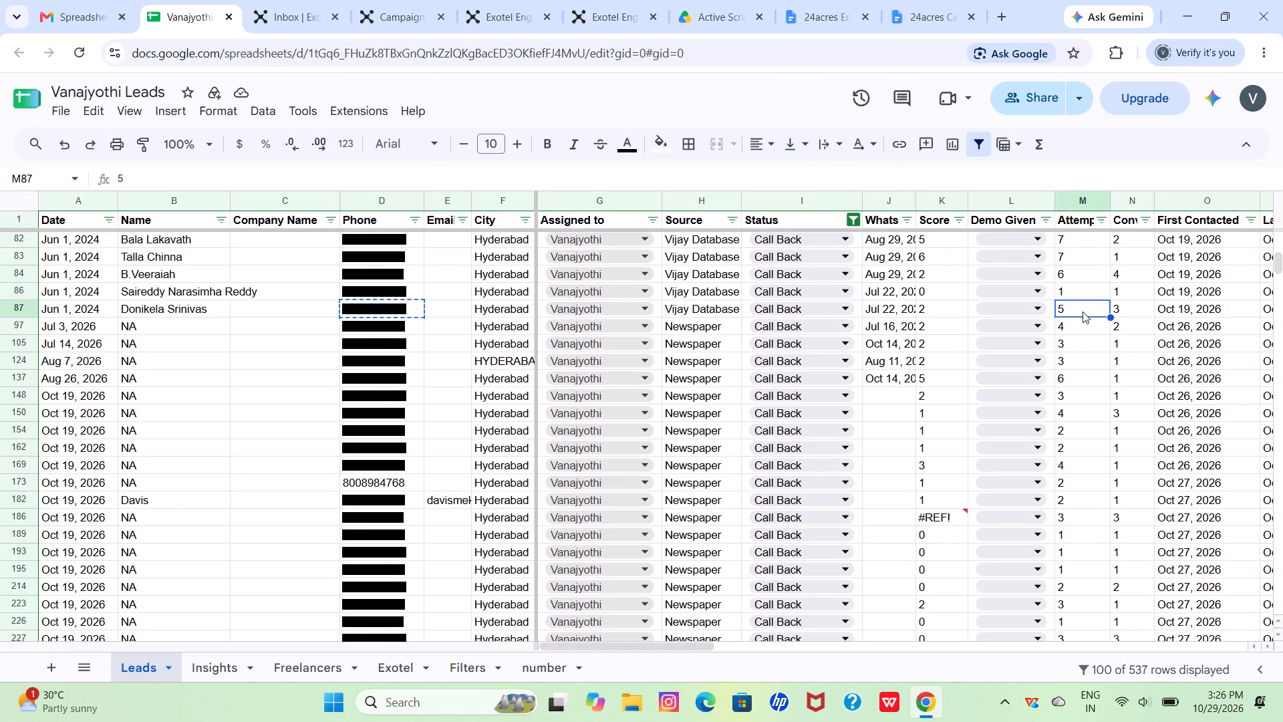
pyautogui.press('7')
pyautogui.click(1136, 308)
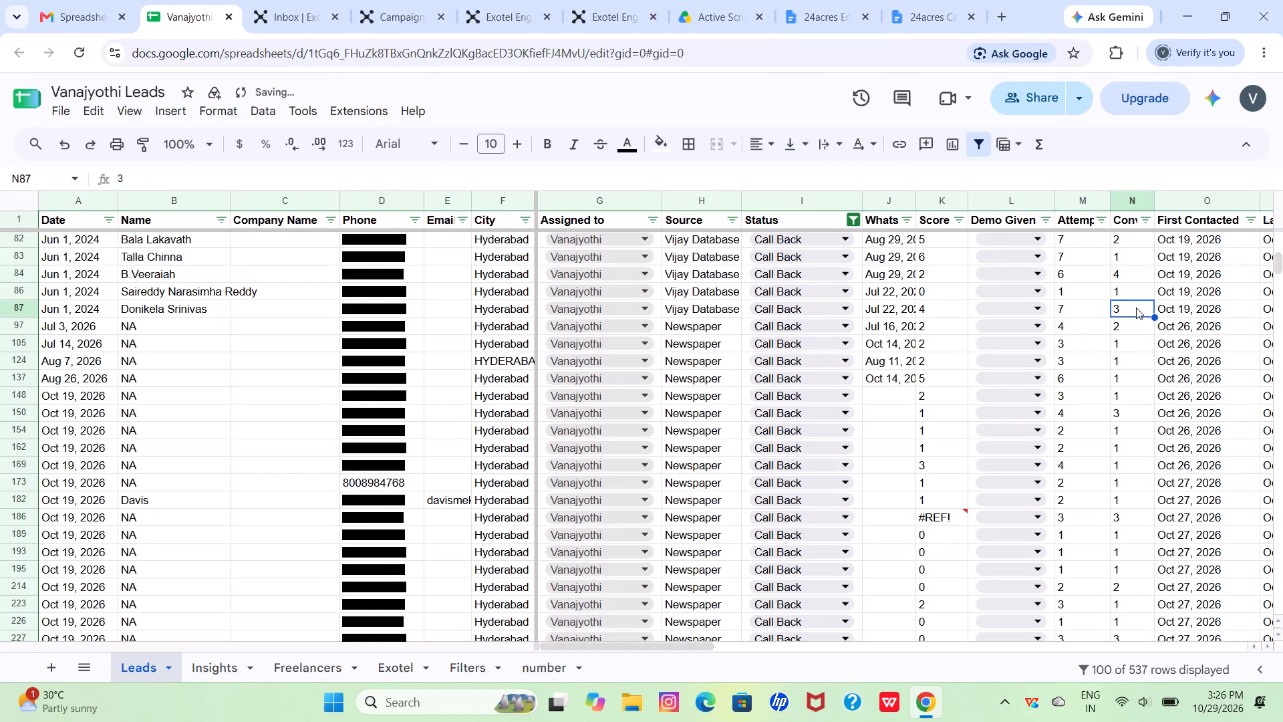
pyautogui.press('4')
pyautogui.press('BackSpace')
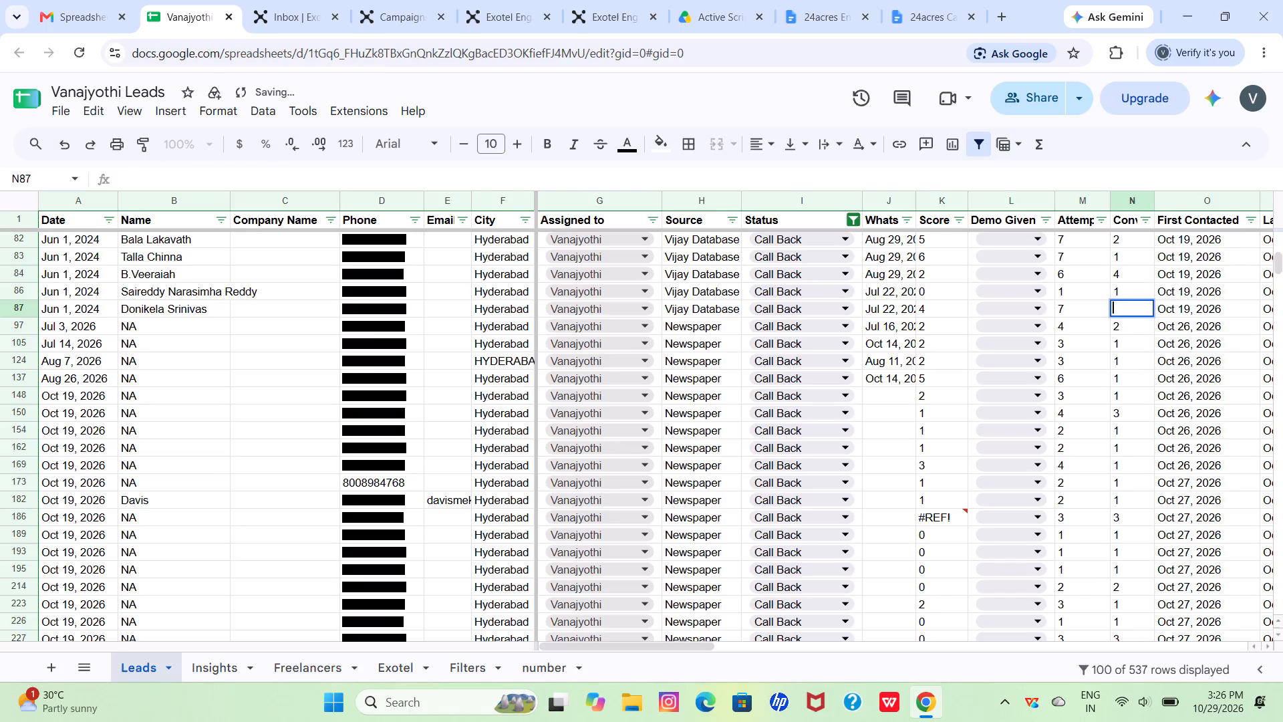
pyautogui.press('5')
pyautogui.click(1172, 307)
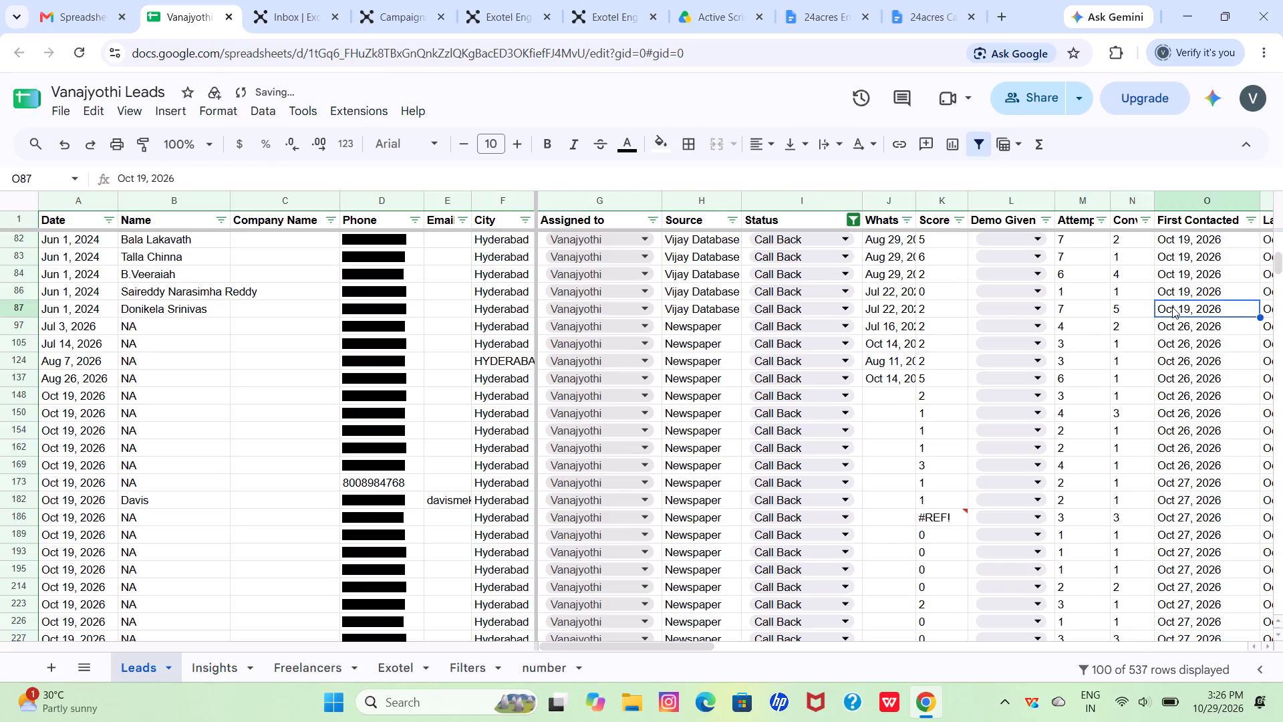
# Reset the Leads sheet's filter, then filter the Status column to show only Never Answered leads.
pyautogui.hscroll(-9, 1172, 307)
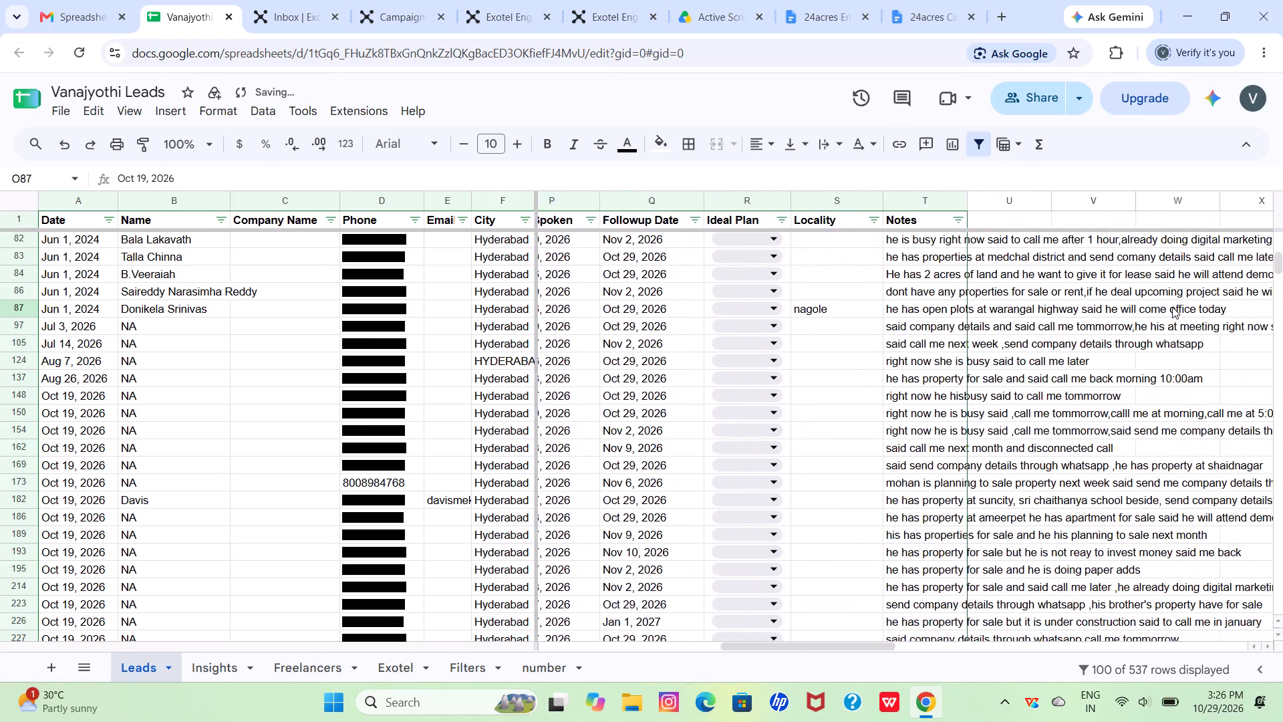
pyautogui.hscroll(7, 1172, 307)
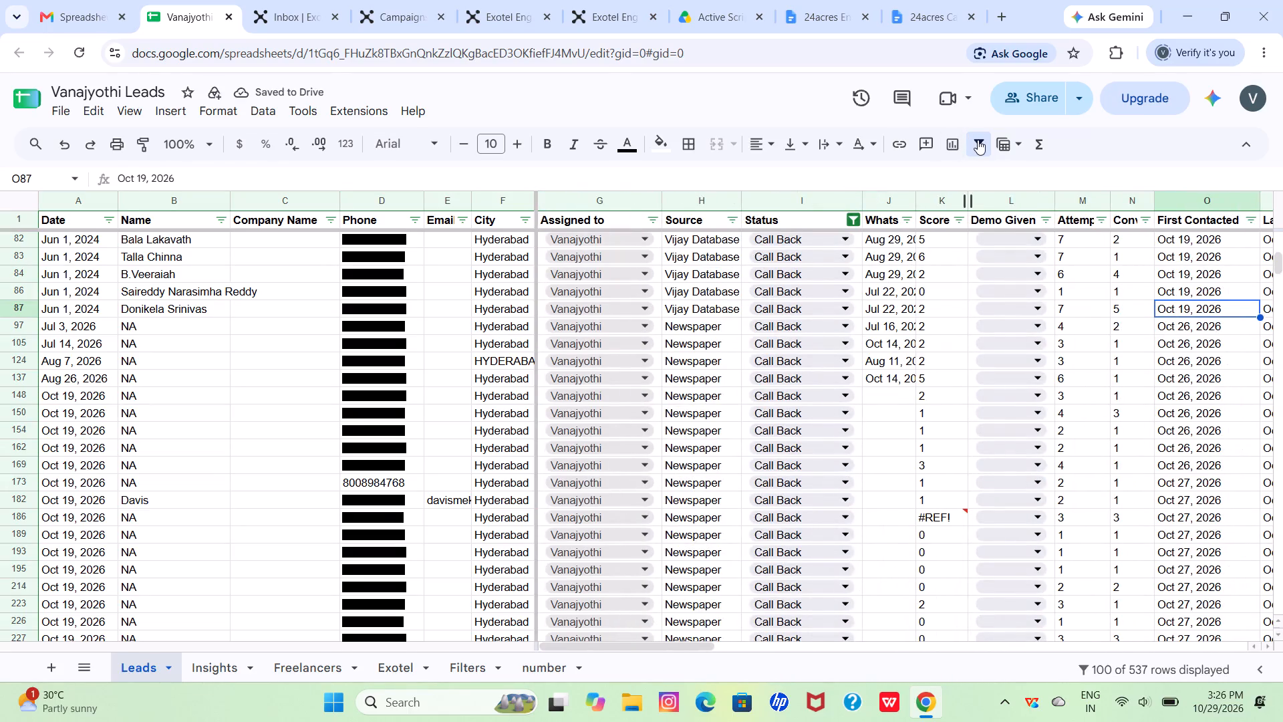
pyautogui.click(978, 140)
pyautogui.click(978, 140)
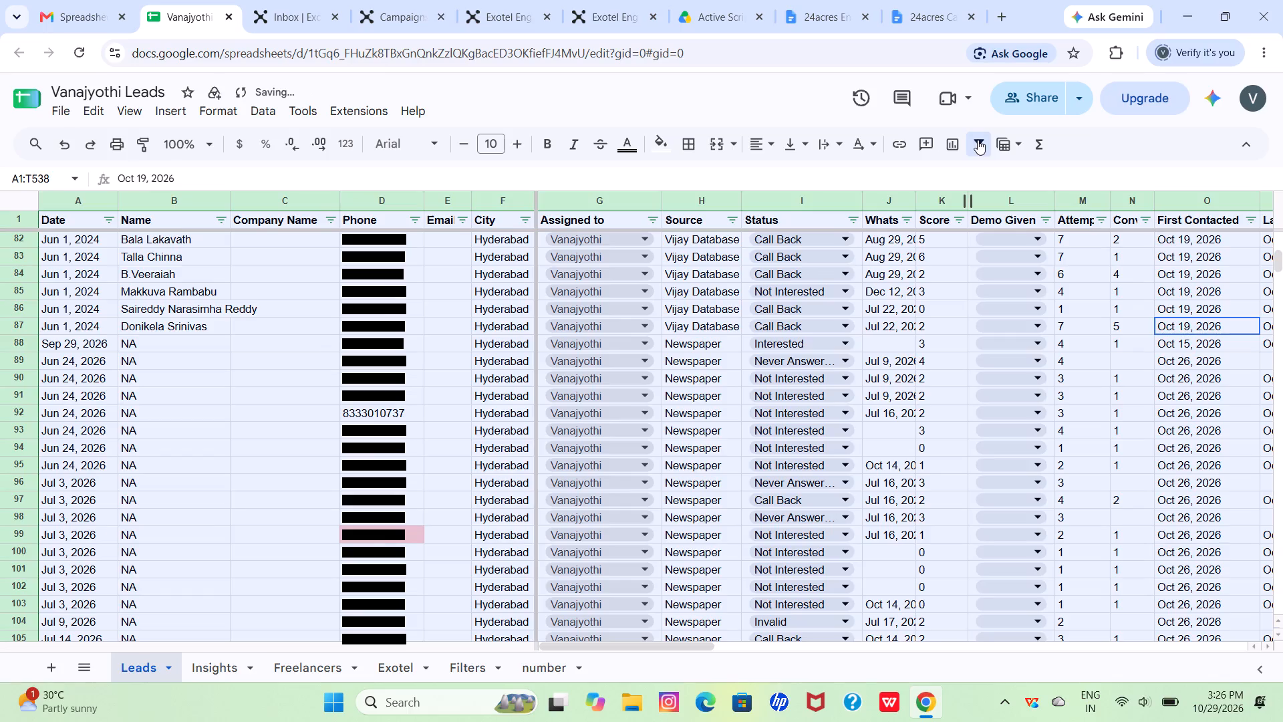
pyautogui.click(854, 219)
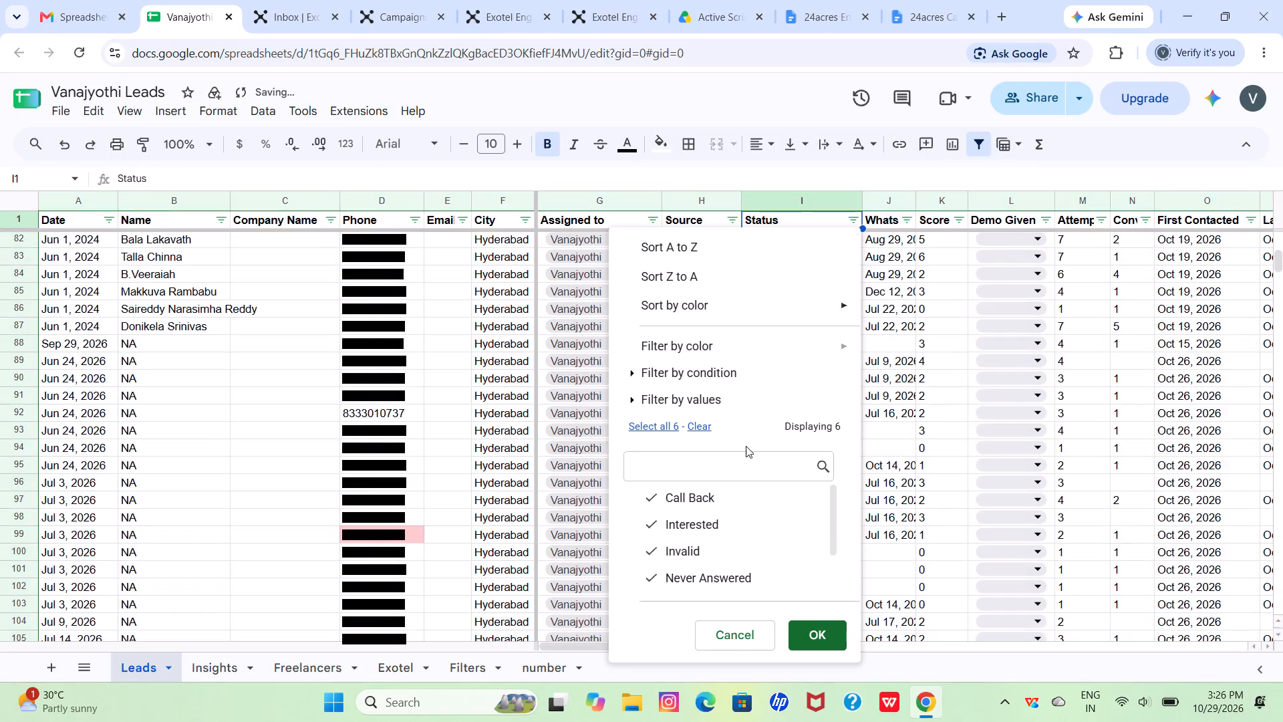
pyautogui.click(695, 431)
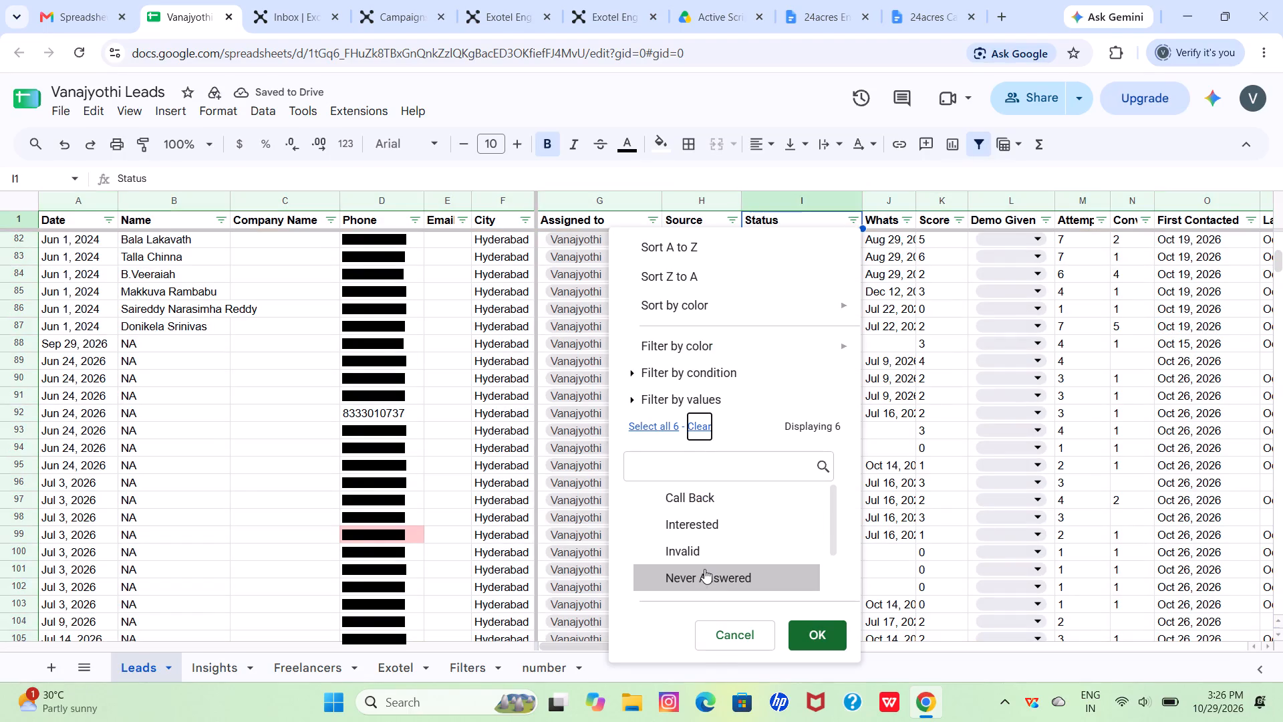
pyautogui.click(704, 569)
pyautogui.click(820, 626)
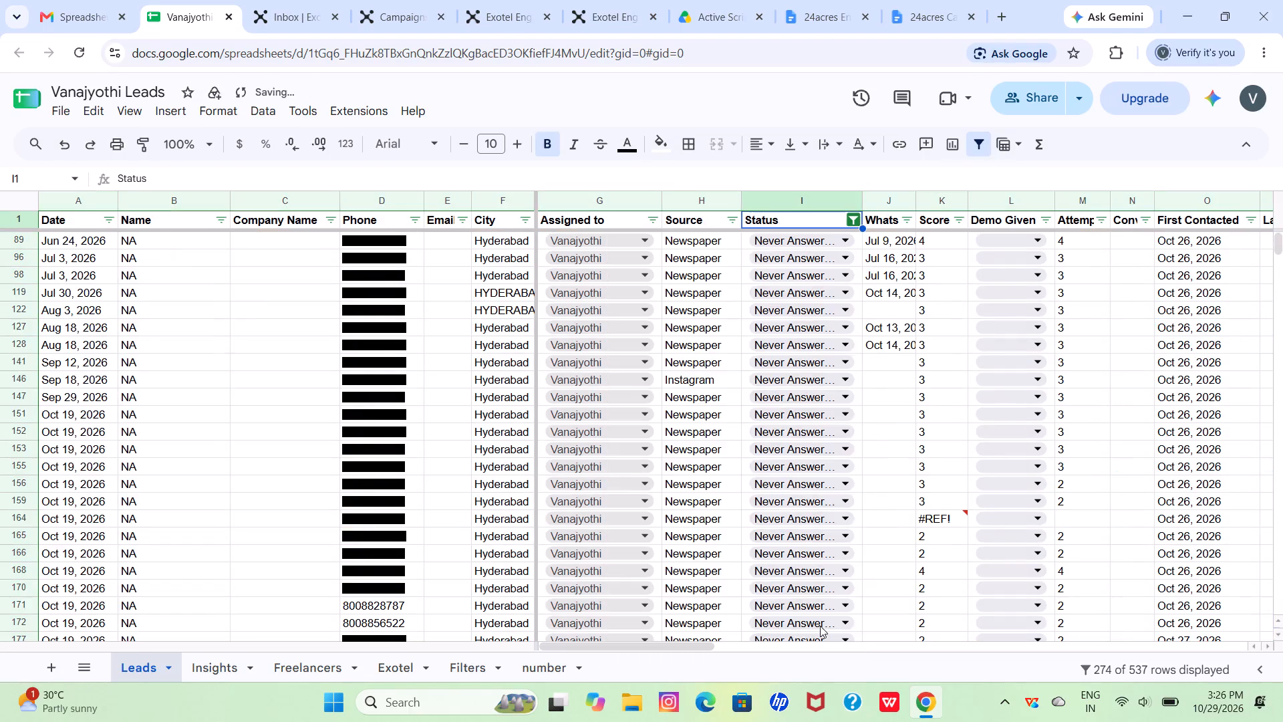
# Look through the Never Answered leads, examining their attempts, first contacted dates, follow-up dates and notes.
pyautogui.scroll(-7, 820, 626)
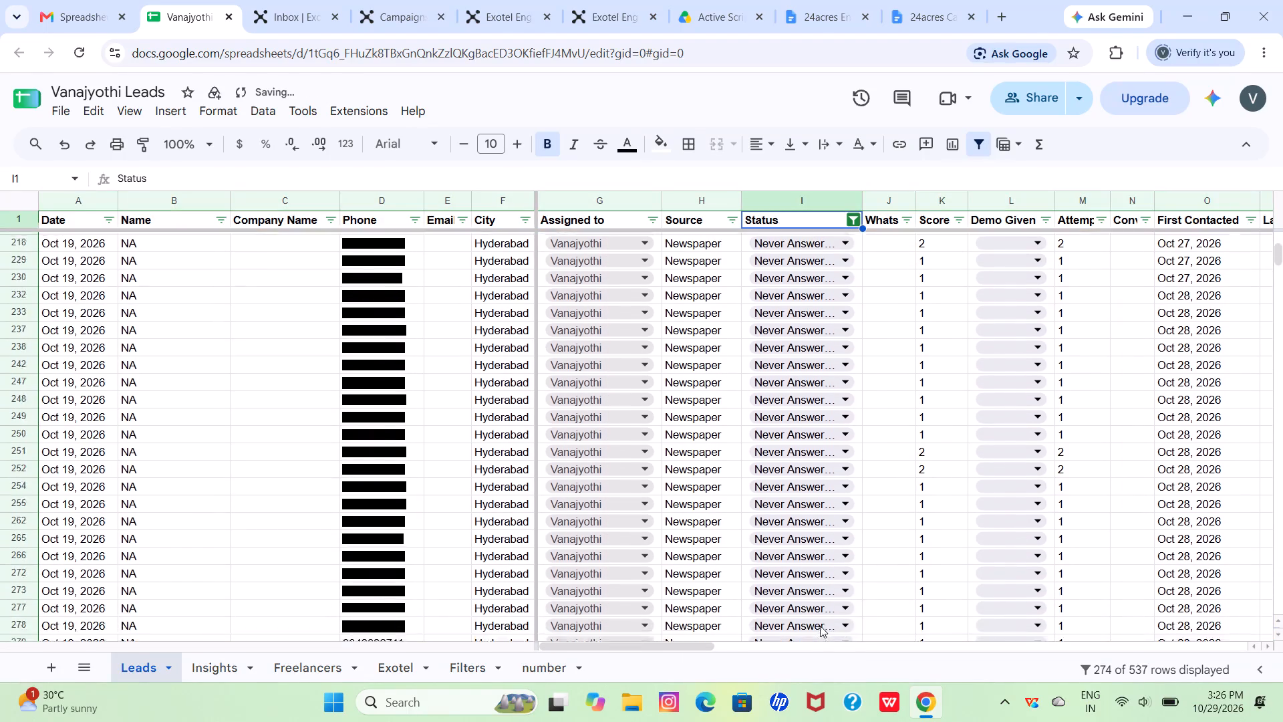
pyautogui.scroll(-10, 820, 626)
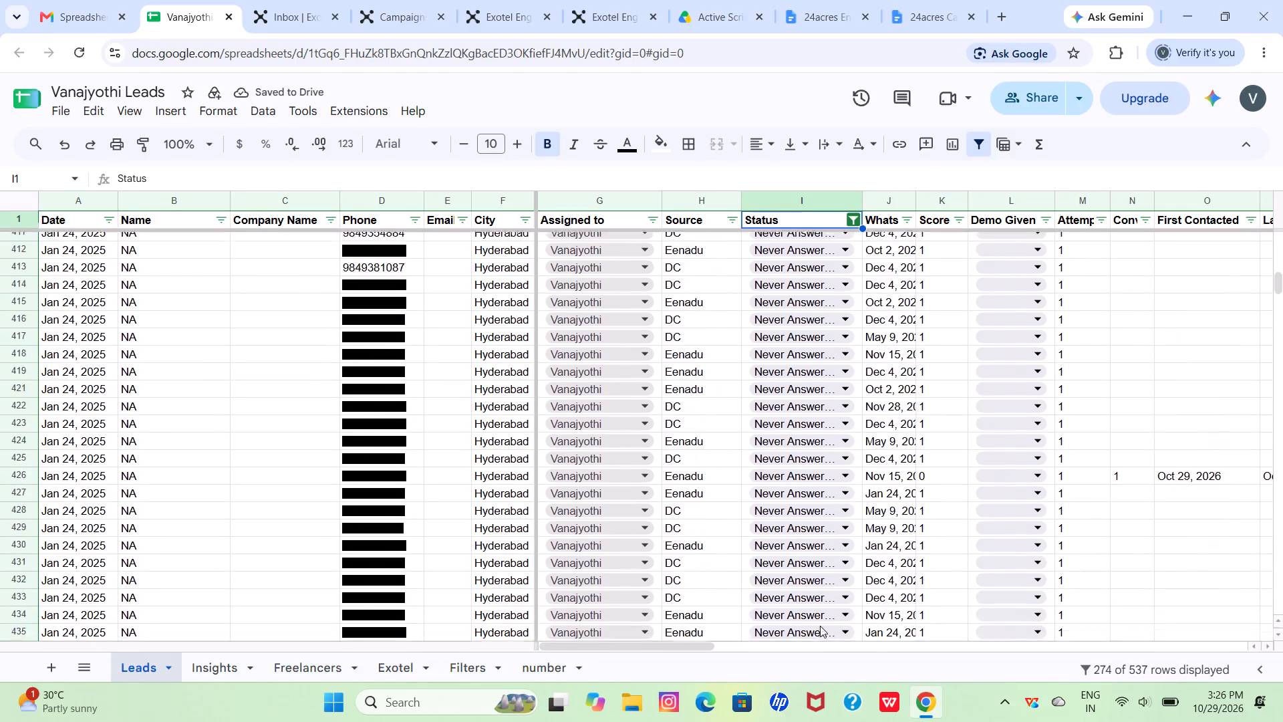
pyautogui.scroll(-13, 820, 626)
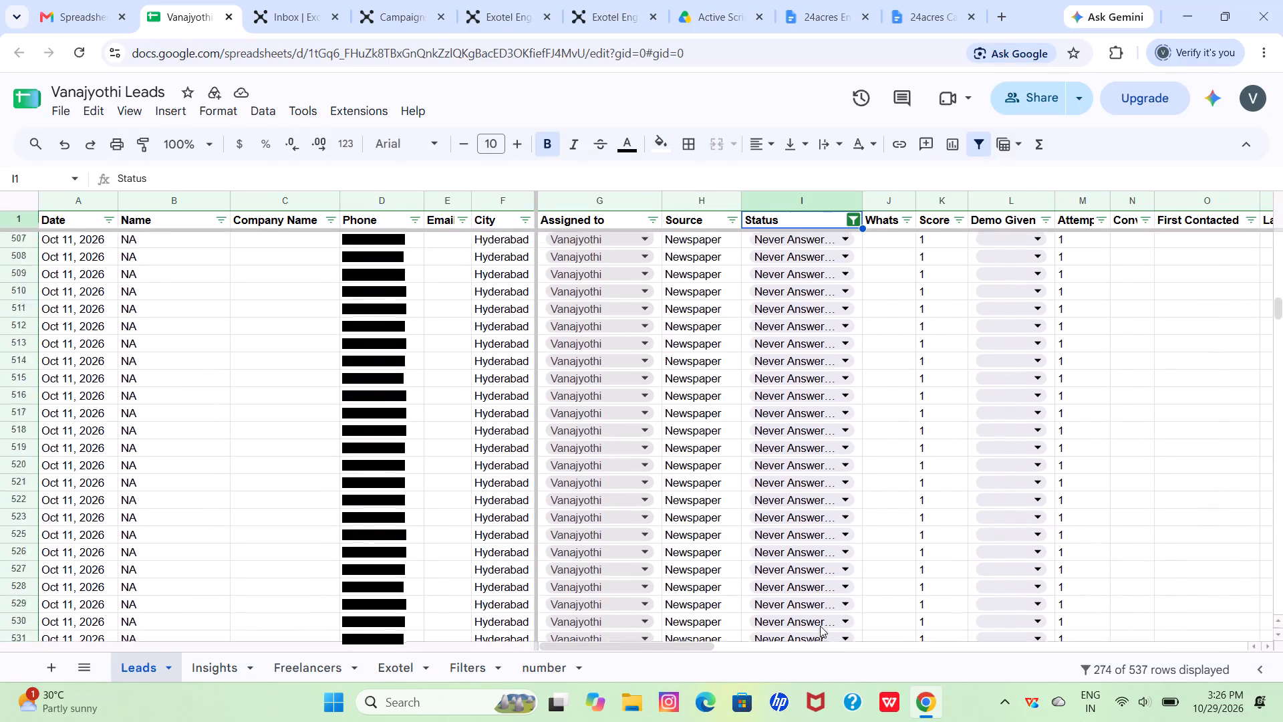
pyautogui.scroll(-2, 820, 626)
pyautogui.scroll(6, 820, 626)
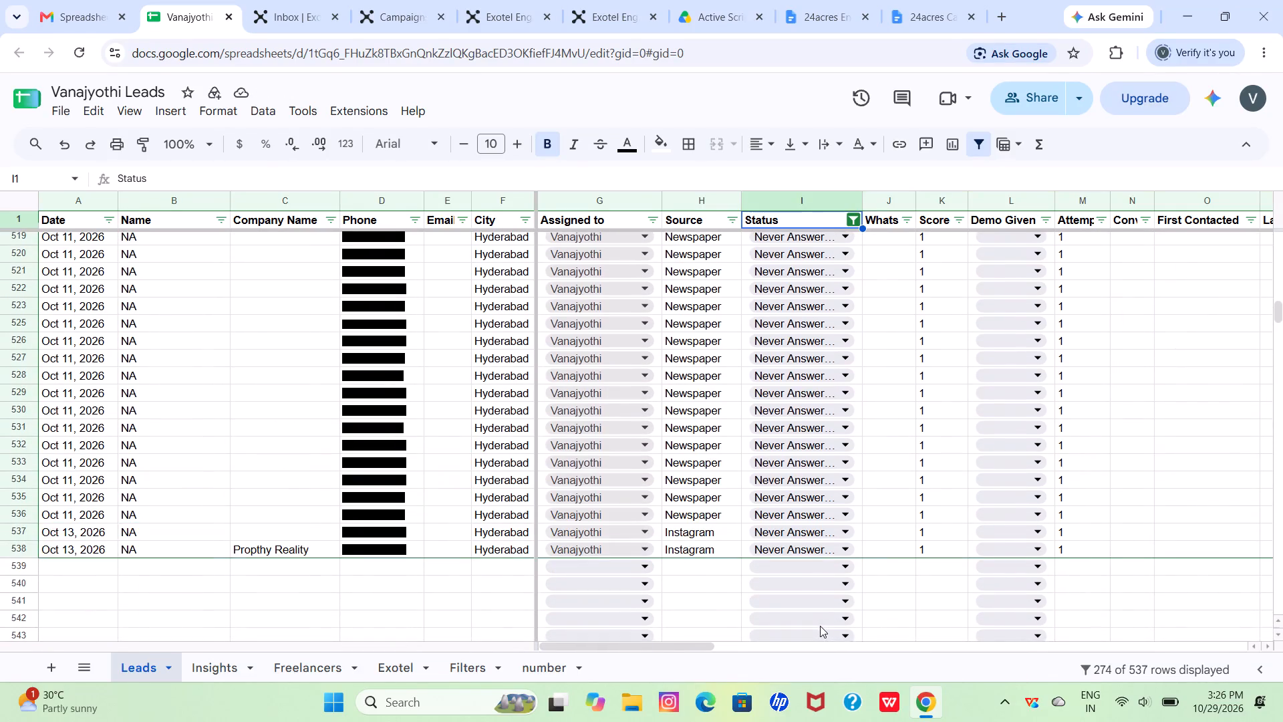
pyautogui.hscroll(-5, 820, 626)
pyautogui.scroll(10, 820, 626)
pyautogui.scroll(-4, 820, 626)
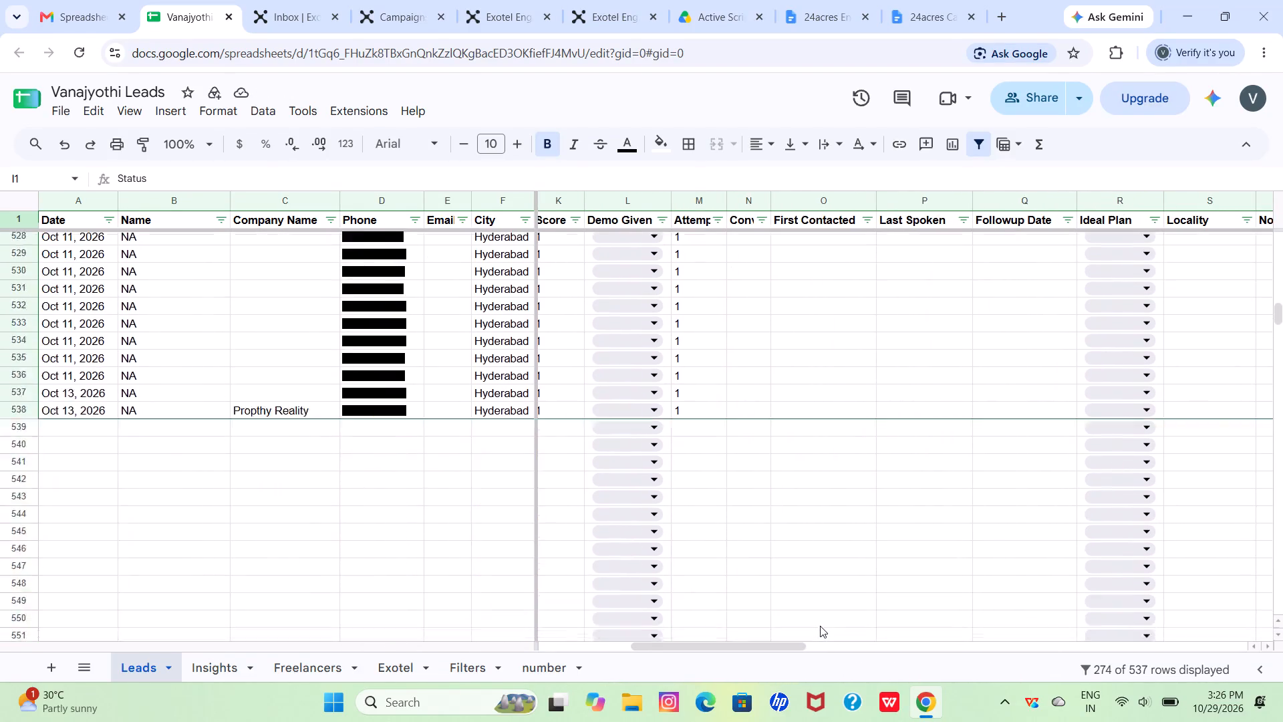
pyautogui.scroll(16, 820, 626)
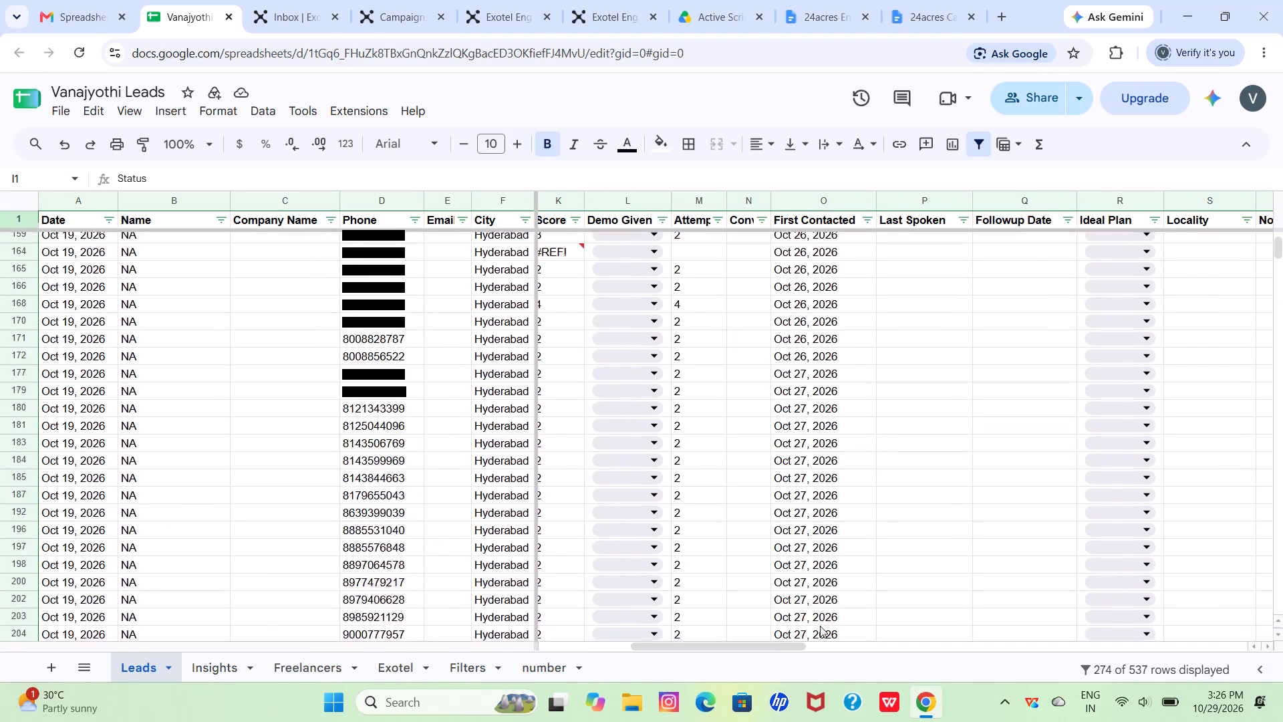
pyautogui.scroll(4, 820, 626)
pyautogui.hscroll(-11, 820, 626)
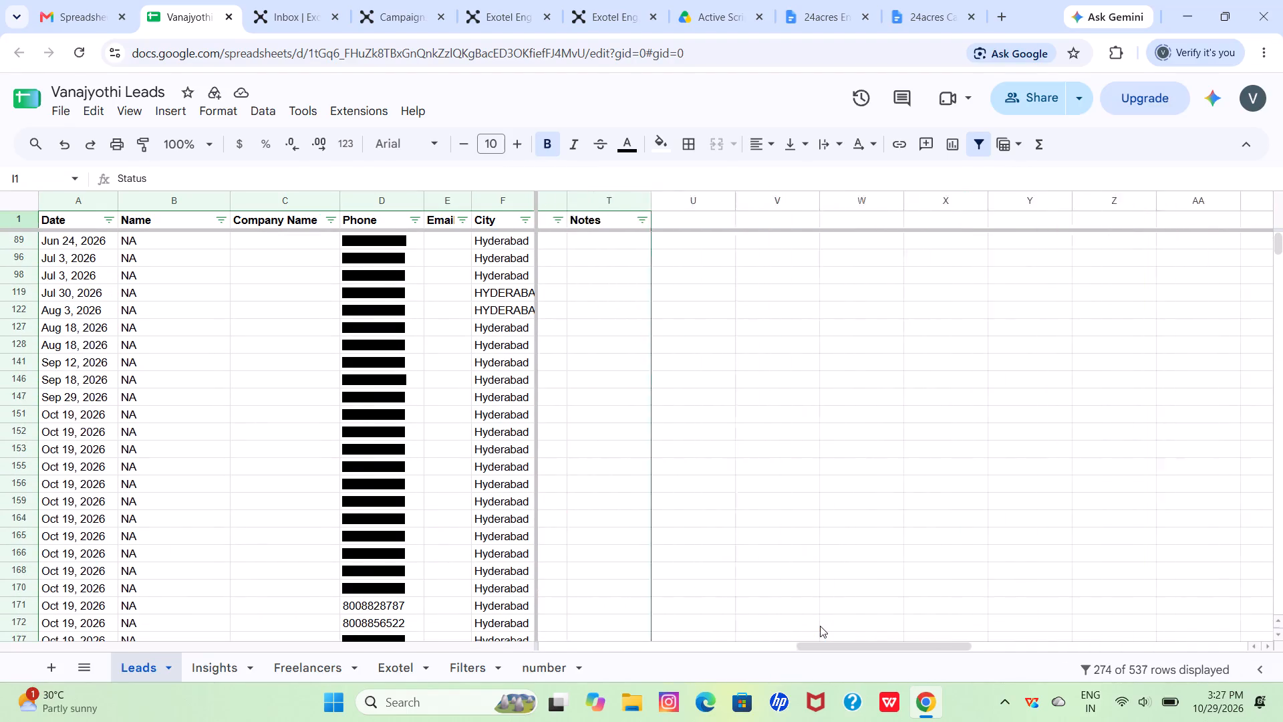
pyautogui.hscroll(8, 820, 626)
pyautogui.hscroll(-3, 820, 626)
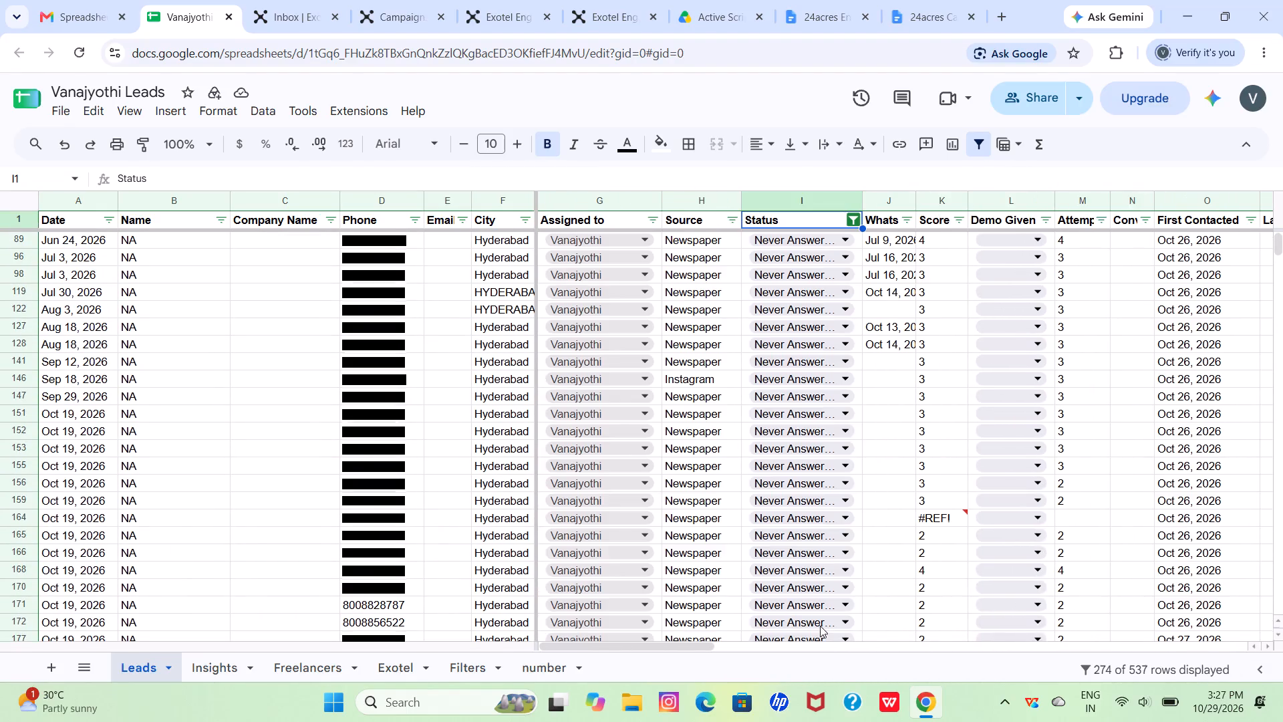
pyautogui.hscroll(-5, 820, 626)
pyautogui.scroll(-4, 820, 626)
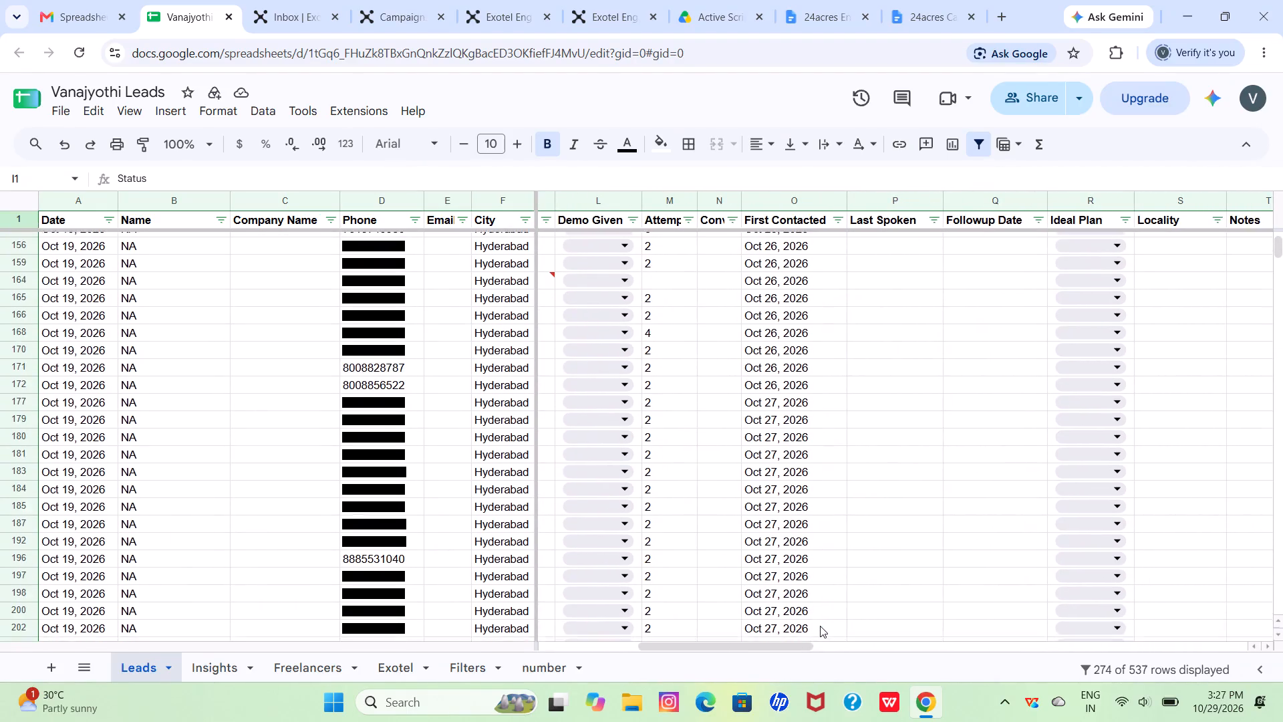
pyautogui.scroll(-9, 820, 626)
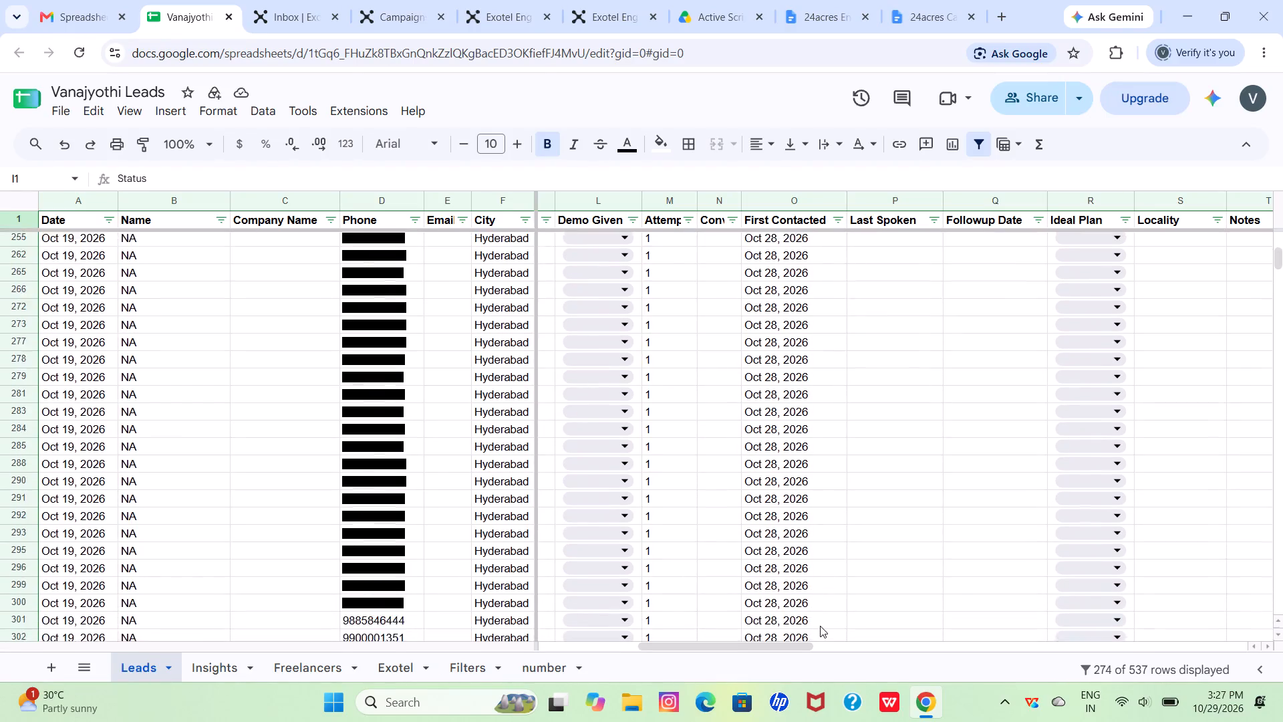
pyautogui.scroll(-5, 820, 626)
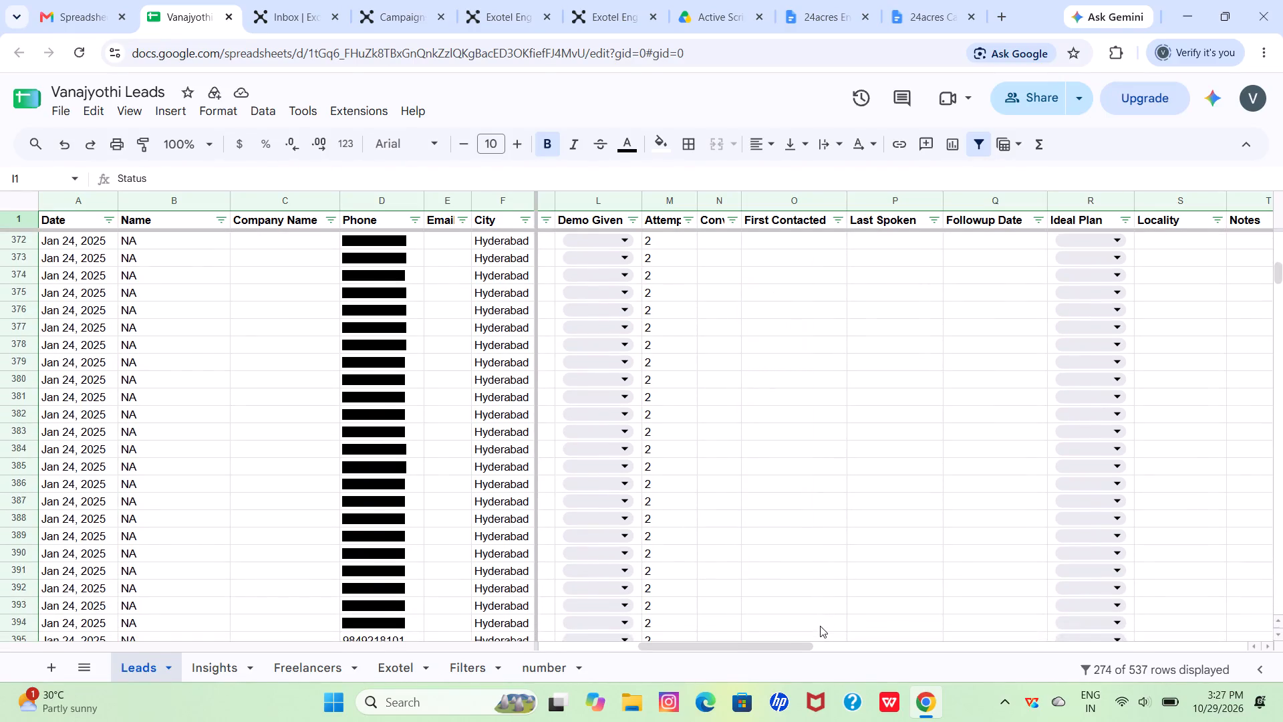
pyautogui.scroll(3, 820, 626)
pyautogui.hscroll(-3, 820, 626)
pyautogui.scroll(1, 820, 626)
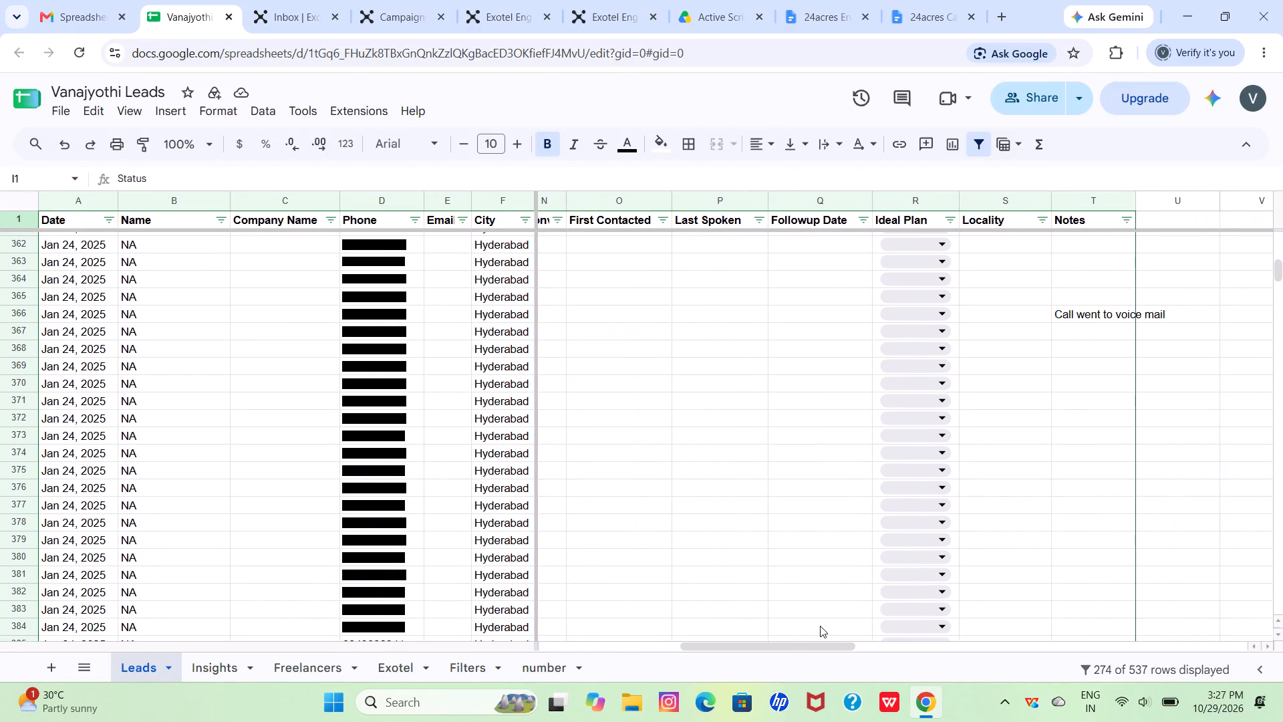
pyautogui.scroll(1, 820, 626)
pyautogui.hscroll(3, 820, 626)
pyautogui.scroll(15, 820, 626)
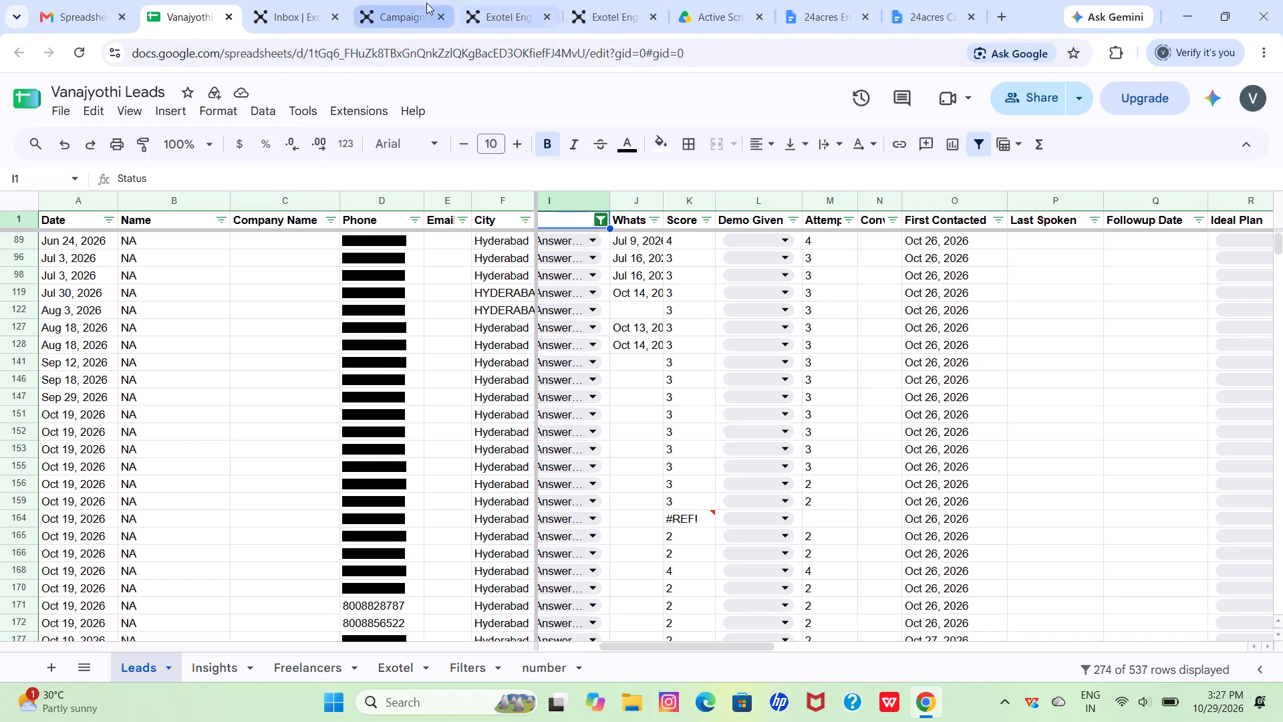
# Switch to the Exotel Engage call campaigns list and check the actions available for vanajyothi NAoct29.
pyautogui.click(403, 9)
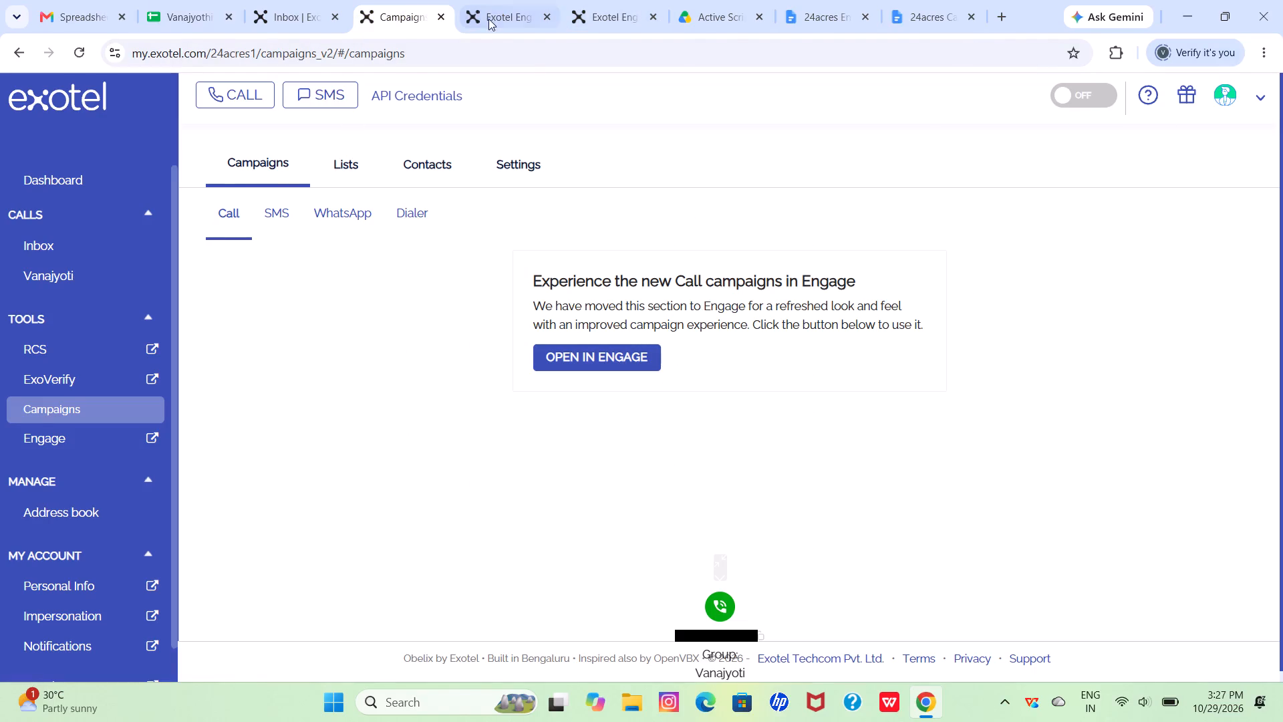
pyautogui.click(515, 7)
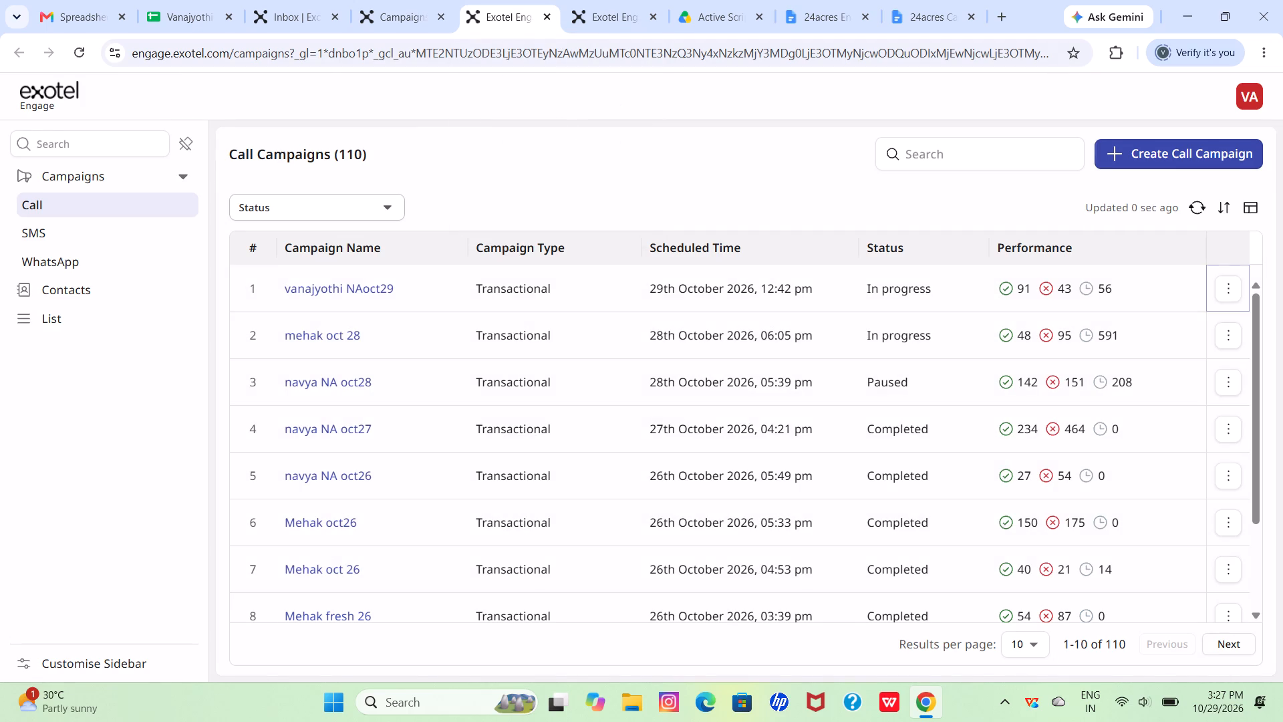
pyautogui.click(1228, 284)
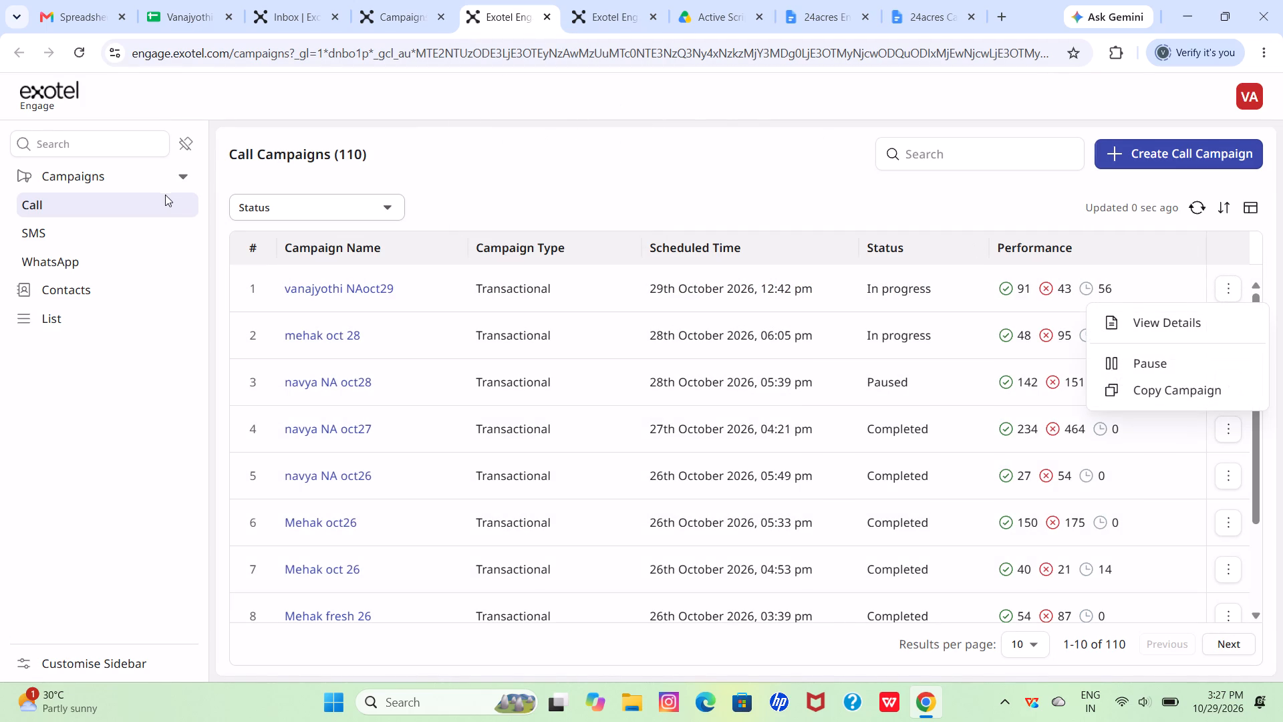
pyautogui.click(74, 58)
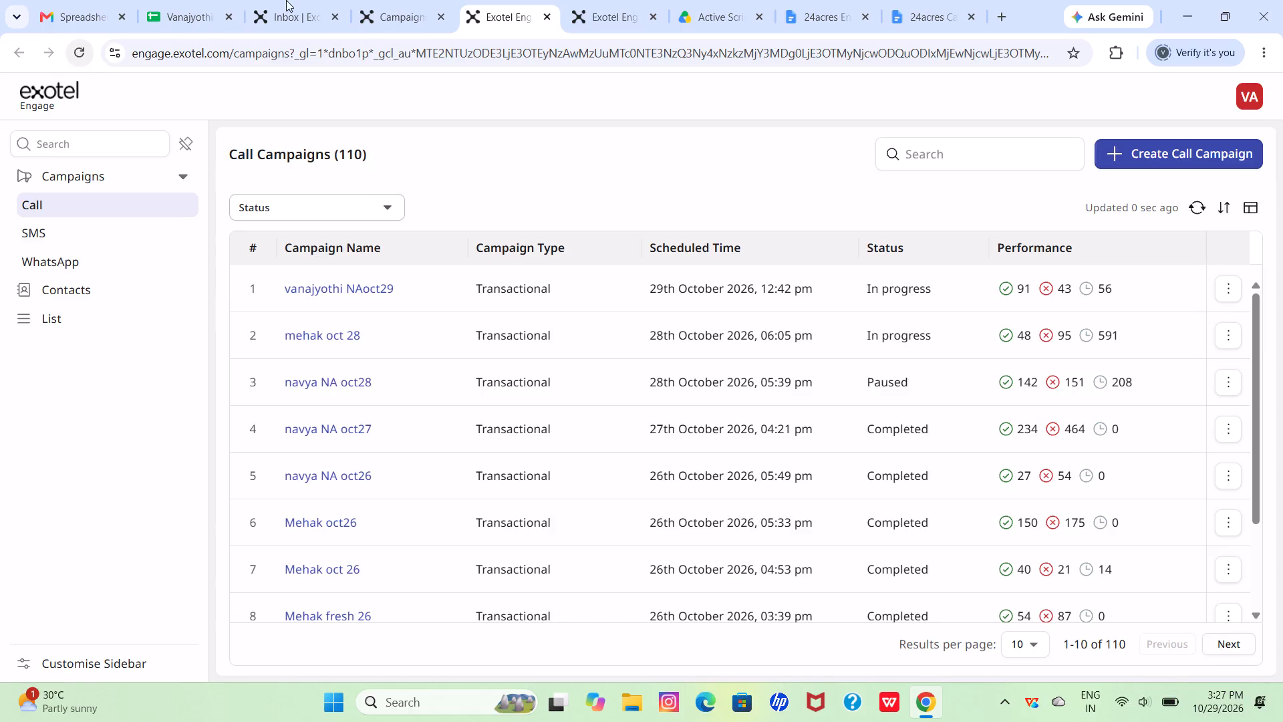
# Open a fresh Engage call campaigns list from the Exotel Campaigns page to check current campaign progress.
pyautogui.click(415, 4)
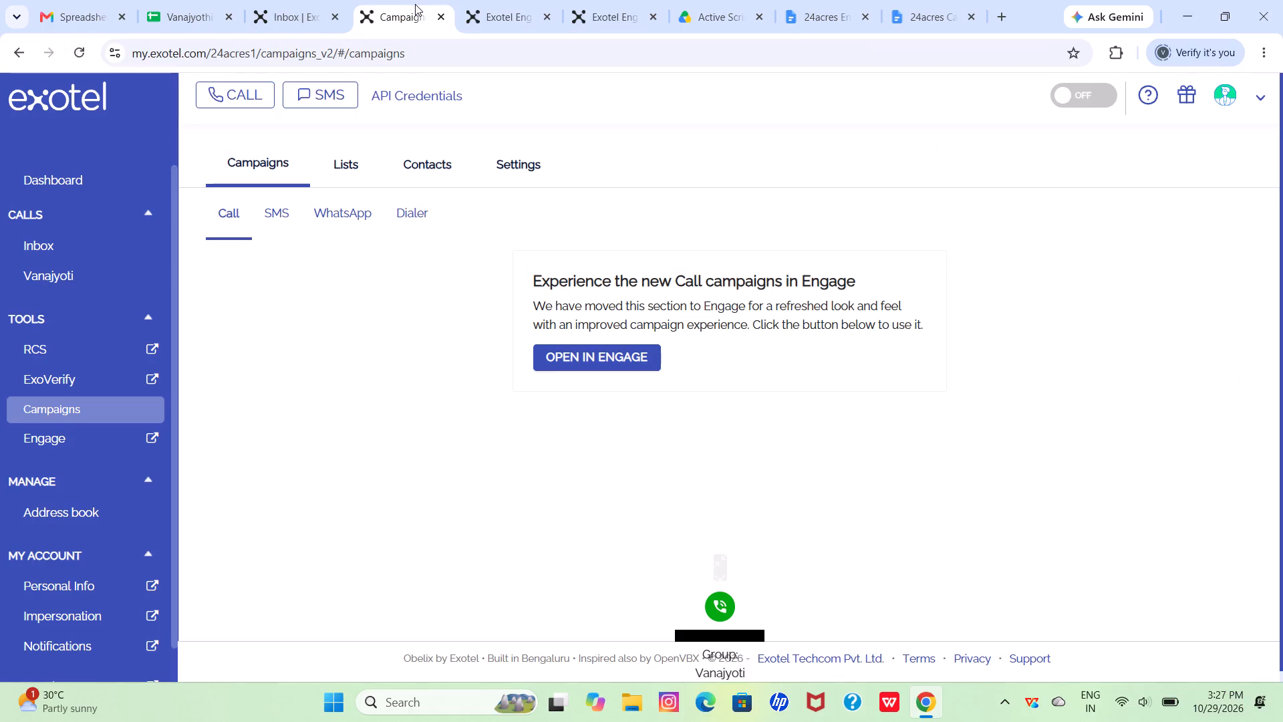
pyautogui.scroll(-4, 701, 475)
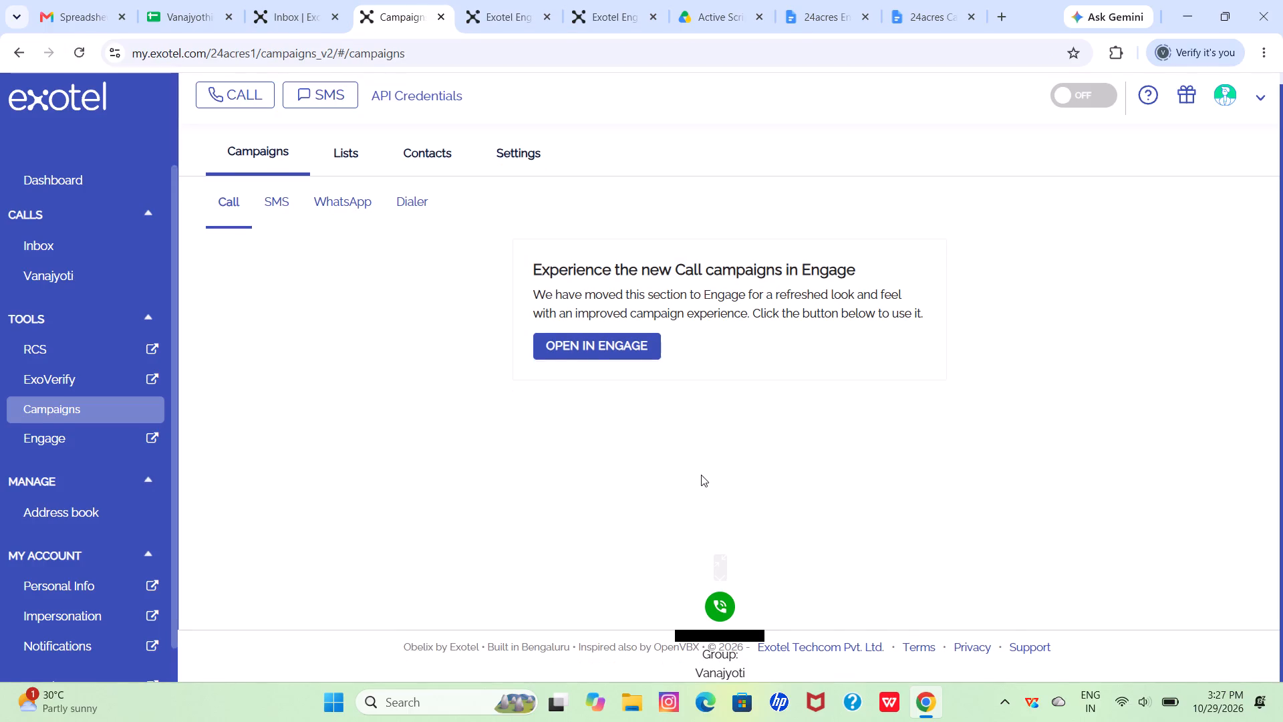
pyautogui.click(727, 653)
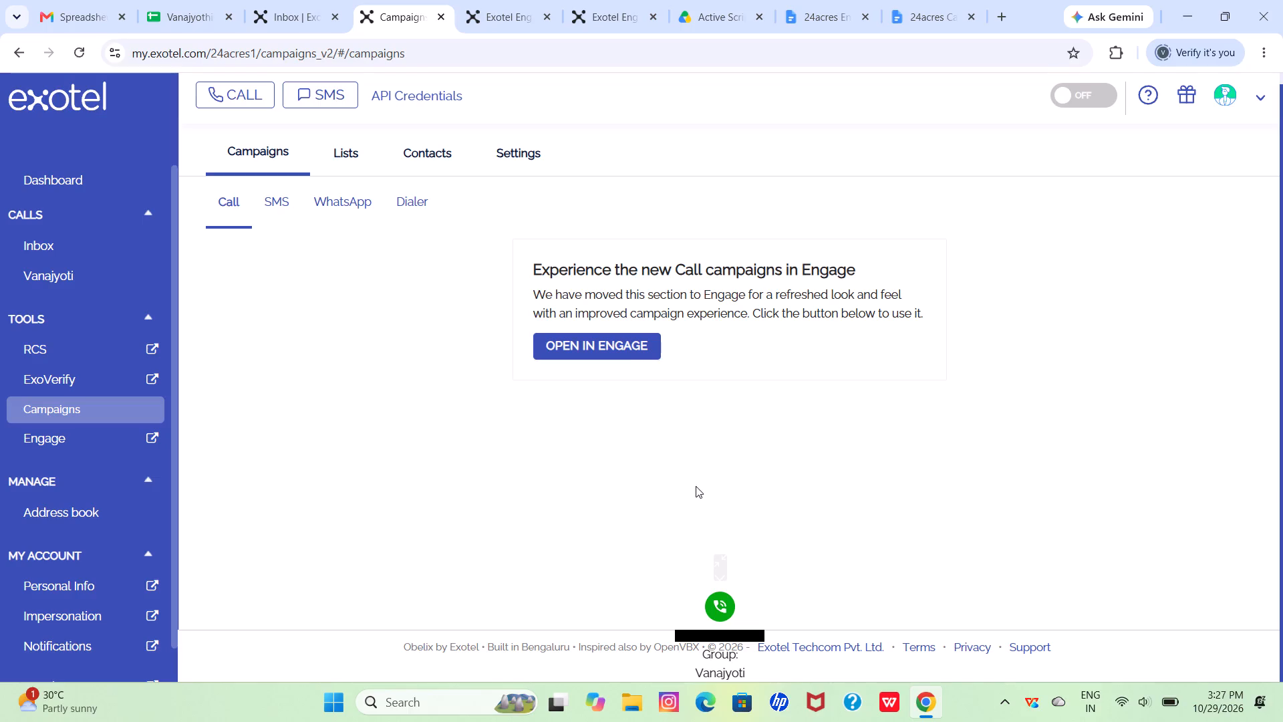
pyautogui.click(613, 354)
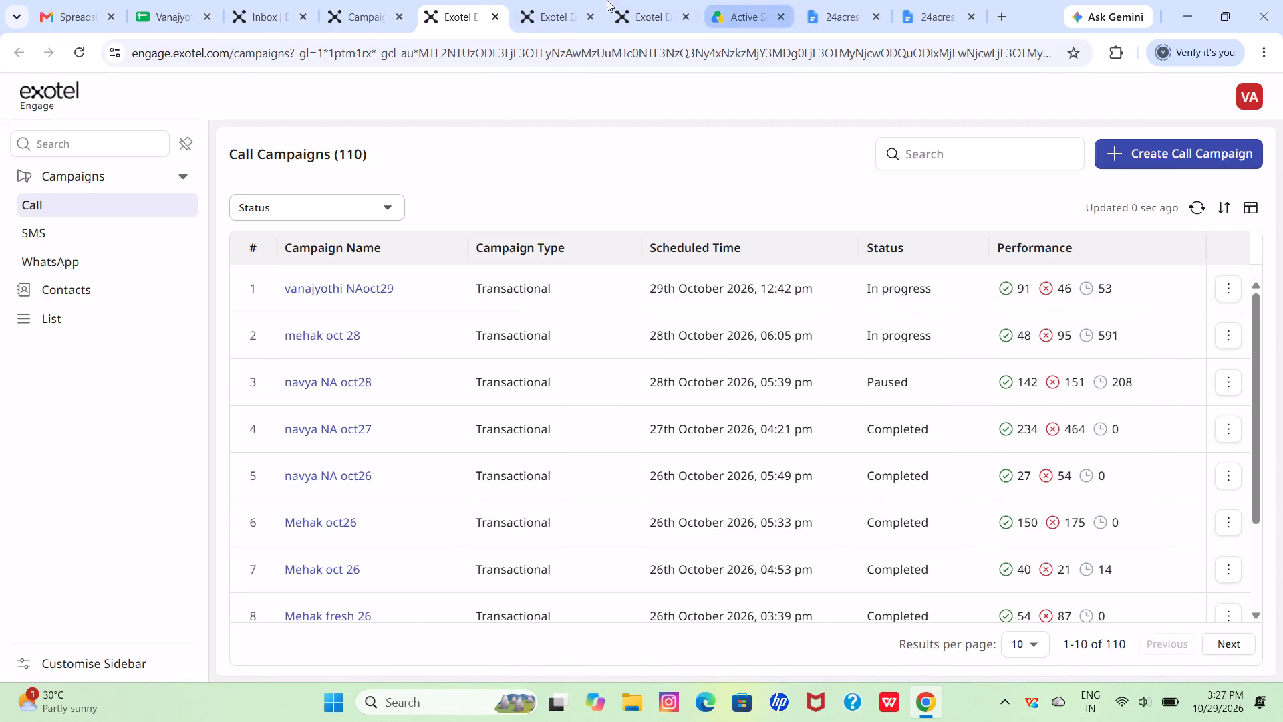
# Close the duplicate Exotel Engage tabs, keeping only the most recently opened call campaigns list.
pyautogui.click(544, 0)
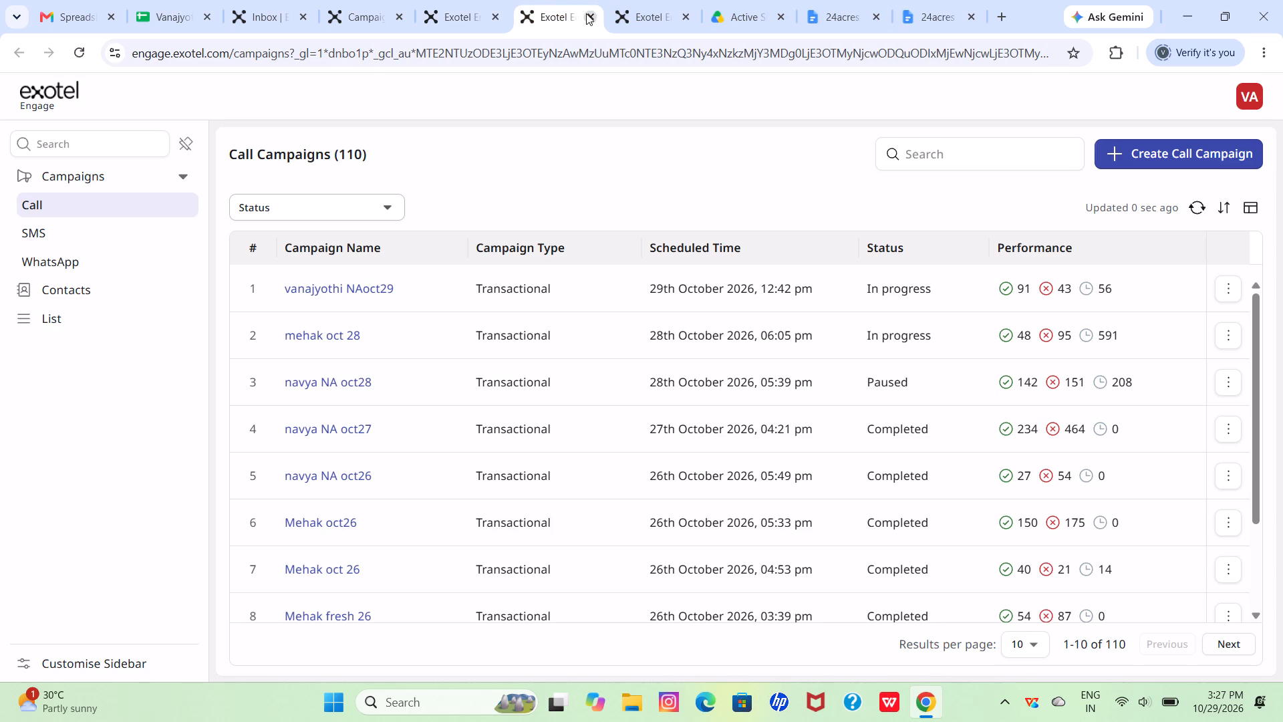
pyautogui.click(586, 13)
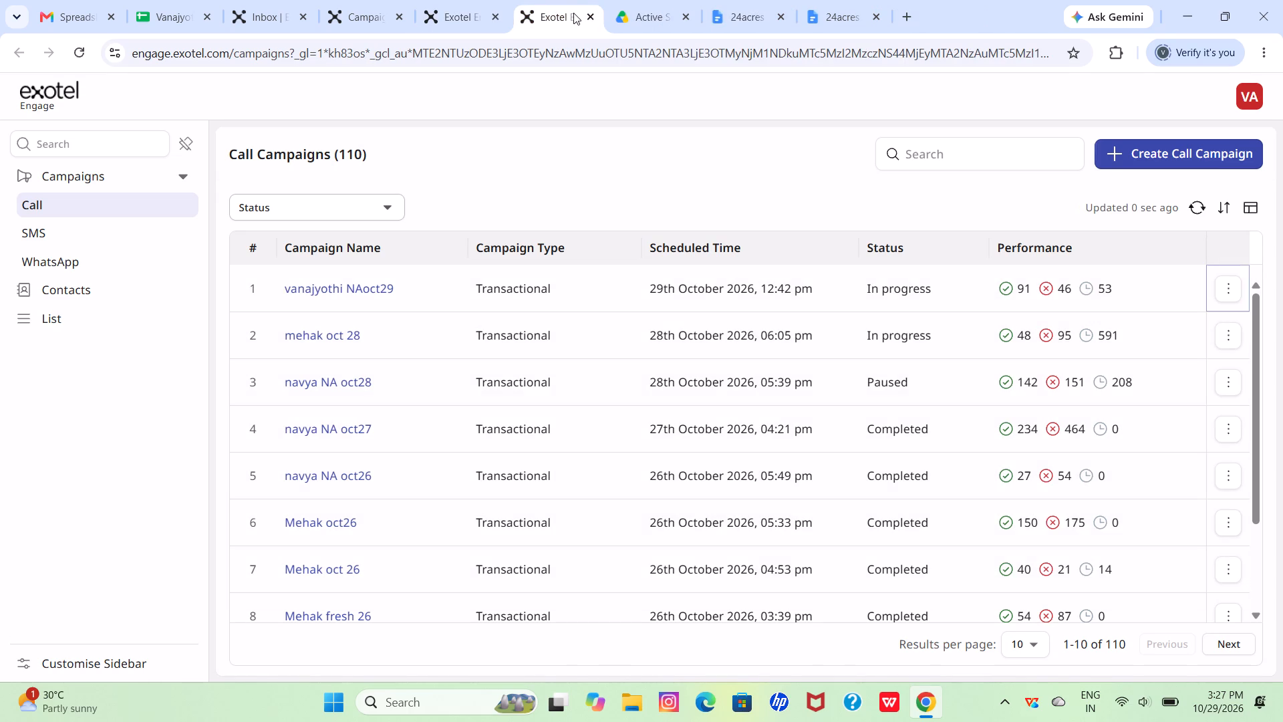
pyautogui.click(573, 13)
pyautogui.click(591, 13)
pyautogui.click(444, 1)
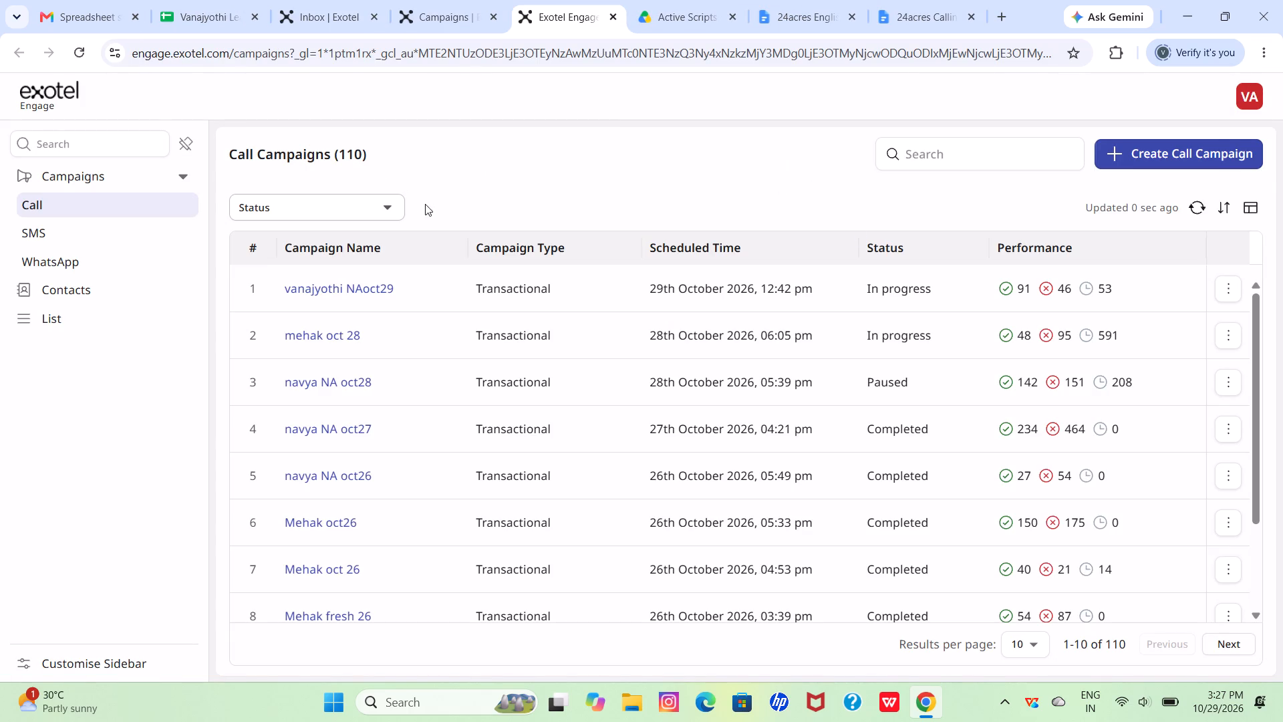
pyautogui.hscroll(1, 541, 292)
# Return to the main Exotel Campaigns page and switch the agent's phone availability from off to on.
pyautogui.click(418, 11)
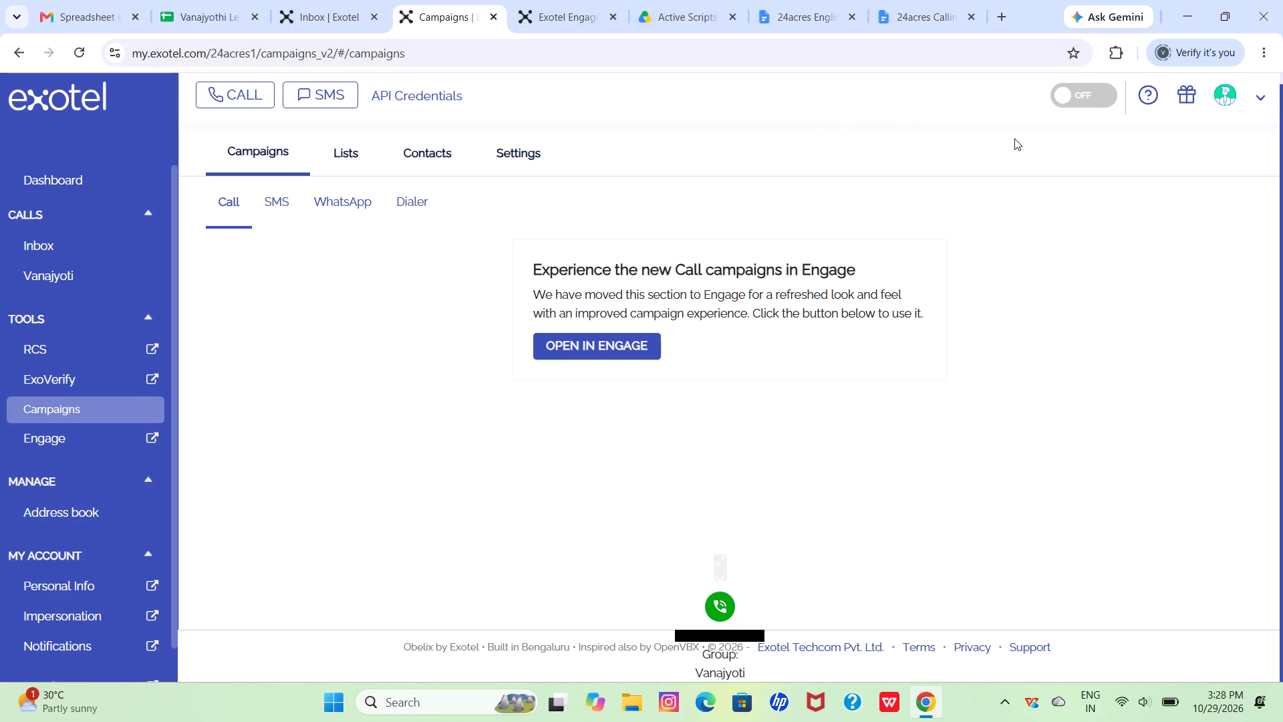
pyautogui.hscroll(4, 1014, 138)
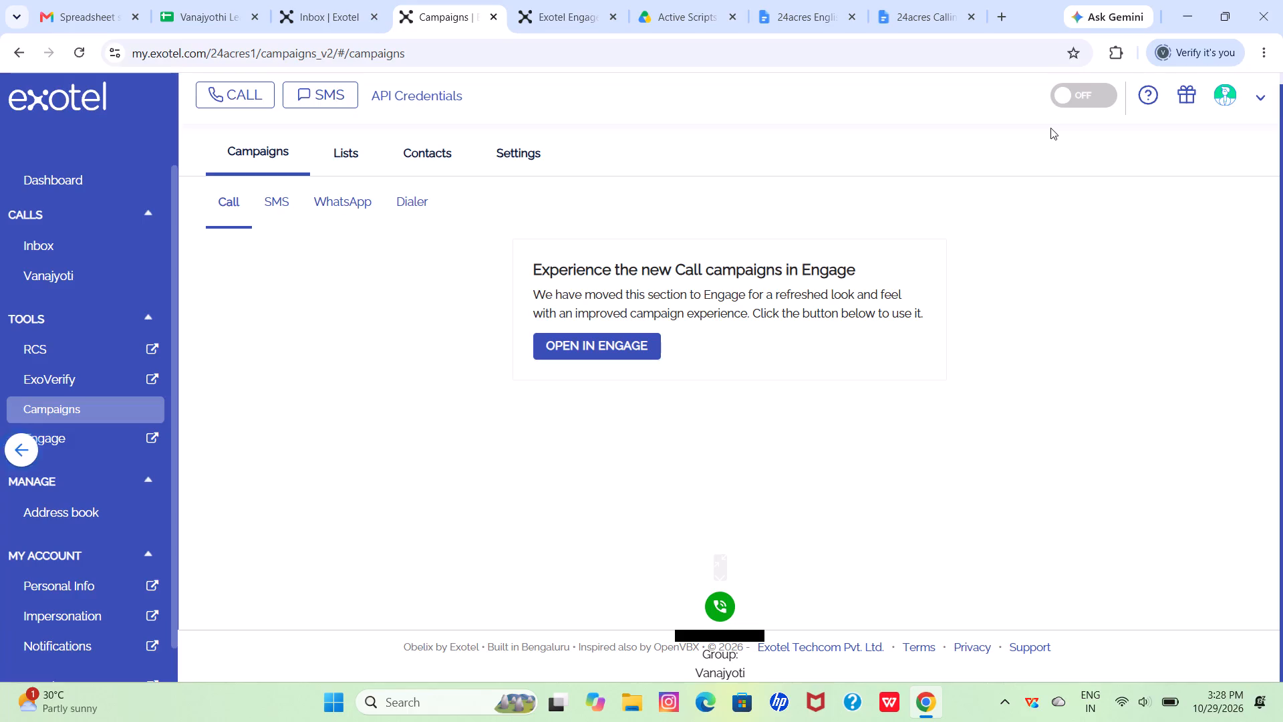
pyautogui.click(1085, 101)
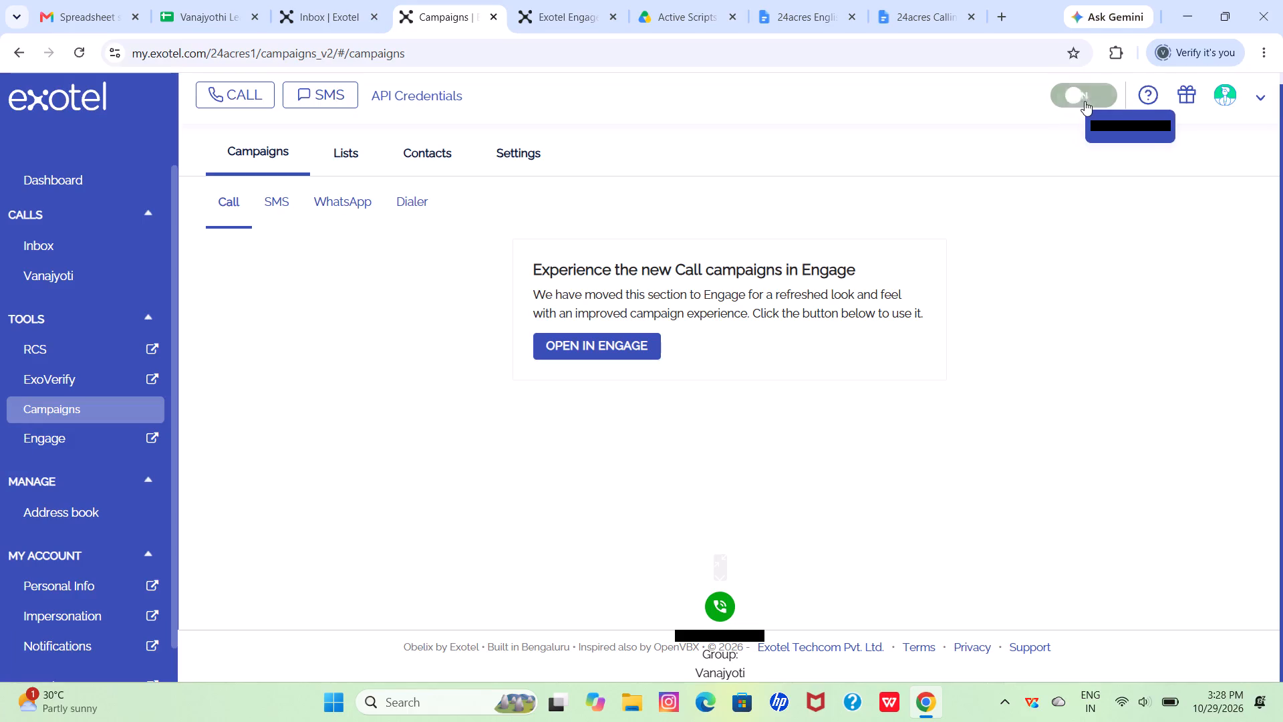
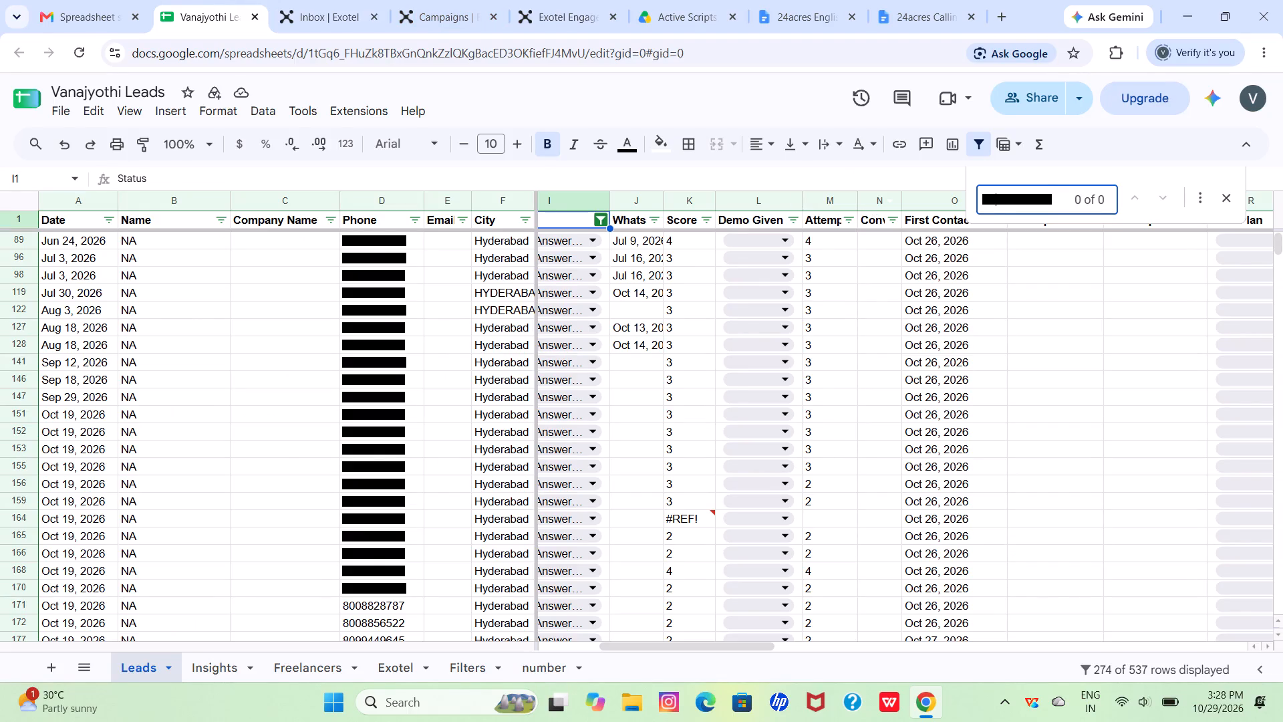
# Remove the leading digit from the phone number being searched in the Leads sheet and locate the matching lead's row.
pyautogui.click(990, 194)
pyautogui.press('BackSpace')
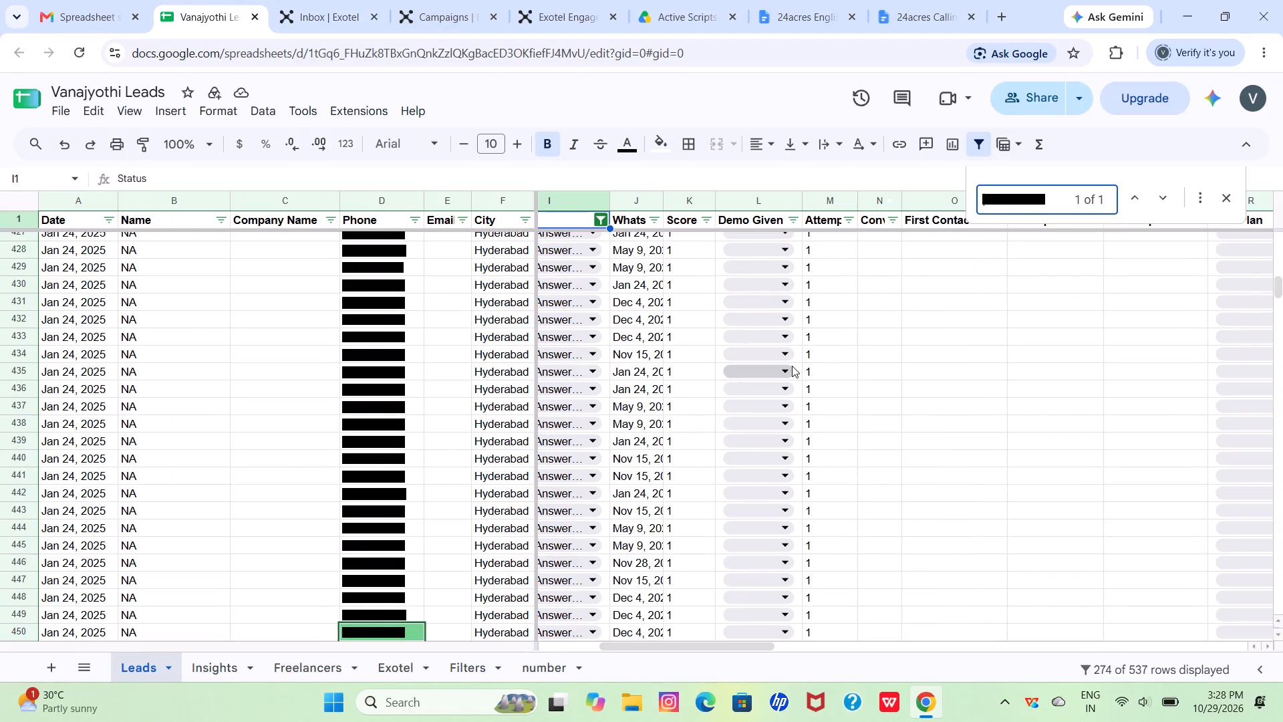
pyautogui.scroll(-6, 792, 366)
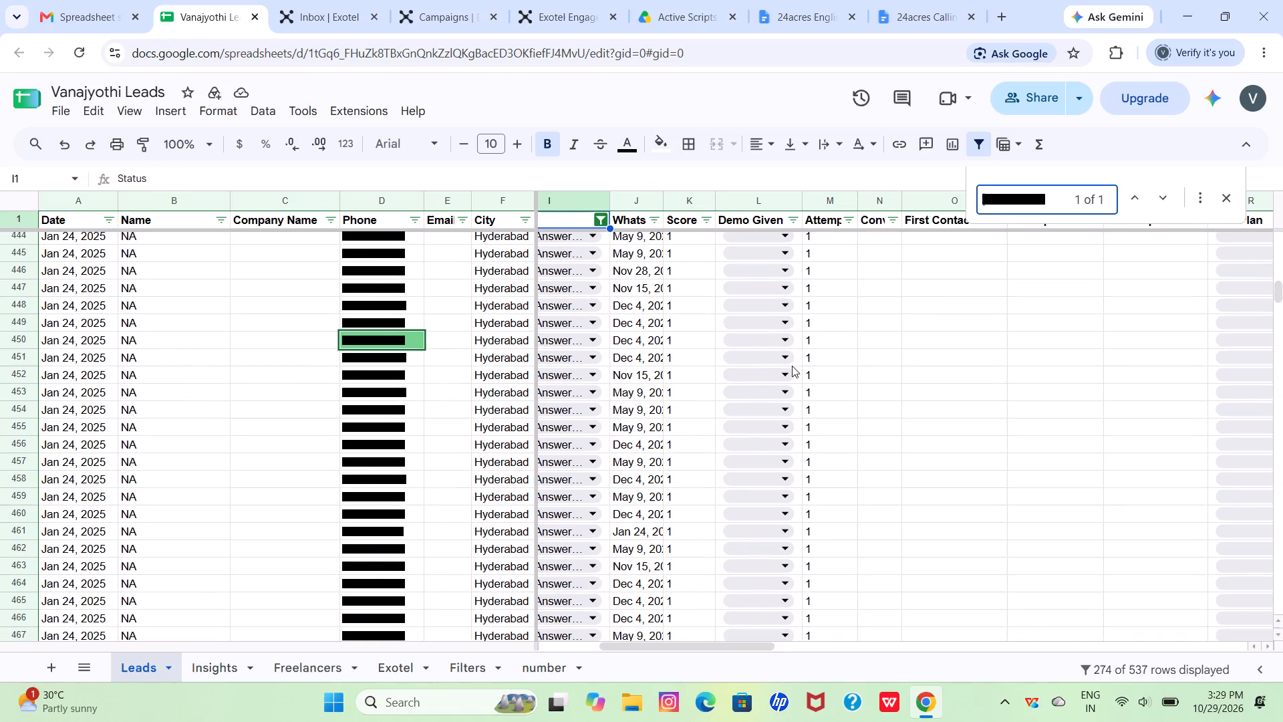
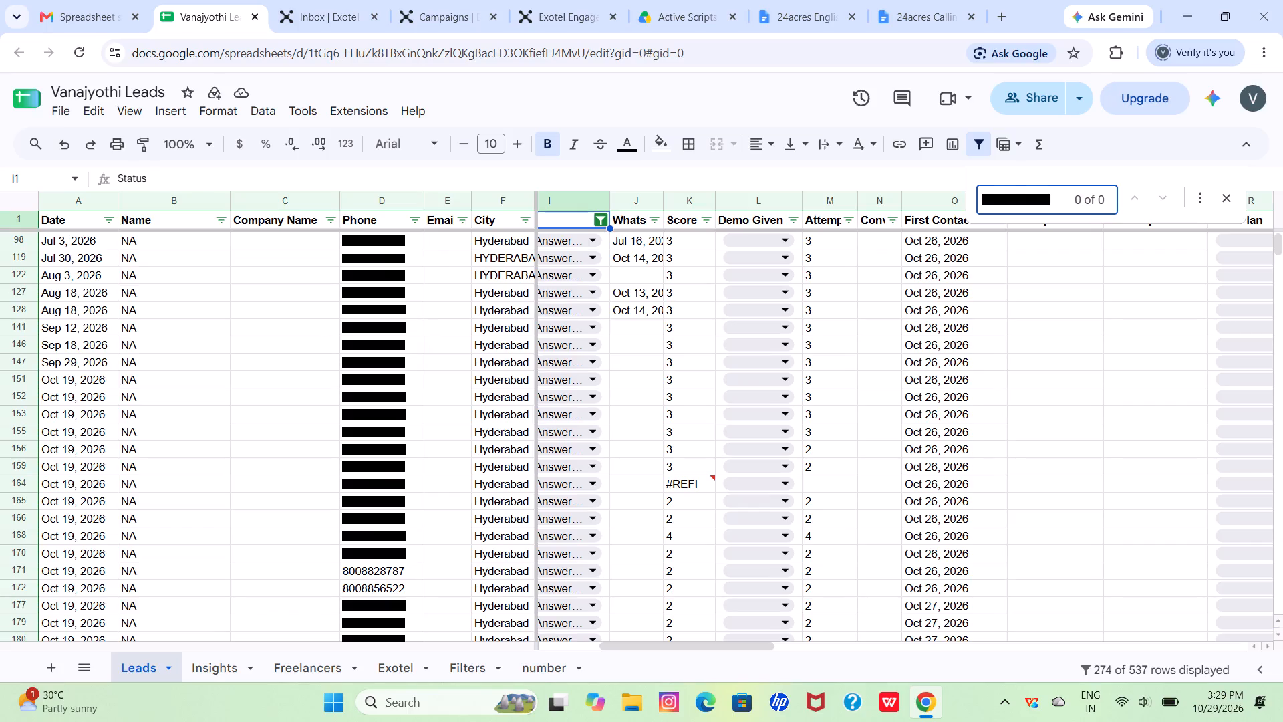
# Remove the leading digit from the phone number being searched in the Leads sheet and locate the matching lead's row.
pyautogui.click(992, 187)
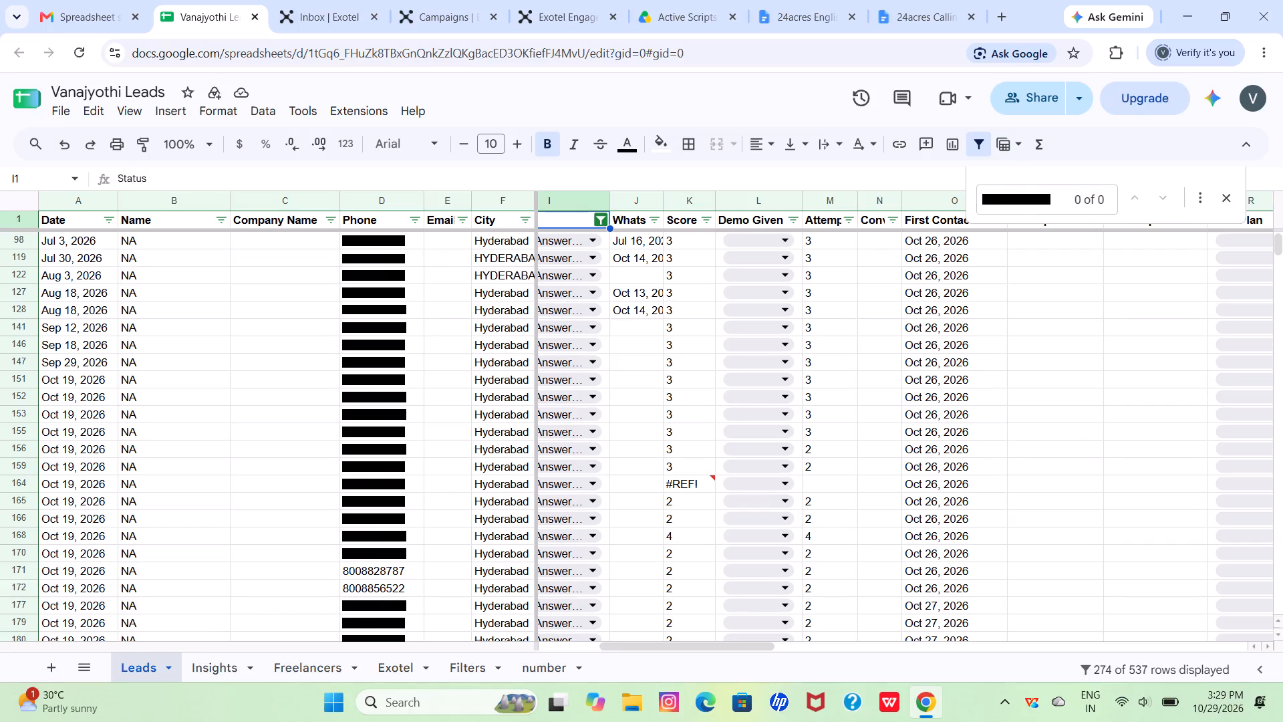
pyautogui.click(992, 192)
pyautogui.press('BackSpace')
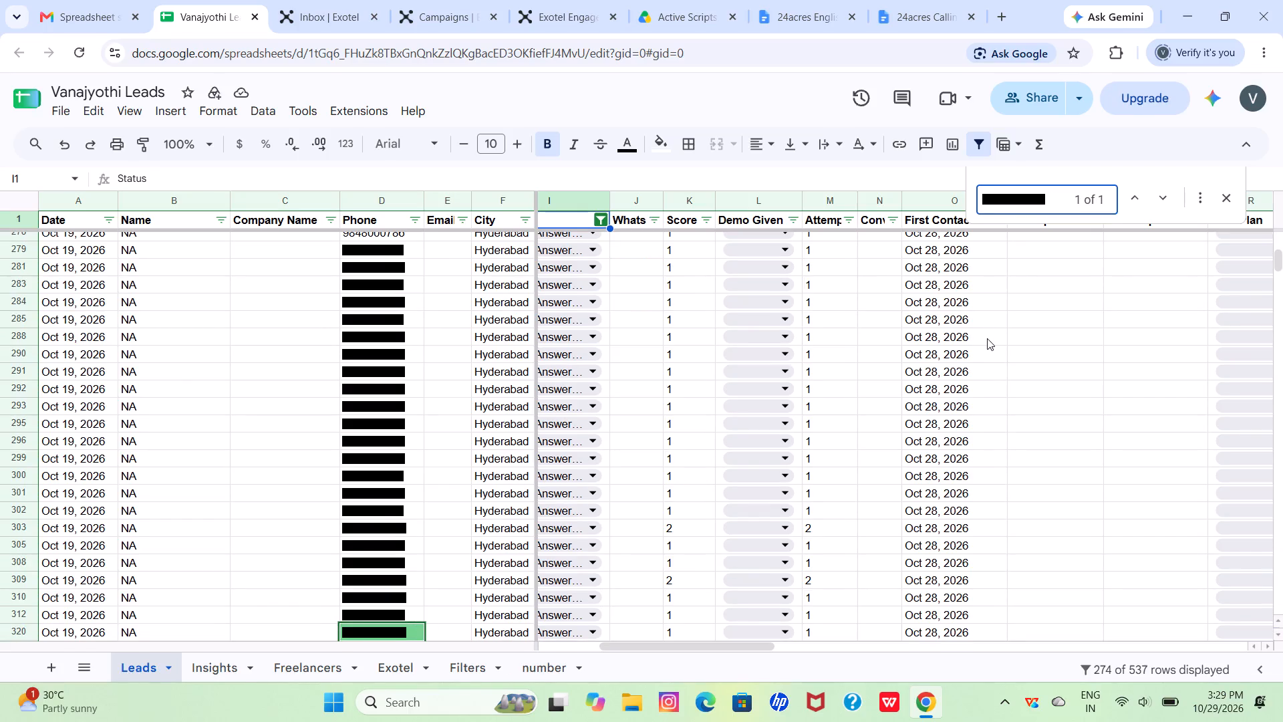
pyautogui.scroll(-2, 987, 338)
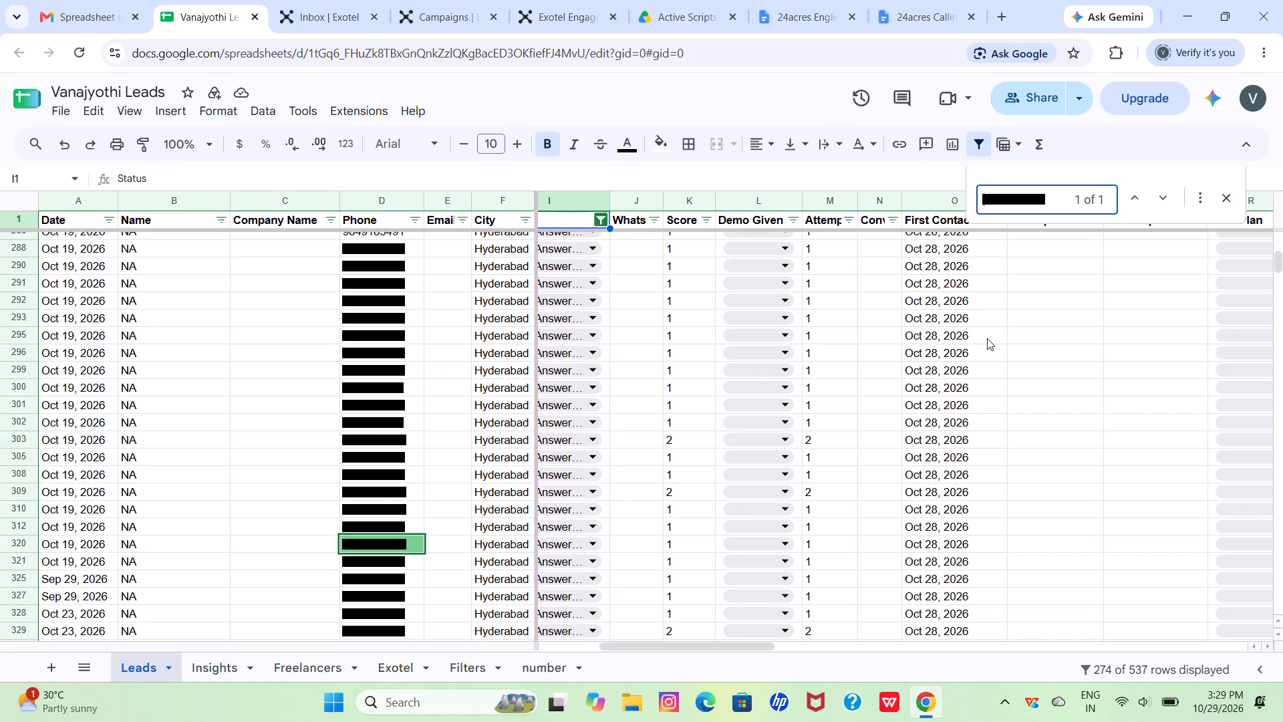
# Copy row 312's First Contacted date into its Last Spoken cell and set that date to Oct 29, 2026.
pyautogui.click(841, 527)
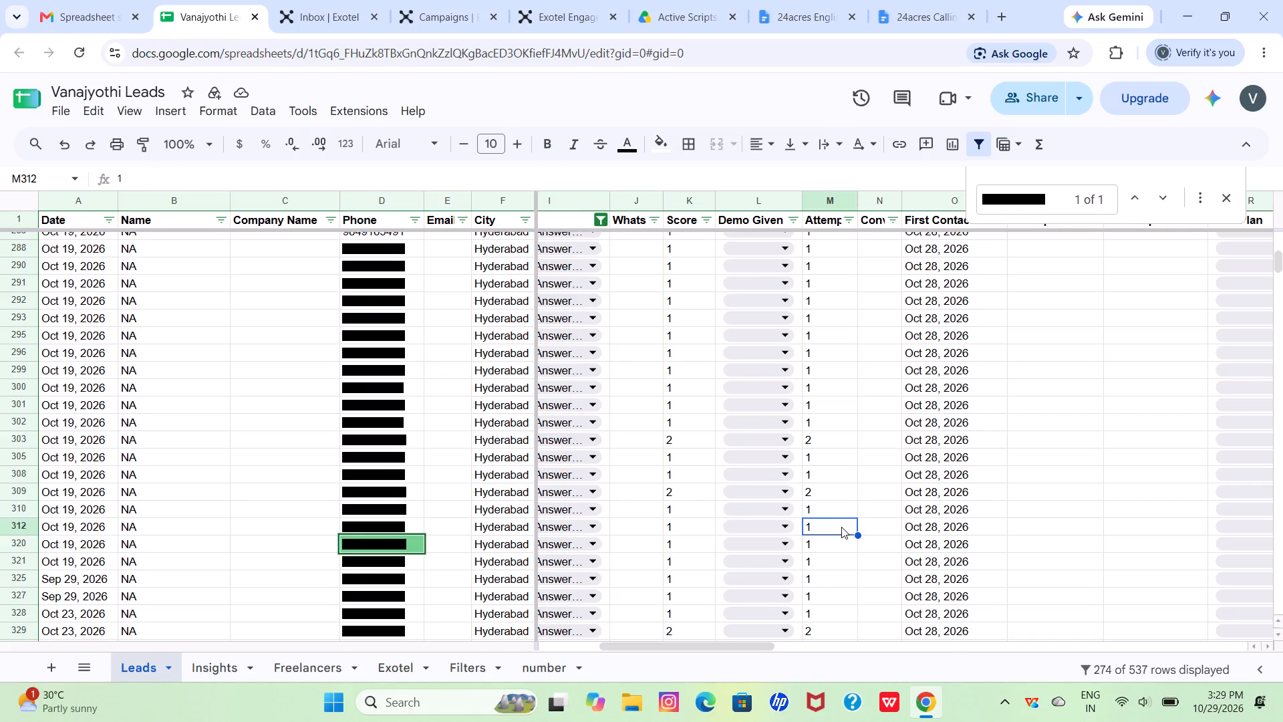
pyautogui.scroll(-3, 841, 527)
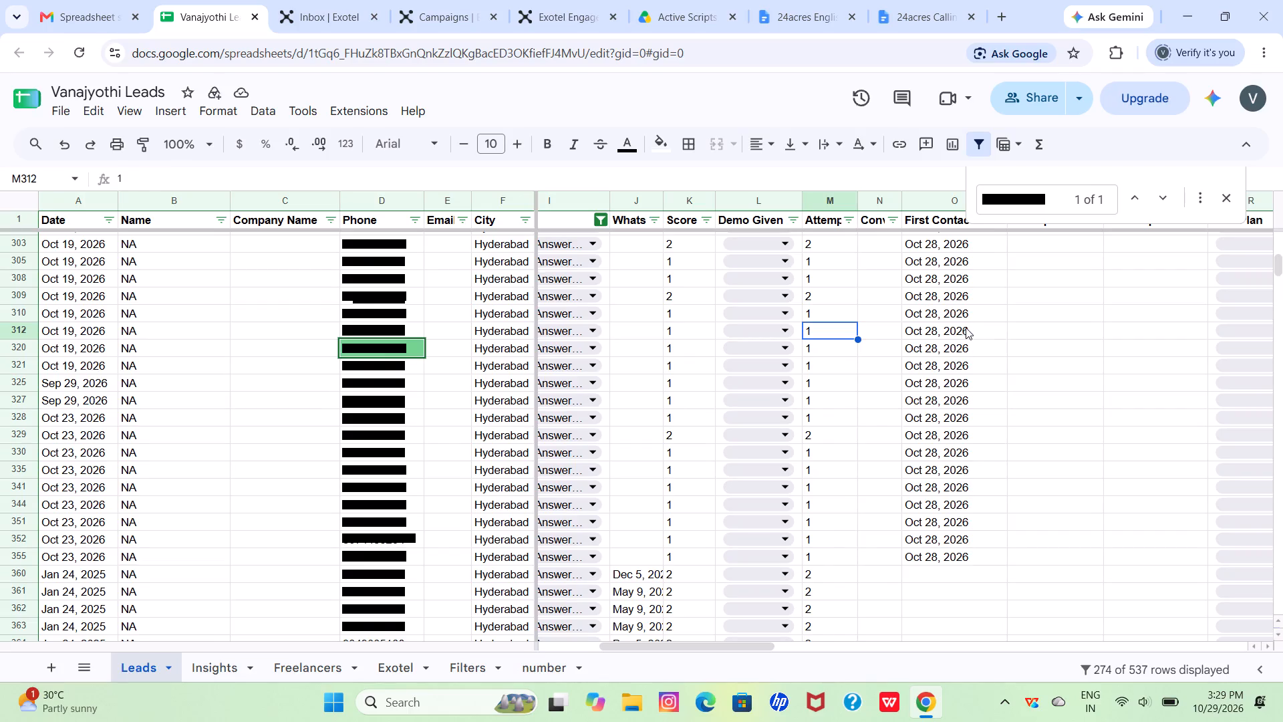
pyautogui.click(965, 328)
pyautogui.hotkey('ctrl', 'c')
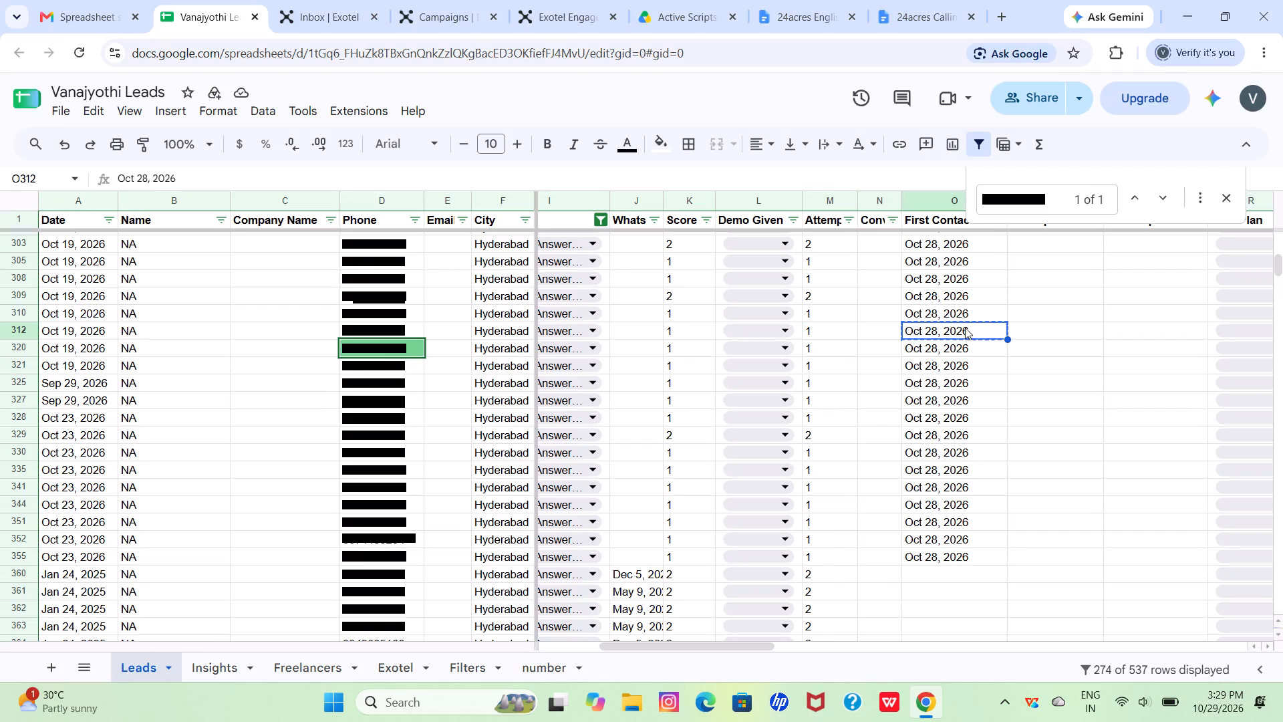
pyautogui.click(1038, 328)
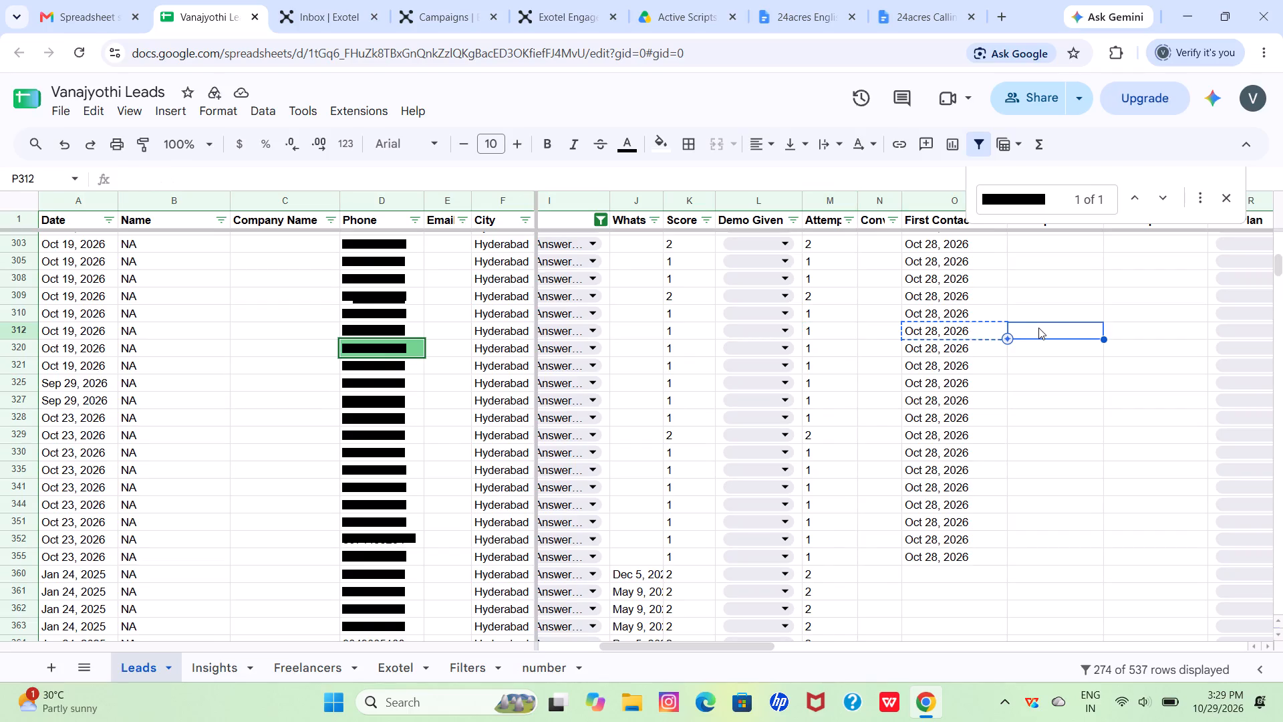
pyautogui.hotkey('ctrl', 'v')
pyautogui.doubleClick(1038, 328)
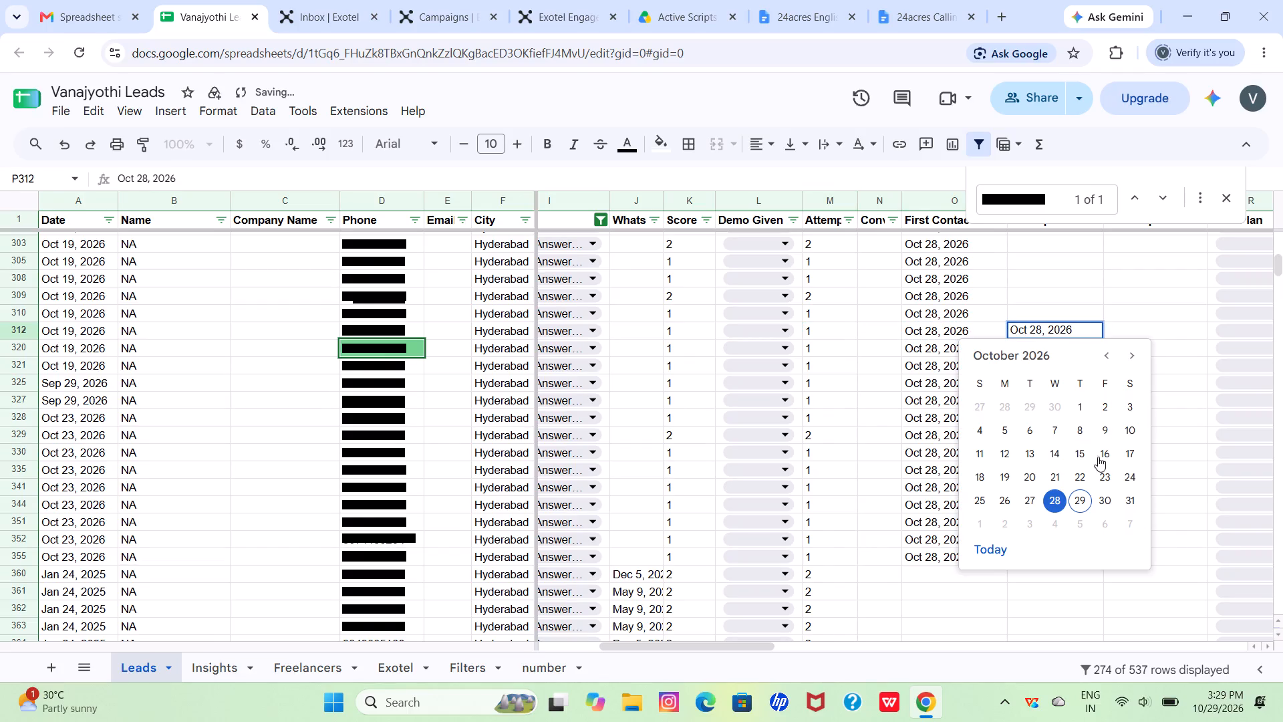
pyautogui.click(1073, 509)
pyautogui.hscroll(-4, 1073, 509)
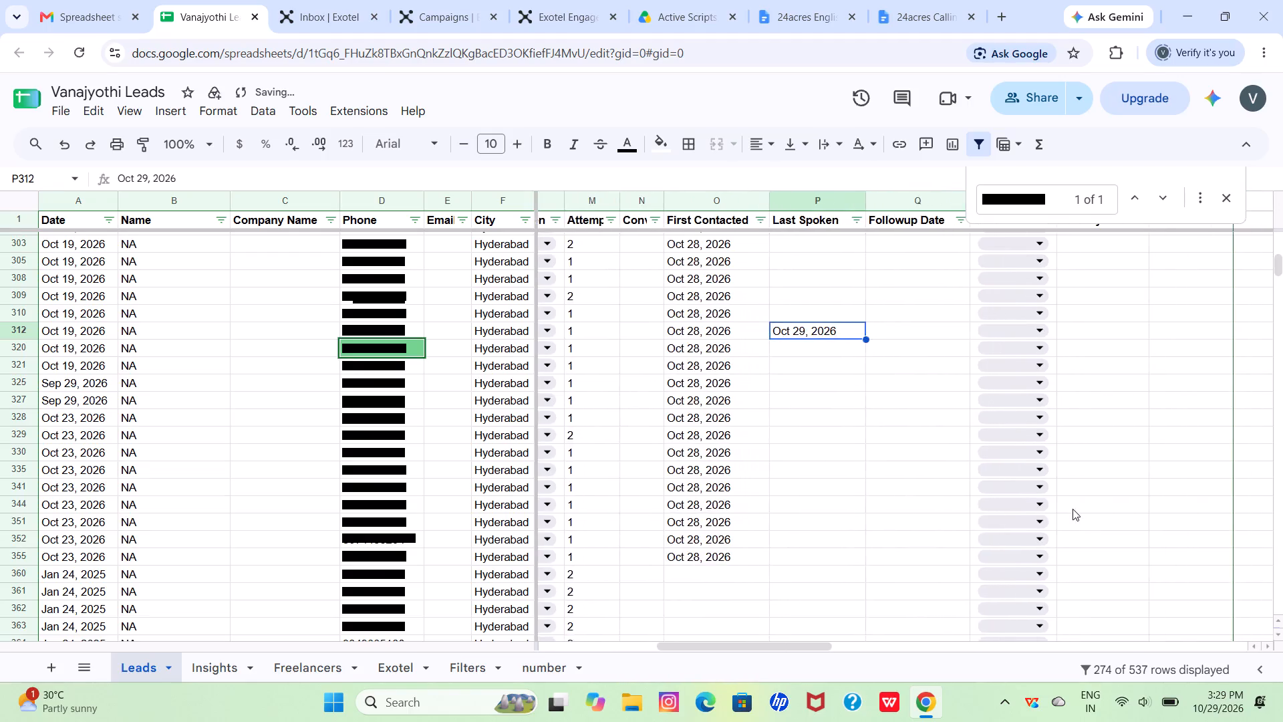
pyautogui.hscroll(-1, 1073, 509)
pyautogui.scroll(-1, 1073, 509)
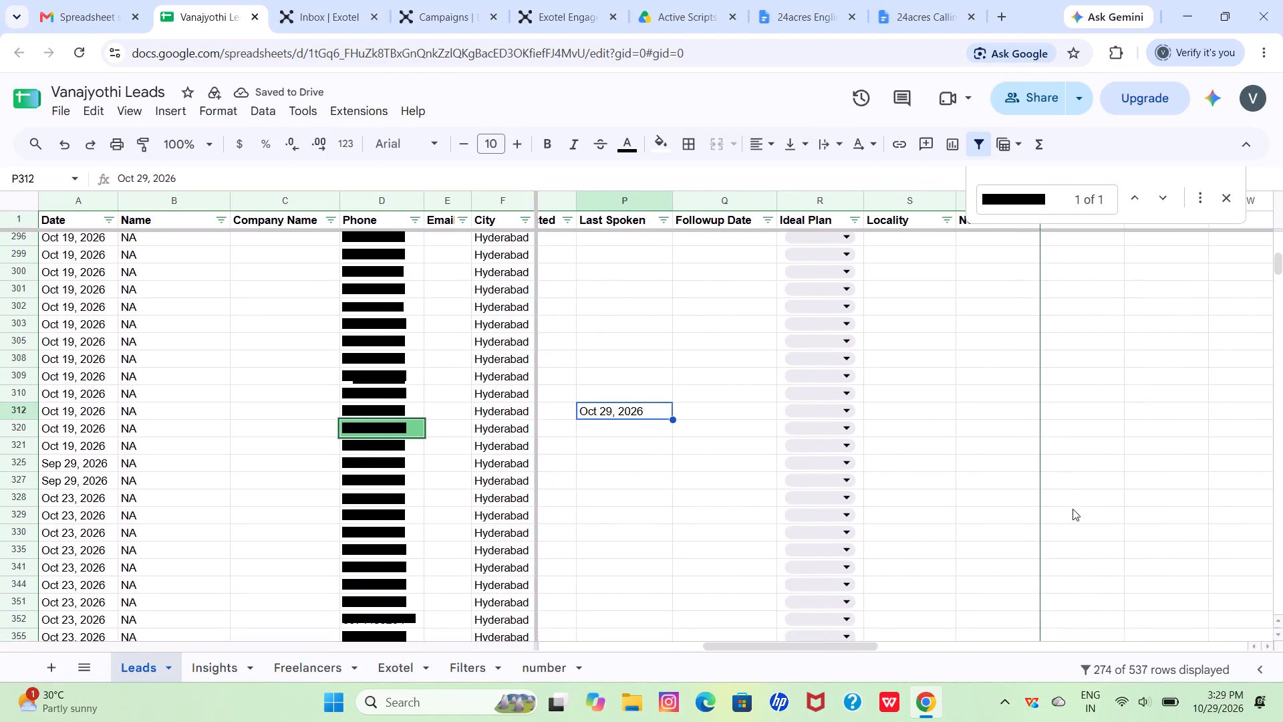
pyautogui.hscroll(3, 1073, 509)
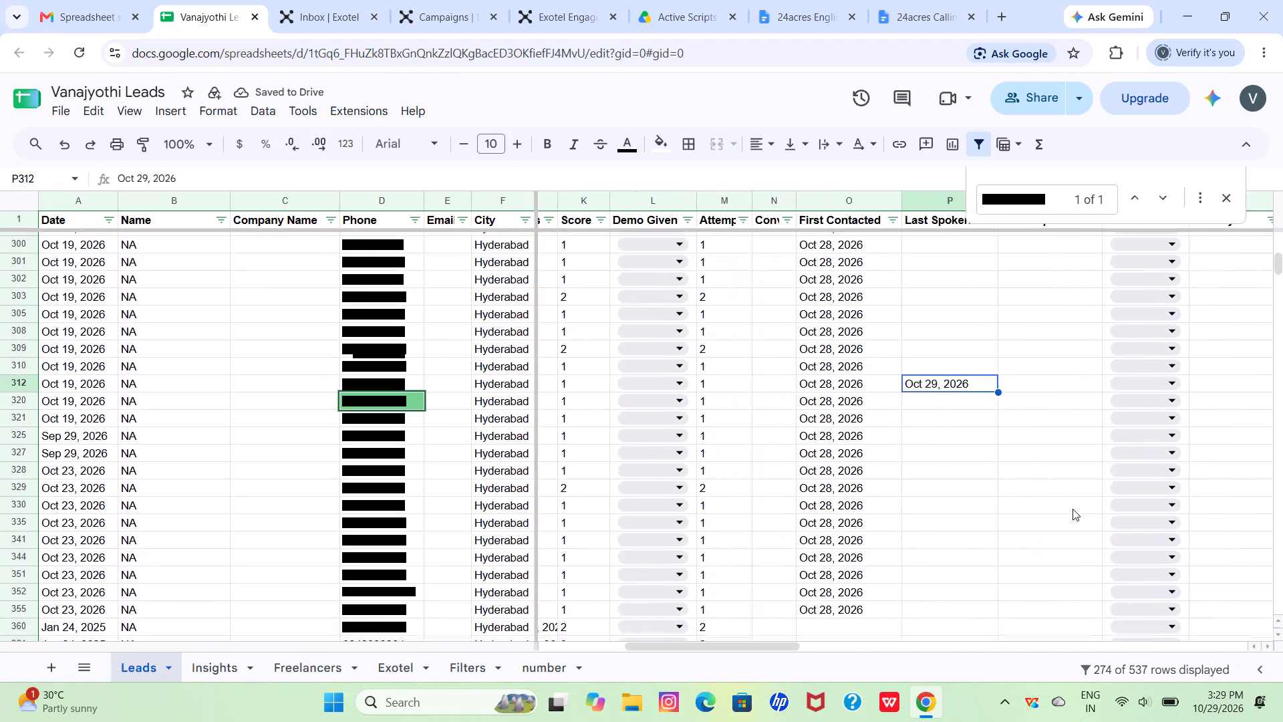
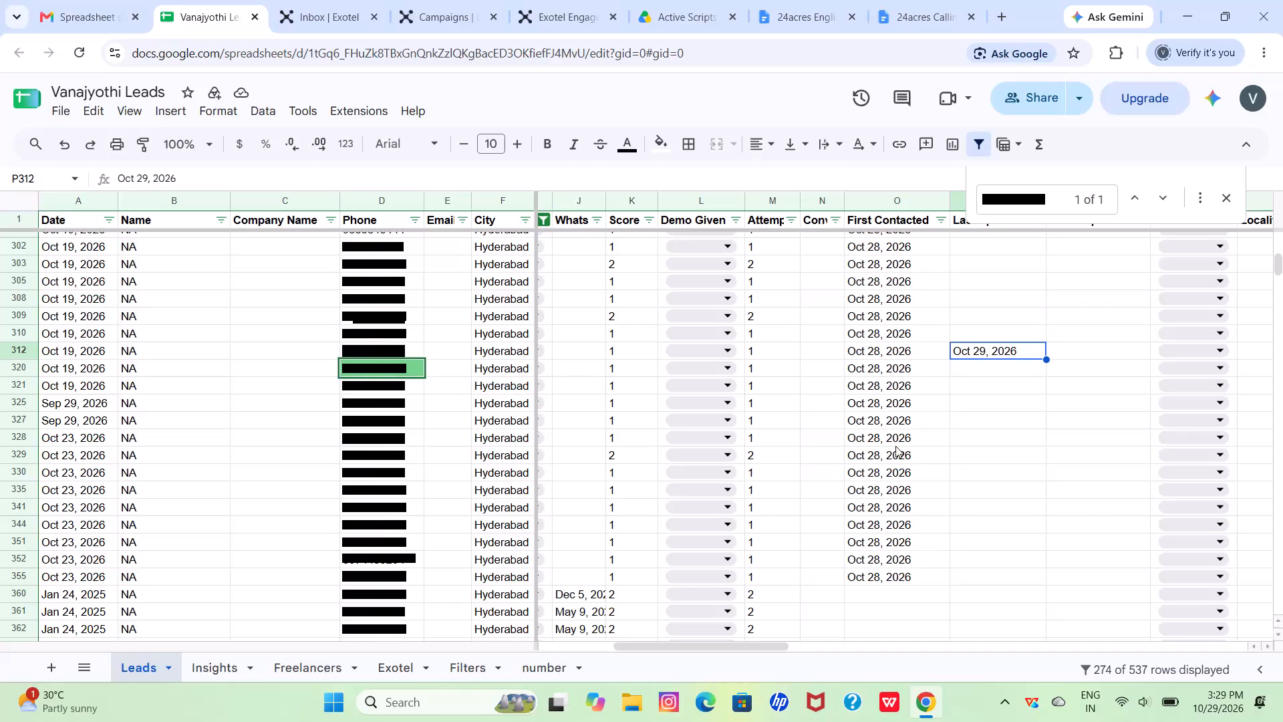
# Enter 1 in row 312's cell of the "Conv" column, just before First Contacted.
pyautogui.click(810, 344)
pyautogui.press('1')
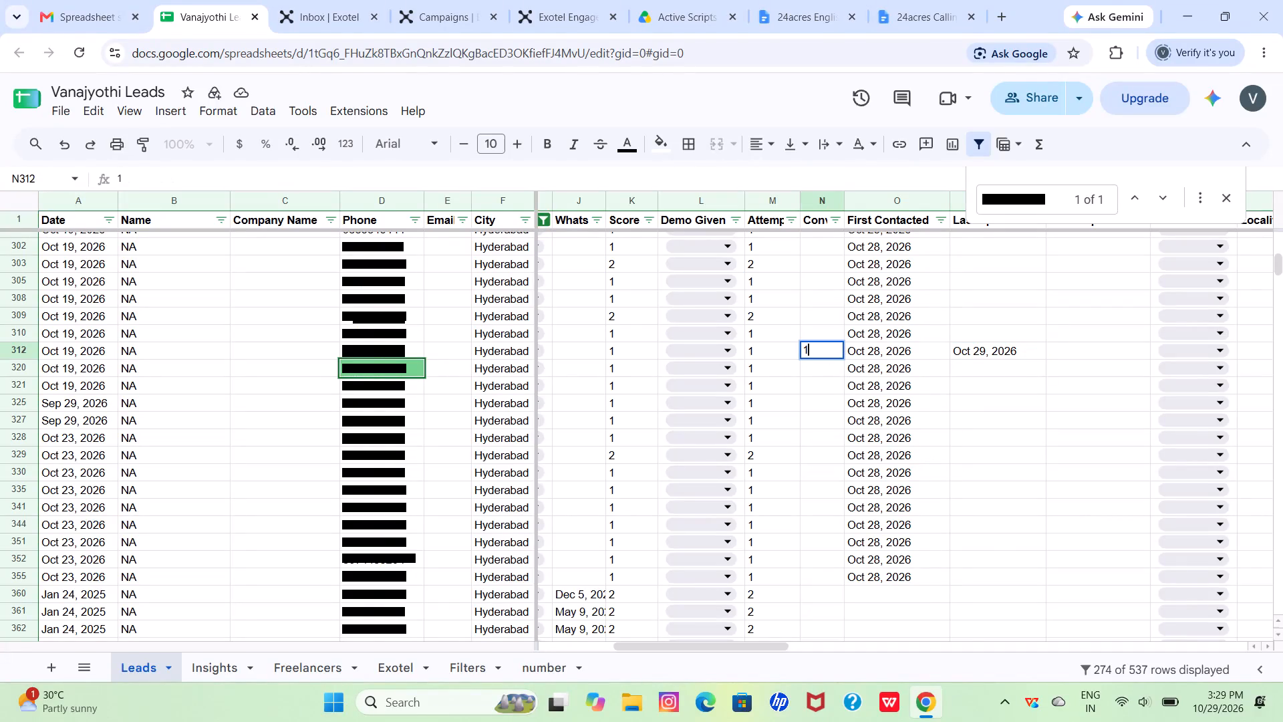
pyautogui.click(986, 350)
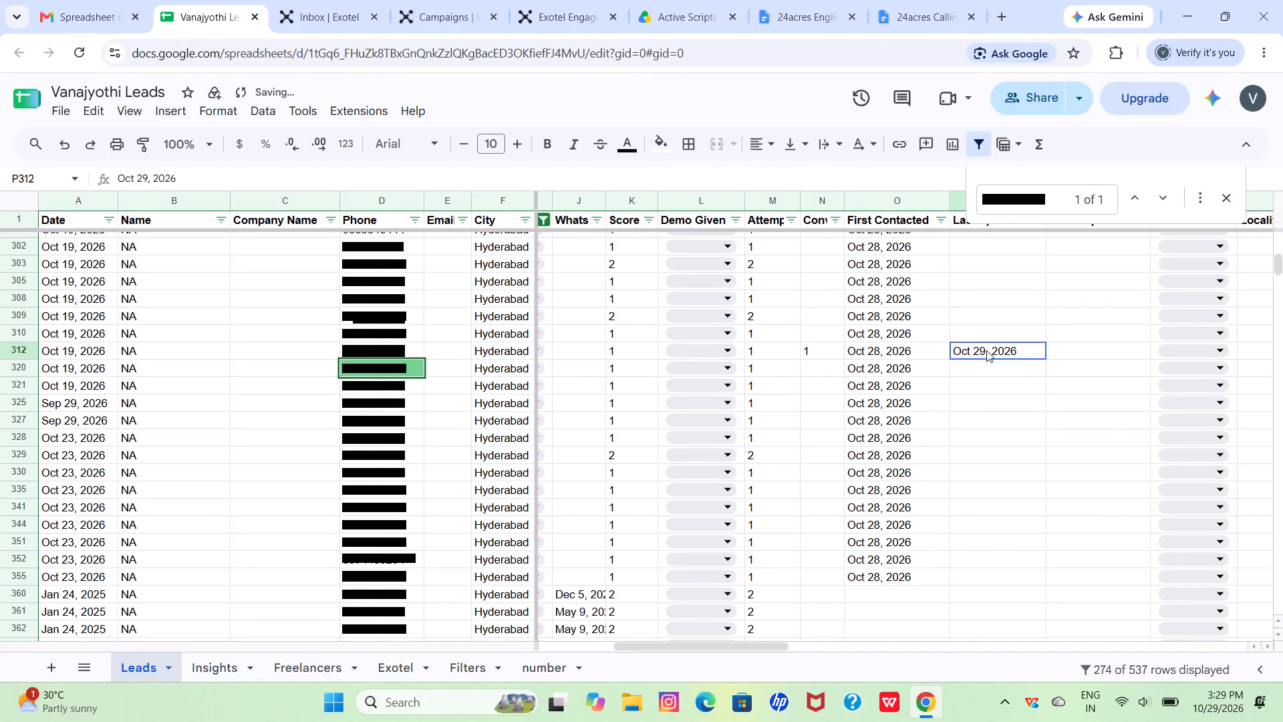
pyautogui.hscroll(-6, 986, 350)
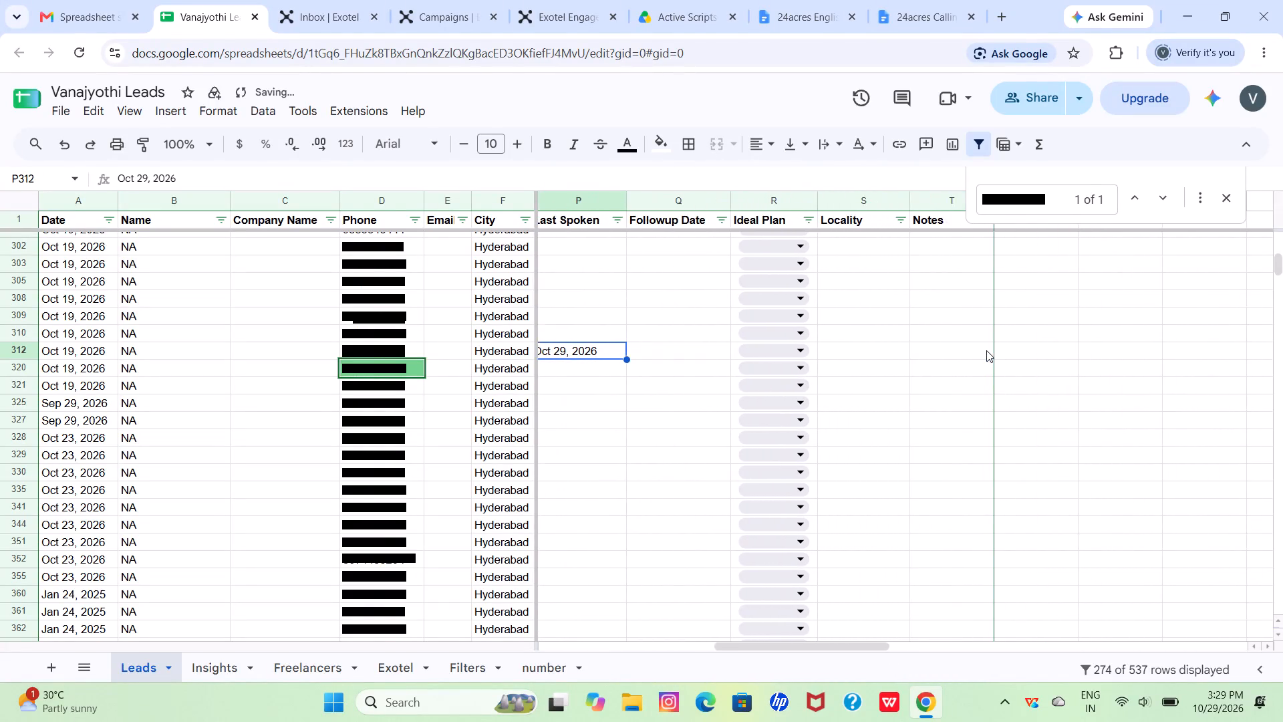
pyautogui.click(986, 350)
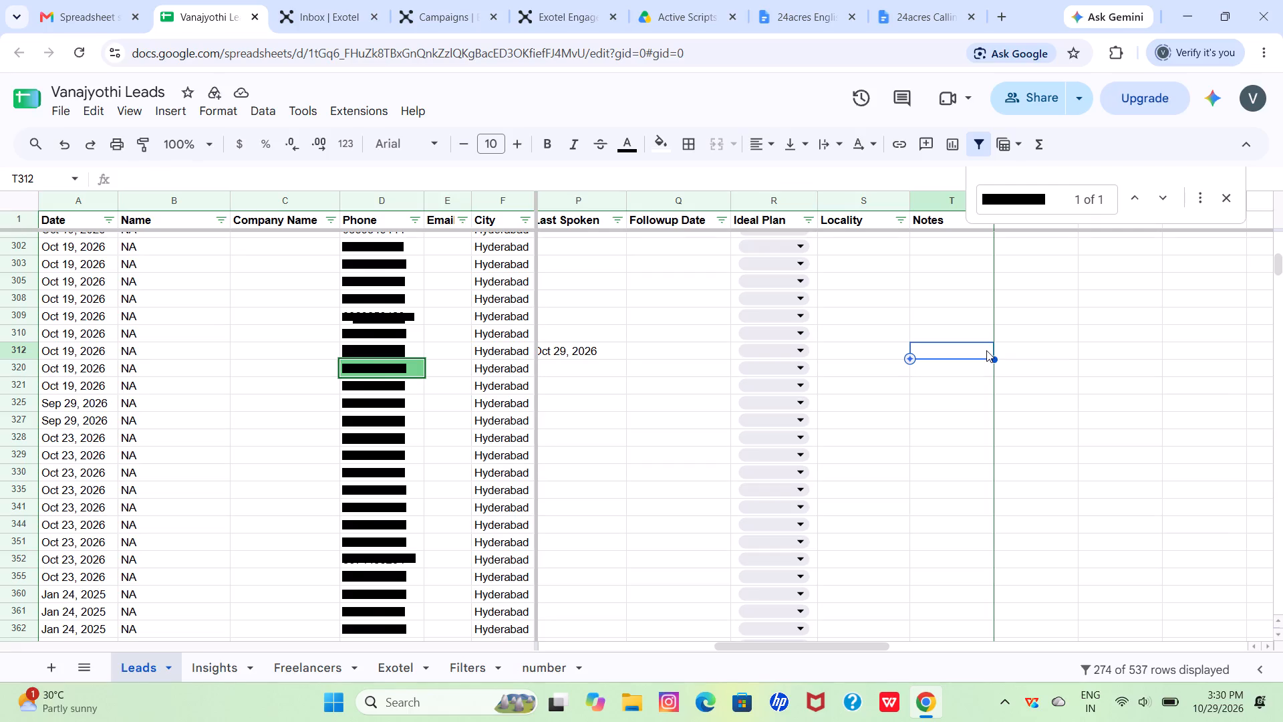
# Change the Status of the lead in row 312 to Not Interested.
pyautogui.hscroll(7, 986, 350)
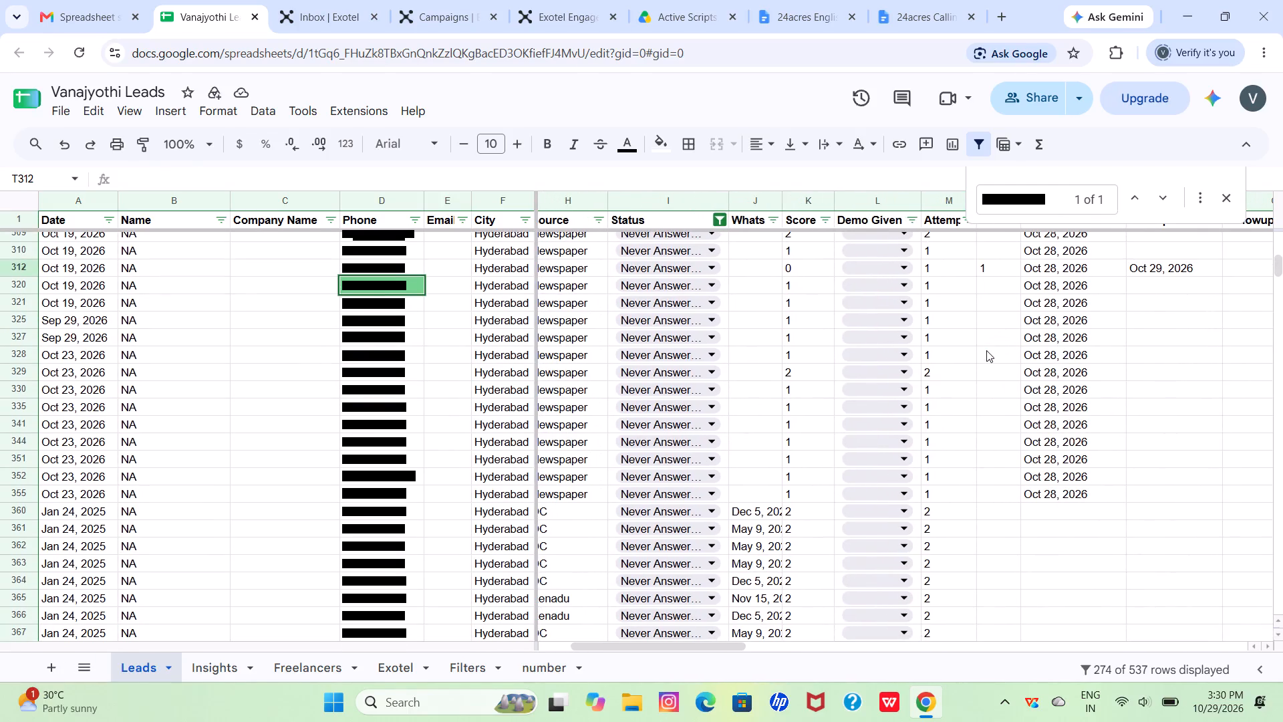
pyautogui.click(703, 269)
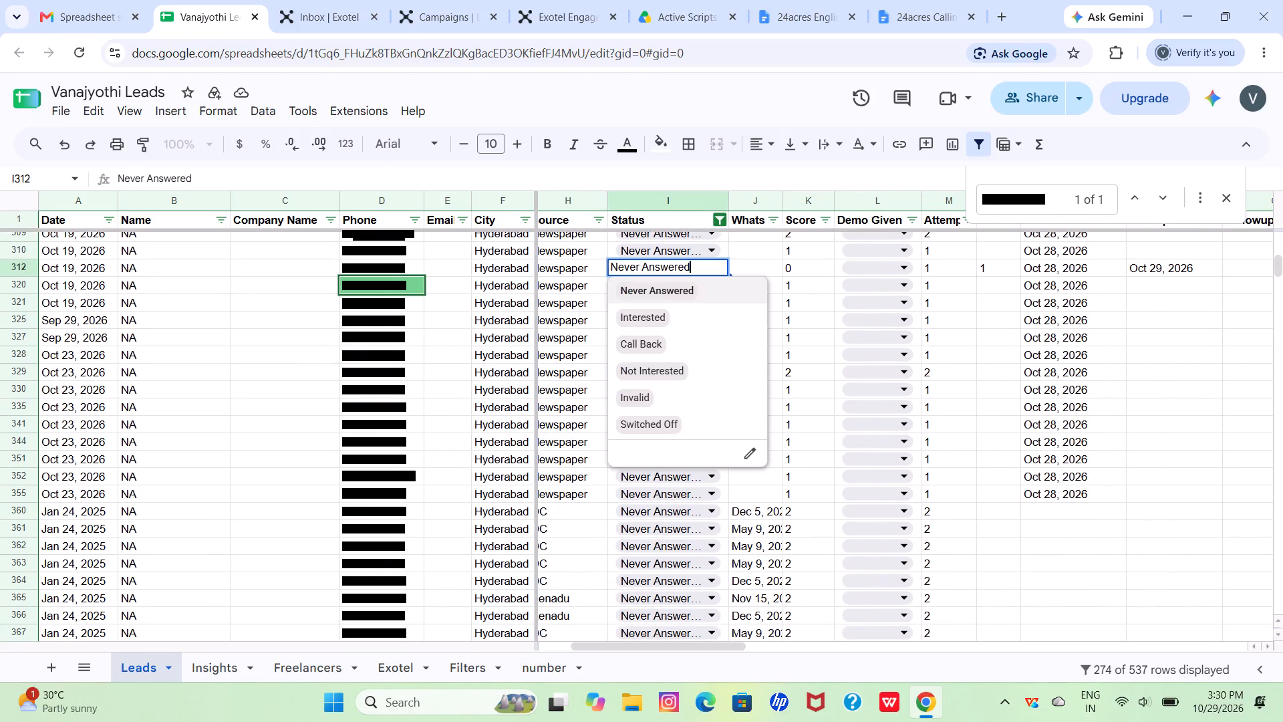
pyautogui.click(650, 365)
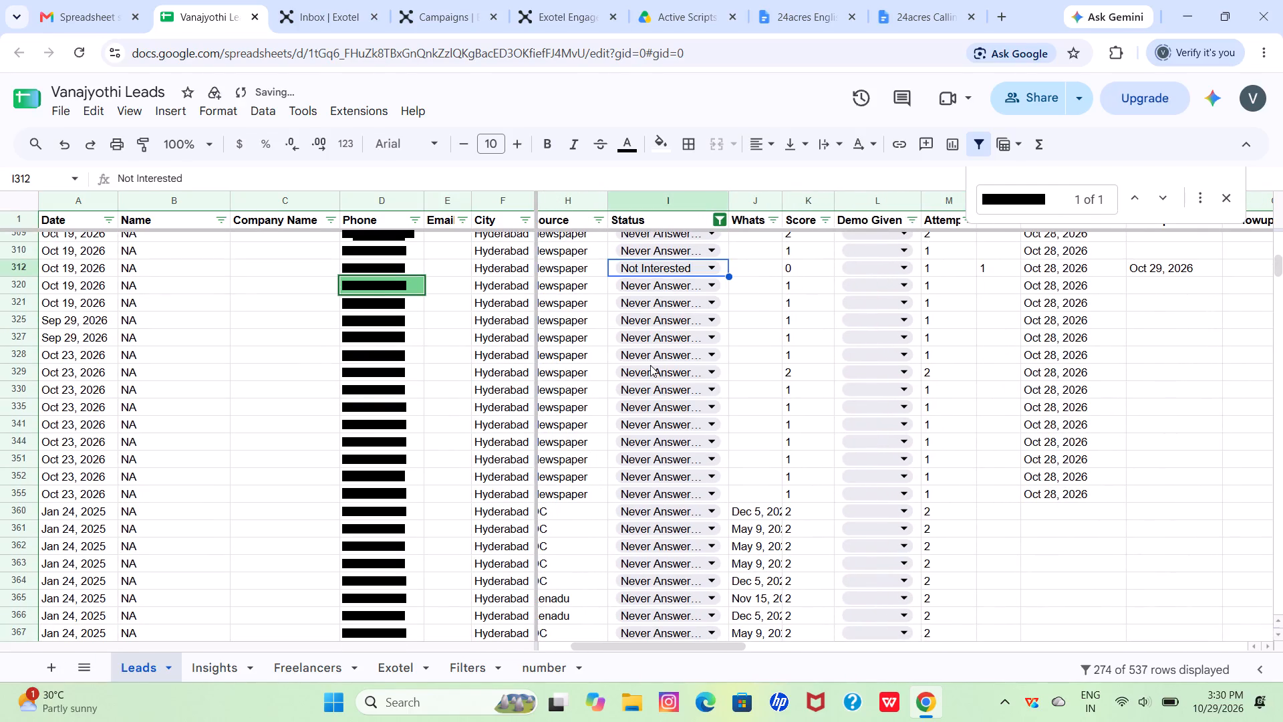
pyautogui.click(999, 264)
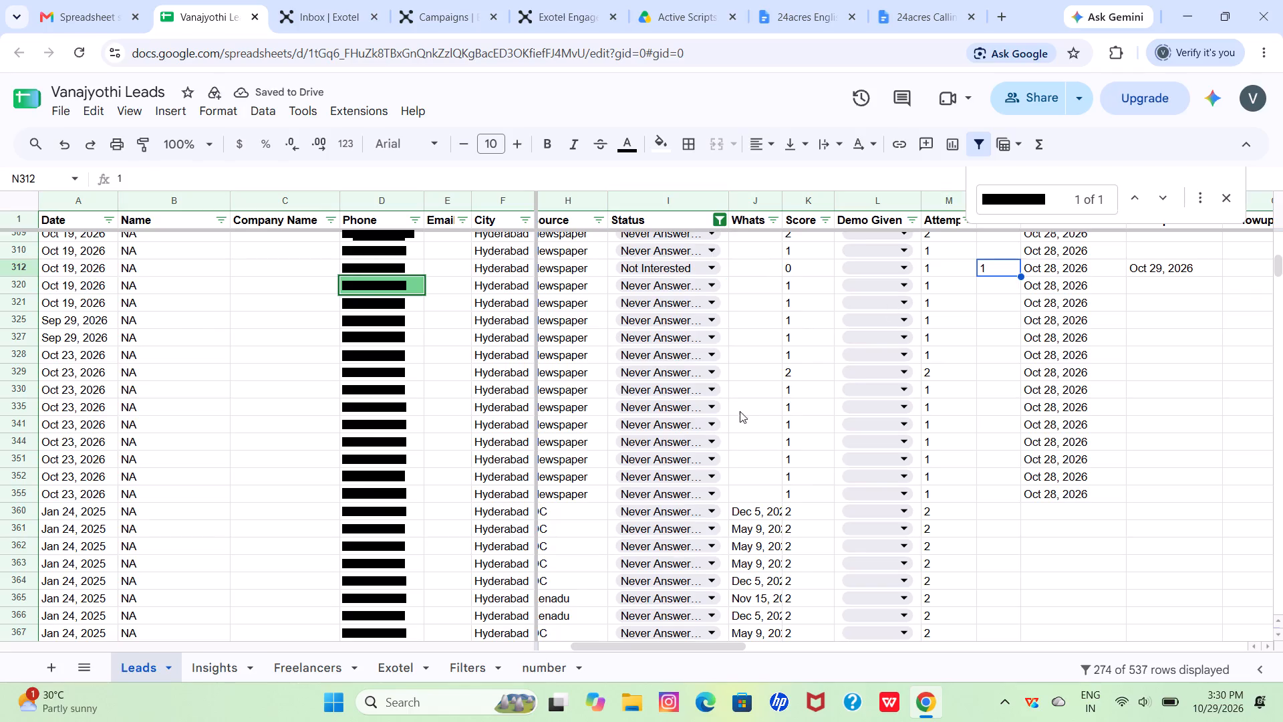
# Open the WhatsApp desktop app.
pyautogui.click(327, 710)
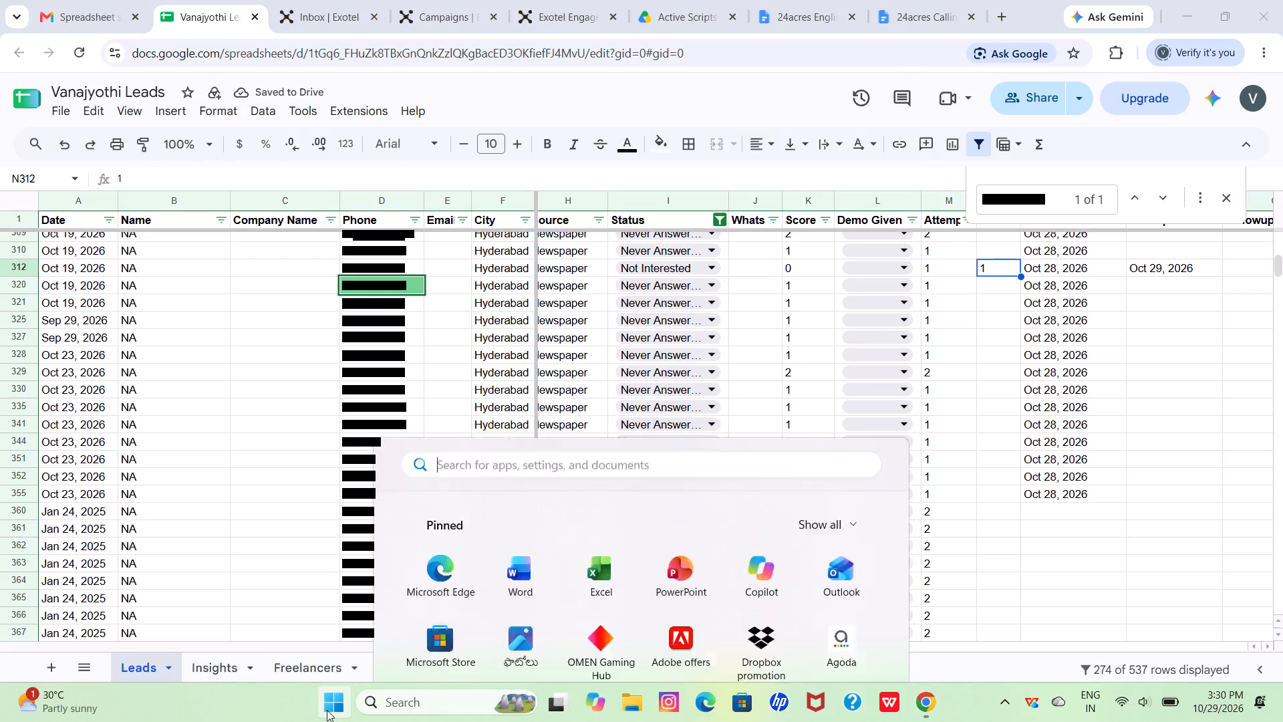
pyautogui.click(624, 561)
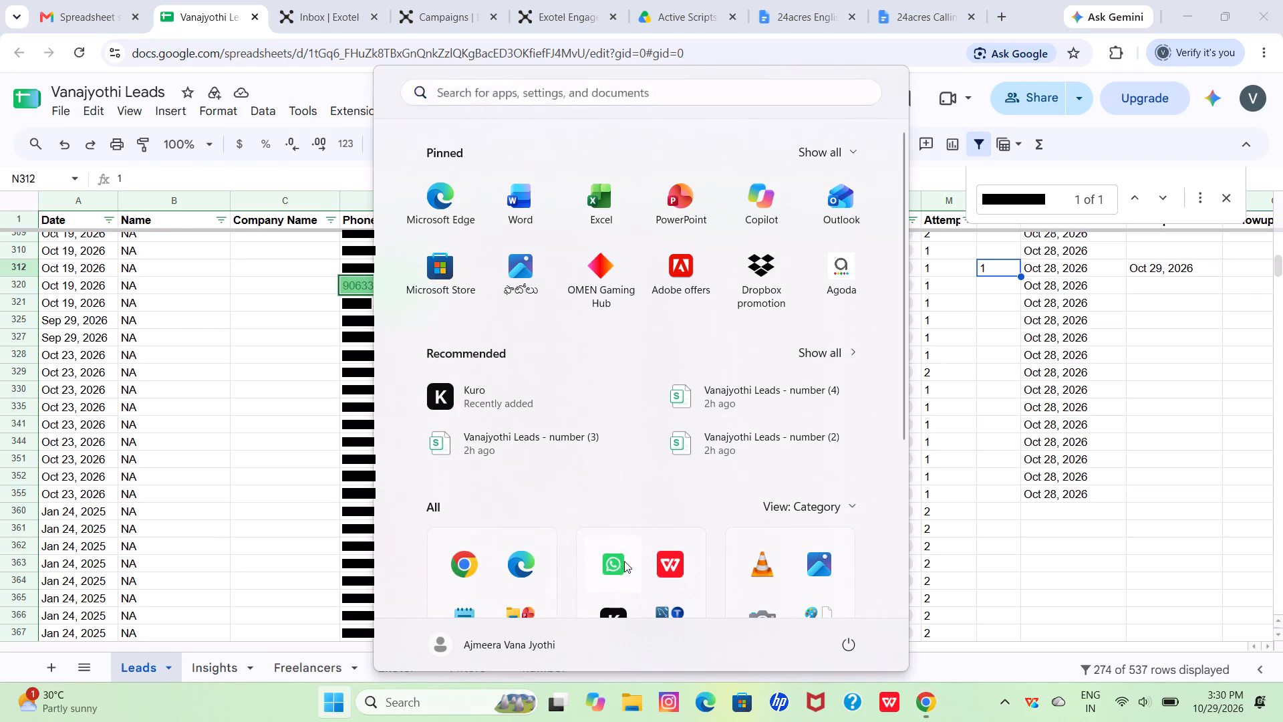
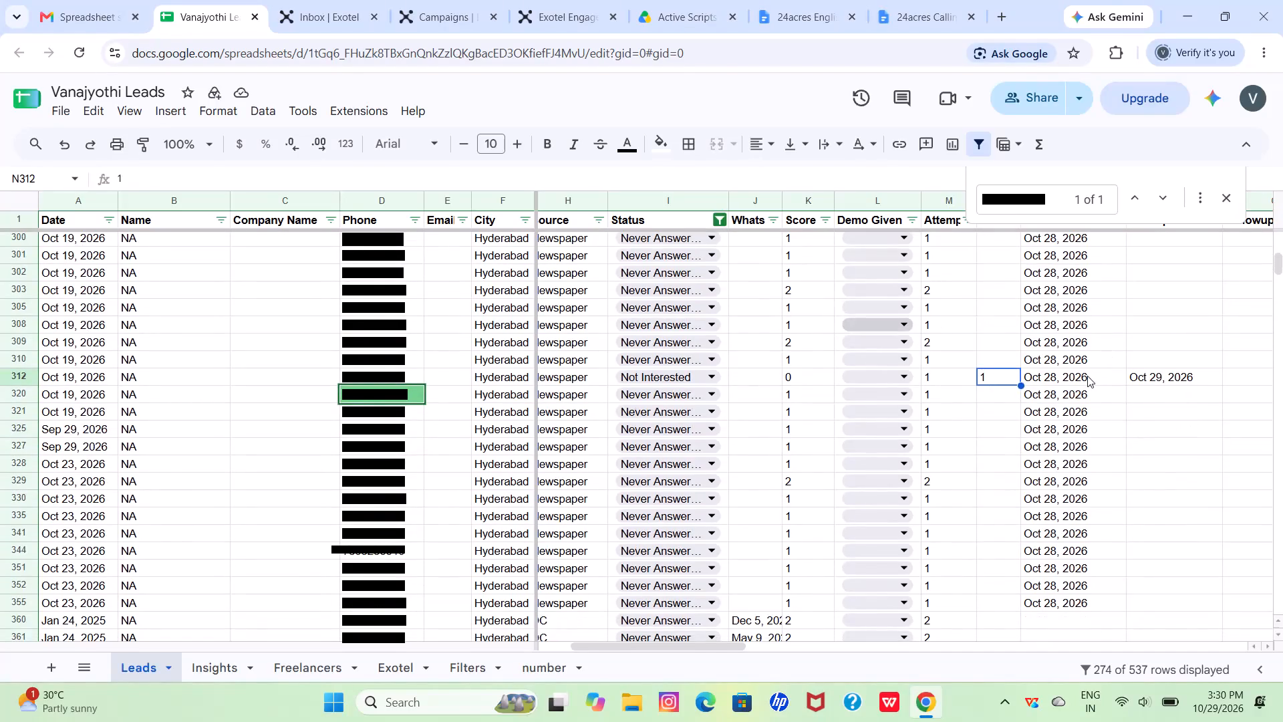
# Select the empty Notes cell for the lead in row 312 of the Leads sheet.
pyautogui.click(1087, 376)
pyautogui.hscroll(-5, 1087, 376)
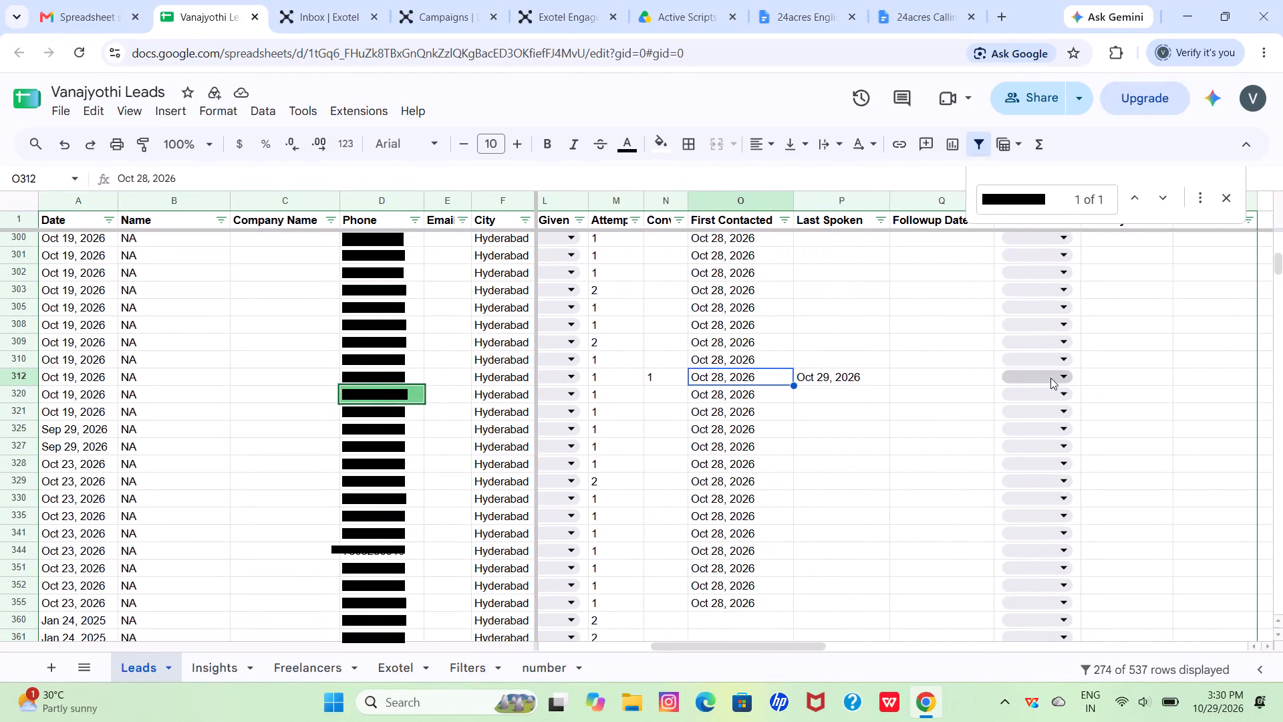
pyautogui.click(940, 380)
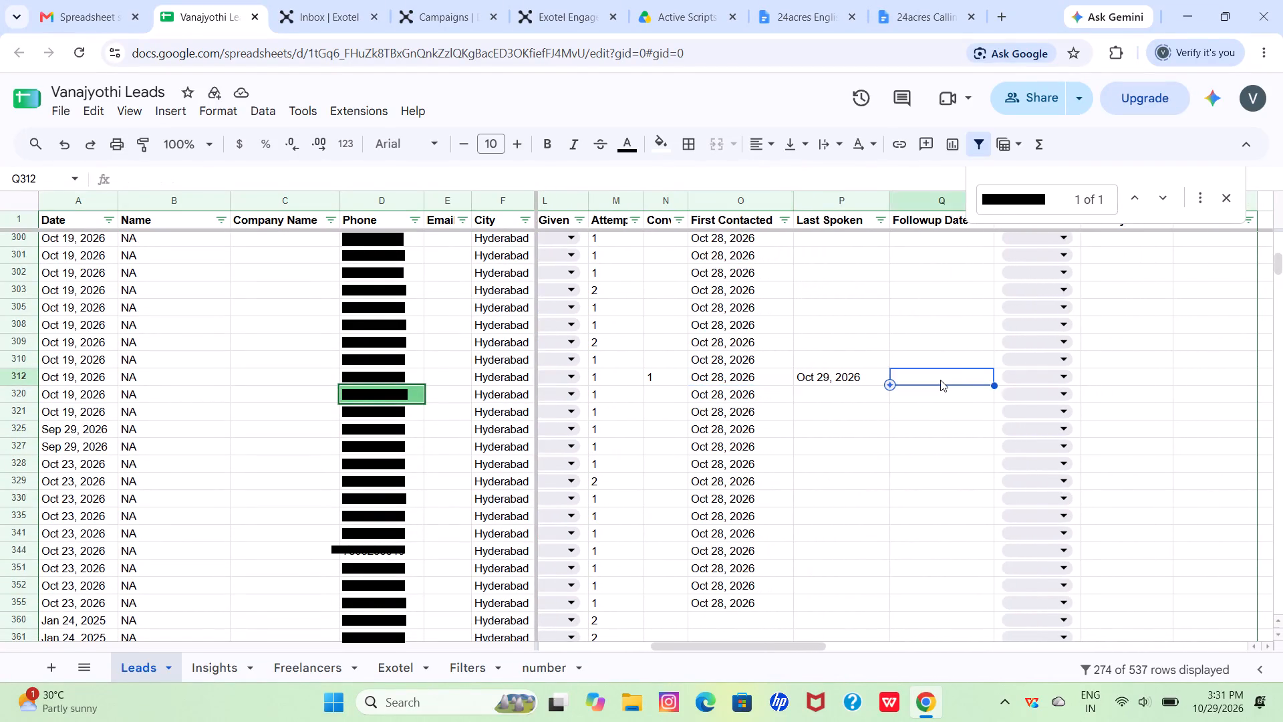
pyautogui.hscroll(-4, 940, 380)
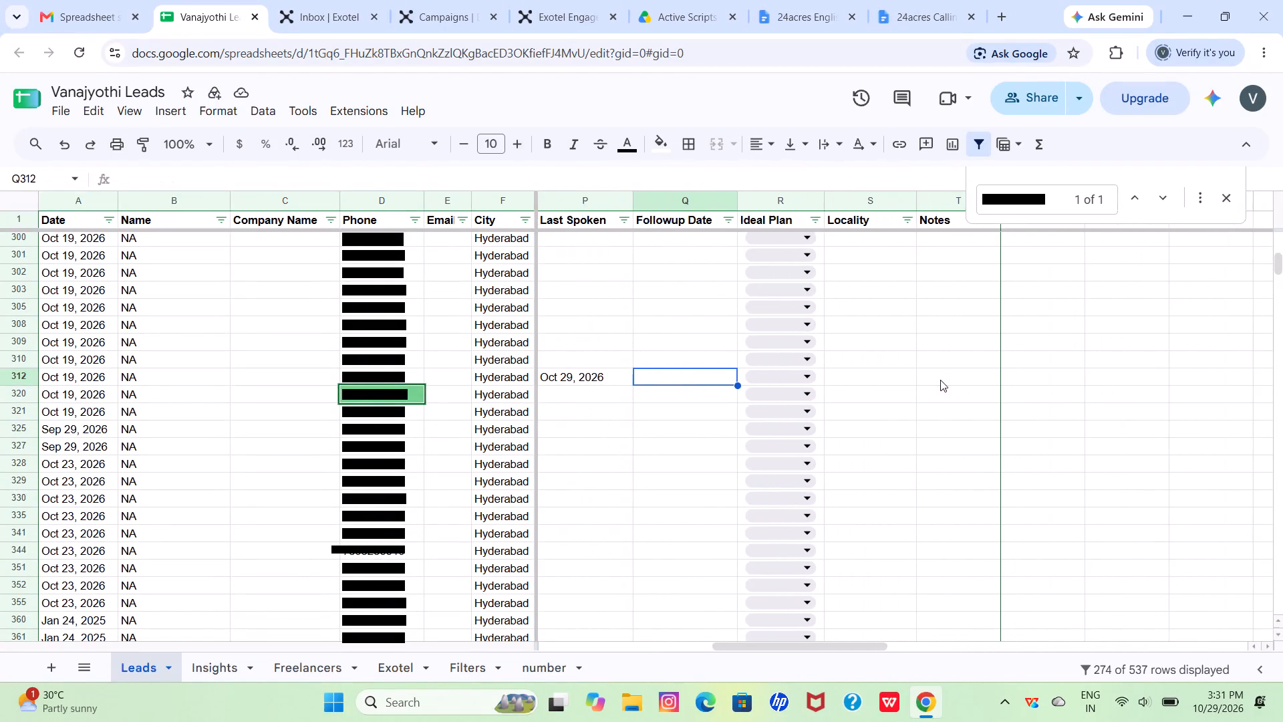
pyautogui.click(940, 380)
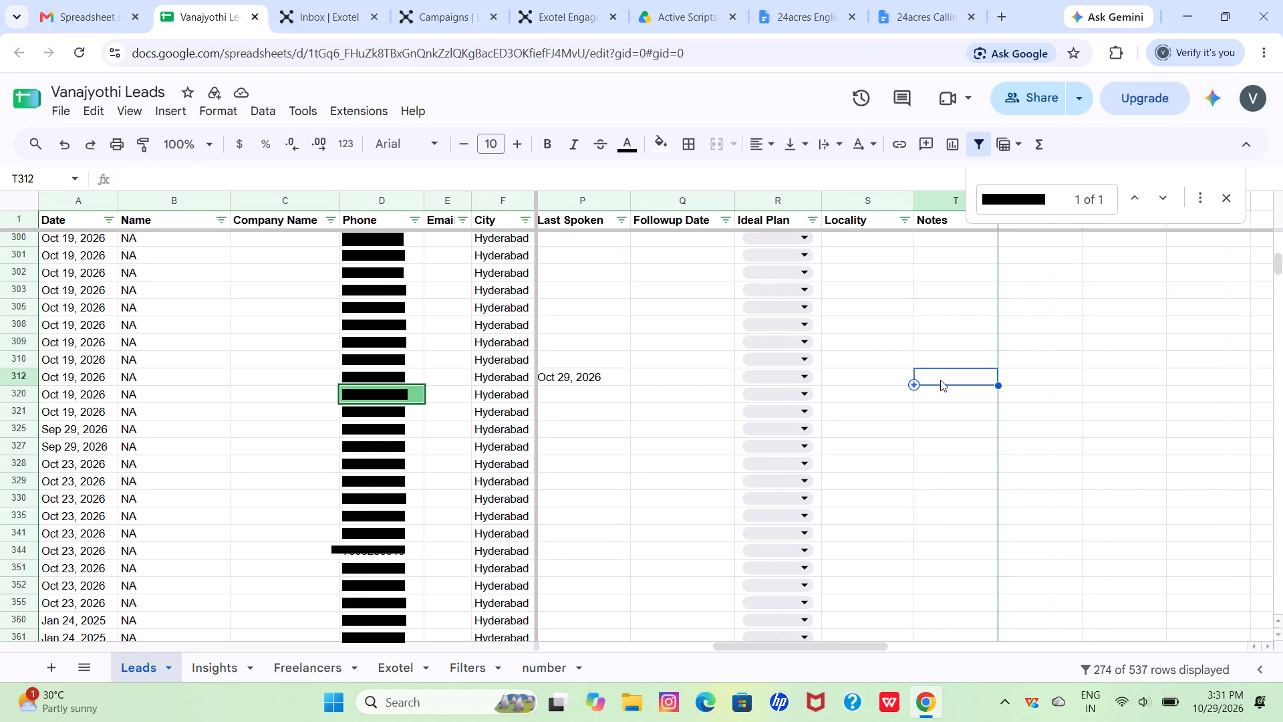
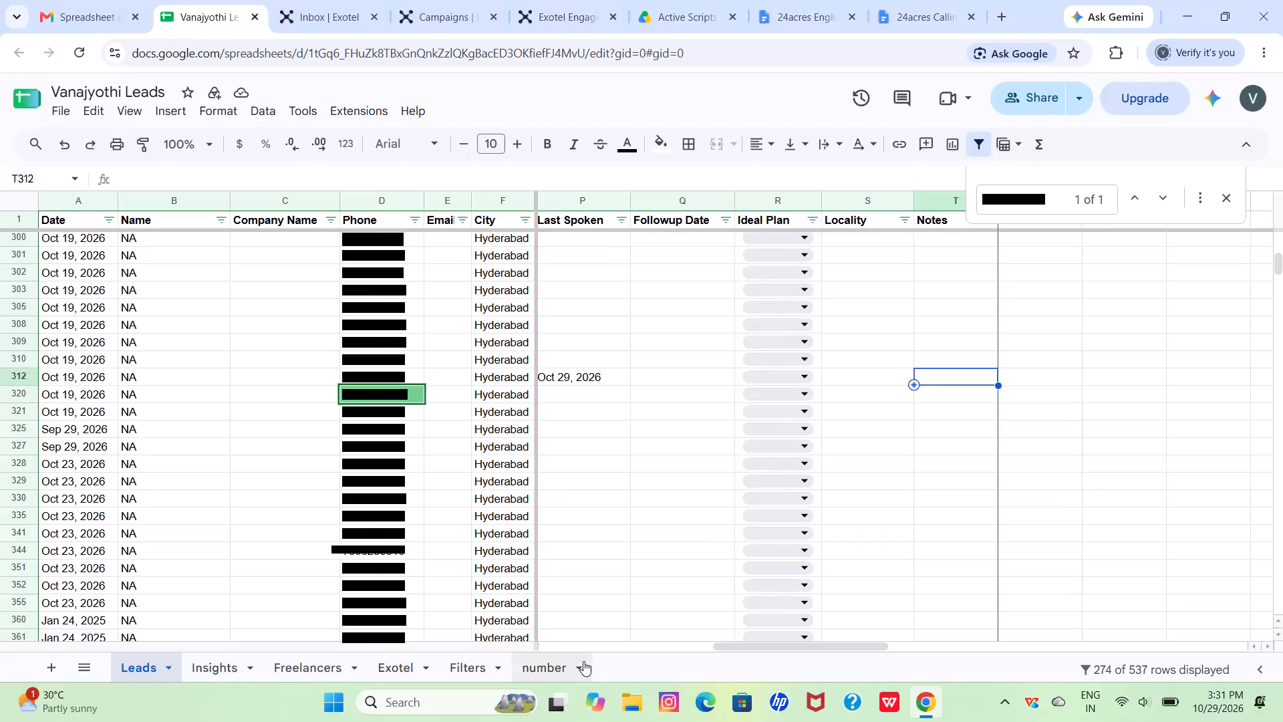
# Open Windows Start to reach the computer's installed apps.
pyautogui.click(335, 703)
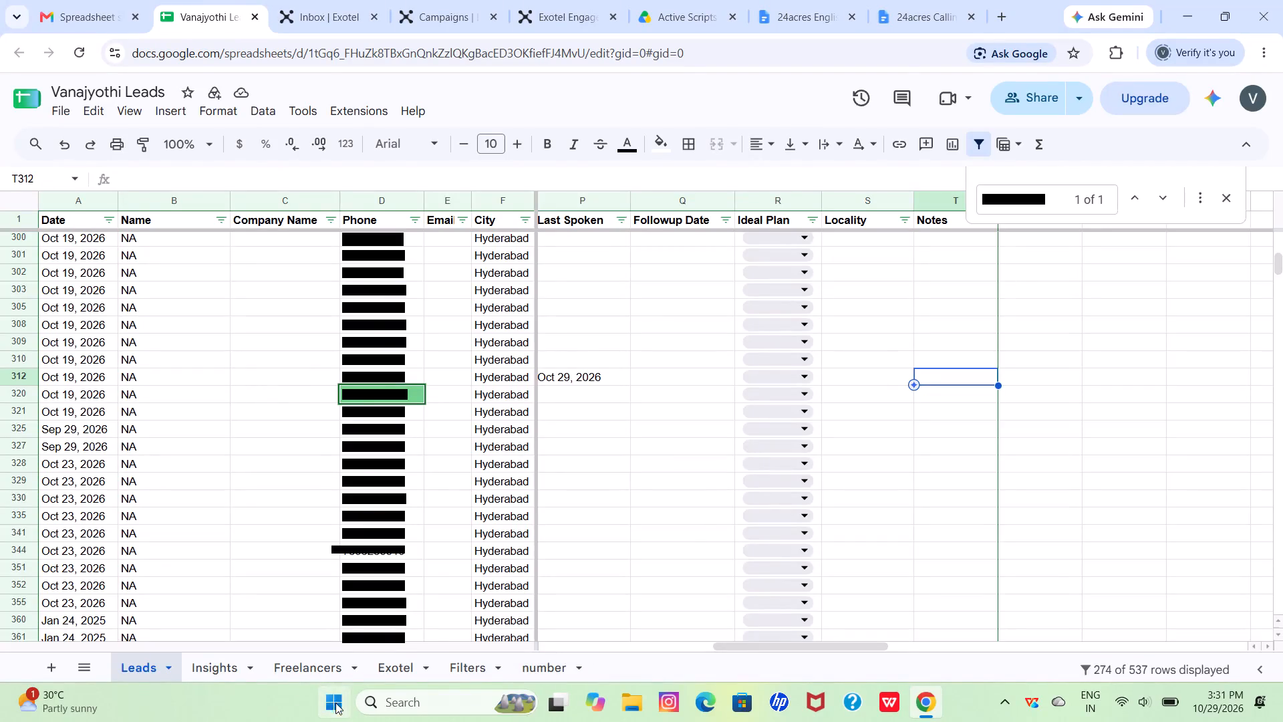
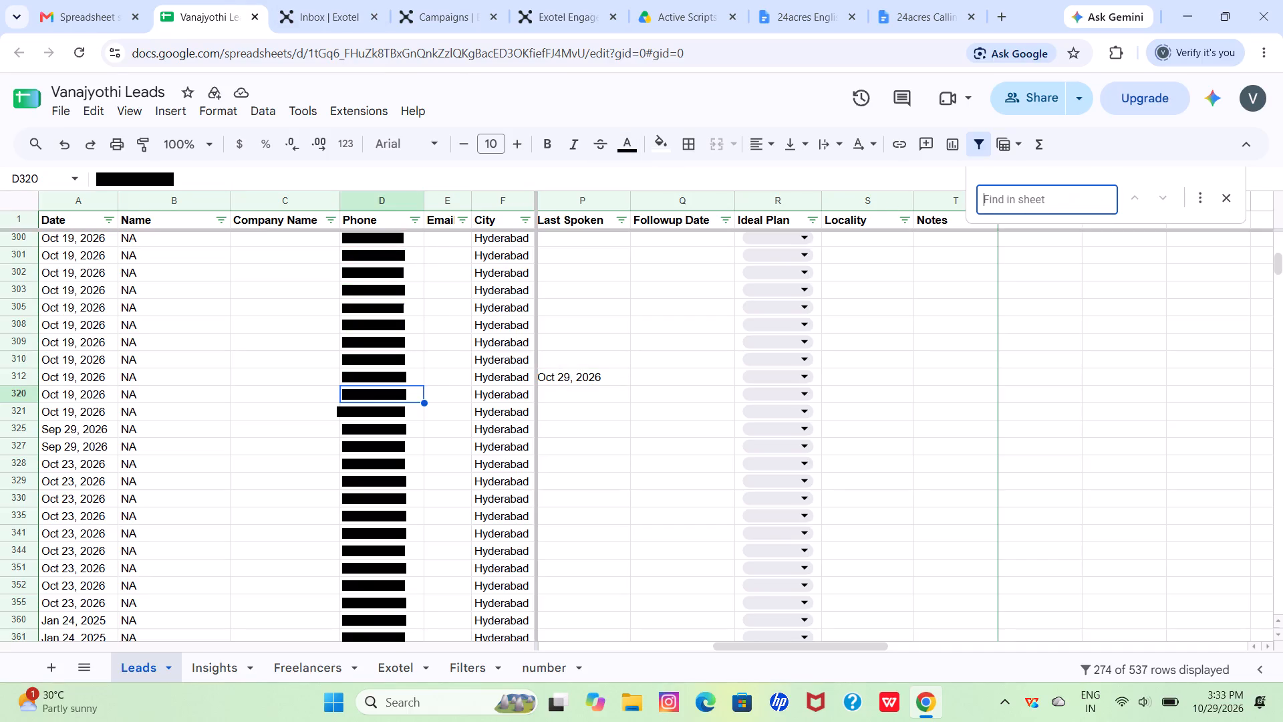
# Find the called lead by its copied phone number, trimming the leading digit, and set the Status in row 330 to Not Interested.
pyautogui.hotkey('ctrl', 'v')
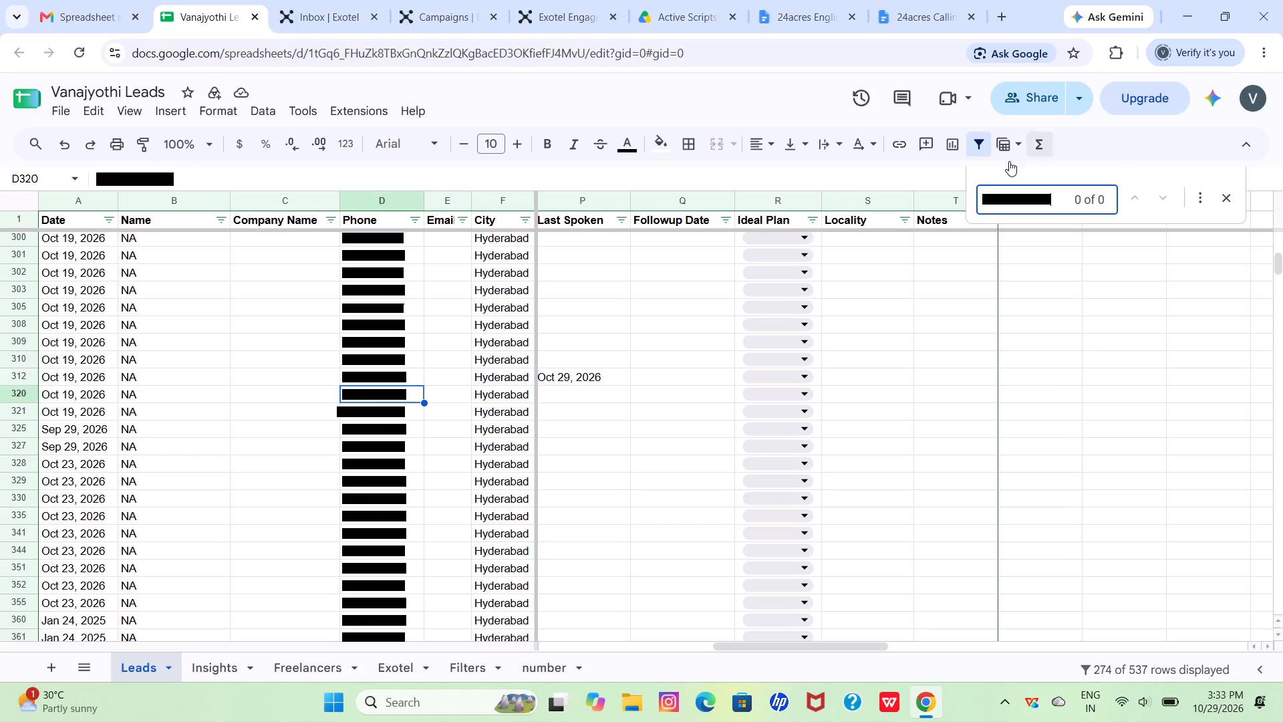
pyautogui.click(992, 197)
pyautogui.press('BackSpace')
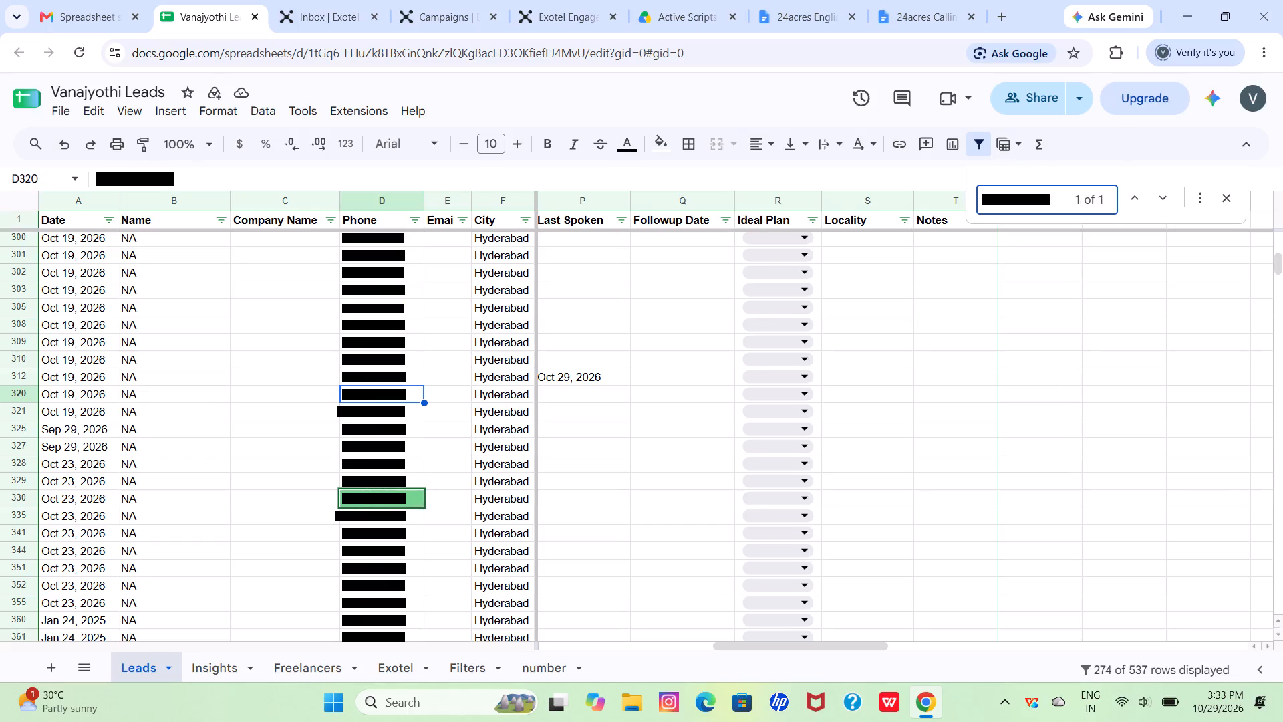
pyautogui.hscroll(4, 685, 506)
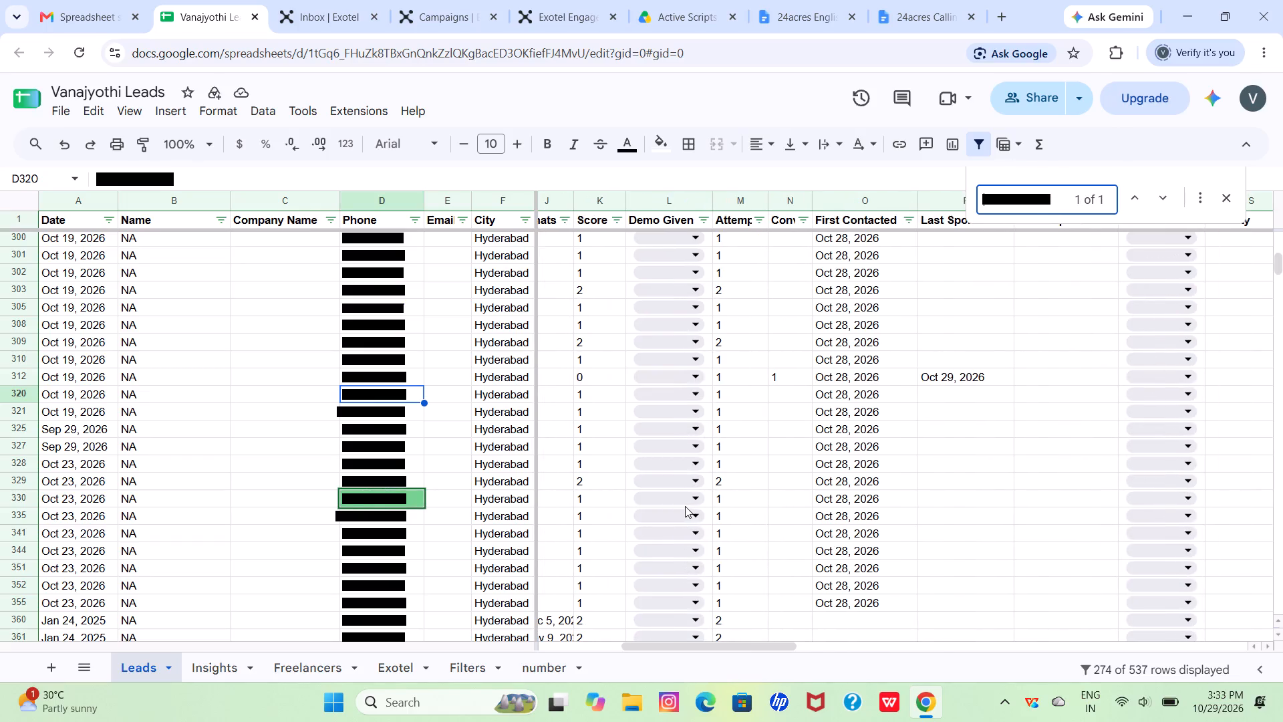
pyautogui.hscroll(4, 789, 511)
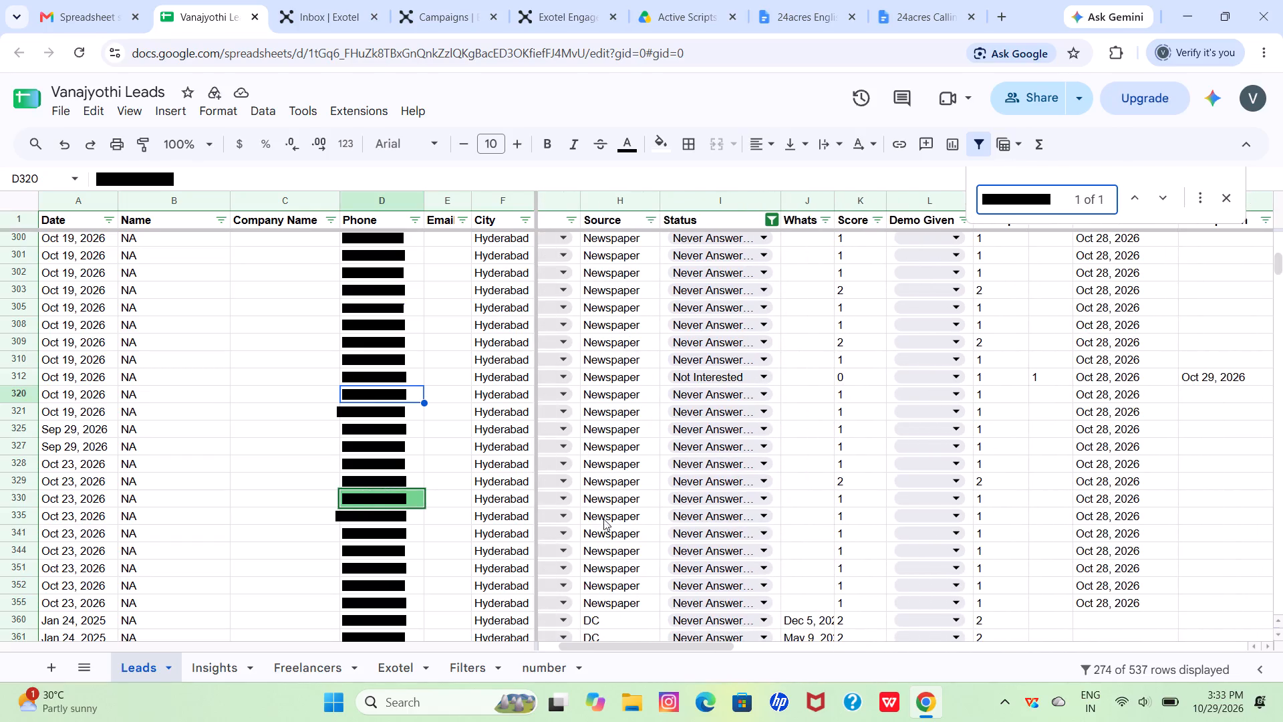
pyautogui.click(702, 499)
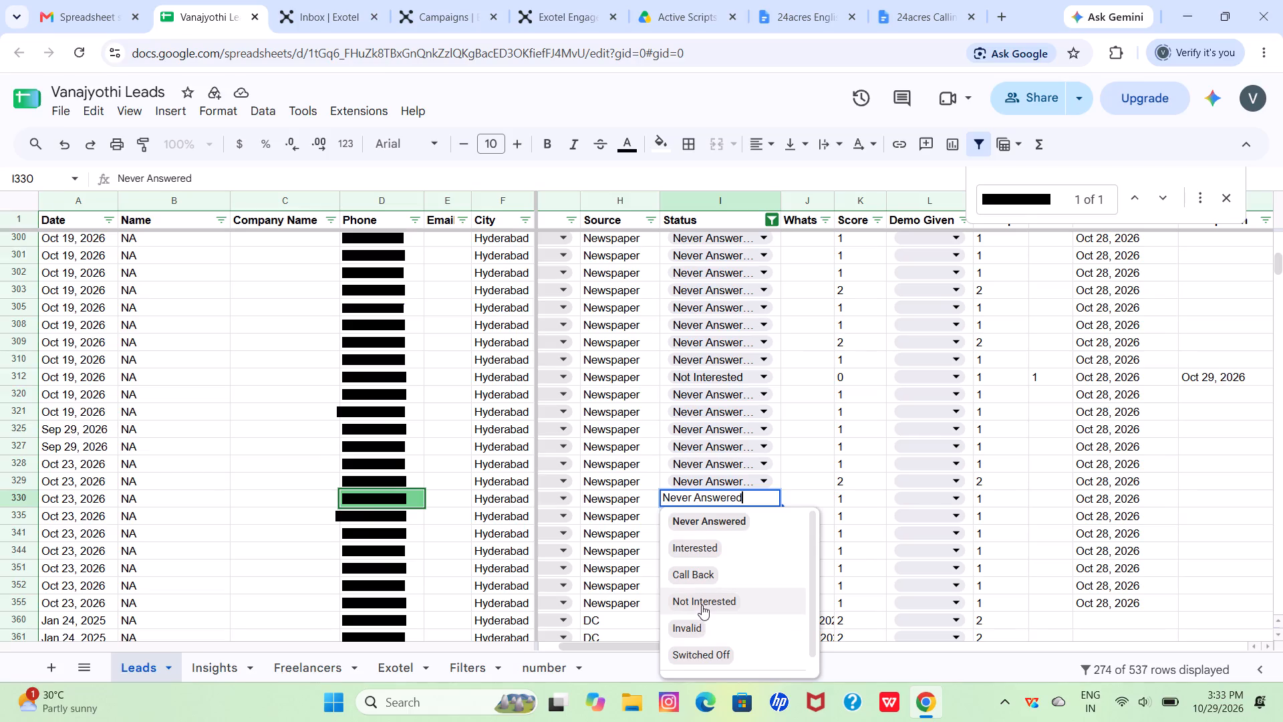
pyautogui.click(702, 605)
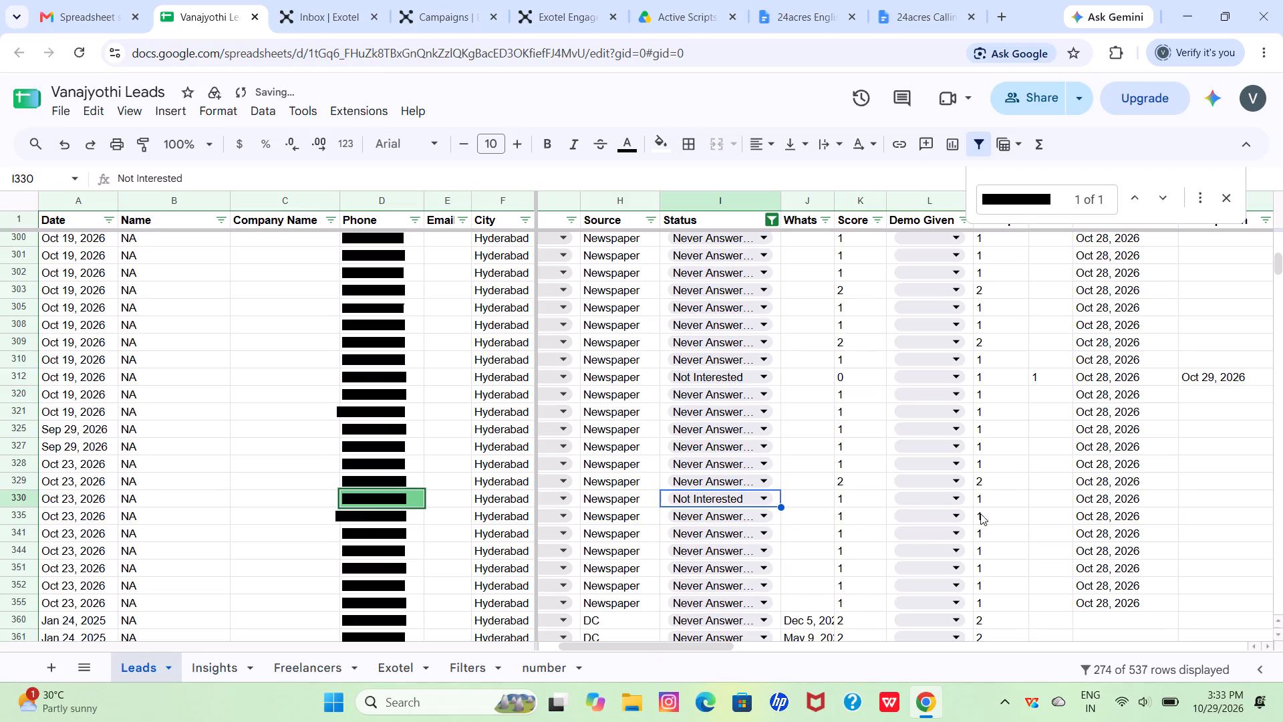
# Enter 1 as the conversation count for the lead in row 330.
pyautogui.click(1012, 506)
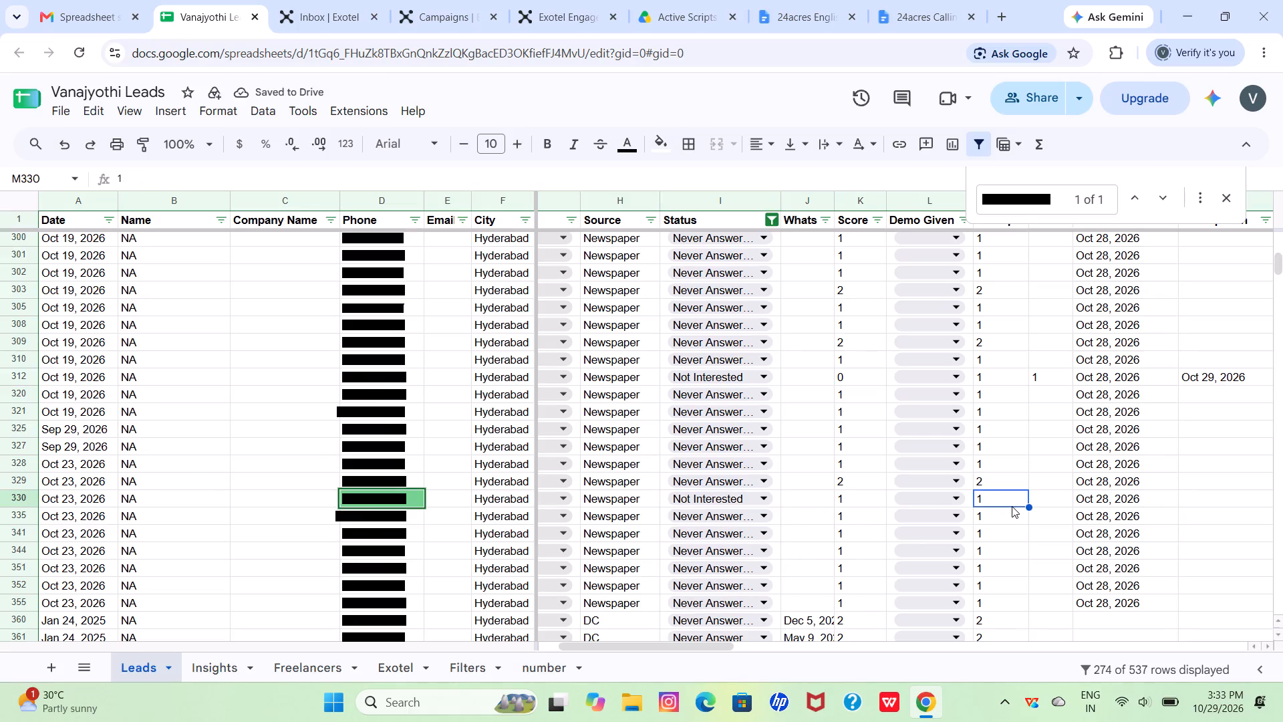
pyautogui.click(1073, 497)
pyautogui.press('1')
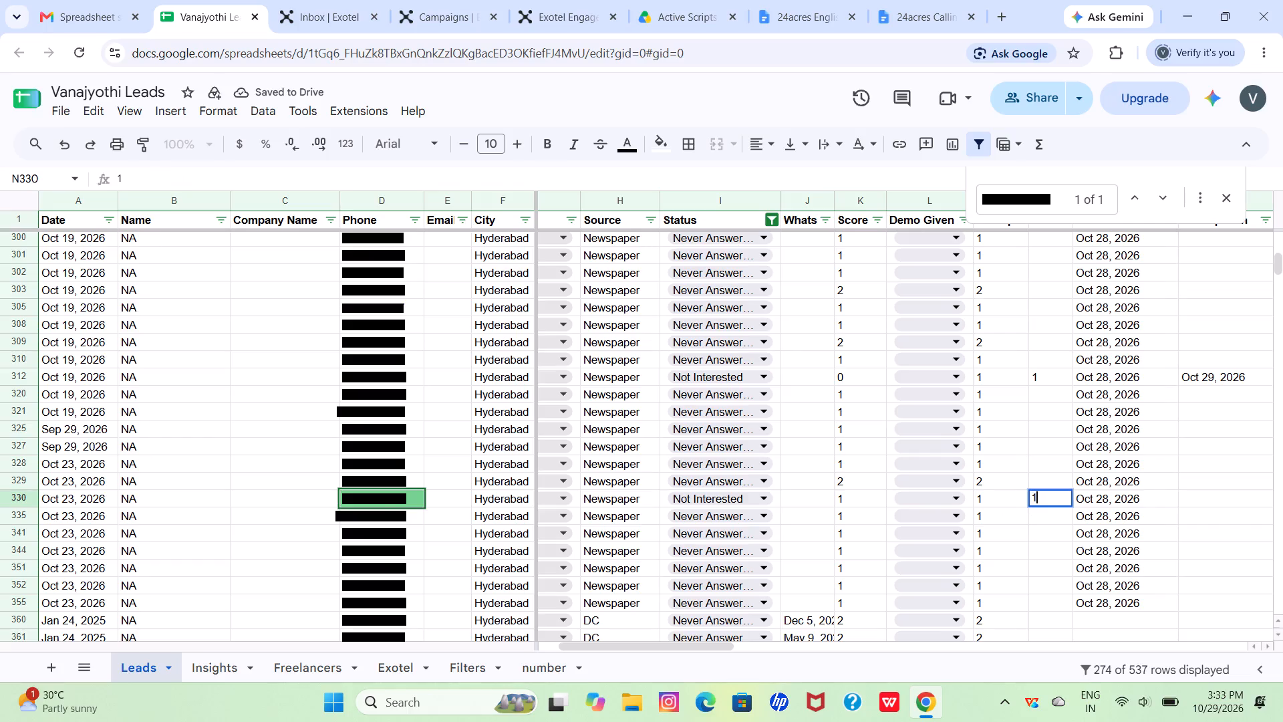
# Copy row 330's First Contacted date into its Last Spoken cell and change that copy to Oct 29, 2026.
pyautogui.click(1117, 501)
pyautogui.hotkey('ctrl', 'c')
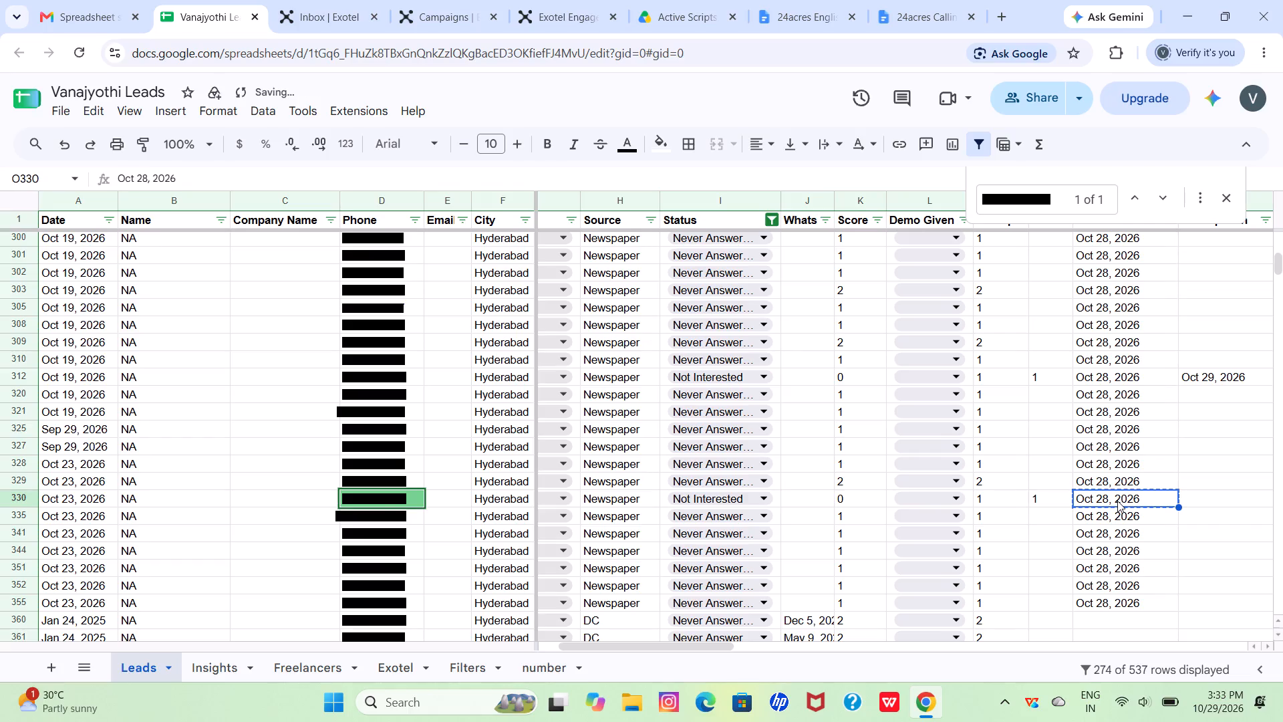
pyautogui.click(1229, 499)
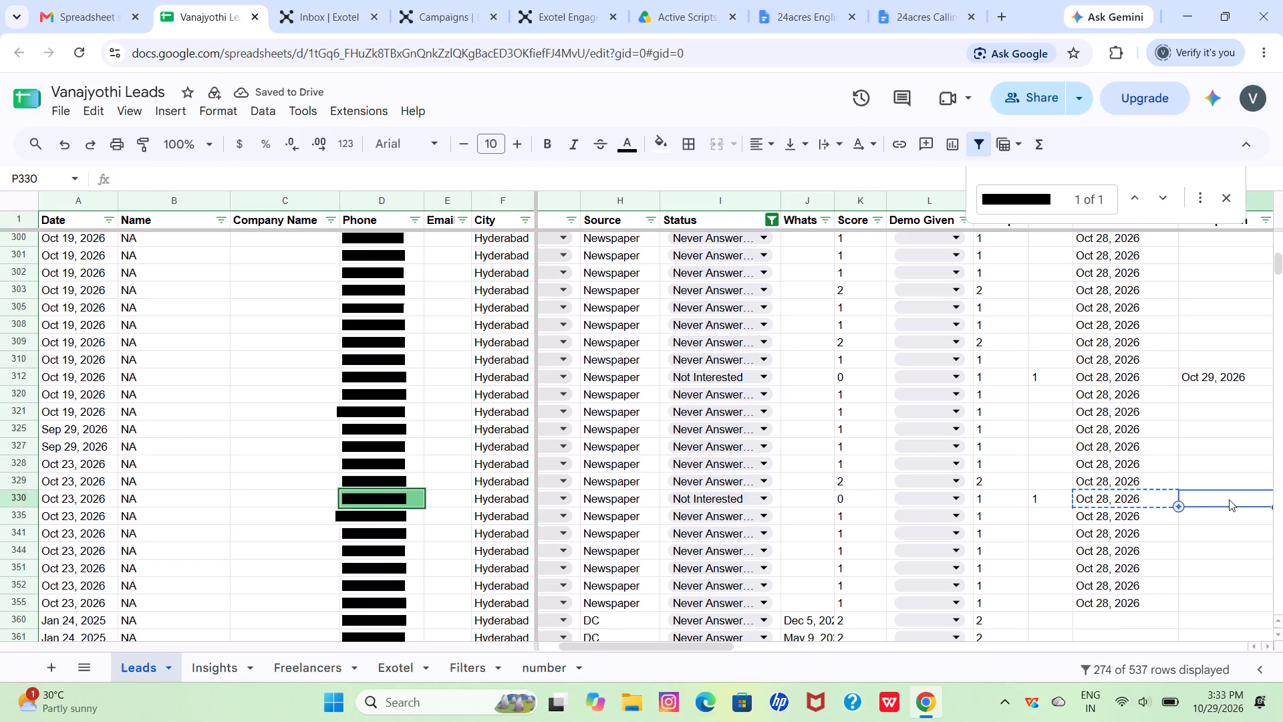
pyautogui.hotkey('ctrl', 'v')
pyautogui.hscroll(-4, 1229, 499)
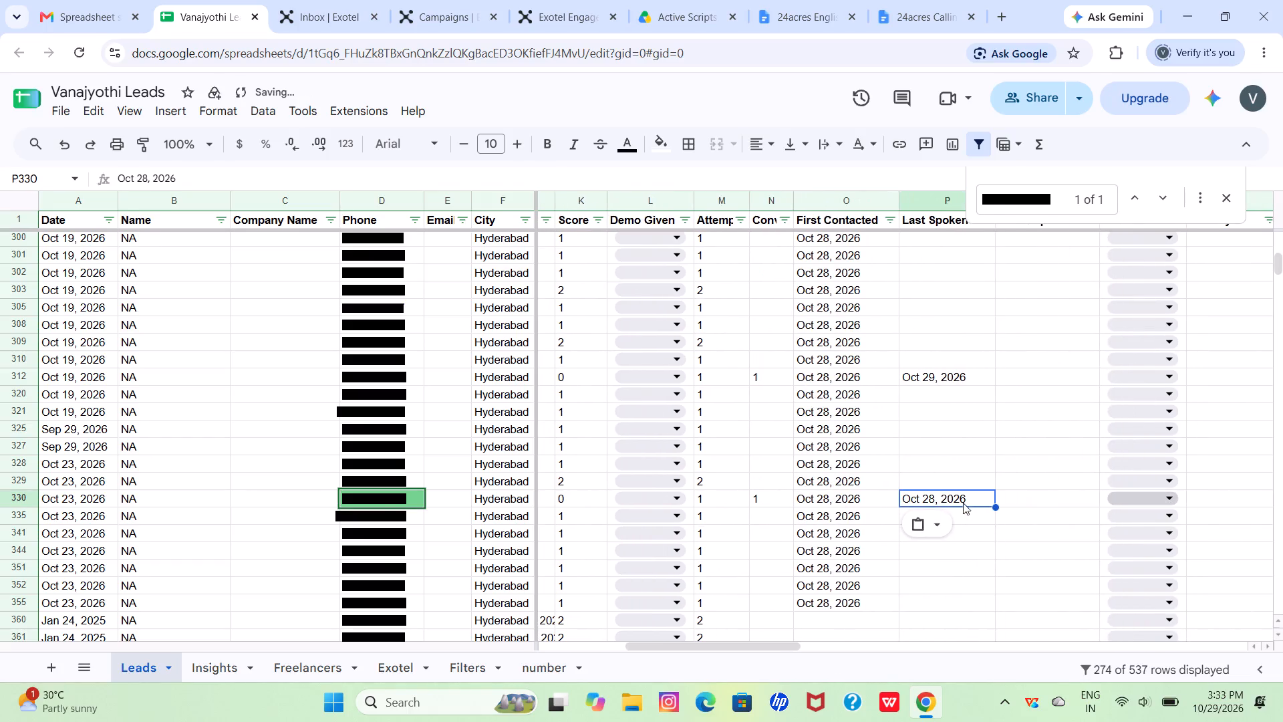
pyautogui.doubleClick(959, 500)
pyautogui.click(971, 420)
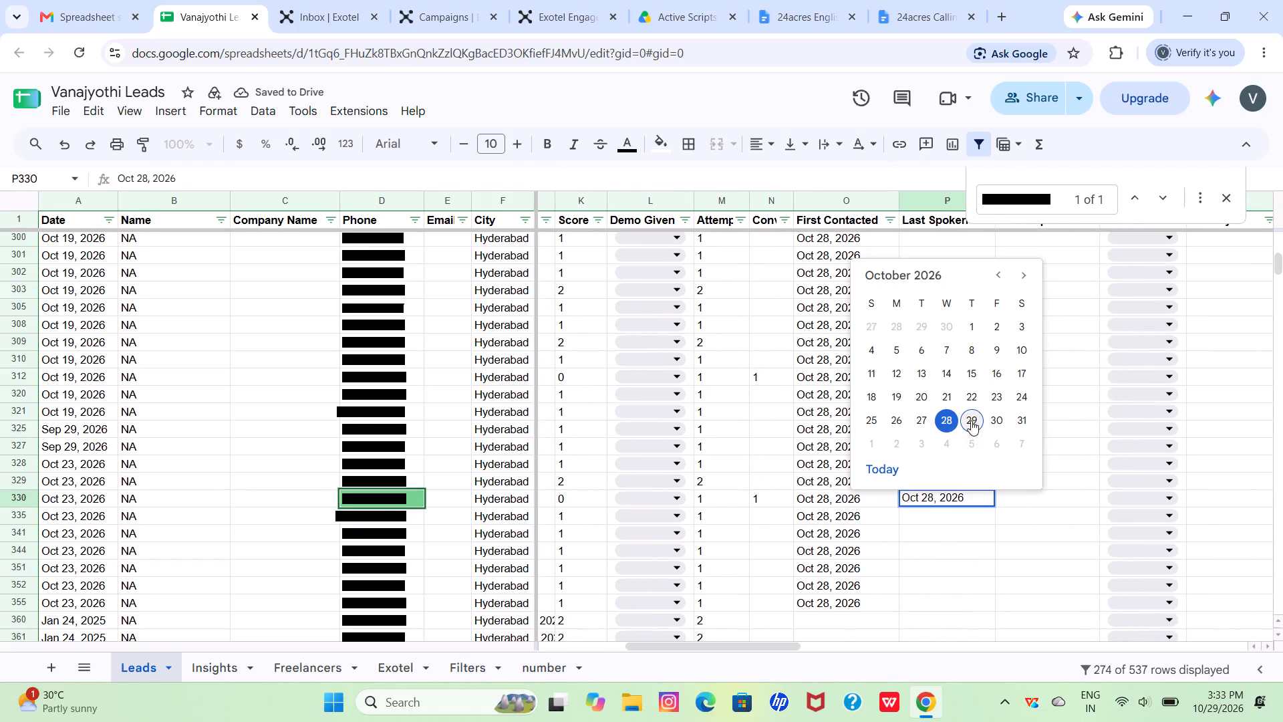
pyautogui.click(1026, 487)
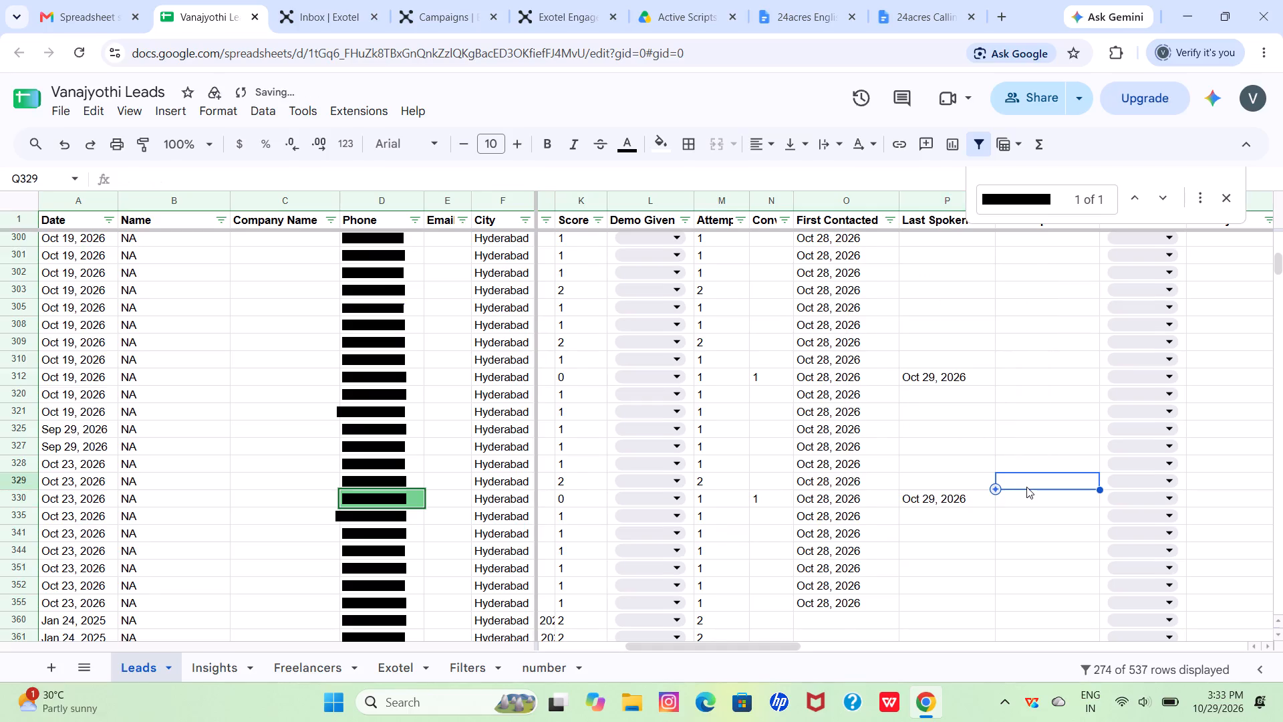
# Enter the note "dont have any properties for sale or rent" in the Notes cell of row 330.
pyautogui.hscroll(-2, 1026, 487)
pyautogui.click(970, 495)
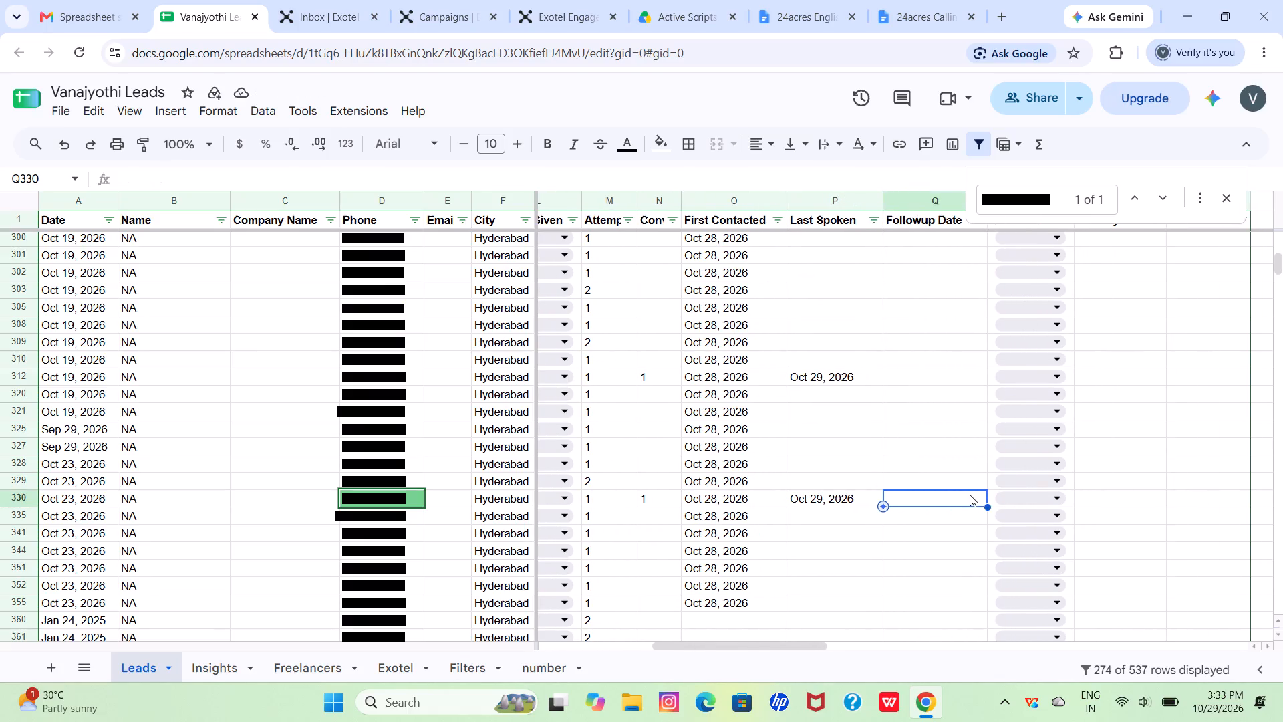
pyautogui.click(1127, 509)
pyautogui.hscroll(-2, 1127, 509)
pyautogui.click(1074, 497)
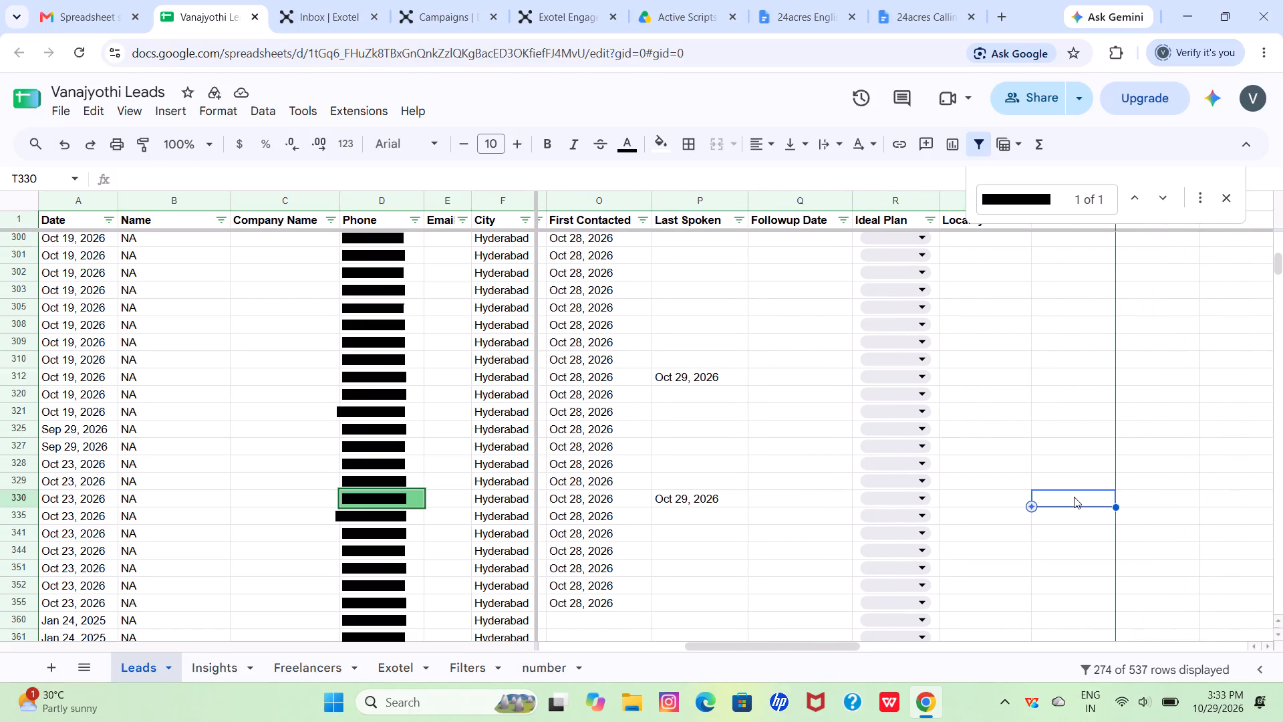
pyautogui.write('dont')
pyautogui.press('Return')
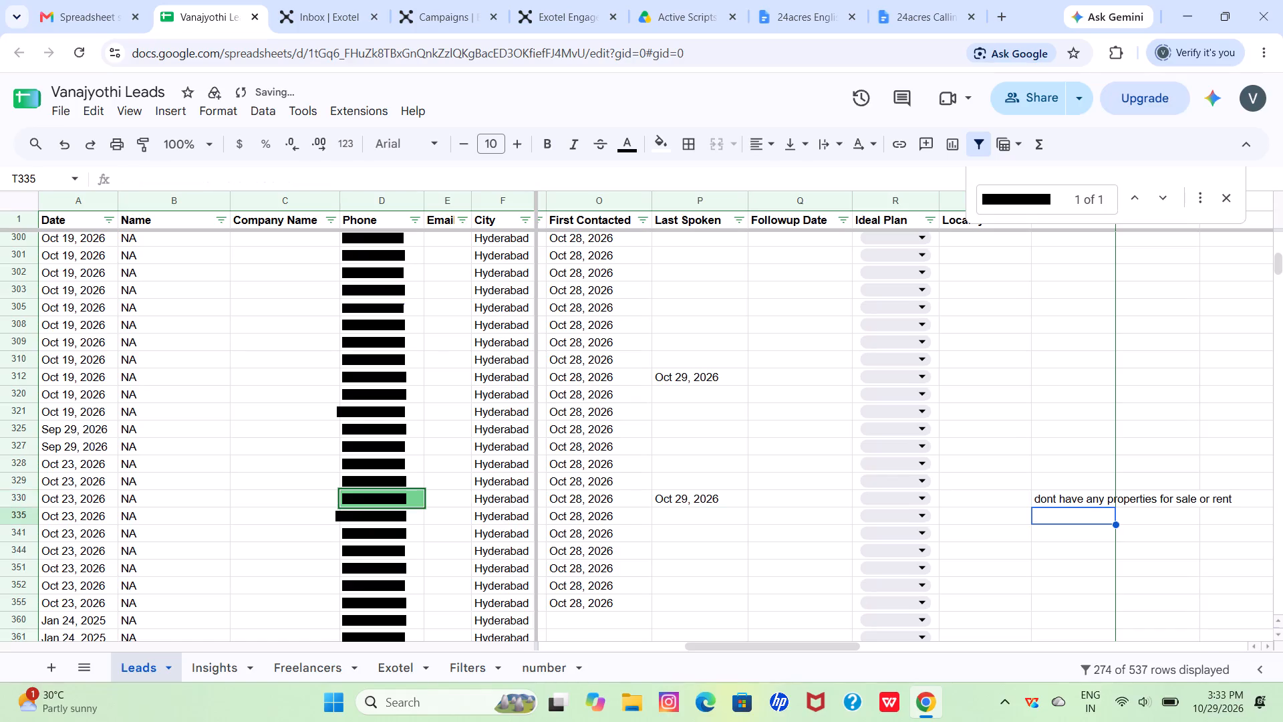
# Copy the note from row 330 into the empty Notes cell of the lead in row 312.
pyautogui.scroll(2, 1074, 497)
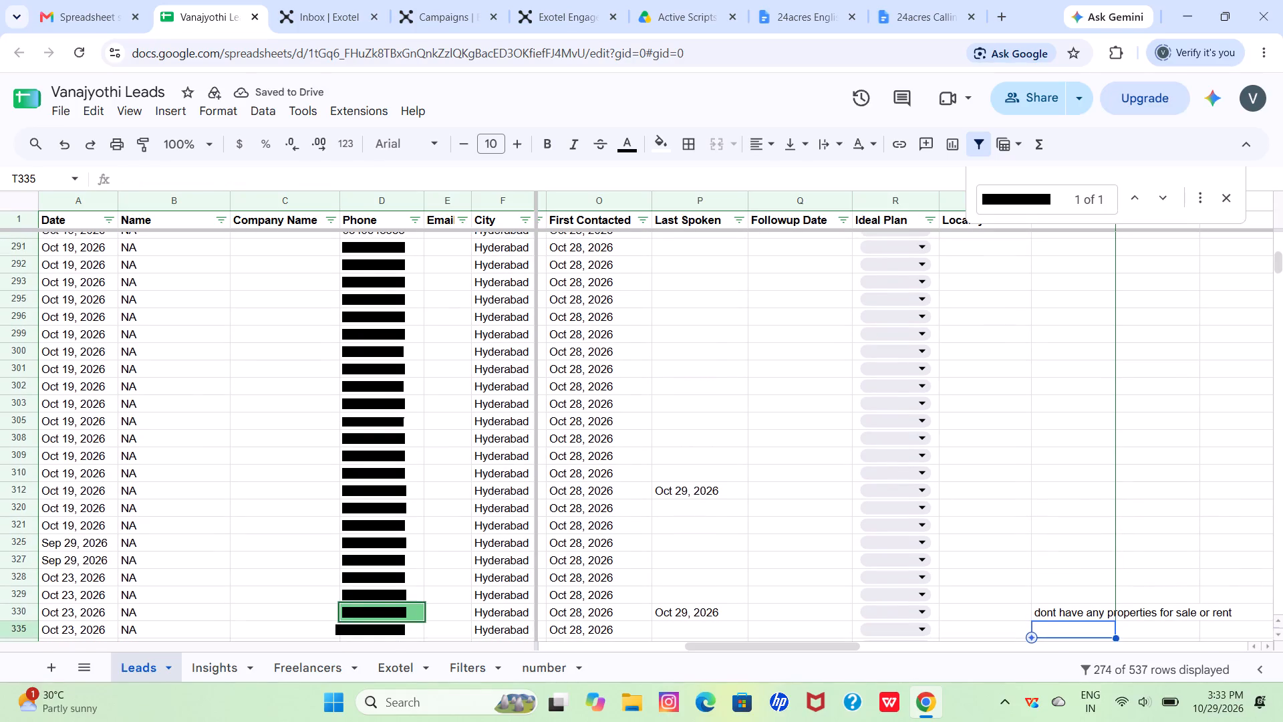
pyautogui.click(808, 496)
pyautogui.hscroll(2, 808, 496)
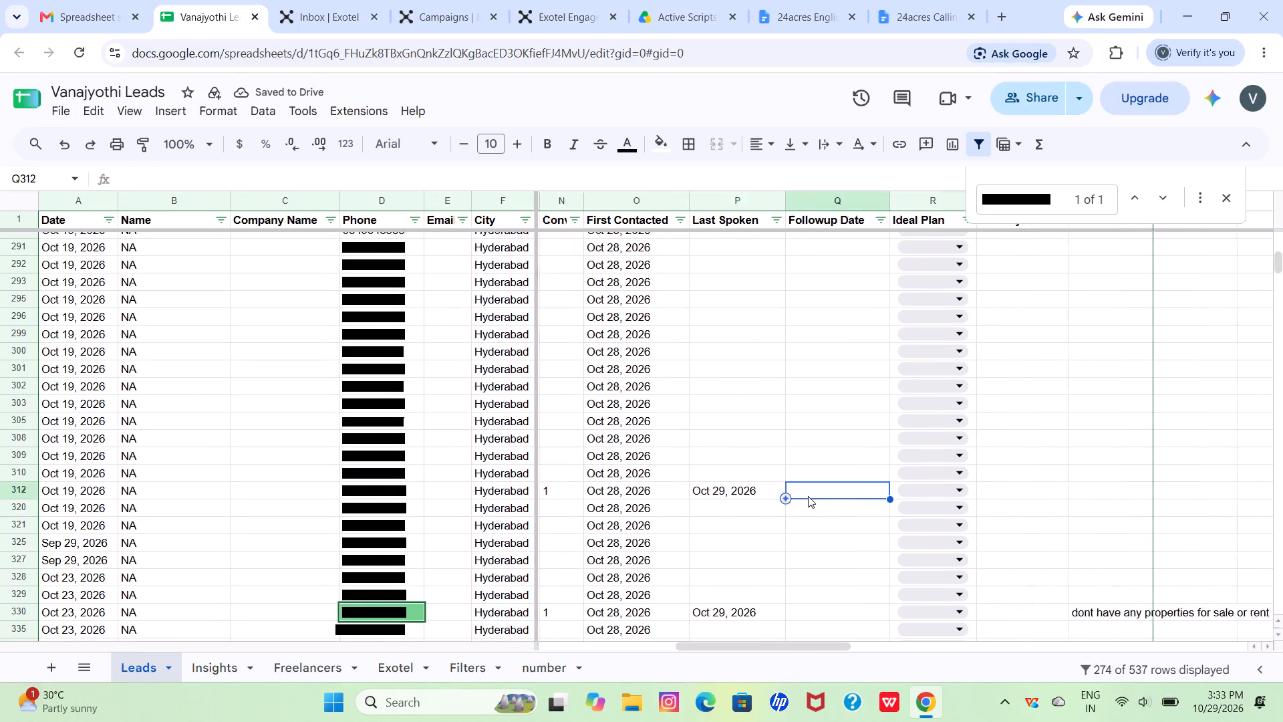
pyautogui.hscroll(4, 808, 496)
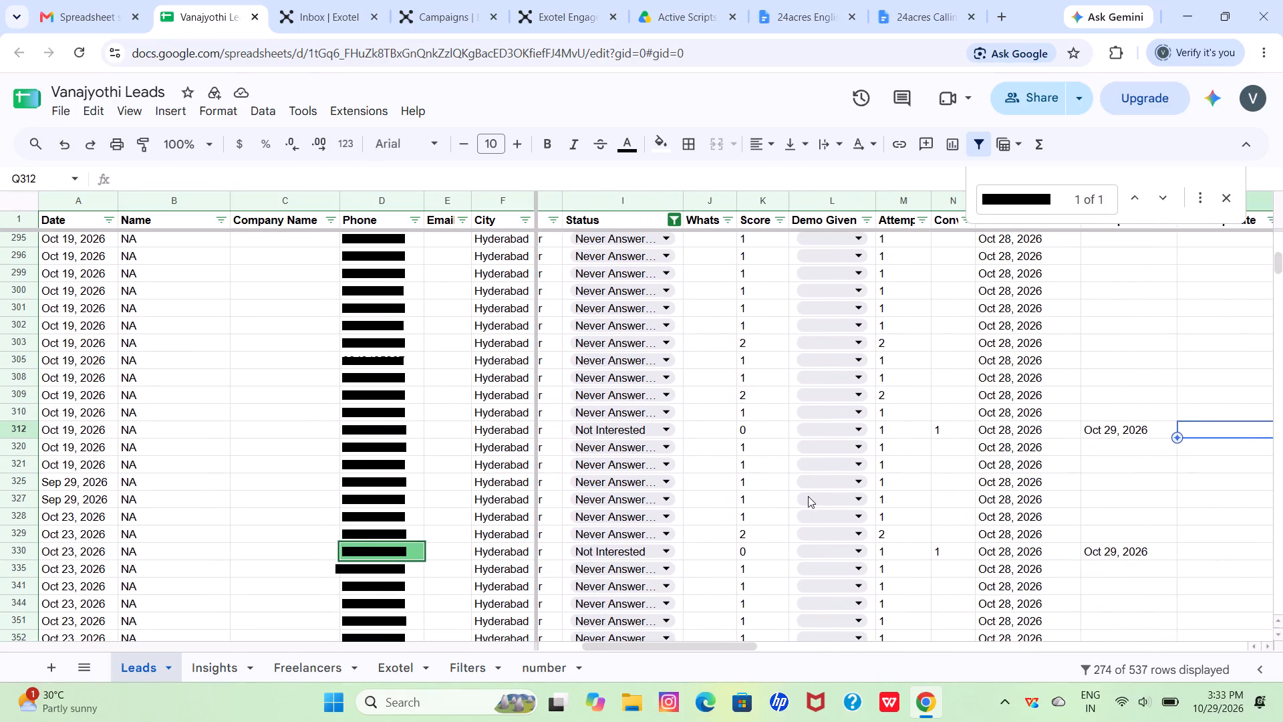
pyautogui.hscroll(-3, 1010, 439)
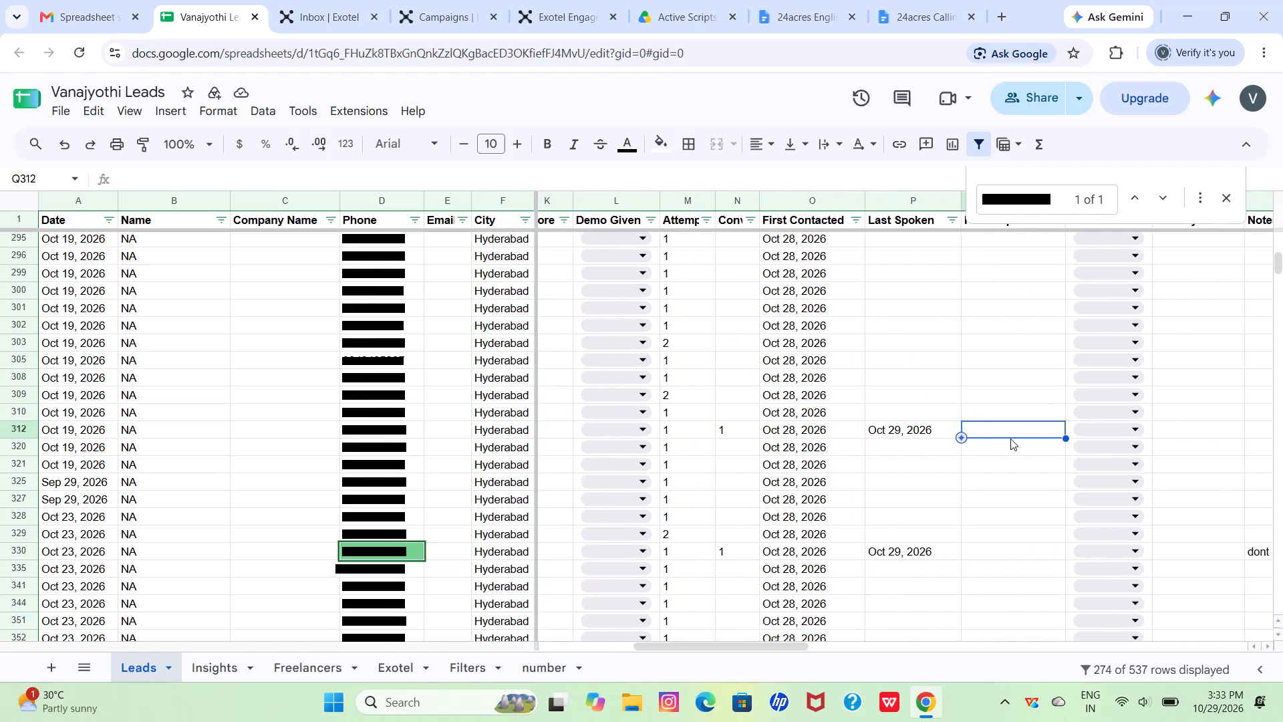
pyautogui.hscroll(-3, 1010, 439)
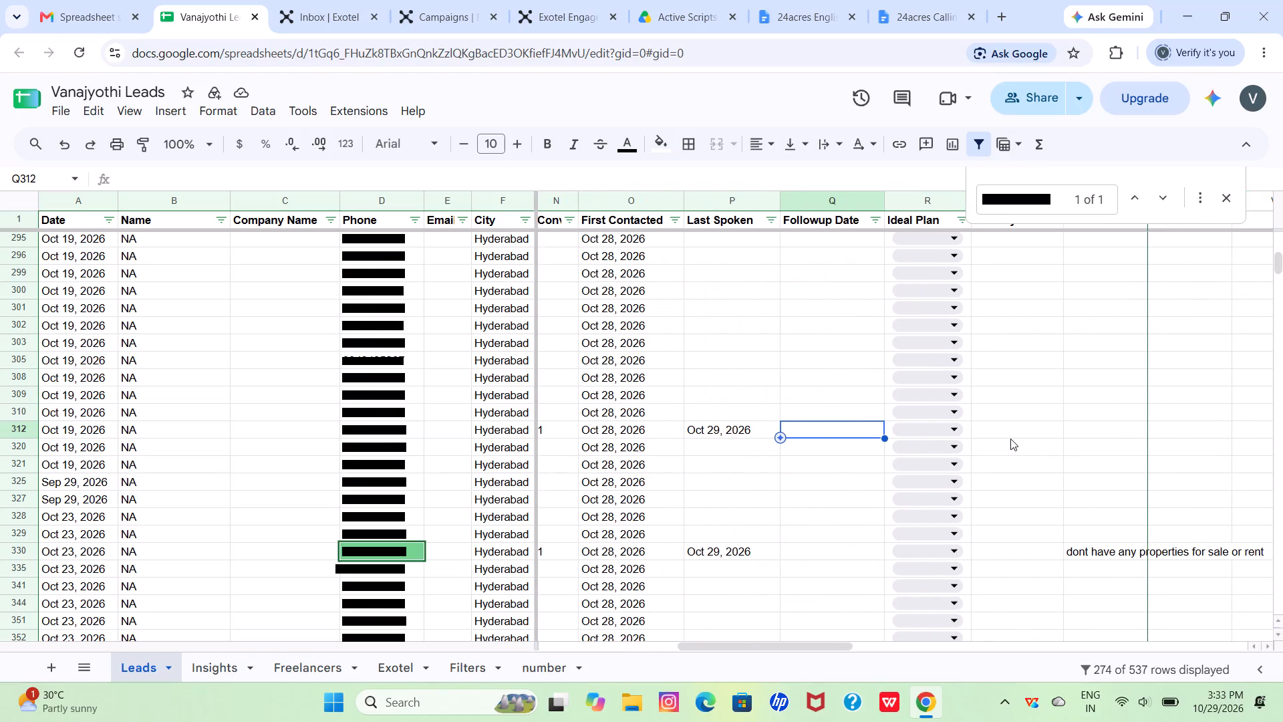
pyautogui.click(1101, 550)
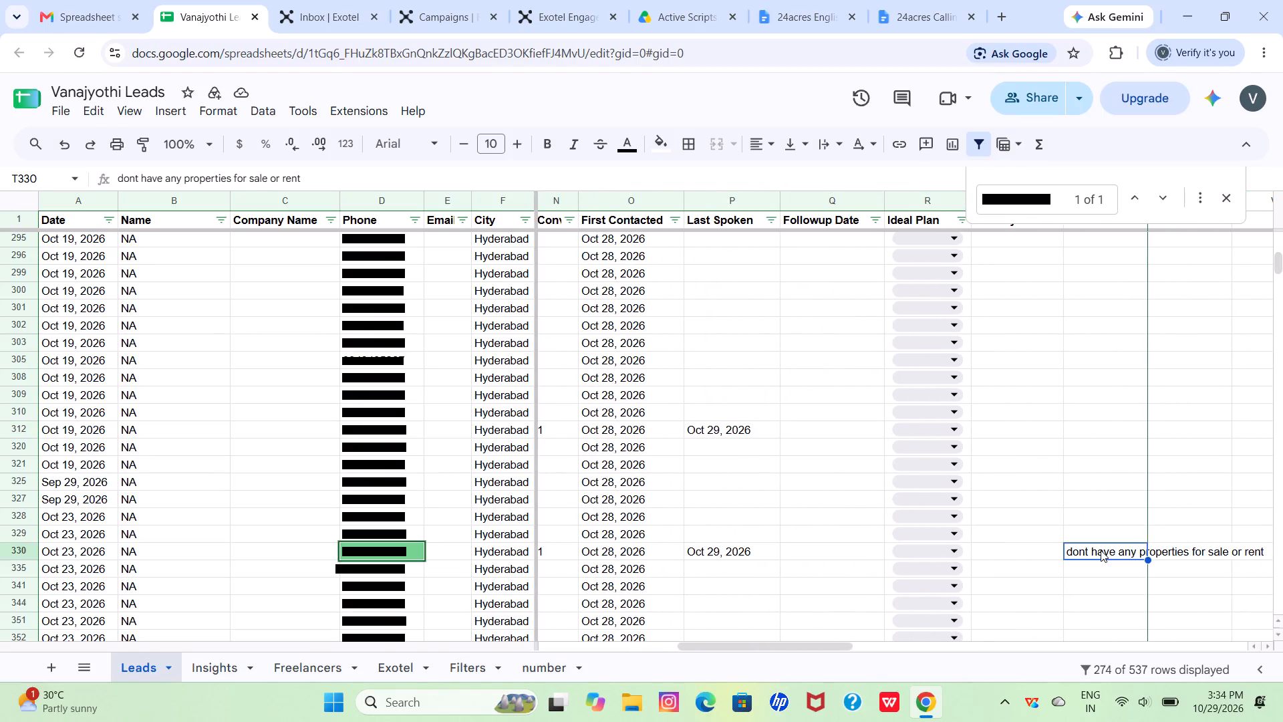
pyautogui.hotkey('ctrl', 'c')
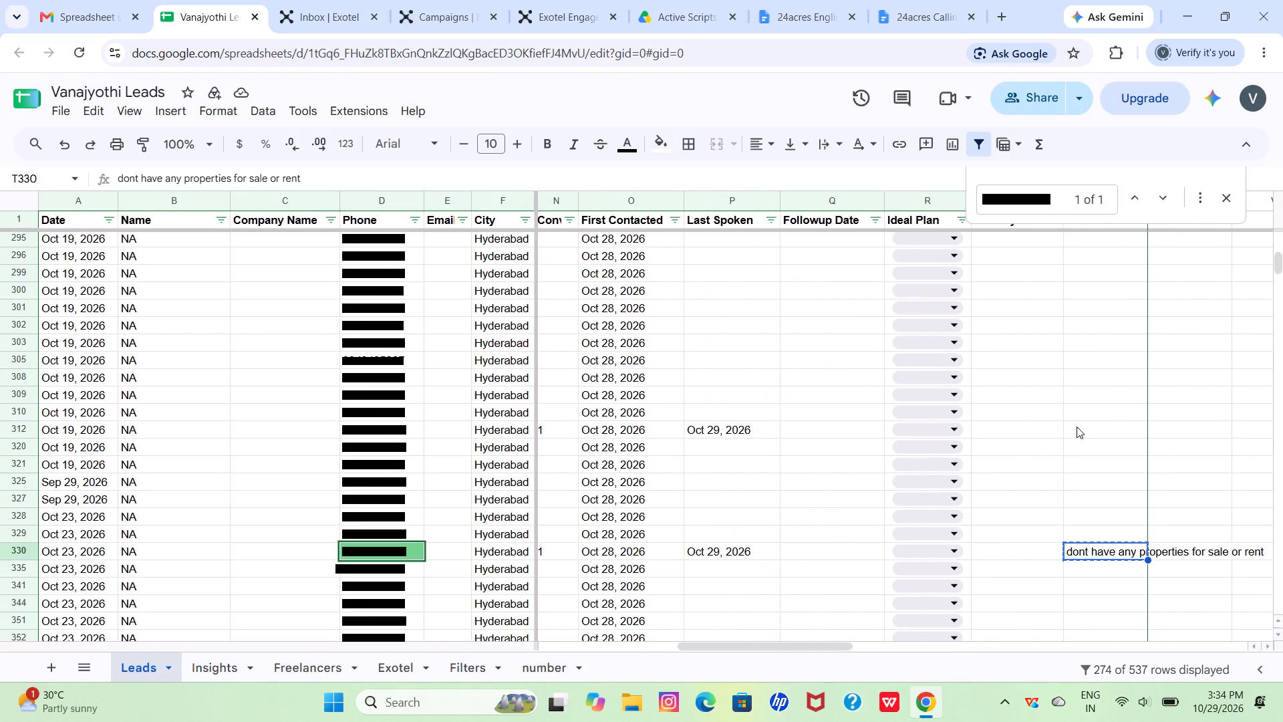
pyautogui.click(1077, 429)
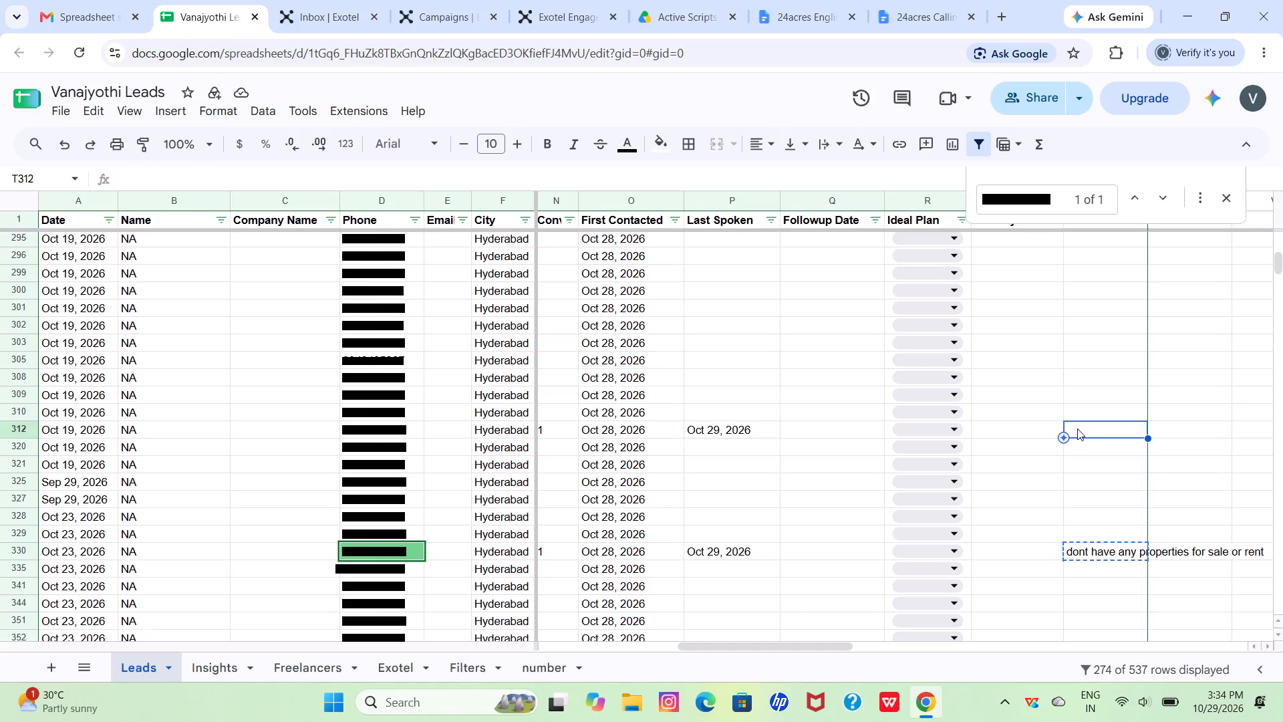
pyautogui.hotkey('ctrl', 'v')
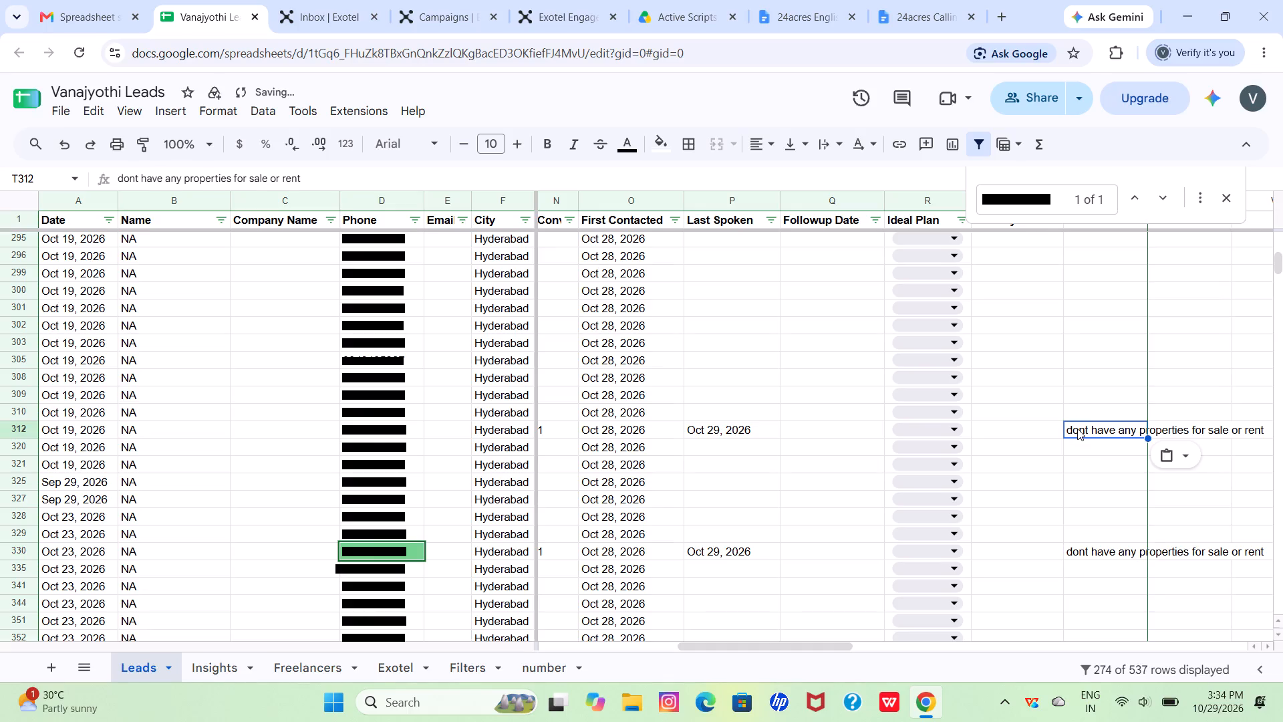
pyautogui.click(1084, 462)
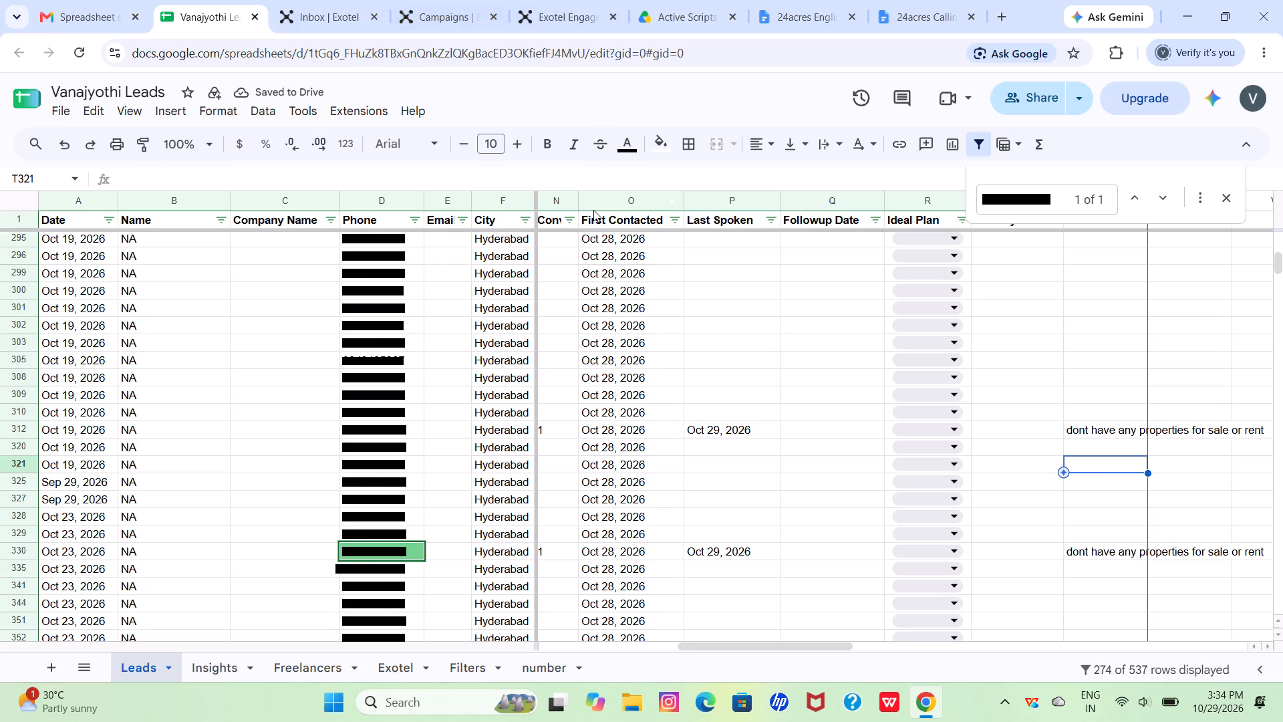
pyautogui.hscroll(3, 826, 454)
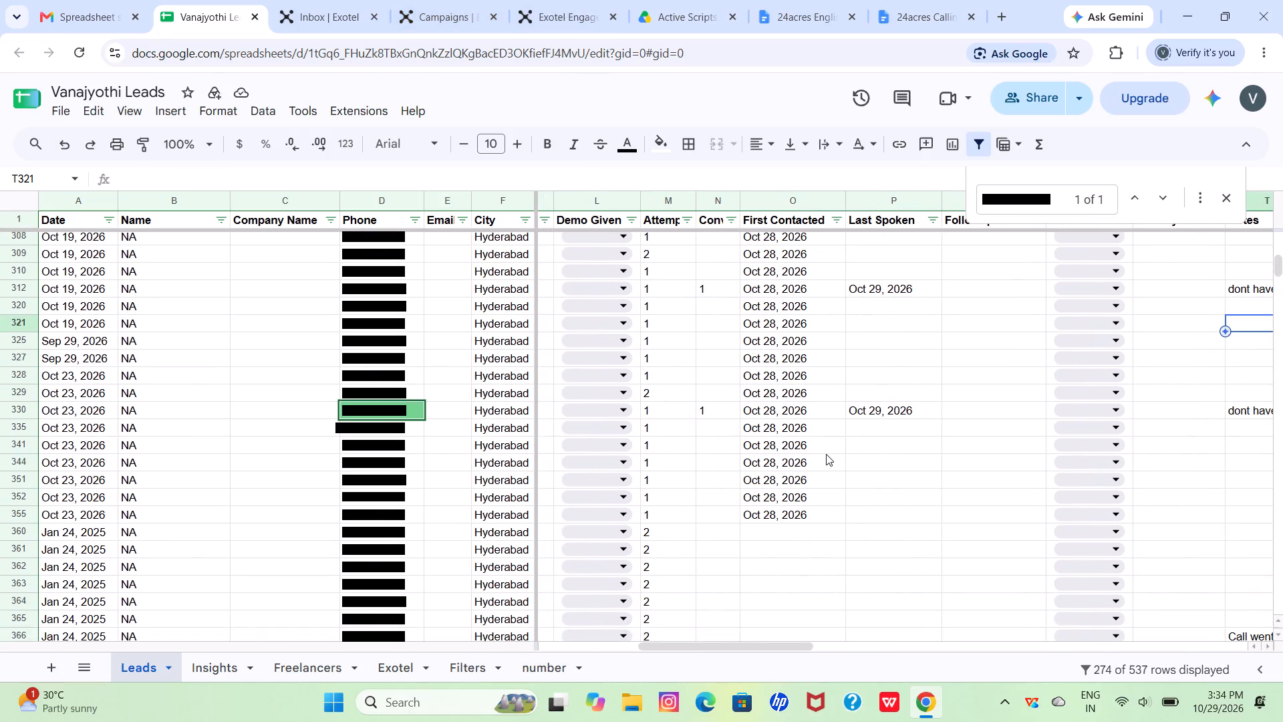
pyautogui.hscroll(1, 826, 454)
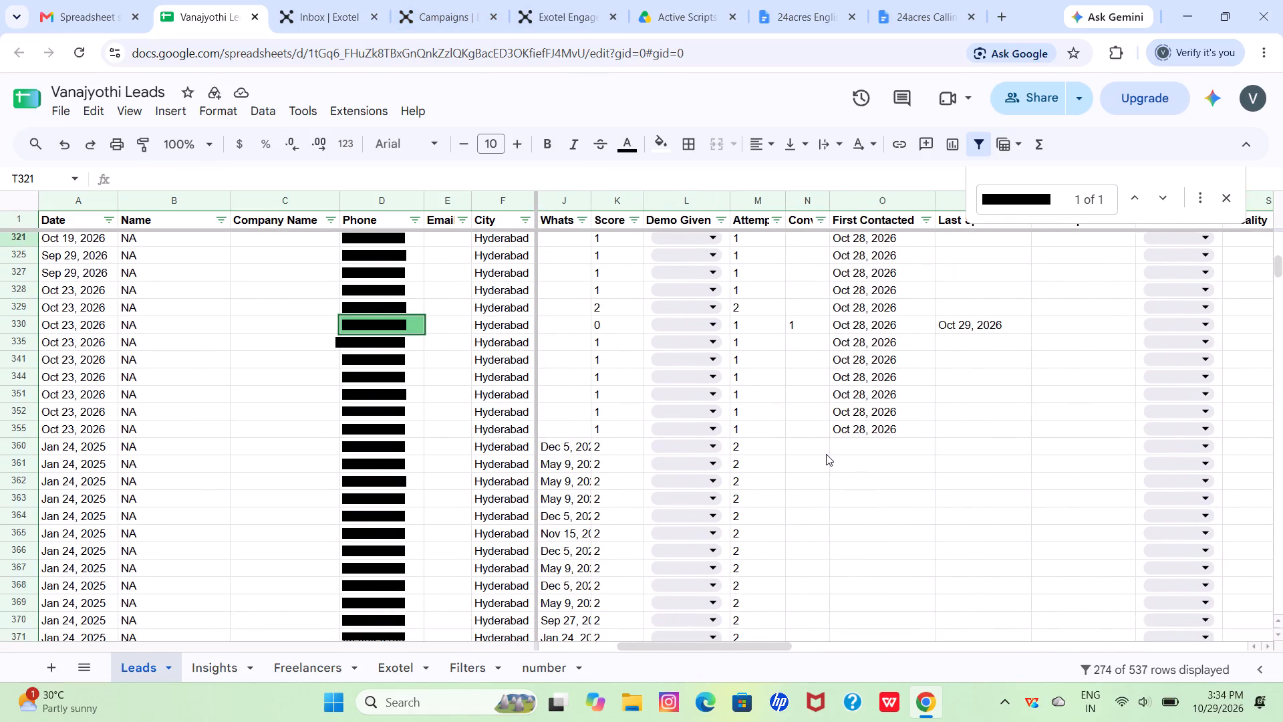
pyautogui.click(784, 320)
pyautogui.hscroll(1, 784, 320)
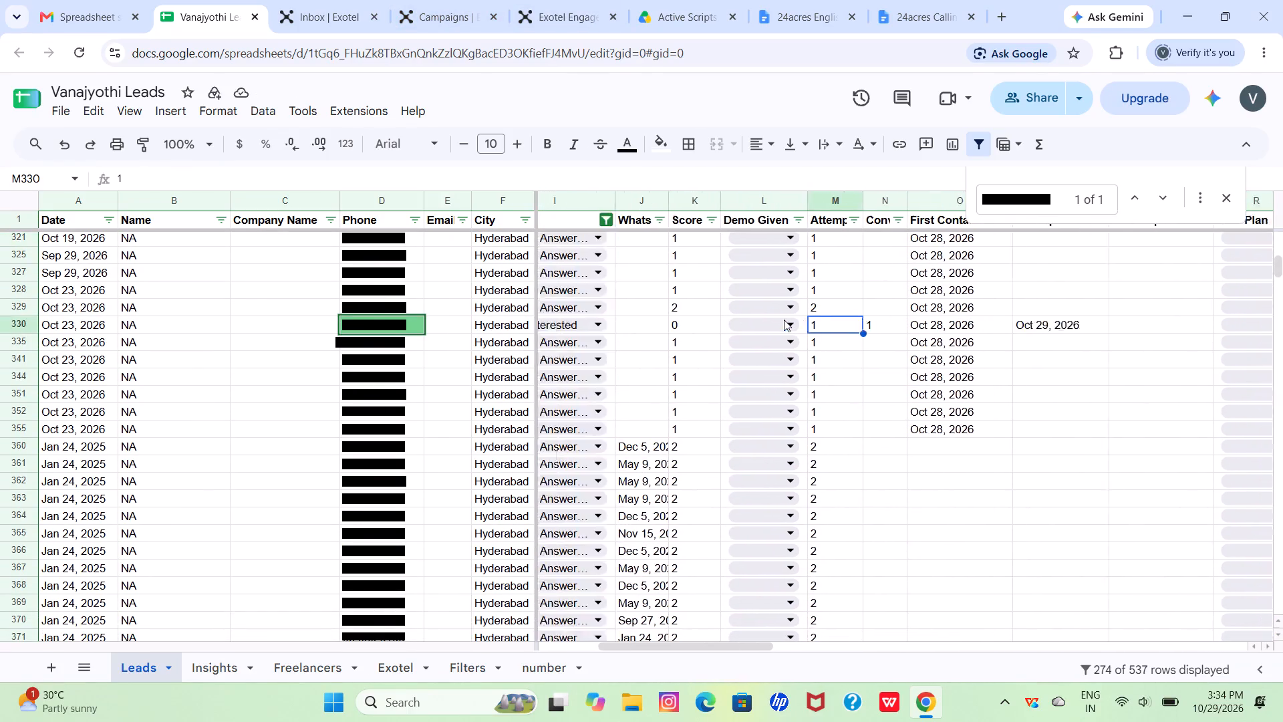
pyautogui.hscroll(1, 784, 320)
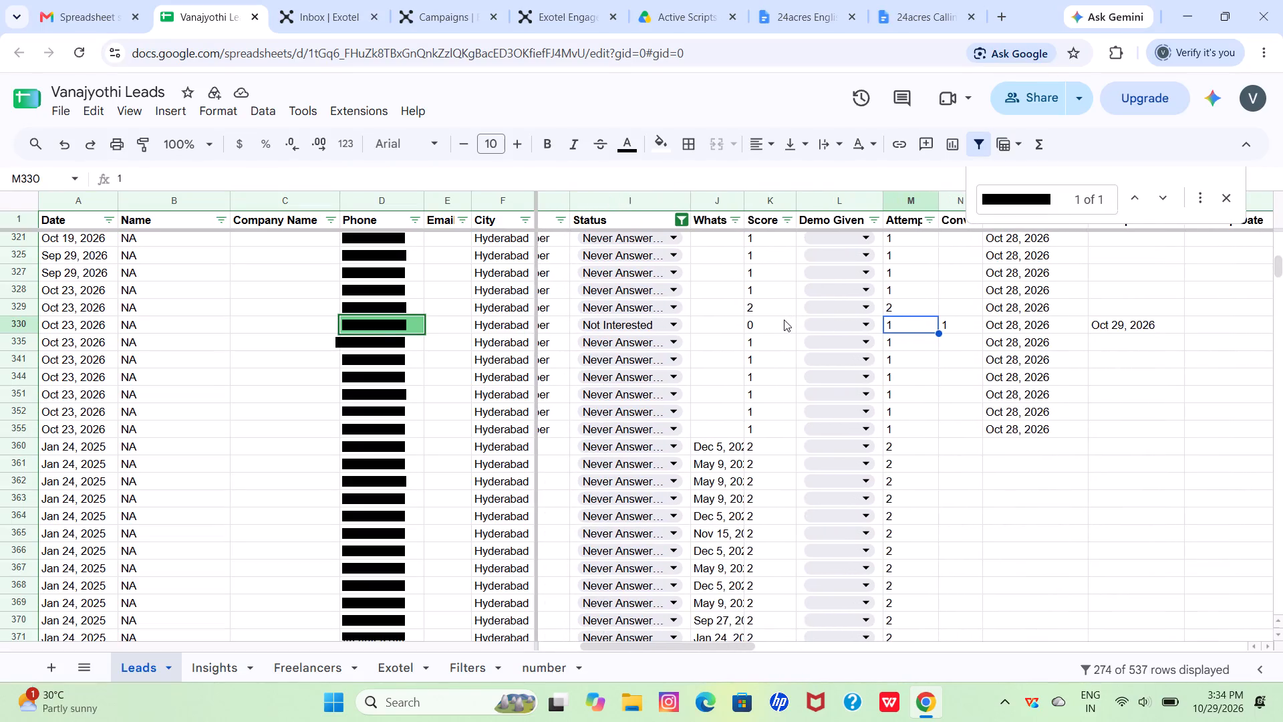
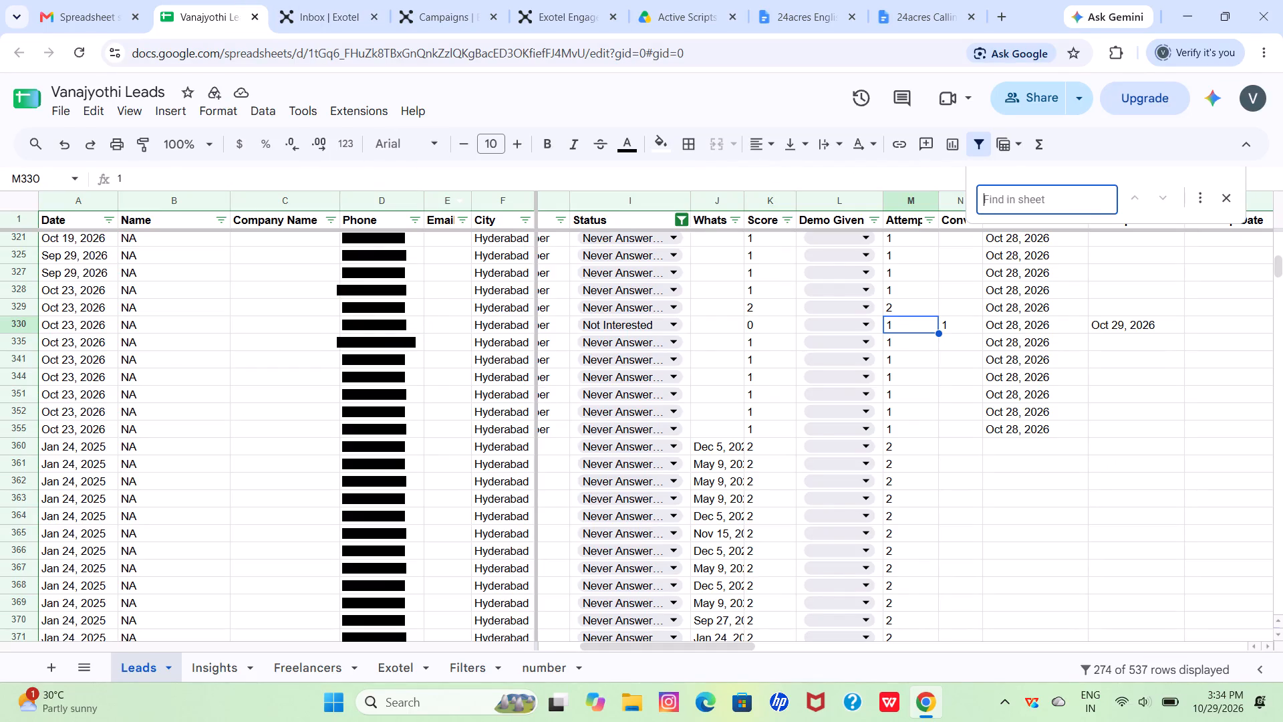
# Correct the start of the searched phone number to locate the lead in row 296, and enter 1 as its conversation count.
pyautogui.click(986, 198)
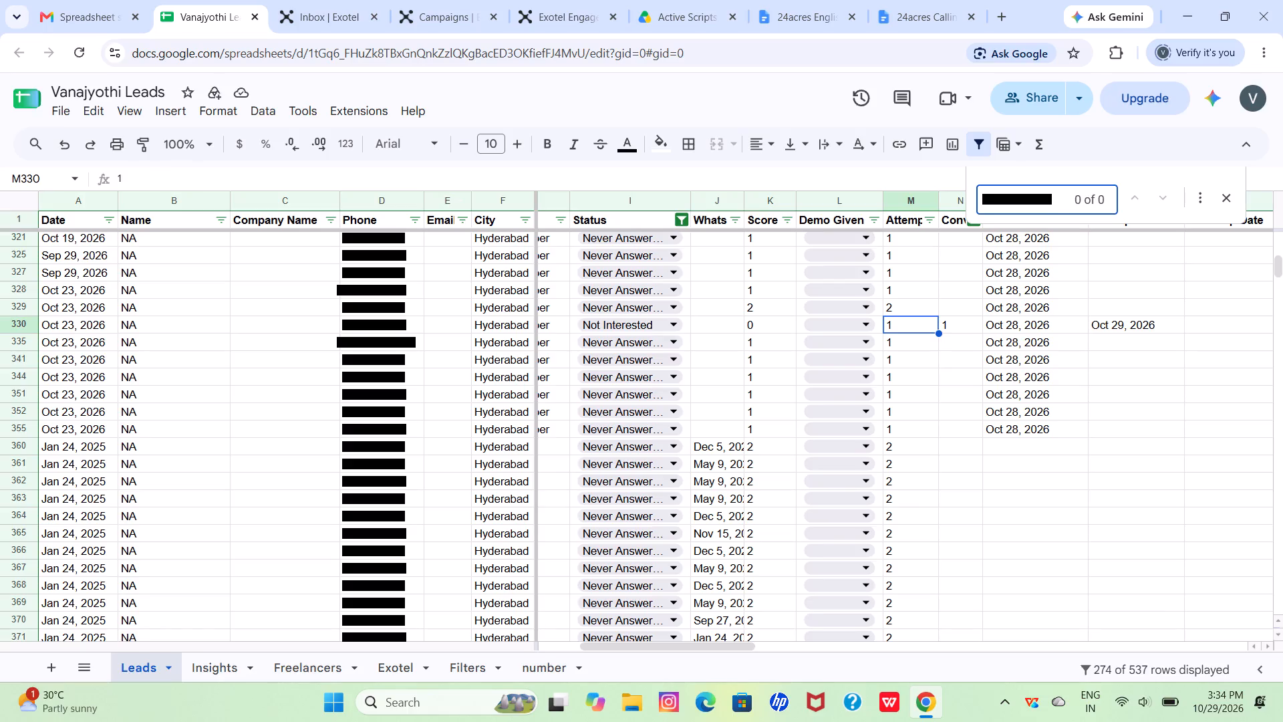
pyautogui.click(986, 199)
pyautogui.click(990, 200)
pyautogui.press('BackSpace')
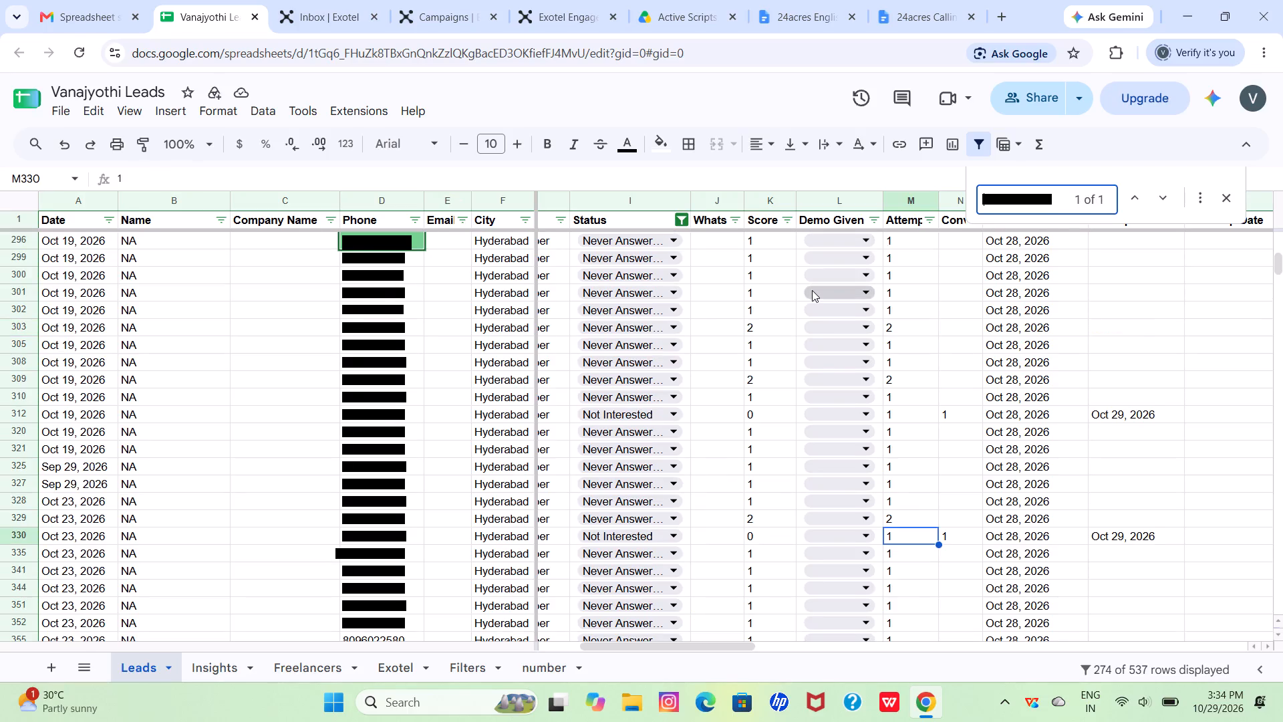
pyautogui.scroll(1, 746, 261)
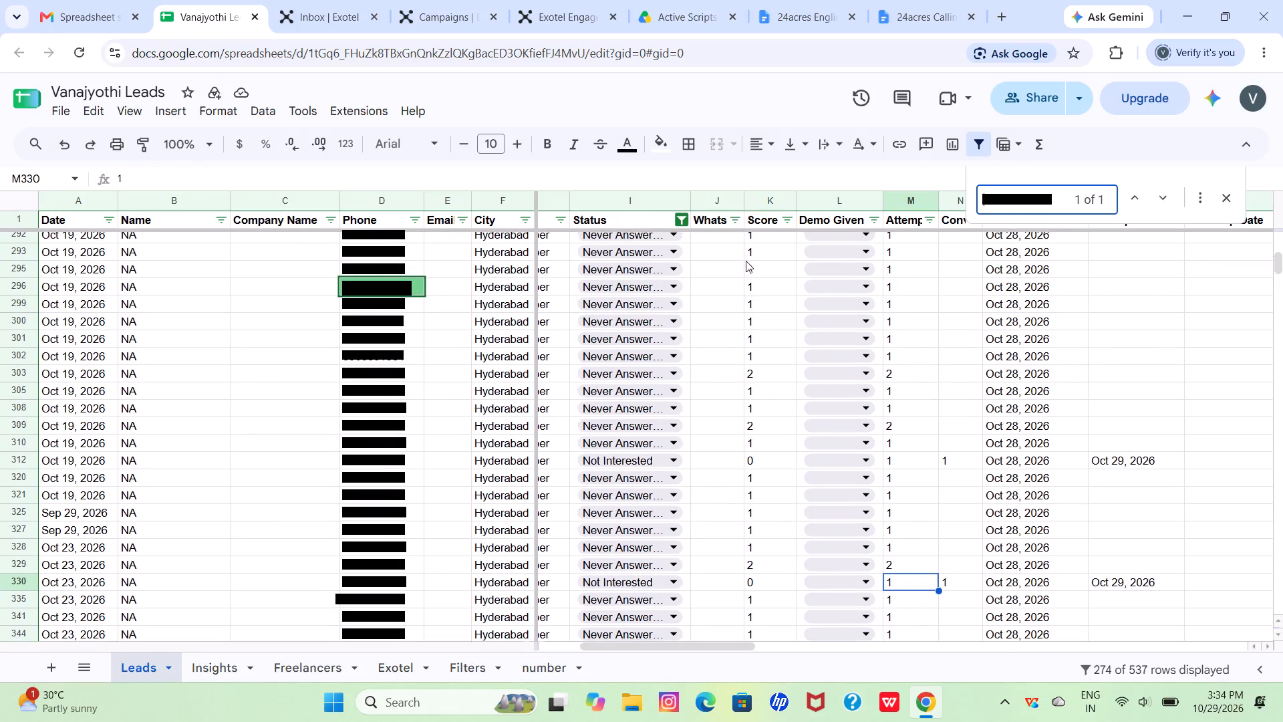
pyautogui.click(947, 285)
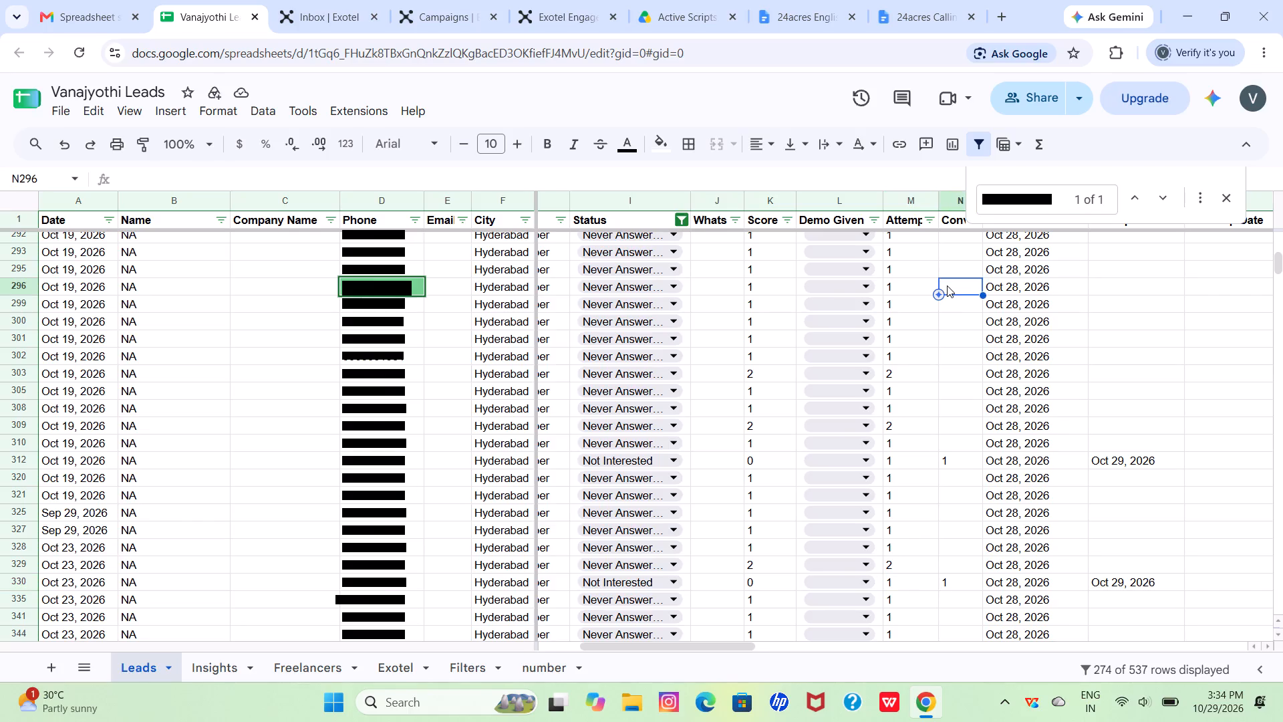
pyautogui.press('1')
pyautogui.click(1002, 298)
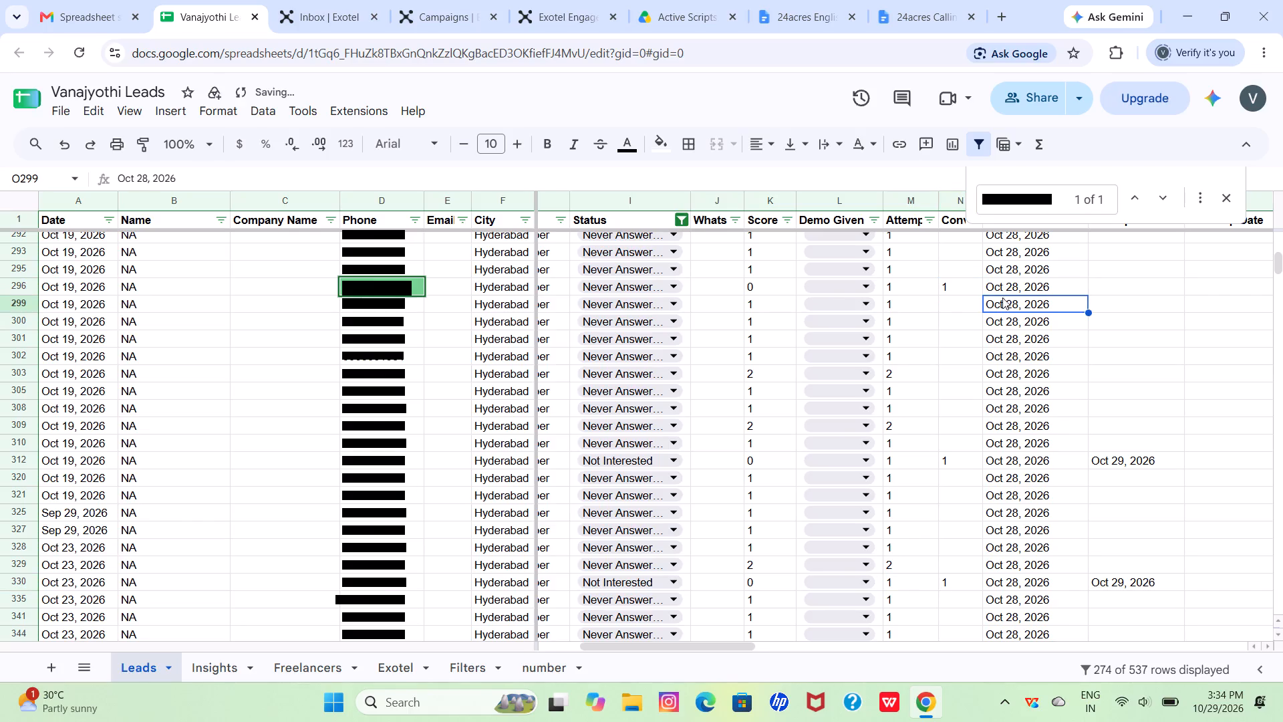
# Copy row 296's First Contacted date into its Last Spoken cell and change that copy to Oct 29, 2026.
pyautogui.click(1002, 289)
pyautogui.hotkey('ctrl', 'c')
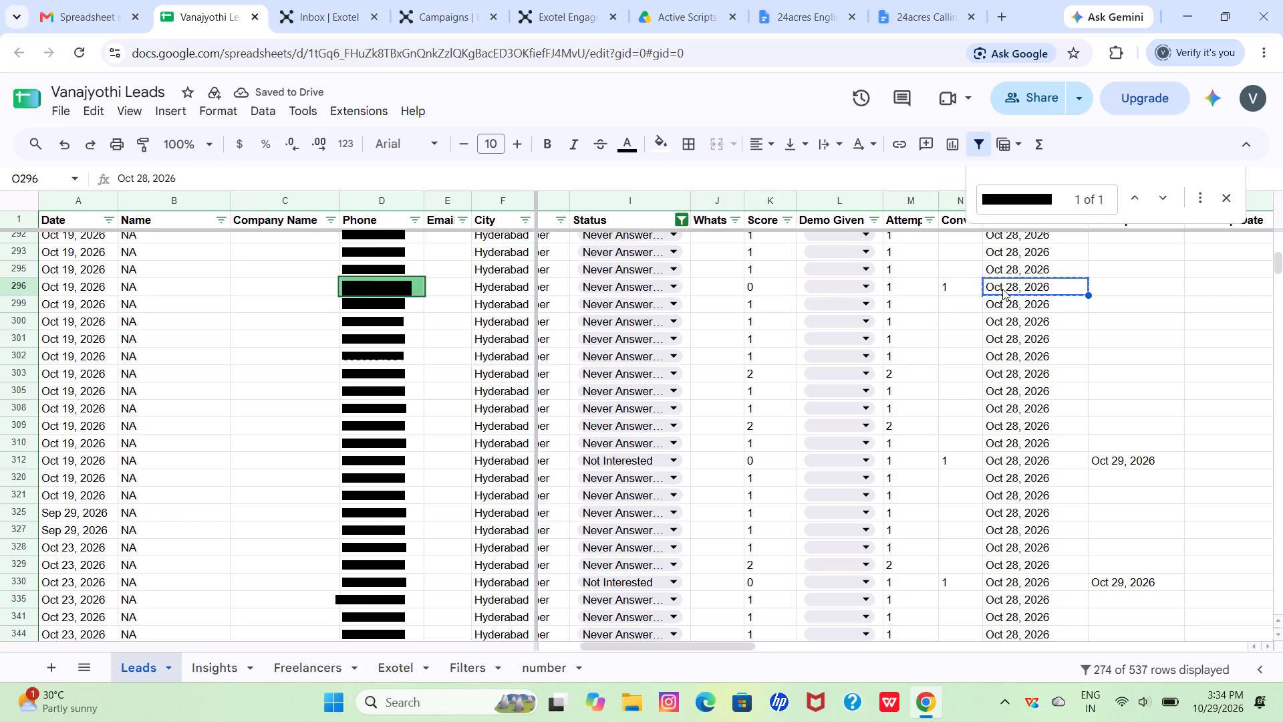
pyautogui.click(1119, 291)
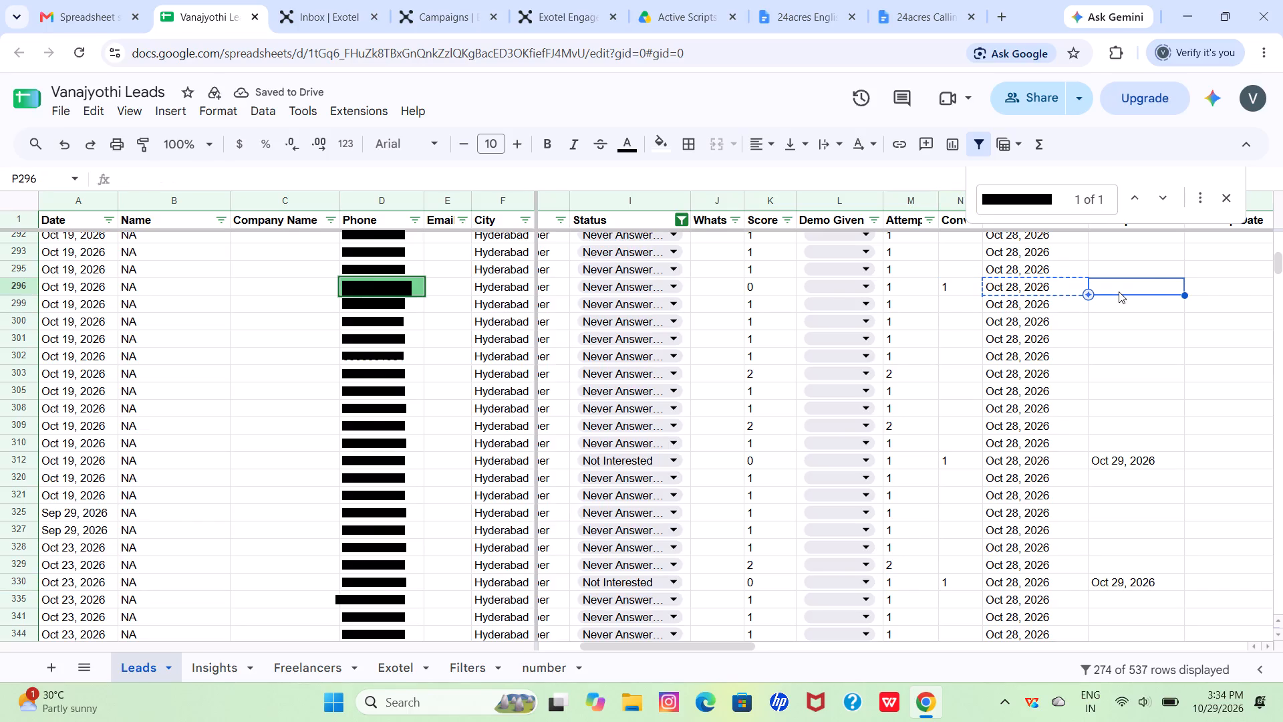
pyautogui.hotkey('ctrl', 'v')
pyautogui.doubleClick(1119, 291)
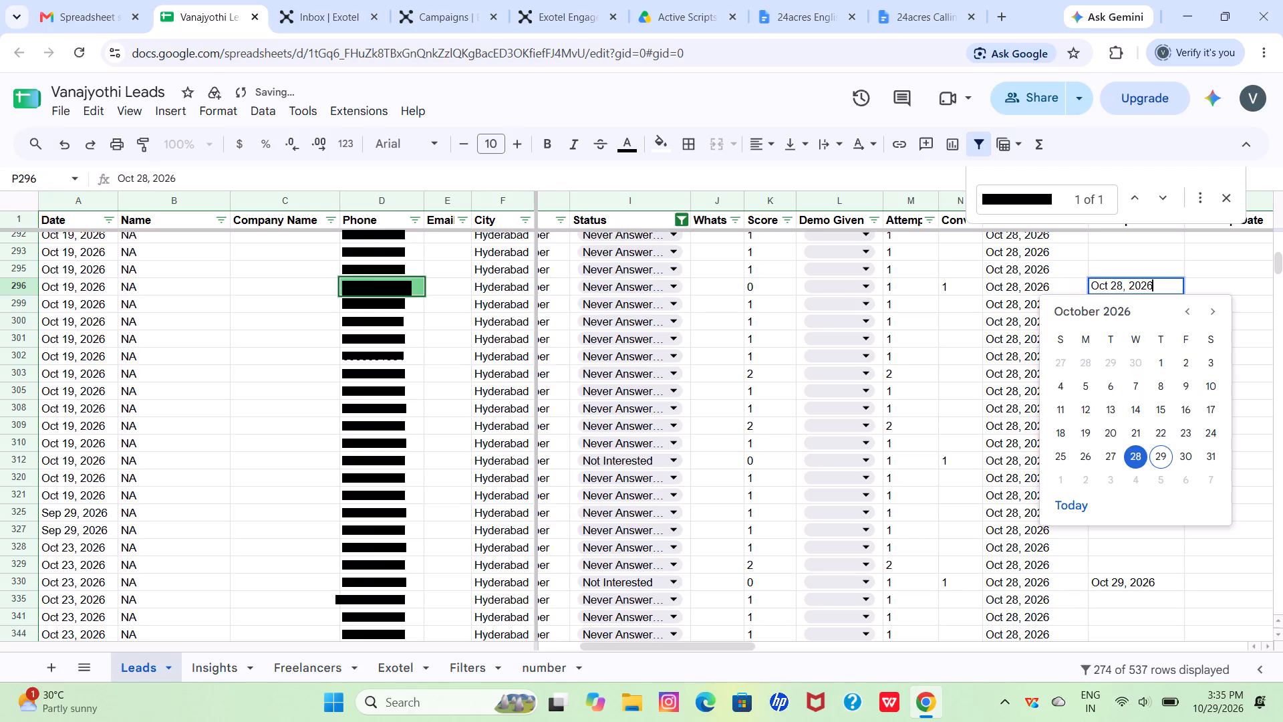
pyautogui.click(1159, 459)
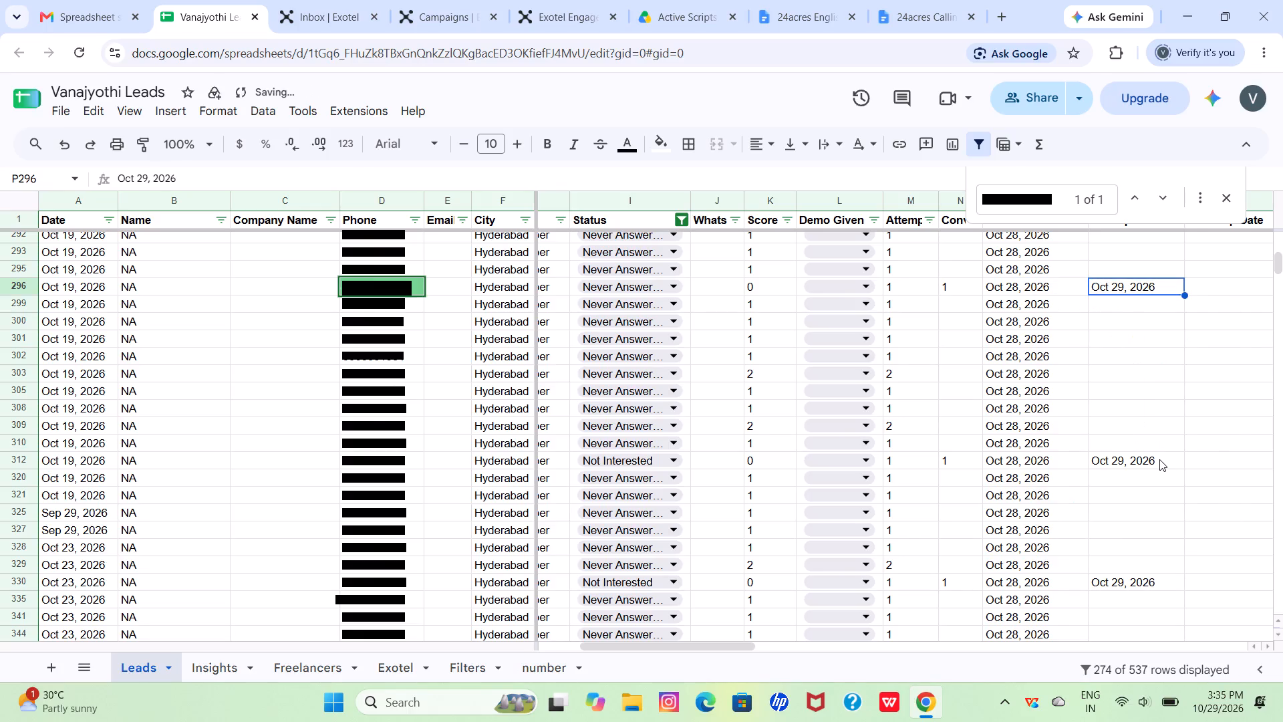
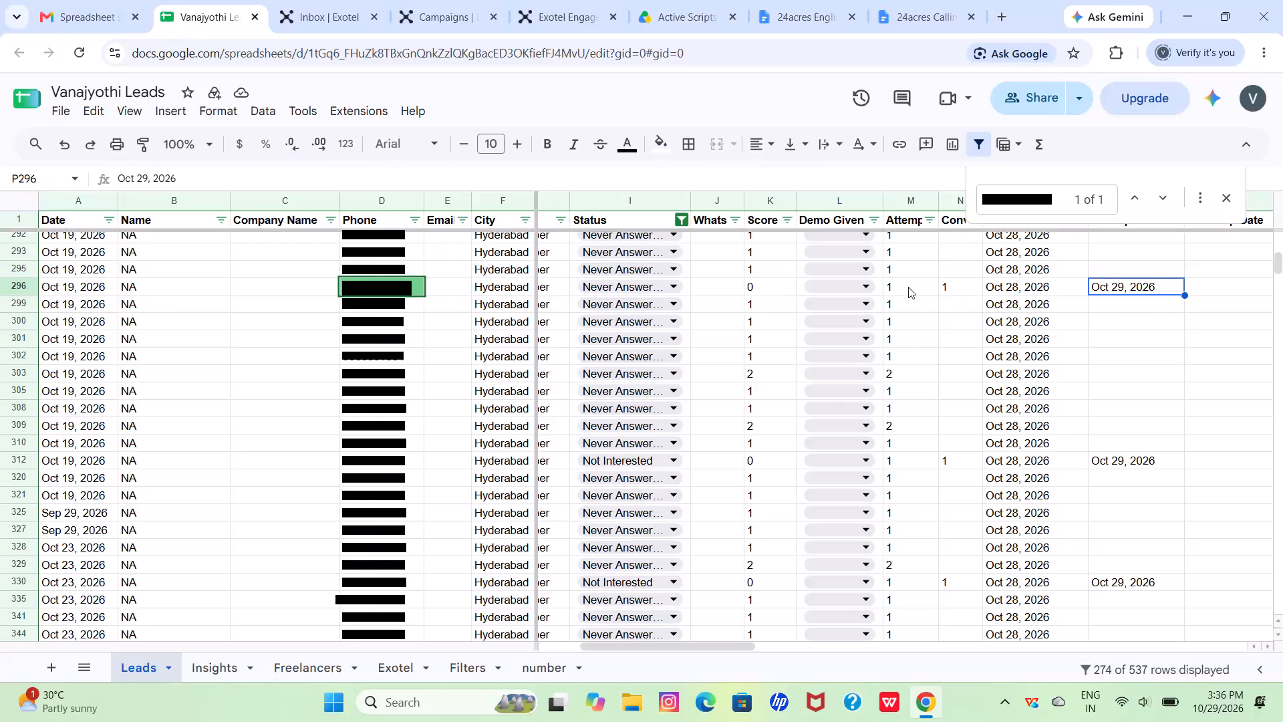
# Set the status of the lead in row 296 to Call Back.
pyautogui.click(672, 274)
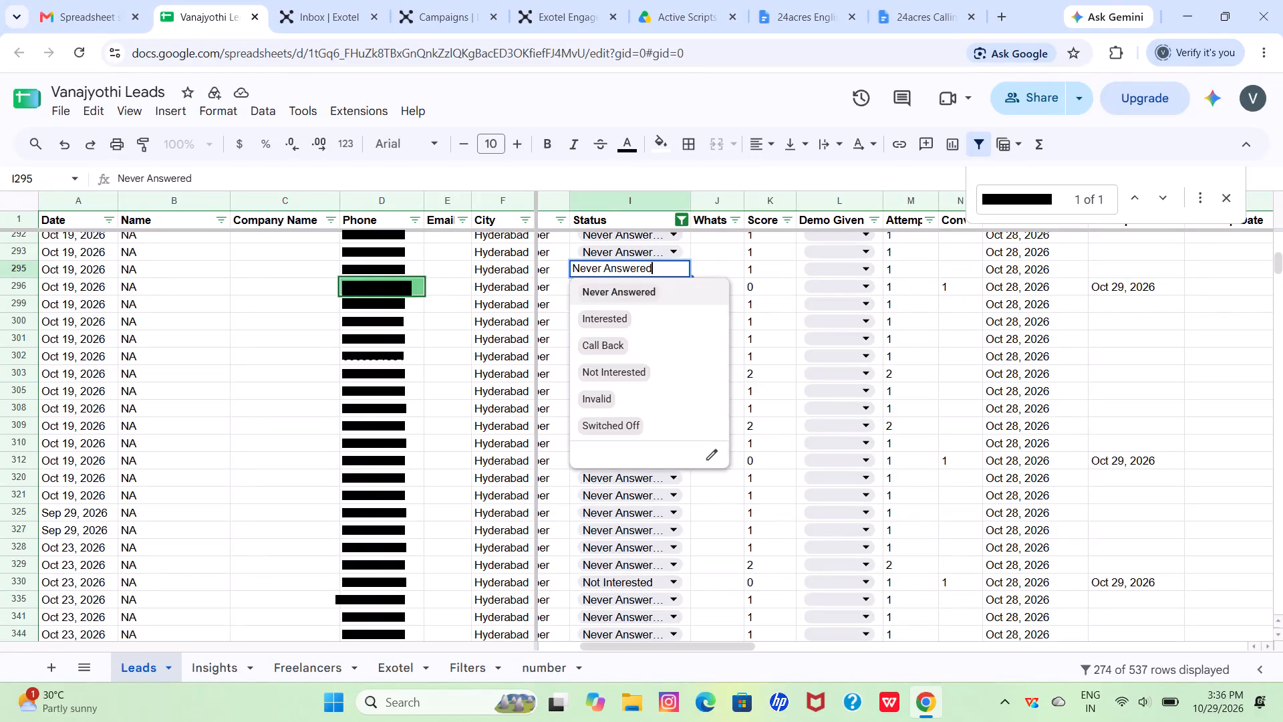
pyautogui.click(790, 276)
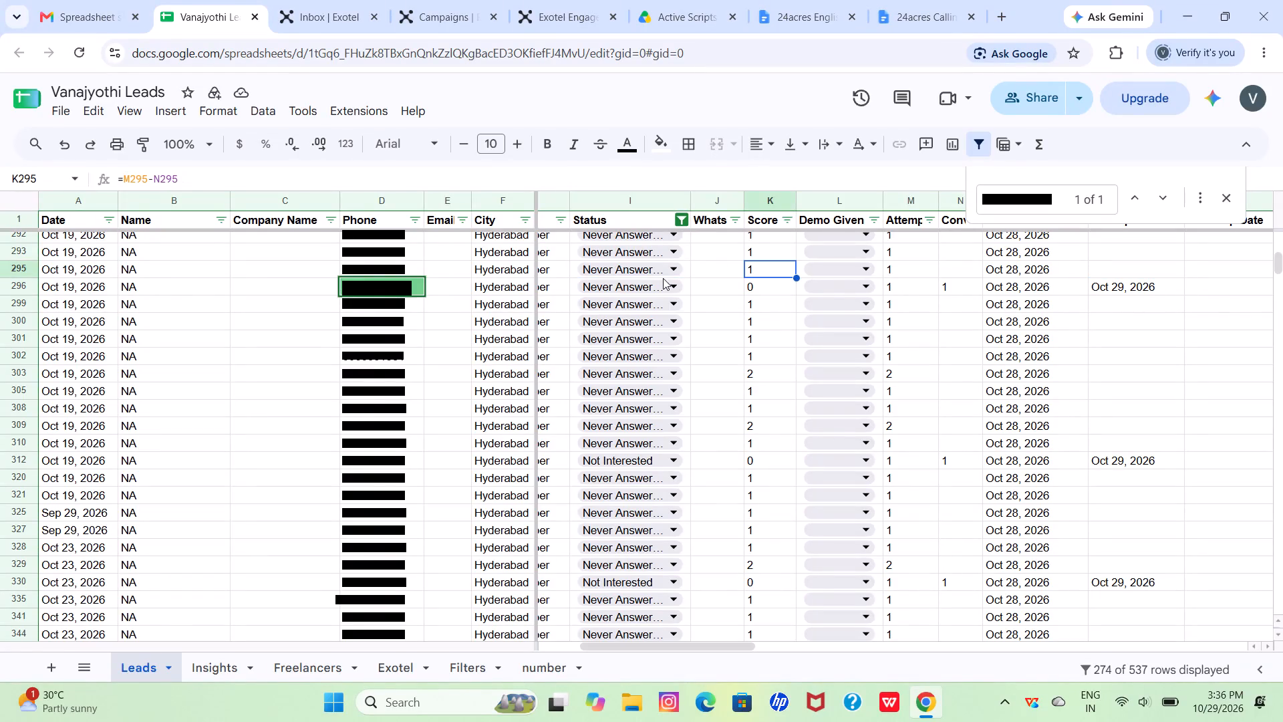
pyautogui.click(663, 278)
pyautogui.doubleClick(665, 283)
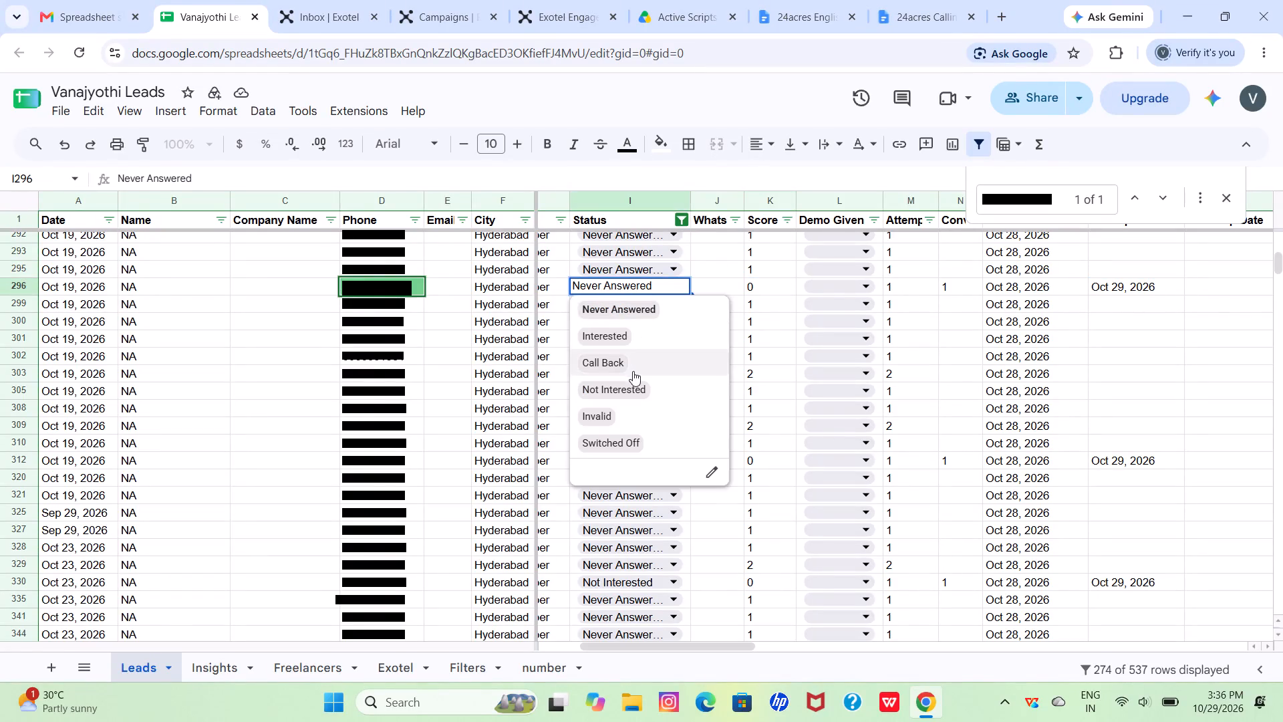
pyautogui.click(610, 366)
pyautogui.click(610, 366)
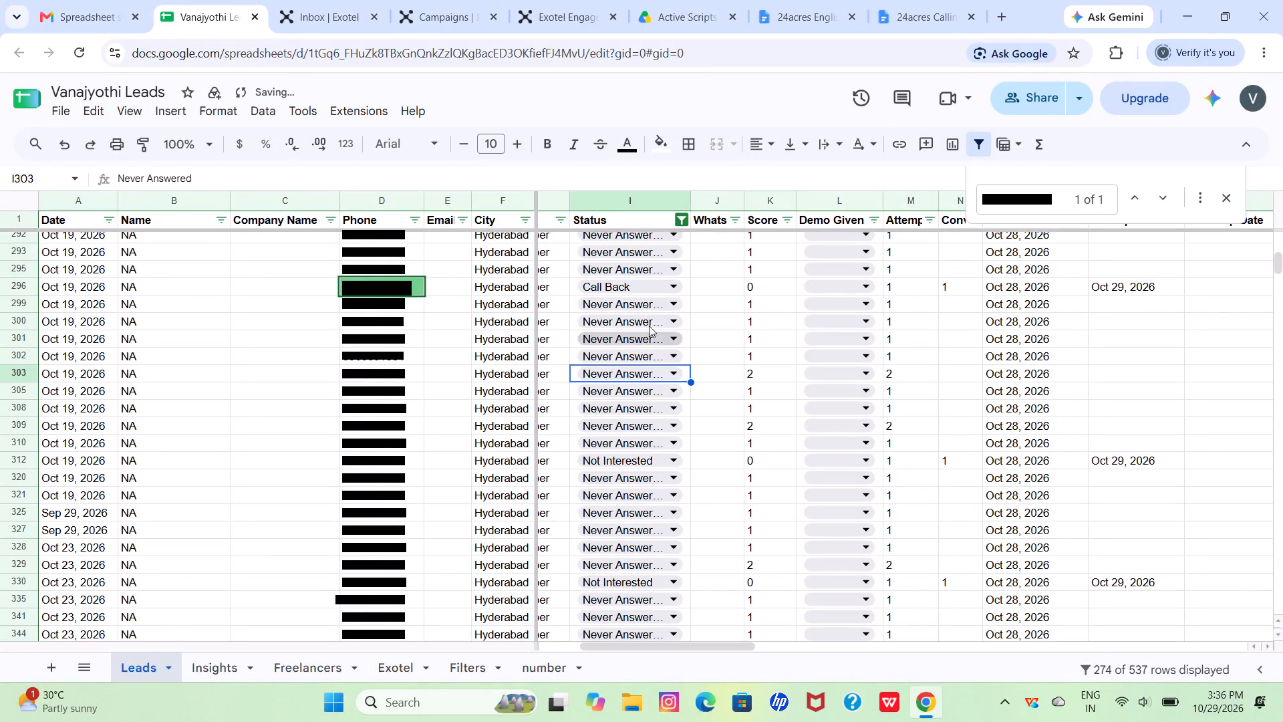
# Copy row 296's Last Spoken date into its Followup Date cell and change that copy to Oct 30, 2026.
pyautogui.click(1096, 287)
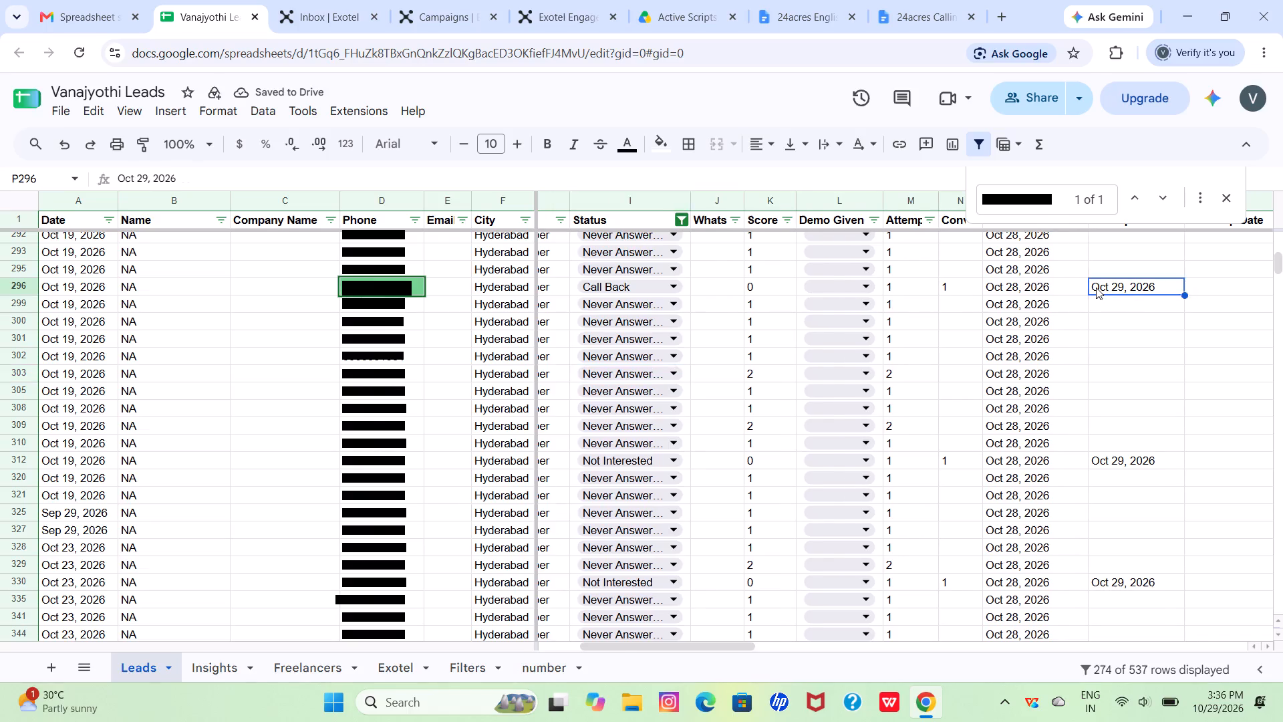
pyautogui.hscroll(-2, 1096, 287)
pyautogui.hotkey('ctrl', 'c')
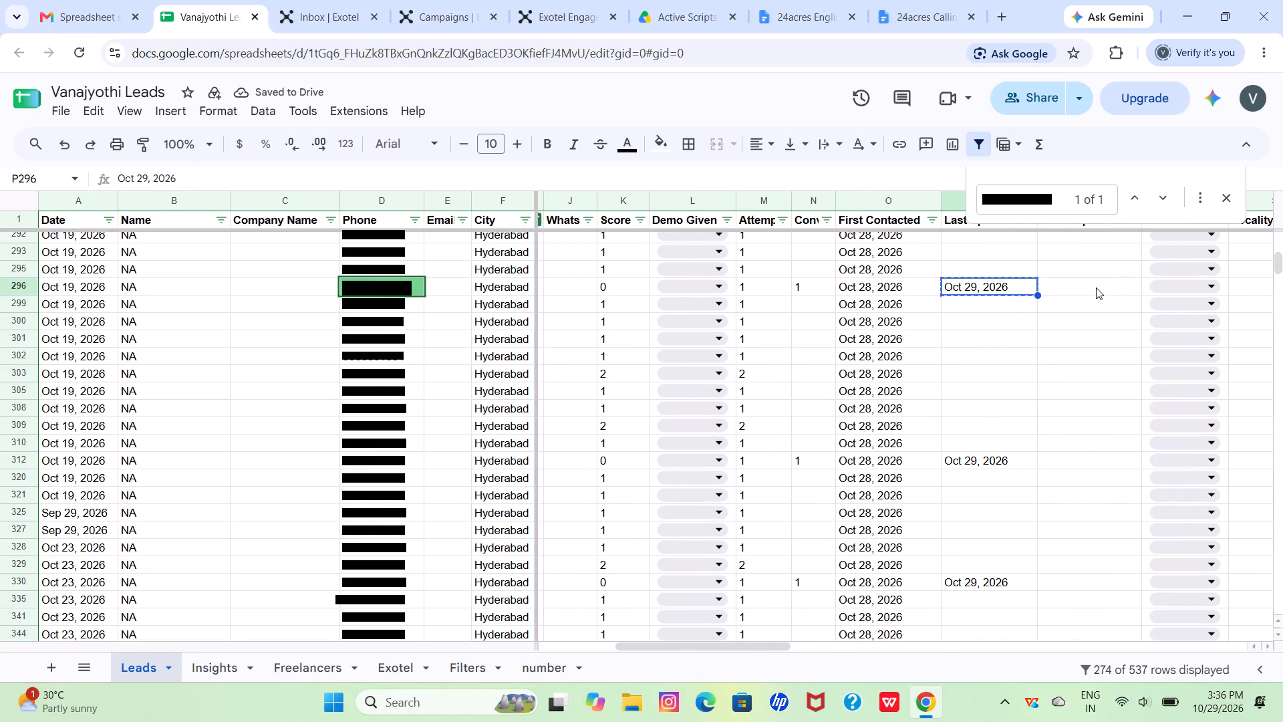
pyautogui.click(1096, 287)
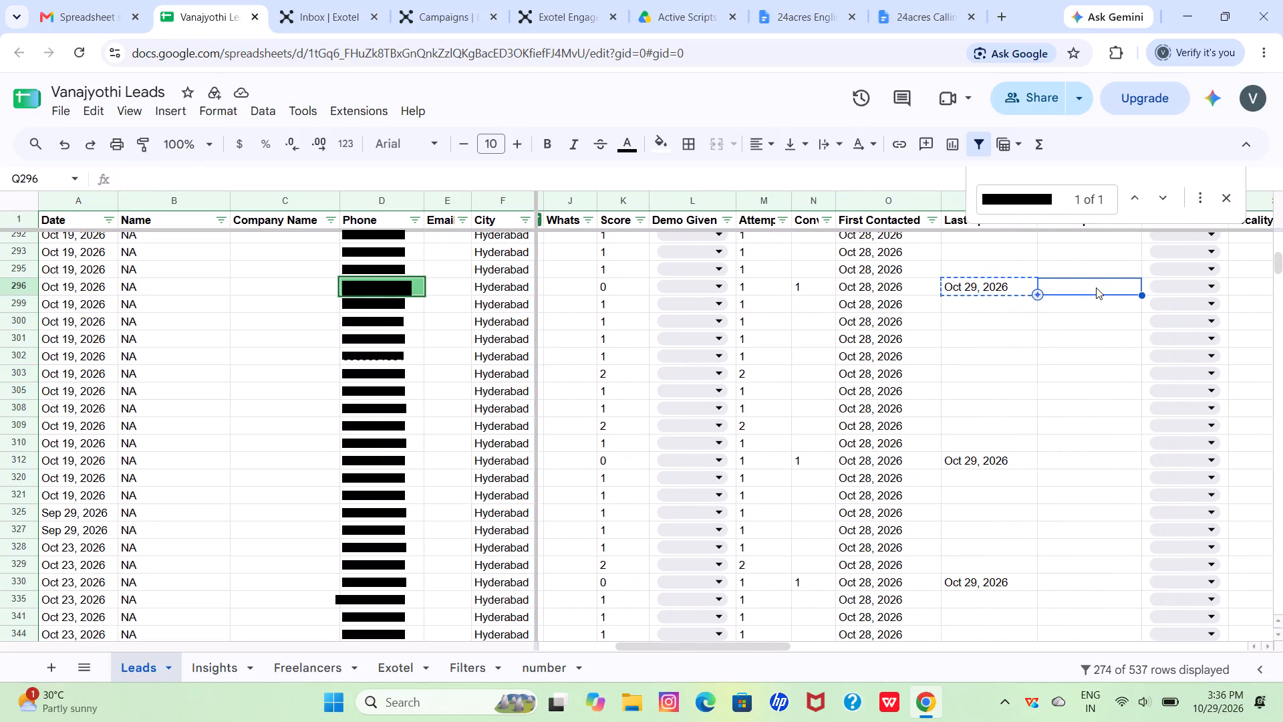
pyautogui.hotkey('ctrl', 'v')
pyautogui.doubleClick(1096, 287)
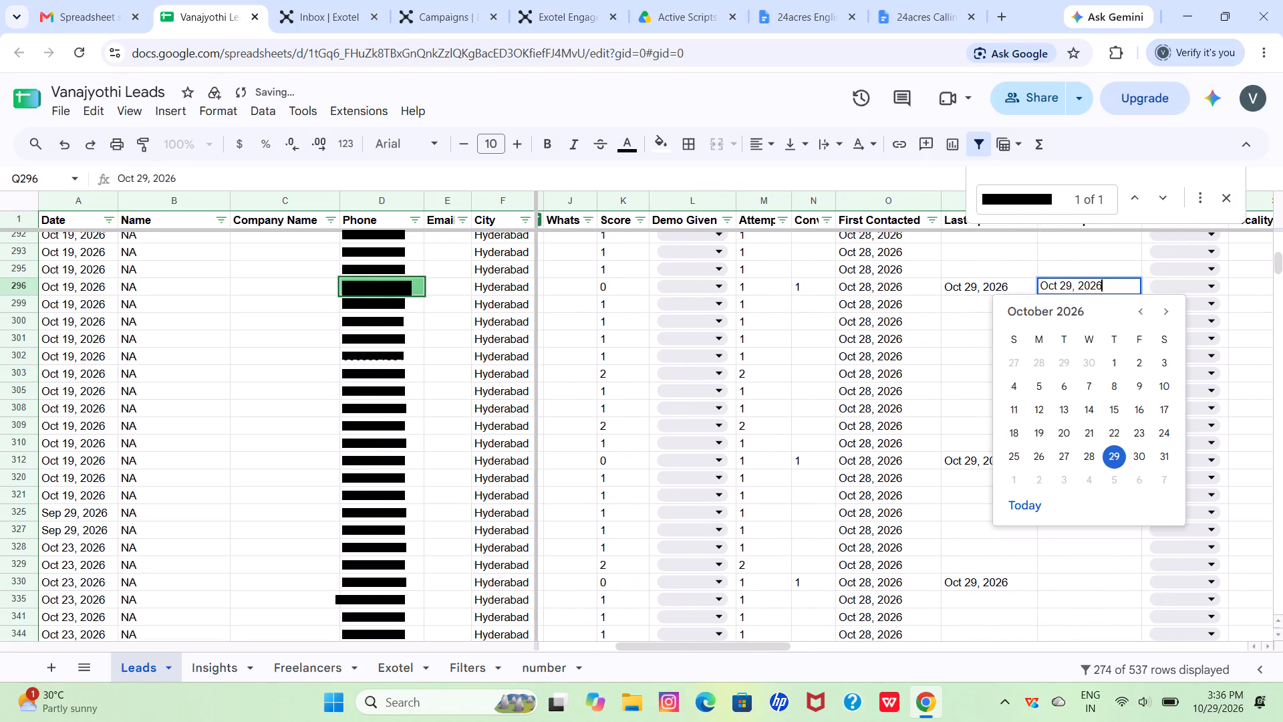
pyautogui.click(1142, 447)
# Select row 296's Notes cell for recording the call note.
pyautogui.hscroll(-4, 1142, 447)
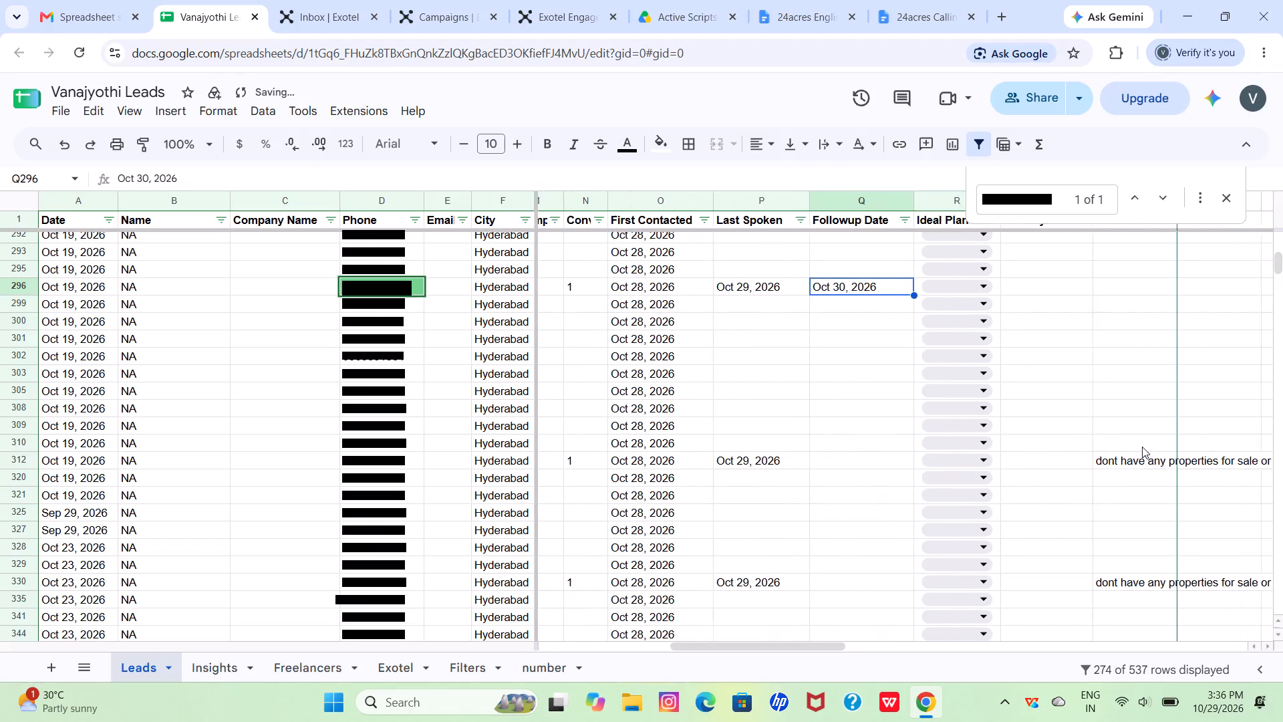
pyautogui.hscroll(-1, 1142, 447)
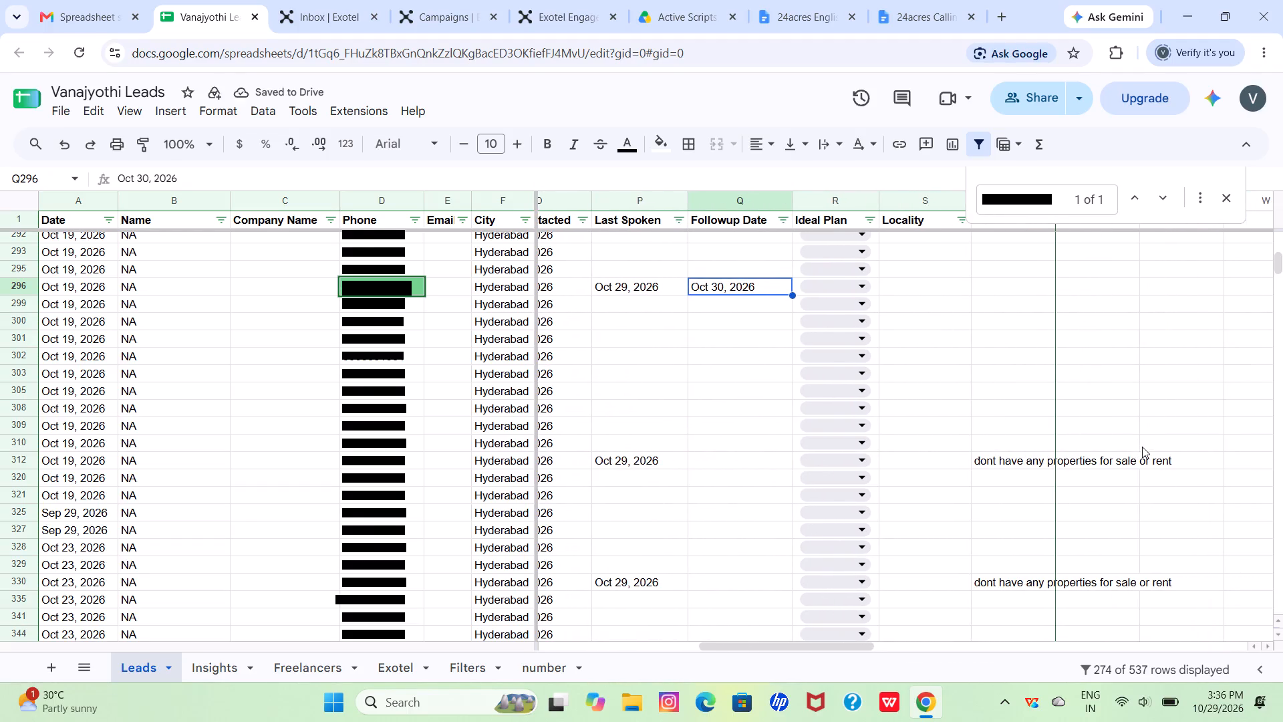
pyautogui.hscroll(-2, 1142, 447)
pyautogui.click(875, 289)
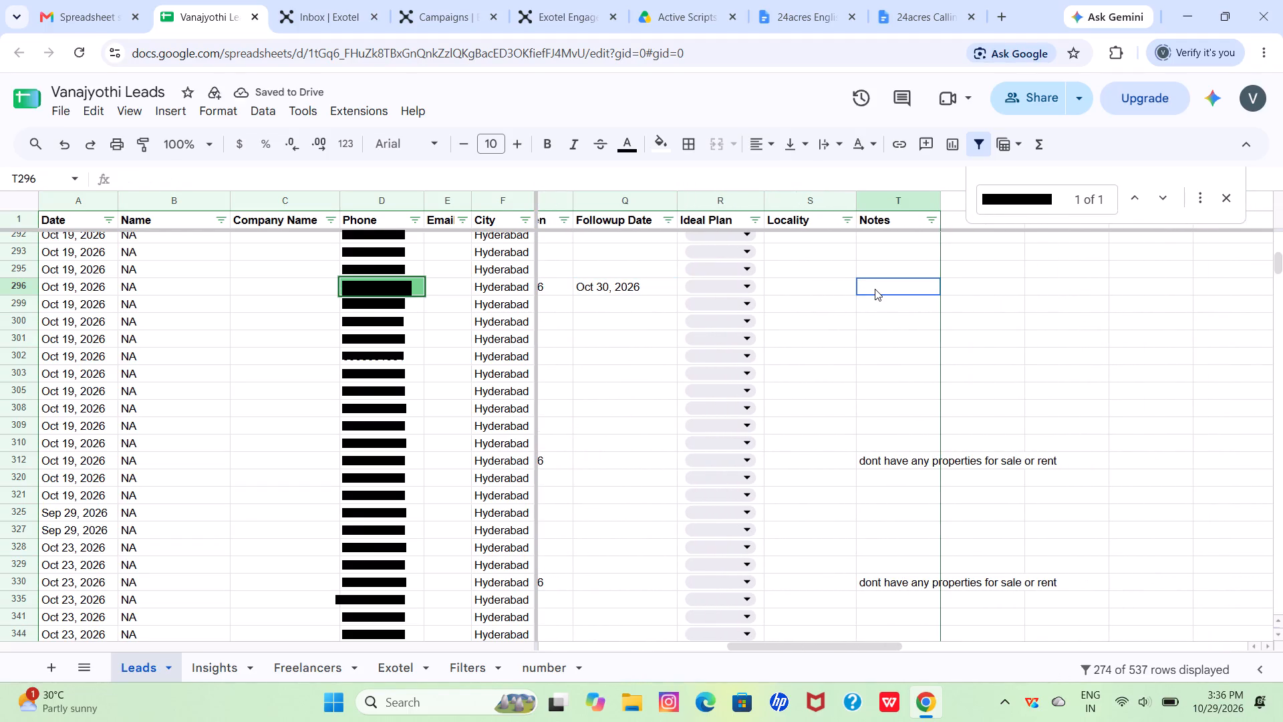
# Enter the note "said send company details through whatsapp and he belongs to vizag" for the lead in row 296.
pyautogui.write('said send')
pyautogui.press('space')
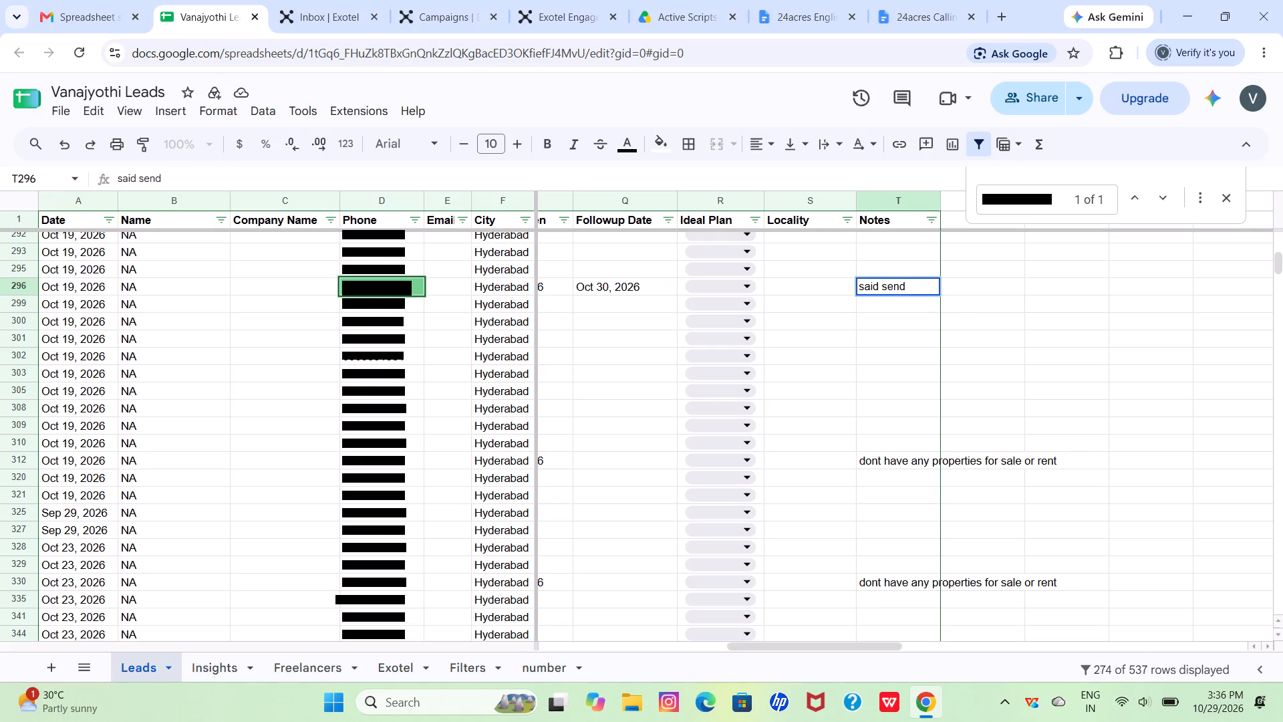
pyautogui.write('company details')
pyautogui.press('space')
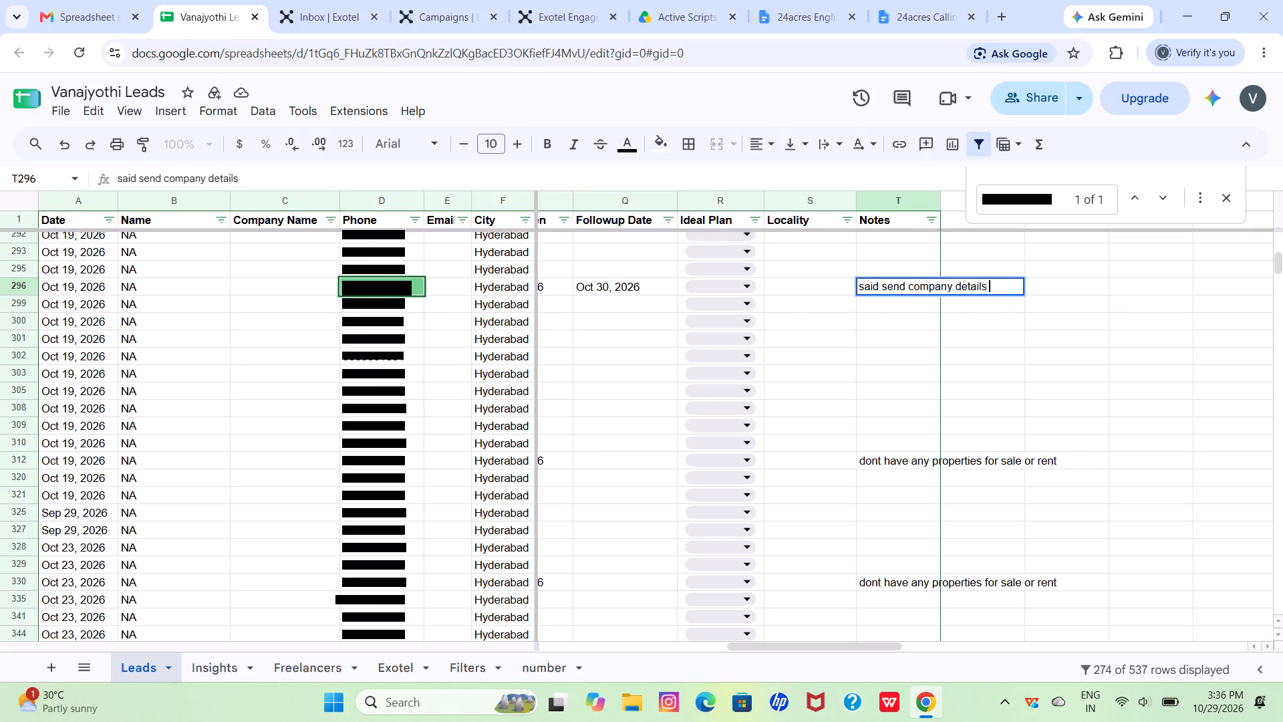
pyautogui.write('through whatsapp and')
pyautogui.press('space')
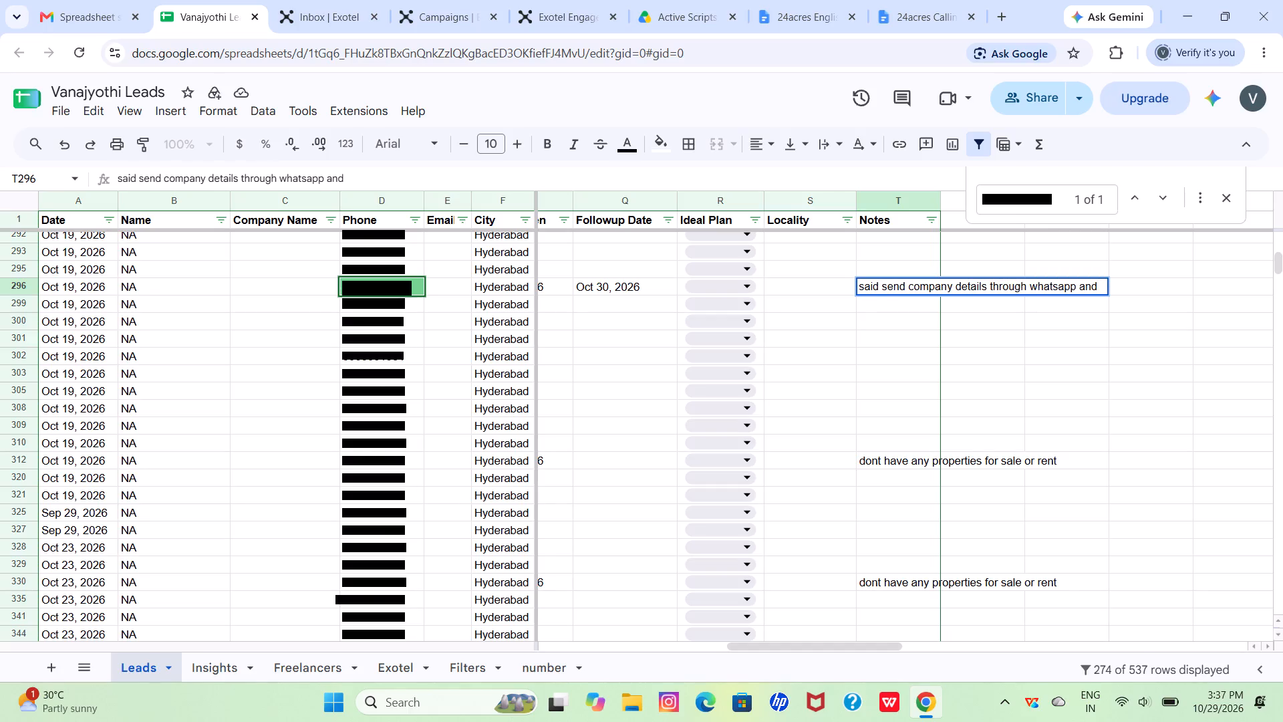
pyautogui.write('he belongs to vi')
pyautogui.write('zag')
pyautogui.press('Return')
# Copy the phone number of the lead in row 296 and close the sheet's find box.
pyautogui.hscroll(6, 875, 289)
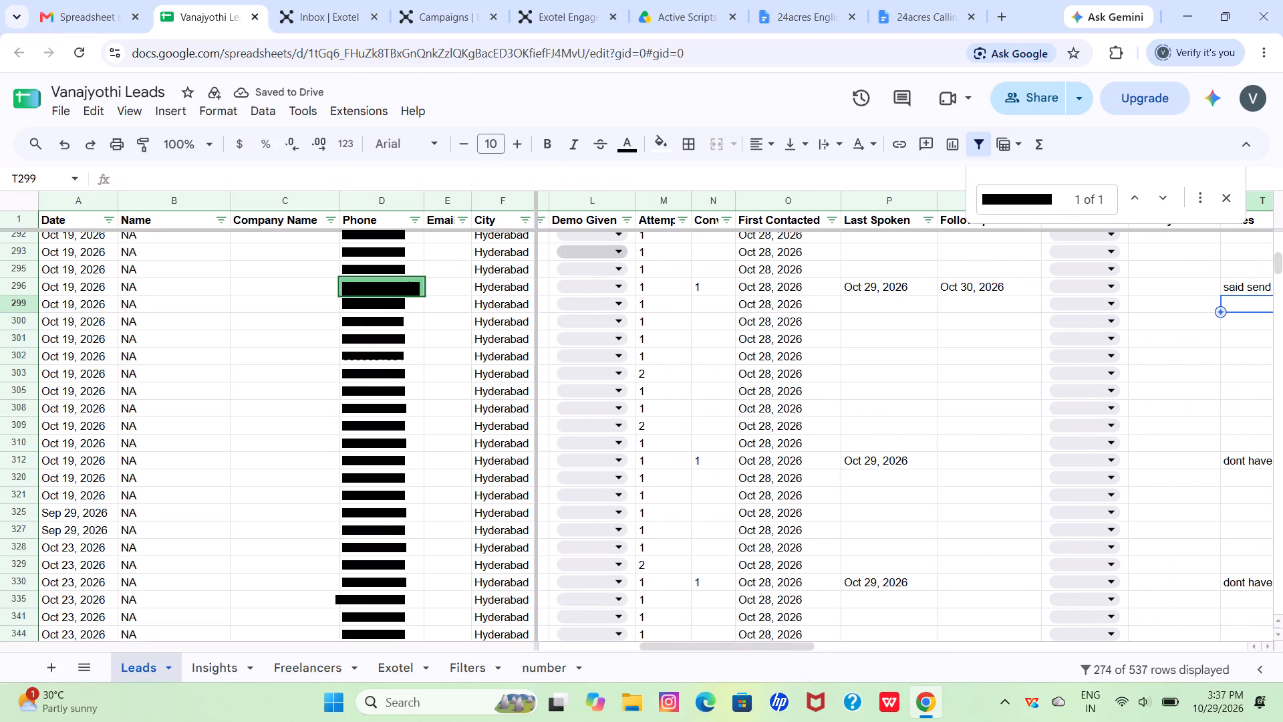
pyautogui.click(400, 283)
pyautogui.hotkey('ctrl', 'c')
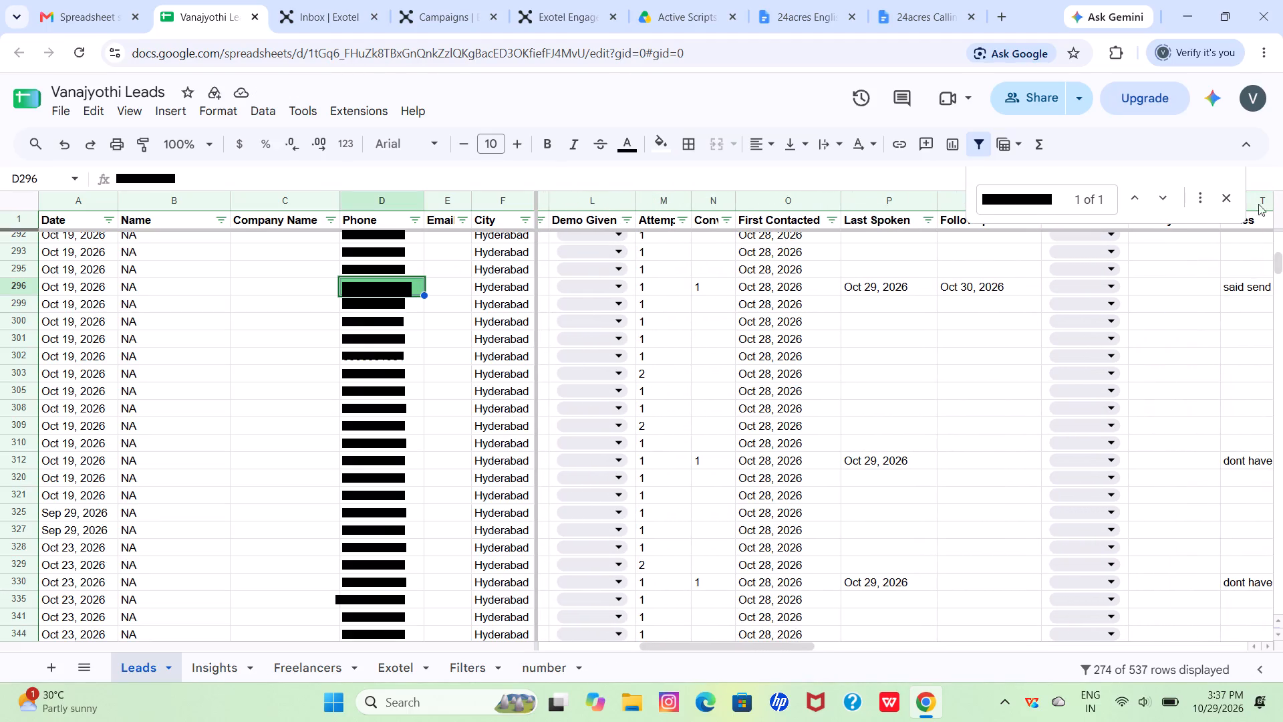
pyautogui.click(1228, 195)
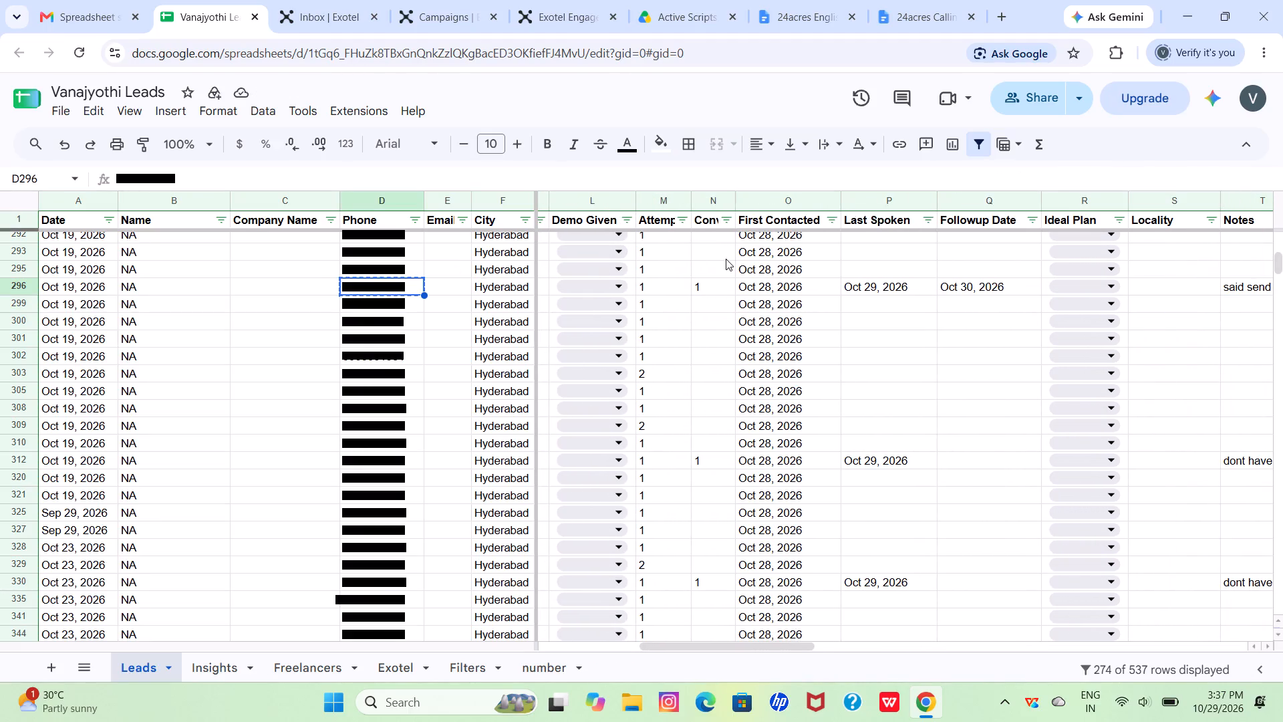
pyautogui.hotkey('ctrl', 'c')
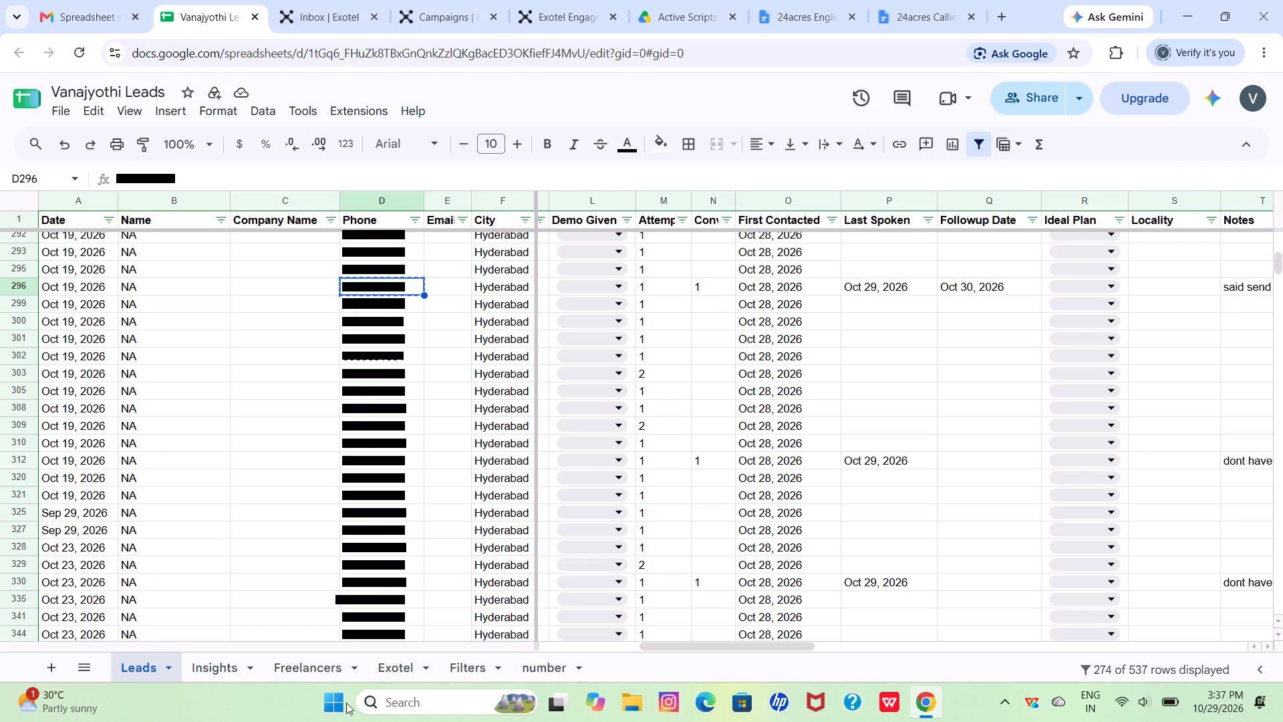
# Switch to WhatsApp for contacting the lead from row 296.
pyautogui.click(327, 712)
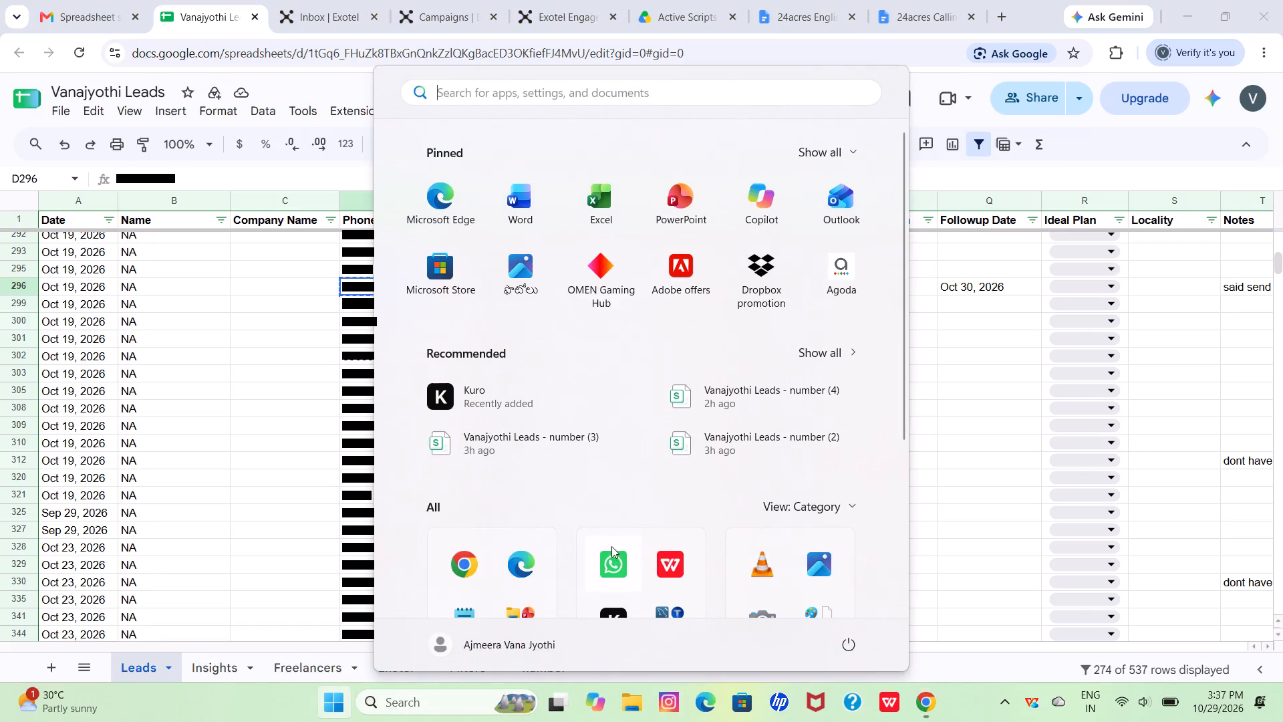
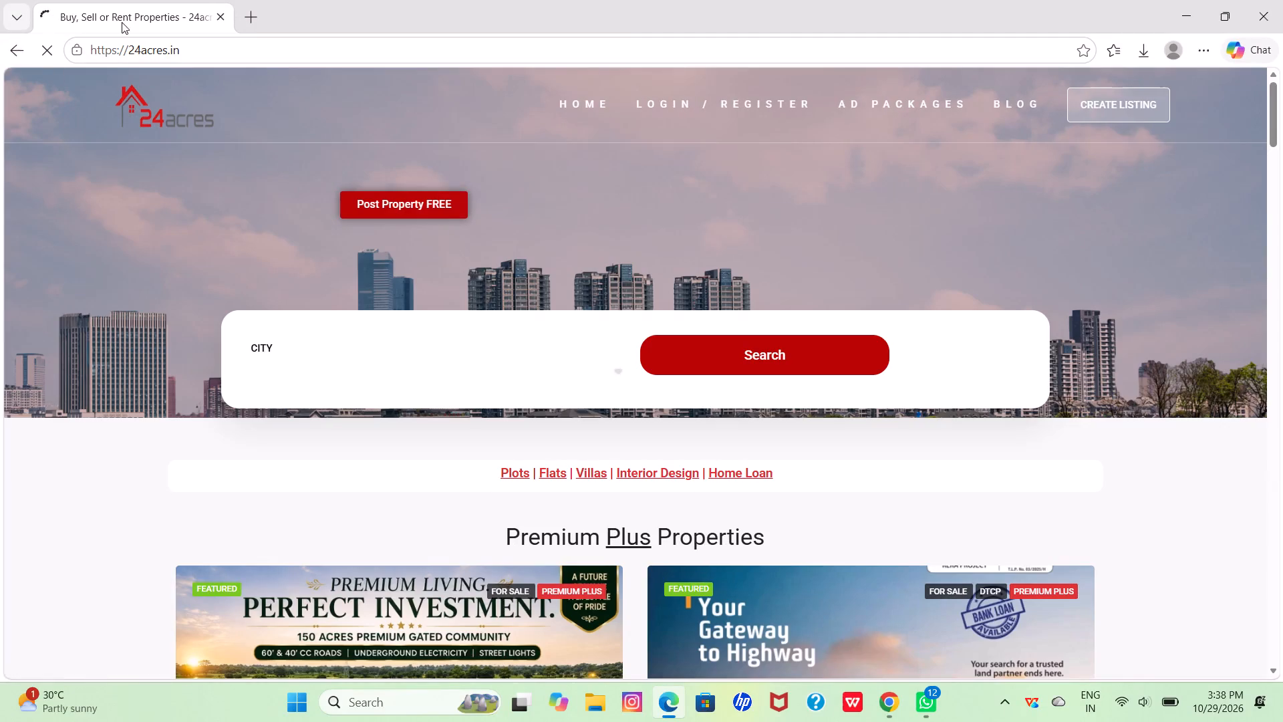
pyautogui.click(106, 53)
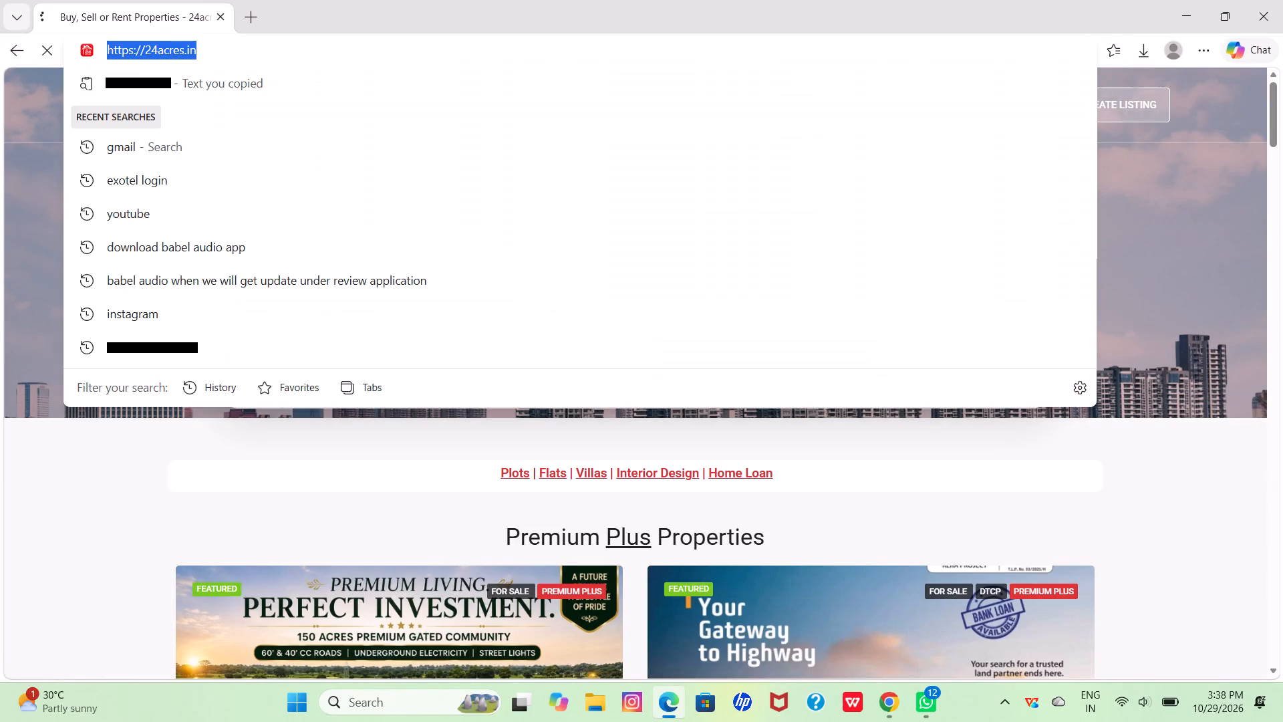
pyautogui.hotkey('ctrl', 'c')
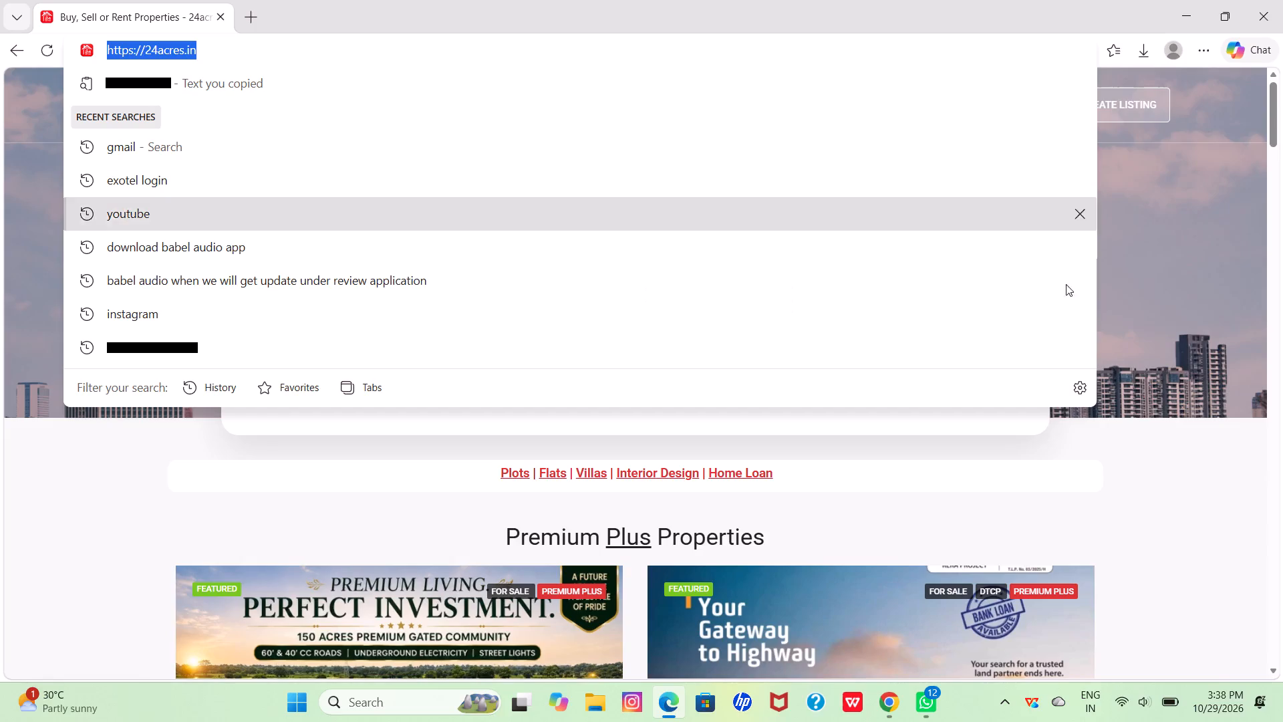
# Switch back to the Vanajyothi Leads sheet in Chrome and review the call note for the lead in row 296.
pyautogui.click(887, 695)
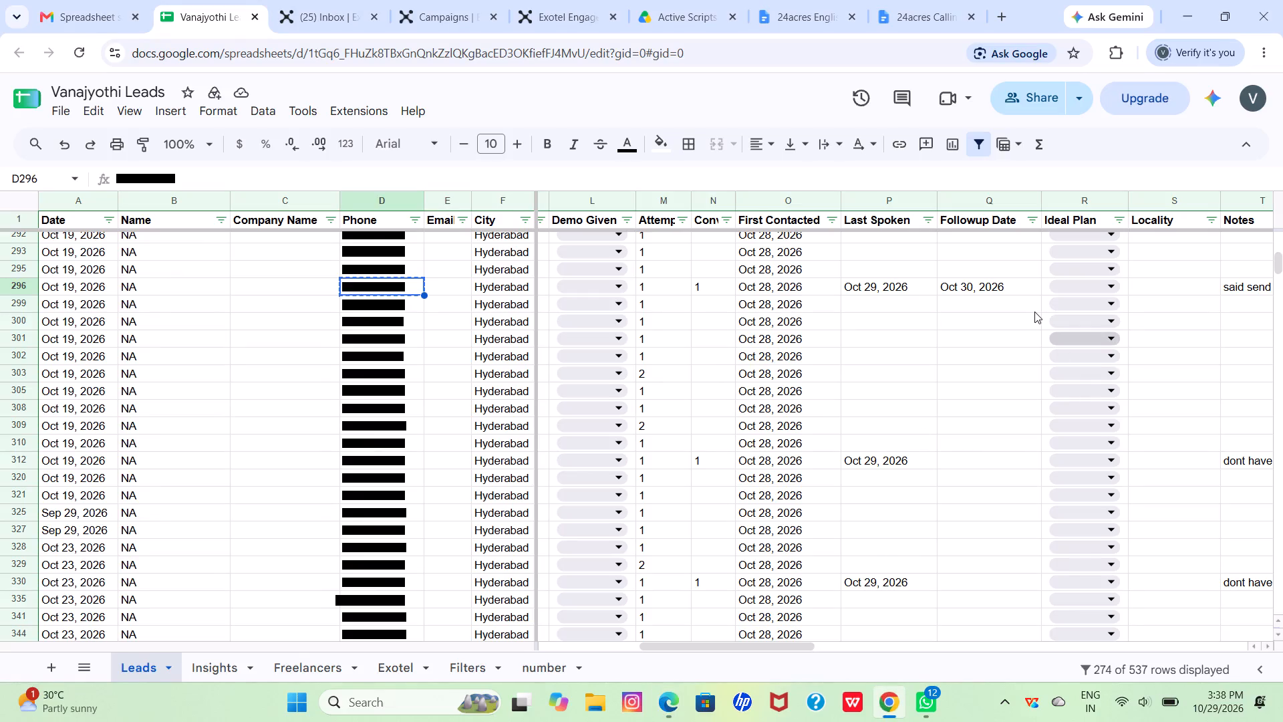
pyautogui.hscroll(-4, 1034, 312)
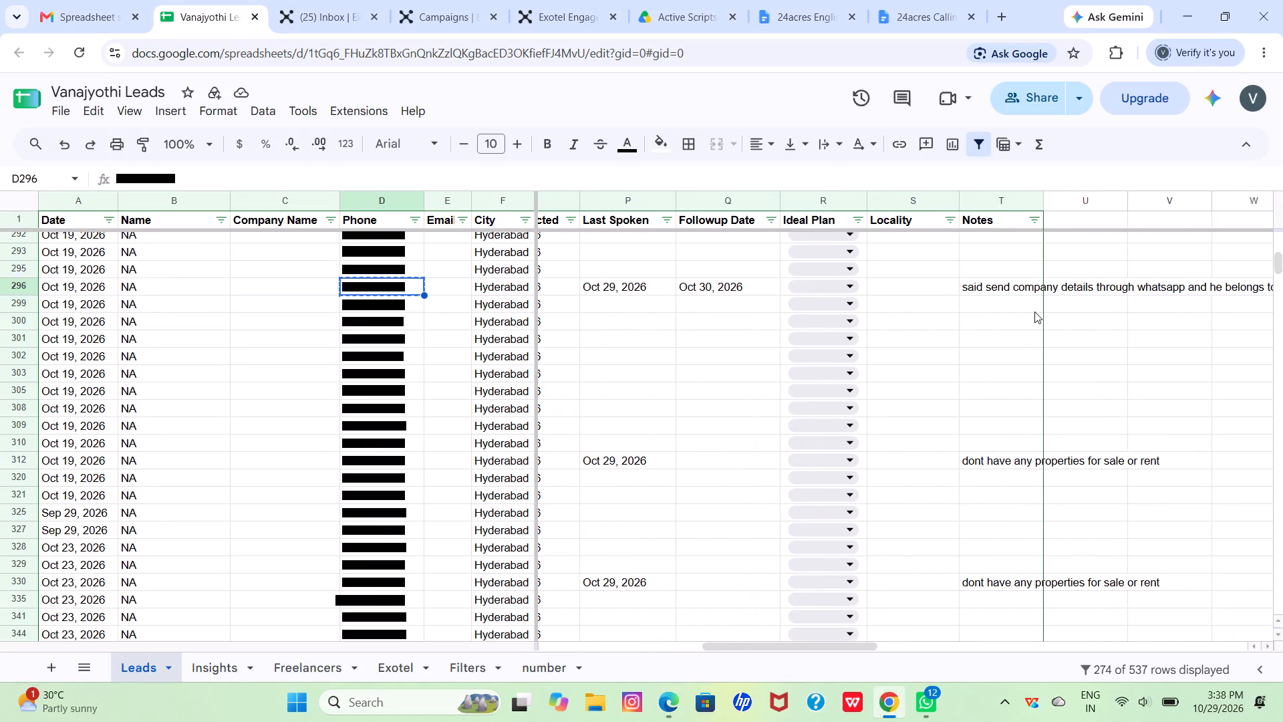
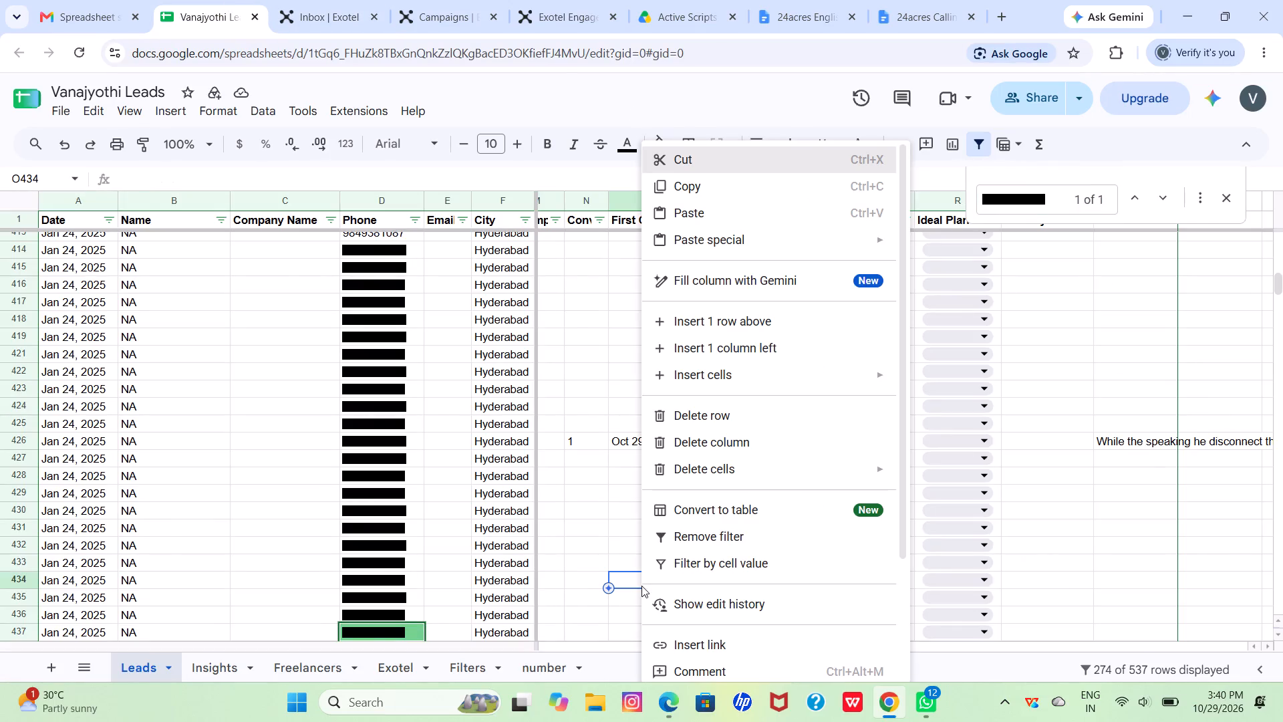
# Enter 1 in the Conv column for the highlighted lead in row 437.
pyautogui.click(590, 610)
pyautogui.scroll(-4, 590, 610)
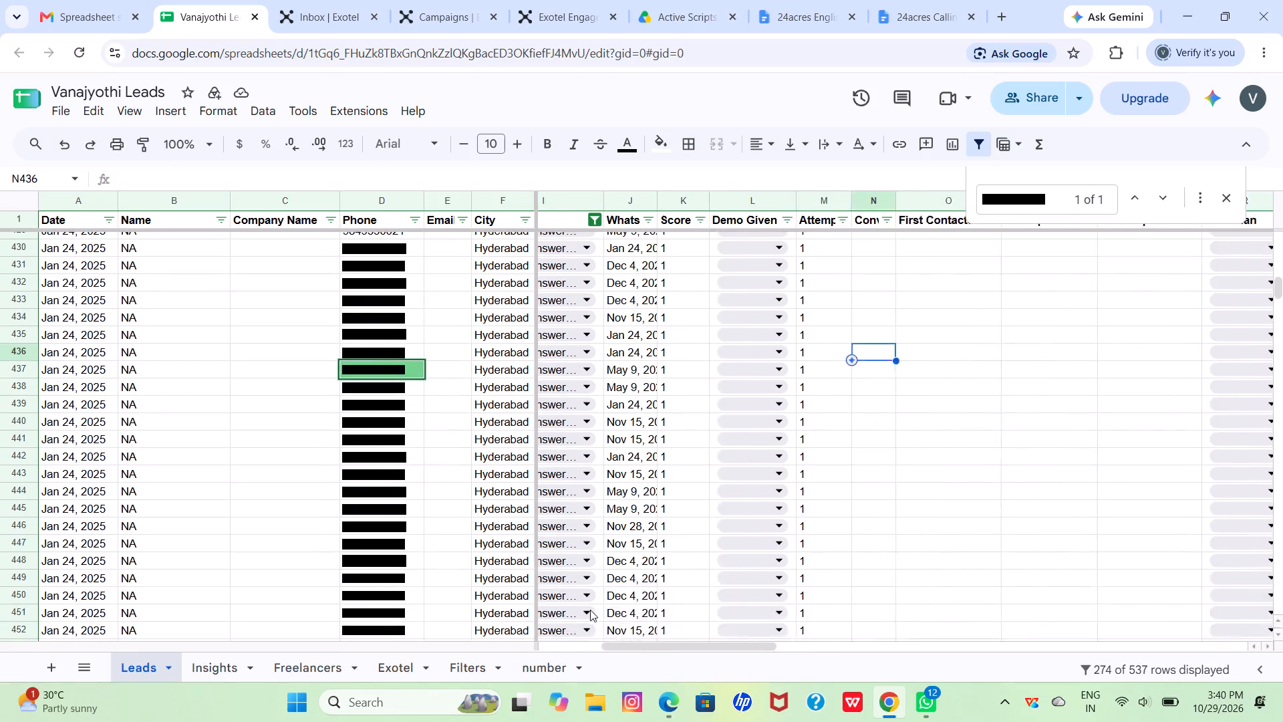
pyautogui.hscroll(1, 590, 610)
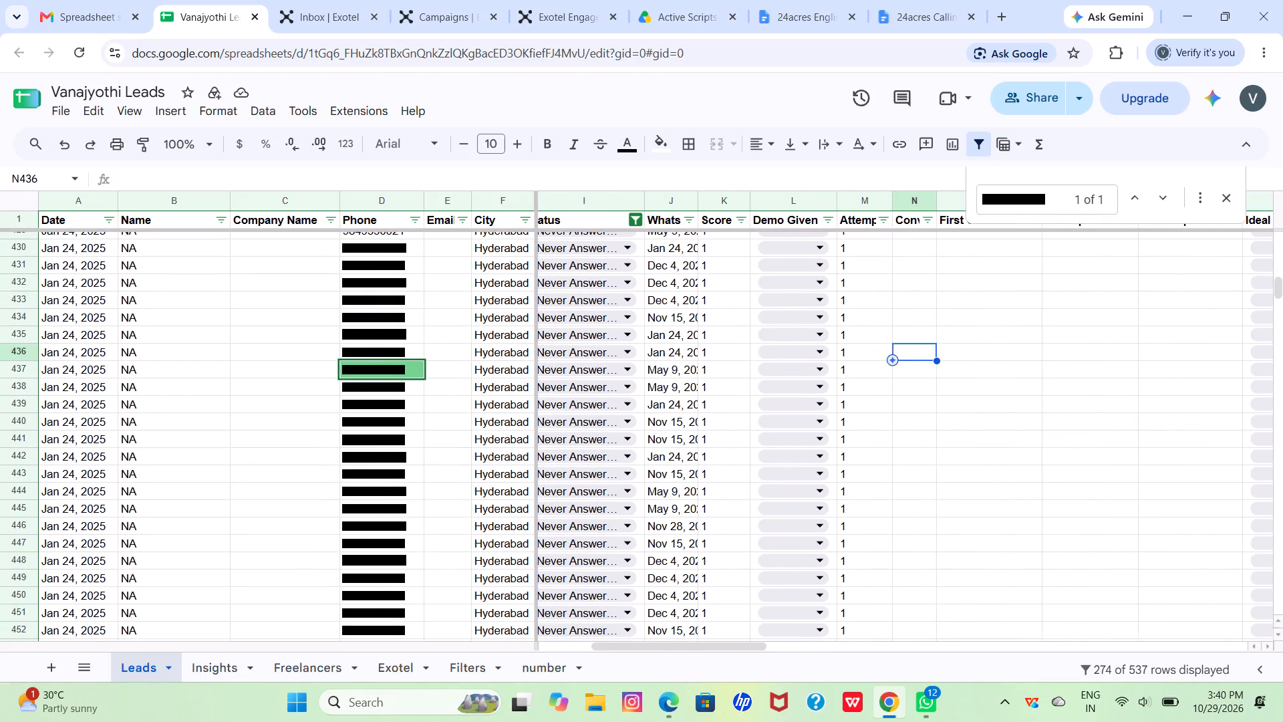
pyautogui.click(923, 379)
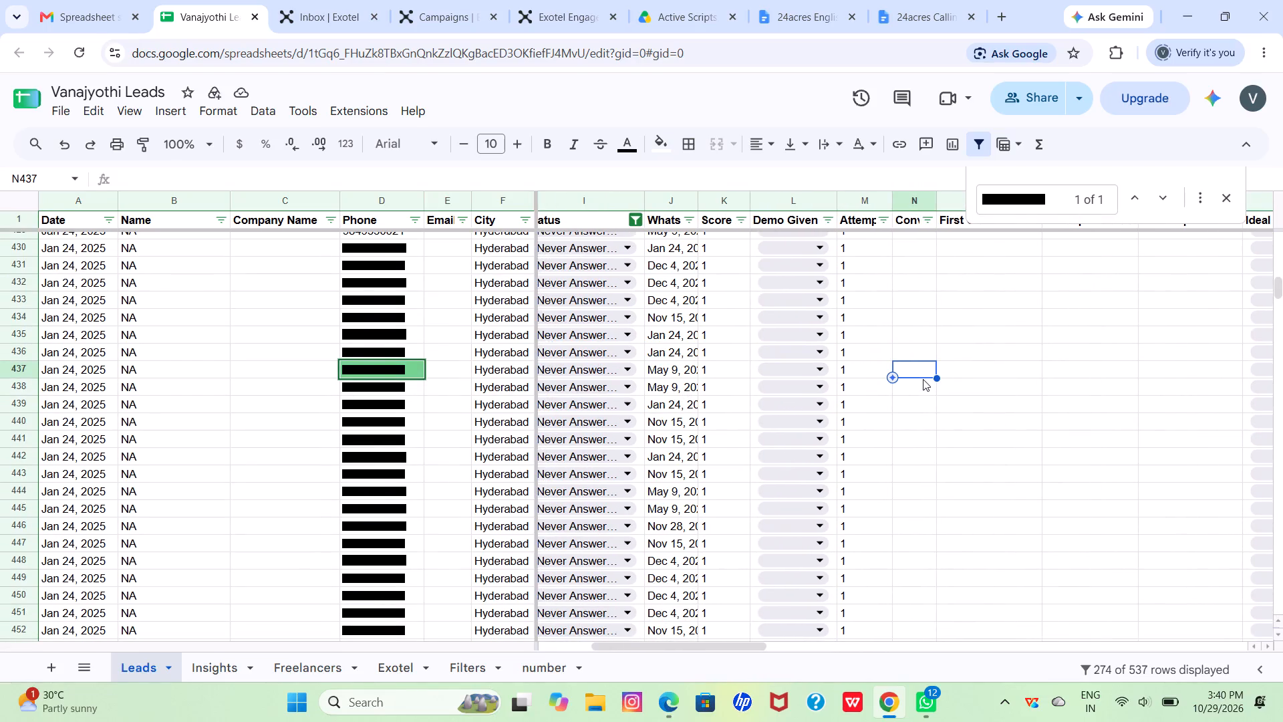
pyautogui.press('1')
# Record Oct 29, 2026 as the First Contacted and Last Spoken dates for the lead in row 437.
pyautogui.click(982, 374)
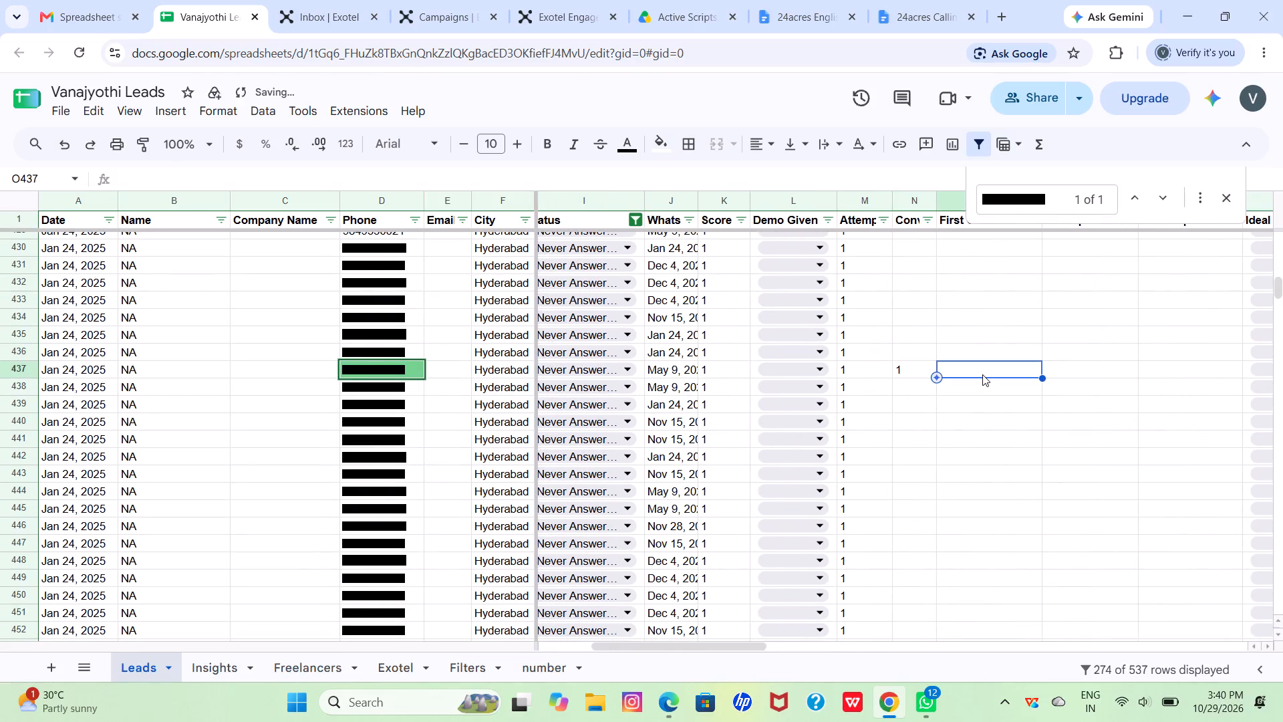
pyautogui.scroll(6, 982, 374)
pyautogui.scroll(-3, 982, 374)
pyautogui.click(982, 374)
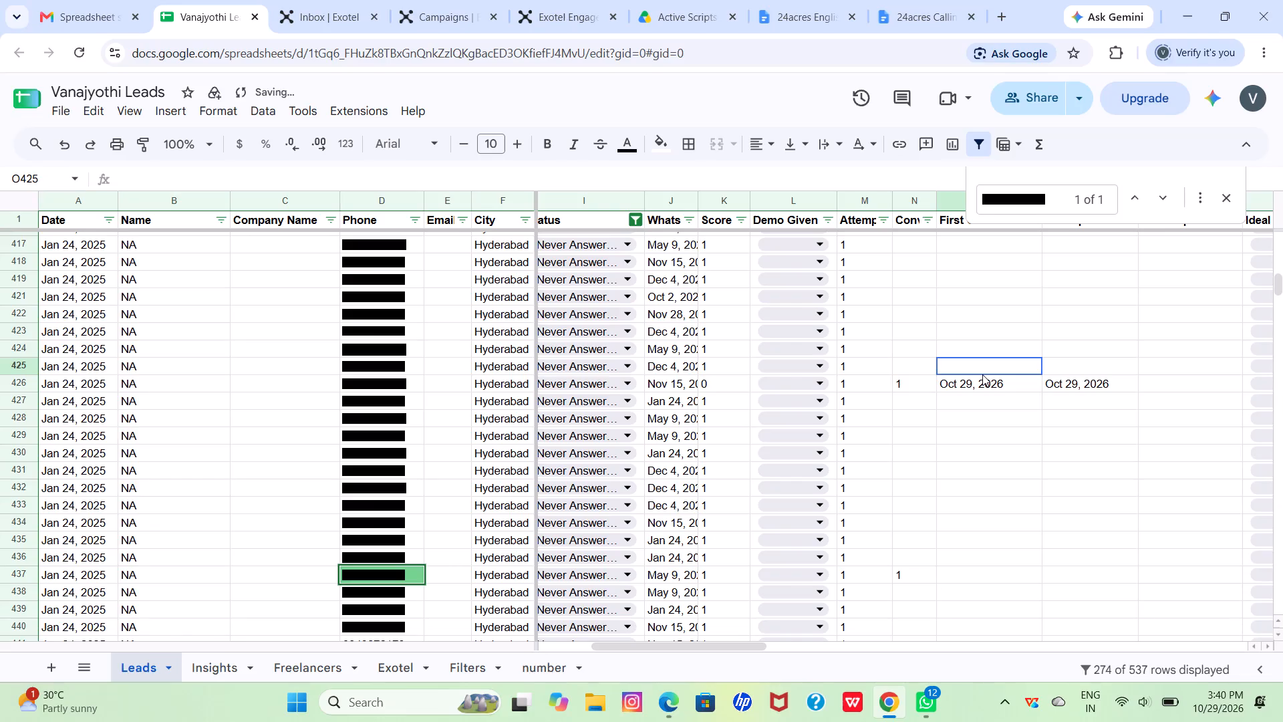
# Copy the date Oct 29, 2026 from row 426 into the First Contacted and Last Spoken cells of row 437.
pyautogui.click(984, 385)
pyautogui.hotkey('ctrl', 'c')
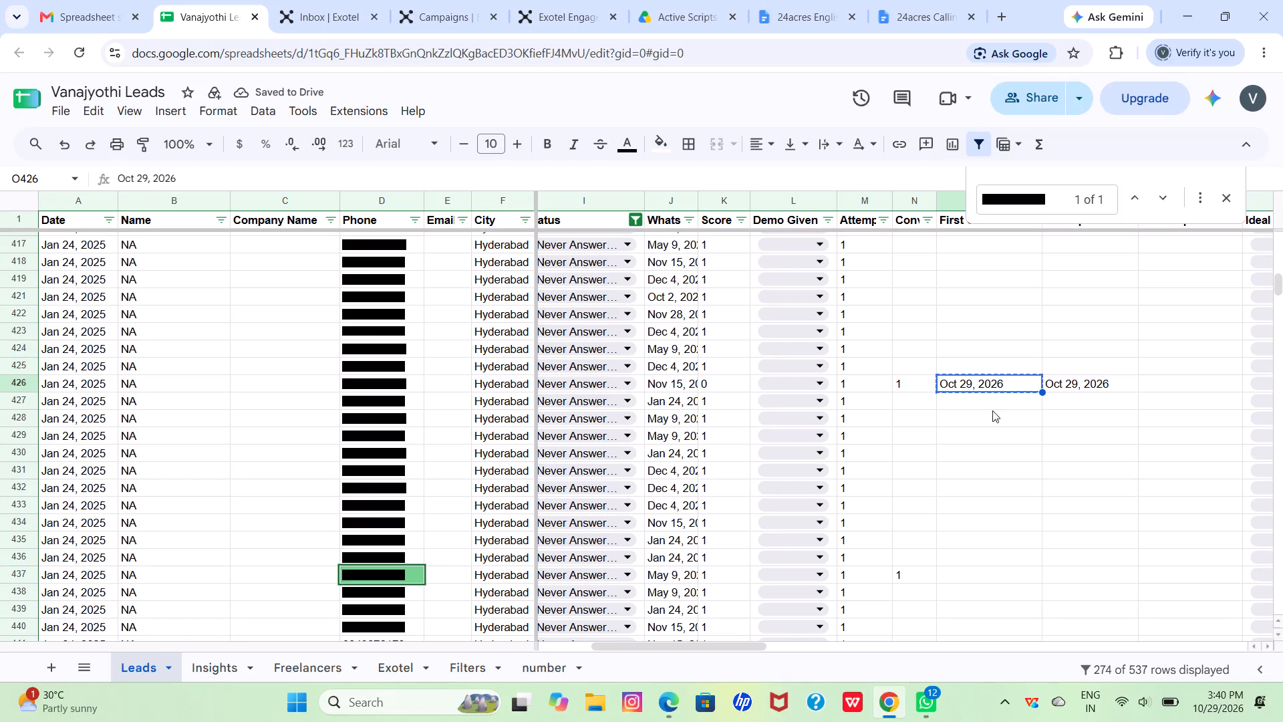
pyautogui.click(979, 570)
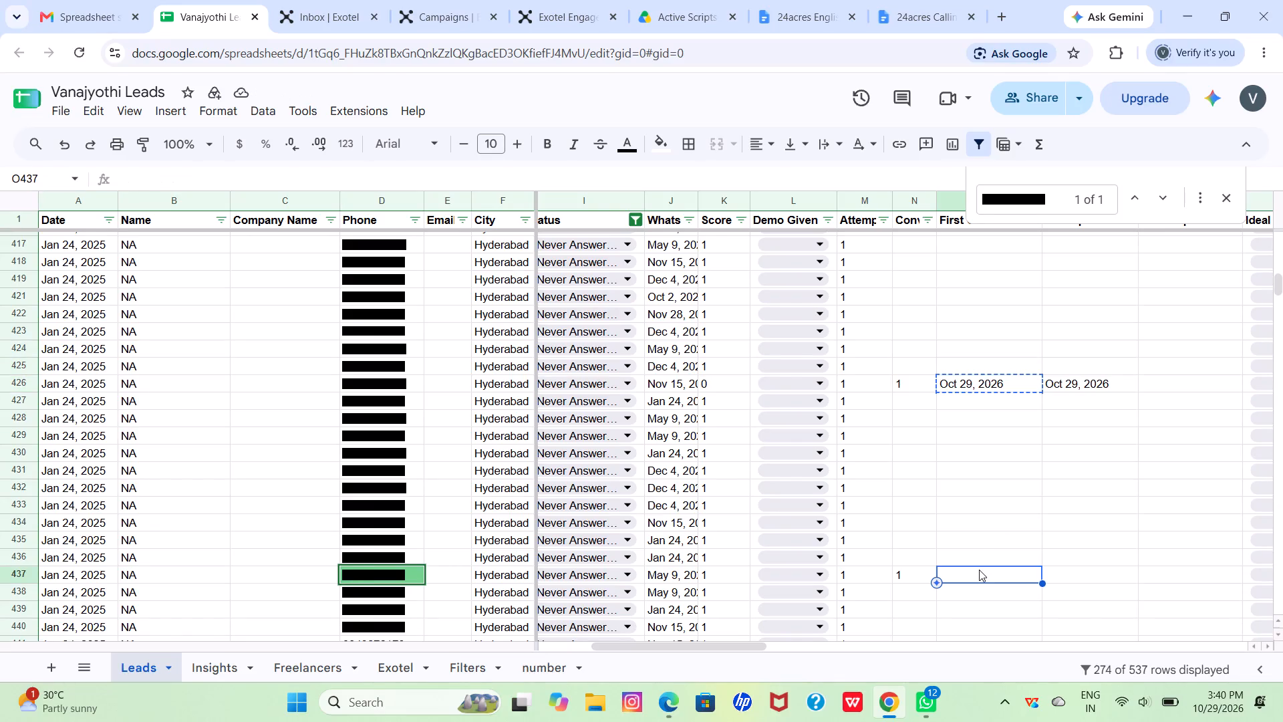
pyautogui.hotkey('ctrl', 'v')
pyautogui.scroll(-2, 979, 570)
pyautogui.scroll(1, 979, 570)
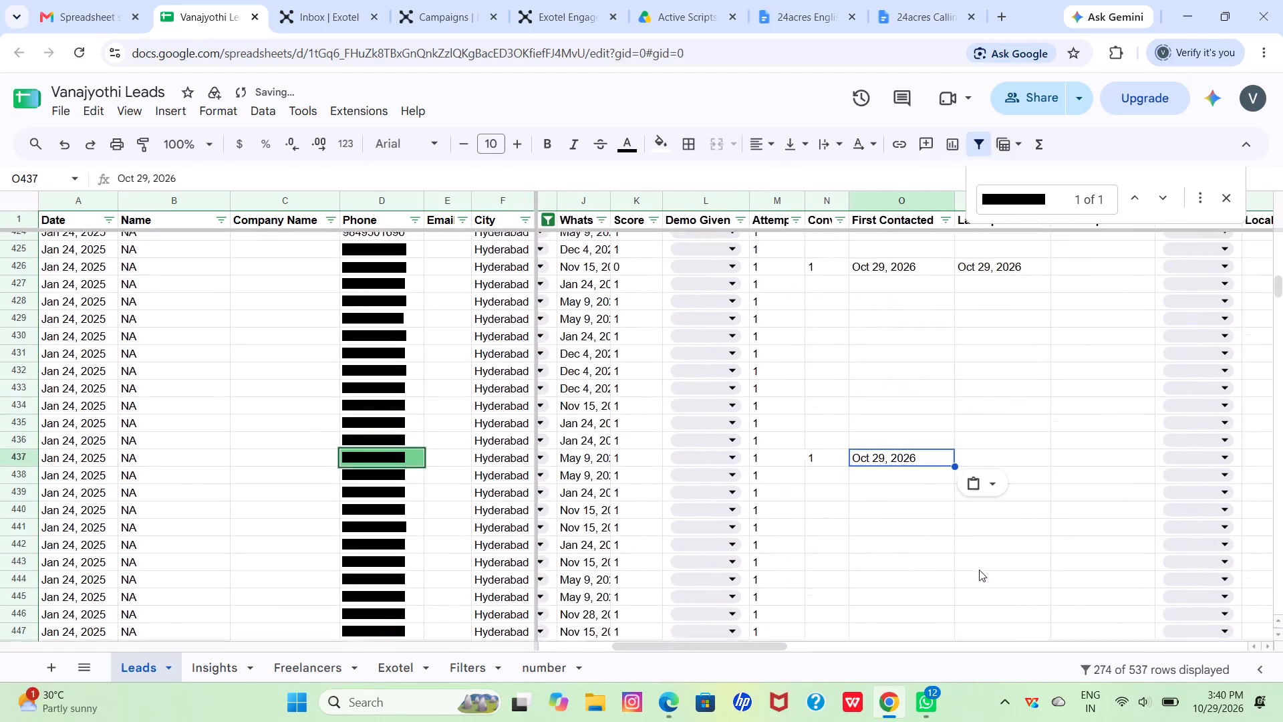
pyautogui.scroll(1, 979, 570)
pyautogui.hscroll(-2, 979, 570)
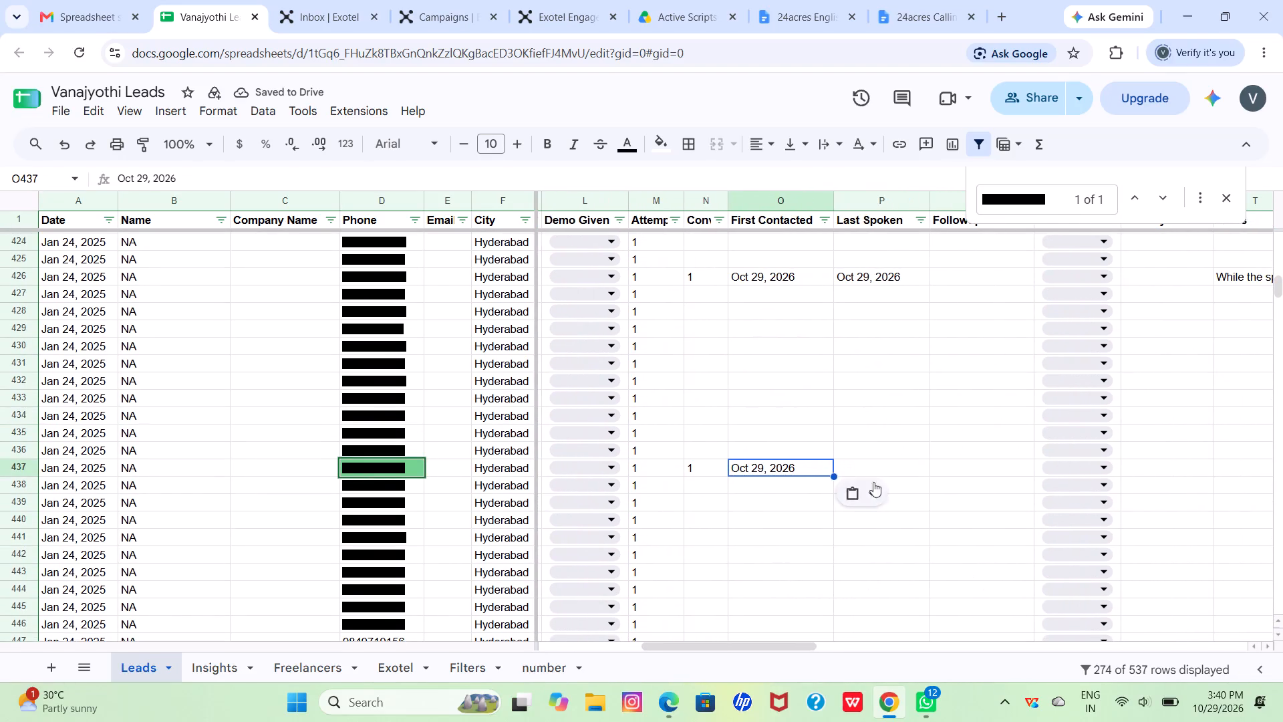
pyautogui.click(873, 461)
pyautogui.hotkey('ctrl', 'v')
# Copy row 312's note "dont have any properties for sale or rent" into the Notes column for the highlighted lead in row 437.
pyautogui.hscroll(-3, 873, 461)
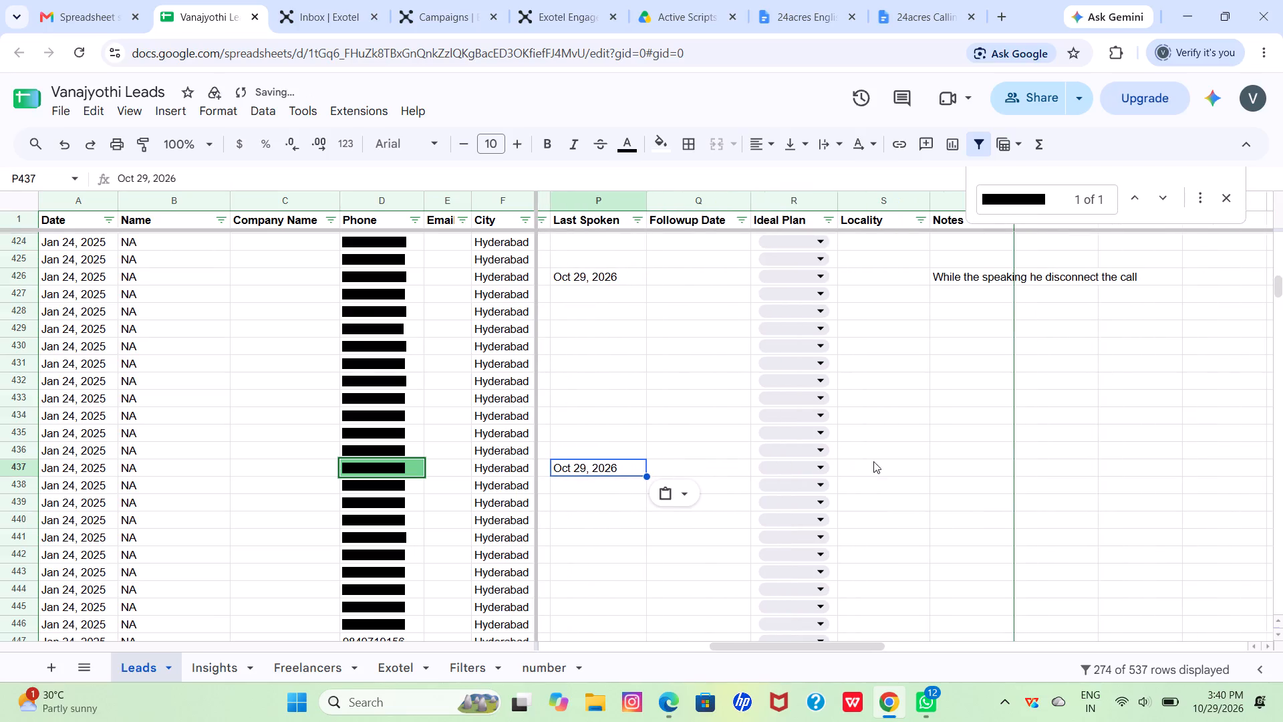
pyautogui.scroll(6, 1006, 360)
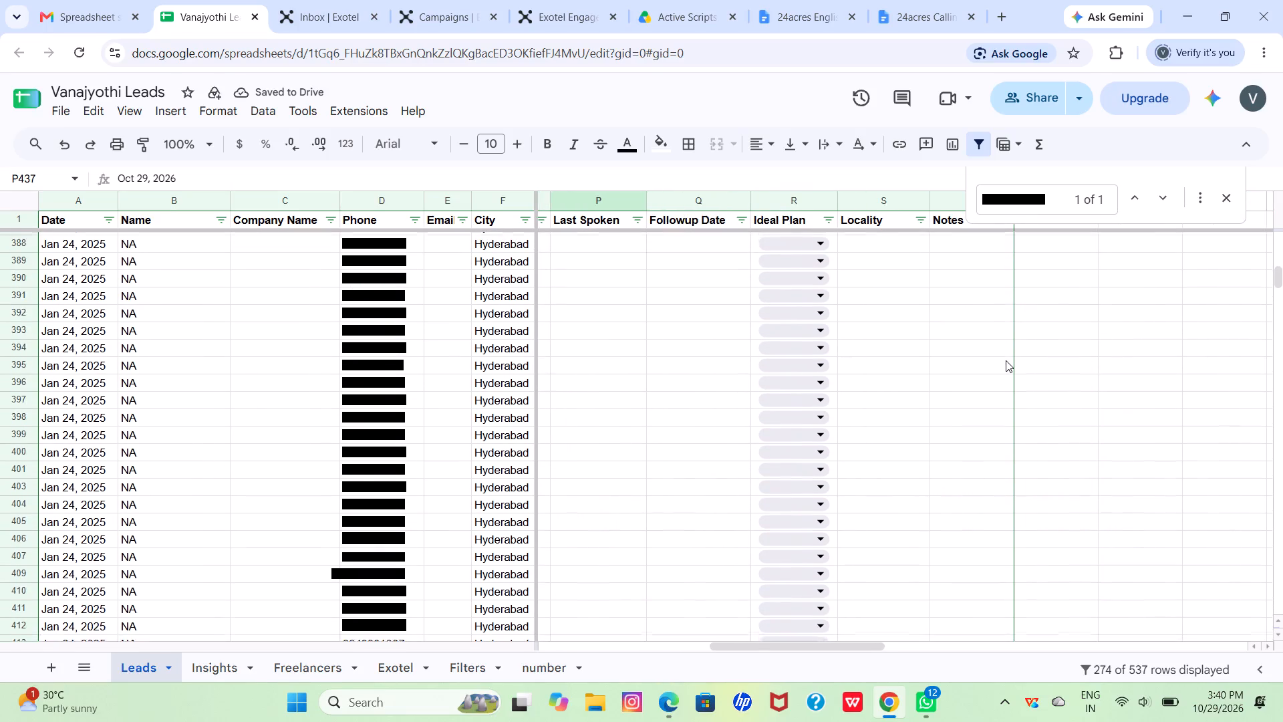
pyautogui.scroll(5, 1006, 360)
pyautogui.scroll(-8, 1006, 360)
pyautogui.click(953, 600)
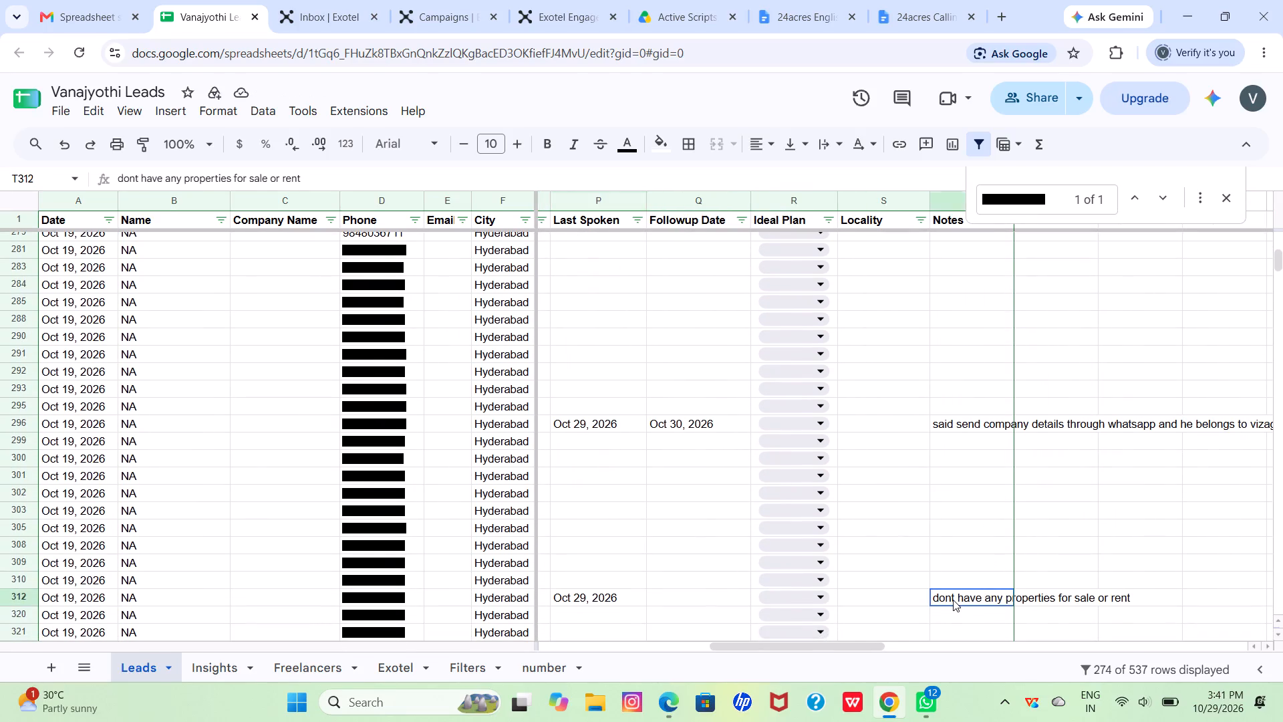
pyautogui.hotkey('ctrl', 'c')
pyautogui.scroll(-8, 953, 600)
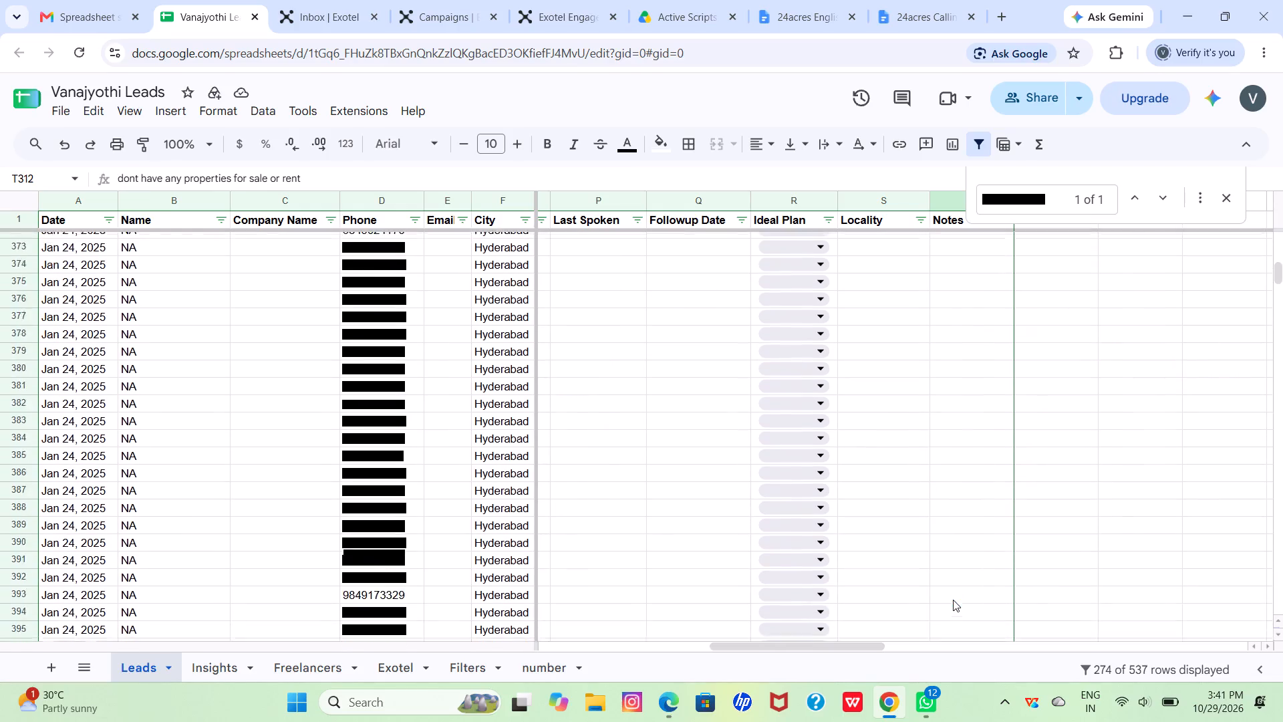
pyautogui.hscroll(5, 953, 600)
pyautogui.scroll(-2, 953, 600)
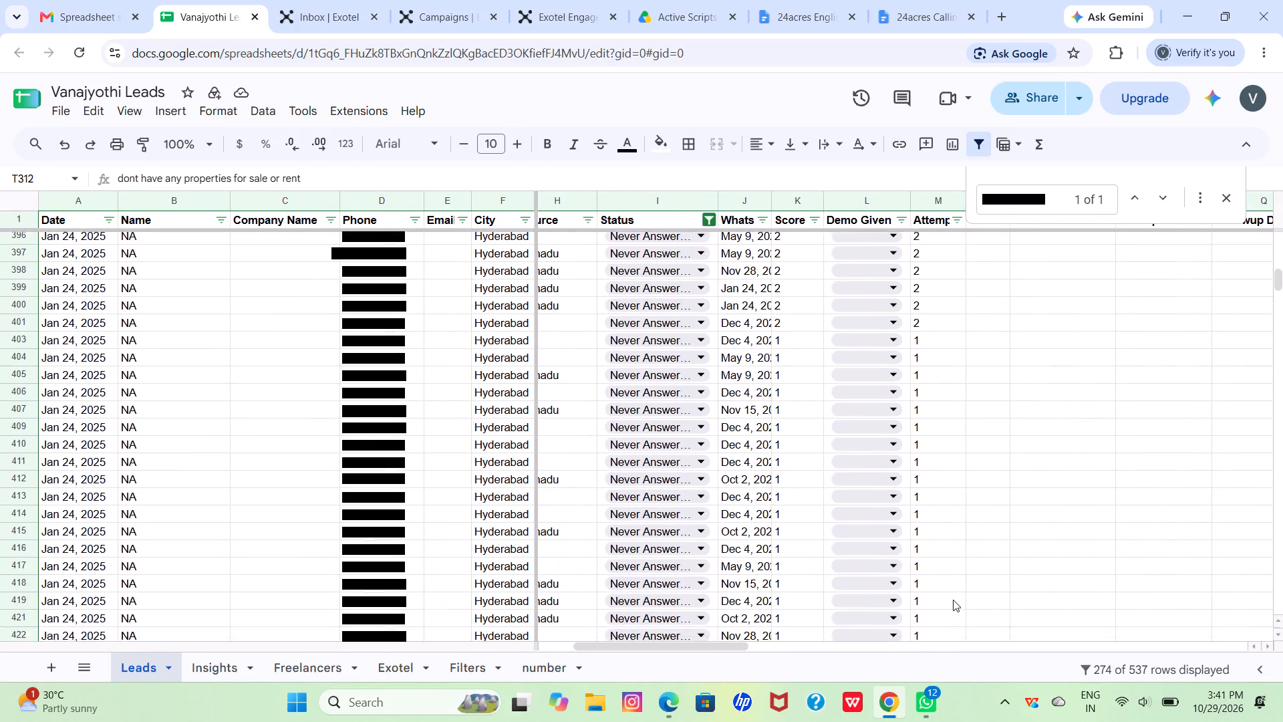
pyautogui.scroll(-2, 953, 600)
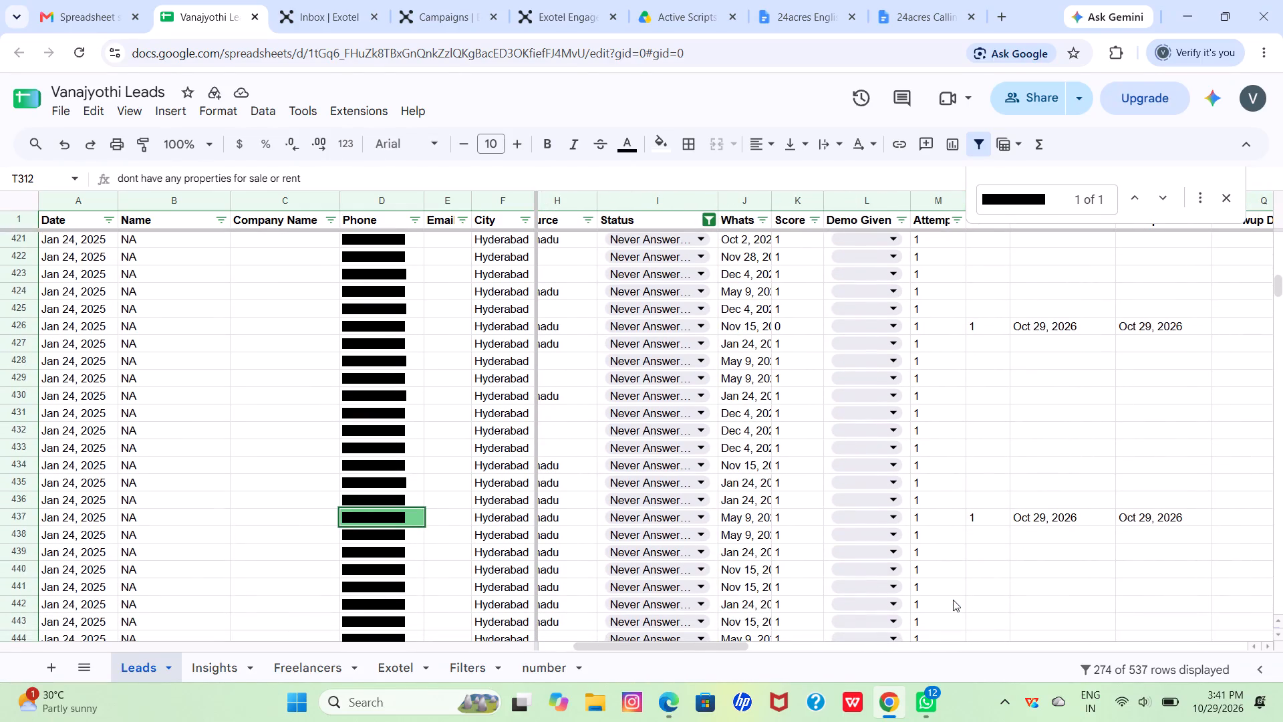
pyautogui.hscroll(-6, 953, 600)
pyautogui.hscroll(1, 953, 600)
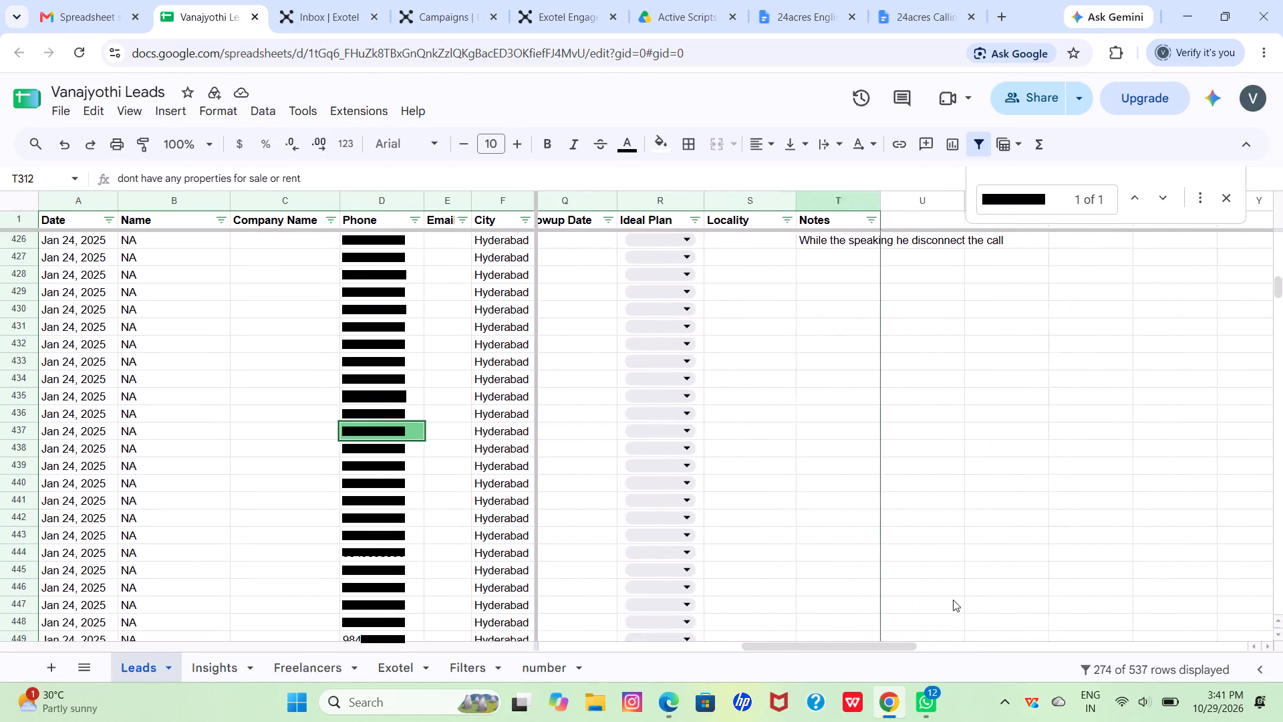
pyautogui.hscroll(1, 953, 600)
pyautogui.click(917, 443)
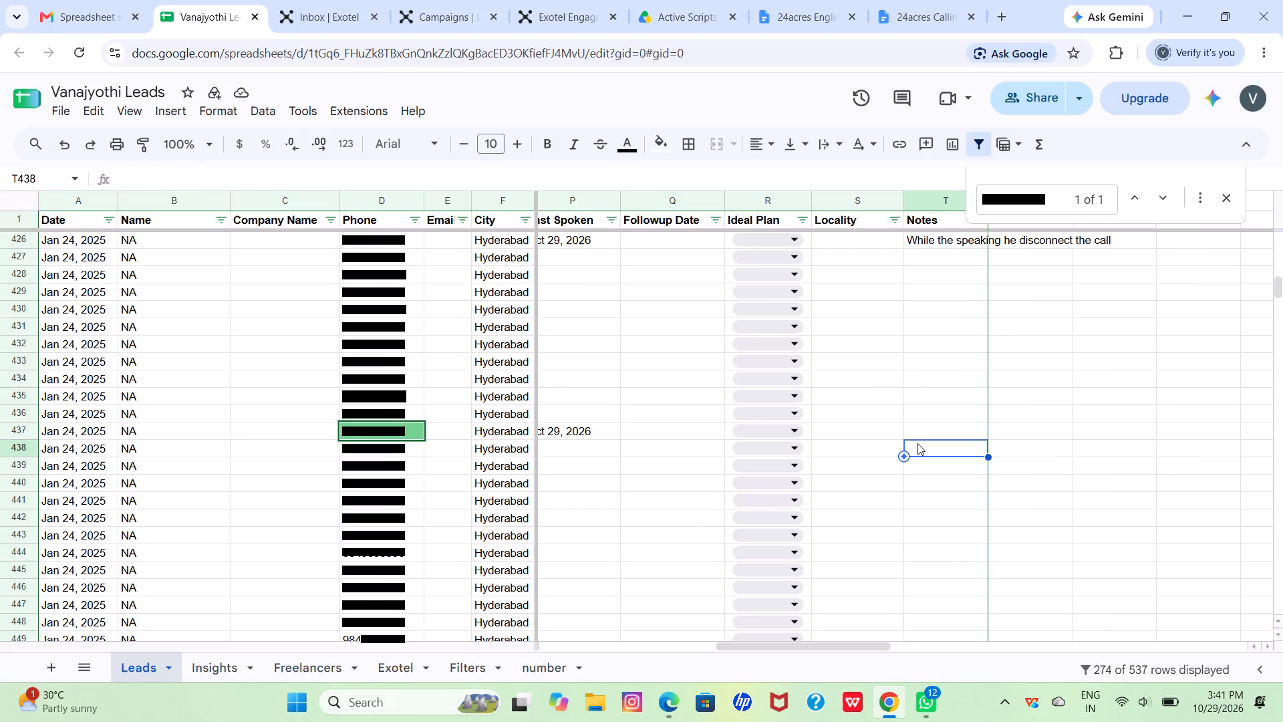
pyautogui.click(929, 415)
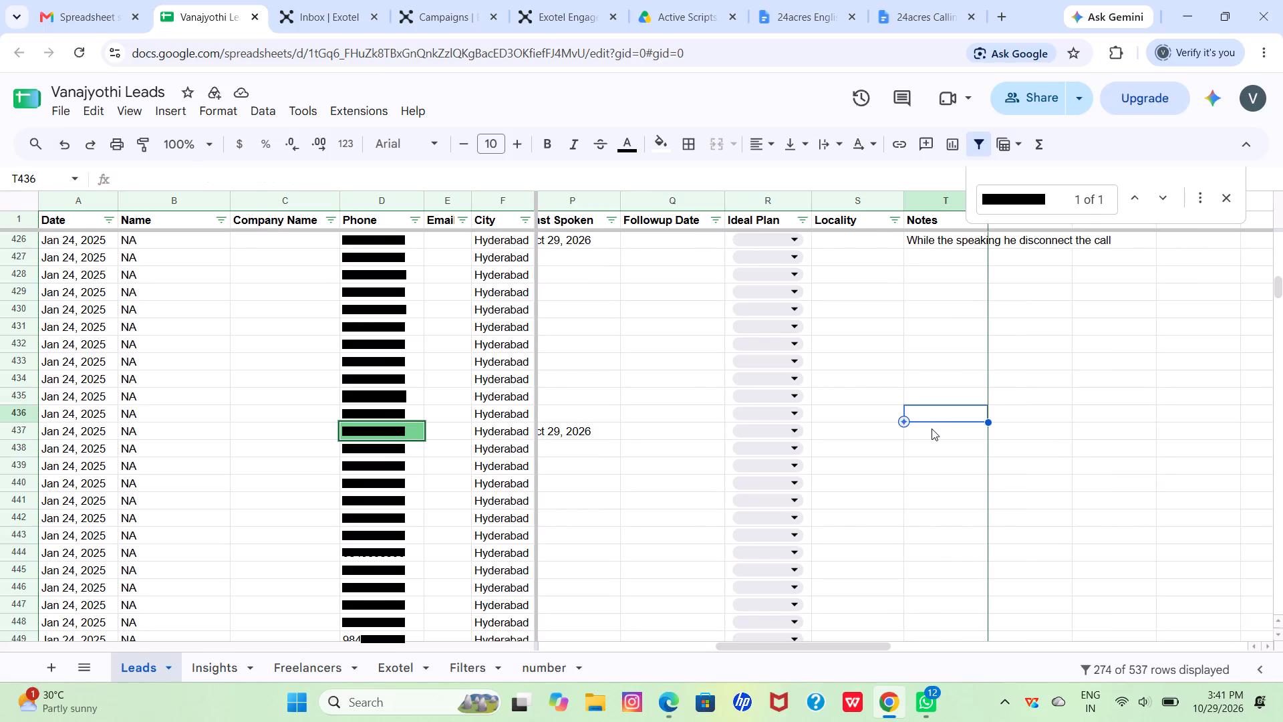
# Paste the note "dont have any properties for sale or rent" into the Notes cell of row 437.
pyautogui.click(932, 429)
pyautogui.hotkey('ctrl', 'v')
pyautogui.click(940, 452)
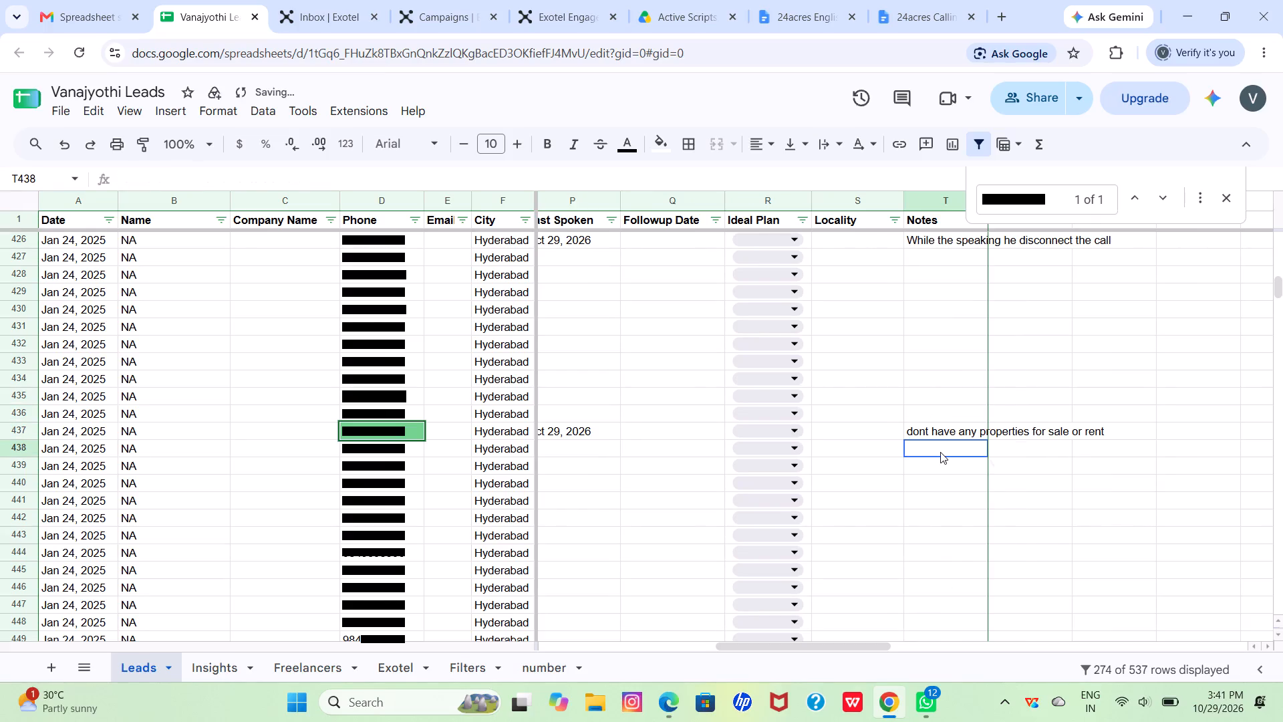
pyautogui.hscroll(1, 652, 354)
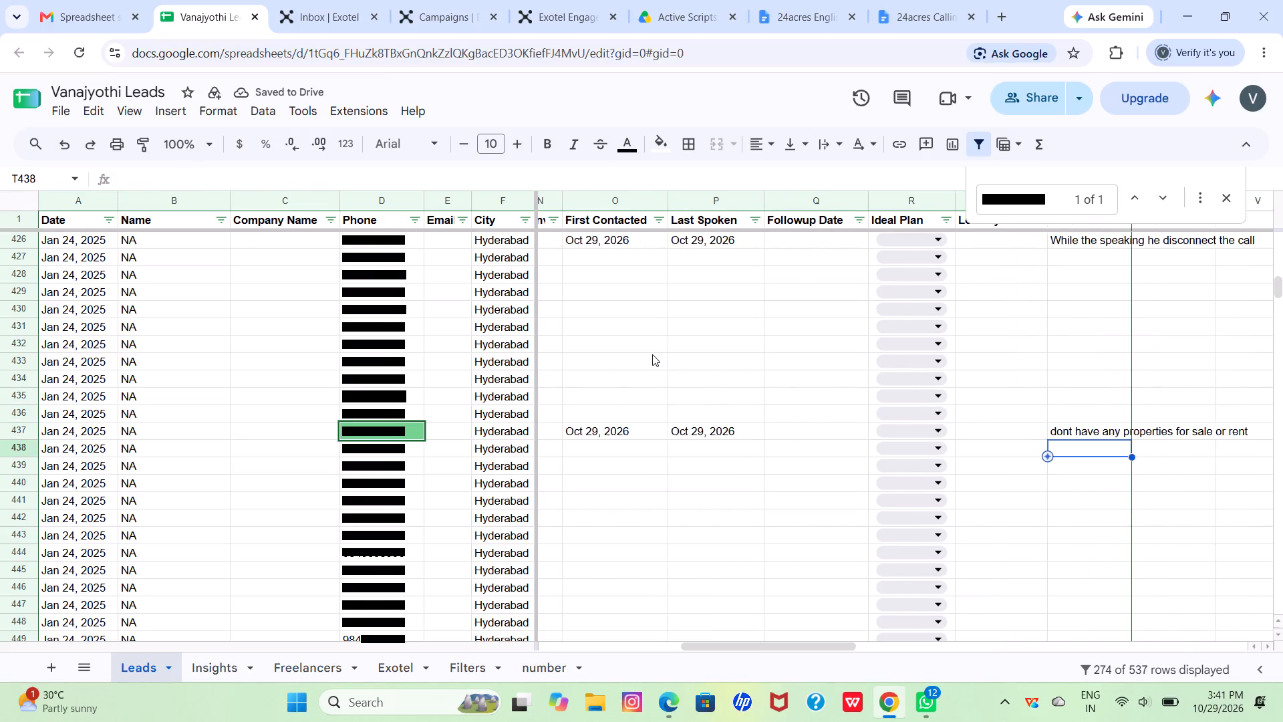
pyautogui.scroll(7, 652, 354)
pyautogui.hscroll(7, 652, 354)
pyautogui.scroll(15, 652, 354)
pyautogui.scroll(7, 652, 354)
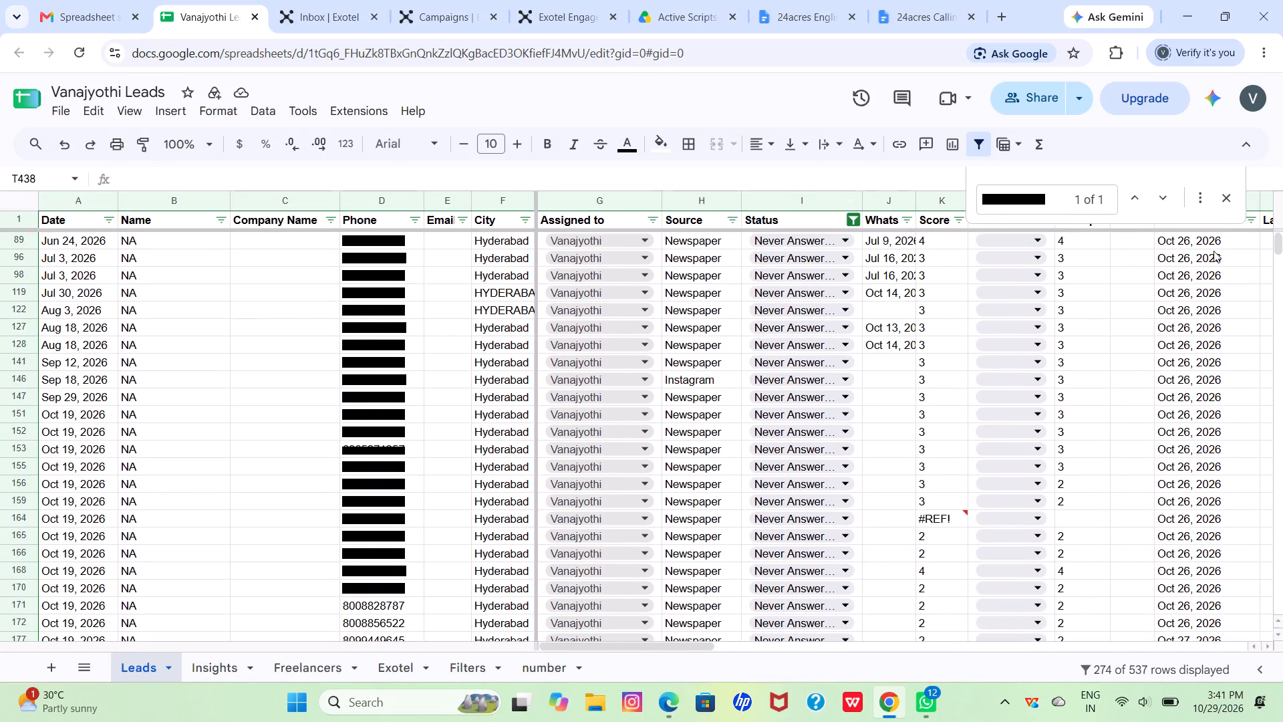
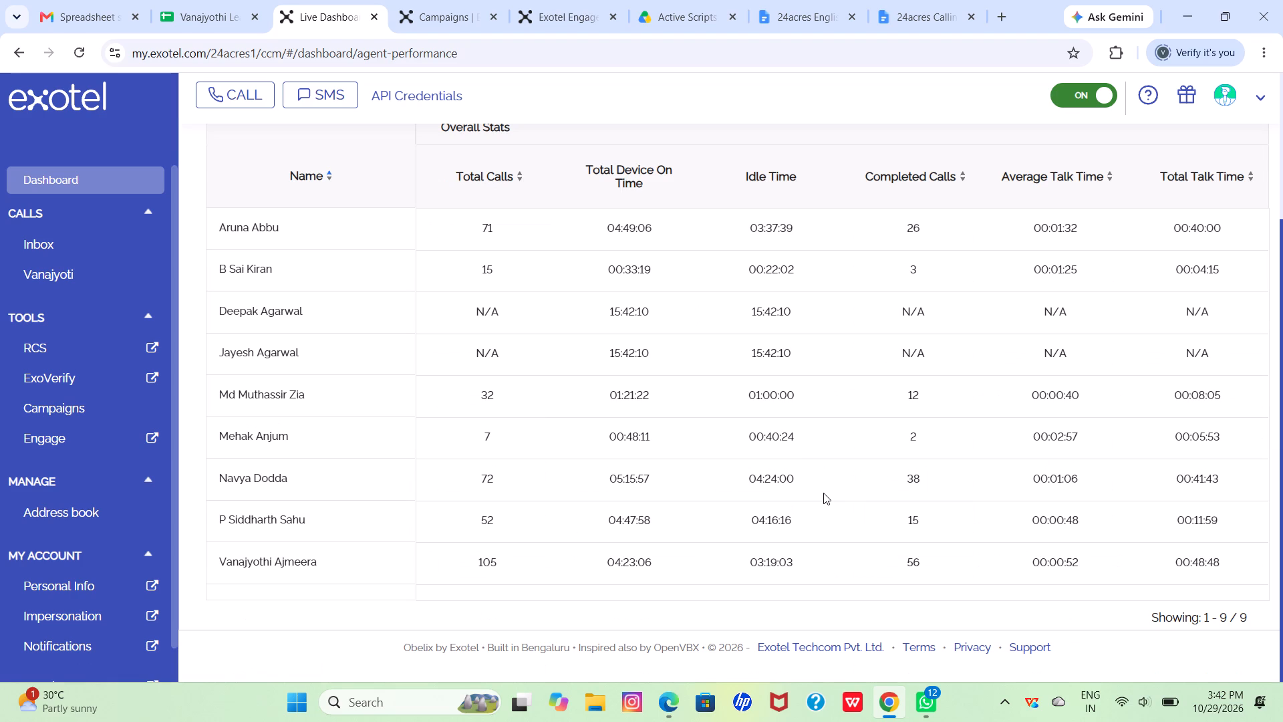
# Switch to the Vanajyothi Leads sheet, close the search and reset the filter to clear the existing Status criteria.
pyautogui.click(227, 0)
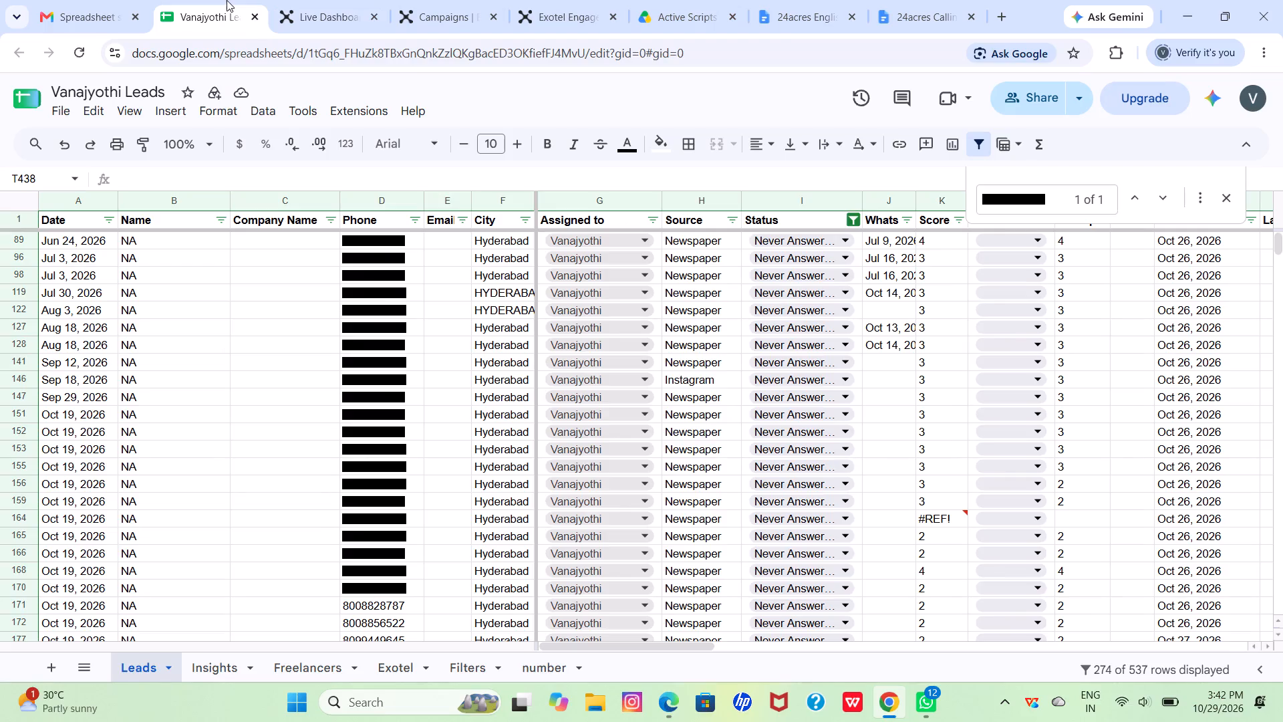
pyautogui.scroll(5, 668, 325)
pyautogui.click(1228, 195)
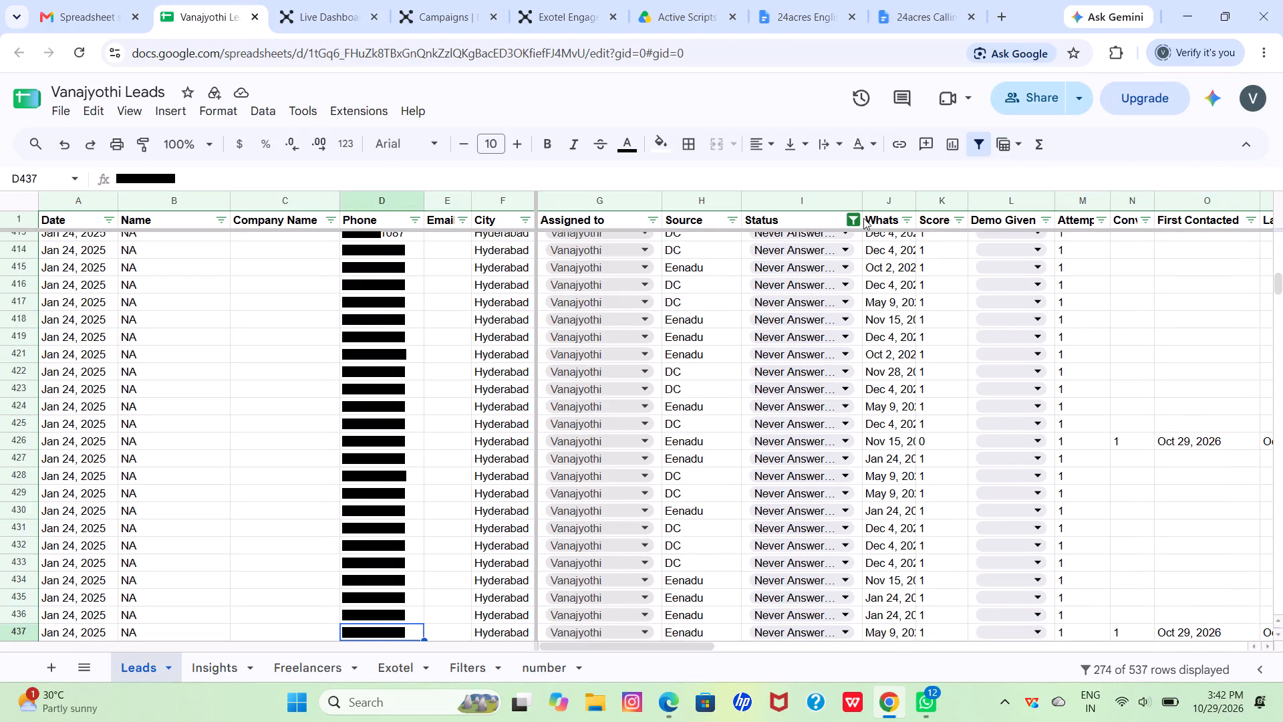
pyautogui.click(976, 148)
pyautogui.click(976, 148)
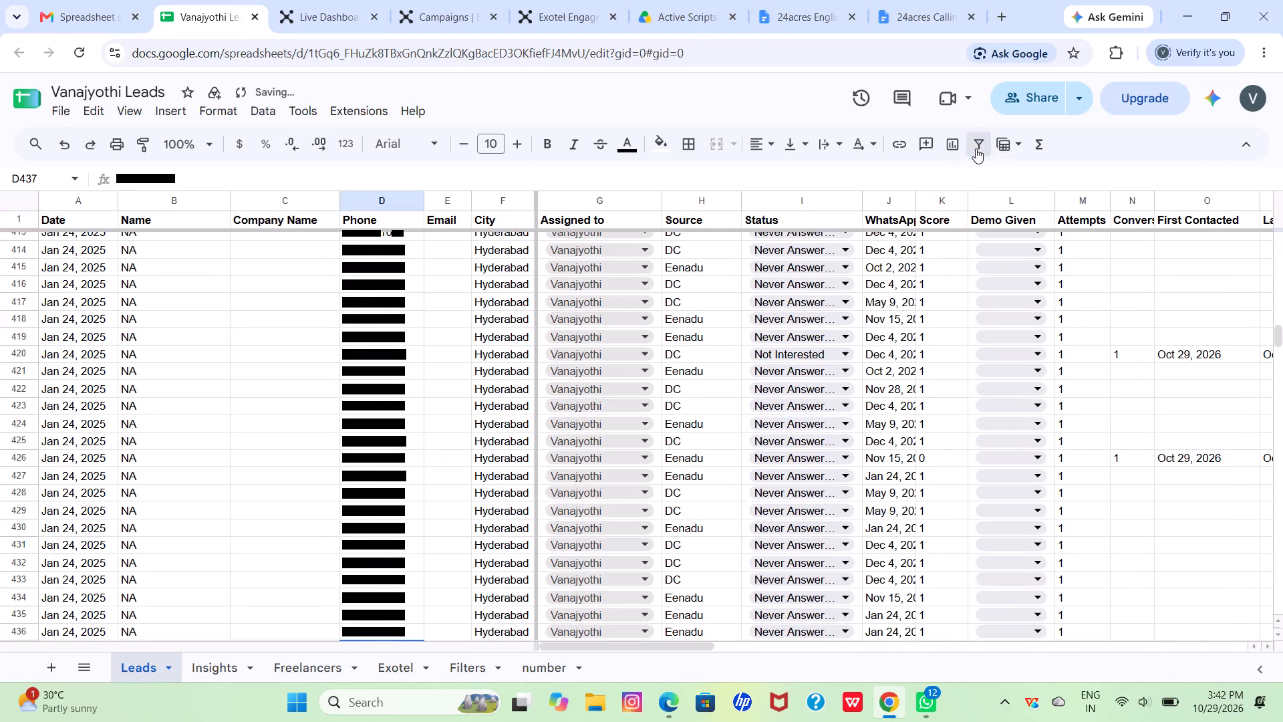
# Filter the Status column of the Leads sheet to show only Call Back leads.
pyautogui.click(857, 219)
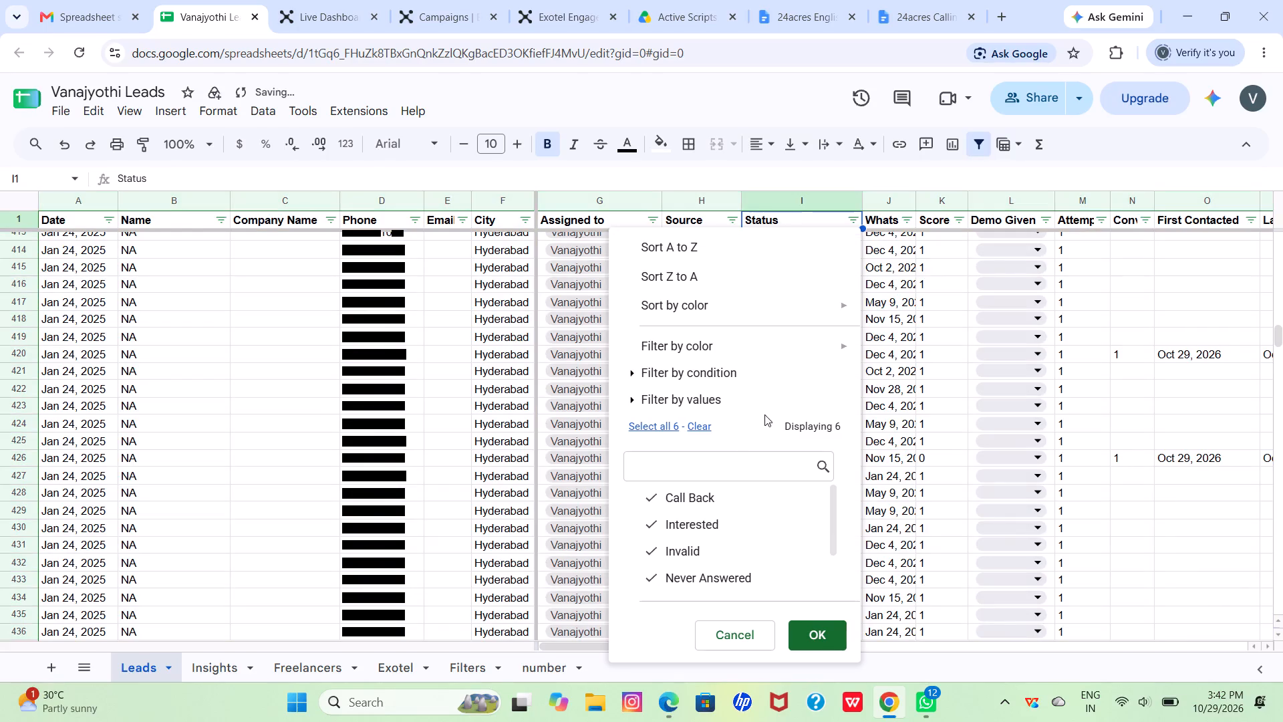
pyautogui.click(698, 414)
pyautogui.click(694, 503)
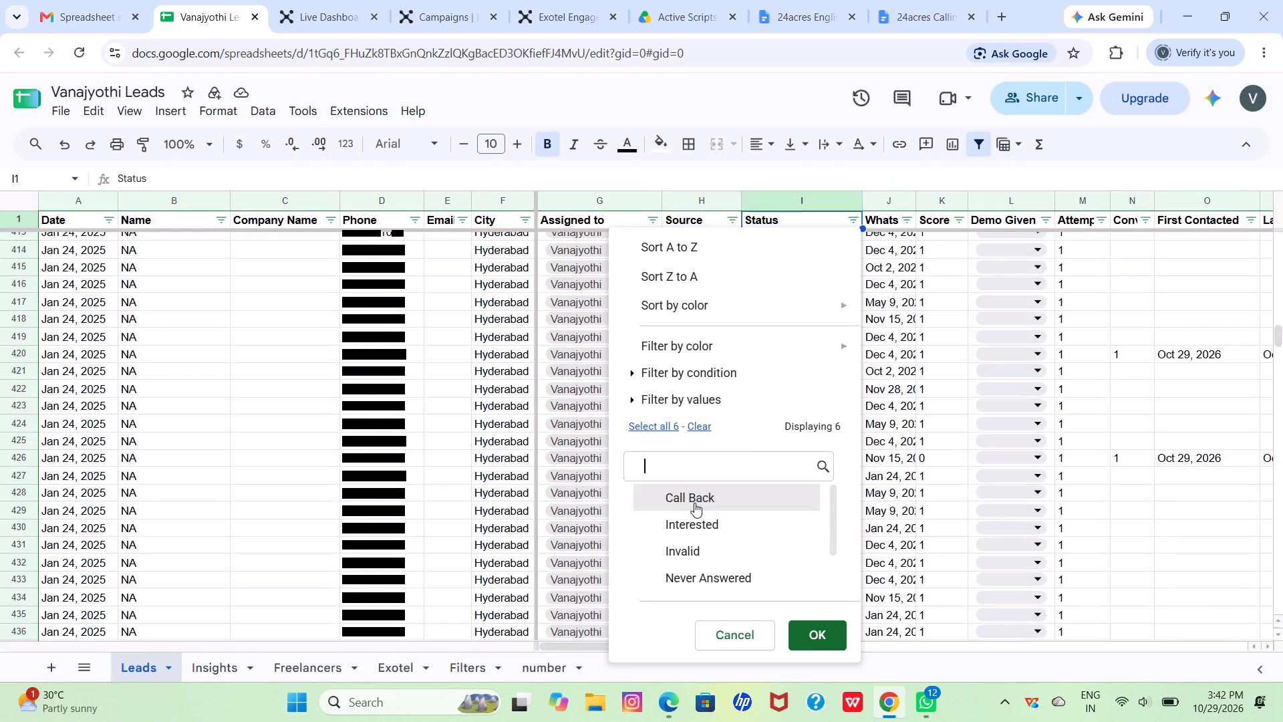
pyautogui.click(813, 624)
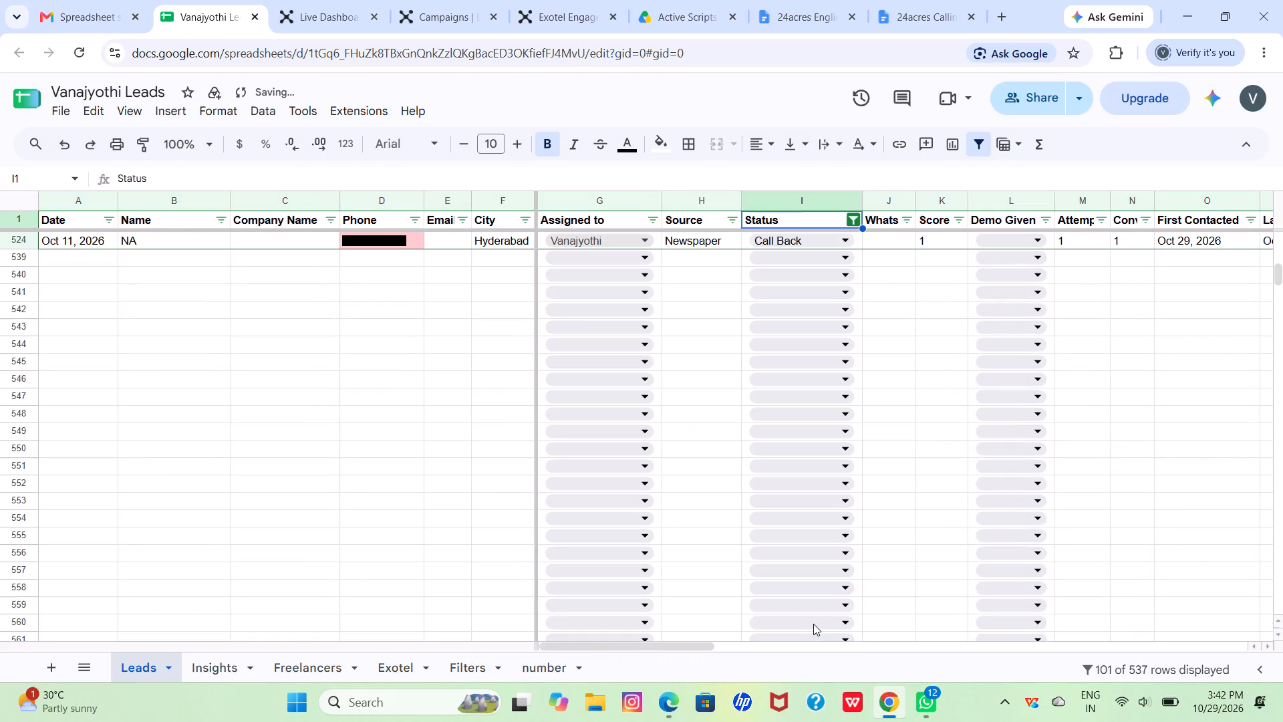
# Copy the phone number of the call-back lead in row 87, whose locality is nagole.
pyautogui.scroll(3, 813, 624)
pyautogui.hscroll(-5, 813, 624)
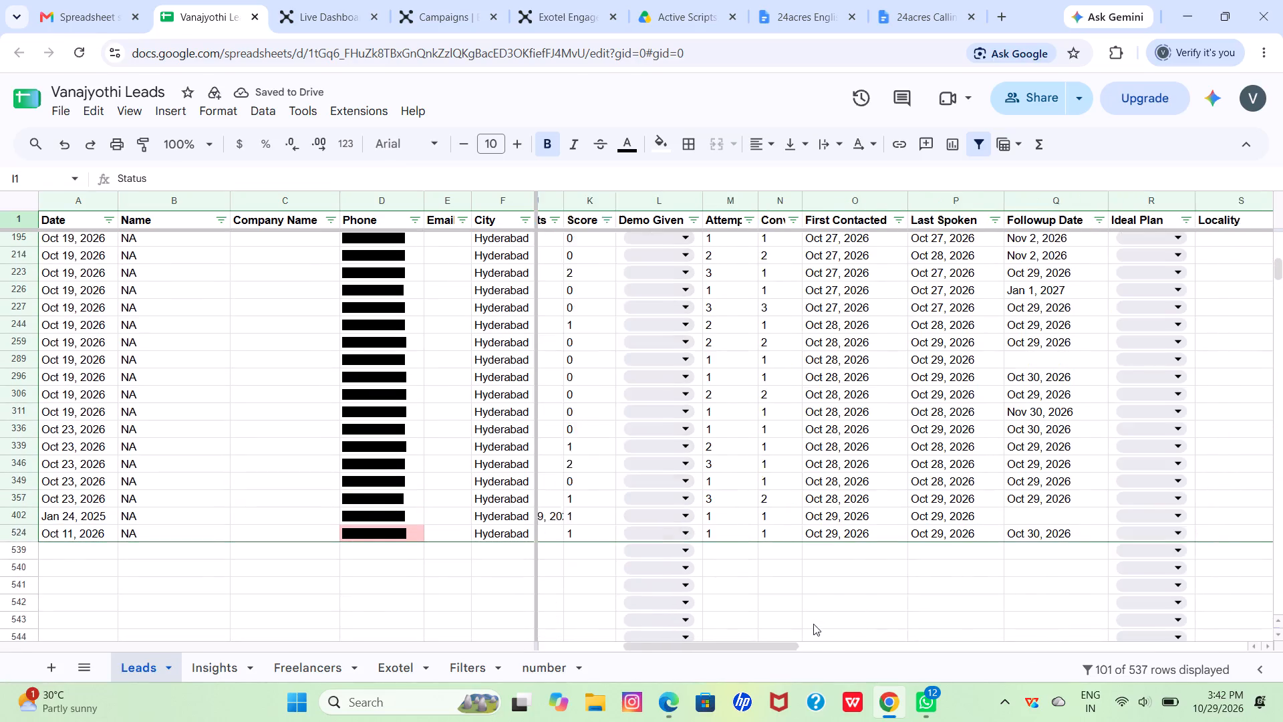
pyautogui.hscroll(-1, 813, 624)
pyautogui.scroll(5, 813, 624)
pyautogui.hscroll(-3, 813, 624)
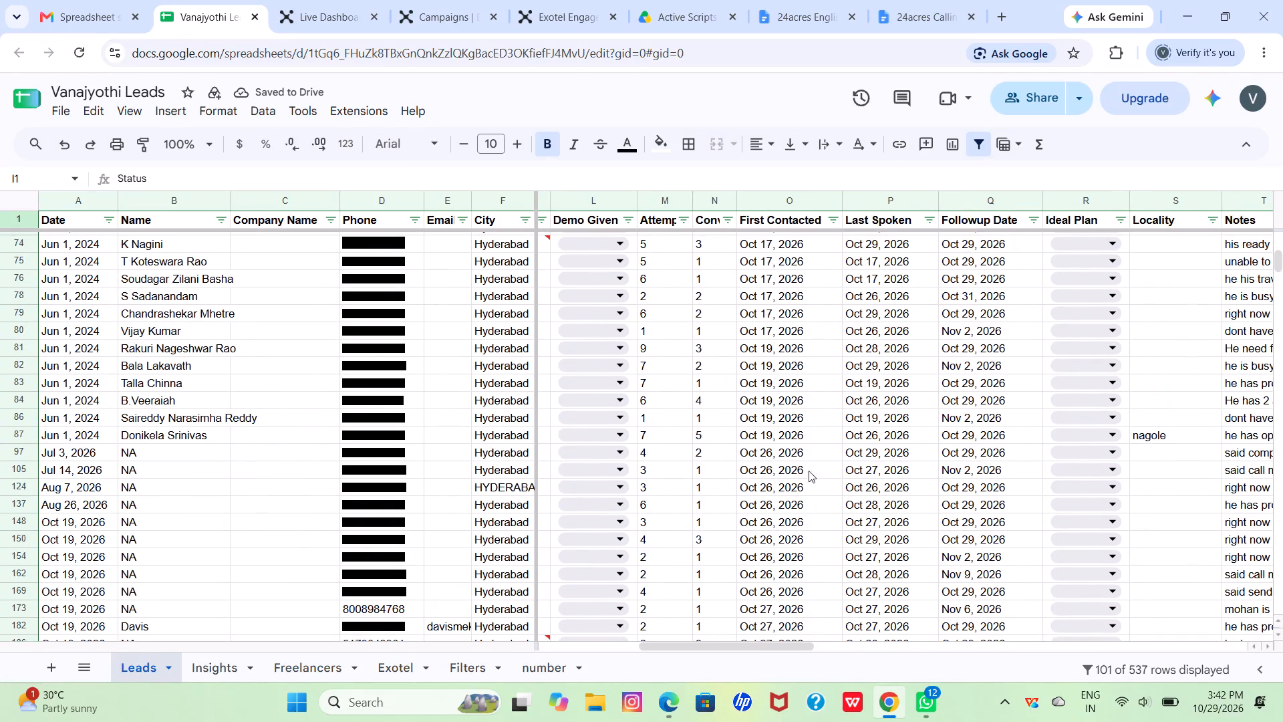
pyautogui.scroll(-2, 549, 416)
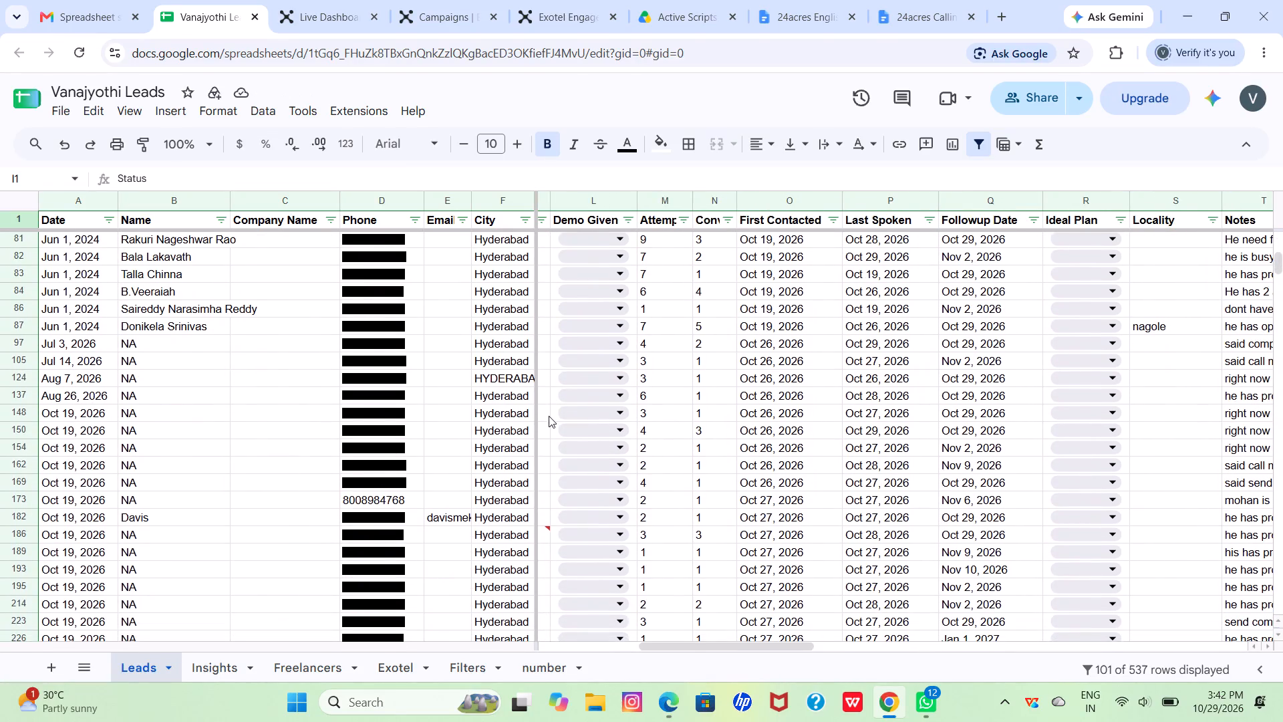
pyautogui.click(410, 321)
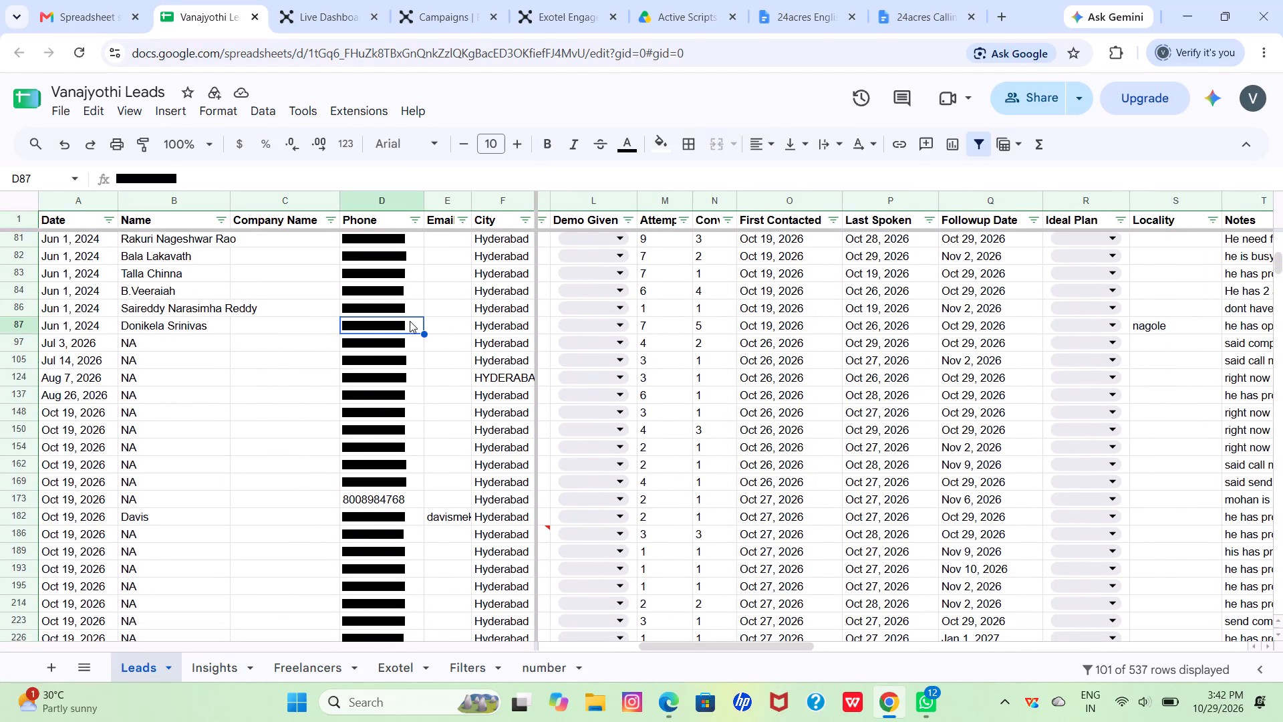
pyautogui.hotkey('ctrl', 'c')
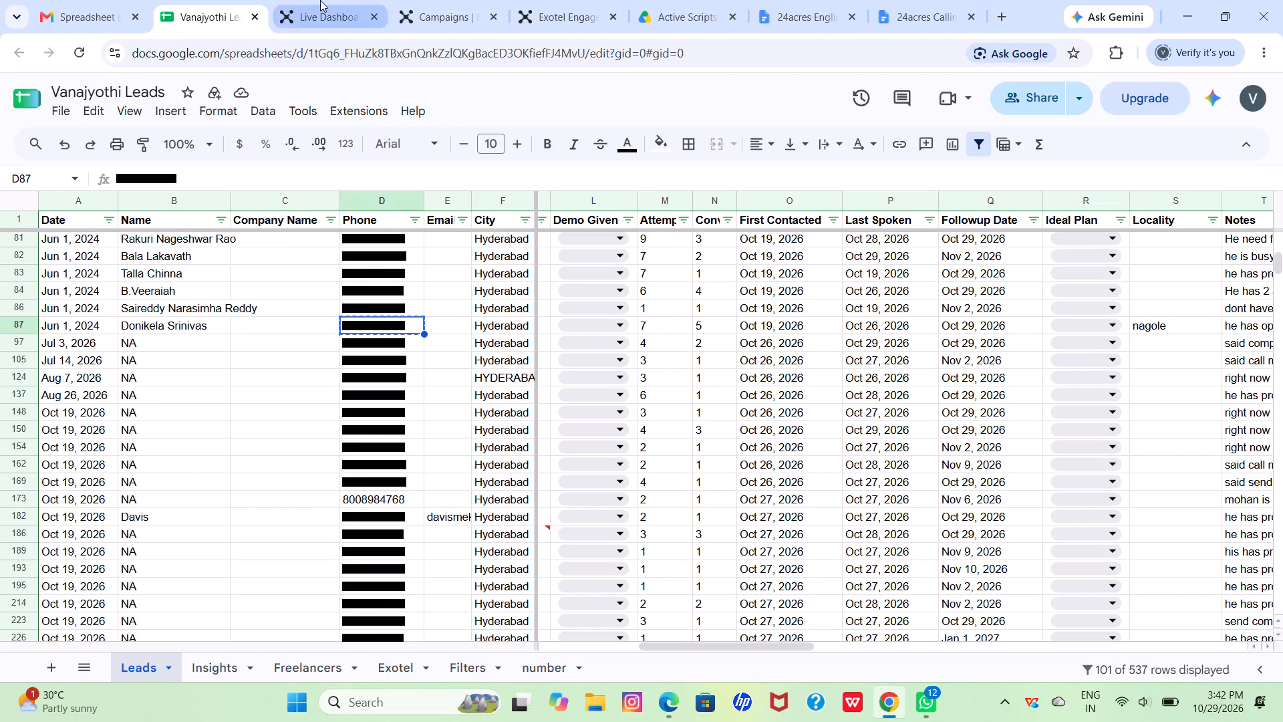
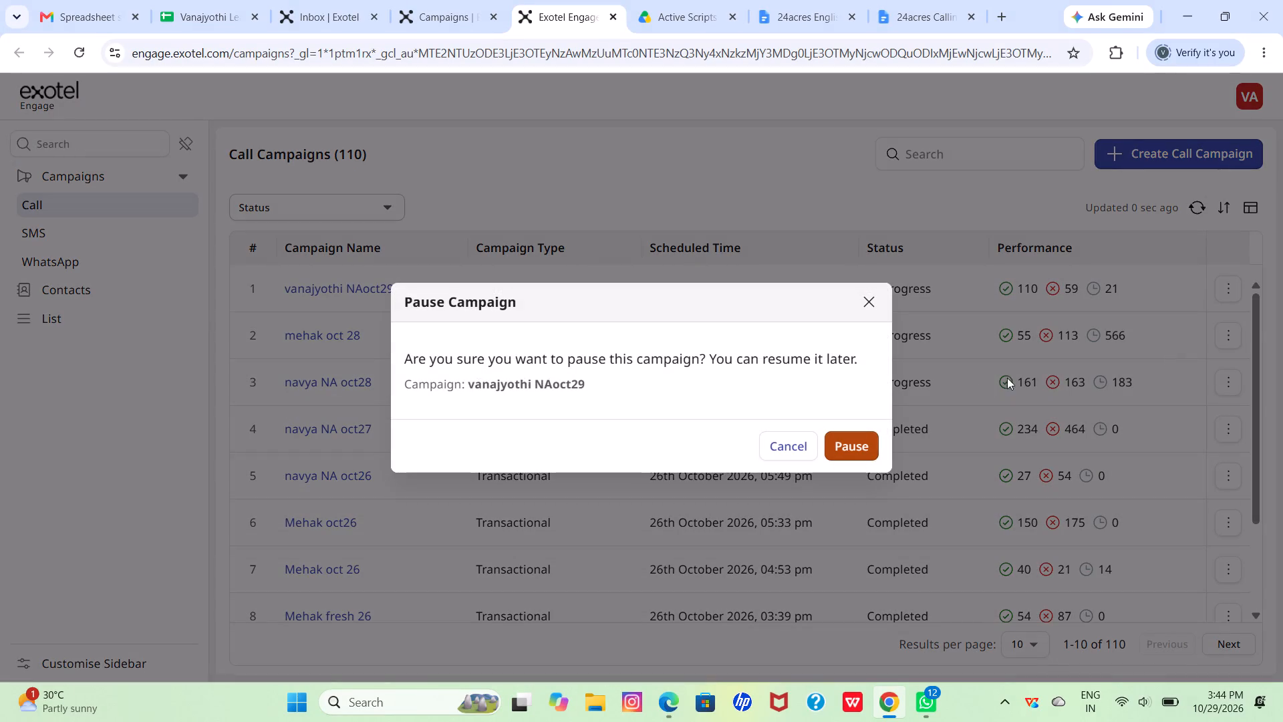
# Pause the vanajyothi NAoct29 call campaign.
pyautogui.click(862, 447)
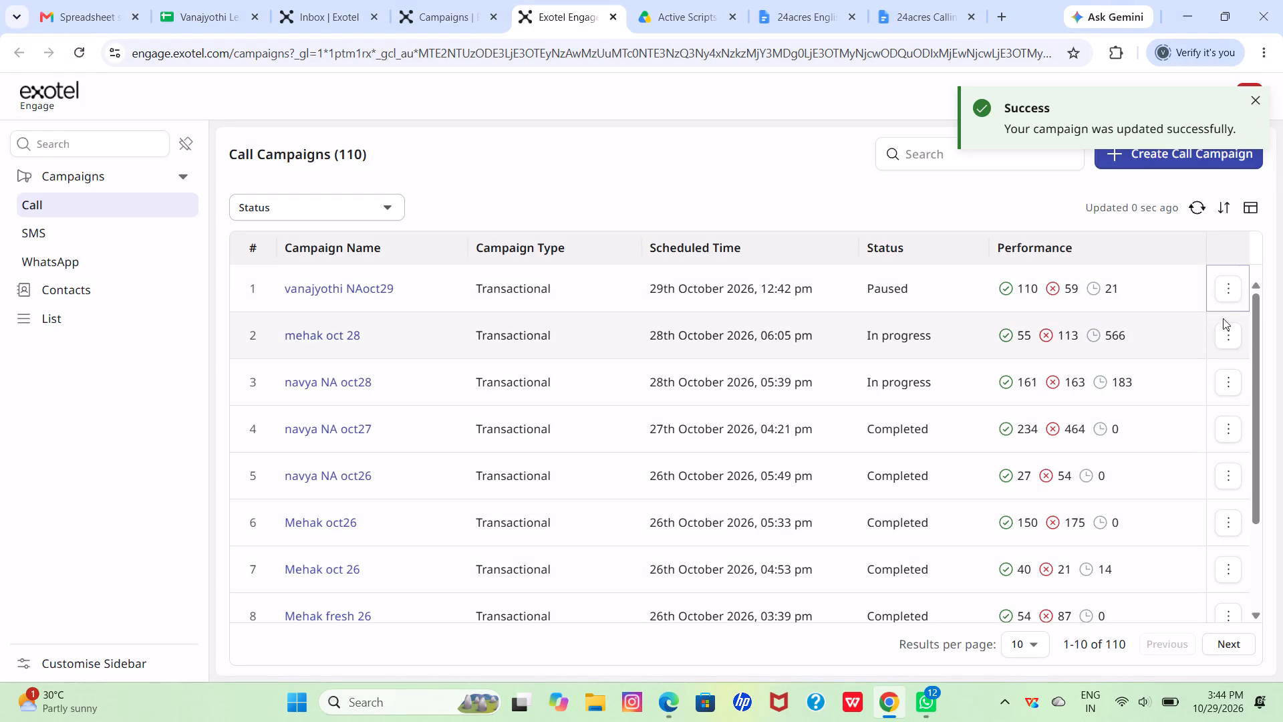
# Resume the paused vanajyothi NAoct29 call campaign.
pyautogui.click(1223, 283)
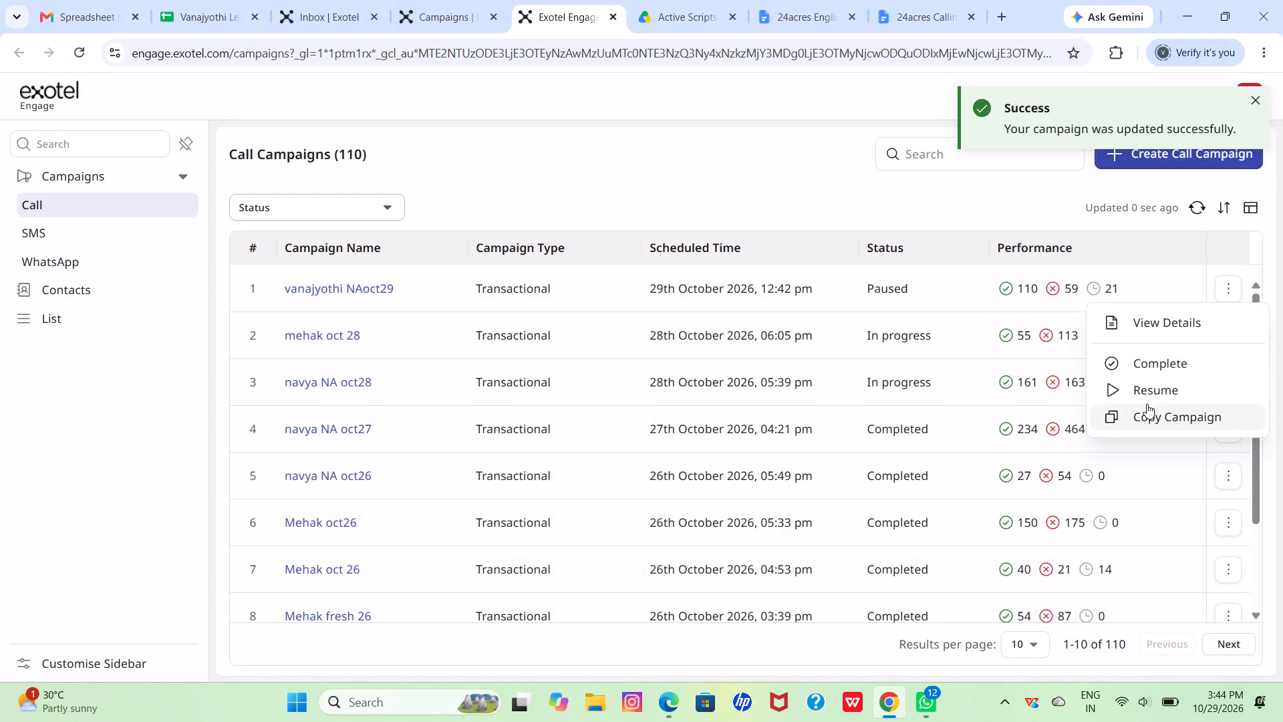
pyautogui.click(1151, 386)
pyautogui.click(825, 452)
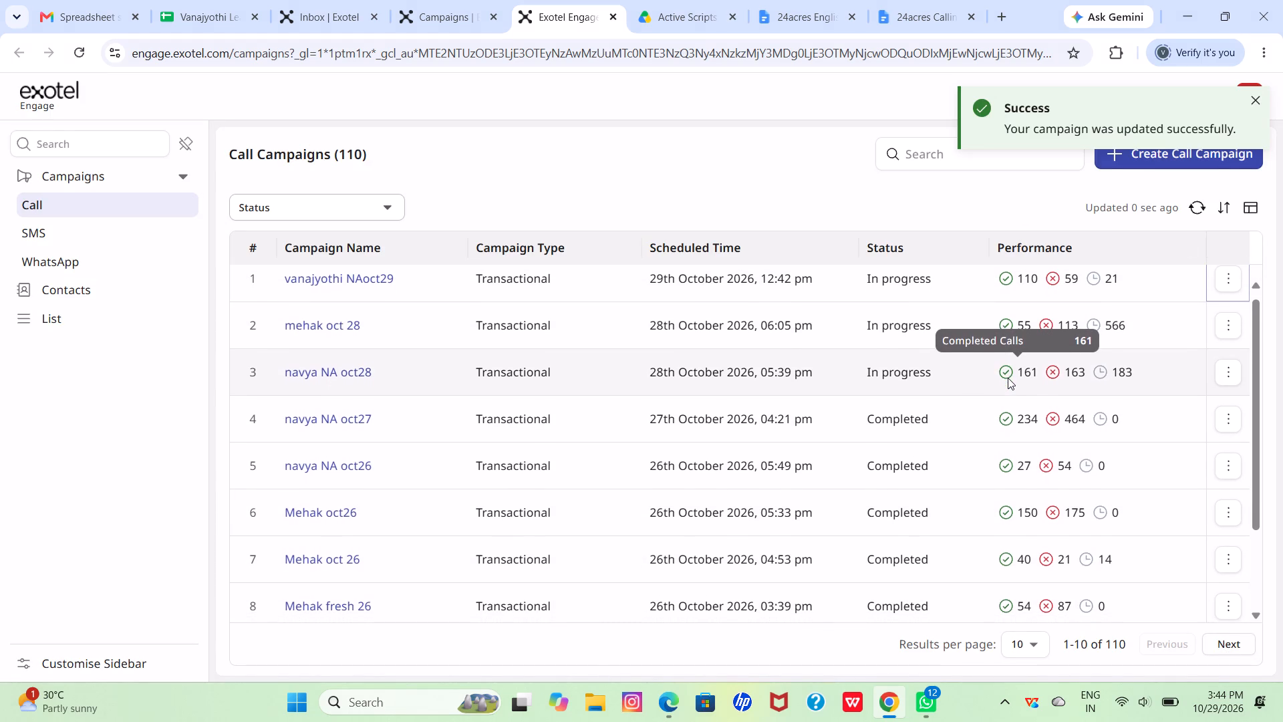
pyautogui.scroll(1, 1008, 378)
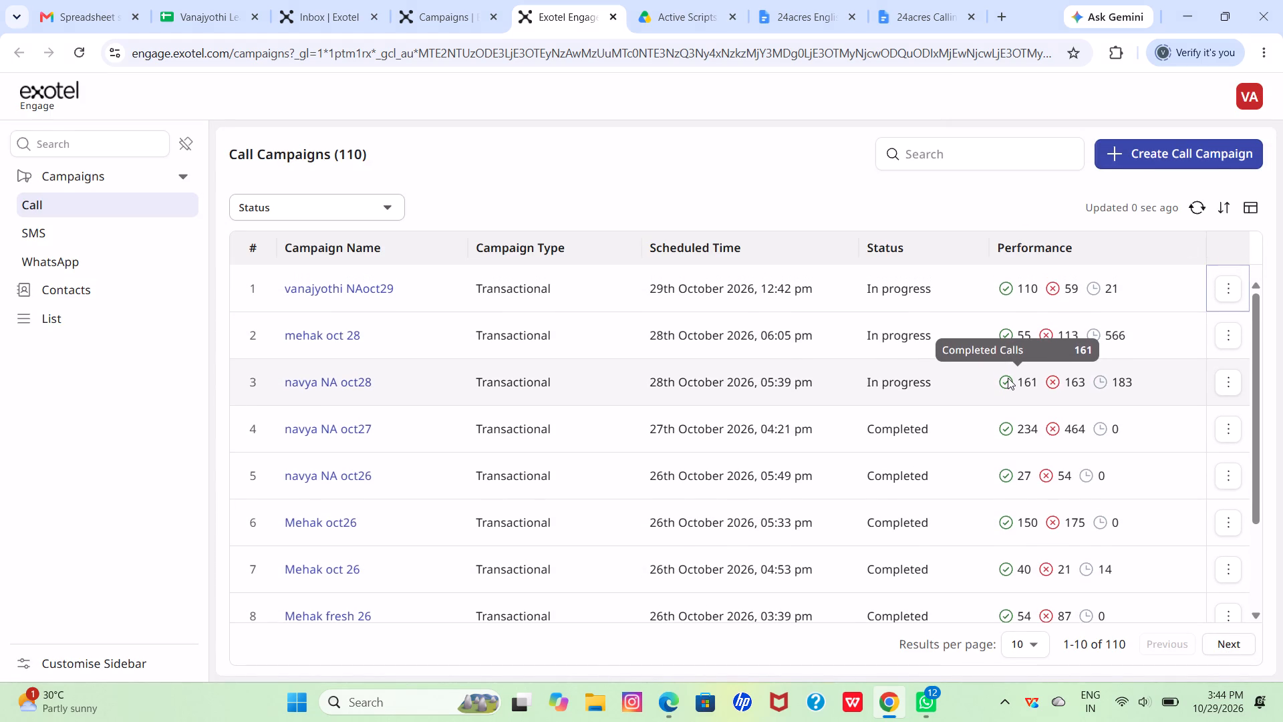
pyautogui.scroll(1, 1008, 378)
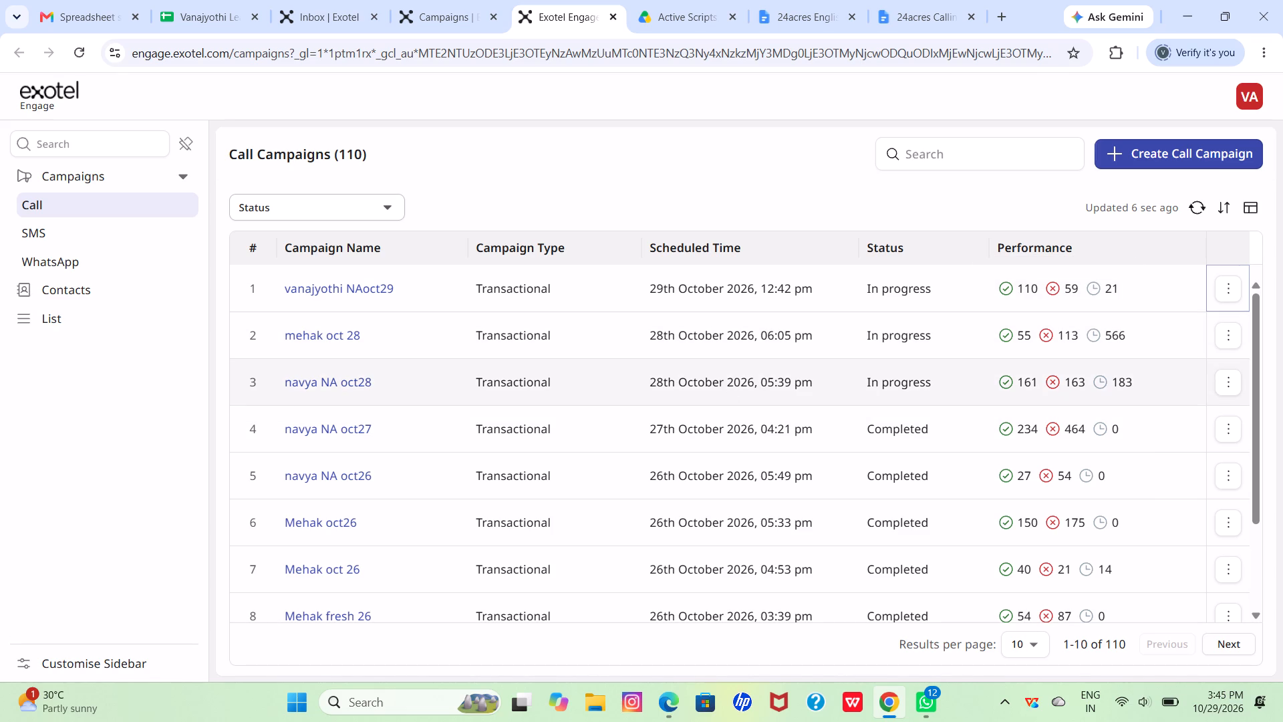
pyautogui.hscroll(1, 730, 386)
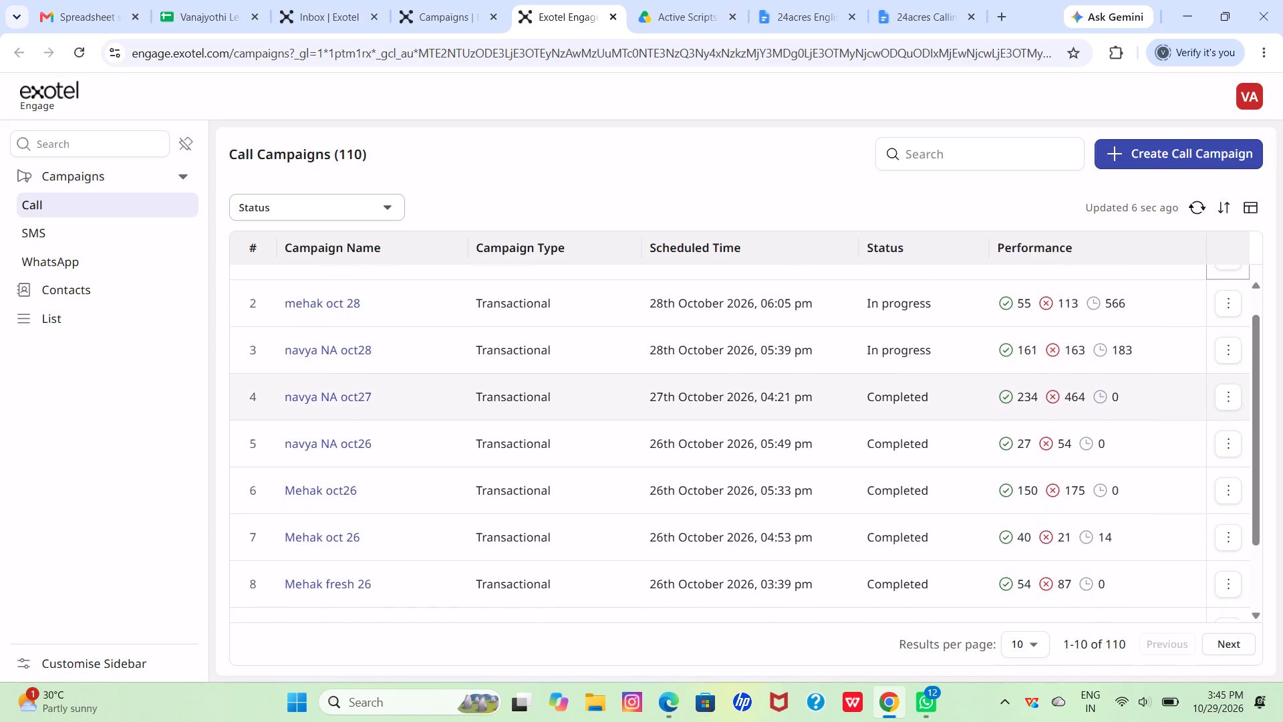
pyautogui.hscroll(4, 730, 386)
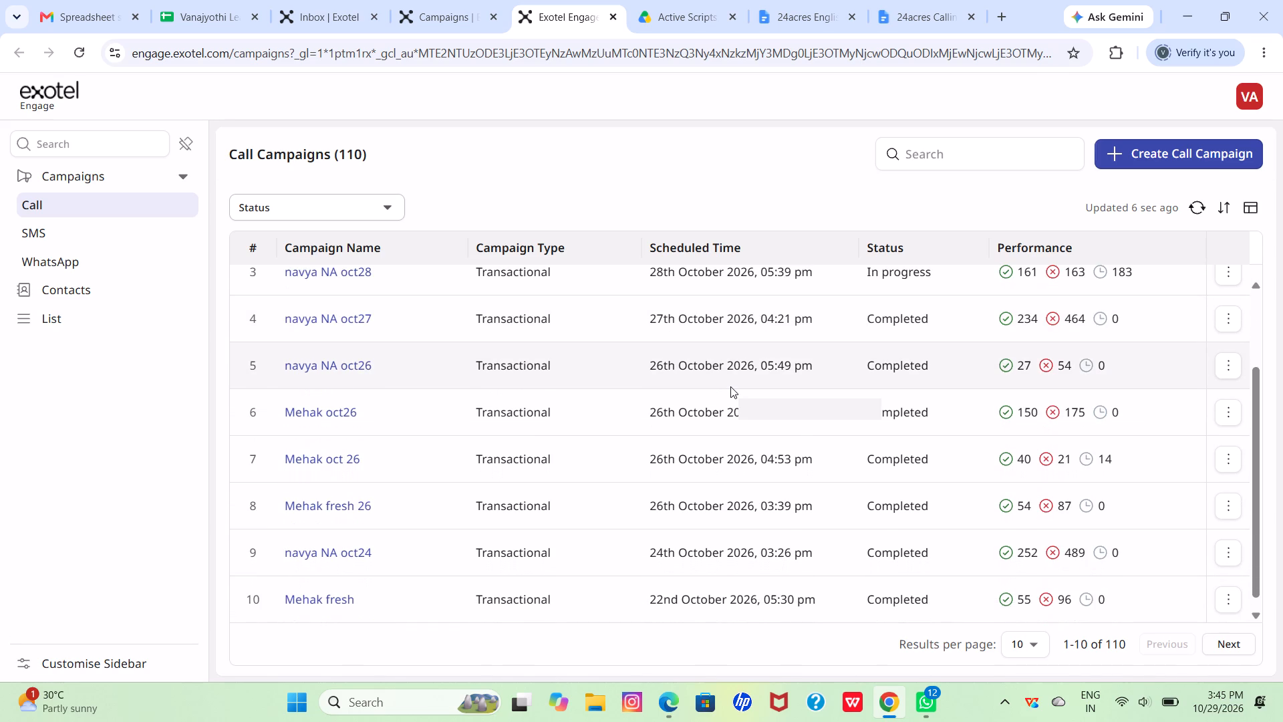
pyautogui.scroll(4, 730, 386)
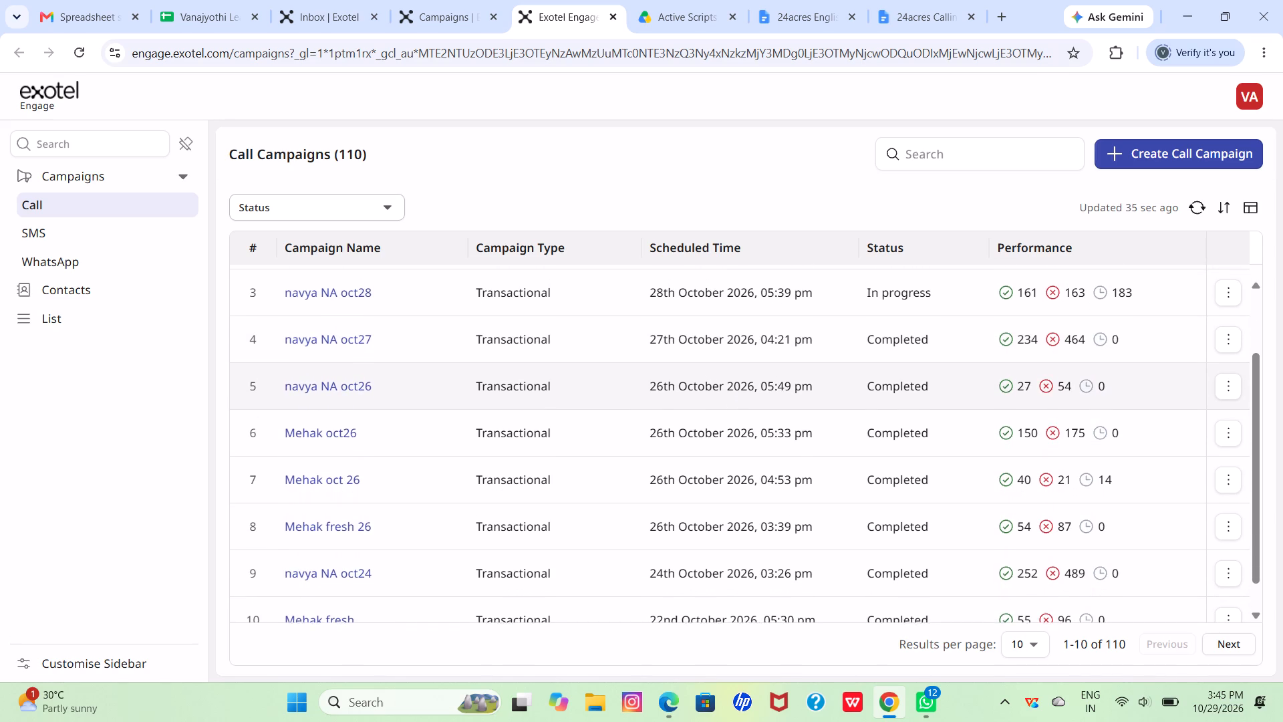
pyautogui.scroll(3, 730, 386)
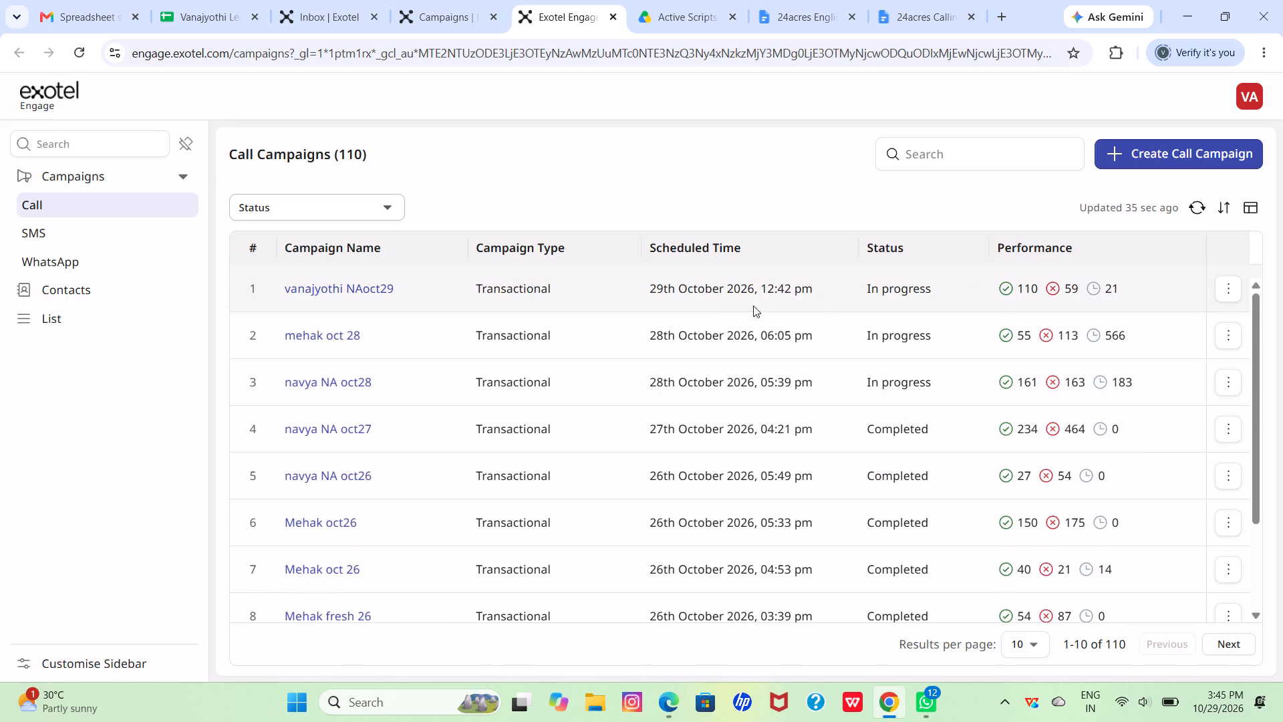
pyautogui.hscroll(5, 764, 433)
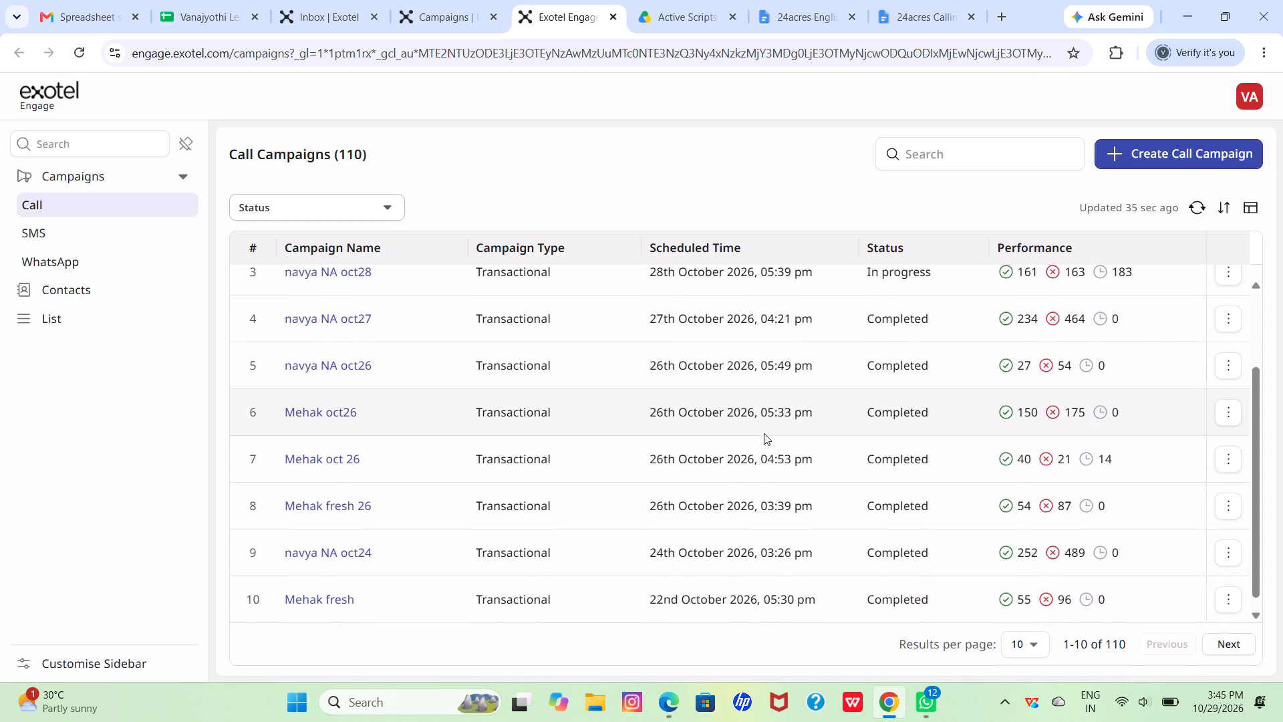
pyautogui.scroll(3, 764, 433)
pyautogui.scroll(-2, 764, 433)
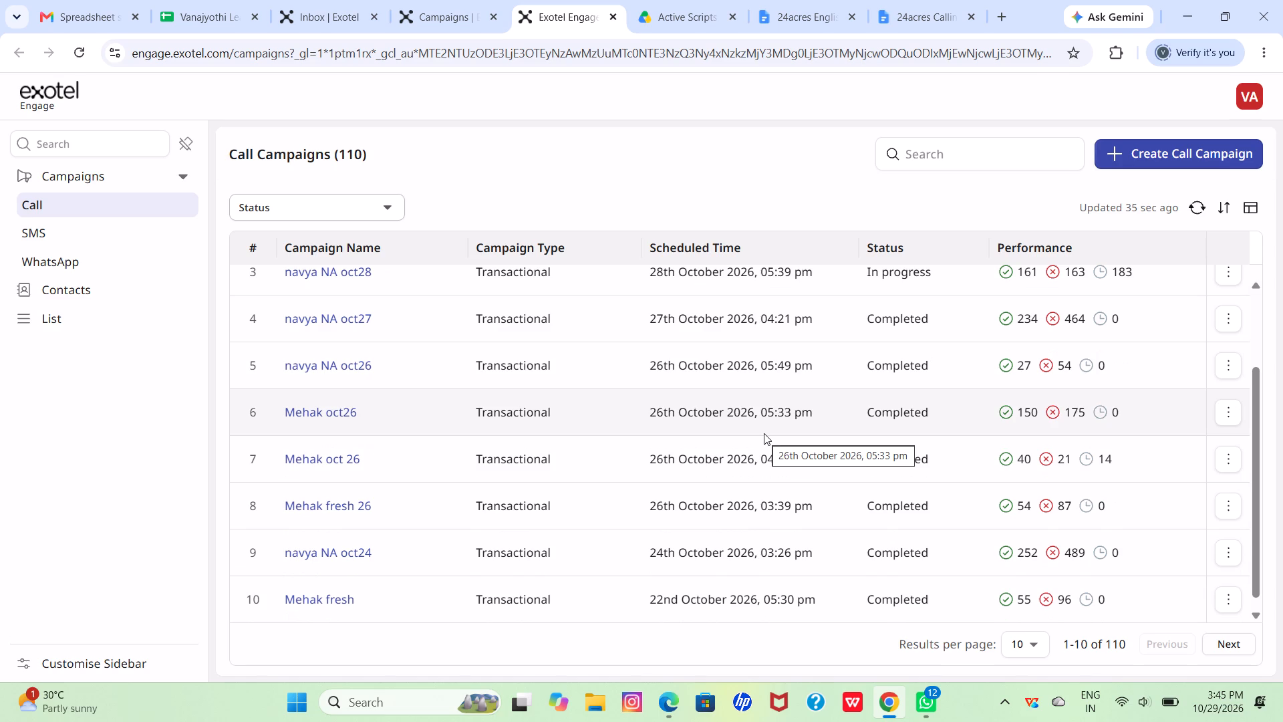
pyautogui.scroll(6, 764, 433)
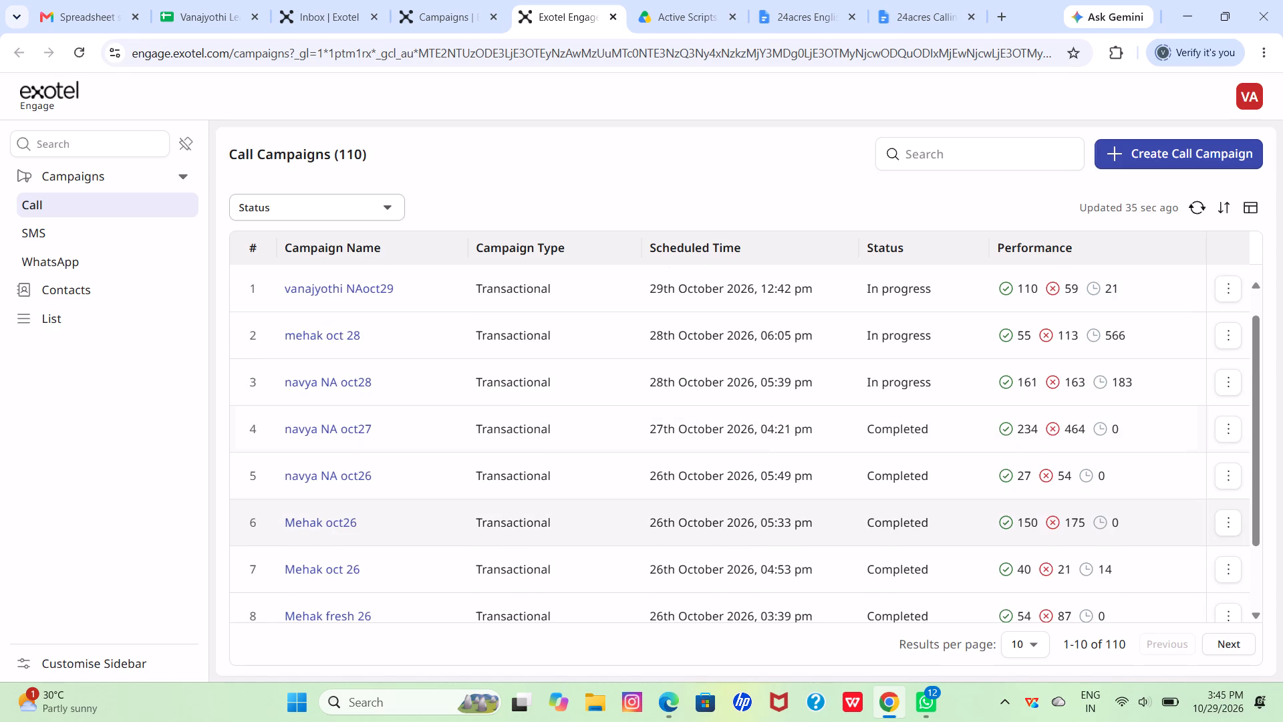
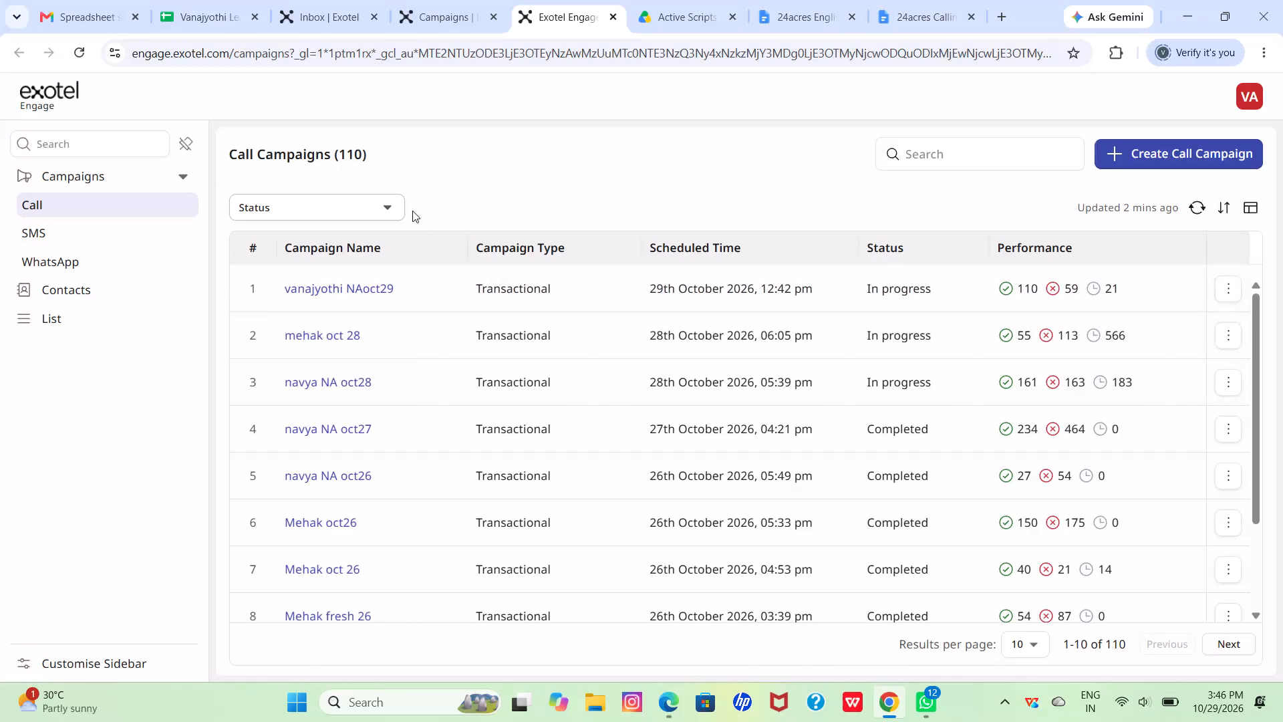
# Open the call campaigns list to check the status of the running campaigns.
pyautogui.click(132, 211)
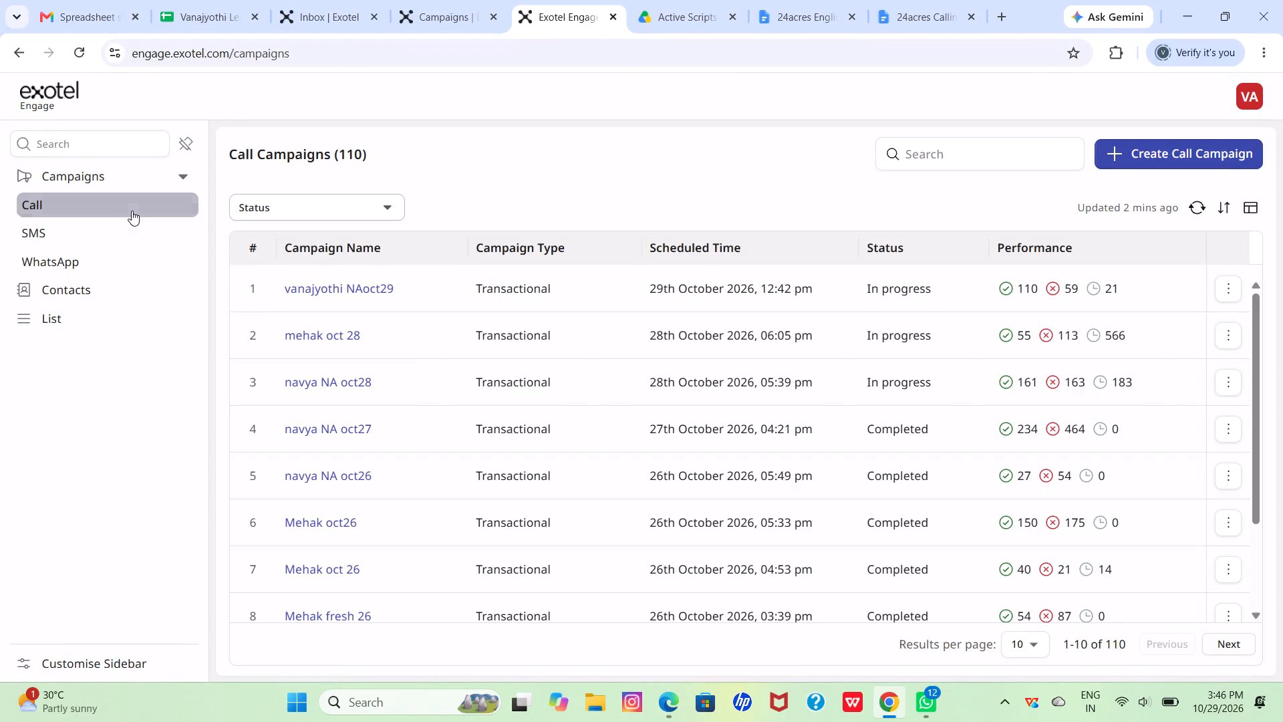
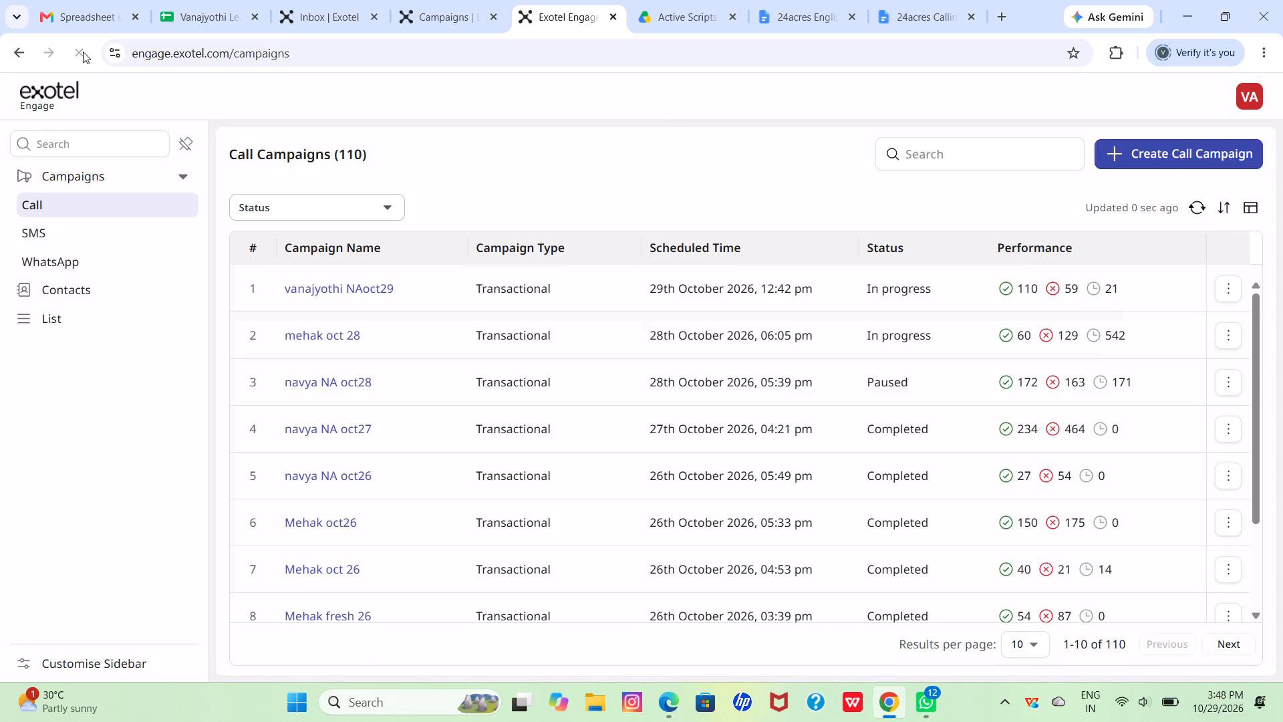
# Review the status and performance of the call campaigns and check the actions available for the vanajyothi NAoct29 campaign.
pyautogui.scroll(-4, 555, 199)
pyautogui.scroll(-5, 655, 404)
pyautogui.scroll(4, 655, 404)
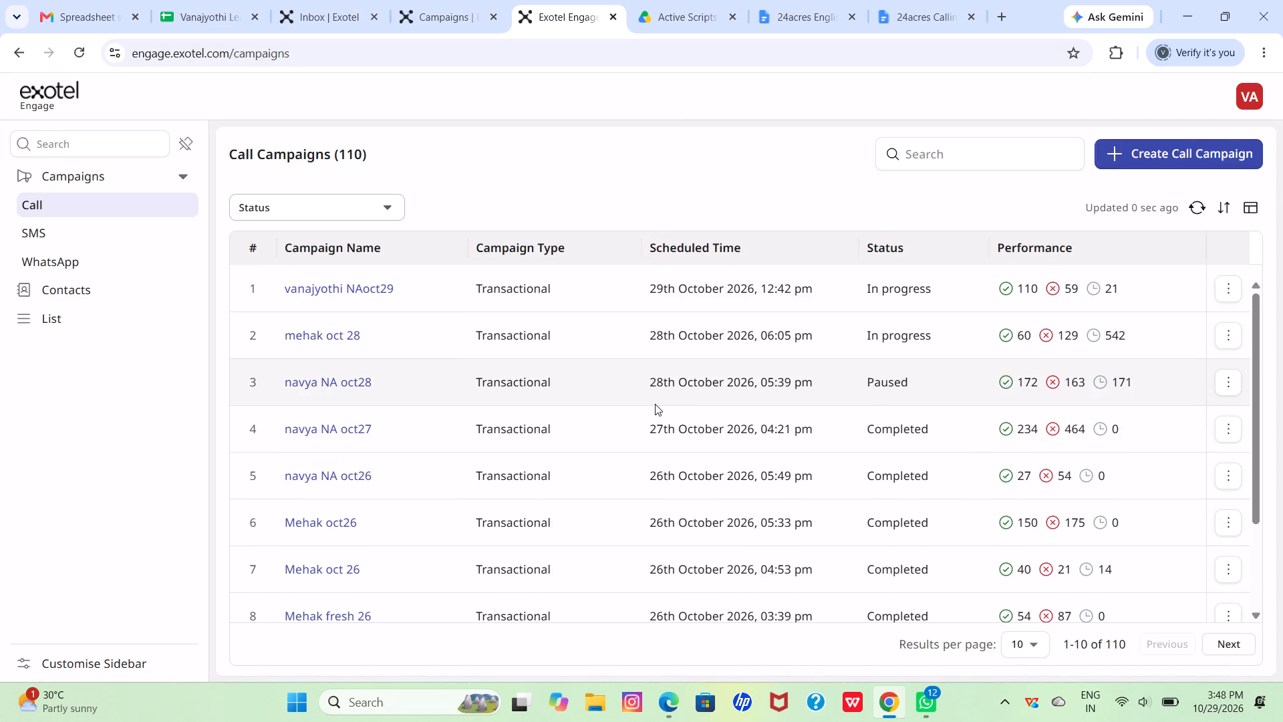
pyautogui.click(655, 404)
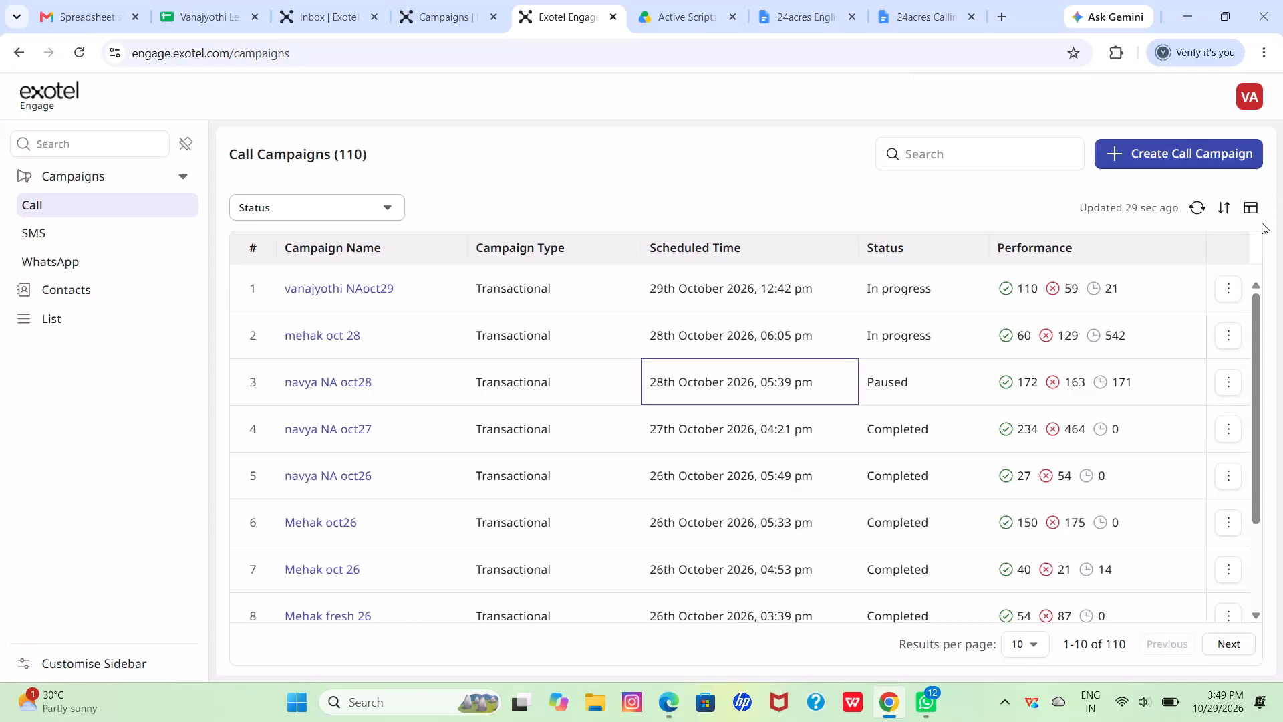
pyautogui.click(1233, 289)
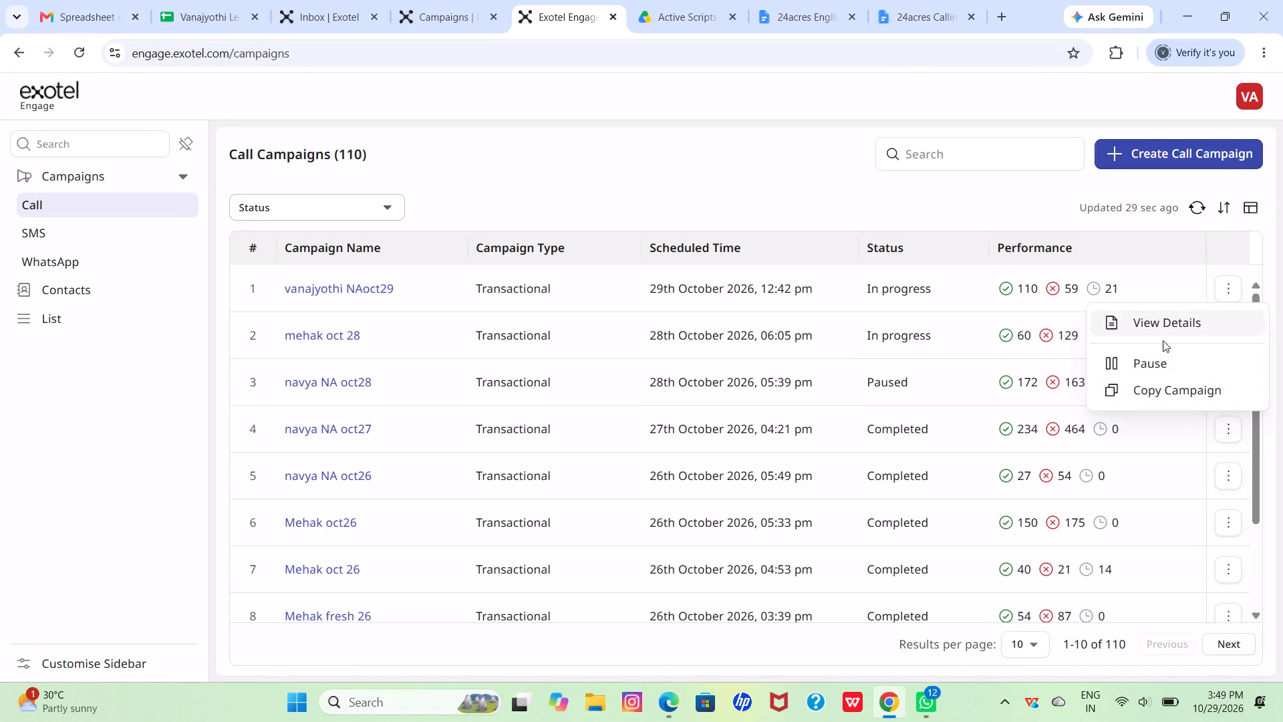
pyautogui.click(1222, 283)
pyautogui.click(1235, 290)
pyautogui.click(746, 170)
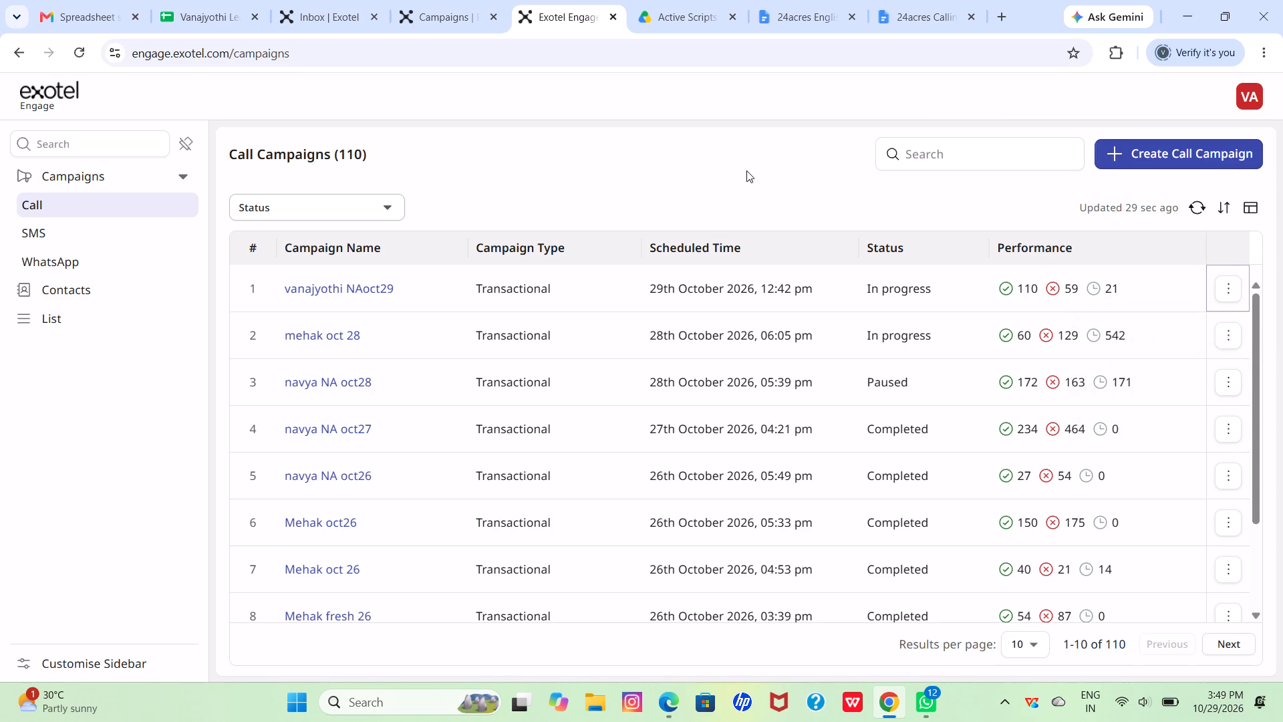
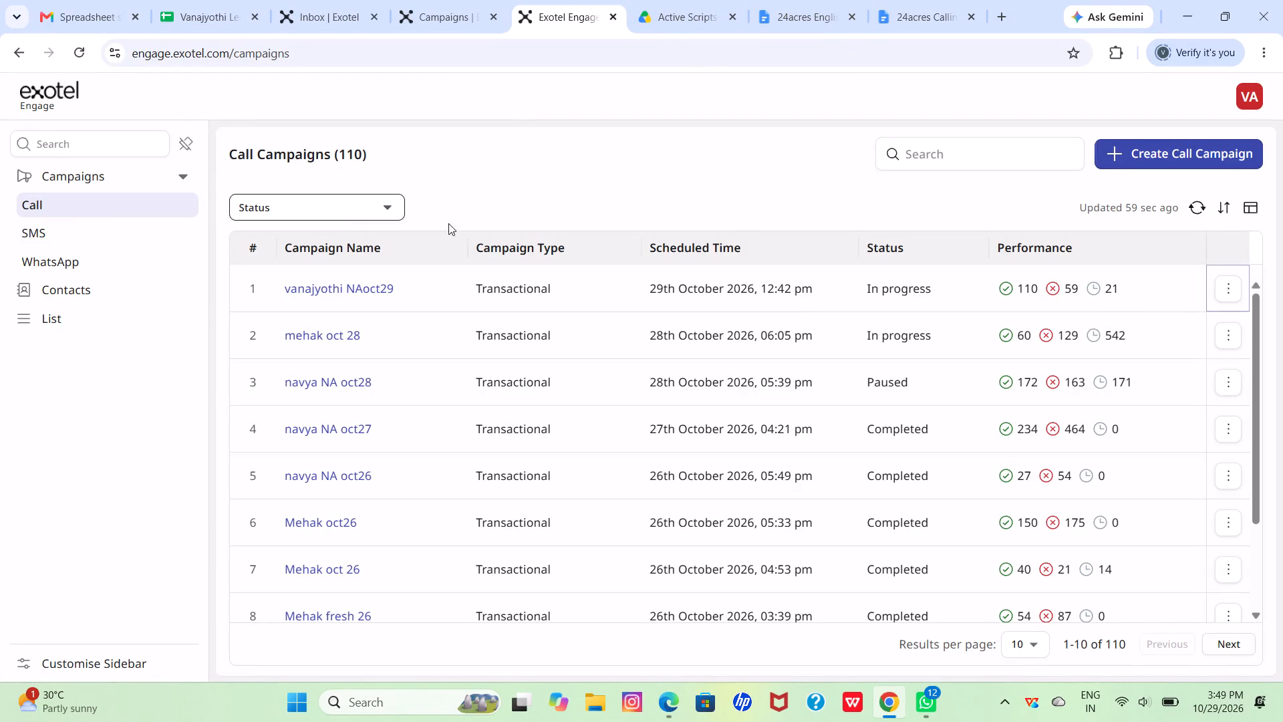
# Return to the Vanajyothi Leads sheet and select the Locality cell of the lead in row 87.
pyautogui.click(204, 0)
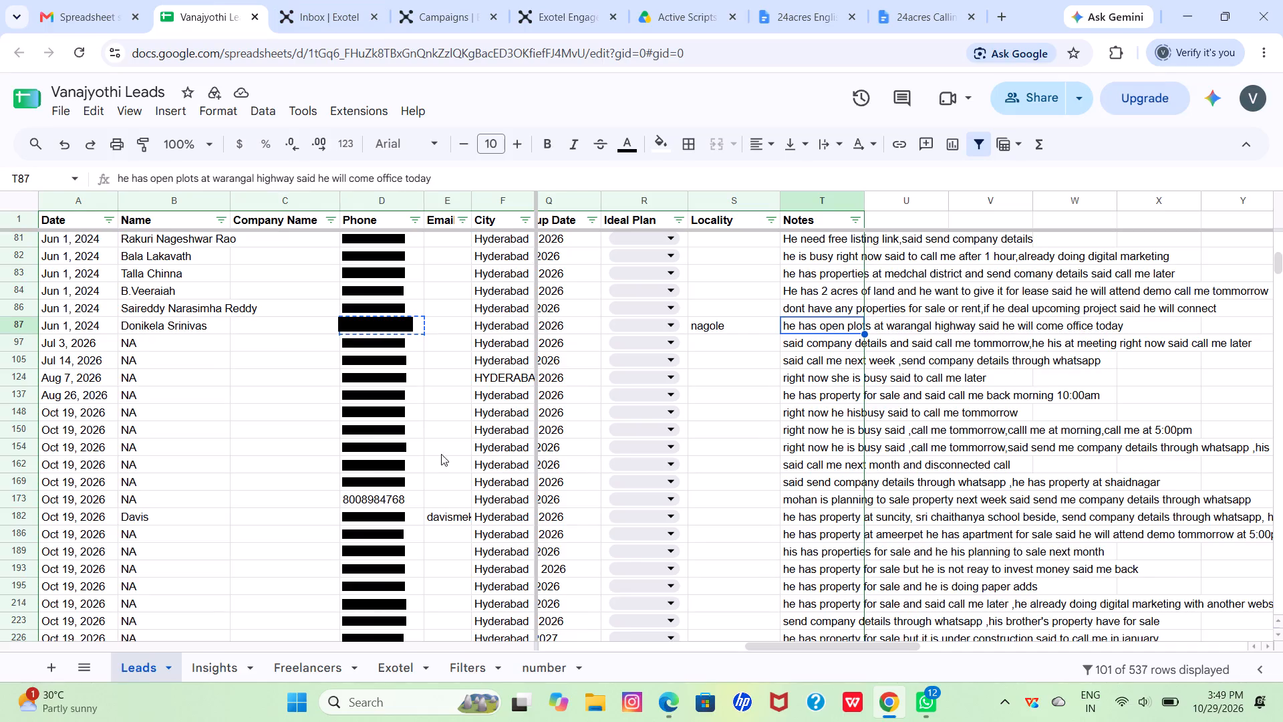
pyautogui.click(722, 320)
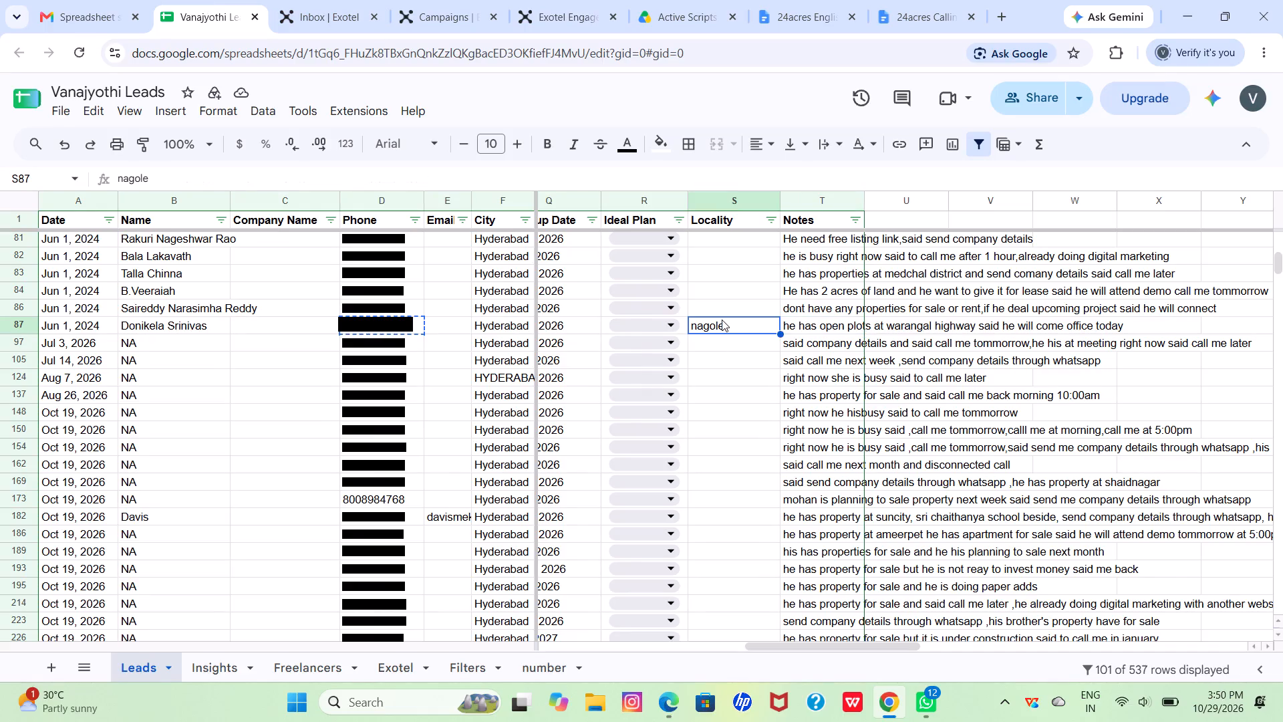
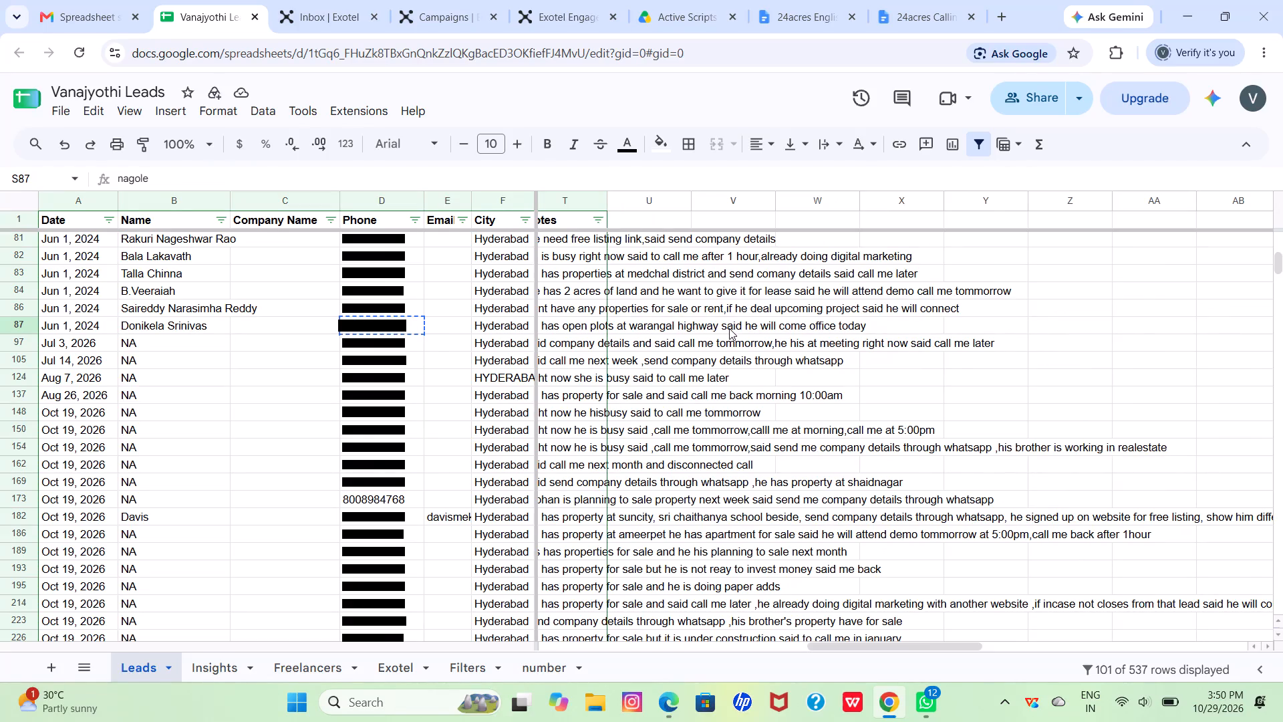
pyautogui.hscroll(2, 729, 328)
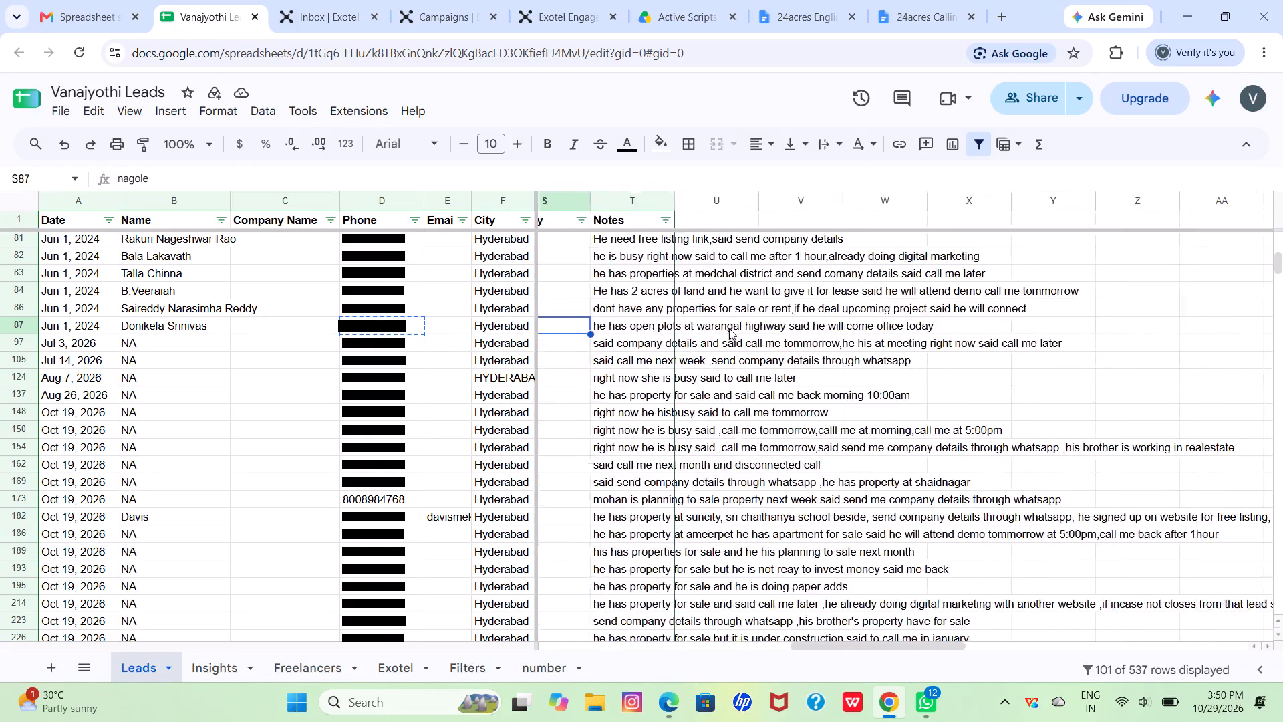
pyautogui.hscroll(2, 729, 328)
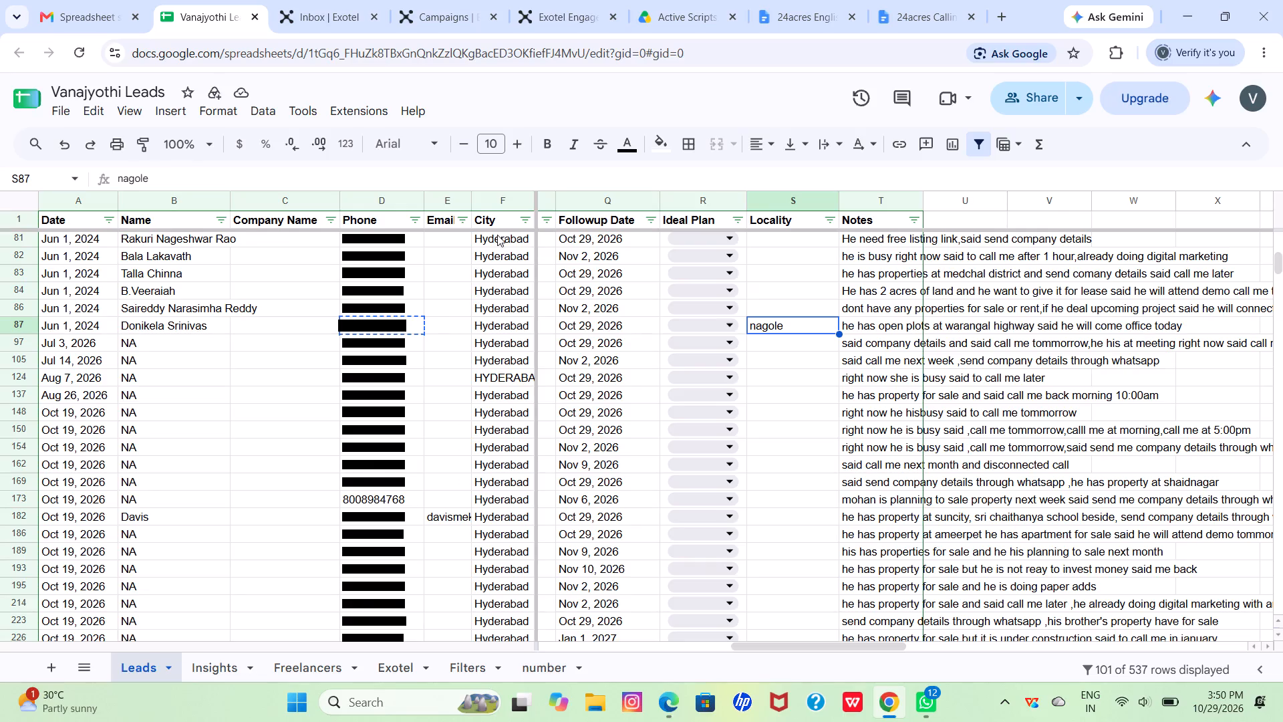
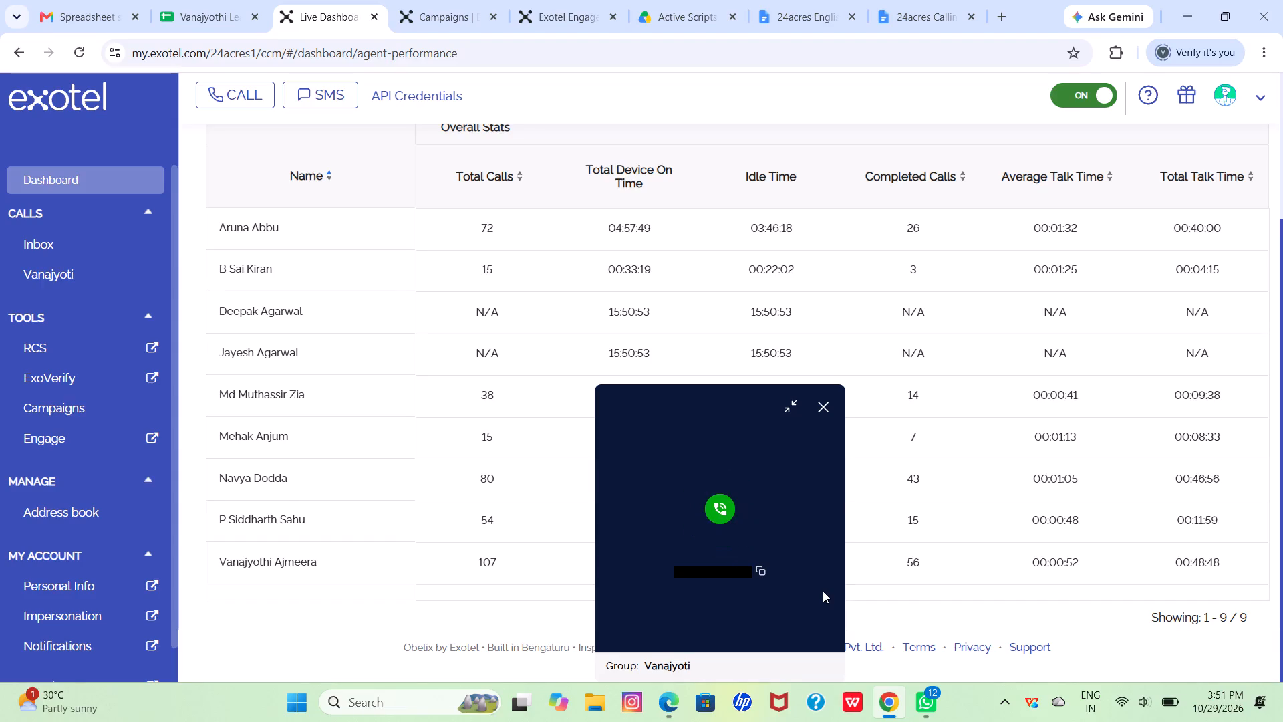
# Copy the connected caller's phone number from the Exotel call window and search the Vanajyothi Leads sheet for it without its leading digit.
pyautogui.doubleClick(688, 567)
pyautogui.hotkey('ctrl', 'c')
pyautogui.click(225, 0)
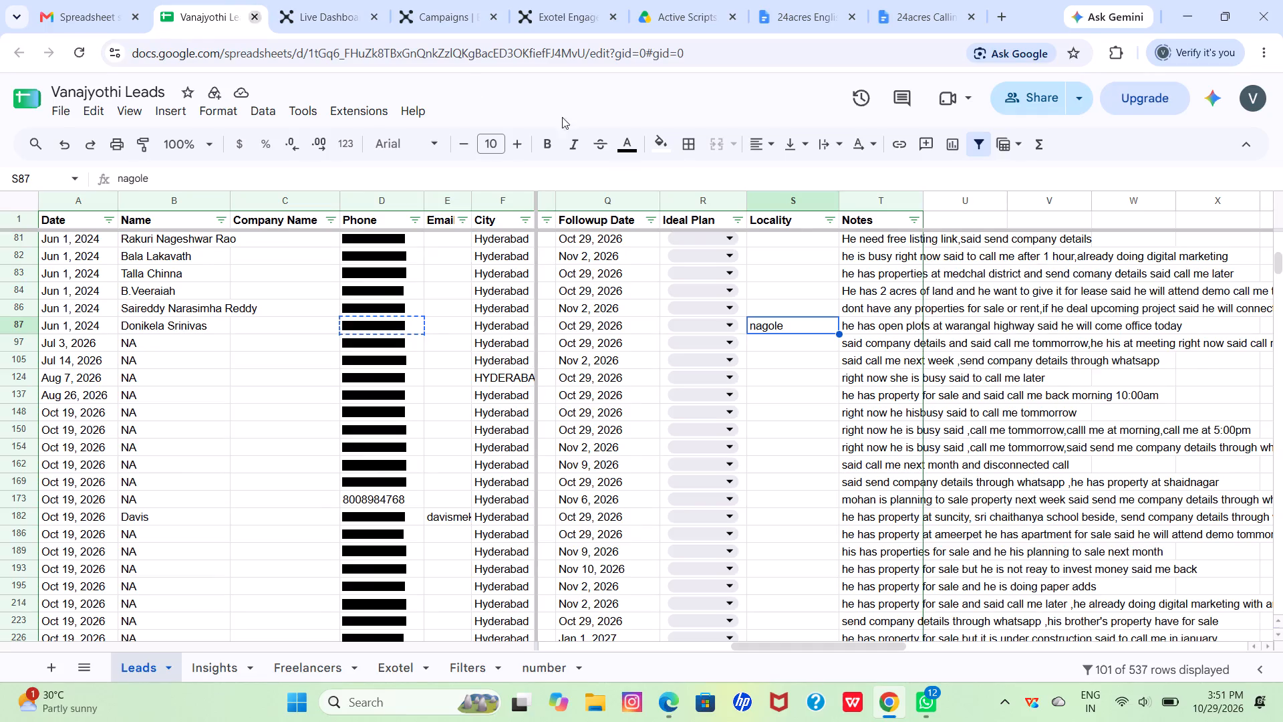
pyautogui.hotkey('ctrl', 'f')
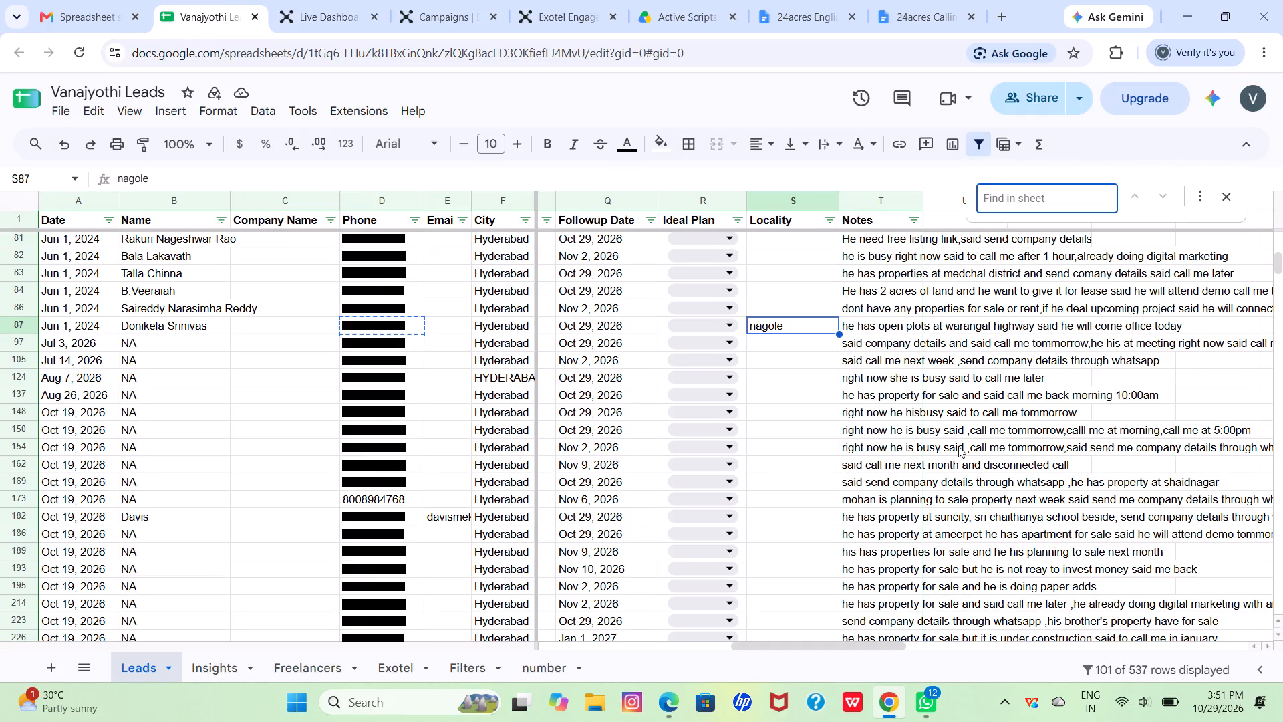
pyautogui.hotkey('ctrl', 'v')
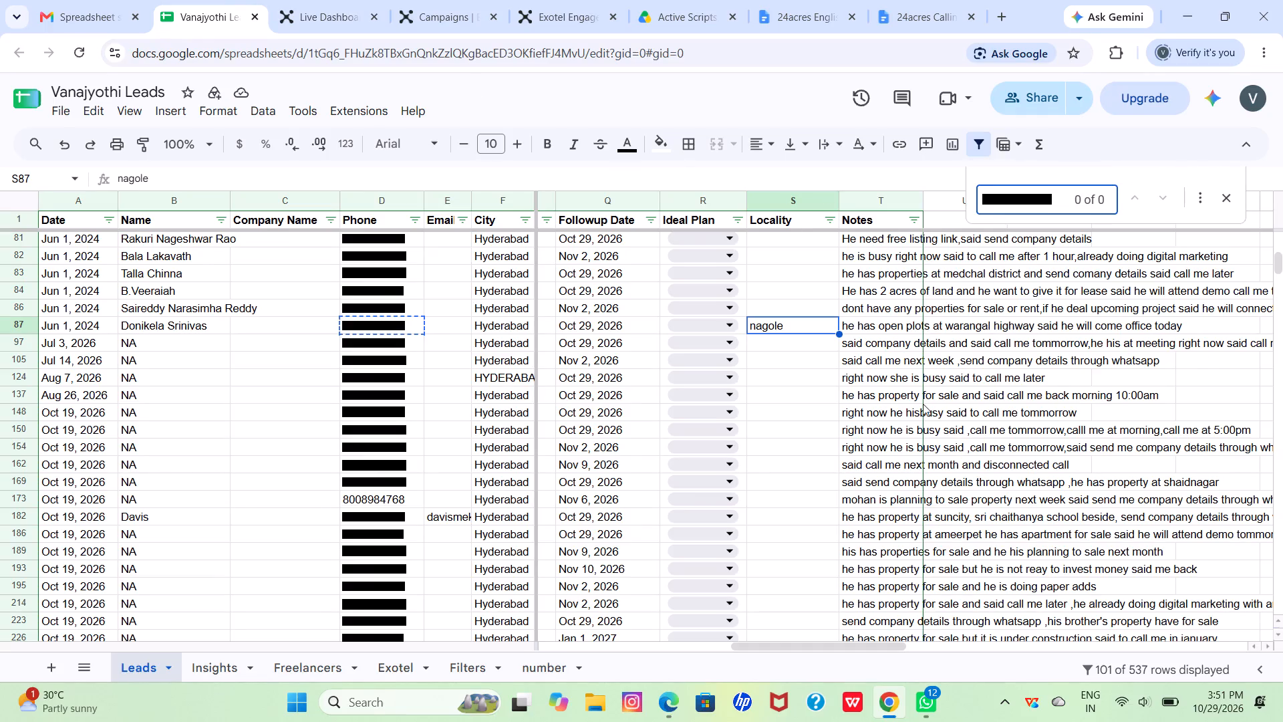
pyautogui.click(992, 195)
pyautogui.press('BackSpace')
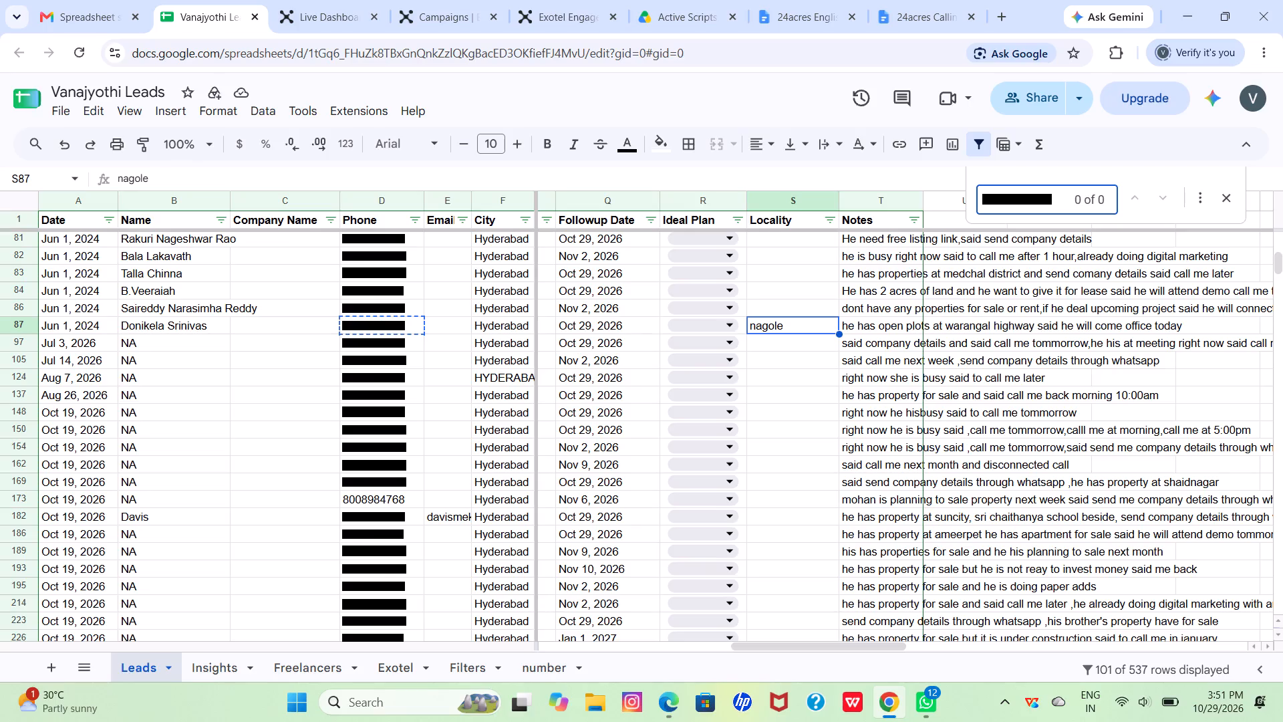
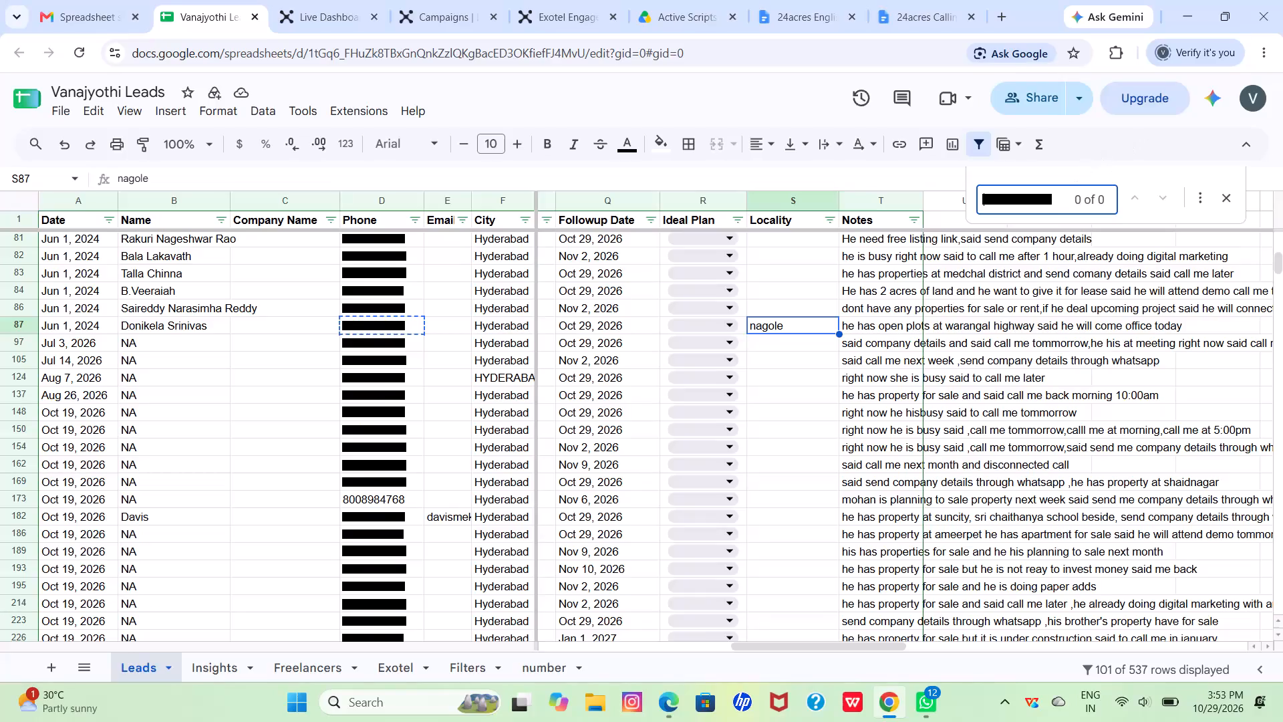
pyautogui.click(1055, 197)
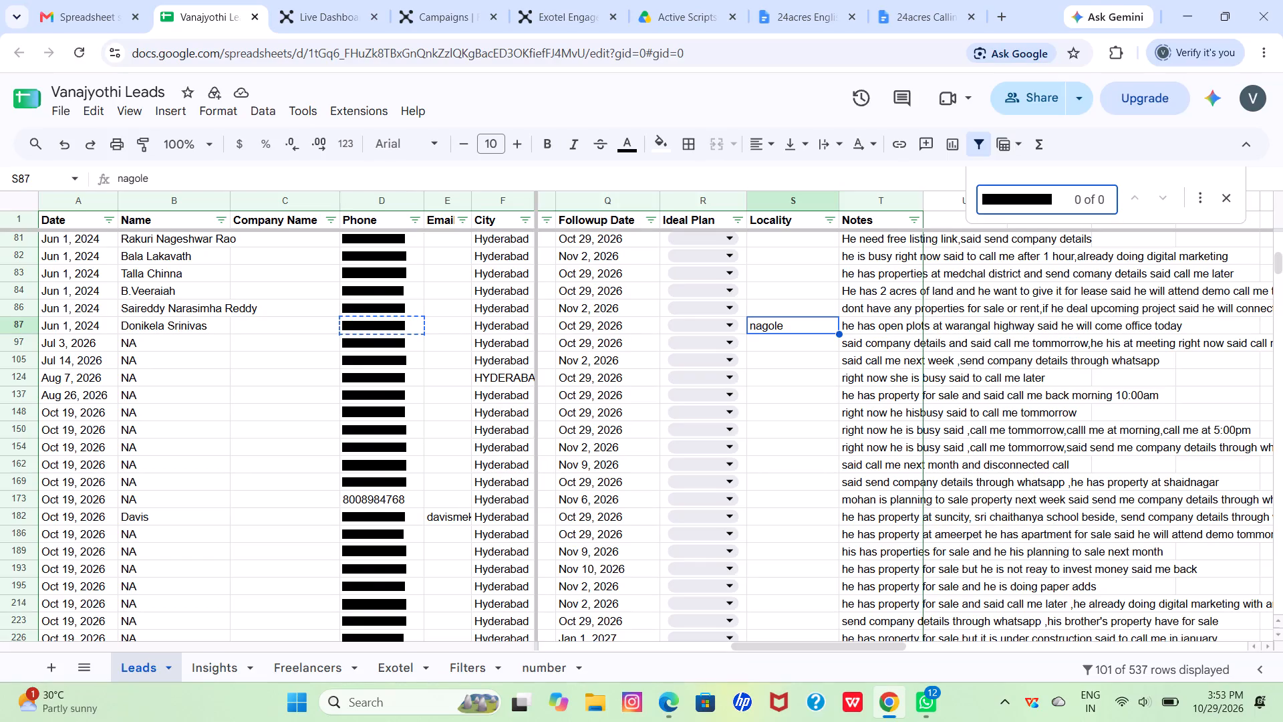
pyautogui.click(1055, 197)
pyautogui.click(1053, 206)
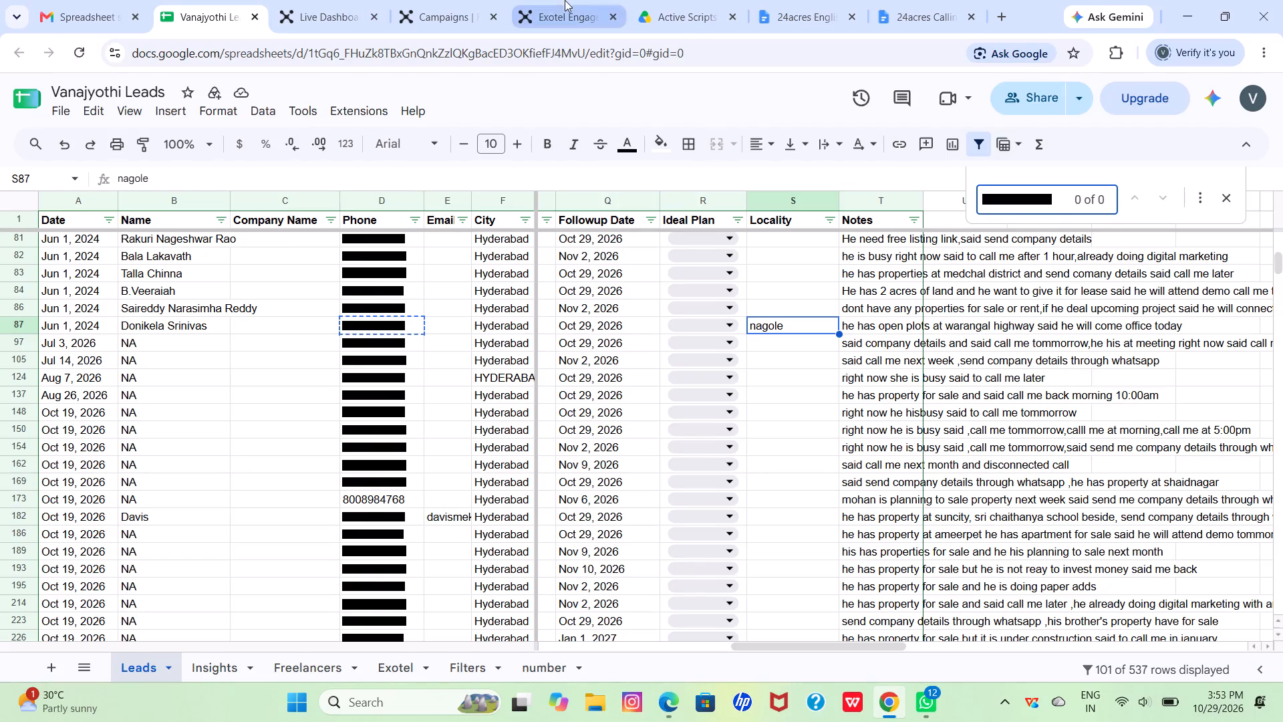
# Copy the connected caller's phone number from the Exotel call window again and search the Vanajyothi Leads sheet for it without its leading digit.
pyautogui.click(454, 13)
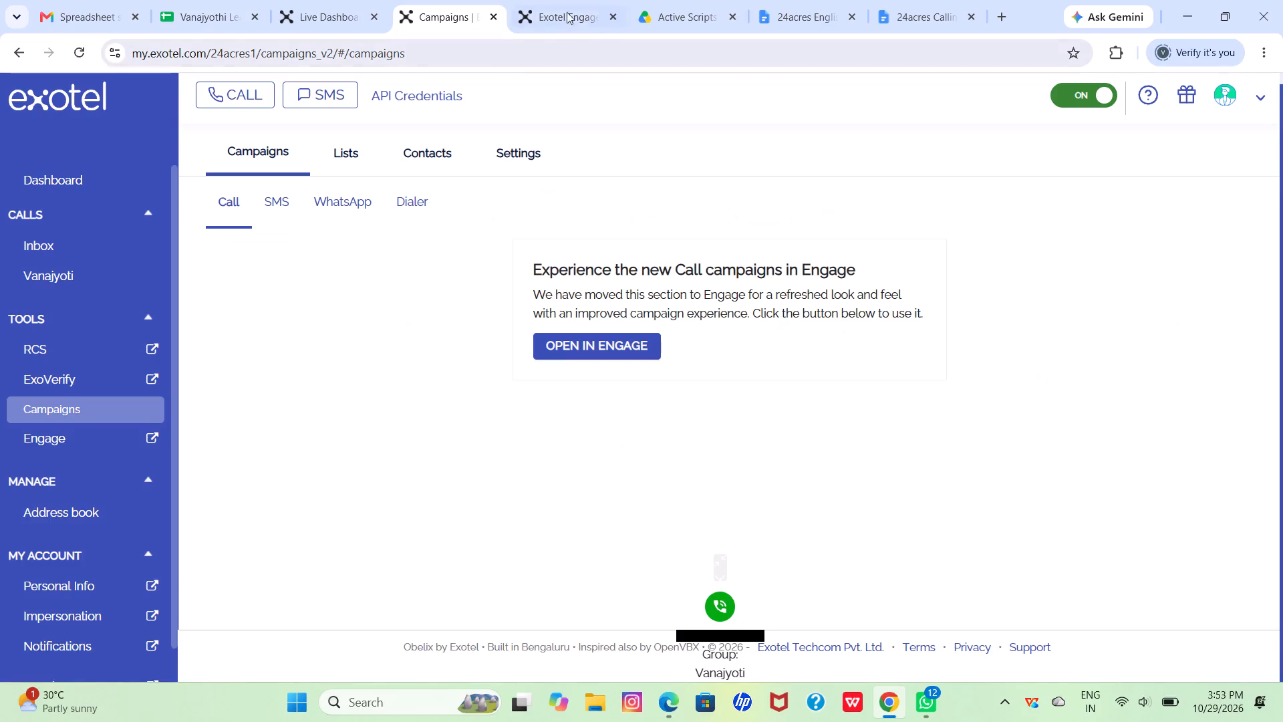
pyautogui.click(568, 0)
pyautogui.click(321, 2)
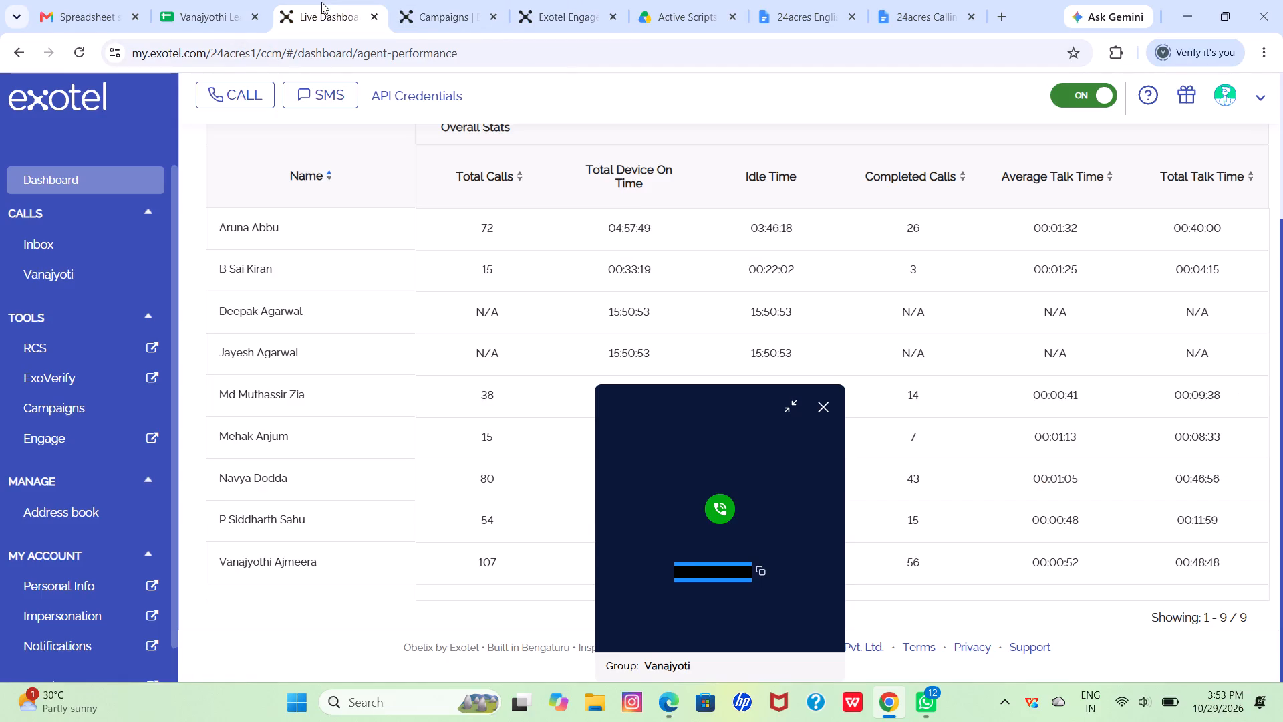
pyautogui.click(712, 574)
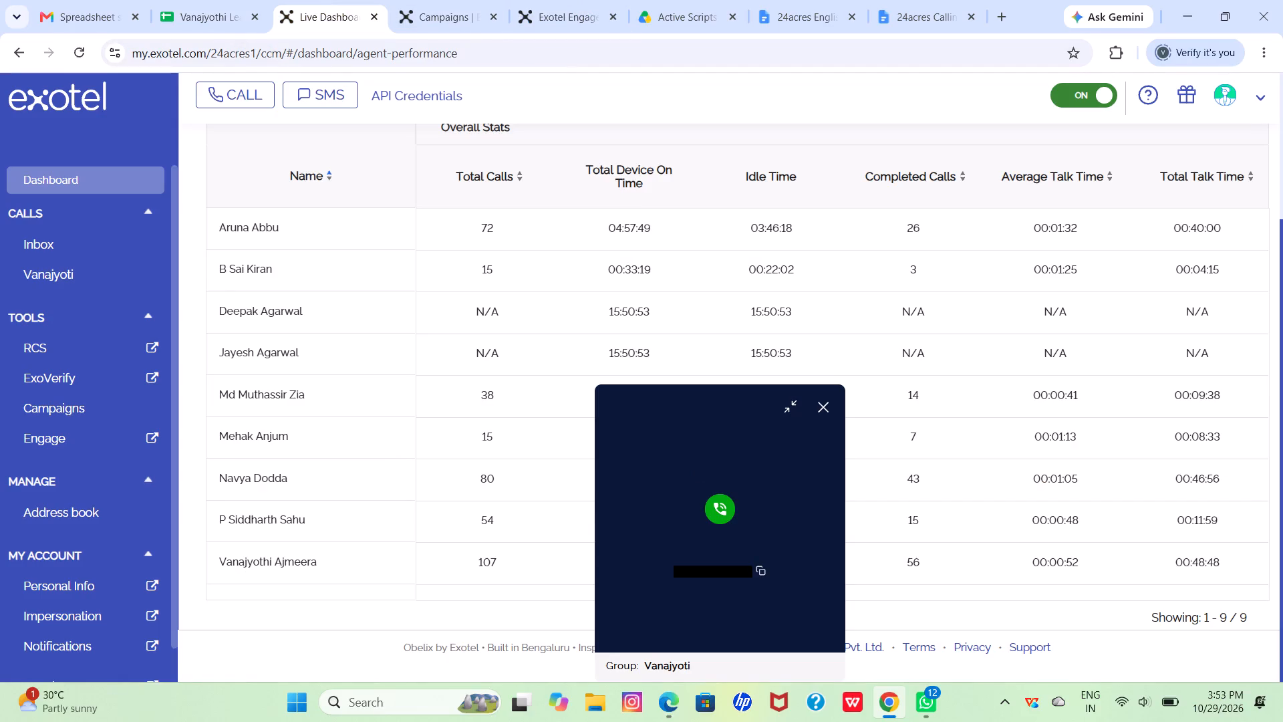
pyautogui.click(685, 570)
pyautogui.doubleClick(685, 570)
pyautogui.hotkey('ctrl', 'c')
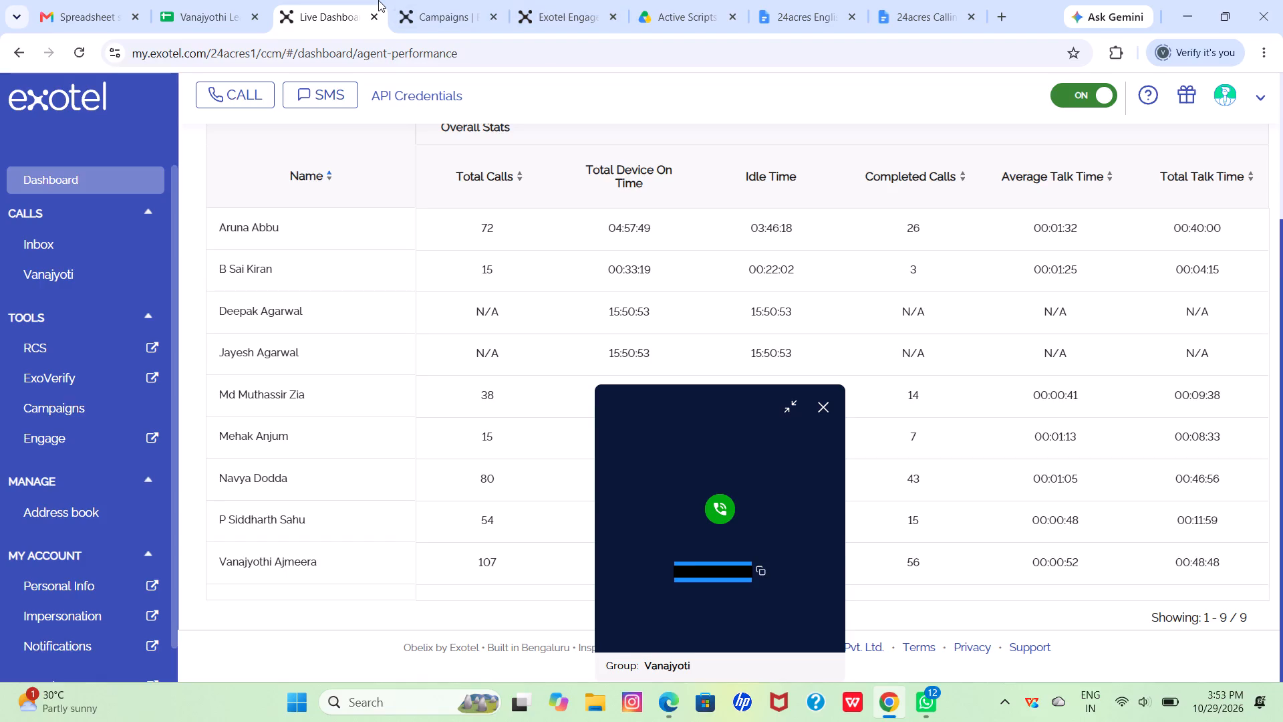
pyautogui.click(440, 0)
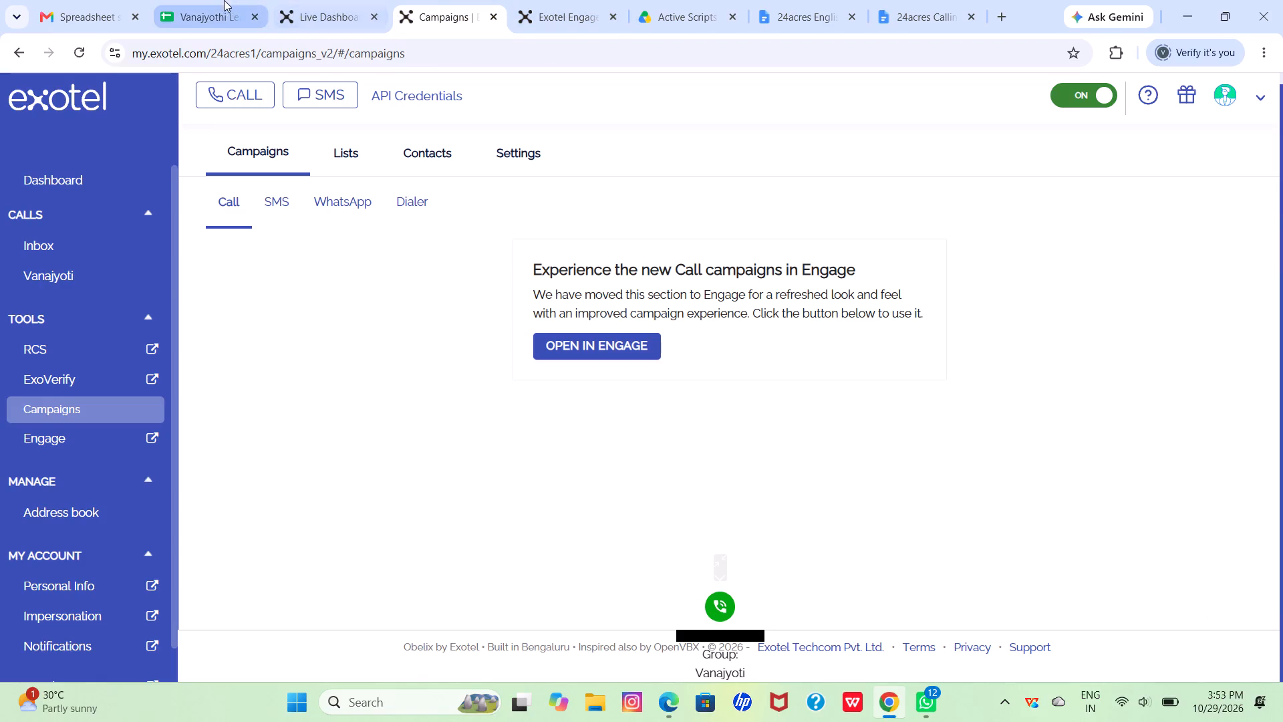
pyautogui.click(215, 0)
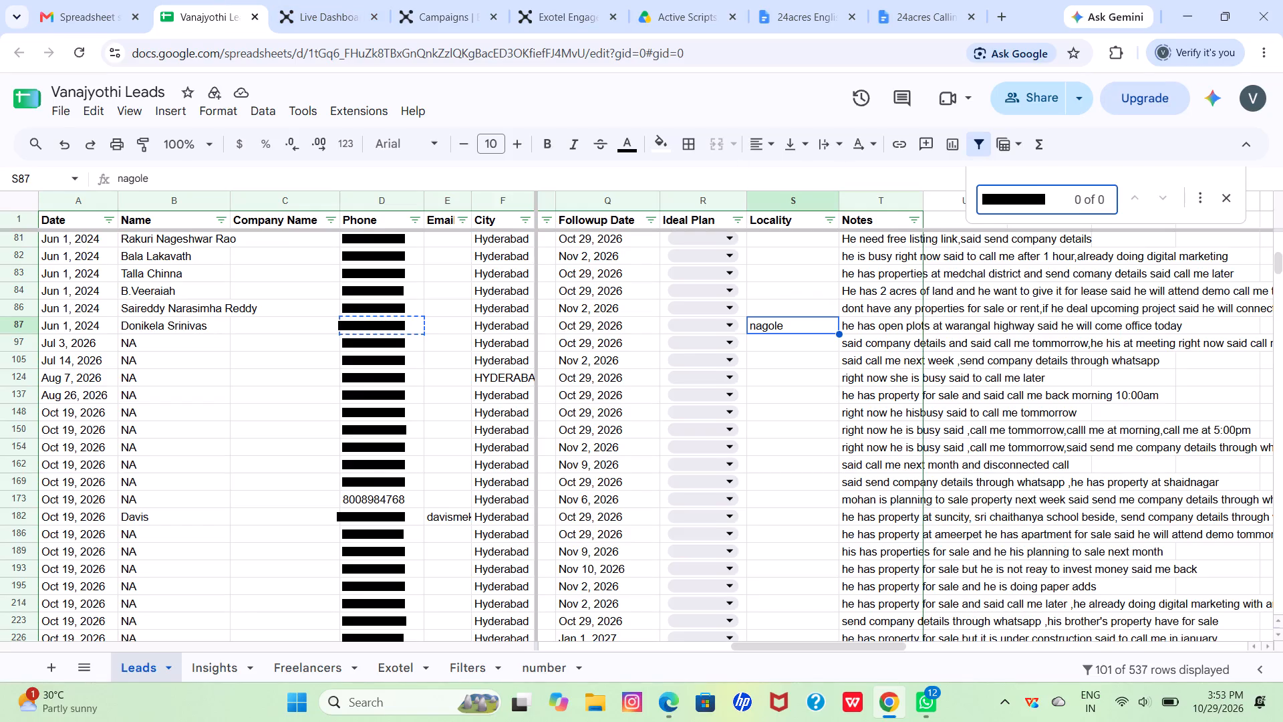
pyautogui.click(1058, 198)
pyautogui.press('BackSpace')
pyautogui.press('BackSpace')
pyautogui.press('BackSpace')
pyautogui.press('BackSpace')
pyautogui.press('BackSpace')
pyautogui.press('BackSpace')
pyautogui.press('BackSpace')
pyautogui.press('BackSpace')
pyautogui.press('BackSpace')
pyautogui.press('BackSpace')
pyautogui.press('BackSpace')
pyautogui.press('BackSpace')
pyautogui.press('BackSpace')
pyautogui.press('BackSpace')
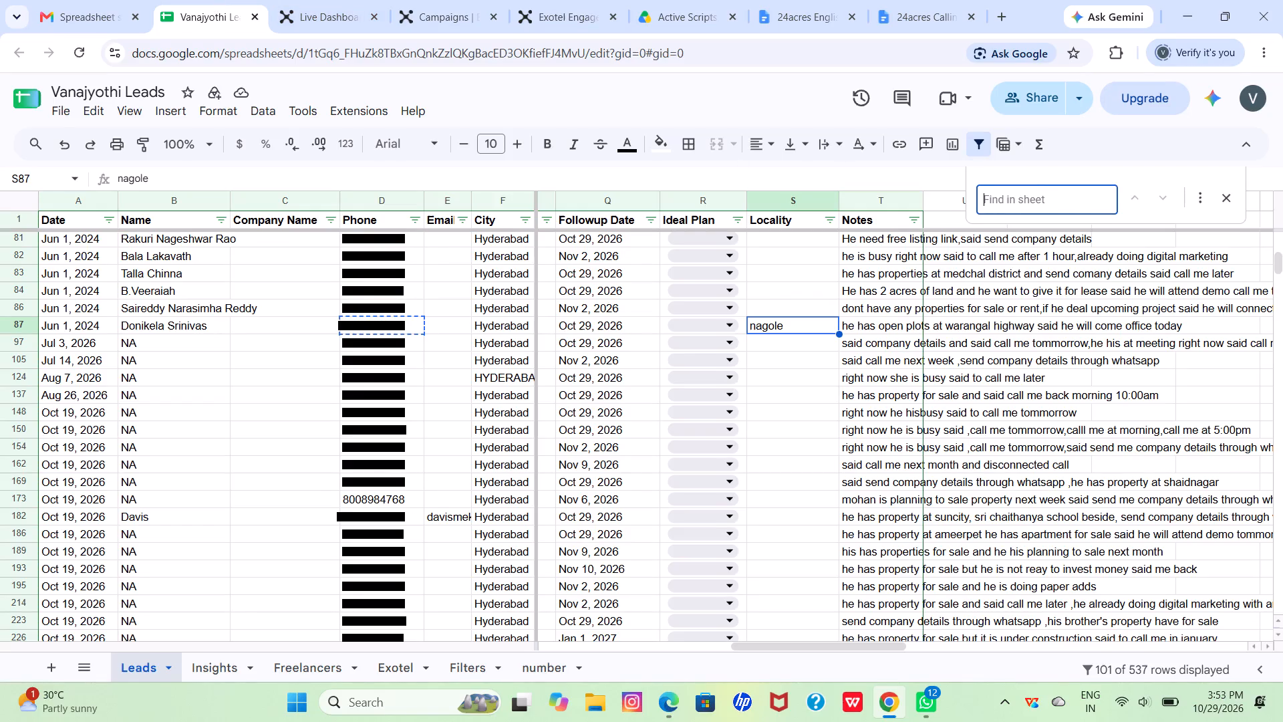
pyautogui.hotkey('ctrl', 'v')
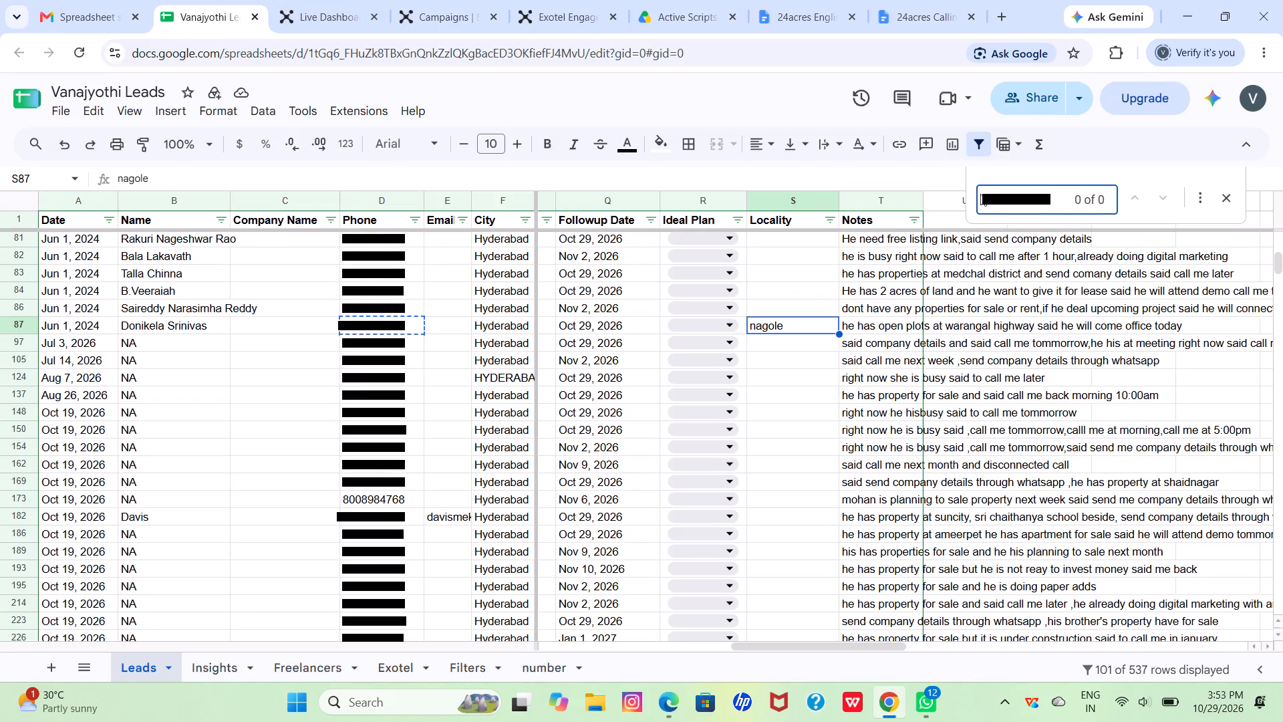
pyautogui.click(992, 195)
pyautogui.press('BackSpace')
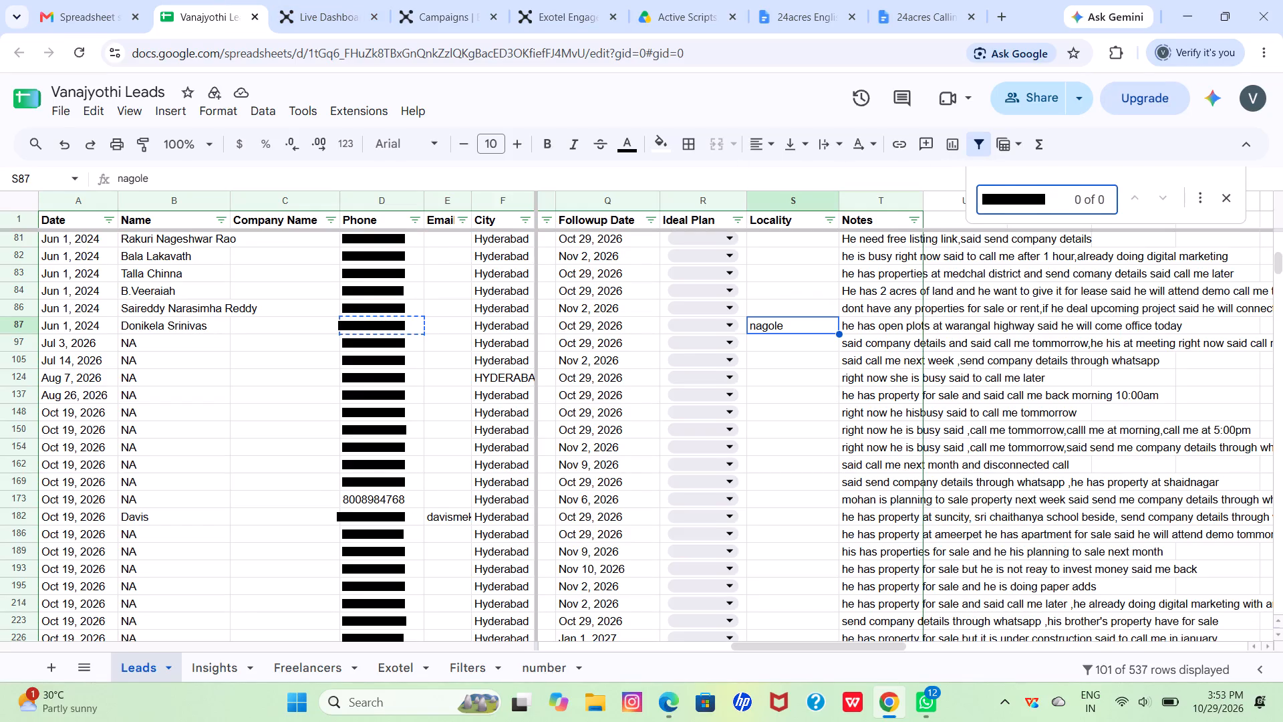
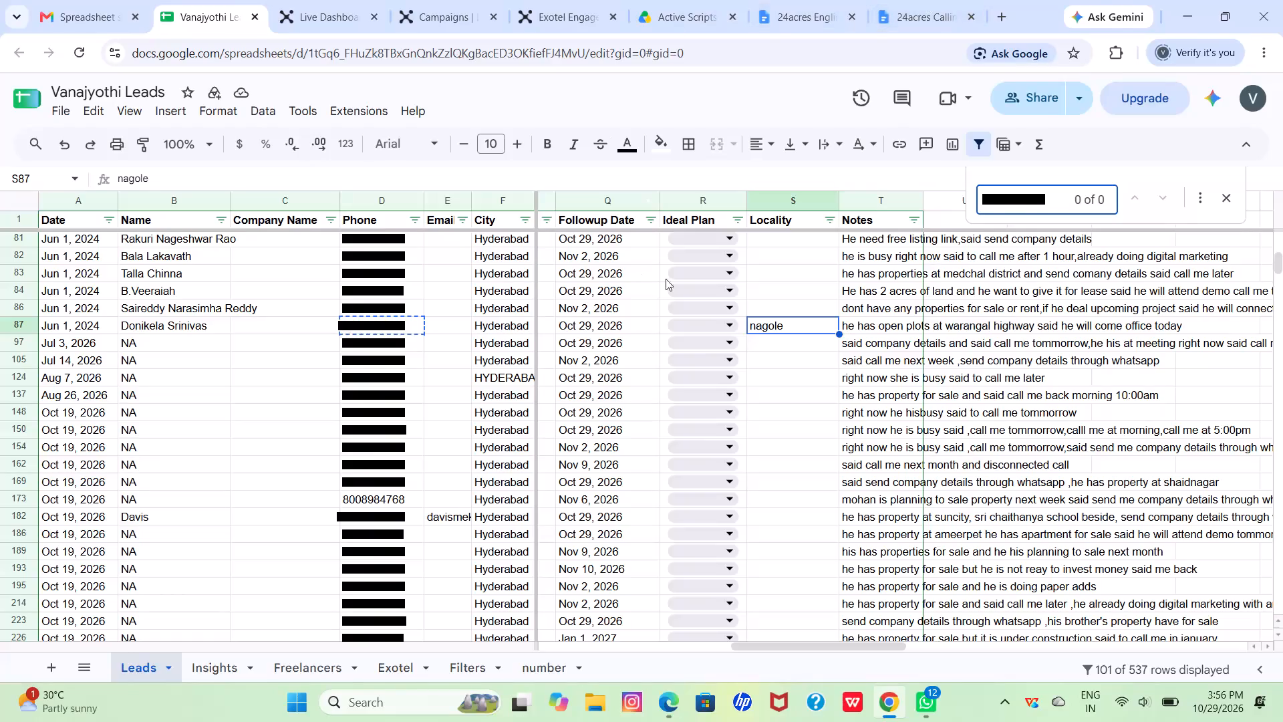
# Check the connected call on the Exotel Live Dashboard and return to the Vanajyothi Leads sheet.
pyautogui.click(355, 5)
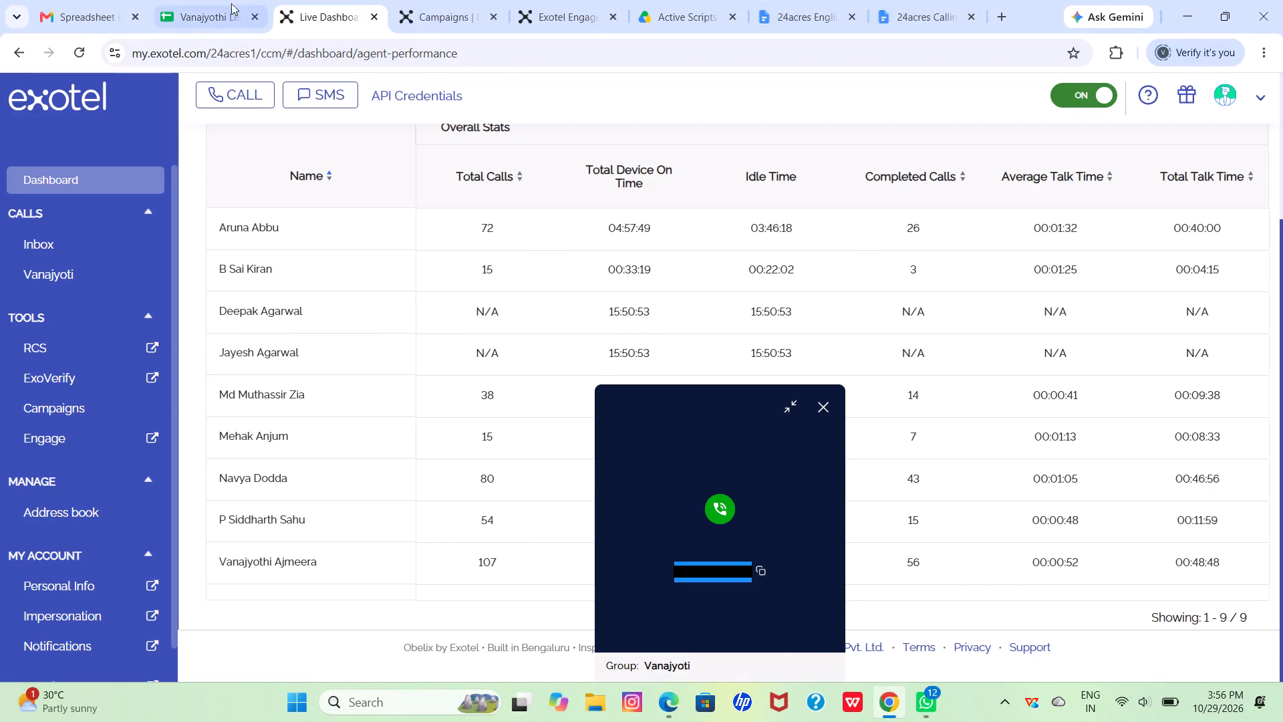
pyautogui.click(210, 1)
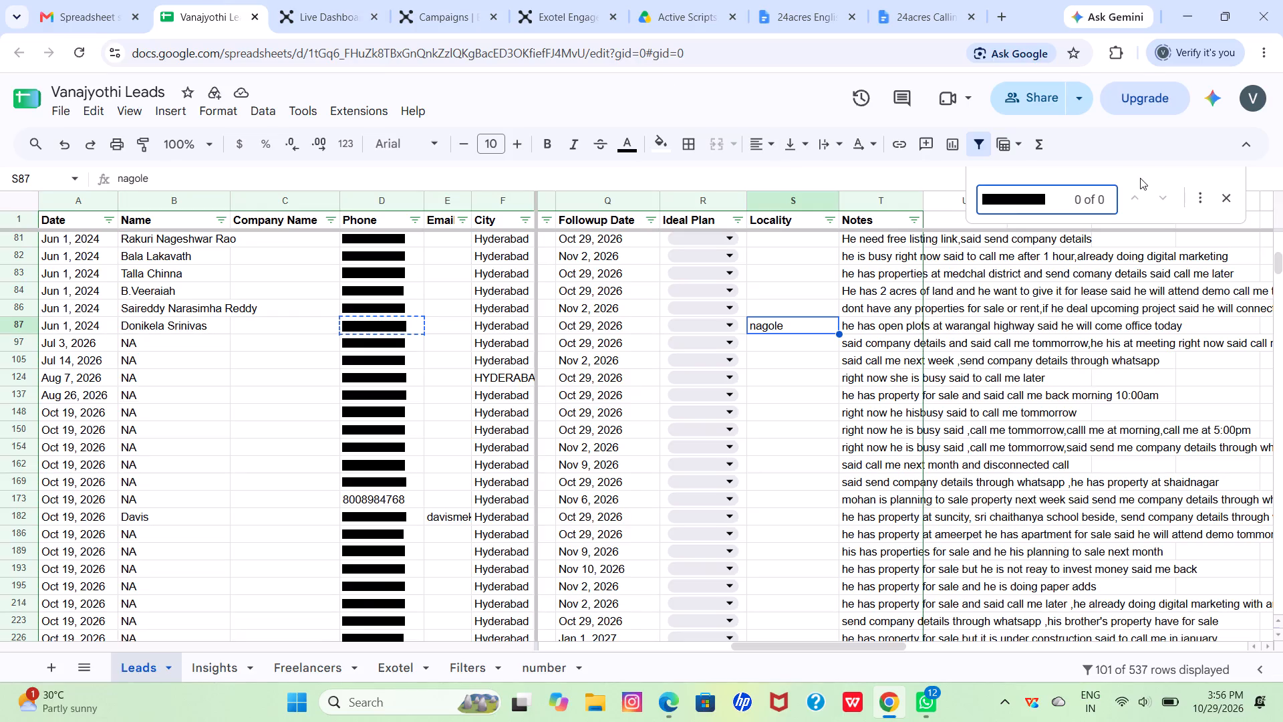
# Close the phone number search and remove and re-create the Leads sheet's filter to clear its criteria.
pyautogui.click(1224, 203)
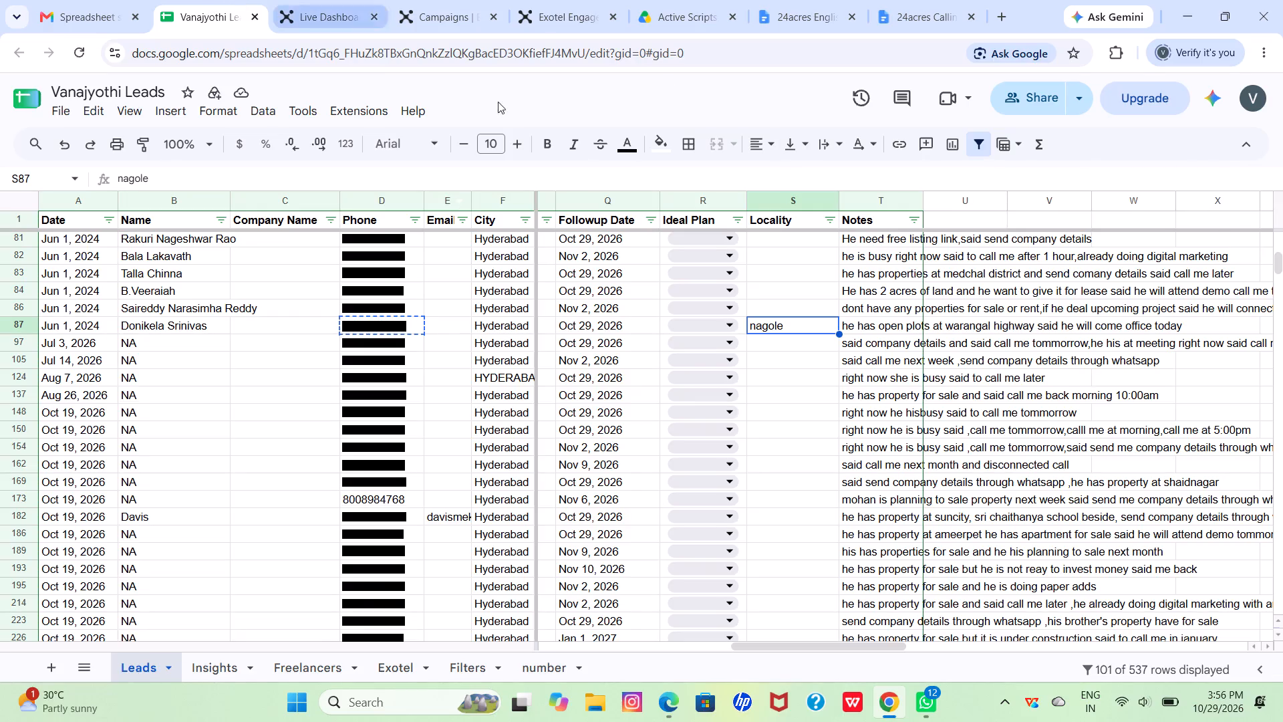
pyautogui.click(981, 136)
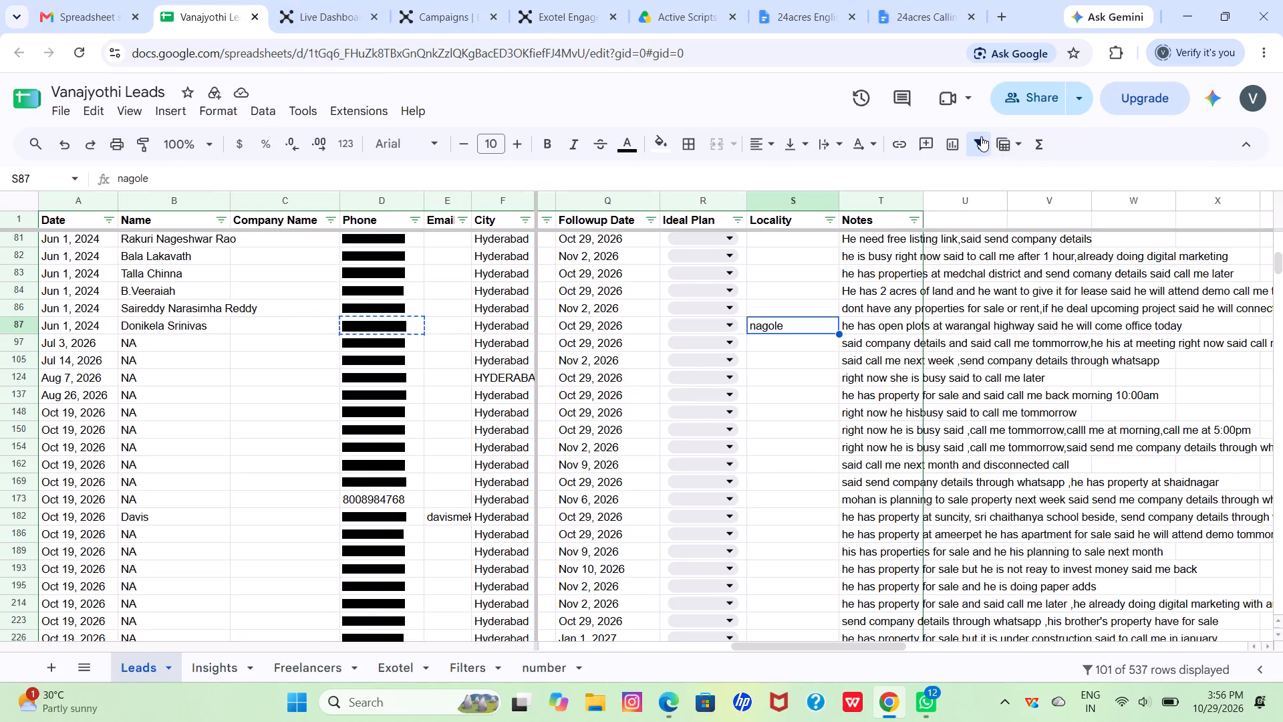
pyautogui.click(981, 136)
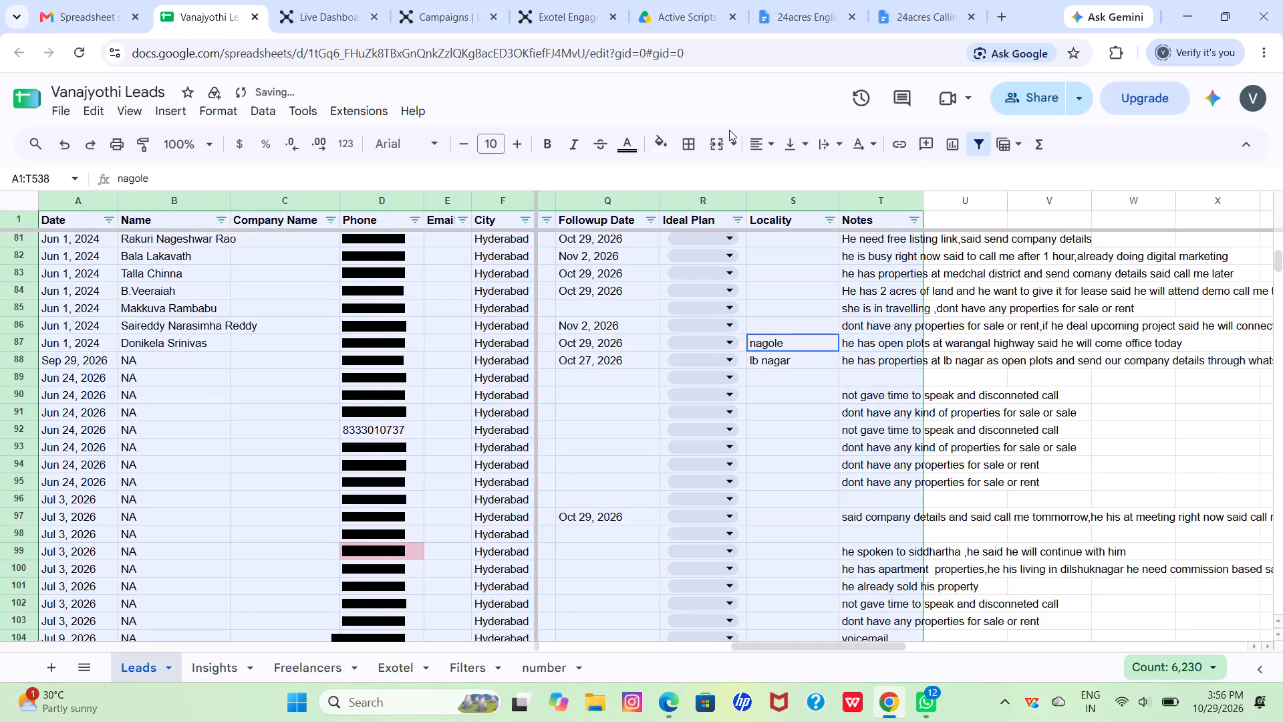
# Filter the Leads sheet's Status column to only Never Answered.
pyautogui.hscroll(6, 817, 363)
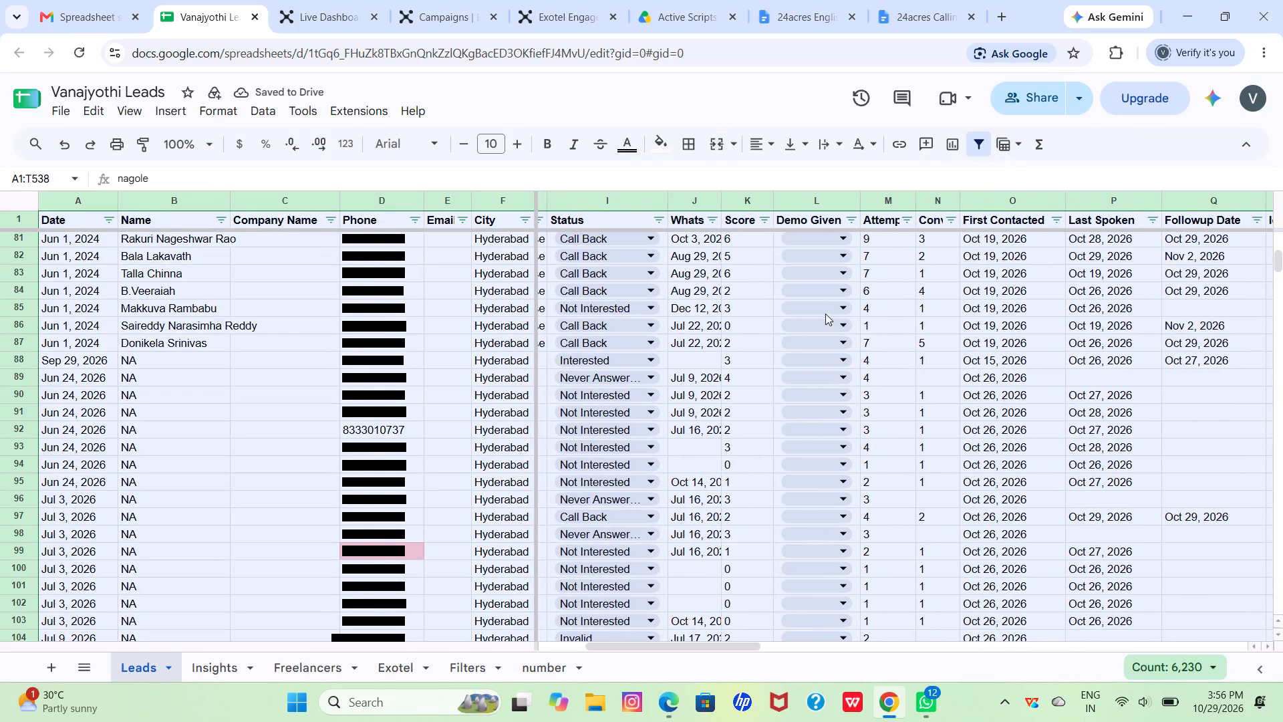
pyautogui.hscroll(1, 808, 313)
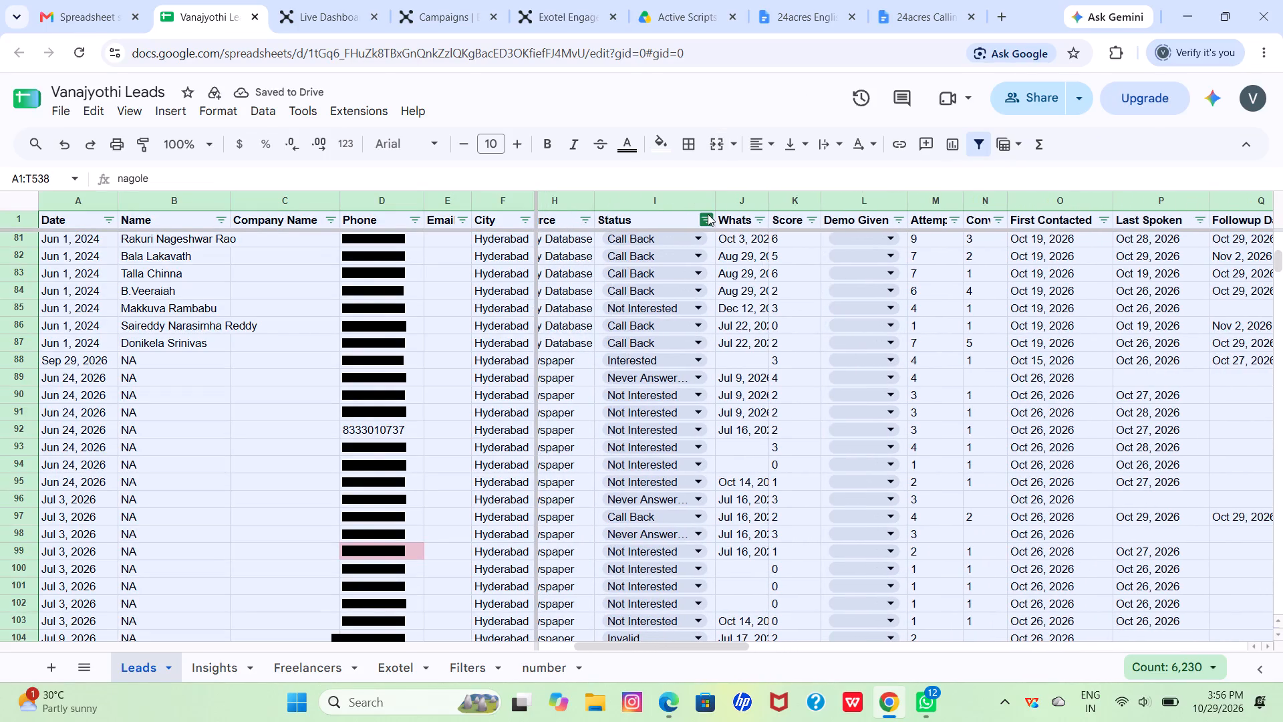
pyautogui.click(707, 214)
pyautogui.click(522, 419)
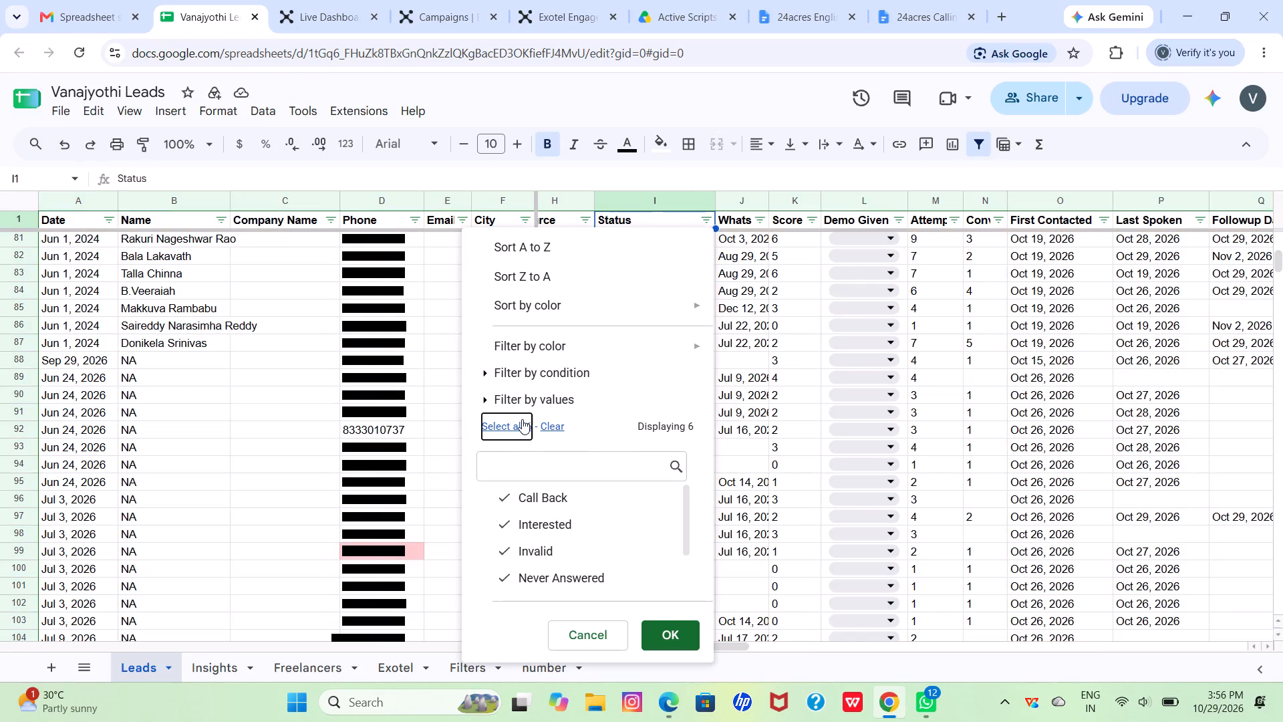
pyautogui.click(548, 425)
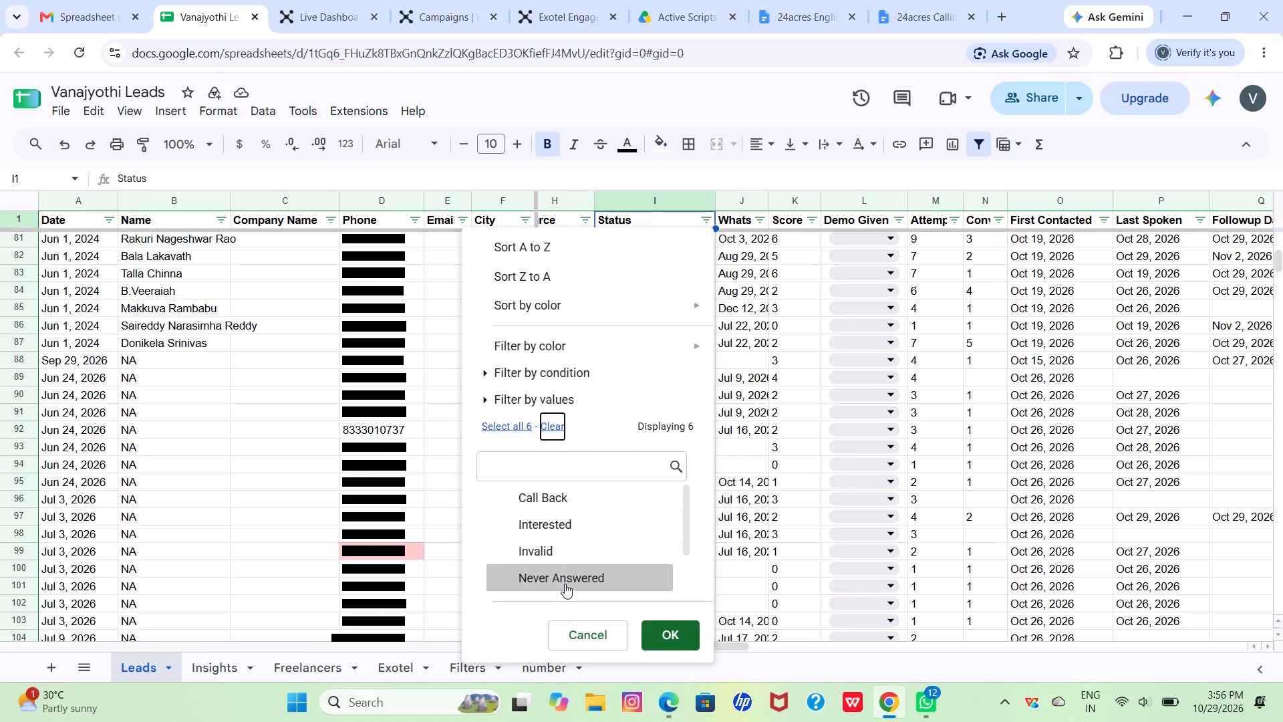
pyautogui.click(565, 584)
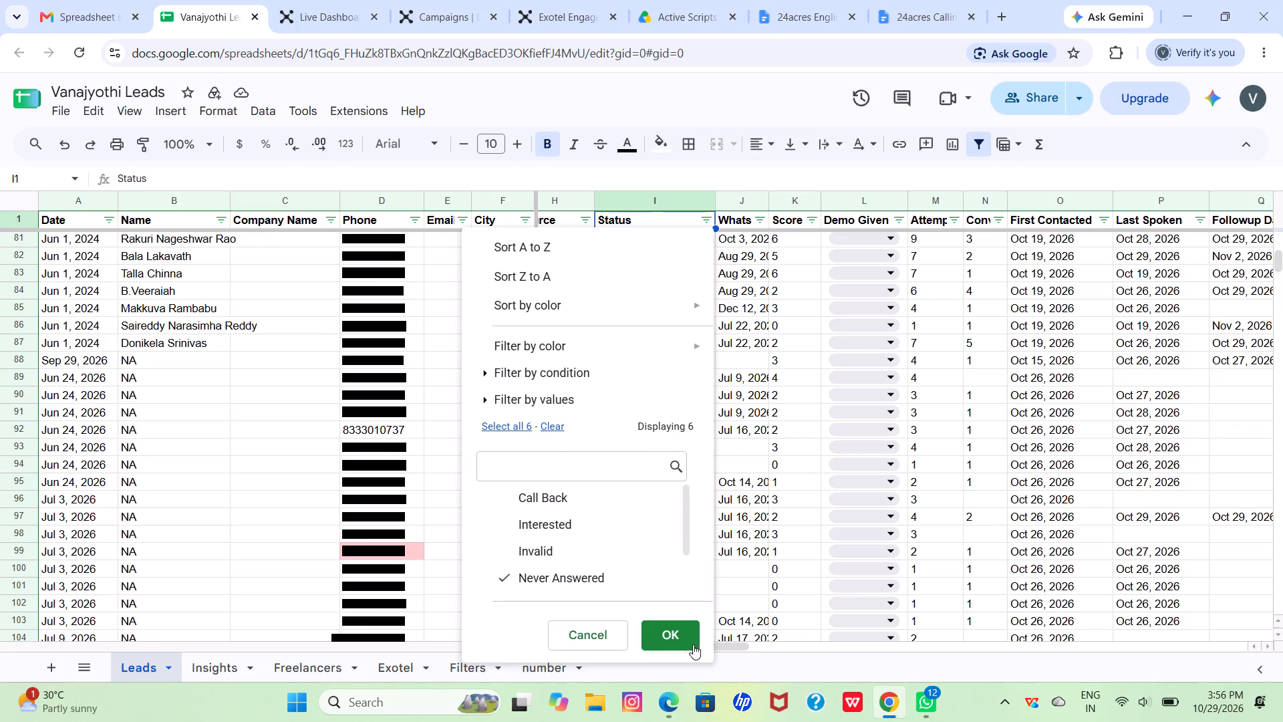
pyautogui.click(686, 631)
# Examine the Never Answered leads through the whole list, including their attempts, first contacted dates and notes.
pyautogui.scroll(5, 686, 631)
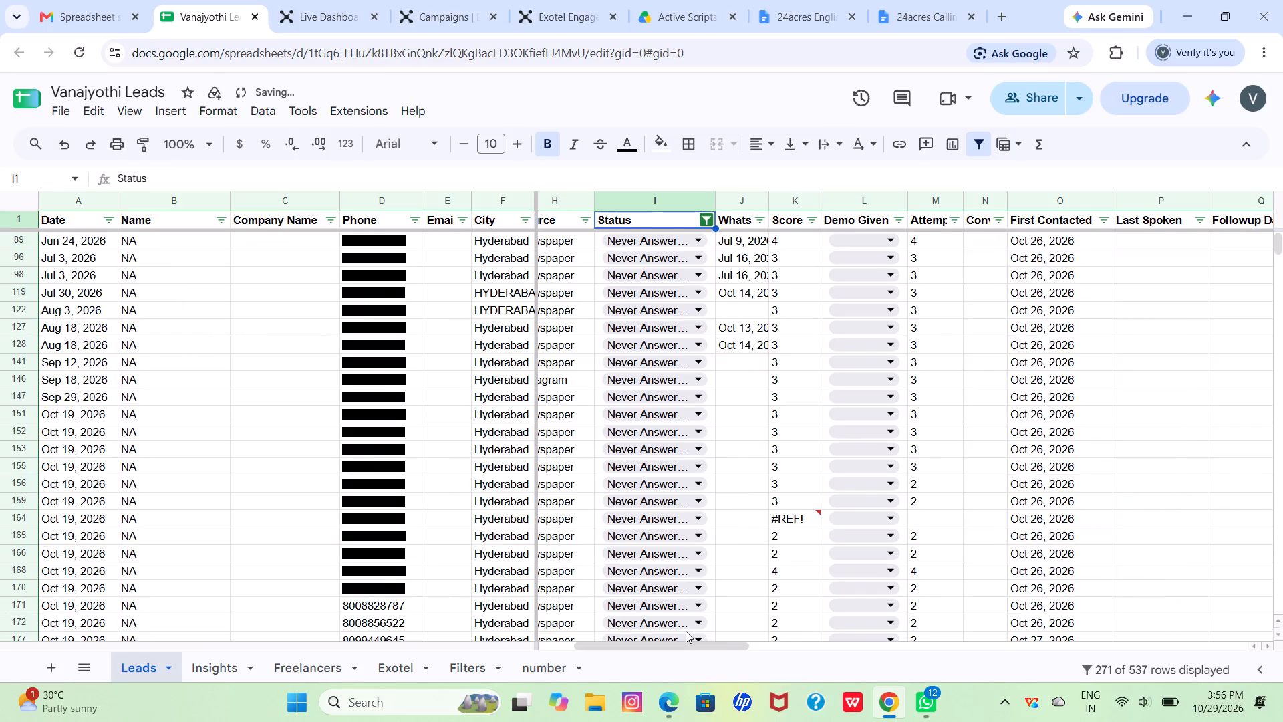
pyautogui.hscroll(-6, 686, 631)
pyautogui.hscroll(5, 686, 631)
pyautogui.scroll(-4, 686, 631)
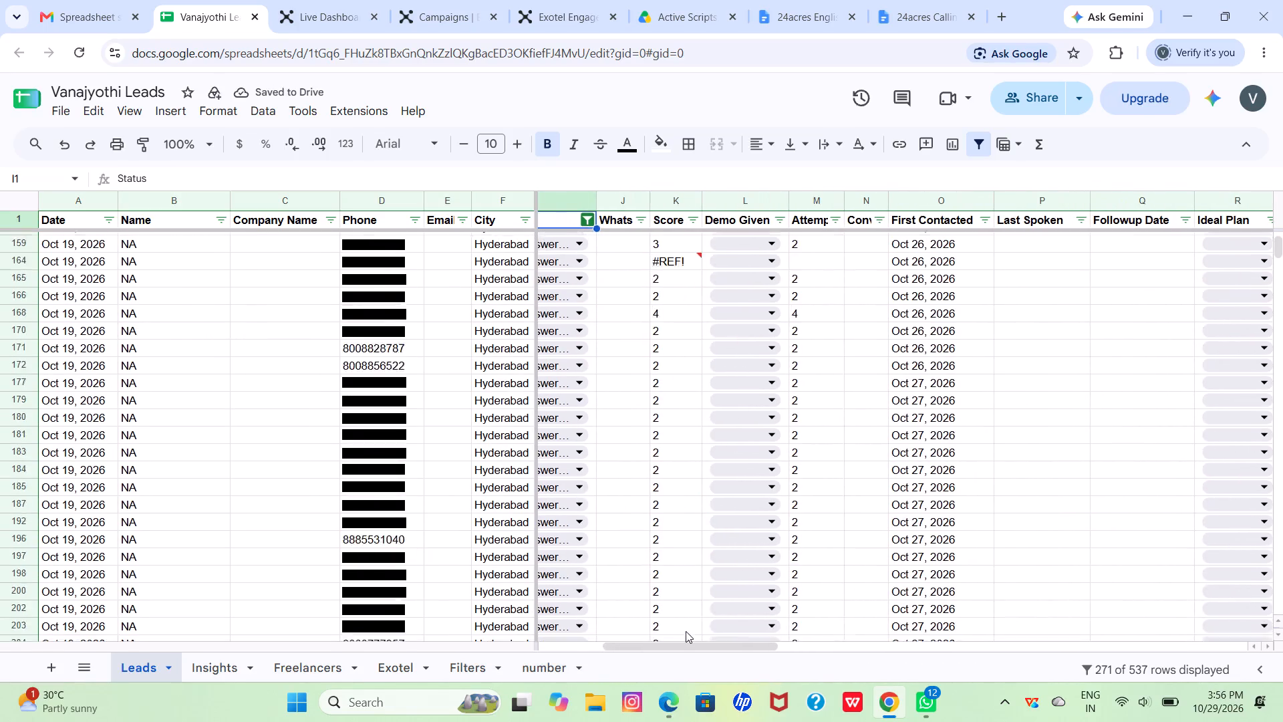
pyautogui.scroll(-6, 686, 631)
pyautogui.scroll(1, 686, 631)
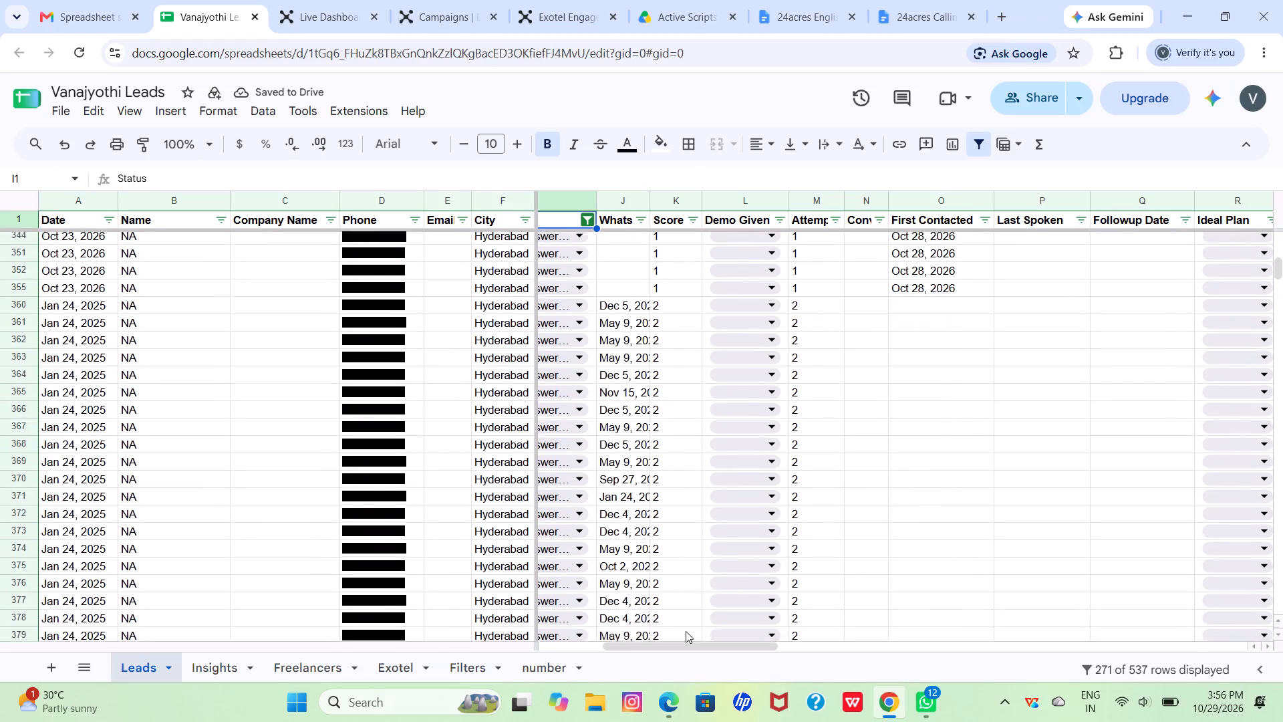
pyautogui.scroll(10, 686, 631)
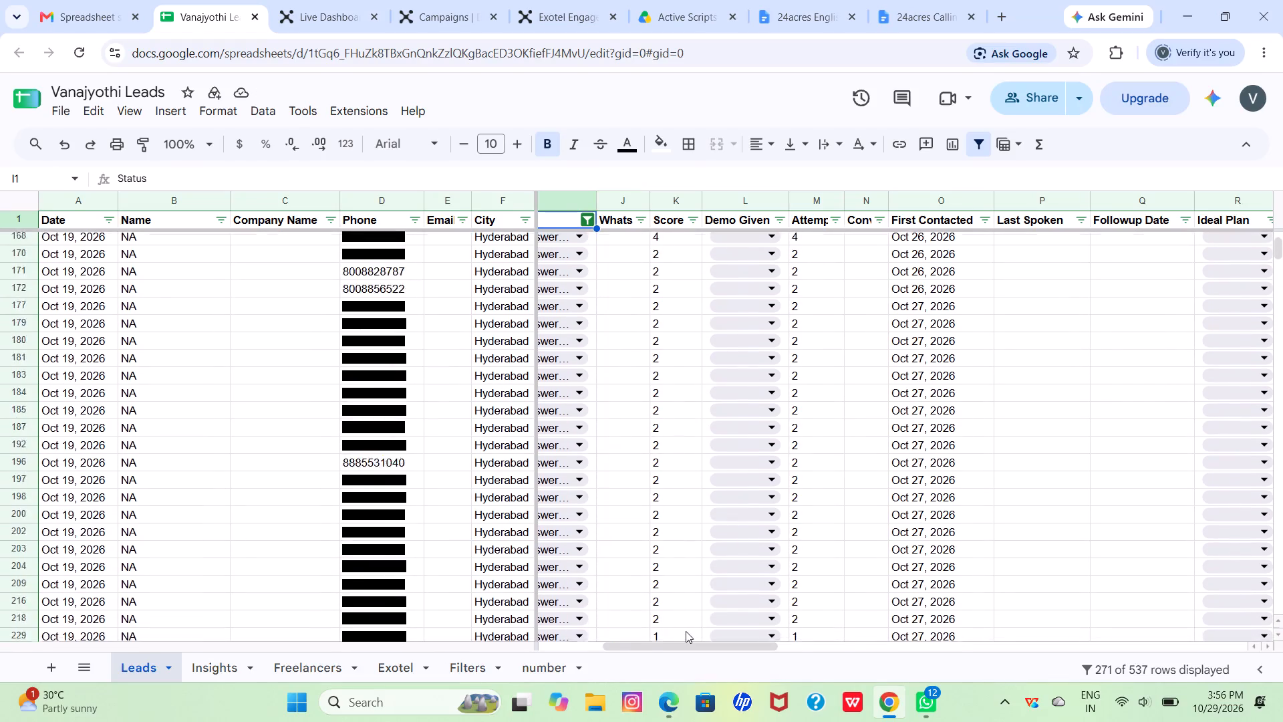
pyautogui.scroll(4, 686, 631)
pyautogui.scroll(-14, 686, 631)
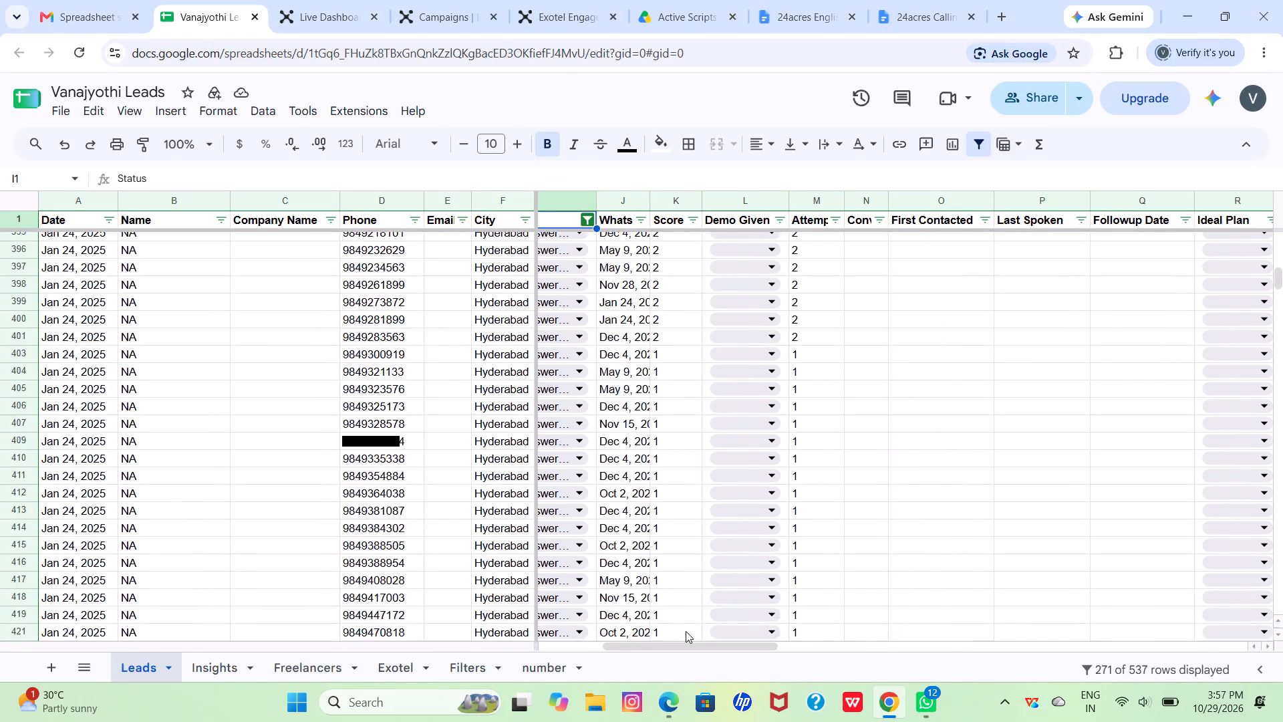
pyautogui.scroll(-3, 686, 631)
pyautogui.scroll(3, 686, 631)
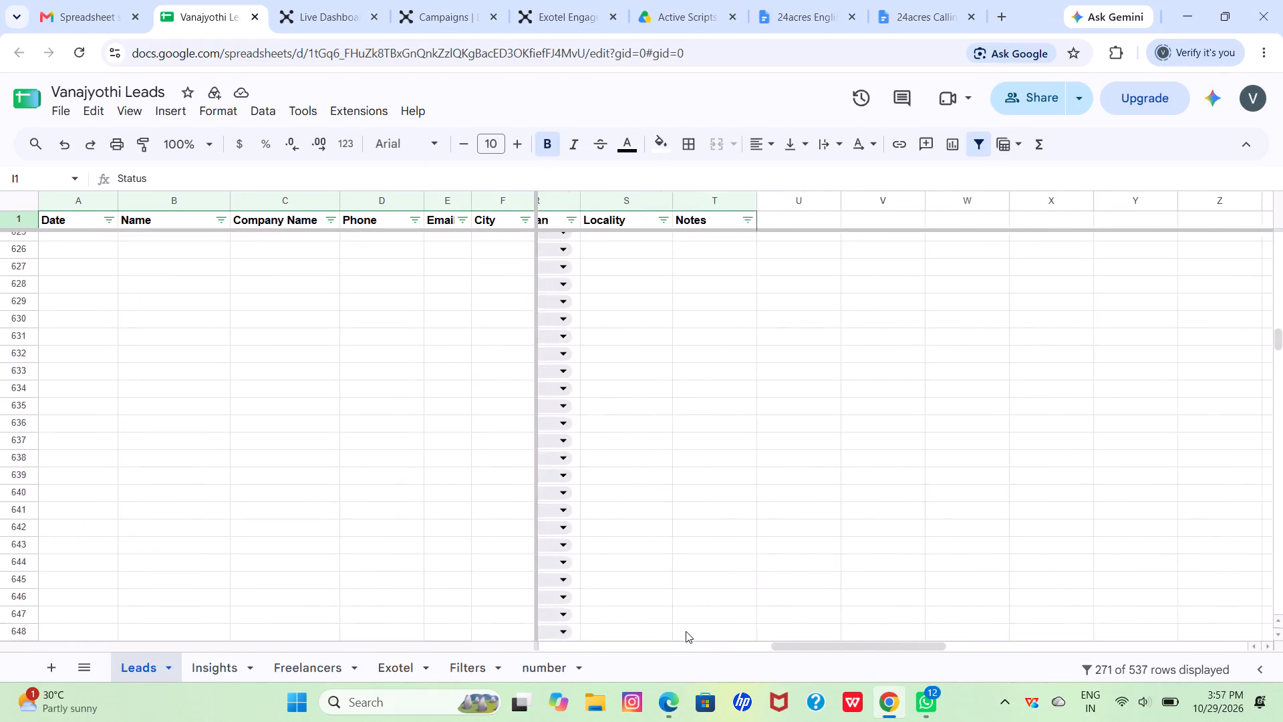
pyautogui.scroll(20, 686, 631)
pyautogui.scroll(8, 686, 631)
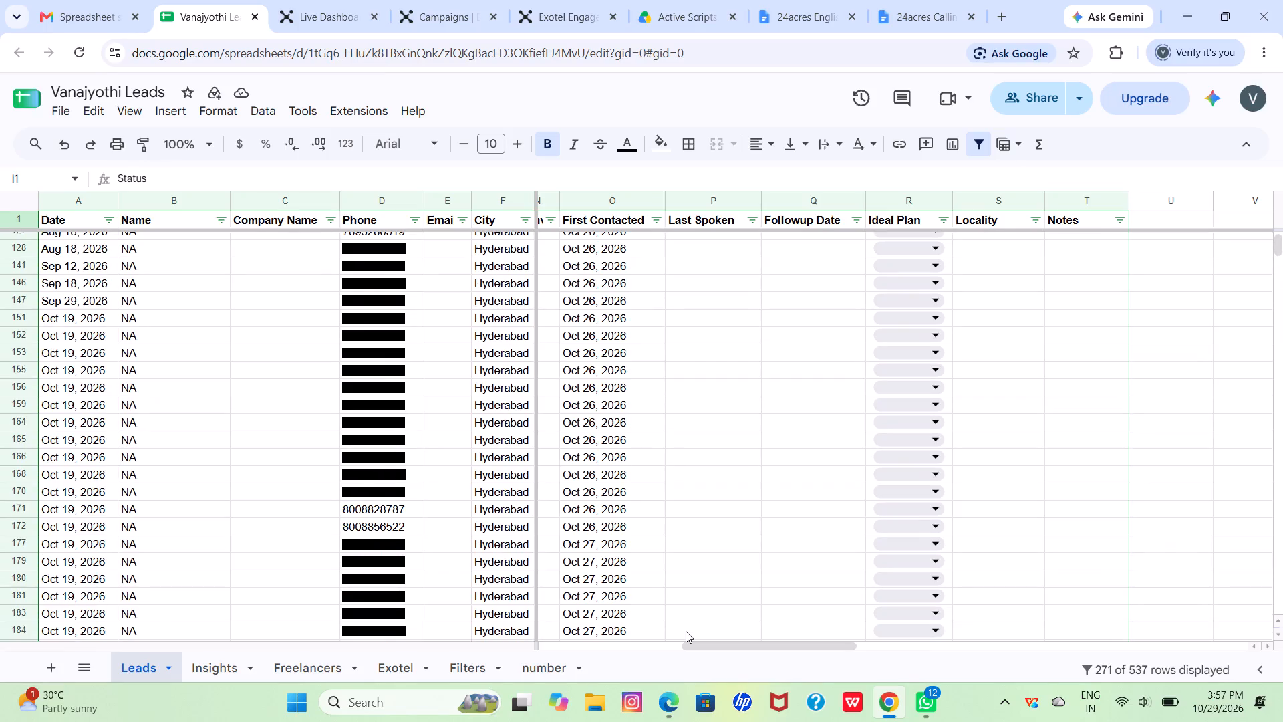
pyautogui.scroll(-10, 686, 631)
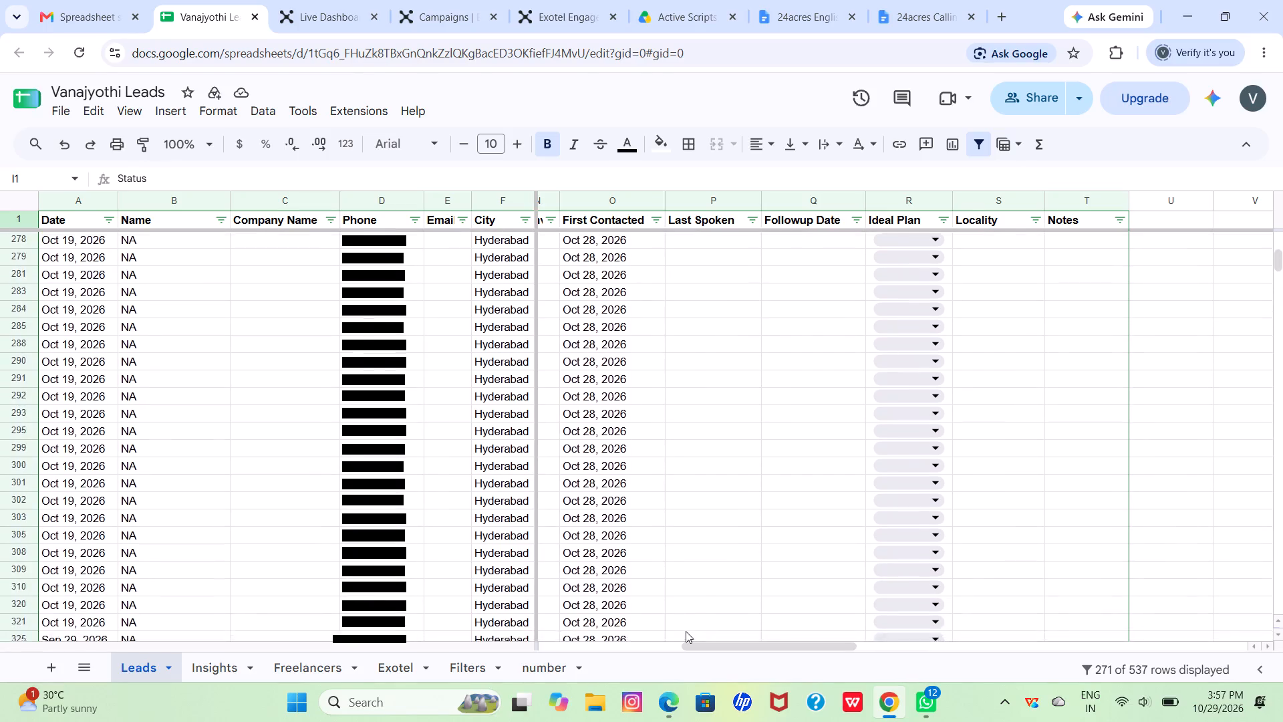
pyautogui.scroll(-3, 686, 631)
pyautogui.scroll(15, 686, 631)
pyautogui.scroll(6, 686, 631)
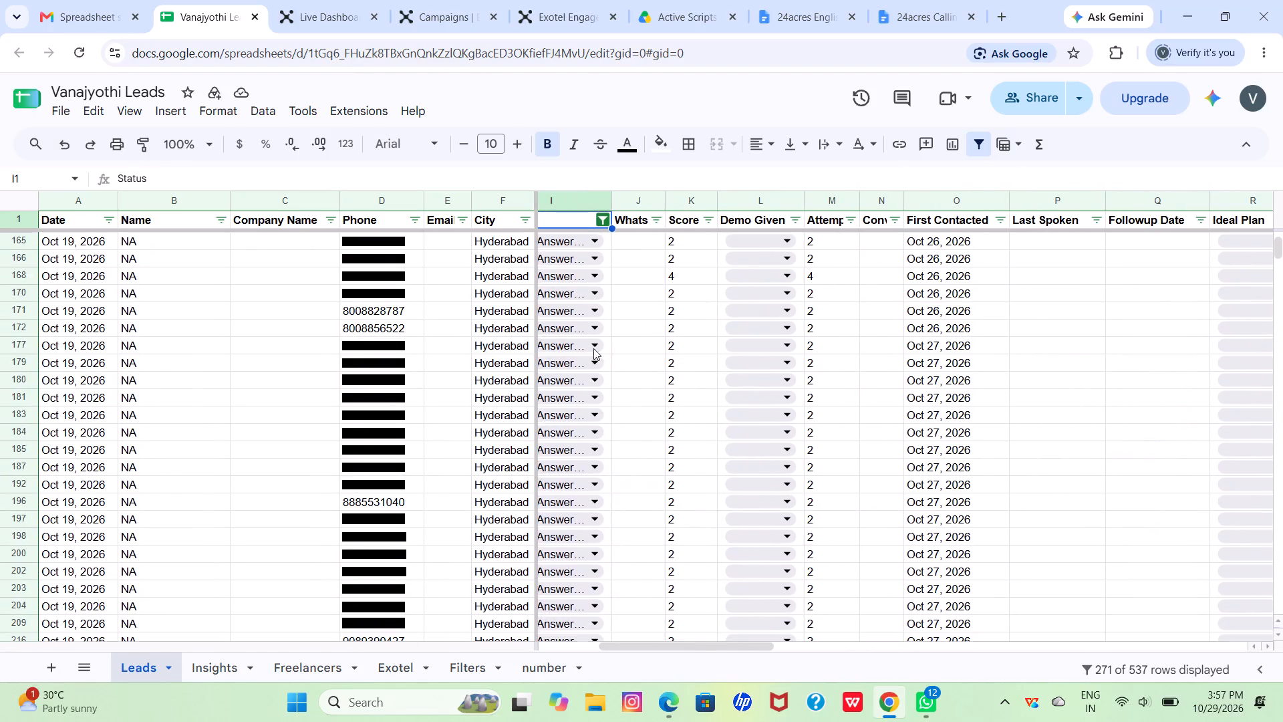
# Switch to the Exotel Engage call campaigns list and refresh it to check the progress of the vanajyothi NAoct29 campaign.
pyautogui.click(432, 11)
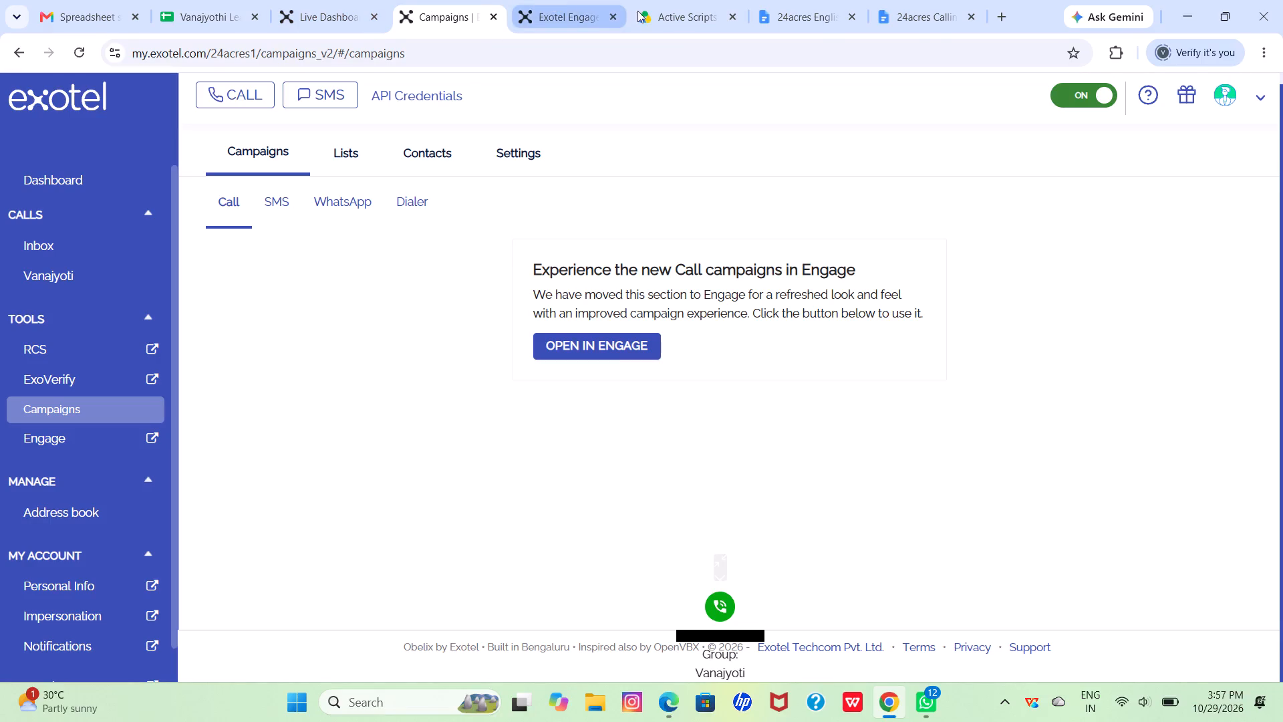
pyautogui.click(573, 3)
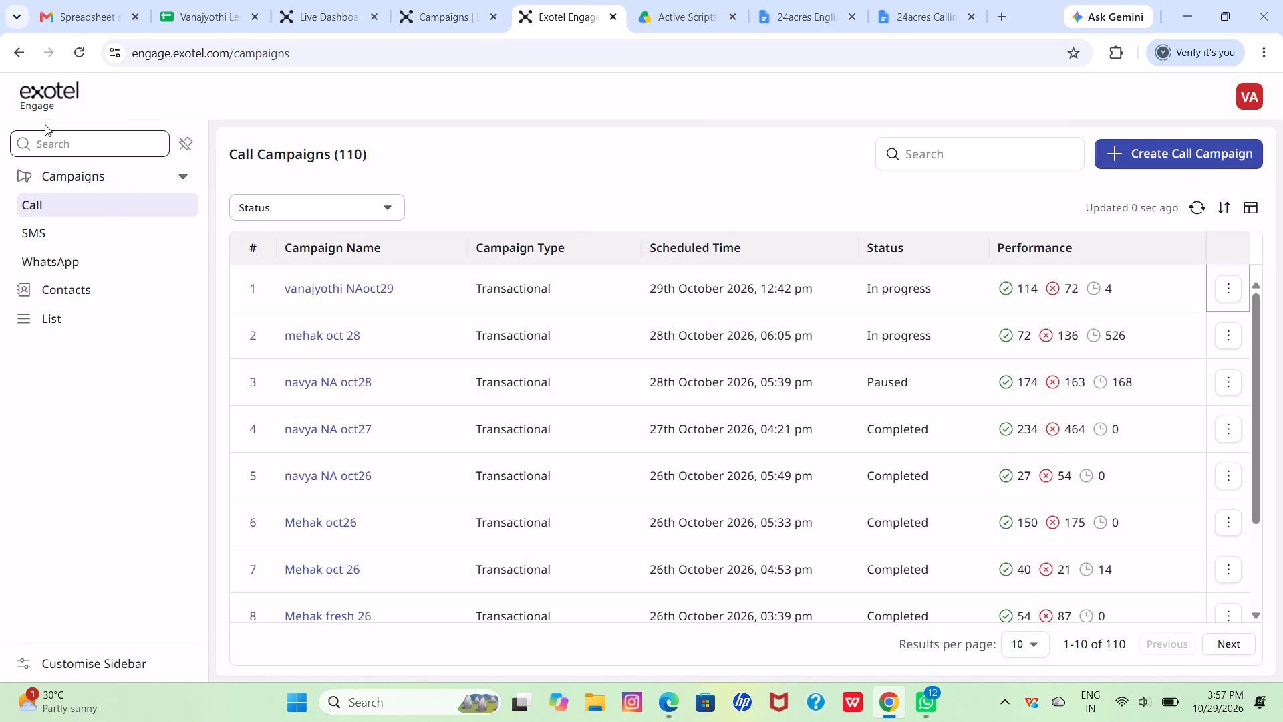
pyautogui.click(78, 53)
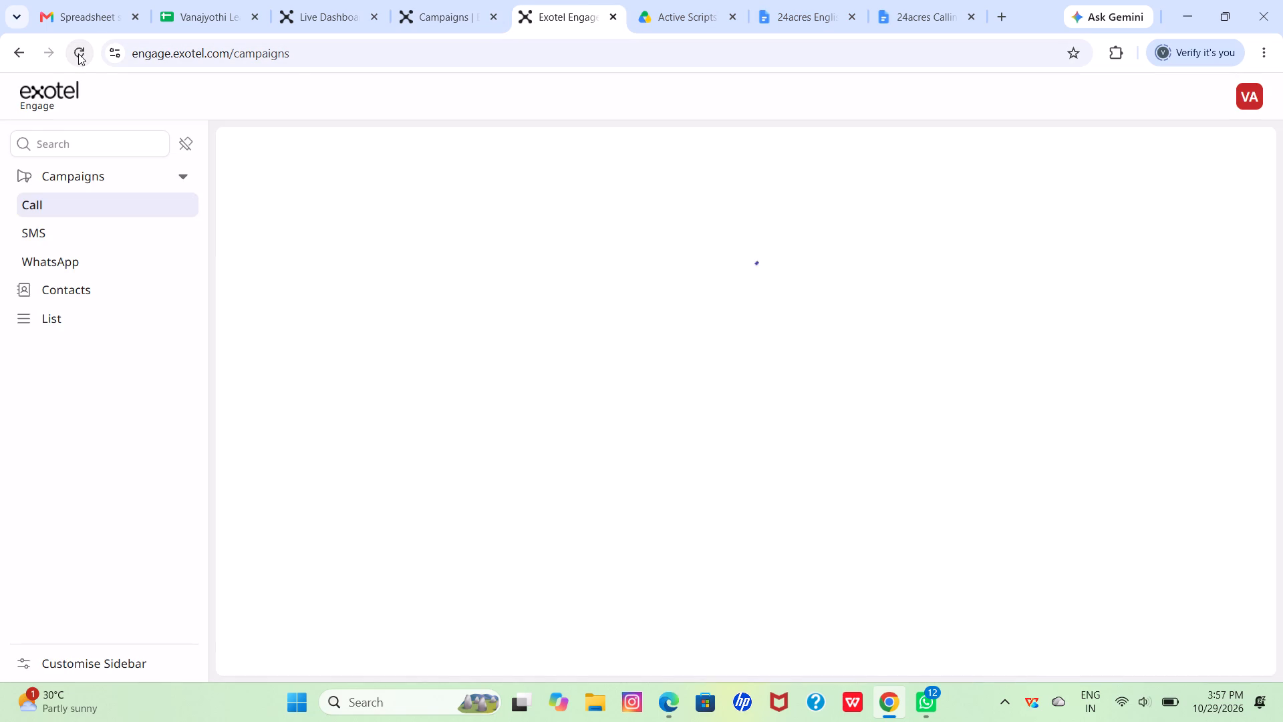
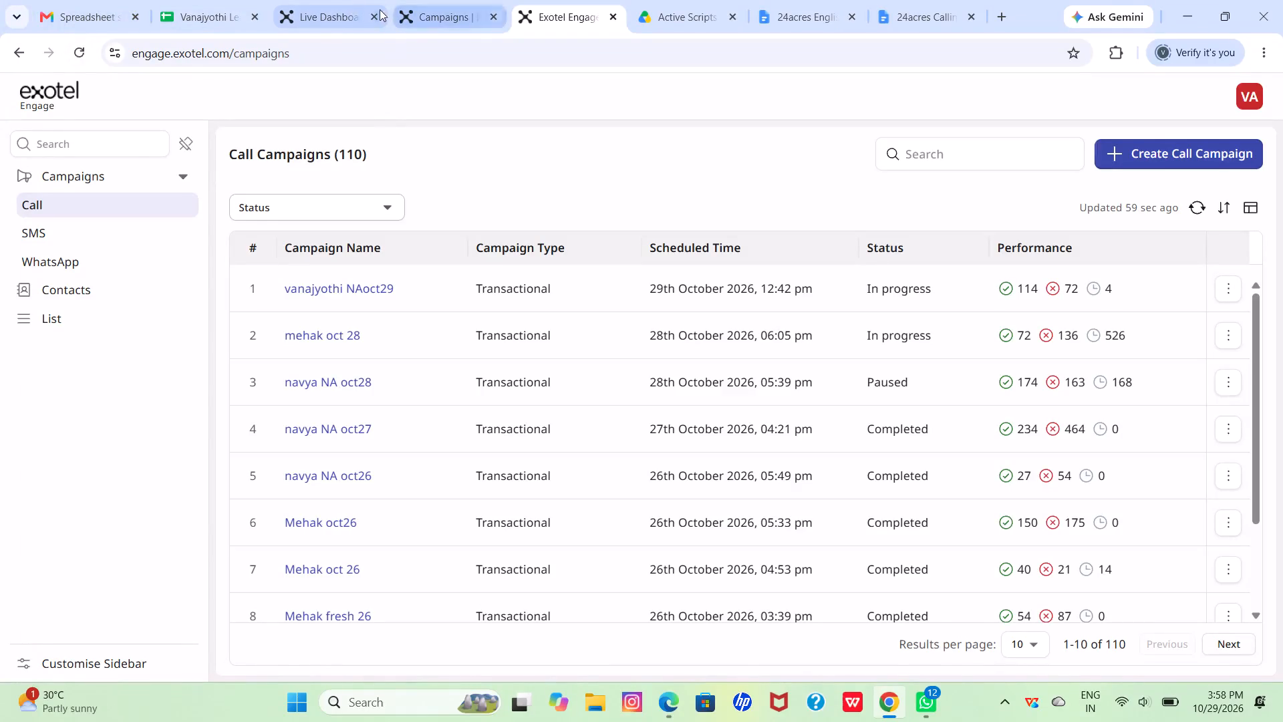
# Switch to the Exotel live dashboard, dismiss the Vanajyoti group call pop-up and open the calls Inbox.
pyautogui.click(351, 0)
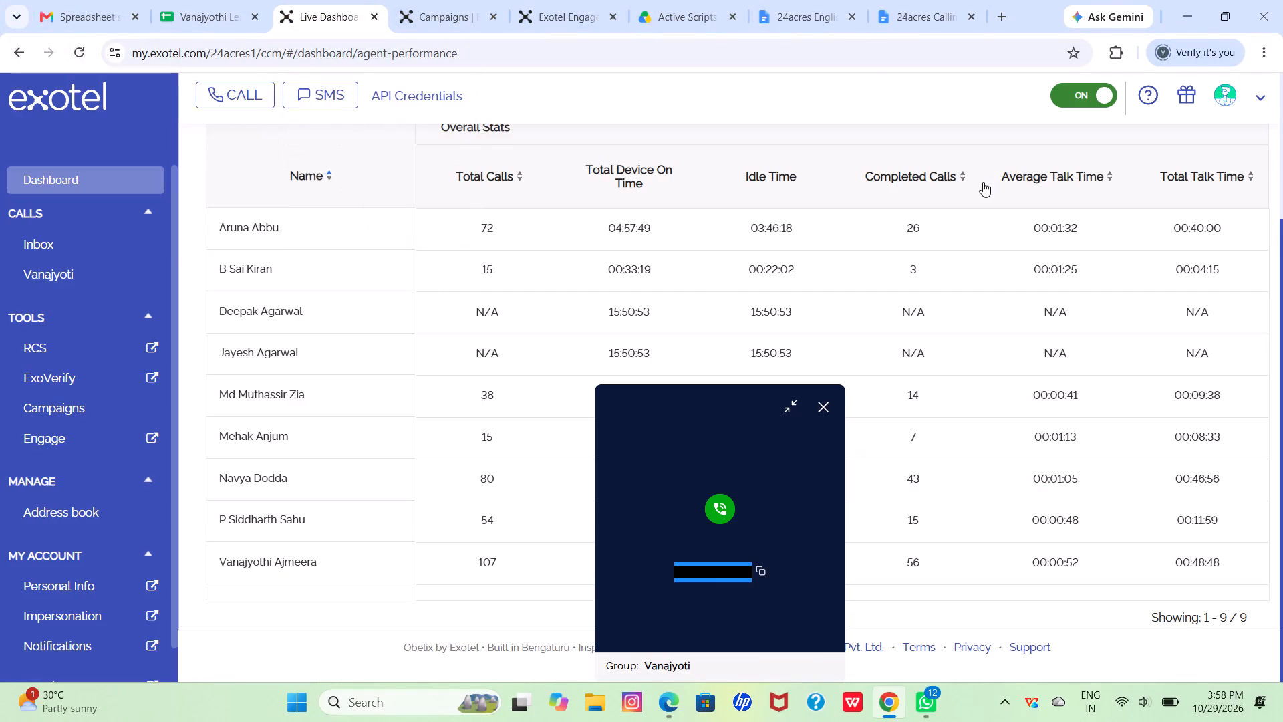
pyautogui.click(827, 400)
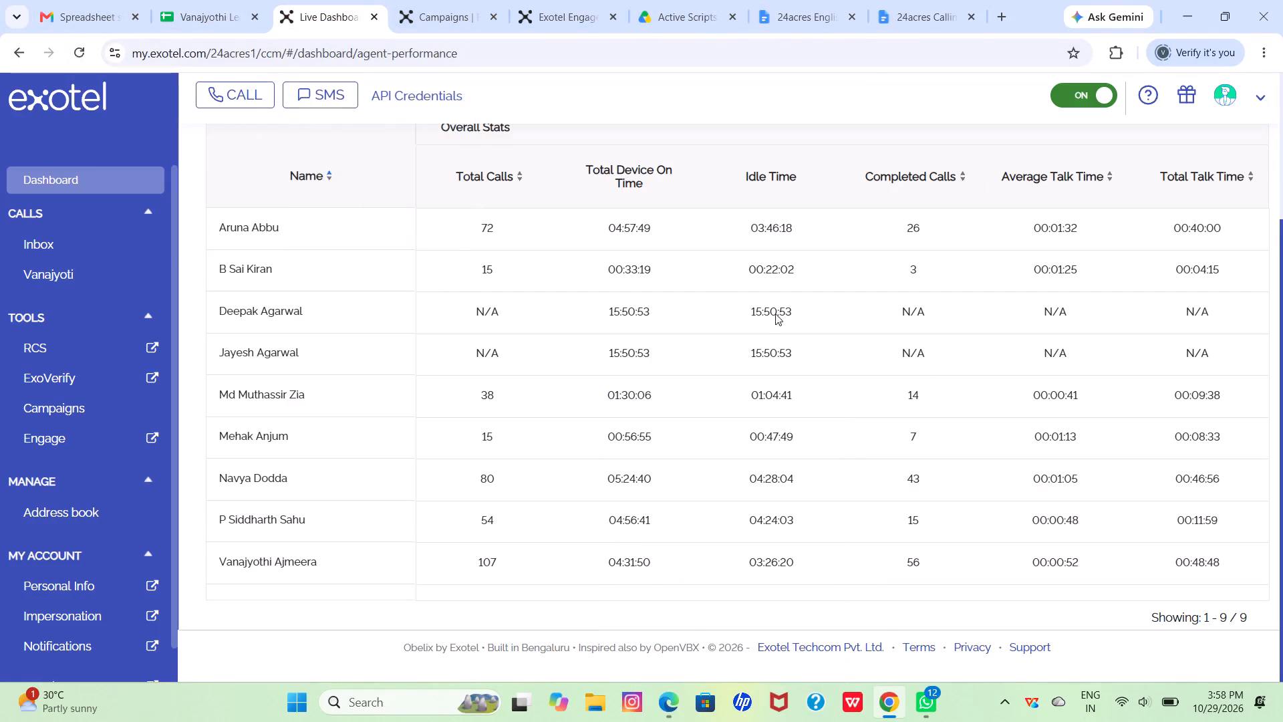
pyautogui.click(37, 248)
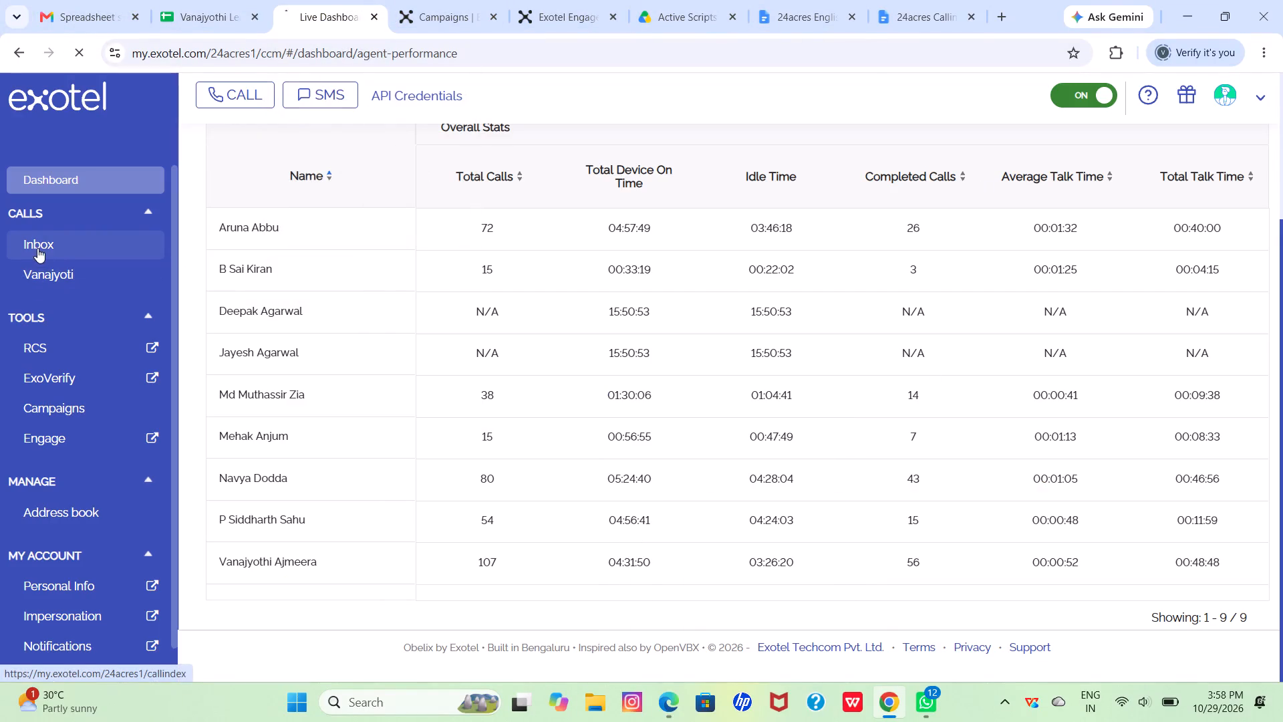
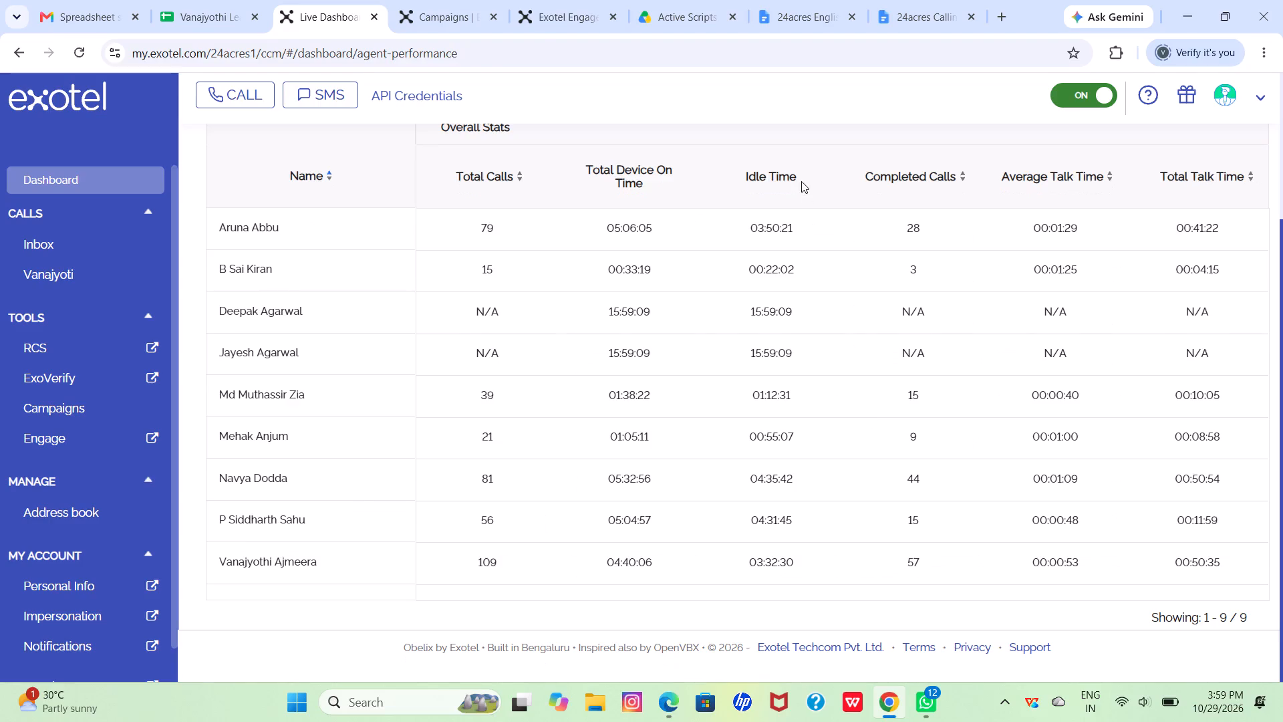
# Switch to the Exotel Engage call campaigns list and reload it to check the current campaign progress.
pyautogui.click(467, 0)
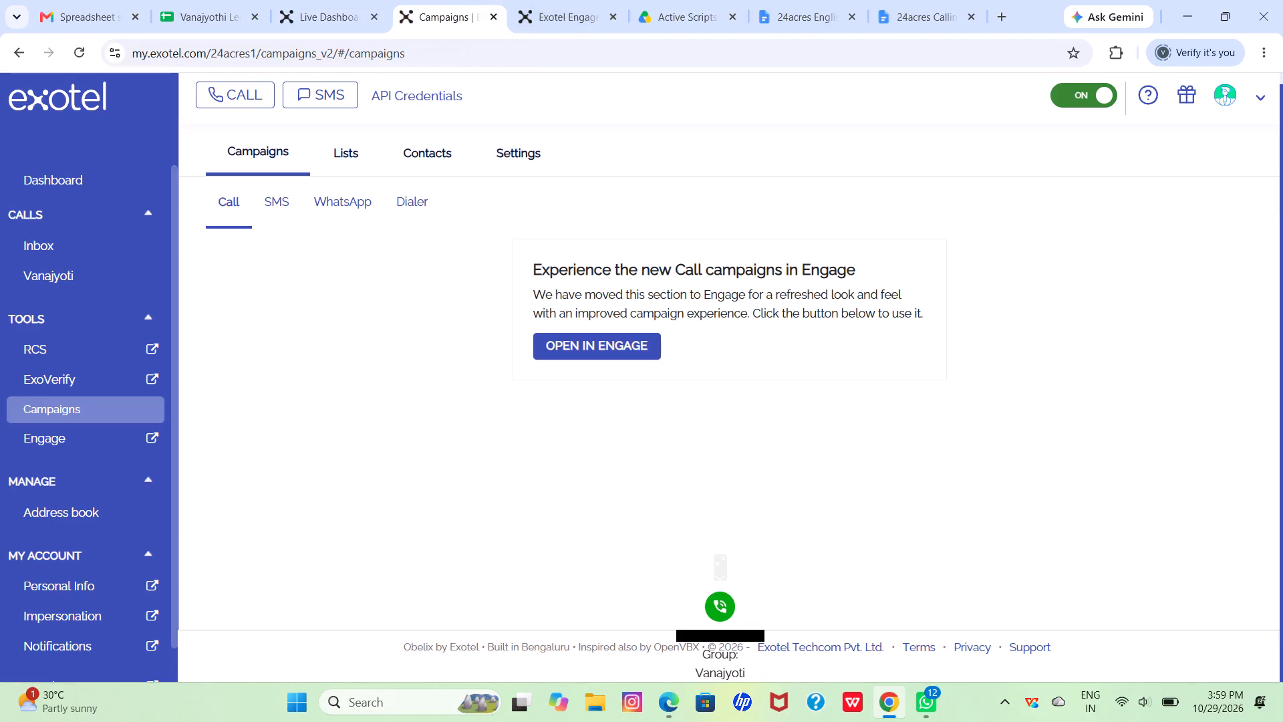
pyautogui.click(569, 3)
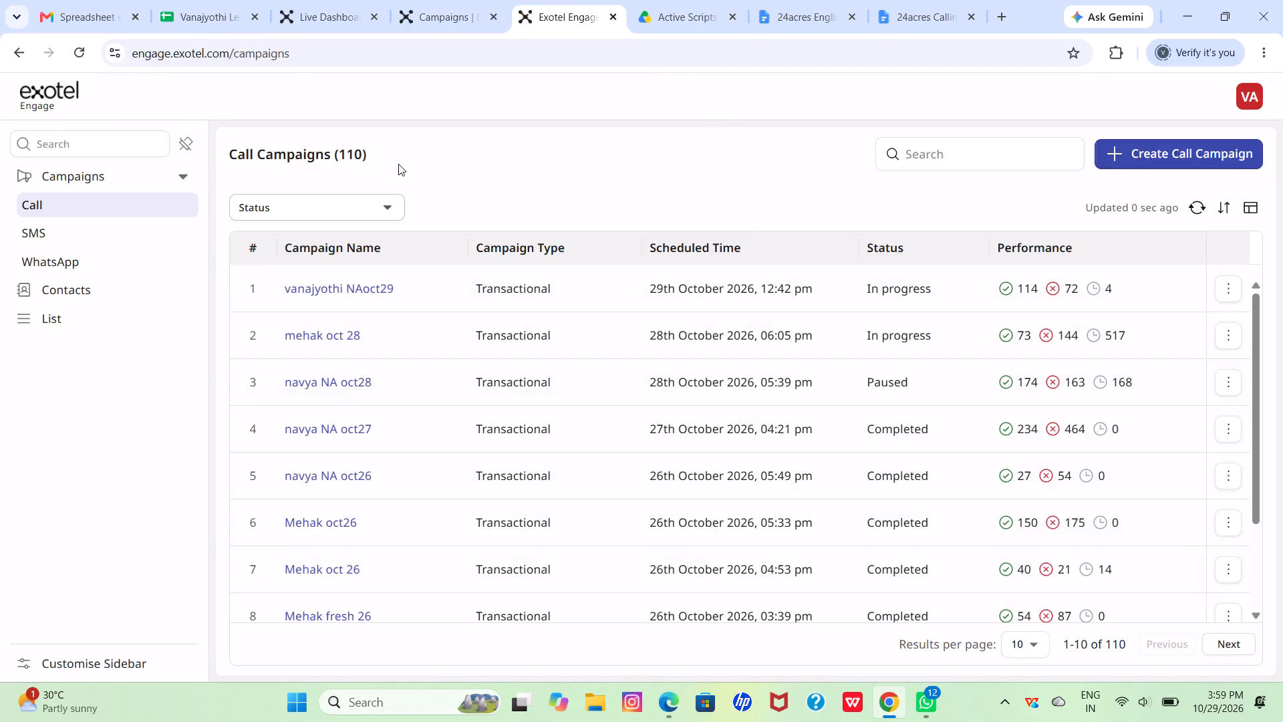
pyautogui.click(84, 56)
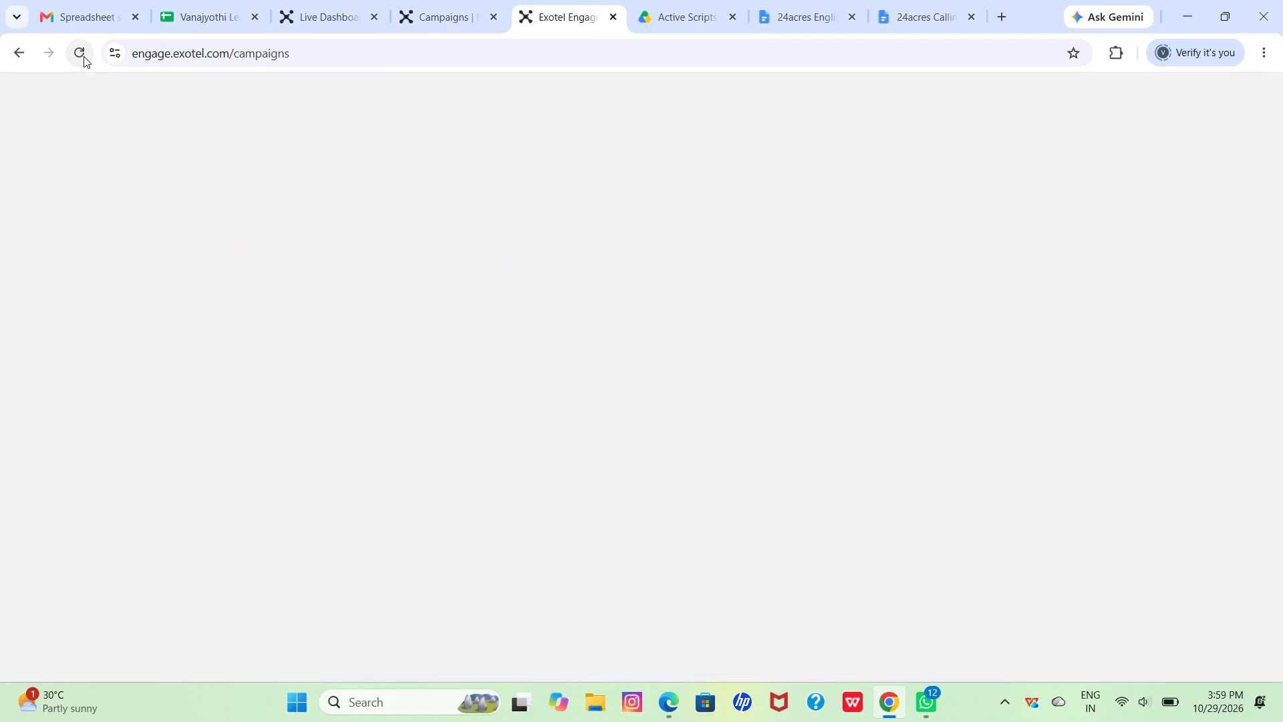
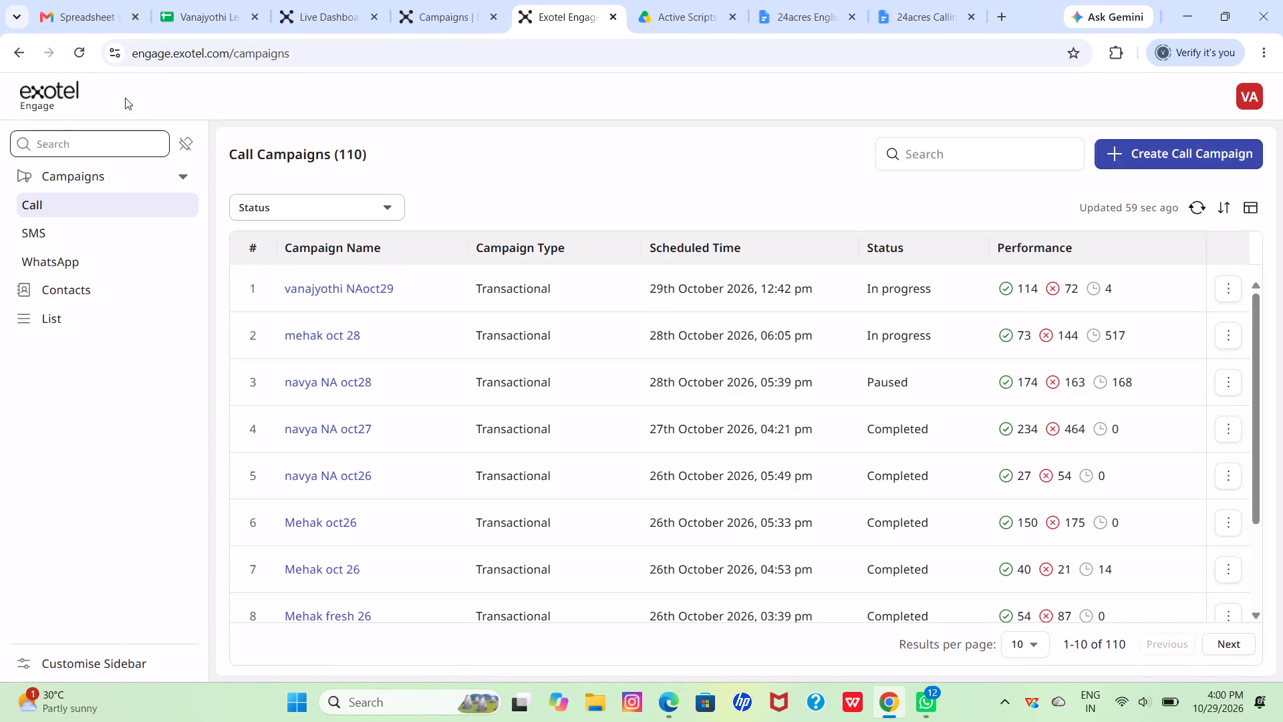
# Reload the call campaigns list to check the latest progress of the running campaigns.
pyautogui.click(88, 56)
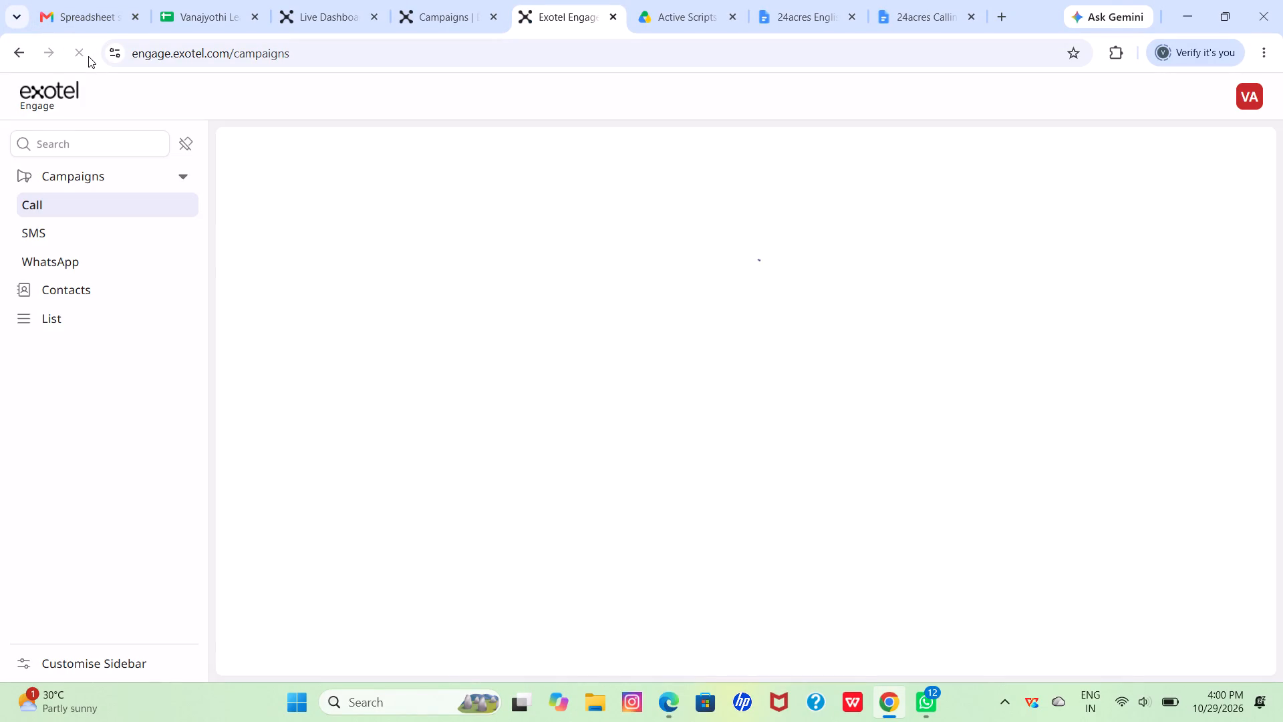
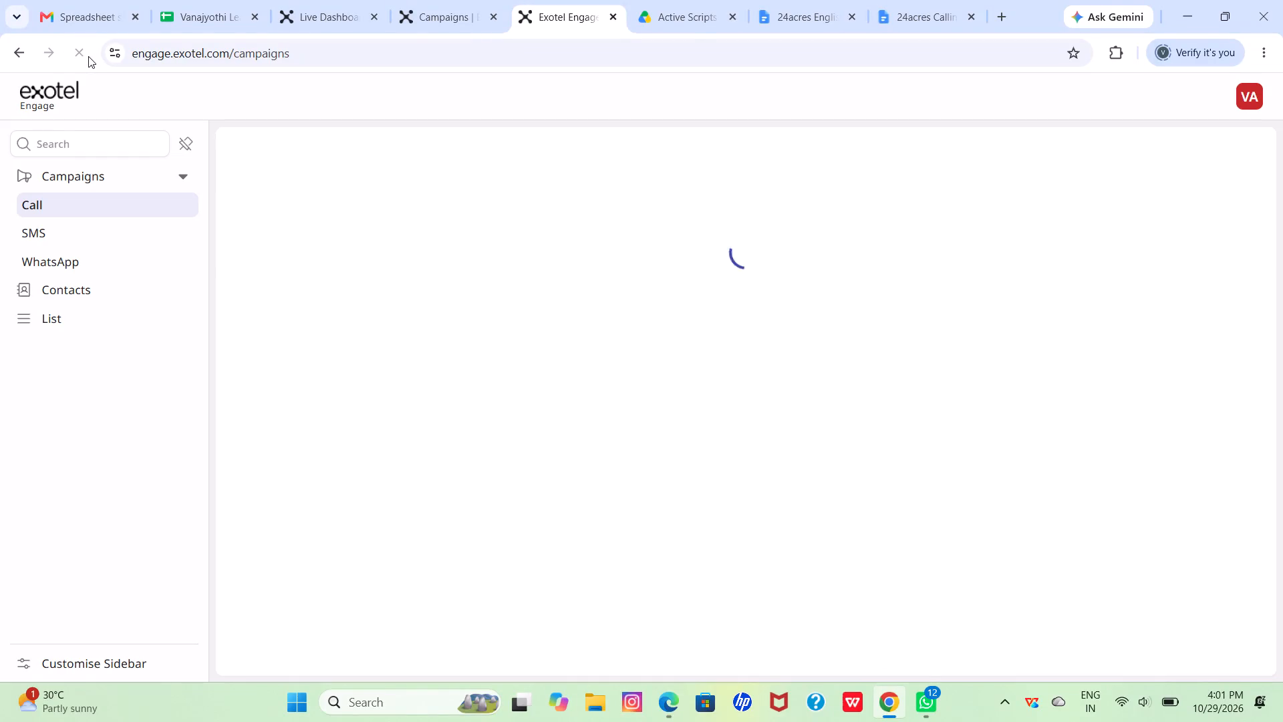
# Open the call inbox from the Exotel live dashboard to review the recent calls.
pyautogui.click(361, 0)
pyautogui.click(55, 239)
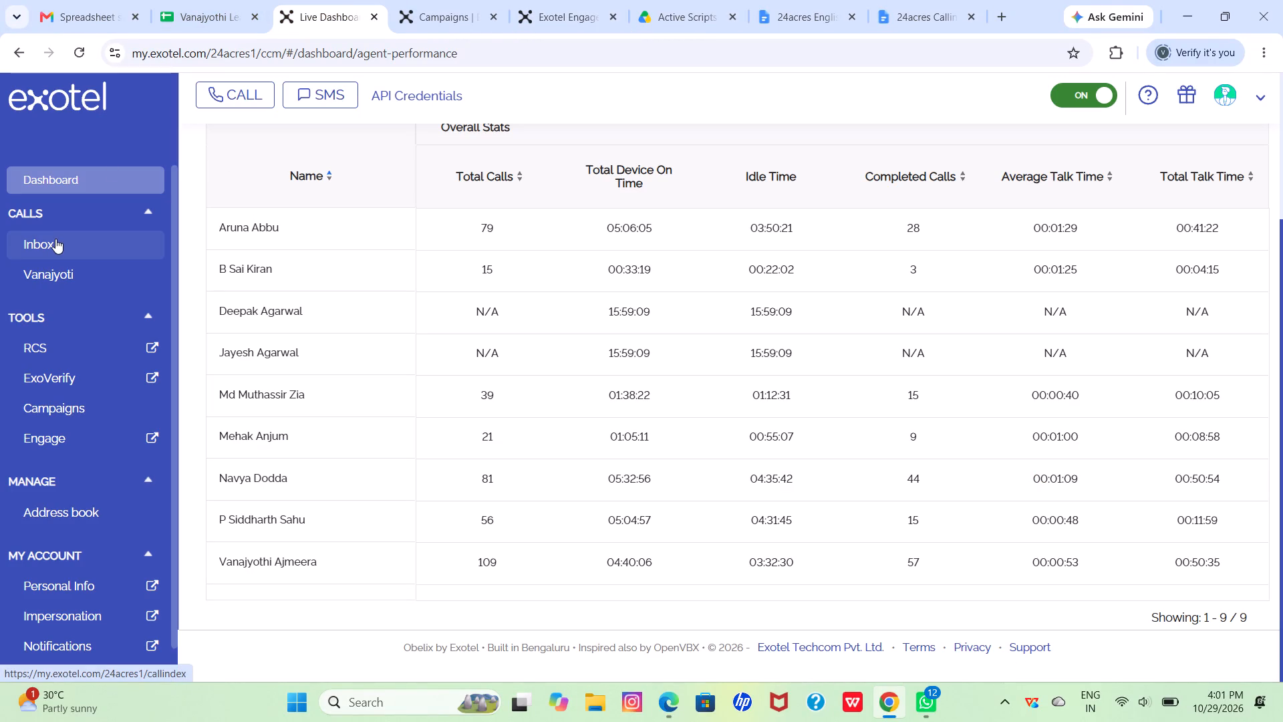
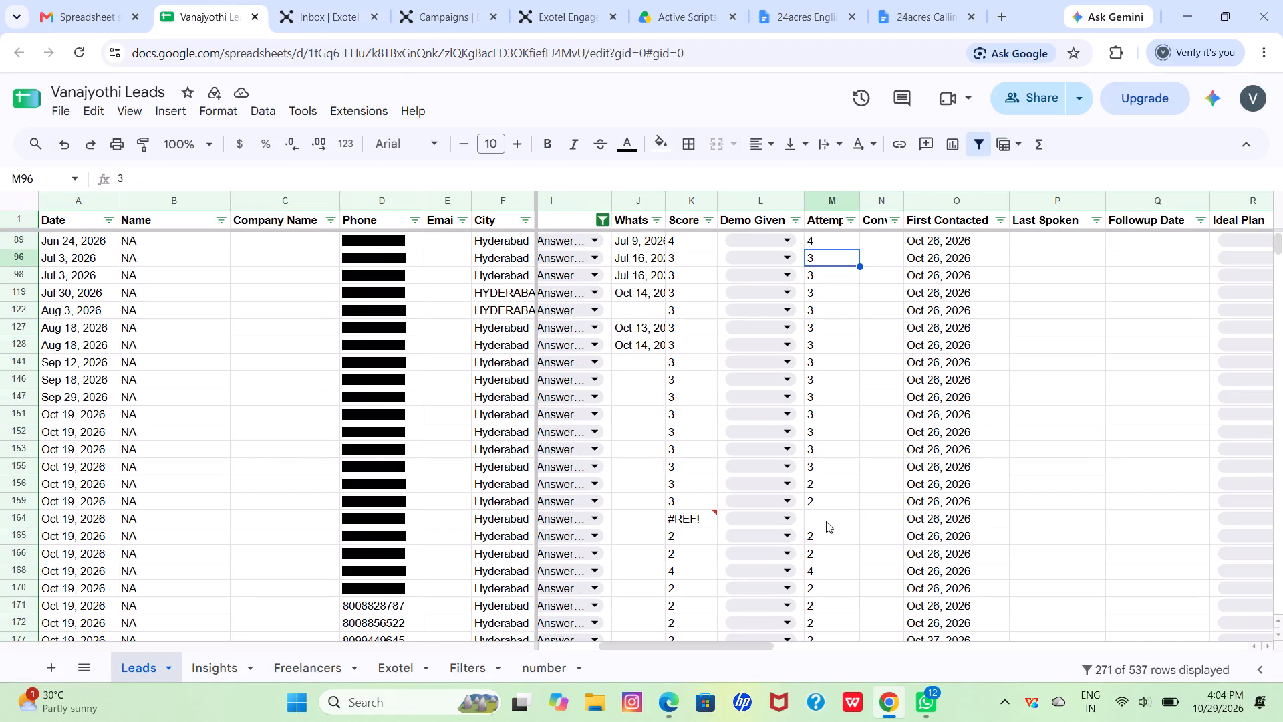
# Look through the filtered rows of the Leads sheet to review the call attempts and first-contacted dates.
pyautogui.click(826, 521)
pyautogui.scroll(-11, 826, 521)
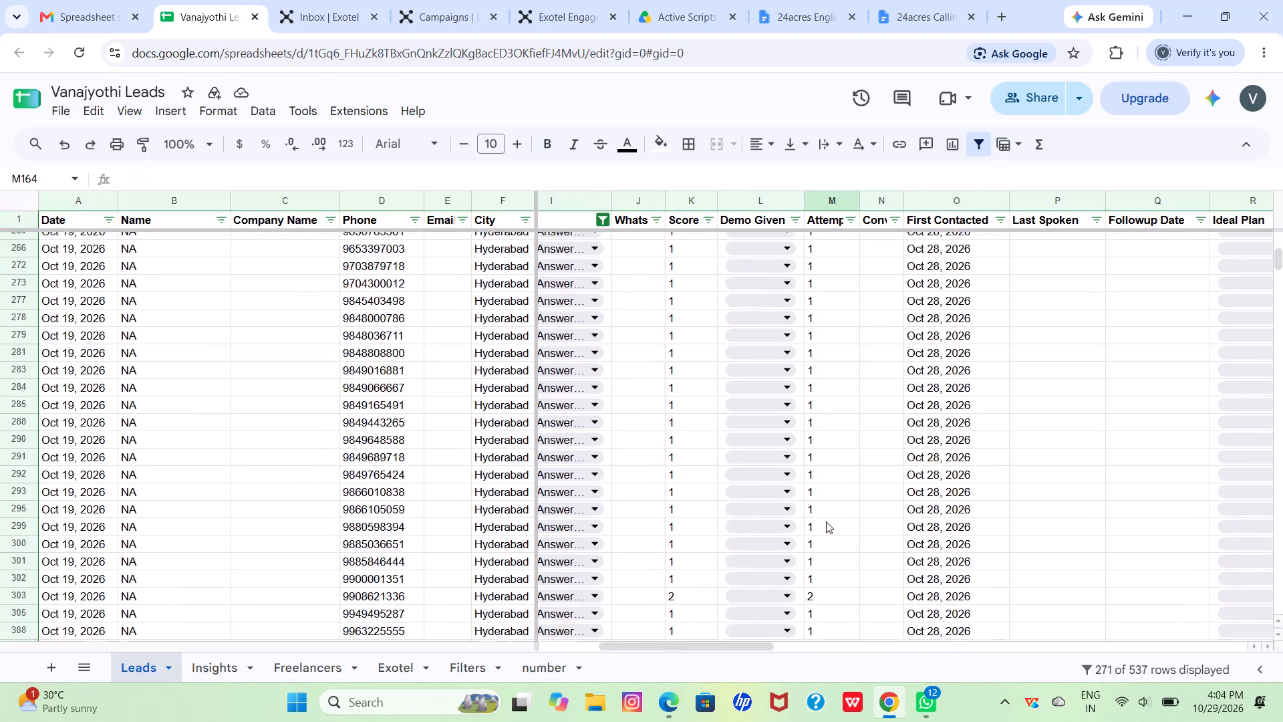
pyautogui.scroll(-6, 826, 521)
pyautogui.scroll(11, 826, 521)
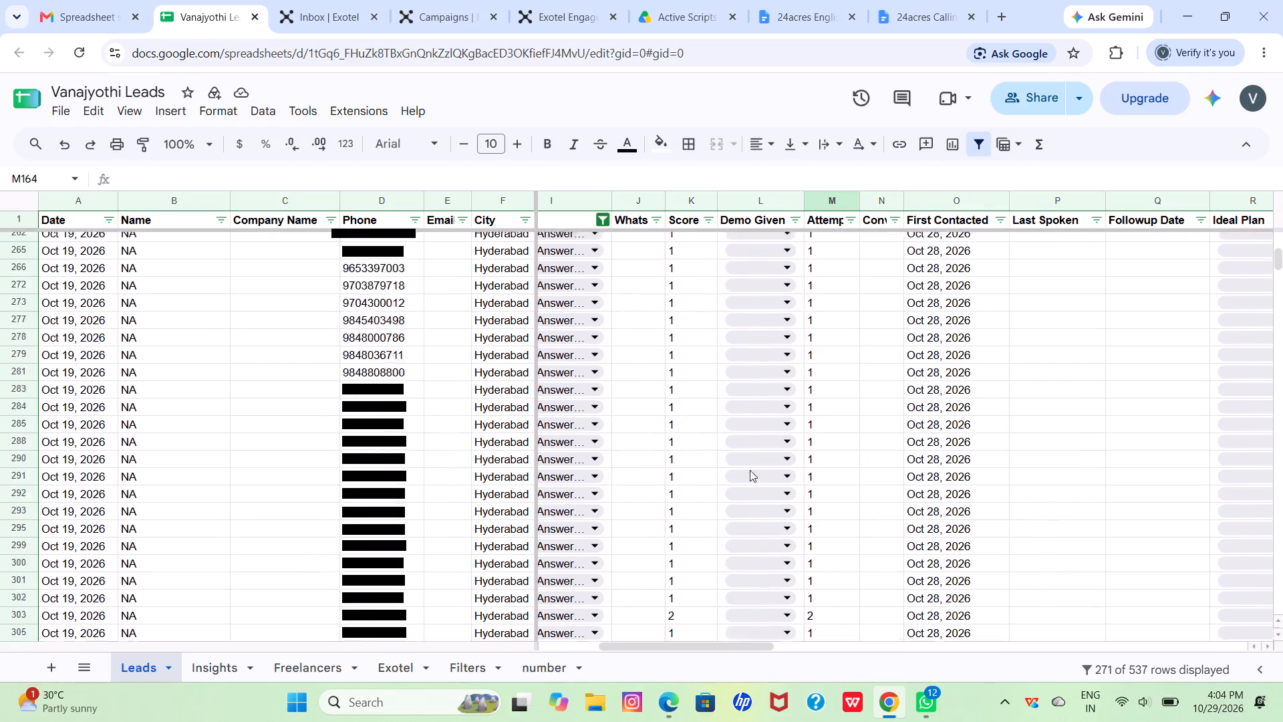
# Switch to the Exotel Engage call campaigns page and reload it to check the latest campaign progress.
pyautogui.click(464, 1)
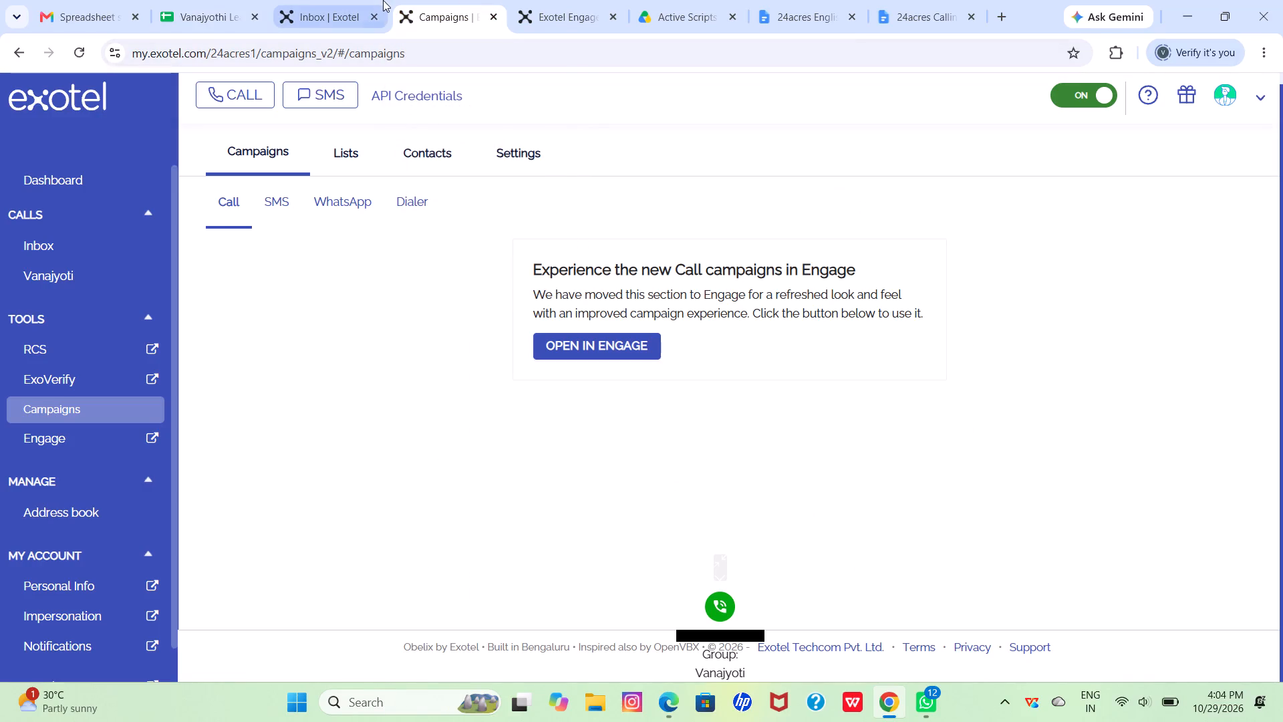
pyautogui.click(607, 0)
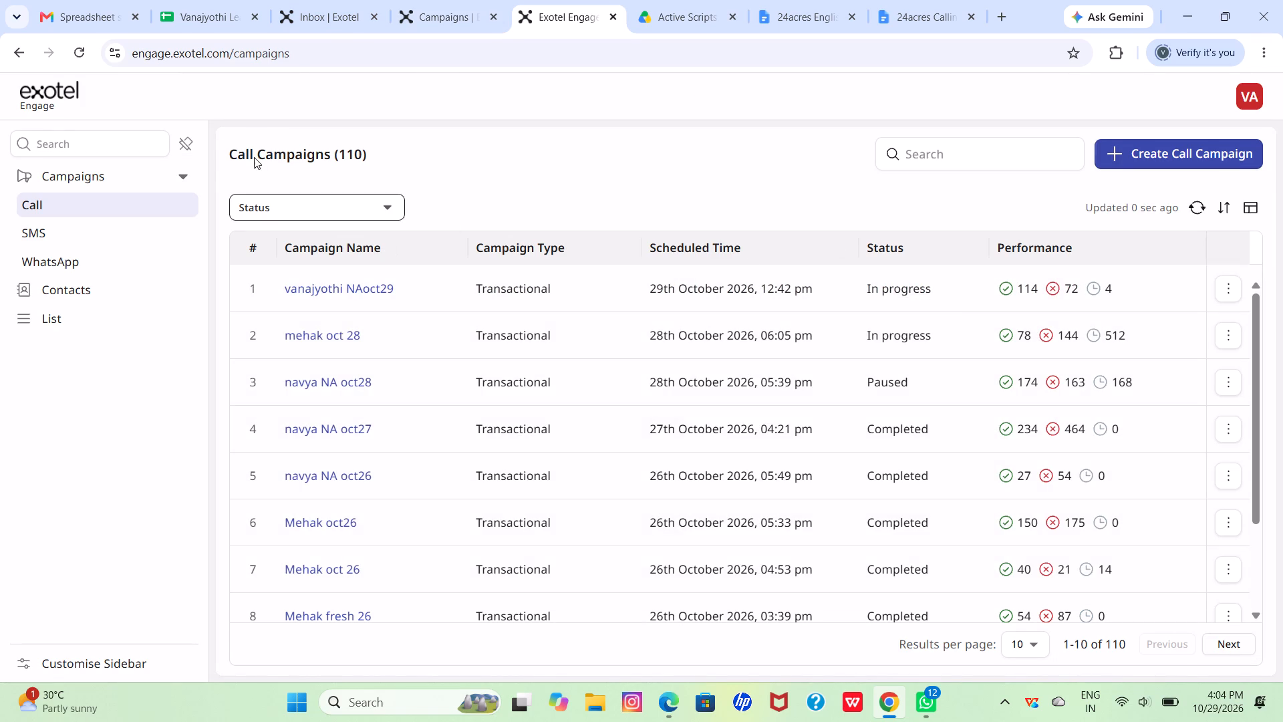
pyautogui.click(84, 57)
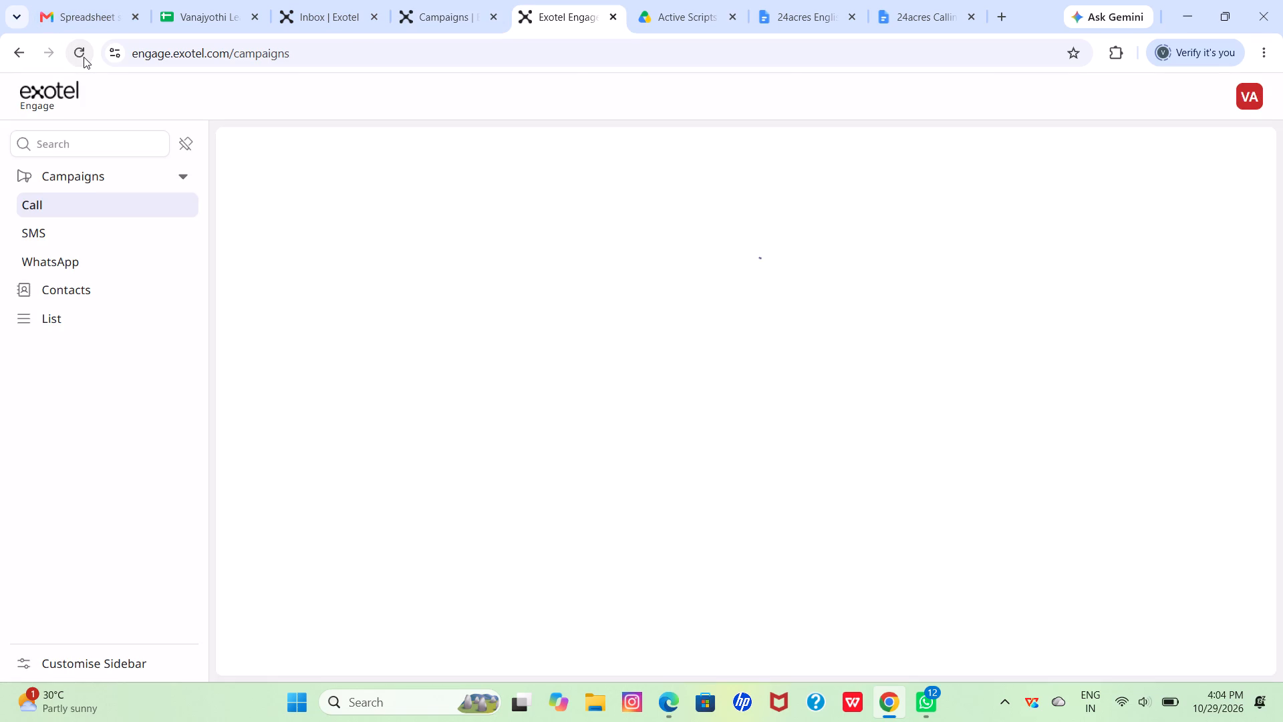
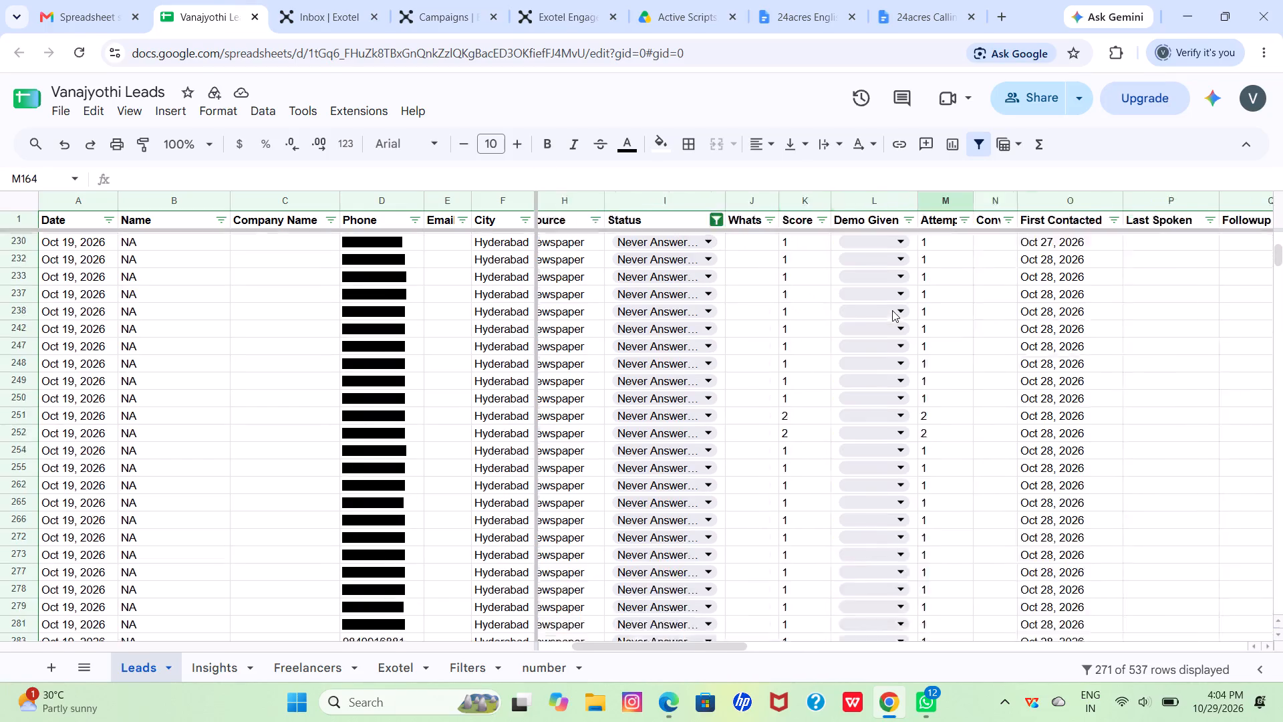
# Look through the filtered leads from row 89 to the last entry in row 538 to review their scores and call attempts.
pyautogui.hscroll(2, 892, 310)
pyautogui.scroll(8, 892, 310)
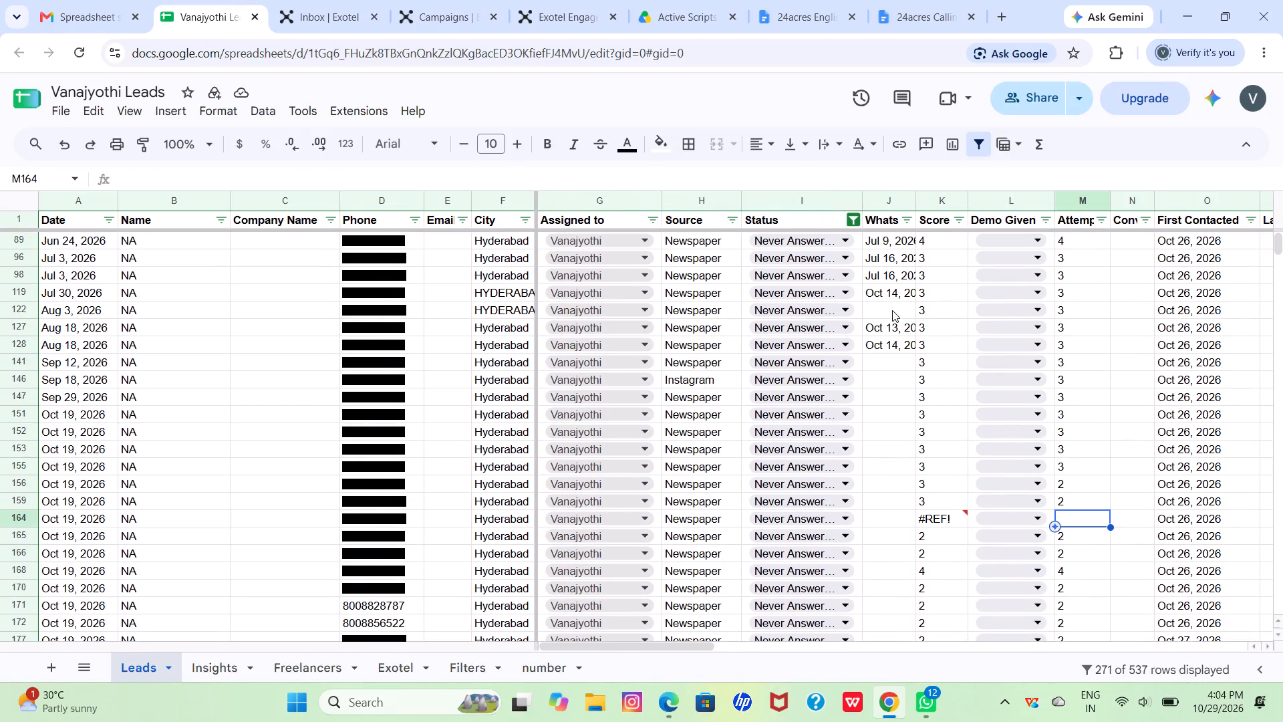
pyautogui.scroll(1, 892, 310)
pyautogui.scroll(-12, 892, 310)
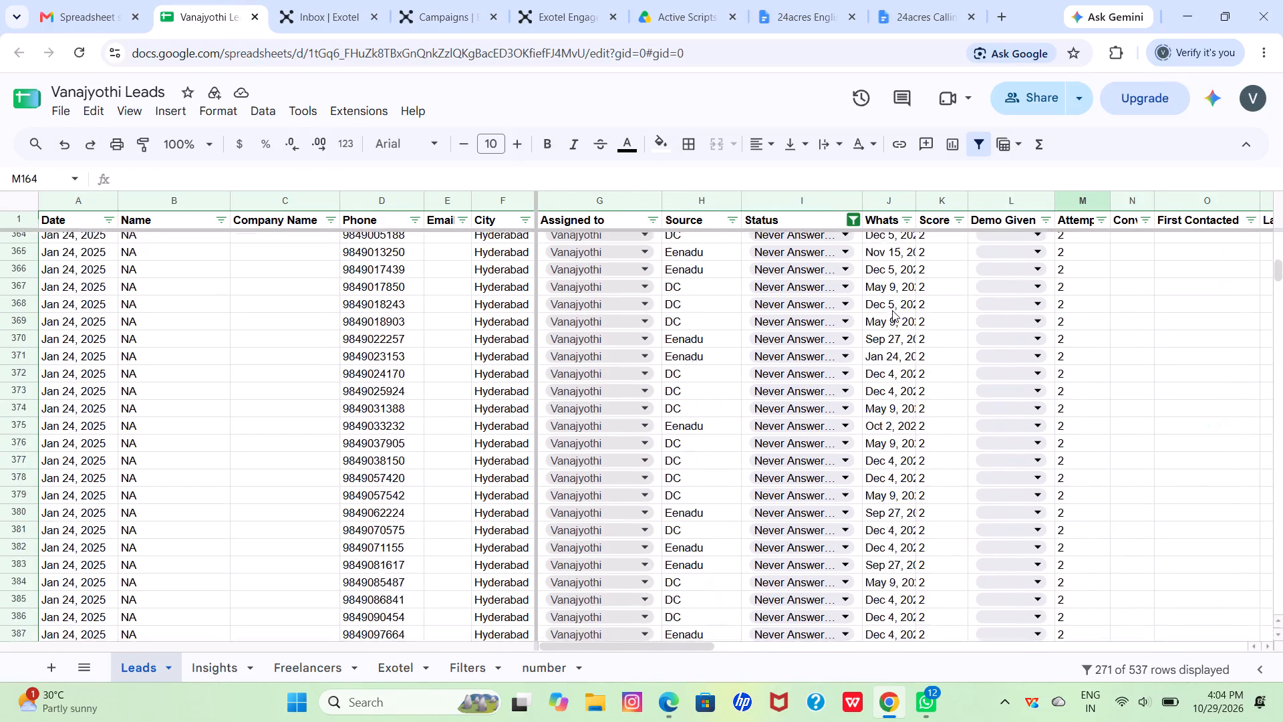
pyautogui.scroll(-5, 892, 310)
pyautogui.scroll(4, 892, 310)
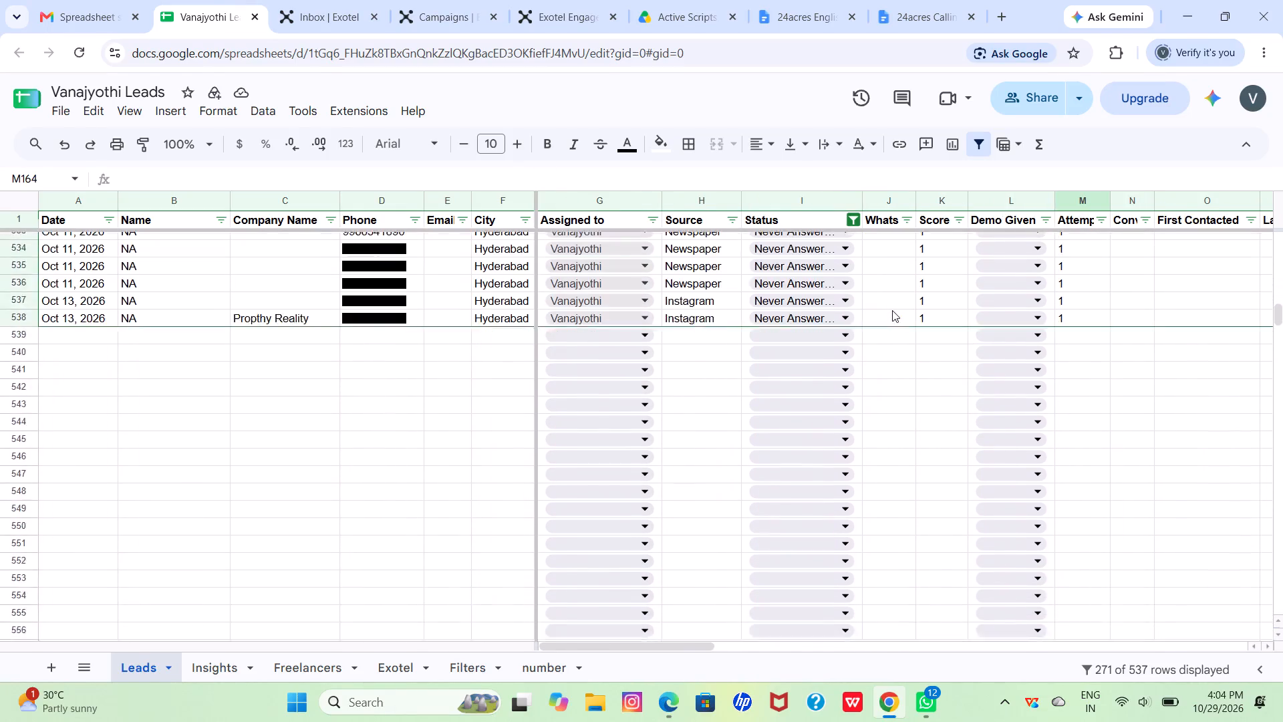
pyautogui.scroll(9, 892, 310)
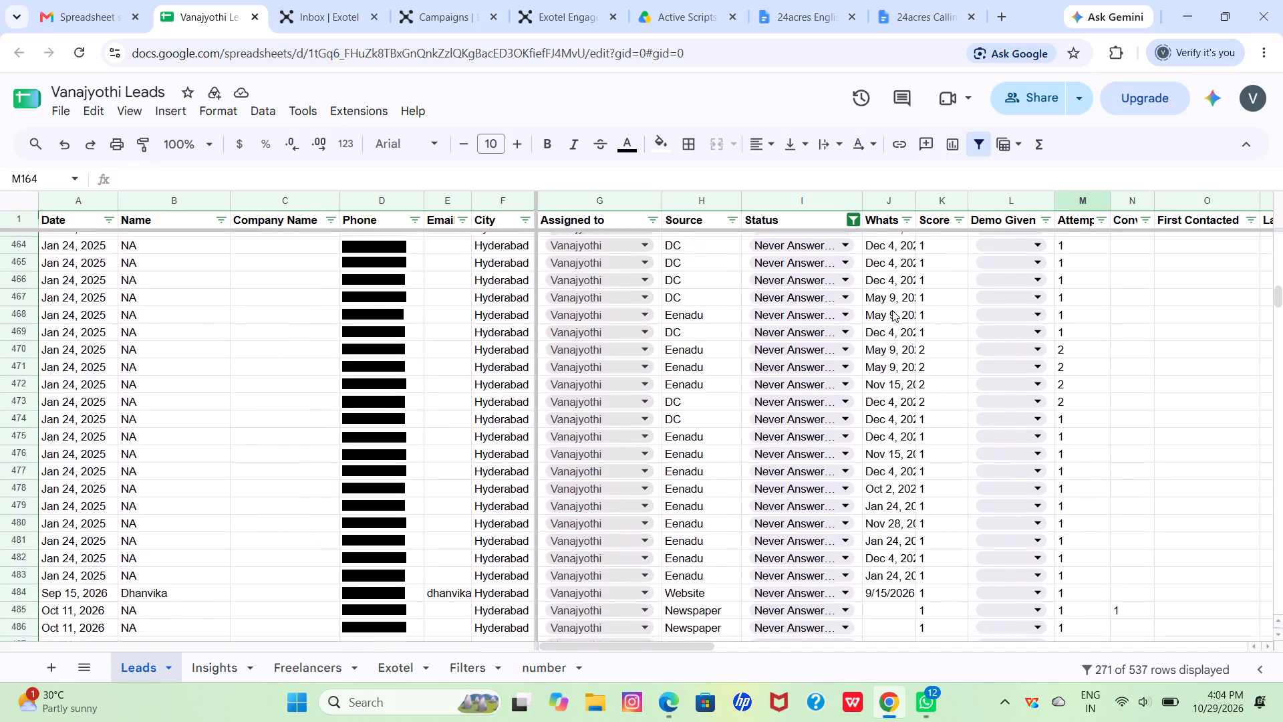
pyautogui.scroll(7, 892, 310)
pyautogui.scroll(-6, 892, 310)
pyautogui.scroll(1, 892, 310)
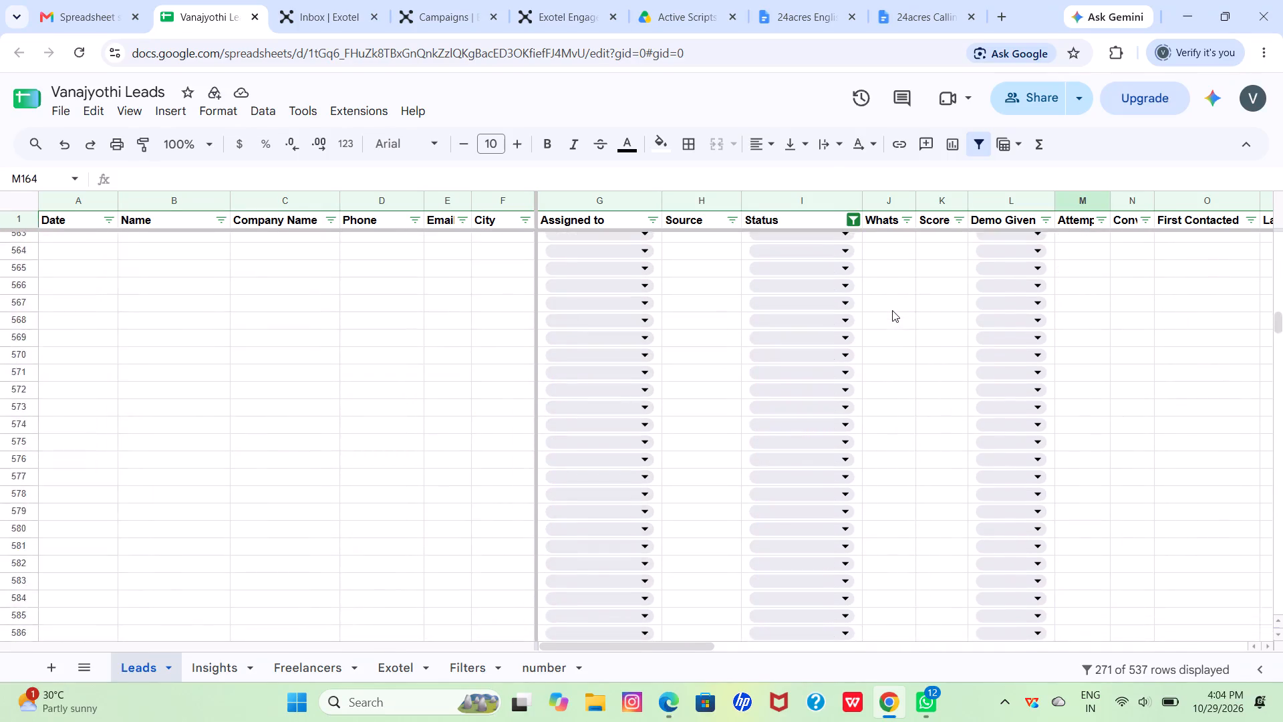
pyautogui.scroll(1, 892, 310)
pyautogui.scroll(-4, 892, 310)
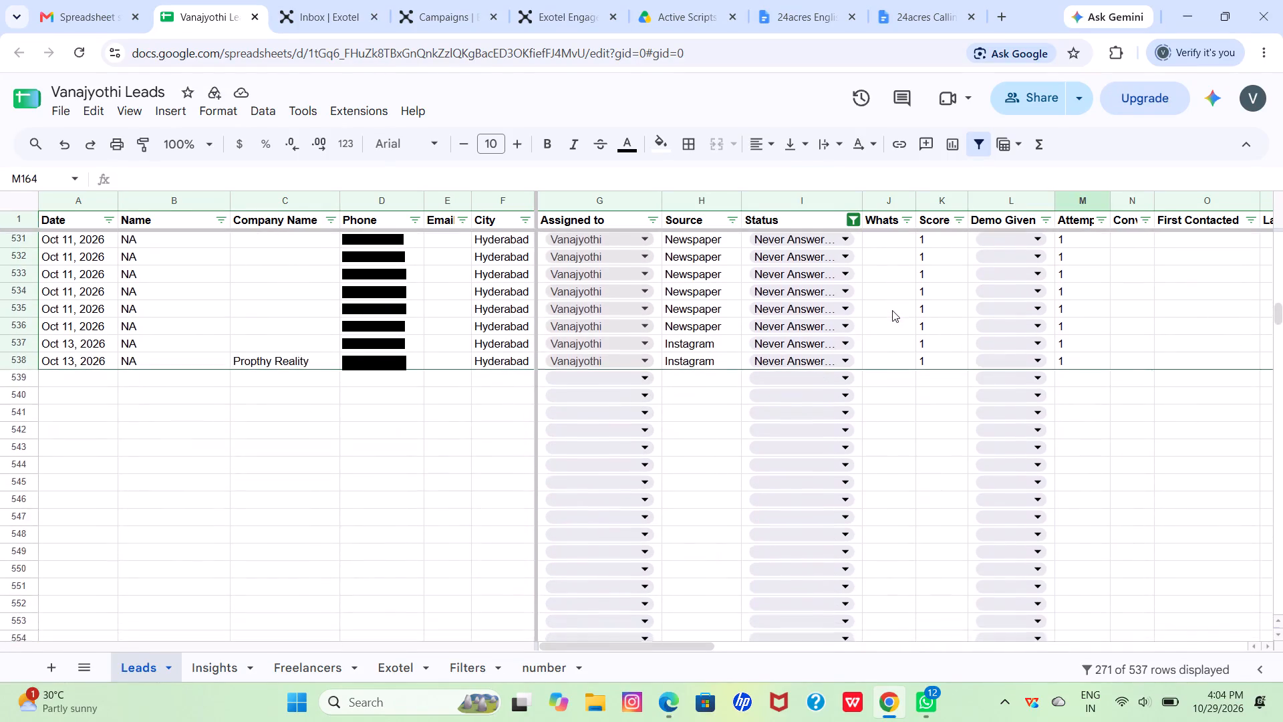
pyautogui.scroll(-1, 892, 310)
pyautogui.scroll(7, 892, 310)
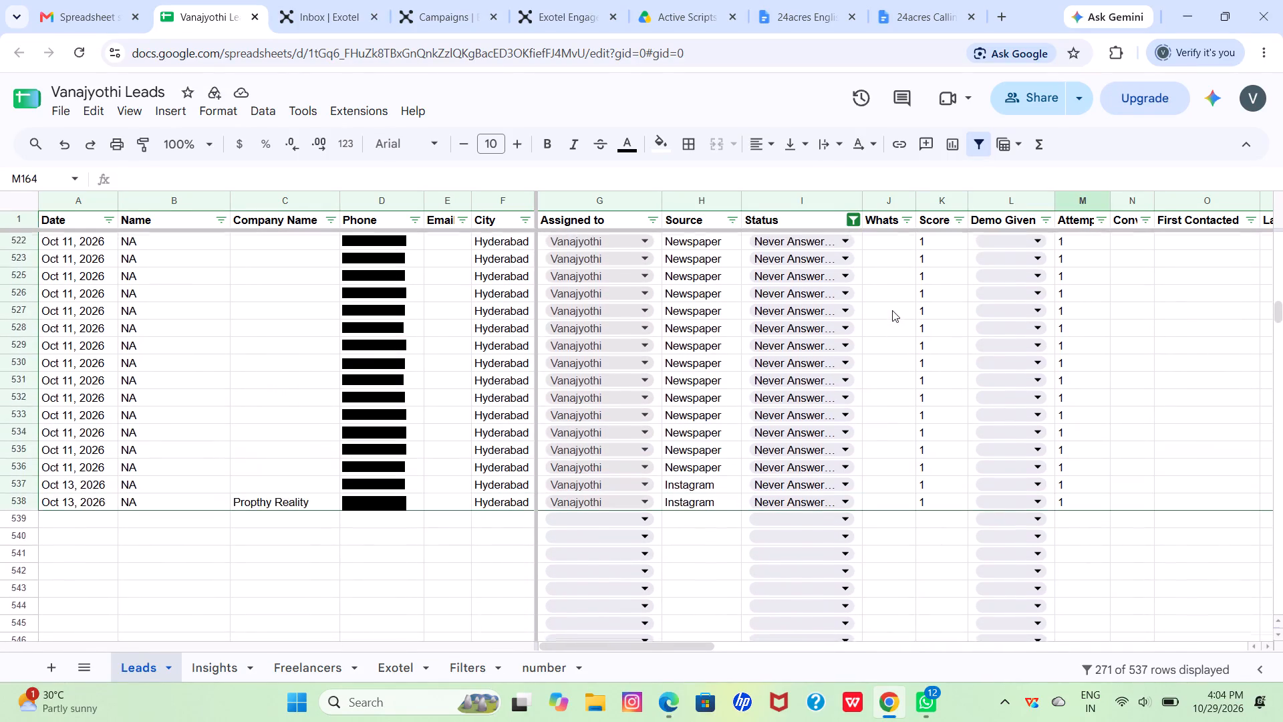
pyautogui.scroll(15, 892, 310)
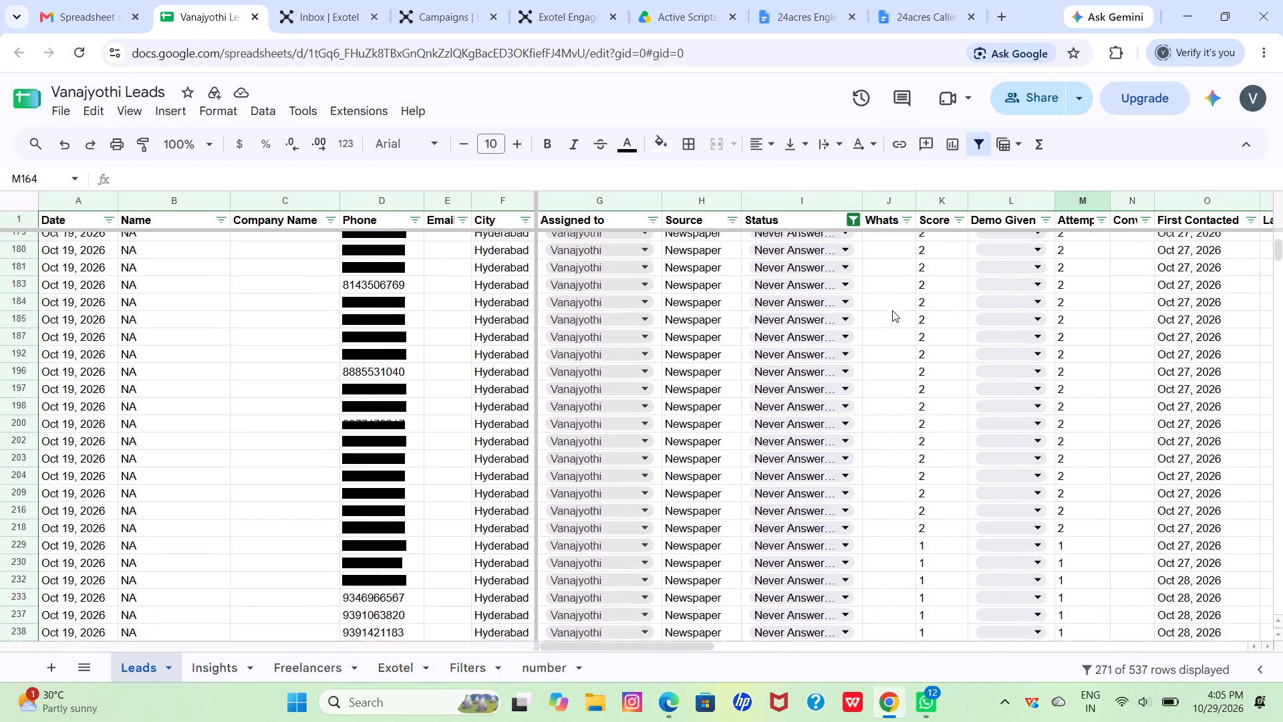
pyautogui.scroll(6, 892, 310)
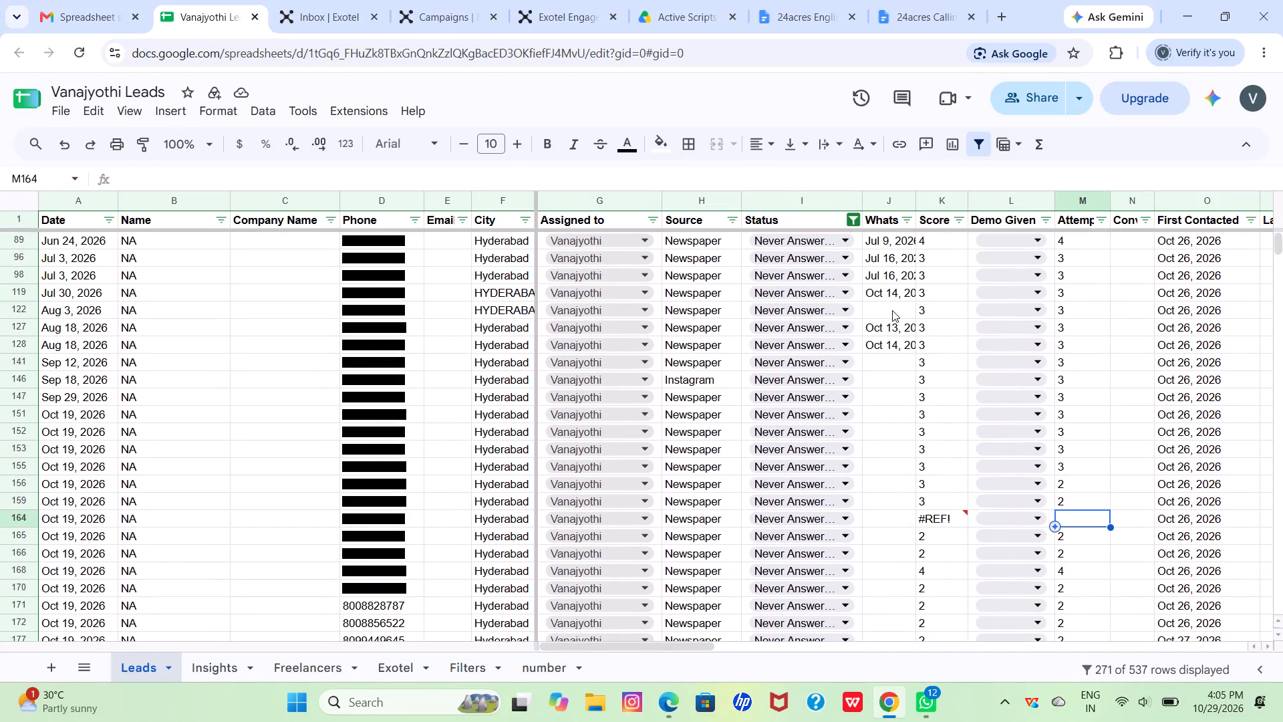
# Select the call attempts cell of the Jun 24, 2026 lead in row 89.
pyautogui.click(1056, 237)
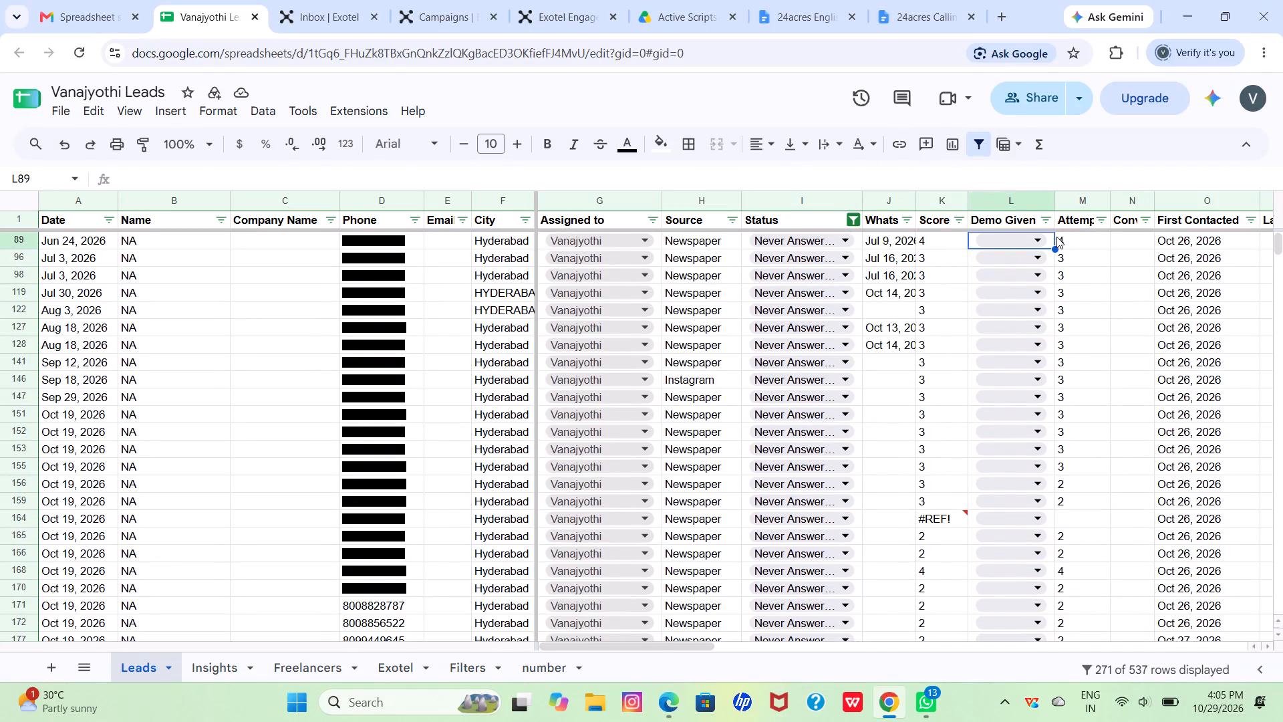
pyautogui.click(1095, 237)
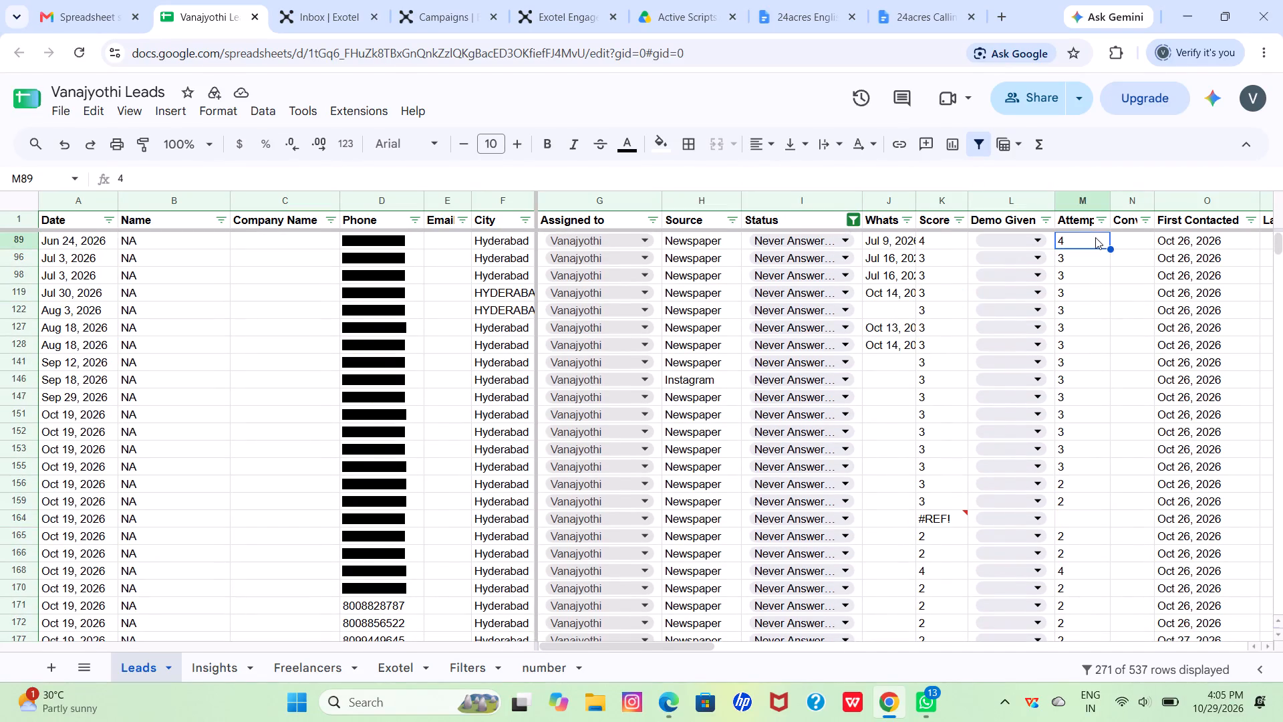
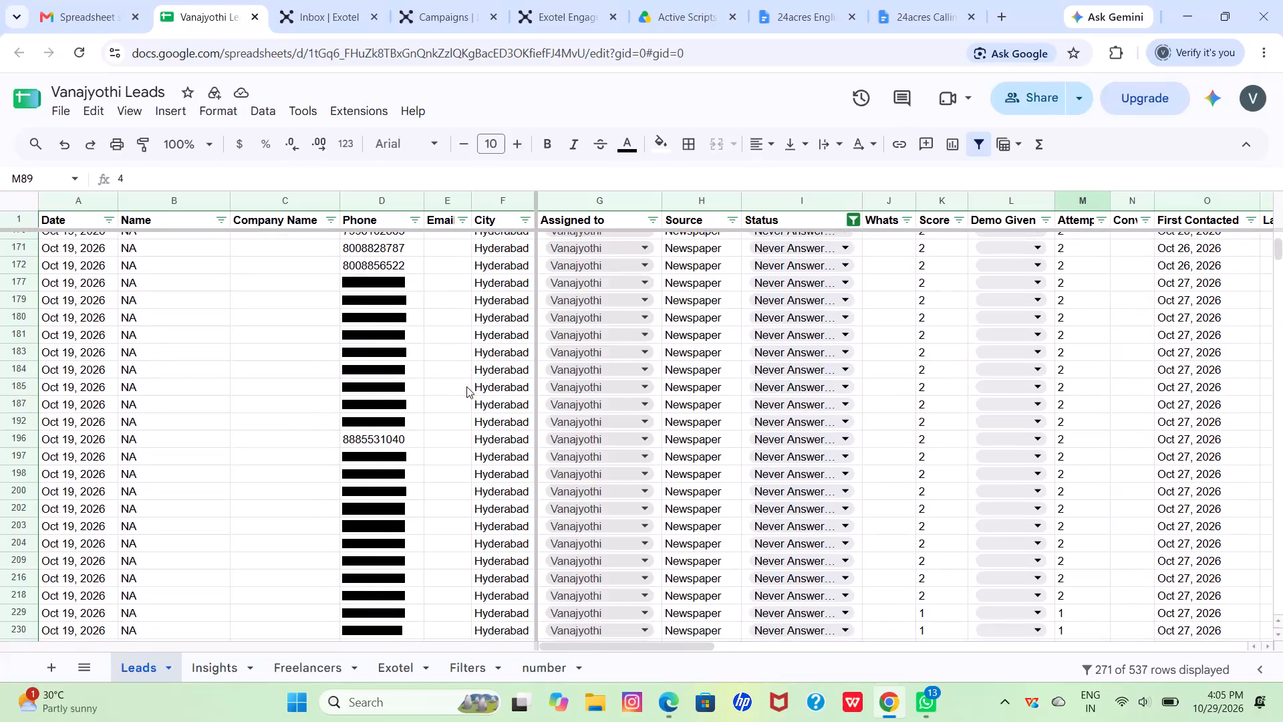
# Filter the Leads sheet's Status column to show only Call Back leads instead of Never Answered.
pyautogui.click(856, 213)
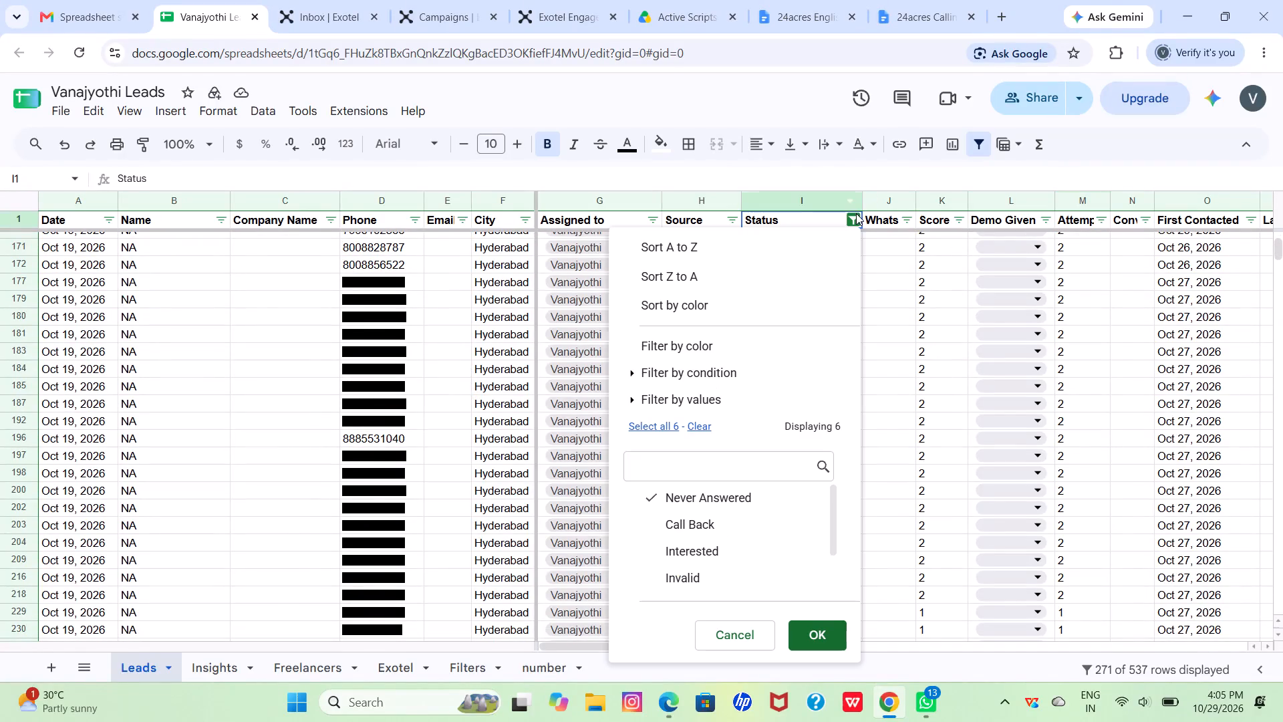
pyautogui.click(701, 422)
pyautogui.click(697, 525)
pyautogui.click(809, 640)
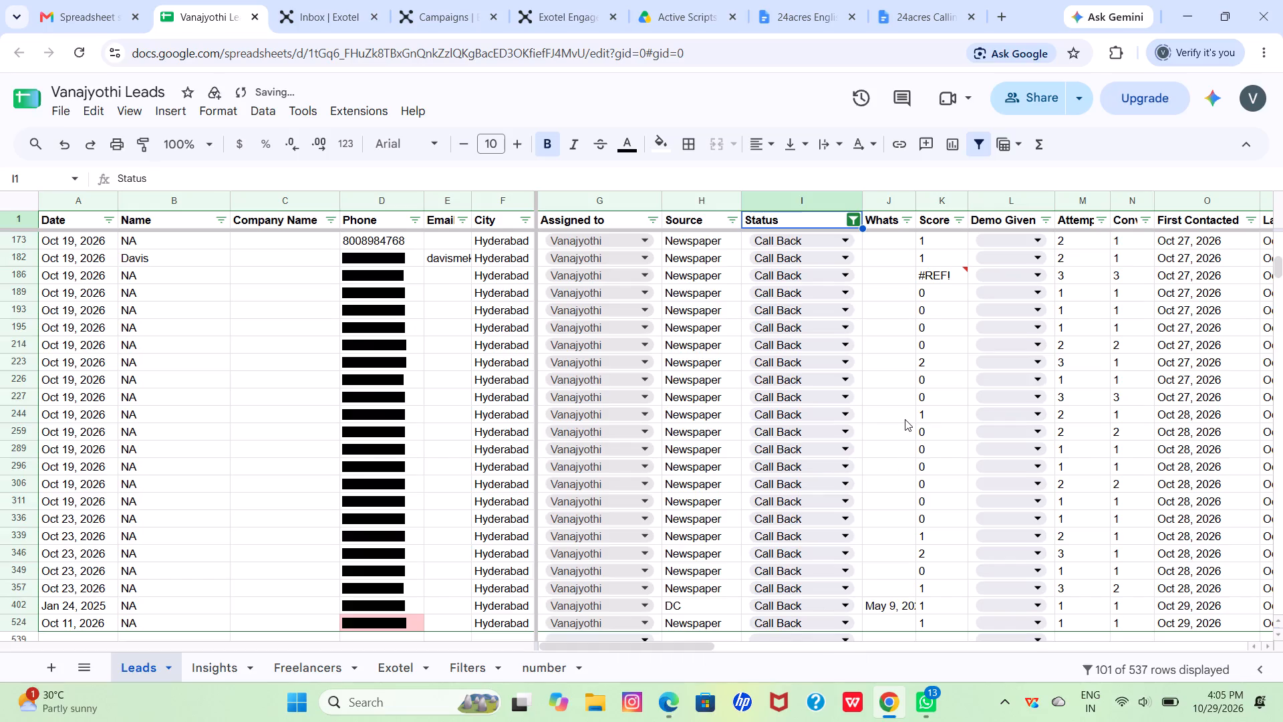
# Look through the Call Back leads to review their follow-up dates and call notes.
pyautogui.scroll(-1, 905, 419)
pyautogui.scroll(6, 905, 419)
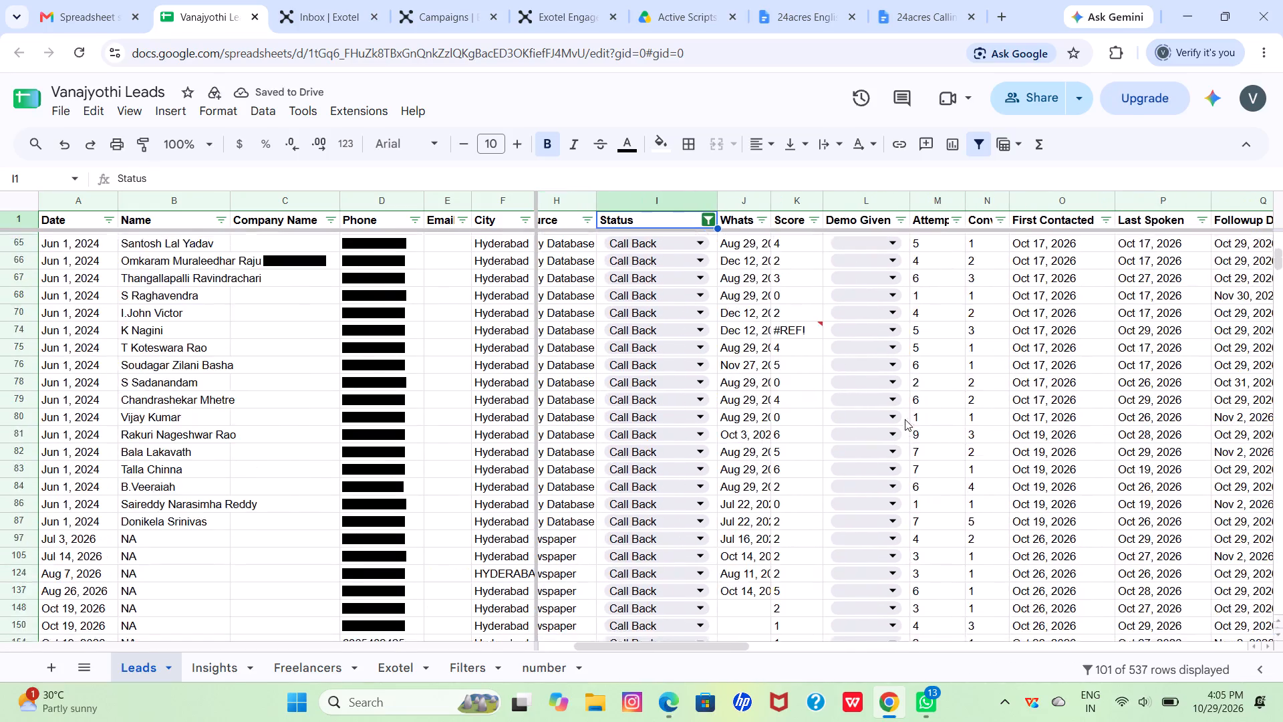
pyautogui.scroll(4, 905, 419)
pyautogui.hscroll(-5, 905, 419)
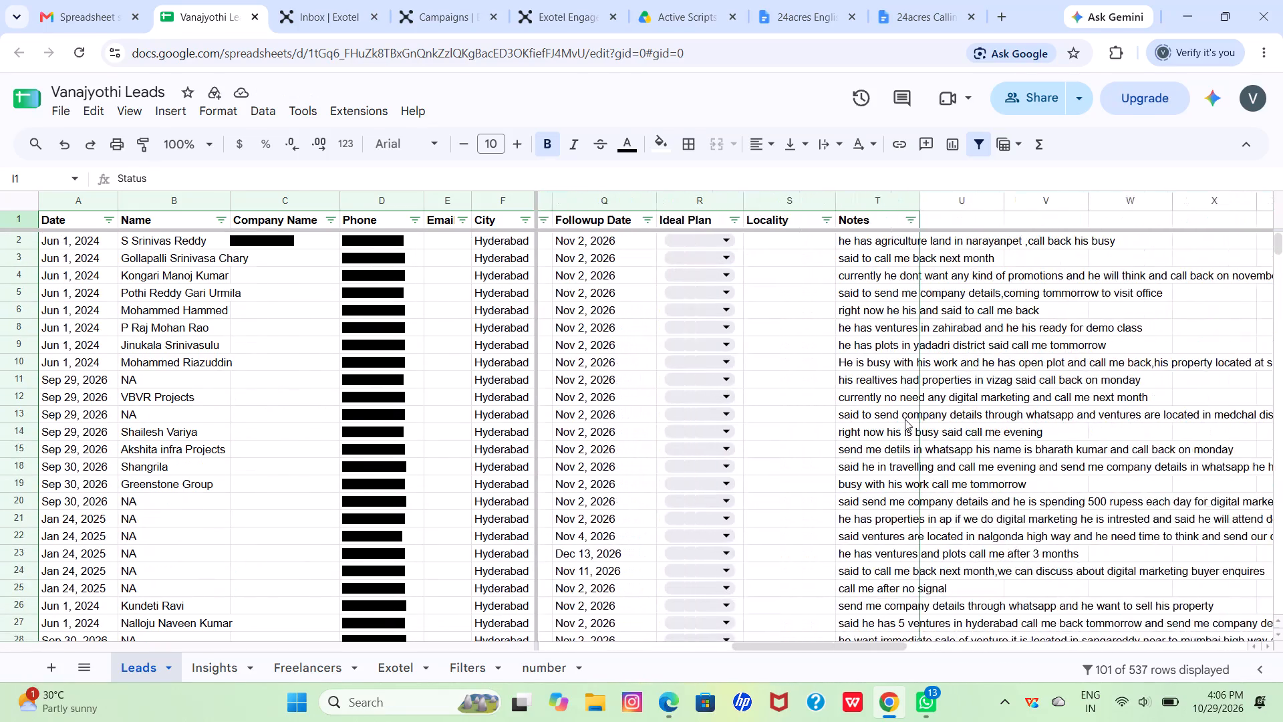
pyautogui.scroll(-8, 905, 419)
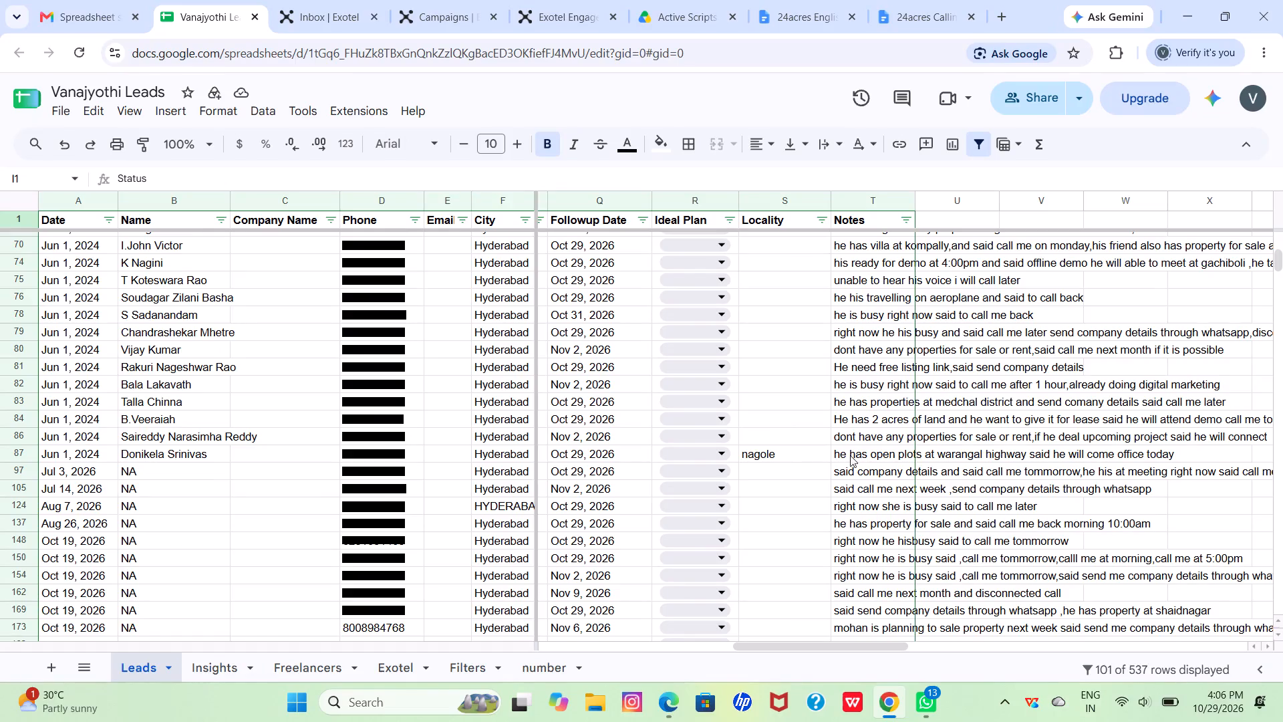
pyautogui.scroll(-1, 858, 455)
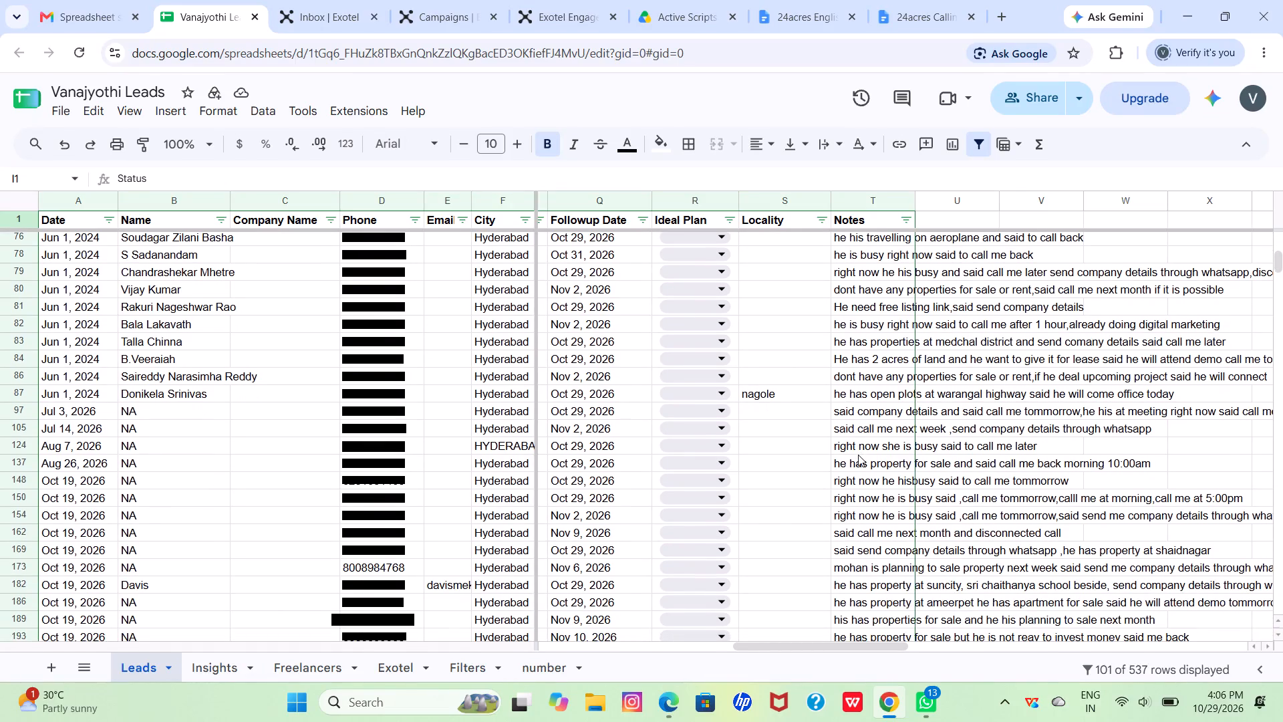
# Set the Last Spoken date of the lead in row 87 to Oct 29, 2026.
pyautogui.hscroll(5, 858, 455)
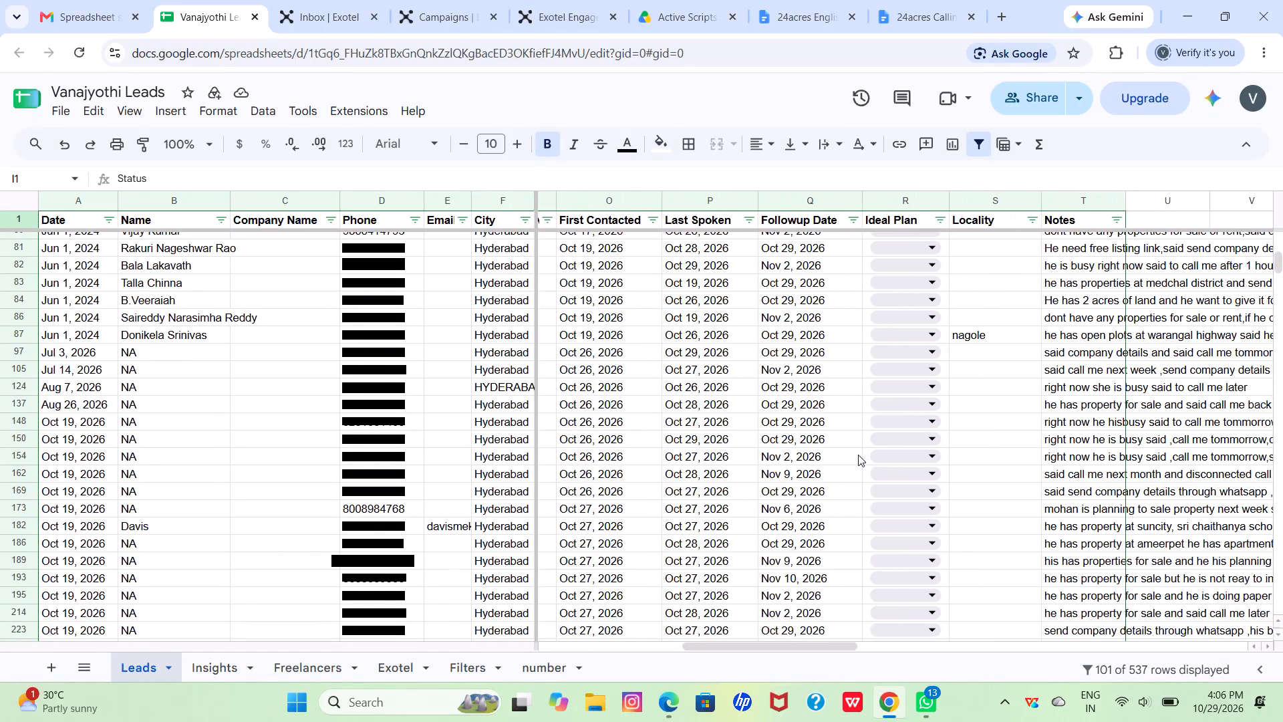
pyautogui.hscroll(2, 858, 455)
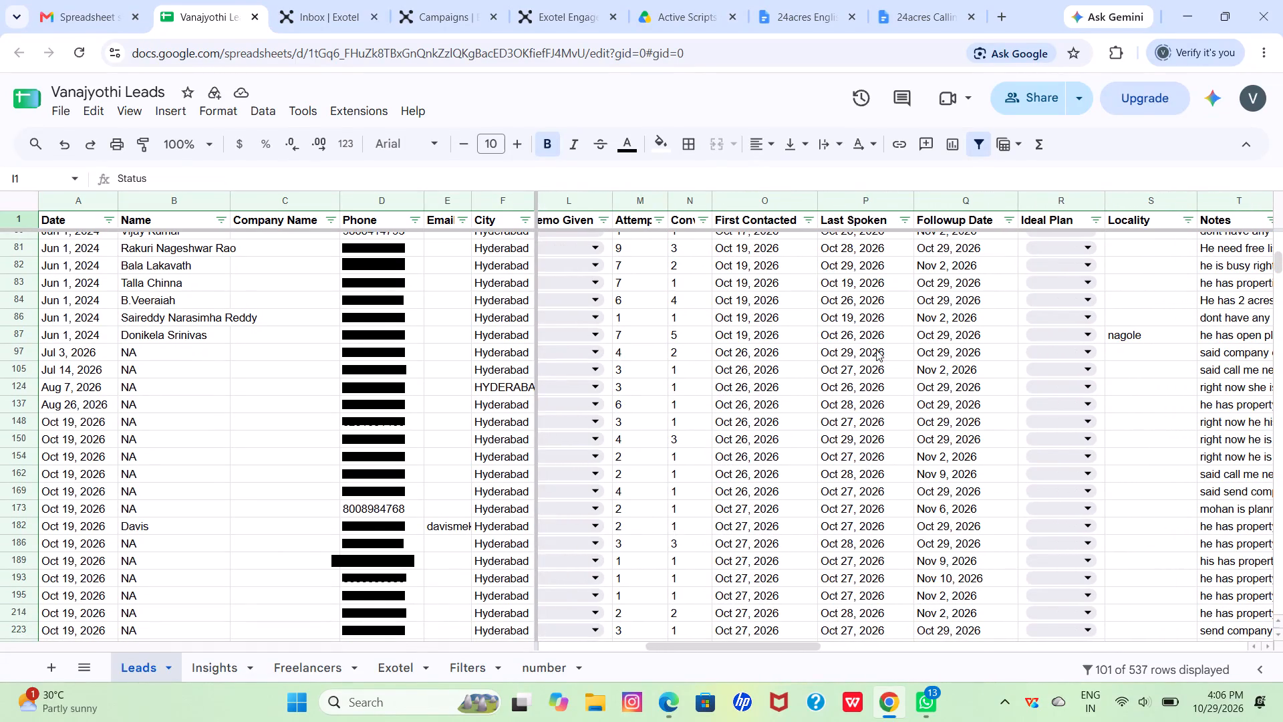
pyautogui.doubleClick(855, 336)
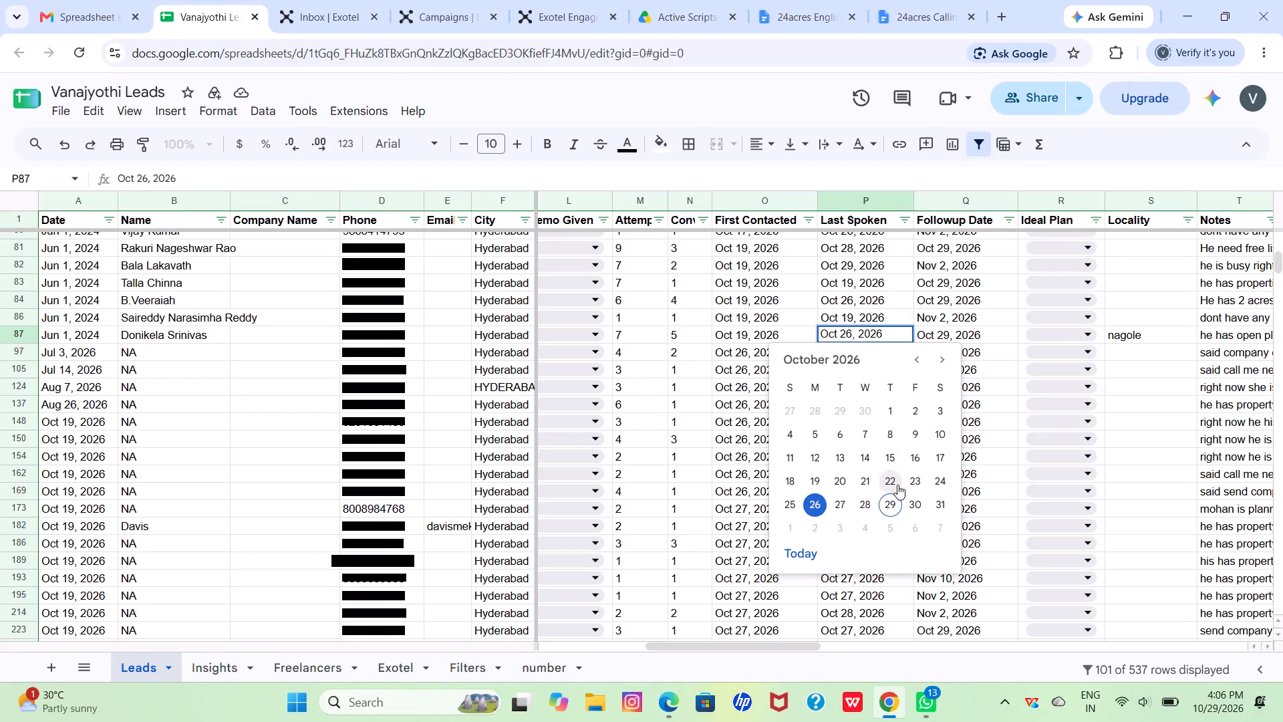
pyautogui.click(891, 505)
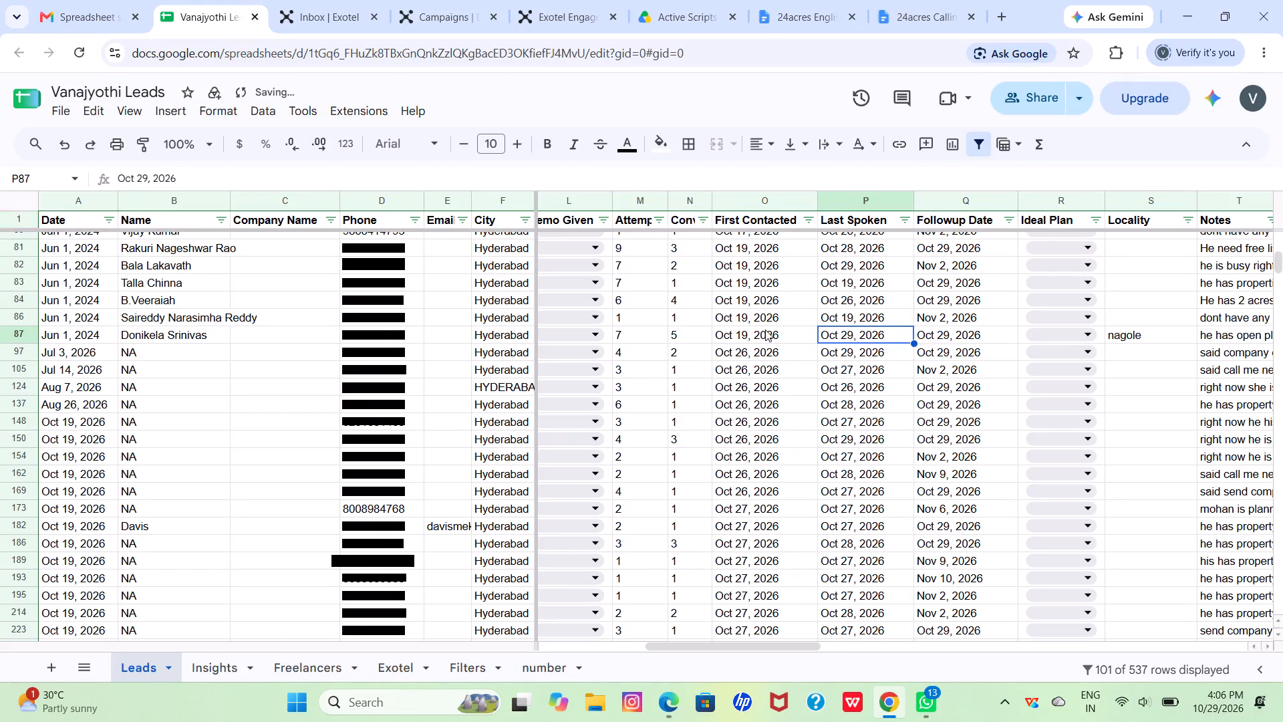
# Select the phone number of the lead in row 87.
pyautogui.click(764, 330)
pyautogui.scroll(-1, 764, 330)
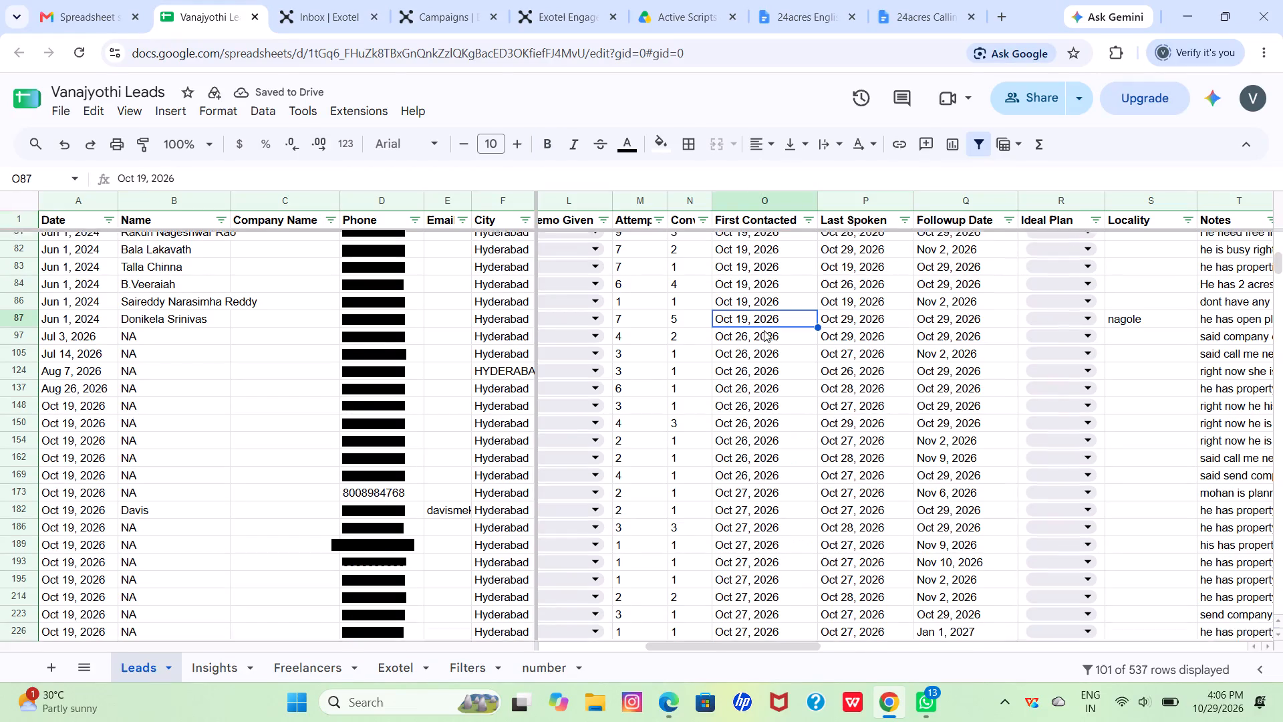
pyautogui.scroll(-1, 764, 330)
pyautogui.click(406, 293)
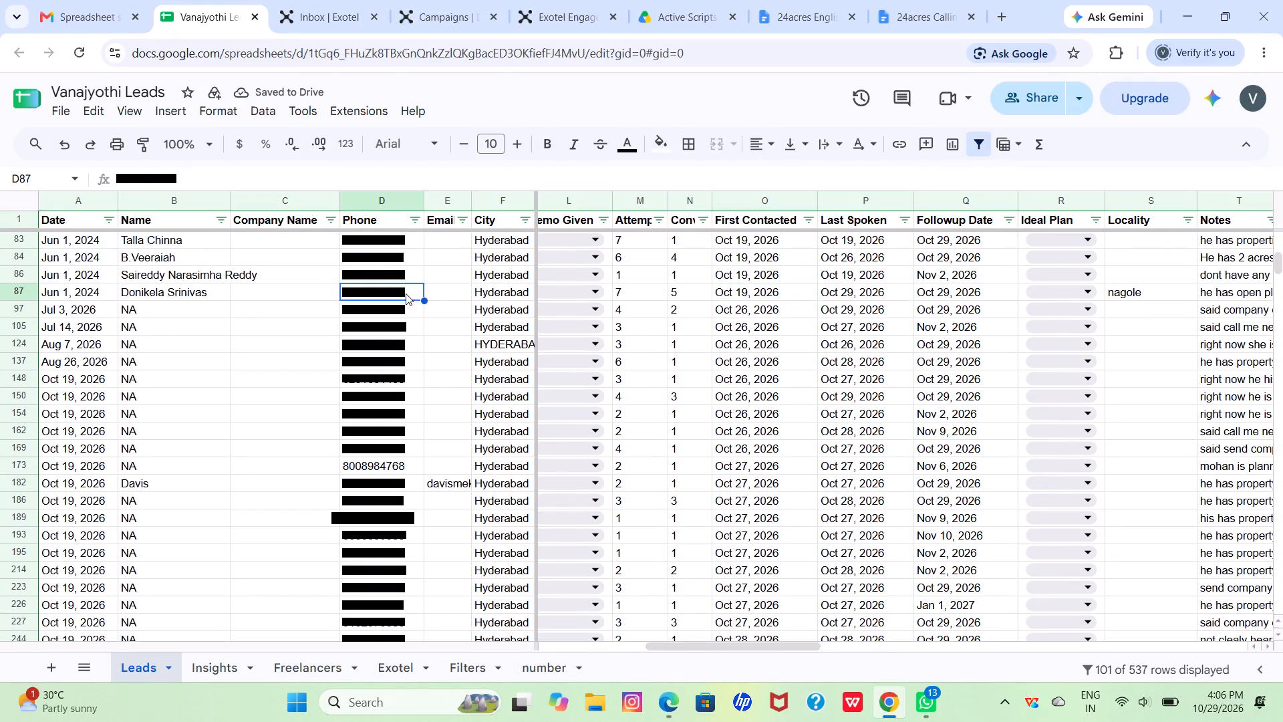
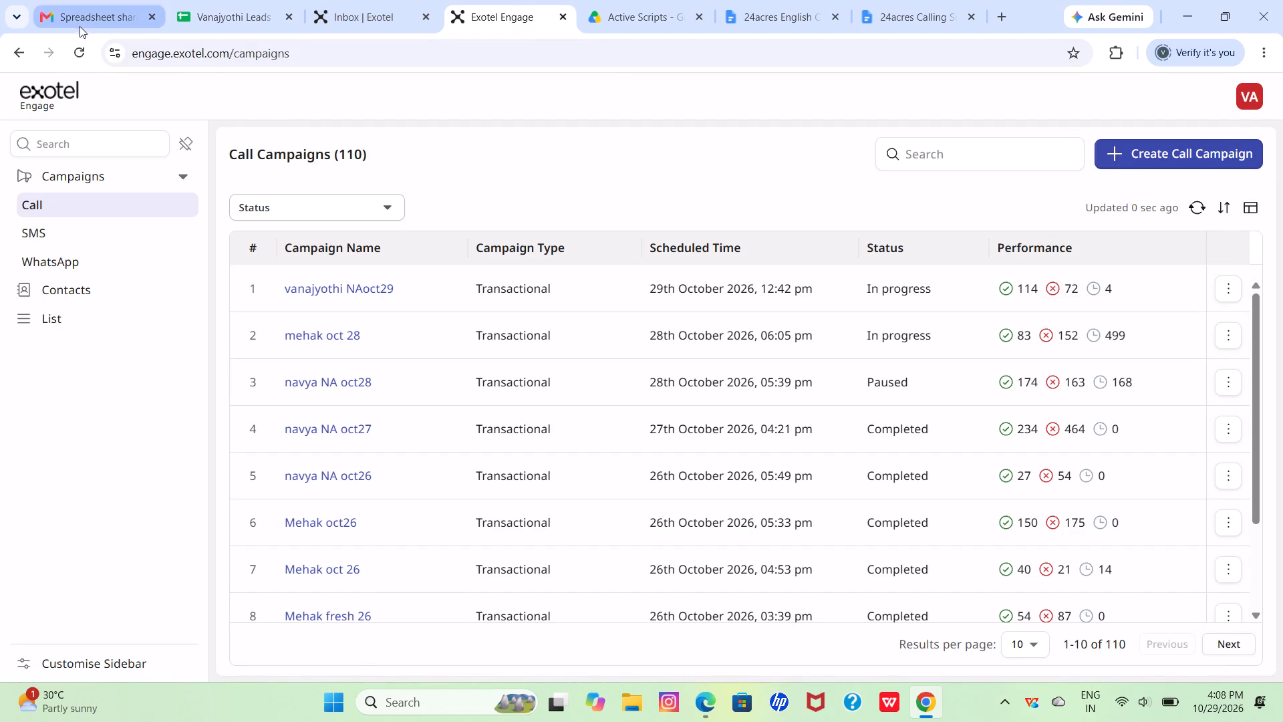
# Restart dialing of the vanajyothi NAoct29 call campaign by pausing it and resuming it.
pyautogui.click(81, 47)
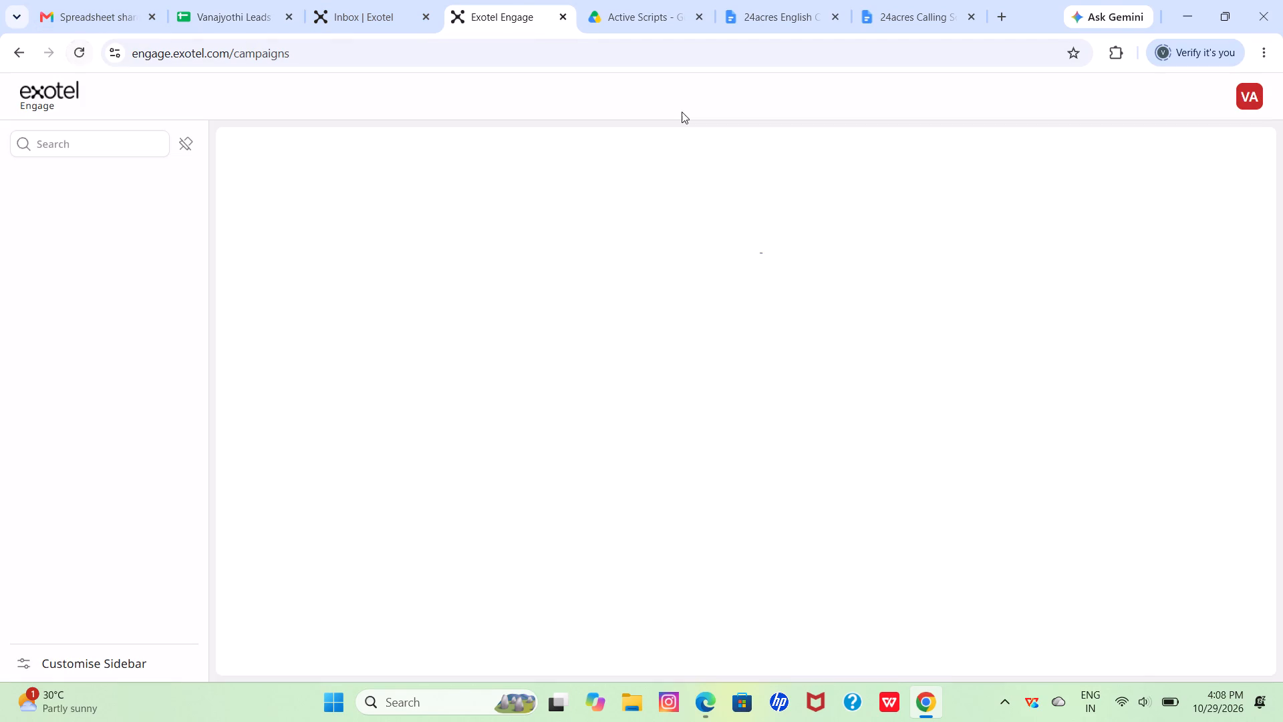
pyautogui.click(1228, 283)
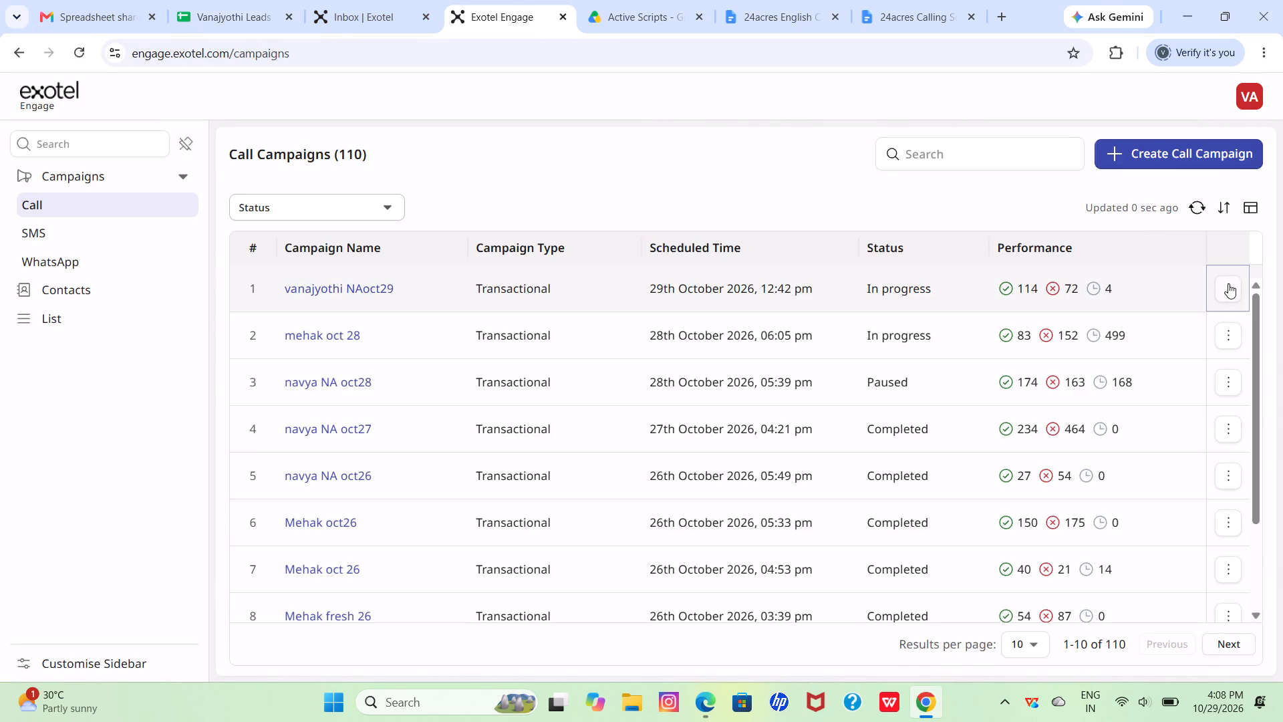
pyautogui.click(1160, 360)
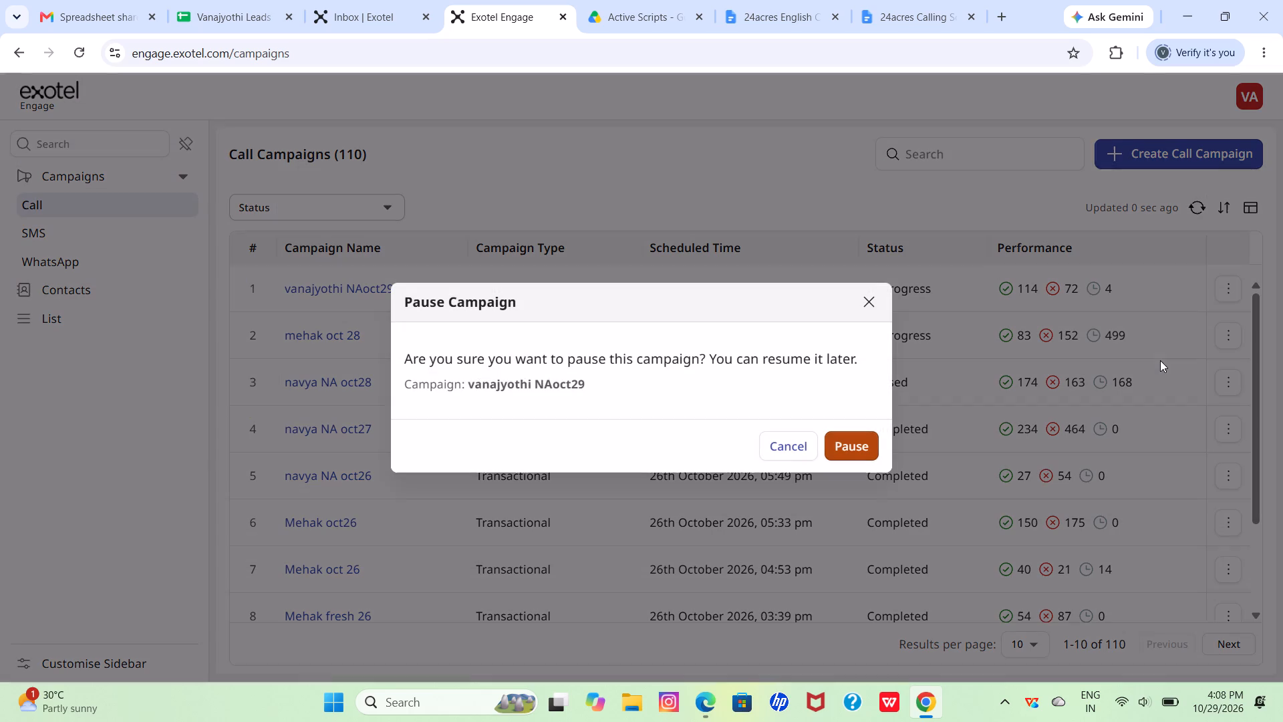
pyautogui.click(849, 442)
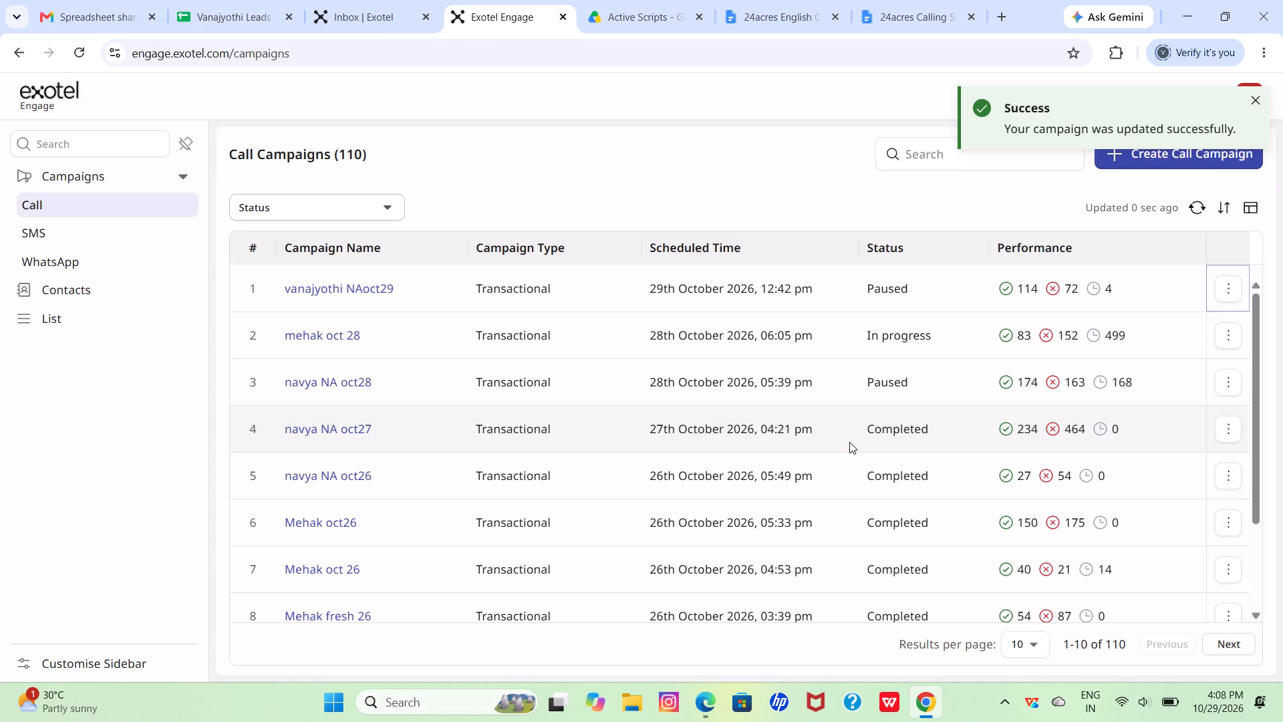
pyautogui.click(1222, 284)
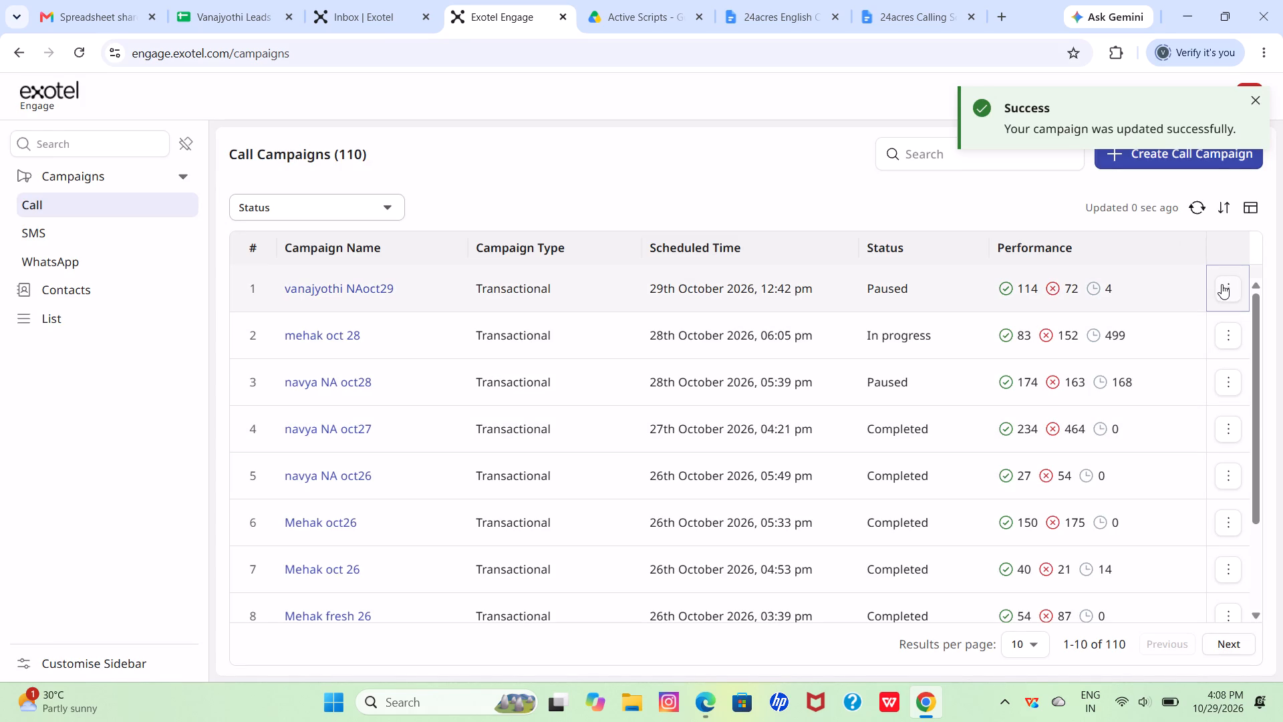
pyautogui.click(1168, 388)
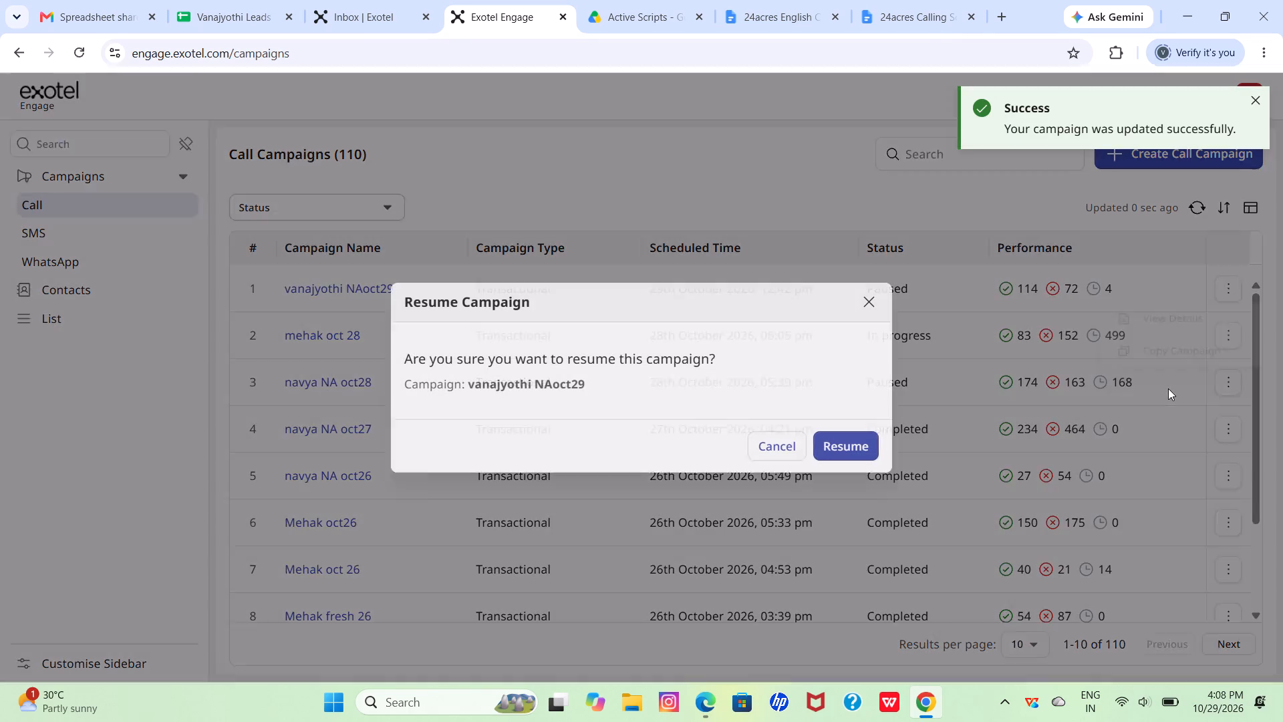
pyautogui.click(852, 438)
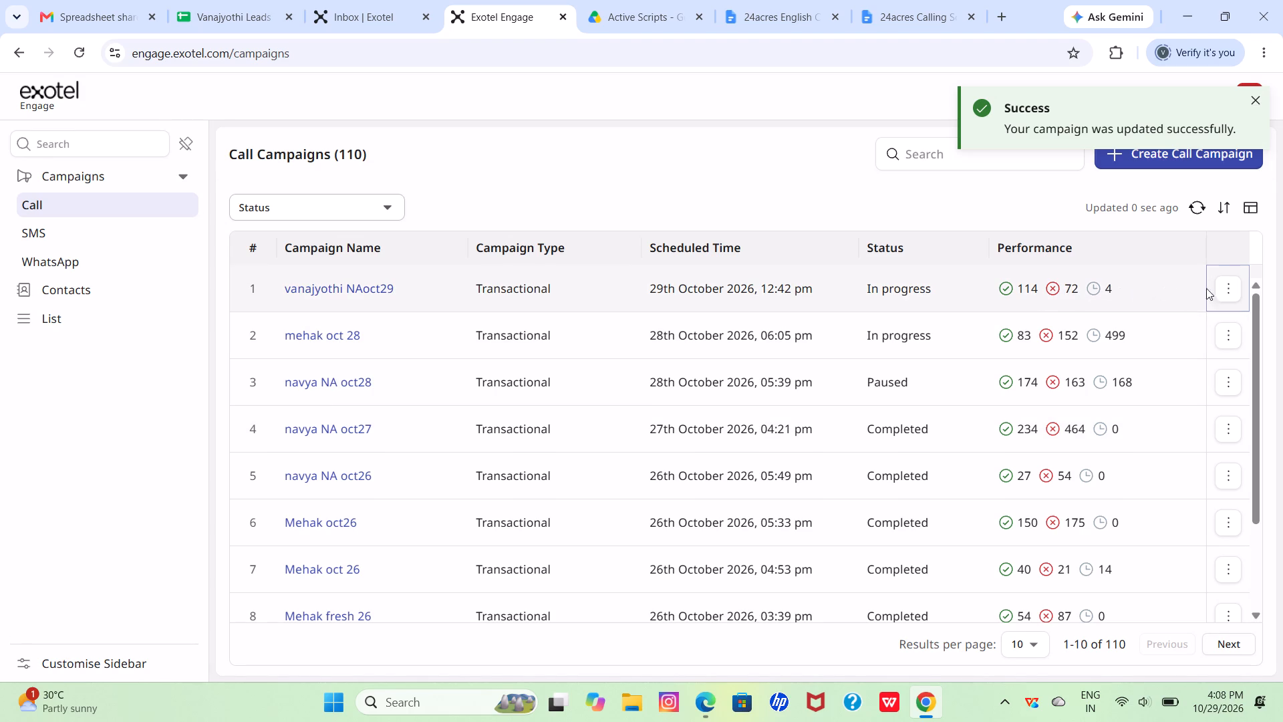
pyautogui.click(1233, 287)
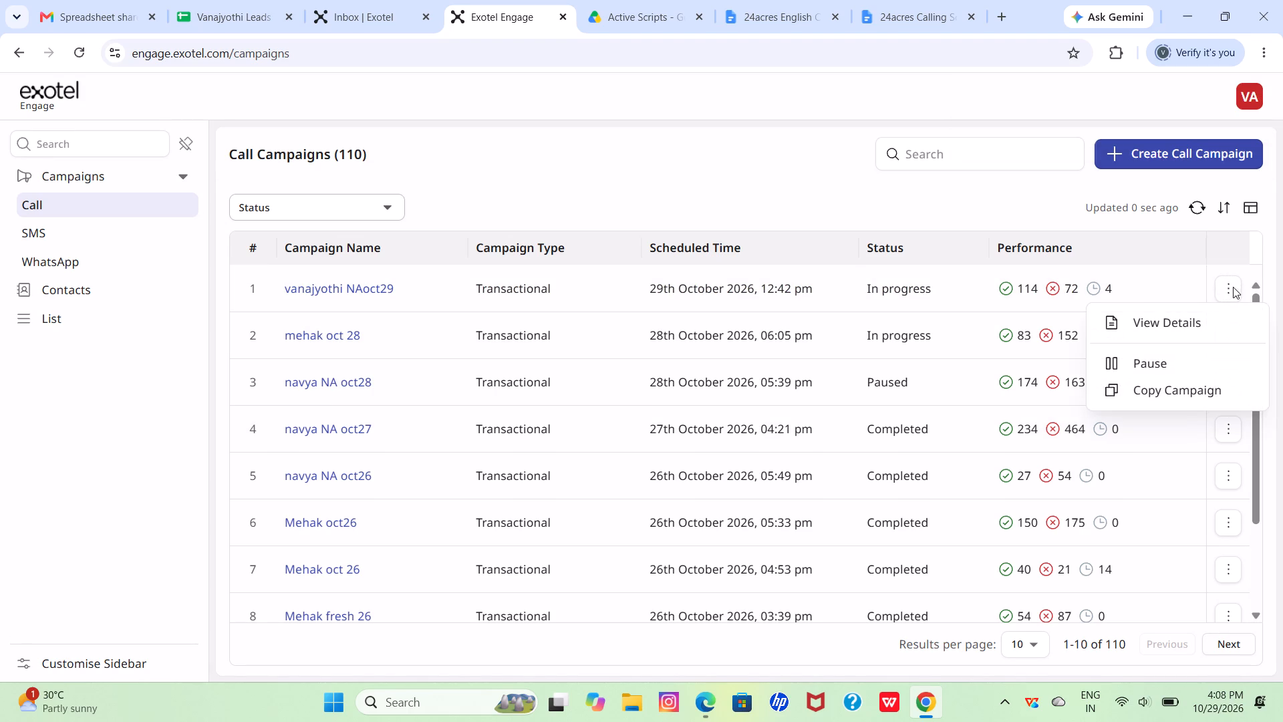
pyautogui.click(829, 199)
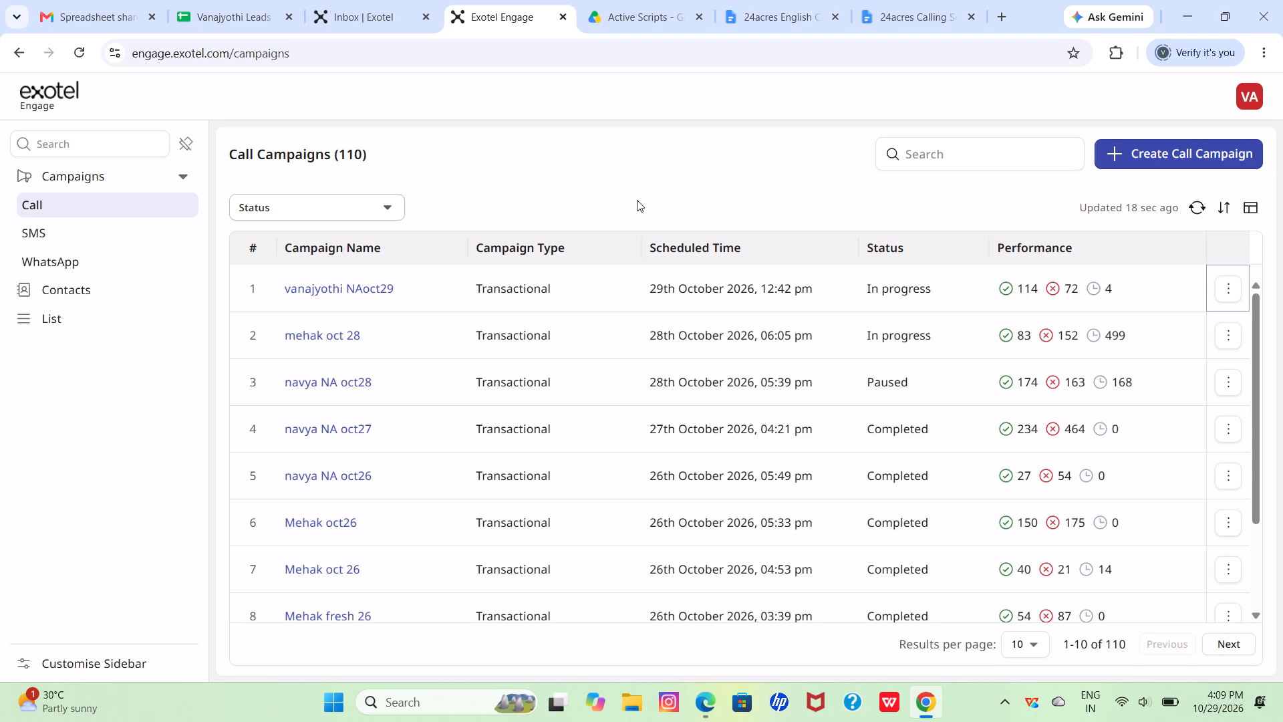
# Reload the call campaigns list repeatedly to monitor the performance counts of the vanajyothi NAoct29 campaign.
pyautogui.click(80, 56)
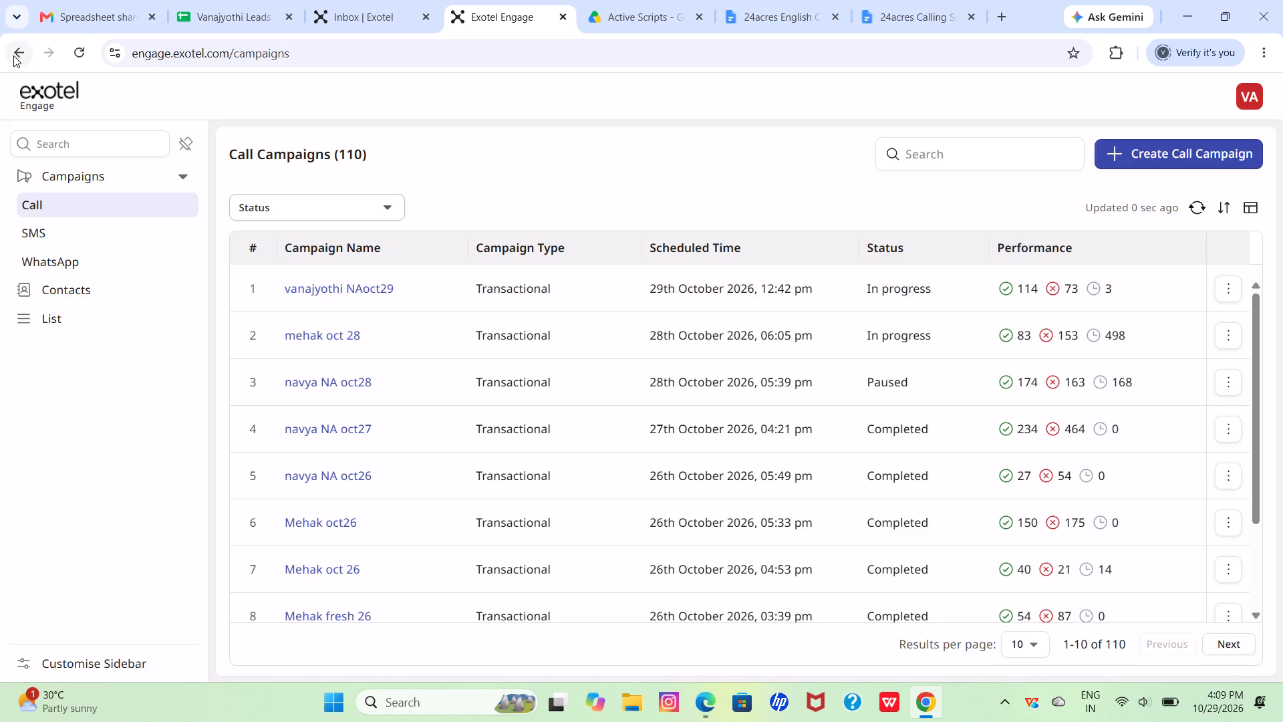
pyautogui.click(78, 53)
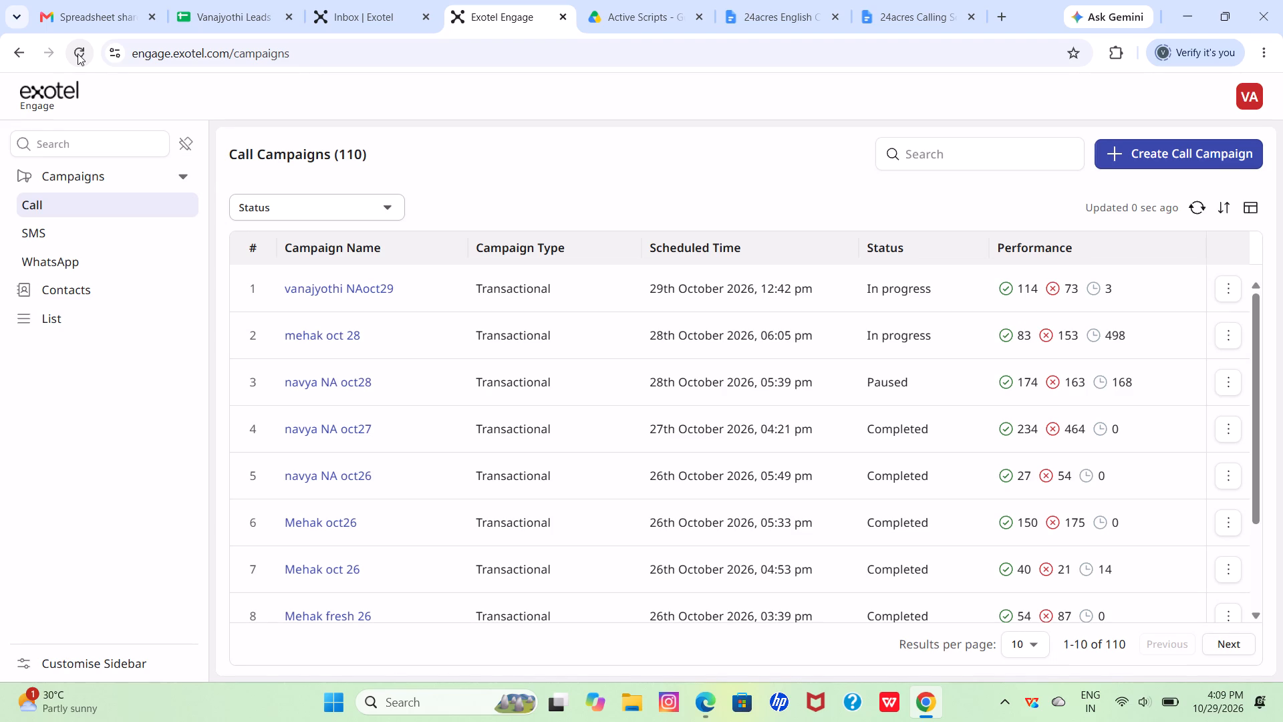
pyautogui.click(78, 53)
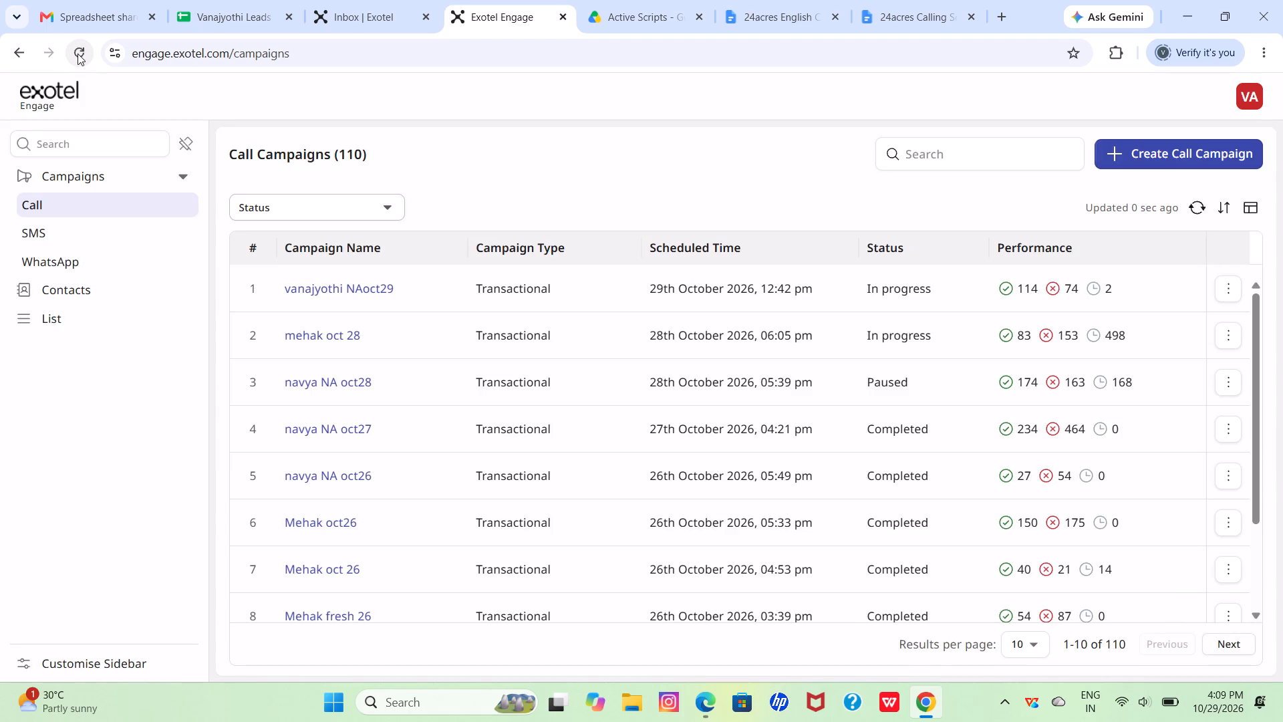
pyautogui.doubleClick(78, 53)
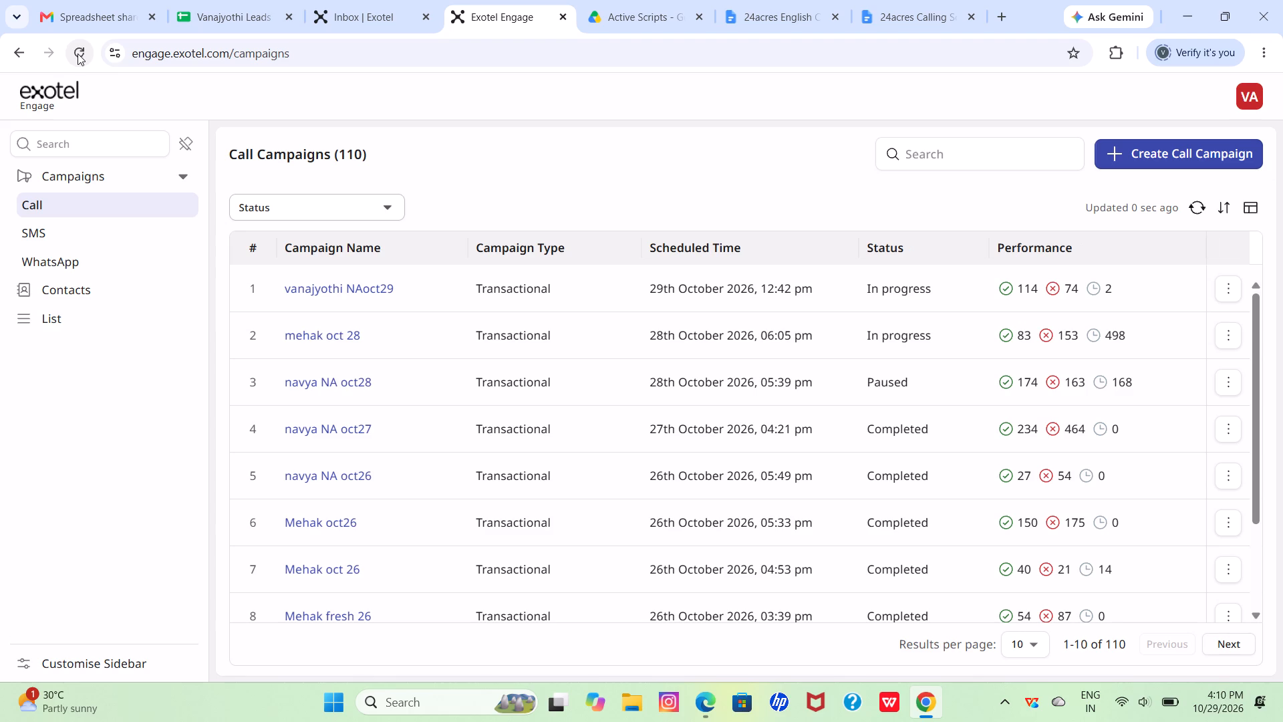
pyautogui.click(78, 53)
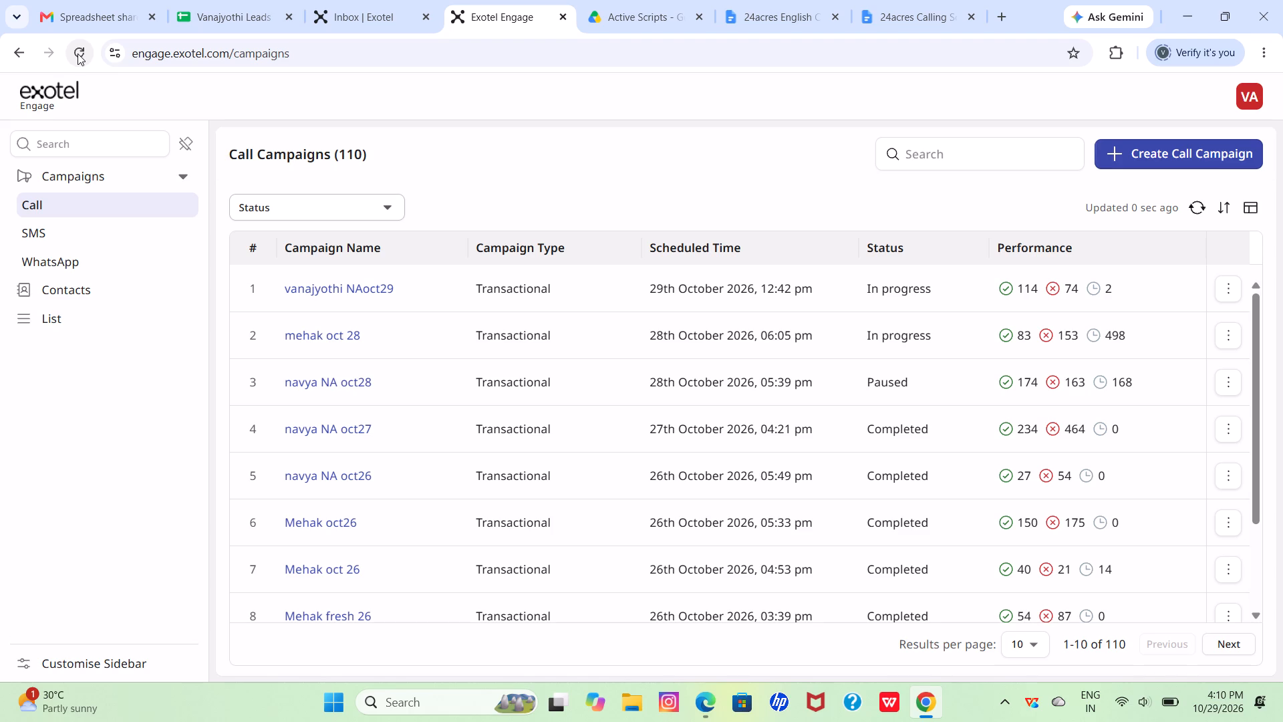
pyautogui.click(78, 53)
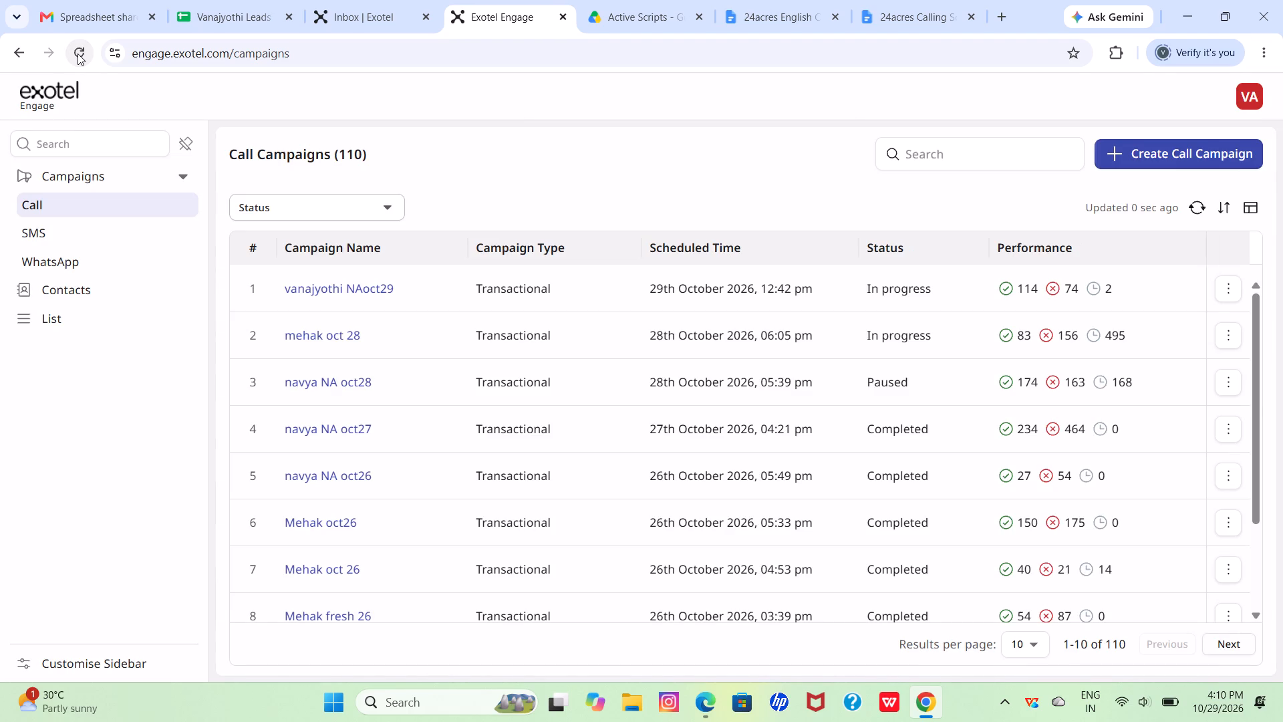
pyautogui.click(78, 53)
# Pause the vanajyothi NAoct29 call campaign and resume it again.
pyautogui.click(1237, 285)
pyautogui.click(1147, 360)
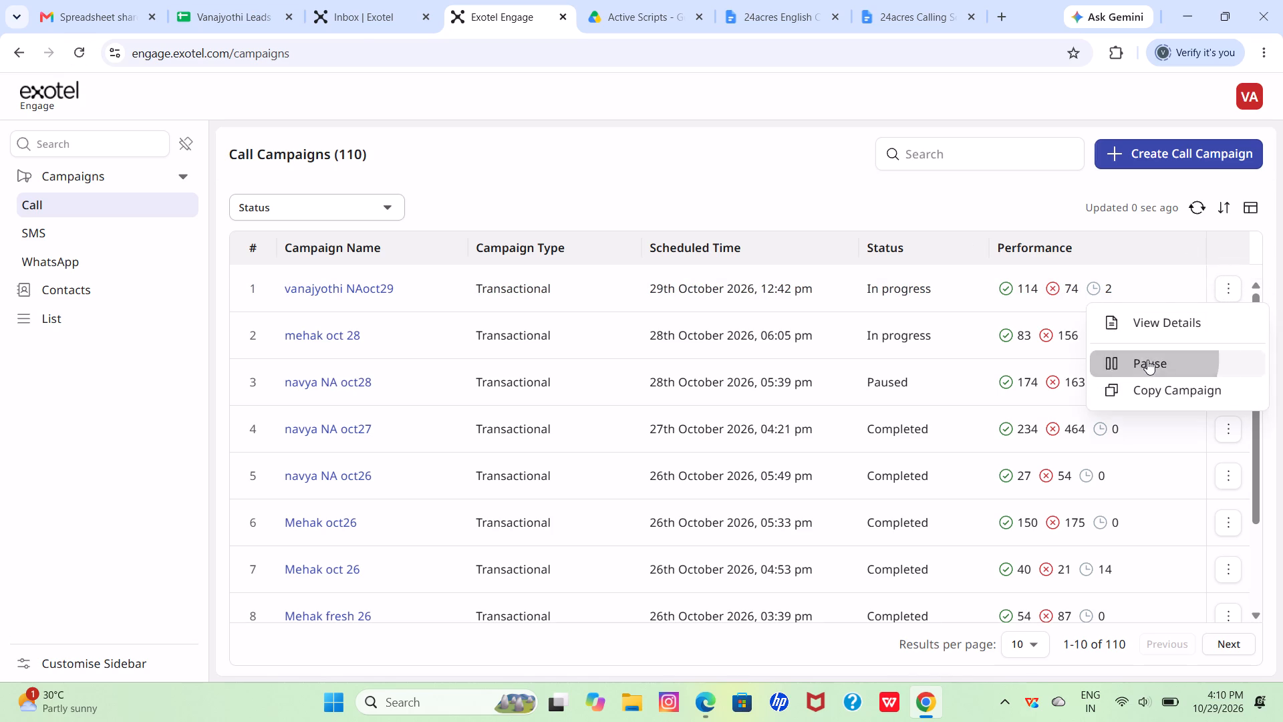
pyautogui.click(858, 435)
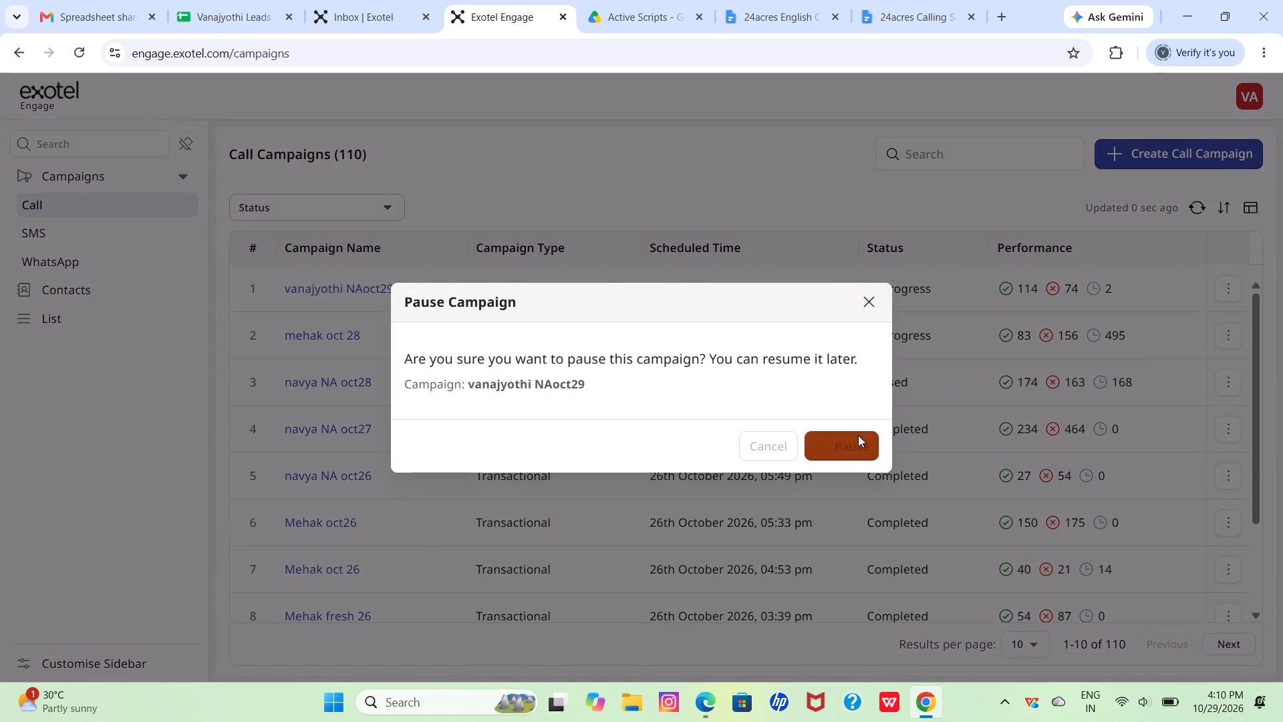
pyautogui.click(1222, 291)
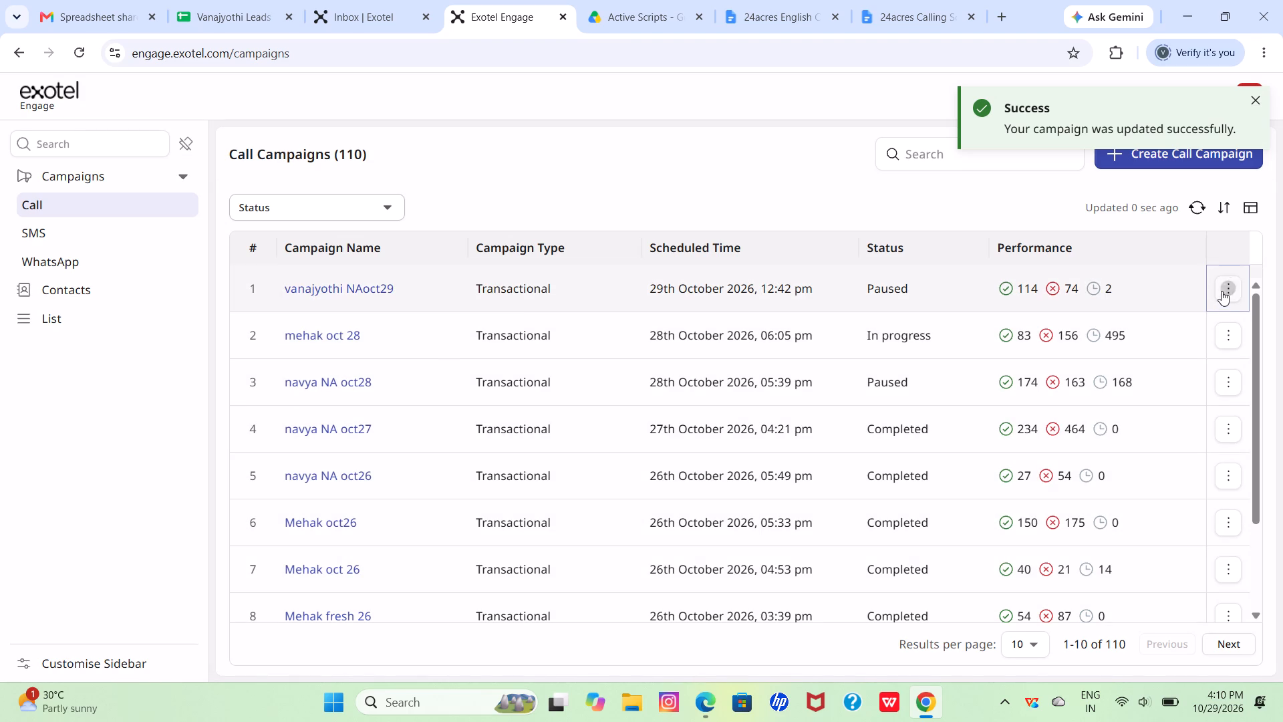
pyautogui.click(1151, 386)
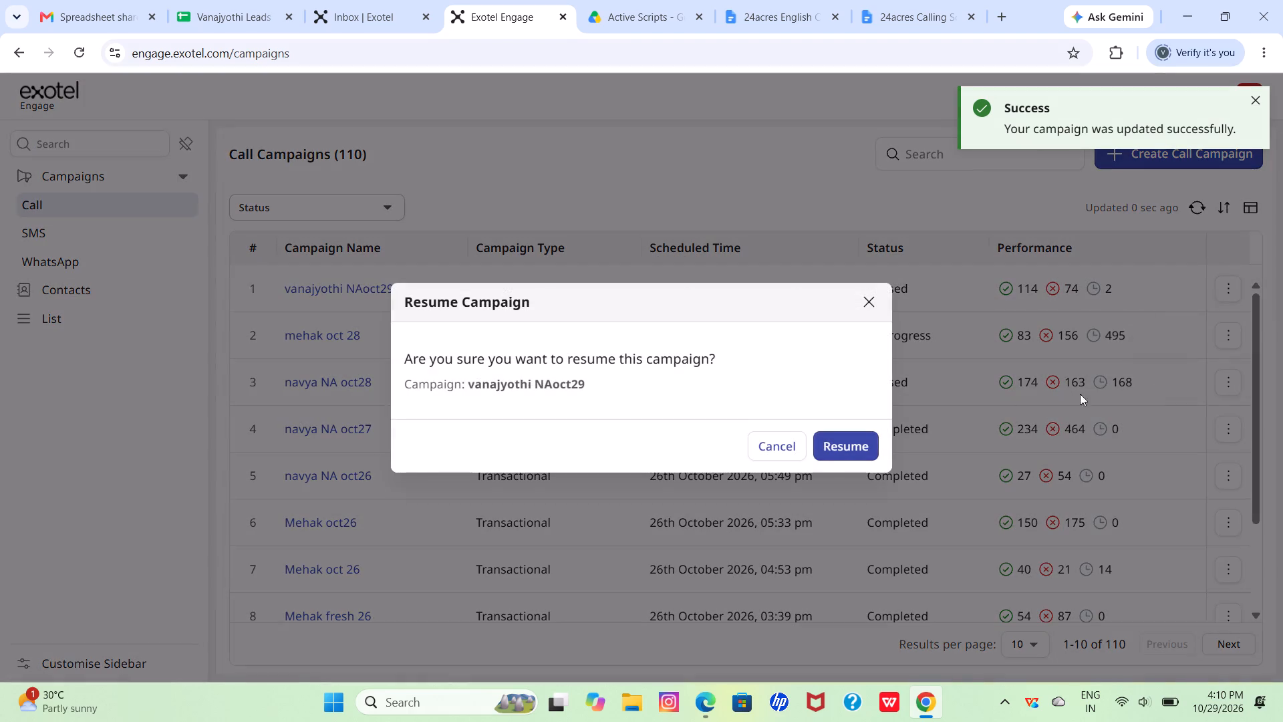
pyautogui.click(843, 438)
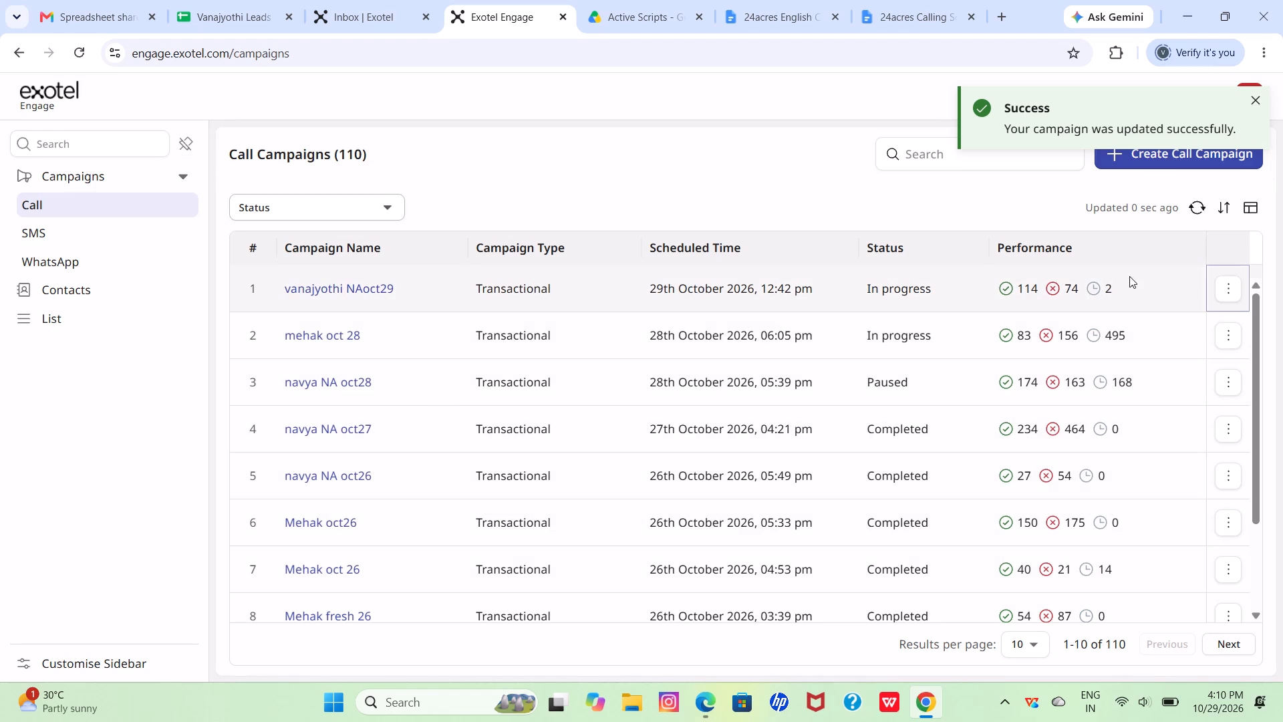
# Reload the call campaigns list to check the progress of the vanajyothi NAoct29 campaign.
pyautogui.click(78, 46)
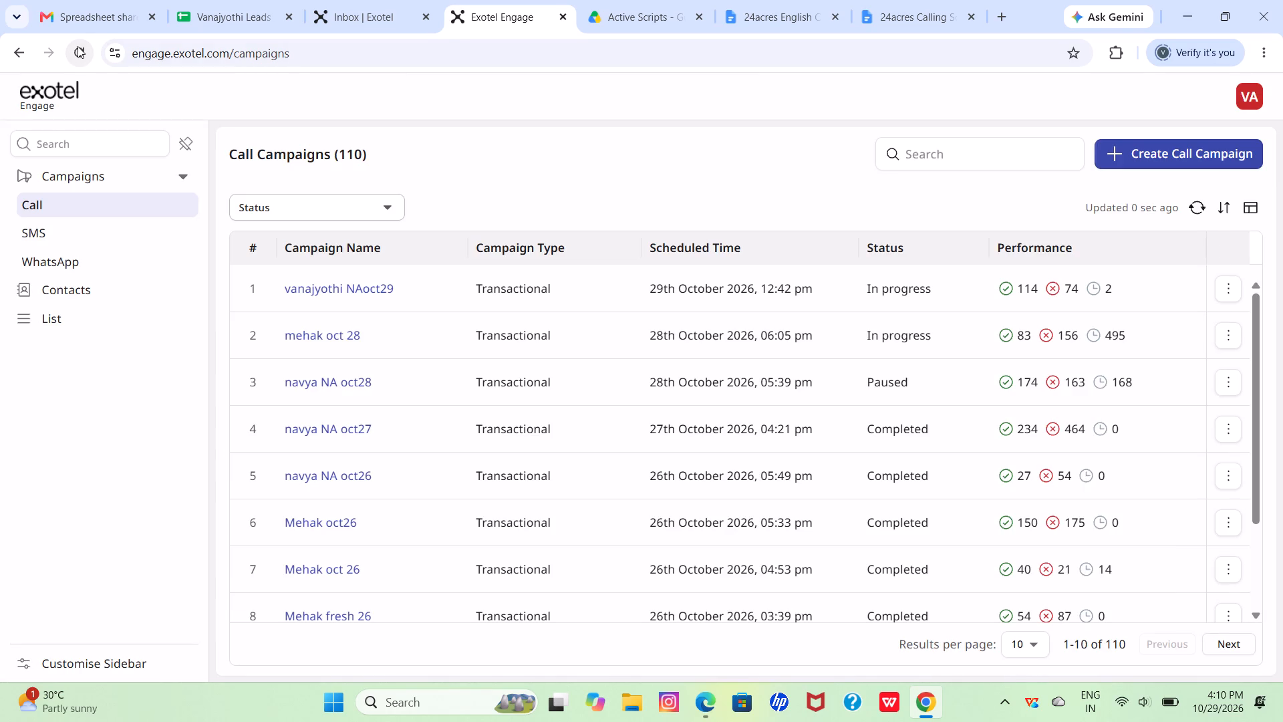
pyautogui.click(78, 46)
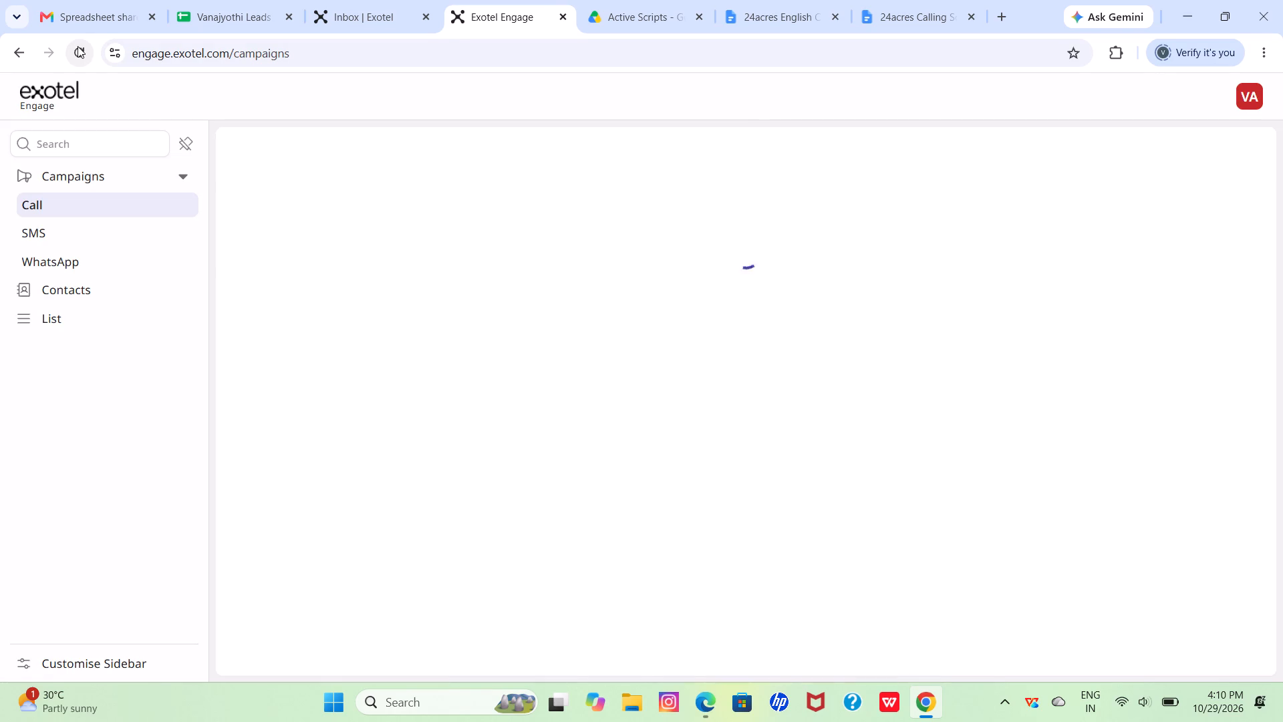
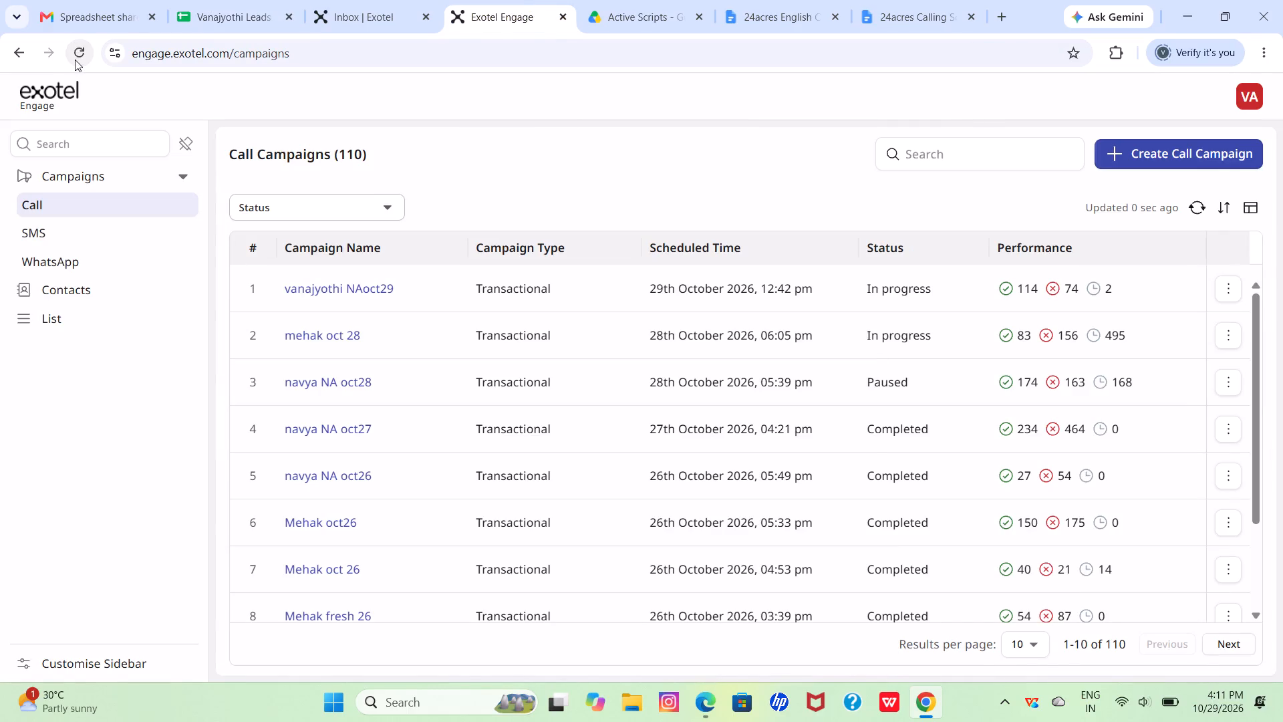
# Switch from the call campaigns list to the Vanajyothi Leads spreadsheet.
pyautogui.click(254, 0)
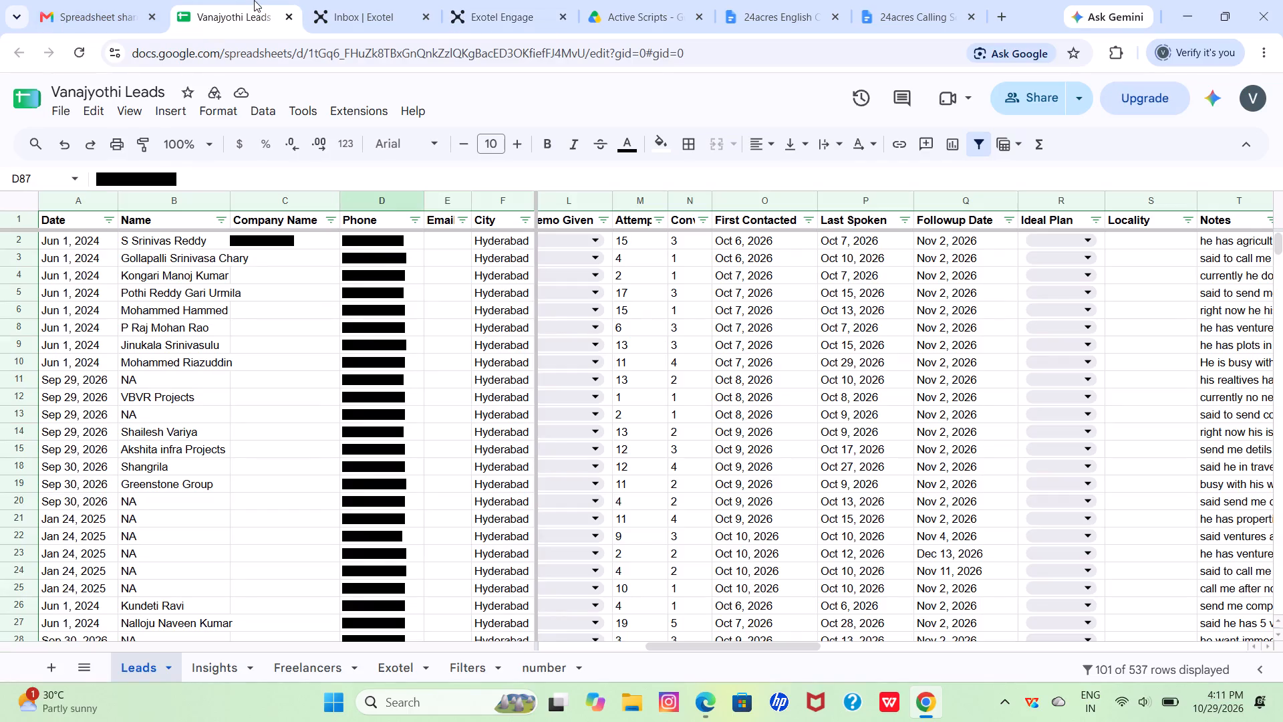
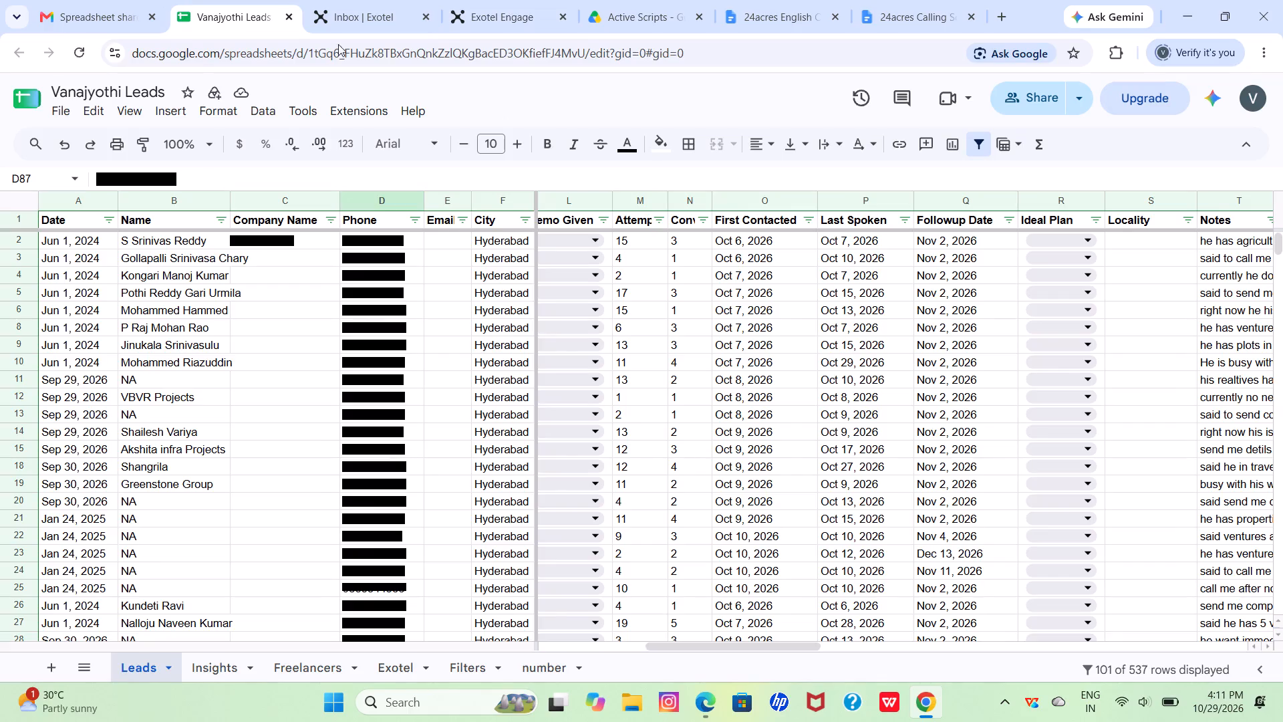
# Reset all filtering on the Leads sheet by removing the current filter and creating a fresh one.
pyautogui.scroll(3, 655, 206)
pyautogui.hscroll(-4, 739, 366)
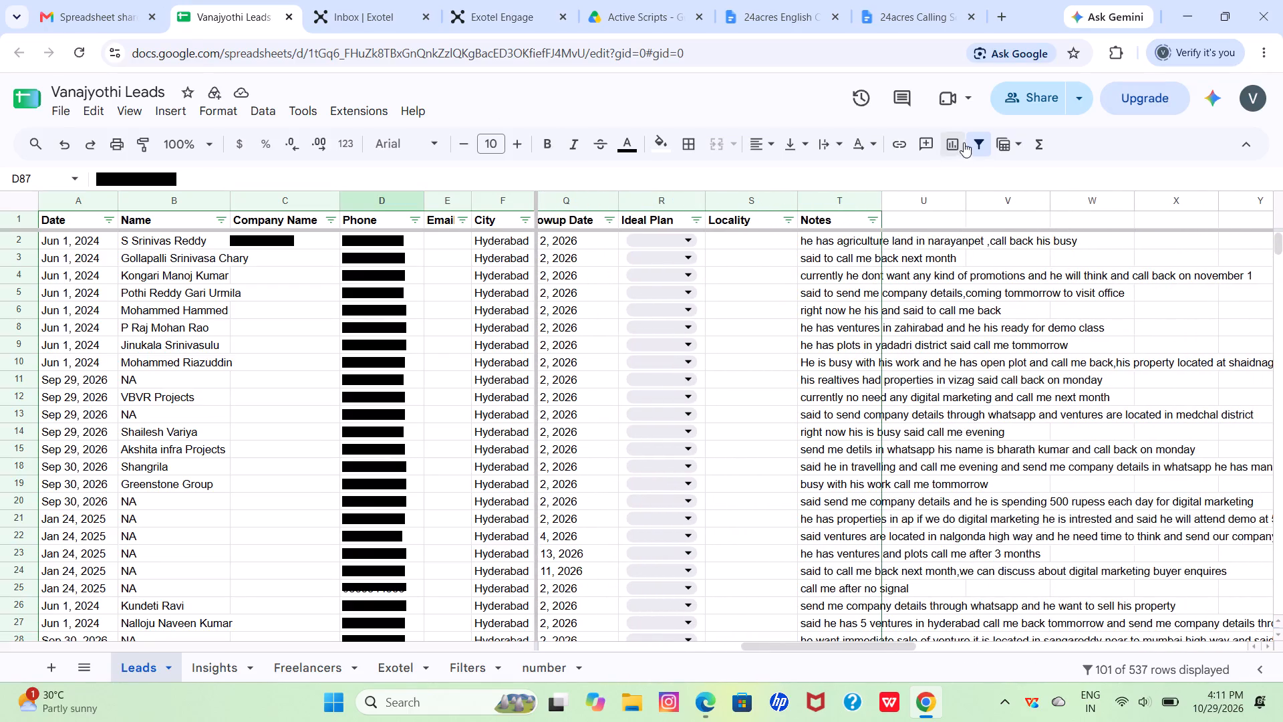
pyautogui.click(978, 146)
pyautogui.click(978, 146)
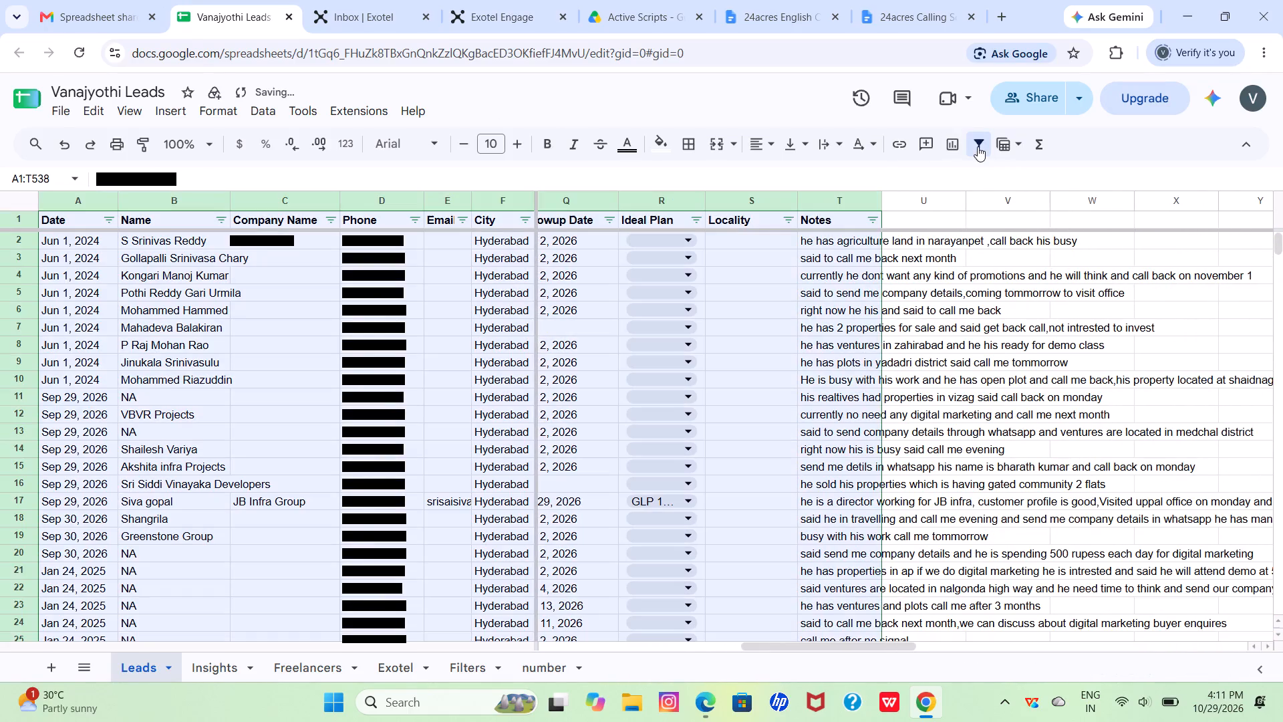
# Filter the Status column of the Leads sheet to show only the Never Answered leads.
pyautogui.hscroll(3, 789, 297)
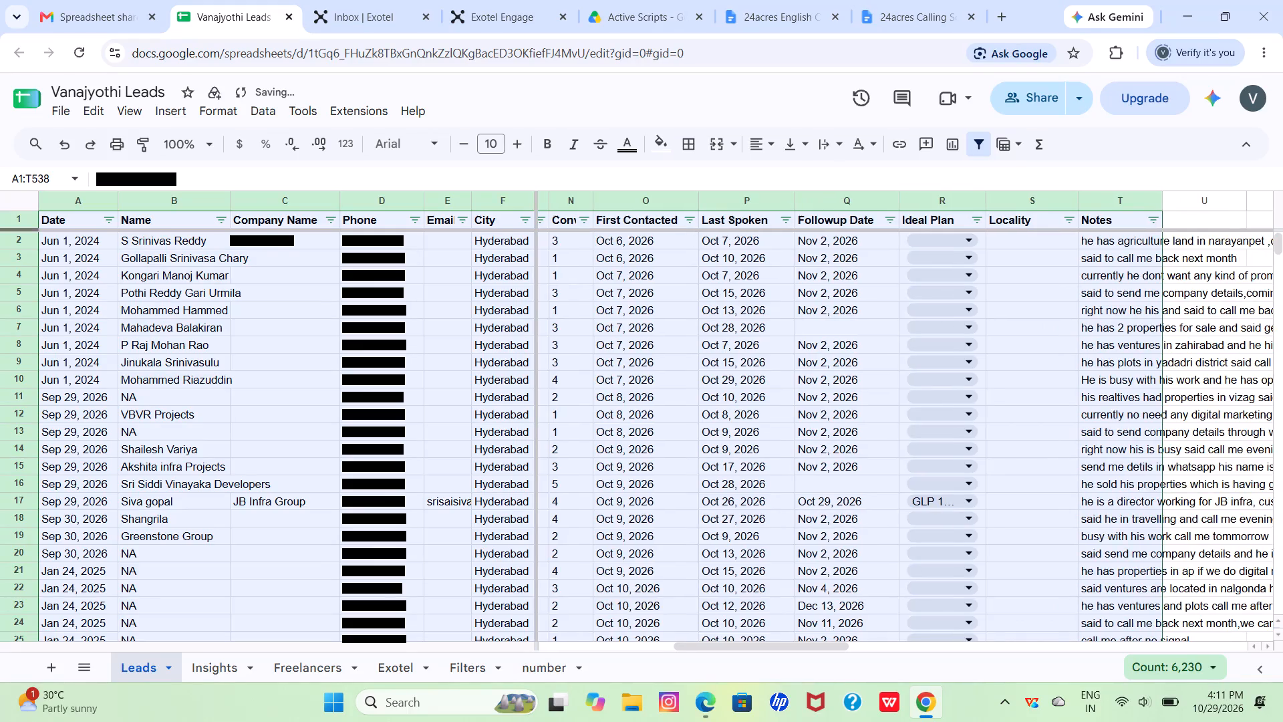
pyautogui.hscroll(9, 683, 231)
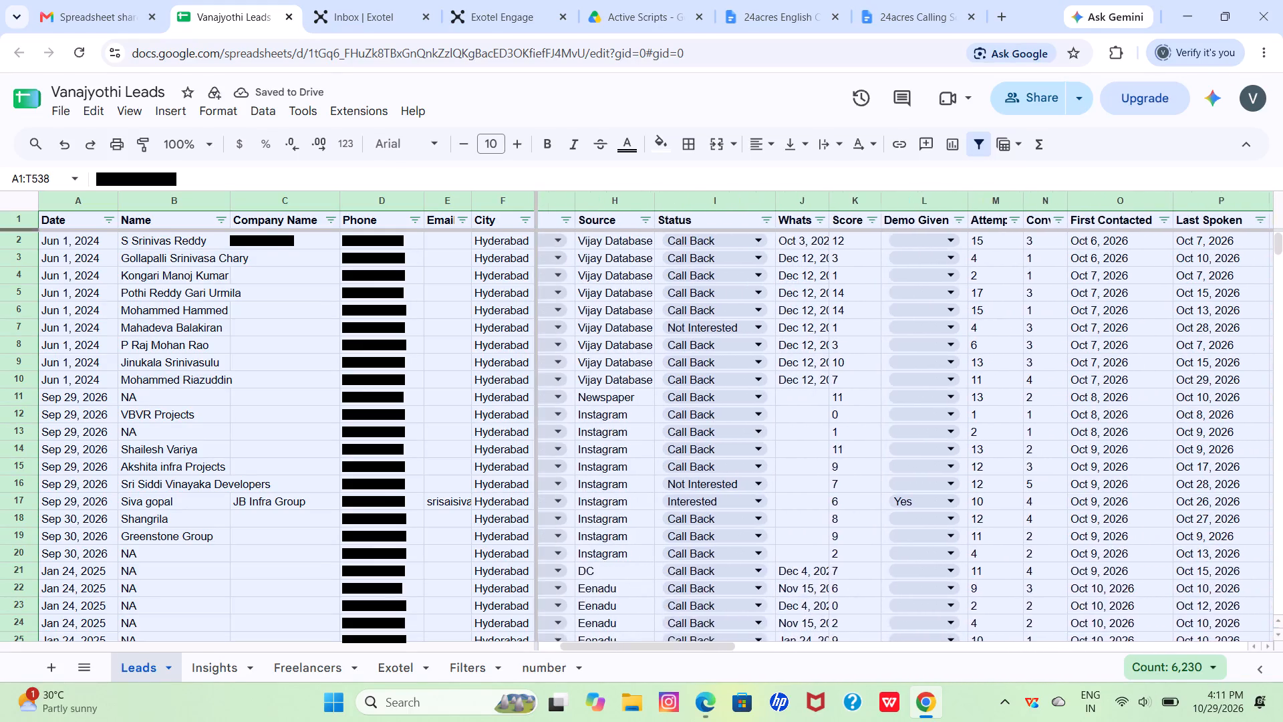
pyautogui.click(770, 219)
pyautogui.click(621, 425)
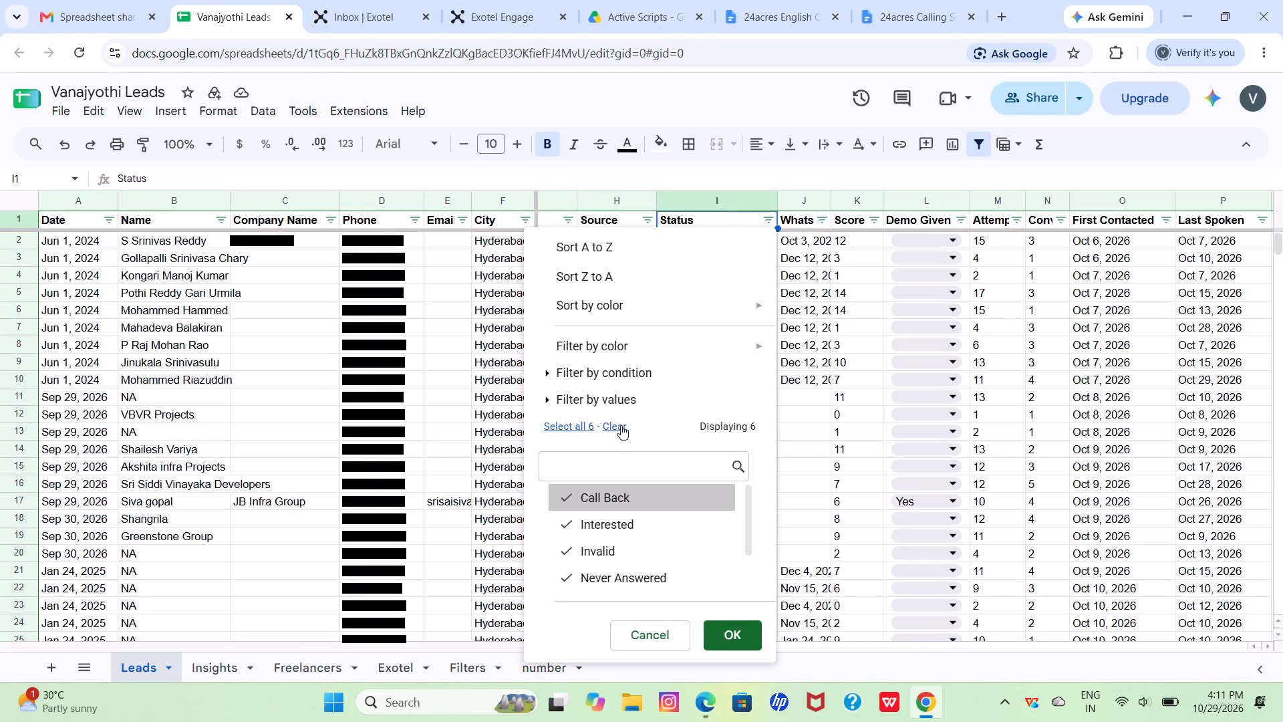
pyautogui.click(626, 578)
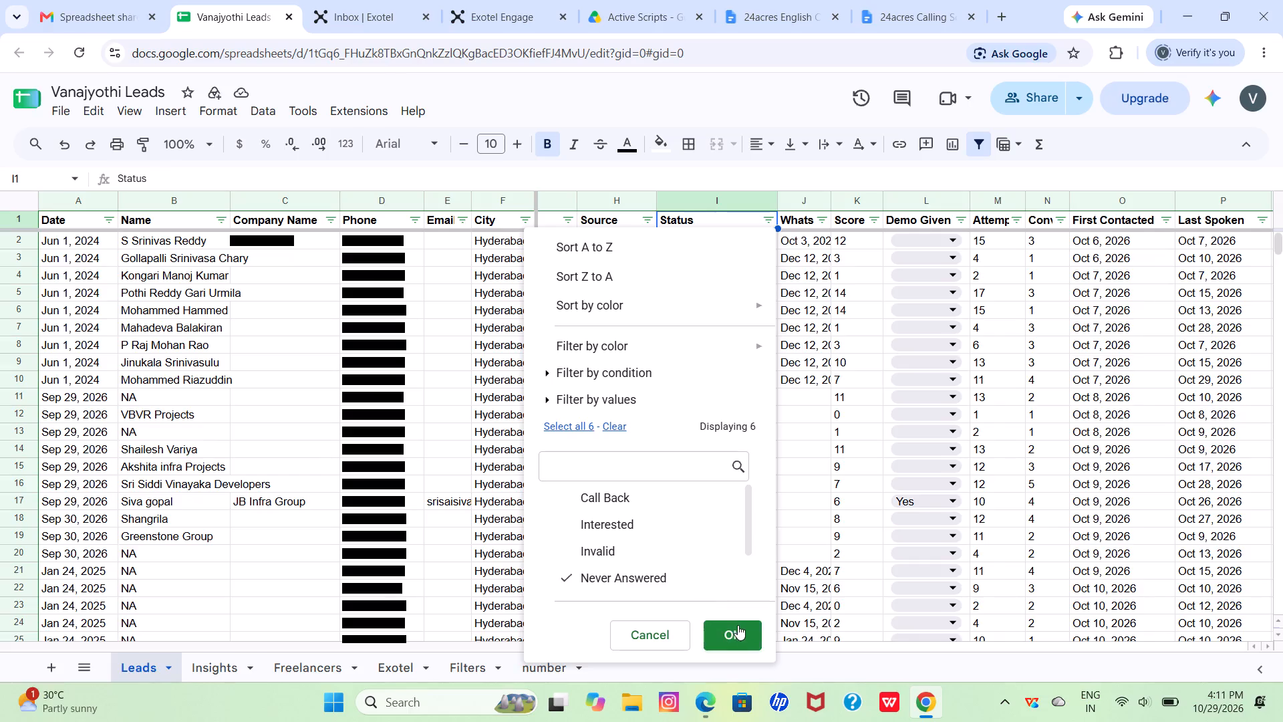
pyautogui.click(743, 631)
# Look through the filtered Never Answered leads towards the later rows of the sheet.
pyautogui.scroll(-3, 743, 631)
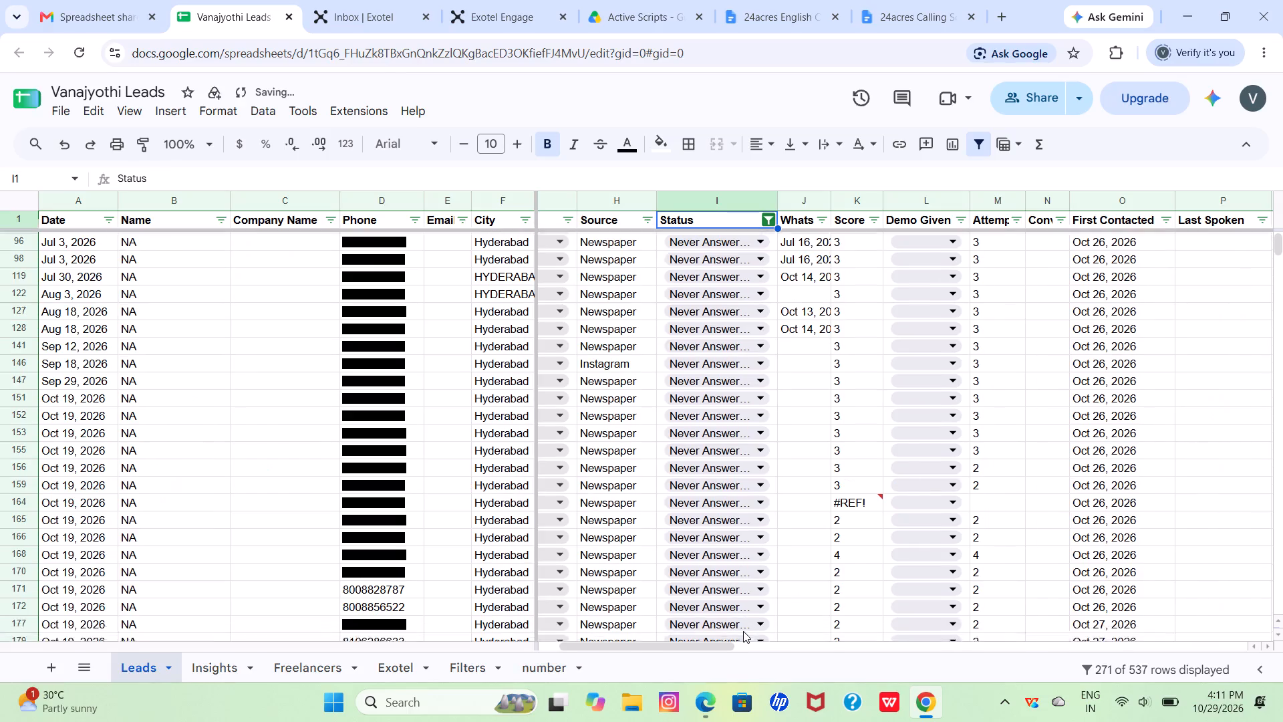
pyautogui.scroll(-10, 743, 631)
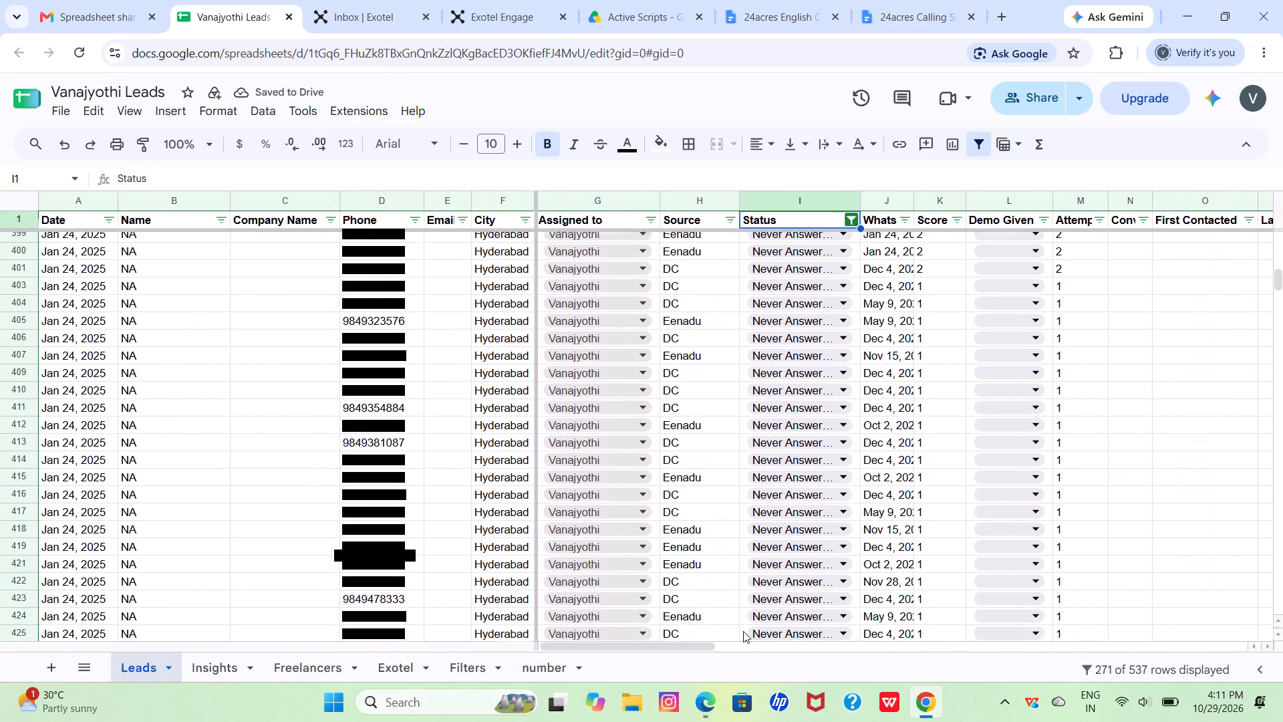
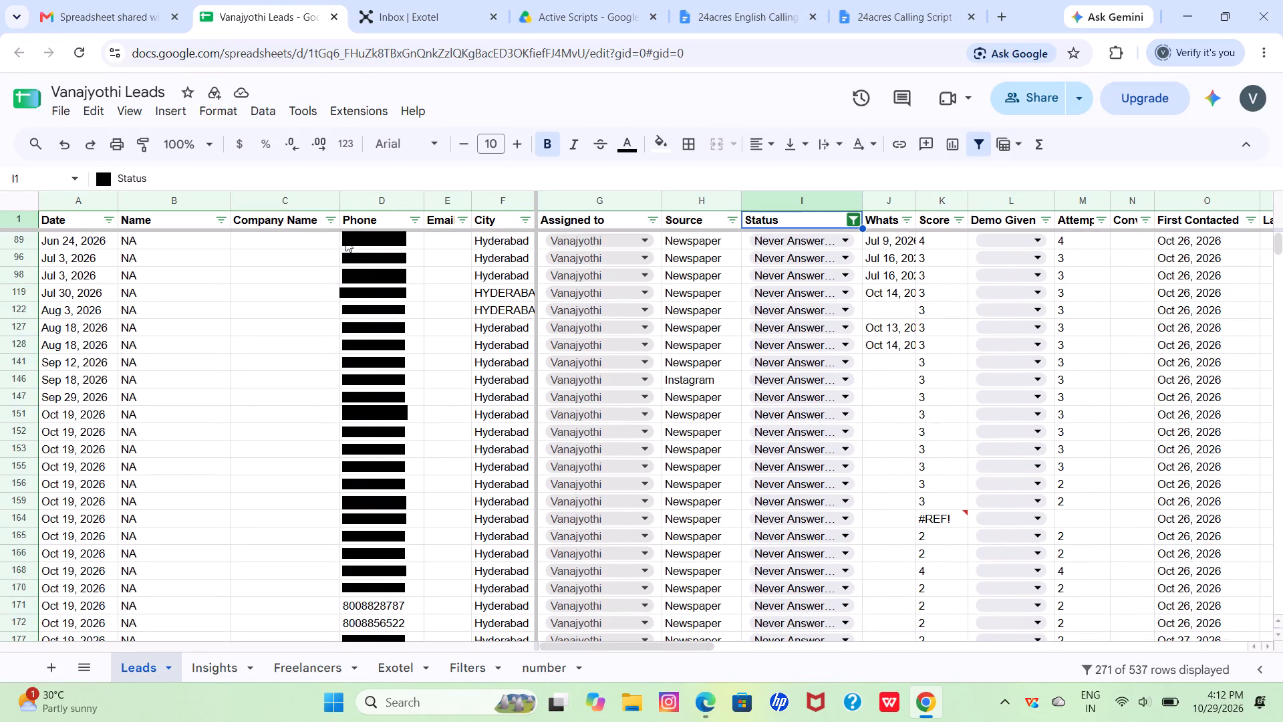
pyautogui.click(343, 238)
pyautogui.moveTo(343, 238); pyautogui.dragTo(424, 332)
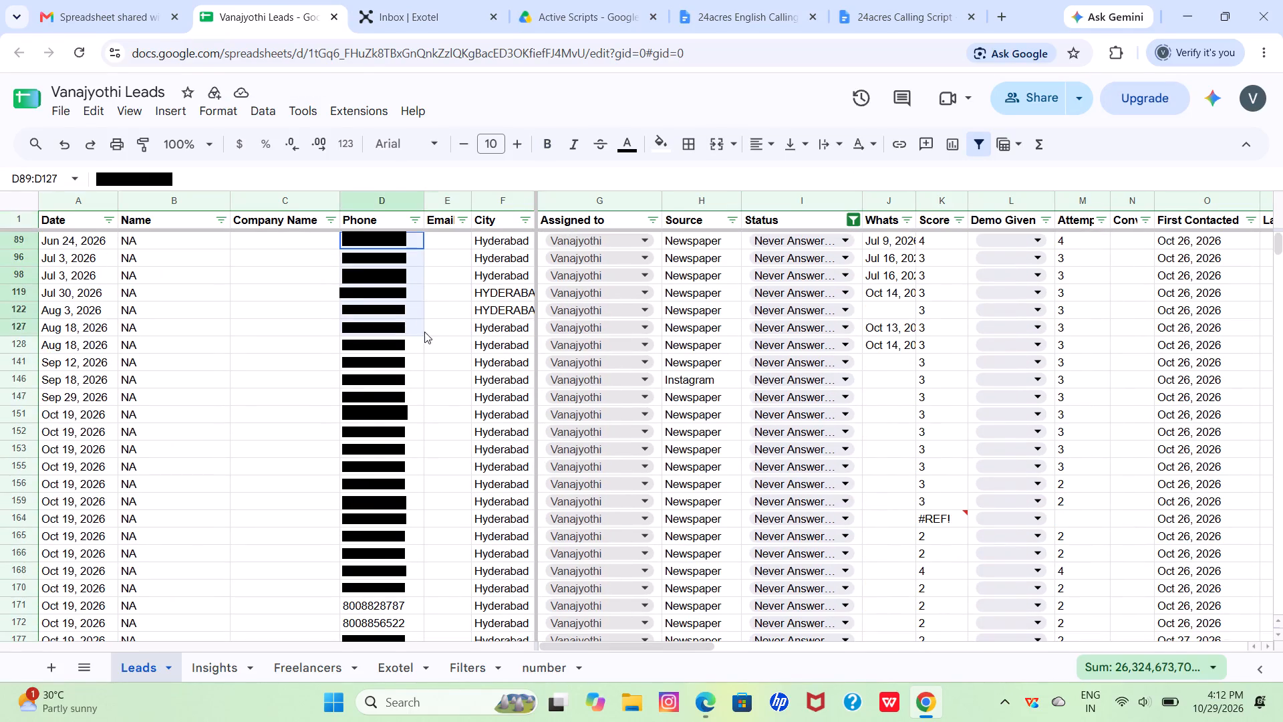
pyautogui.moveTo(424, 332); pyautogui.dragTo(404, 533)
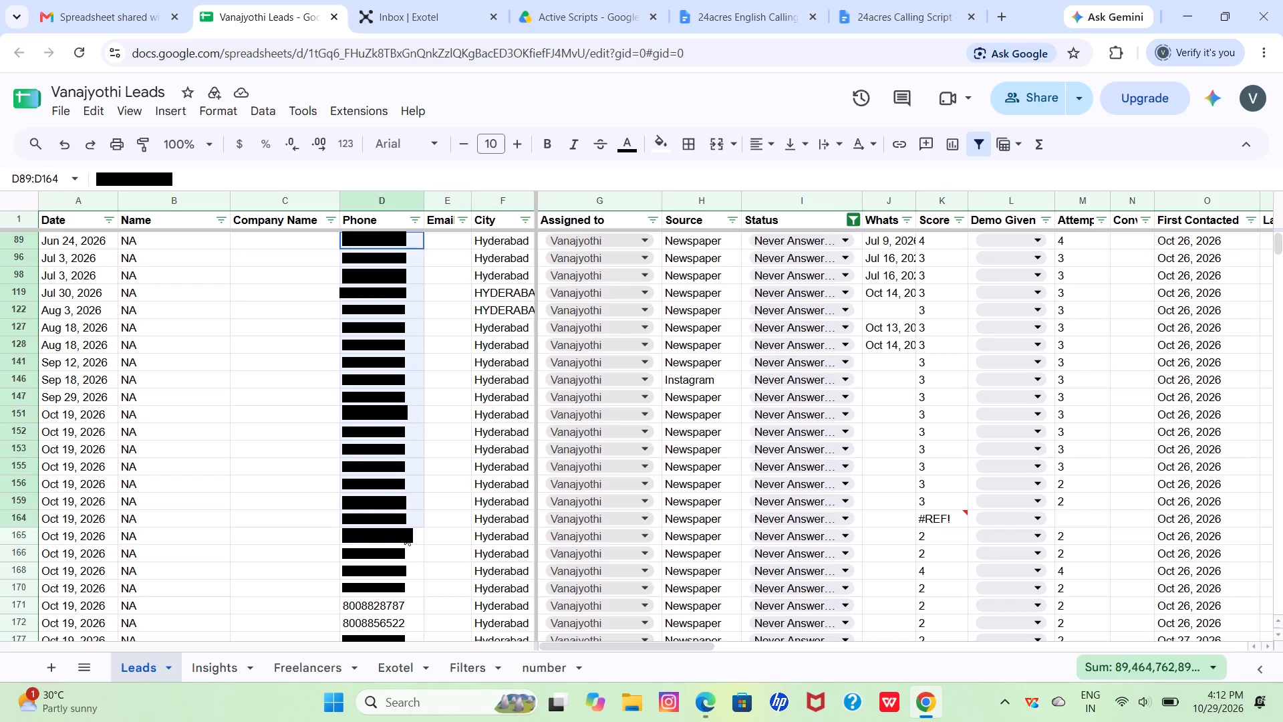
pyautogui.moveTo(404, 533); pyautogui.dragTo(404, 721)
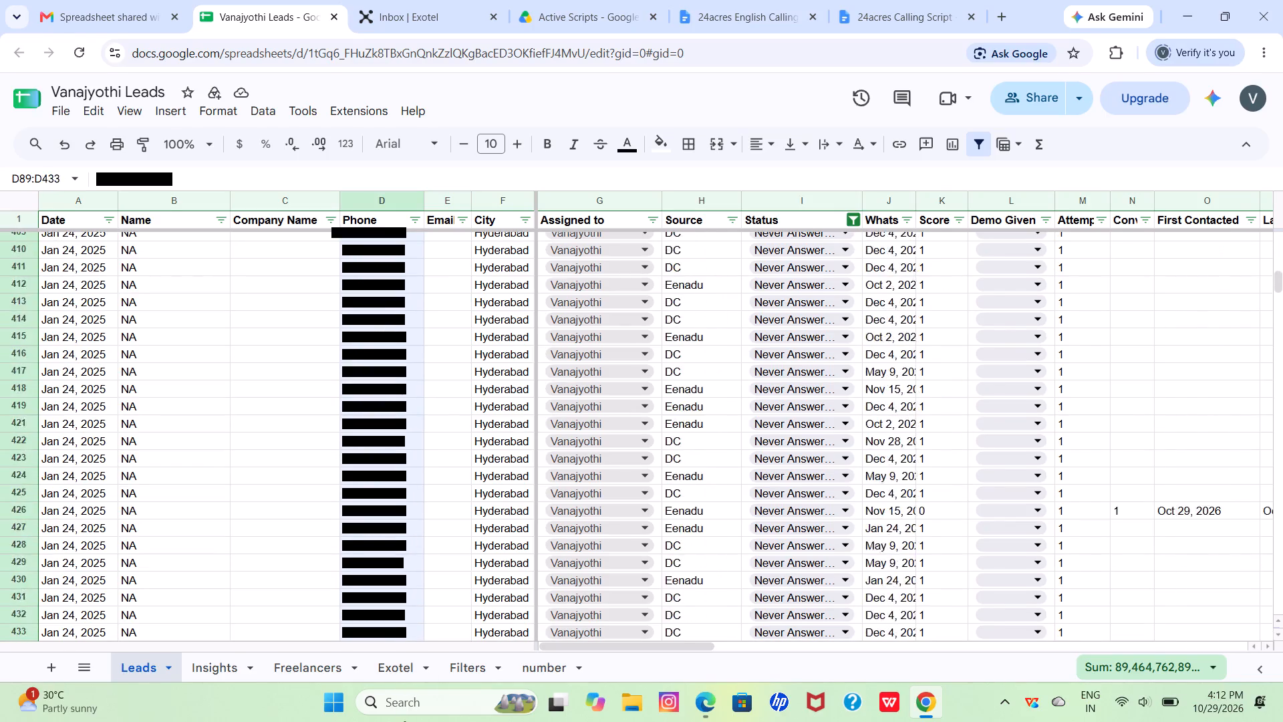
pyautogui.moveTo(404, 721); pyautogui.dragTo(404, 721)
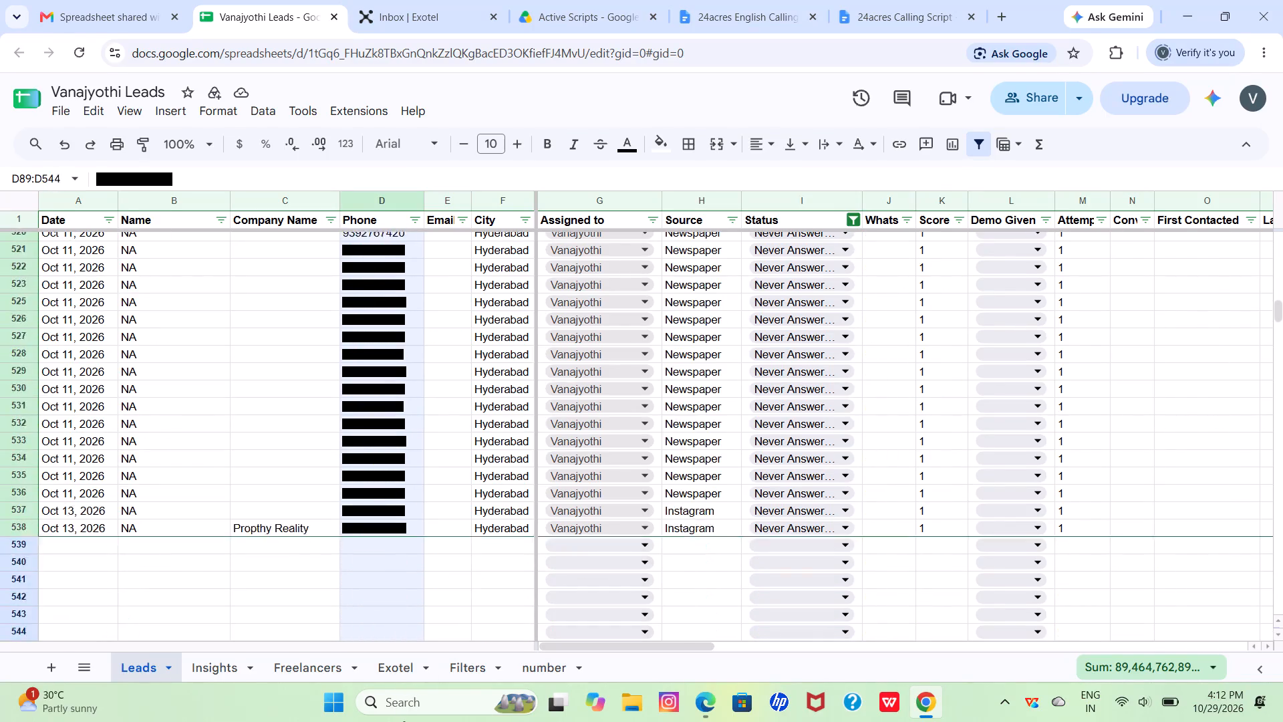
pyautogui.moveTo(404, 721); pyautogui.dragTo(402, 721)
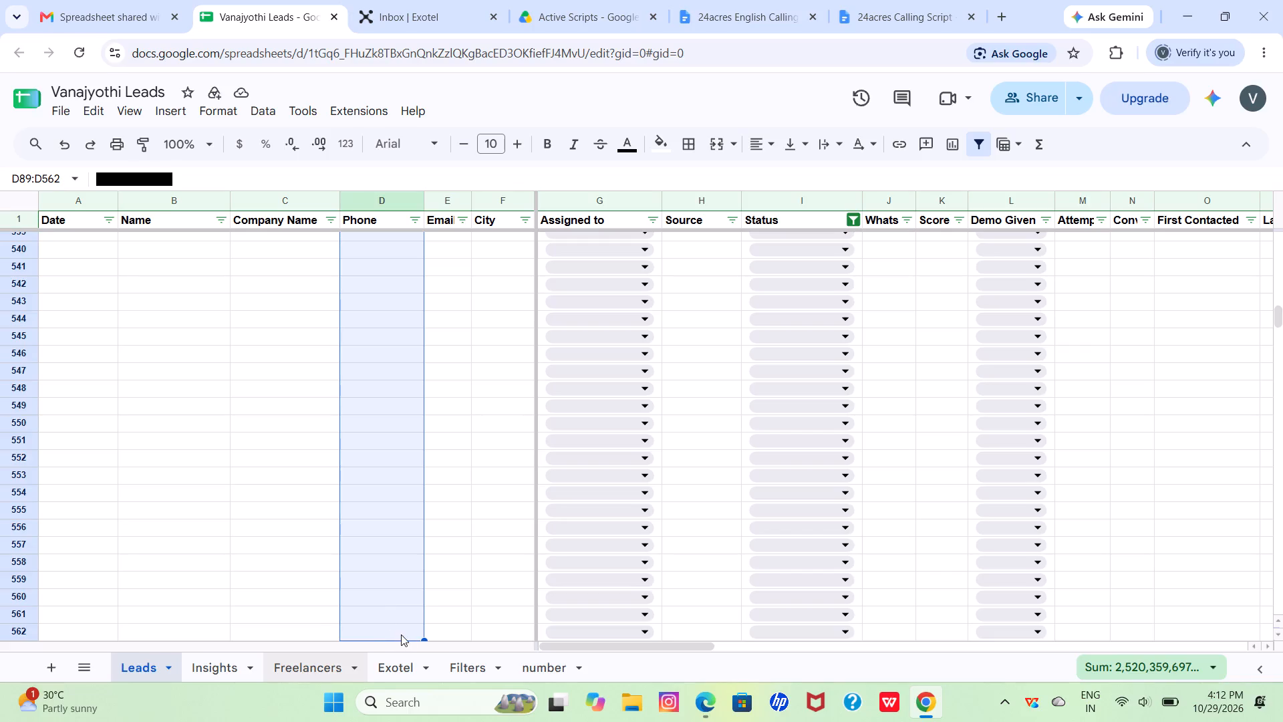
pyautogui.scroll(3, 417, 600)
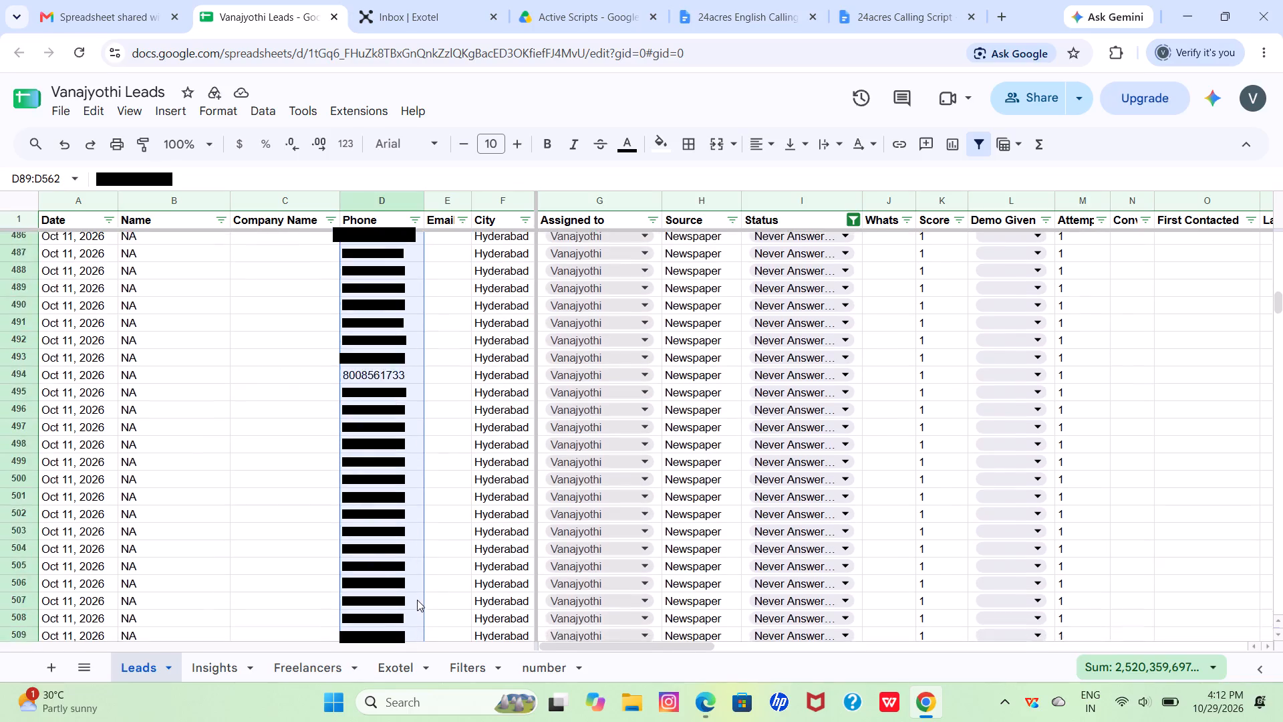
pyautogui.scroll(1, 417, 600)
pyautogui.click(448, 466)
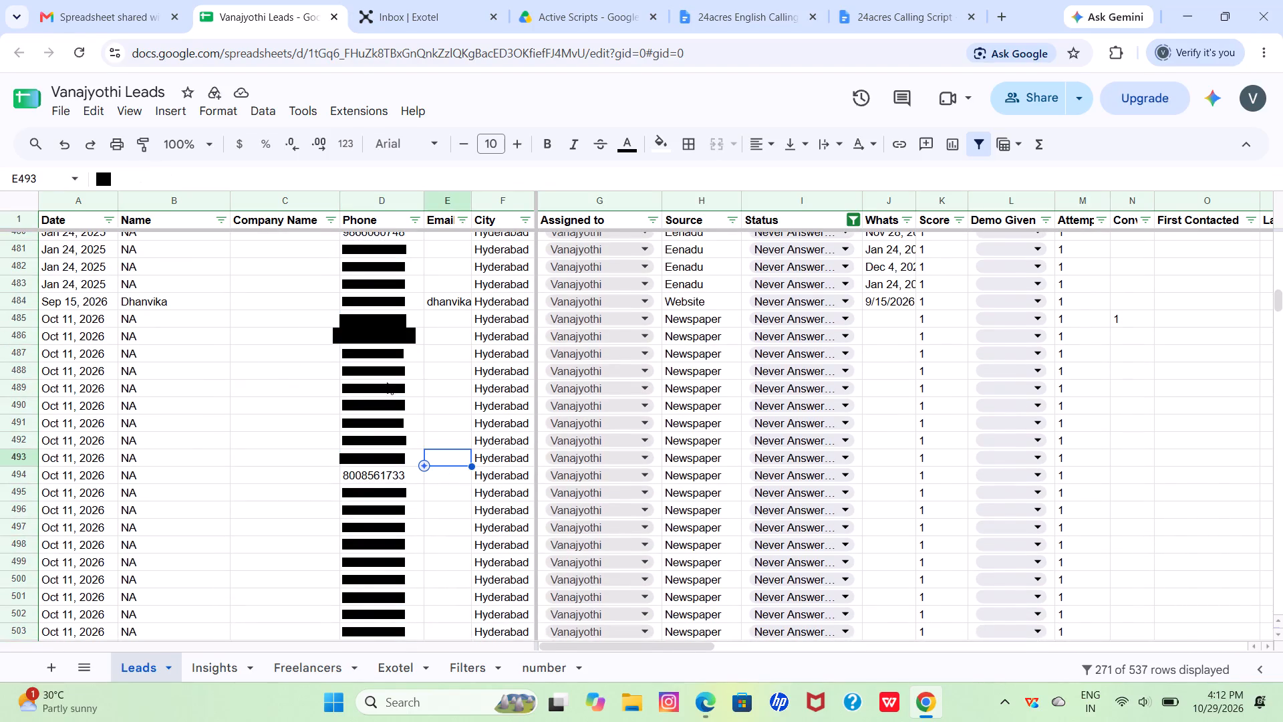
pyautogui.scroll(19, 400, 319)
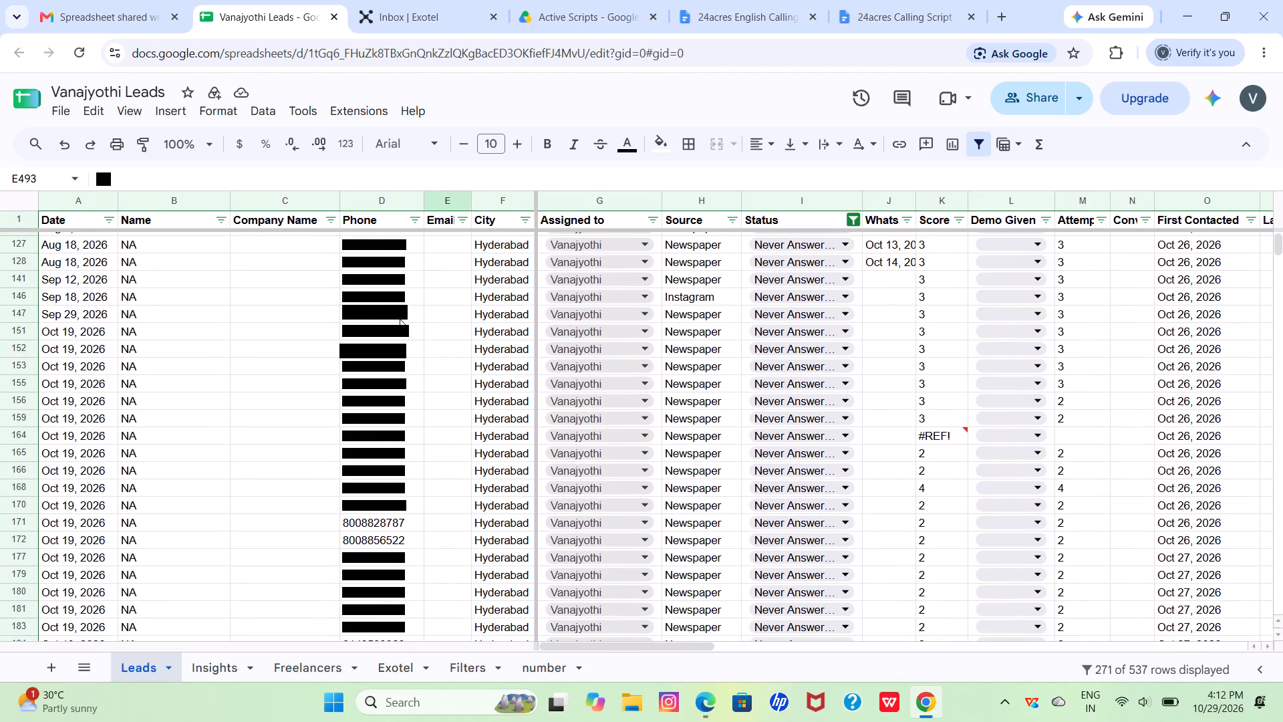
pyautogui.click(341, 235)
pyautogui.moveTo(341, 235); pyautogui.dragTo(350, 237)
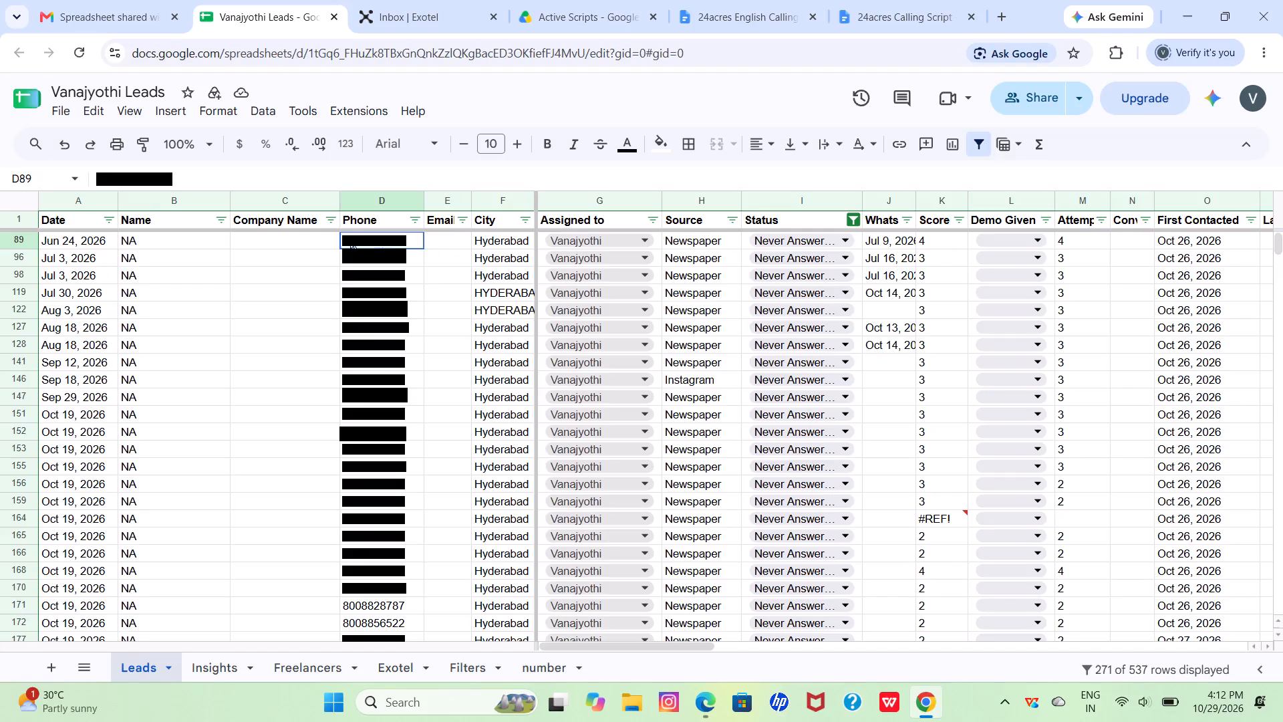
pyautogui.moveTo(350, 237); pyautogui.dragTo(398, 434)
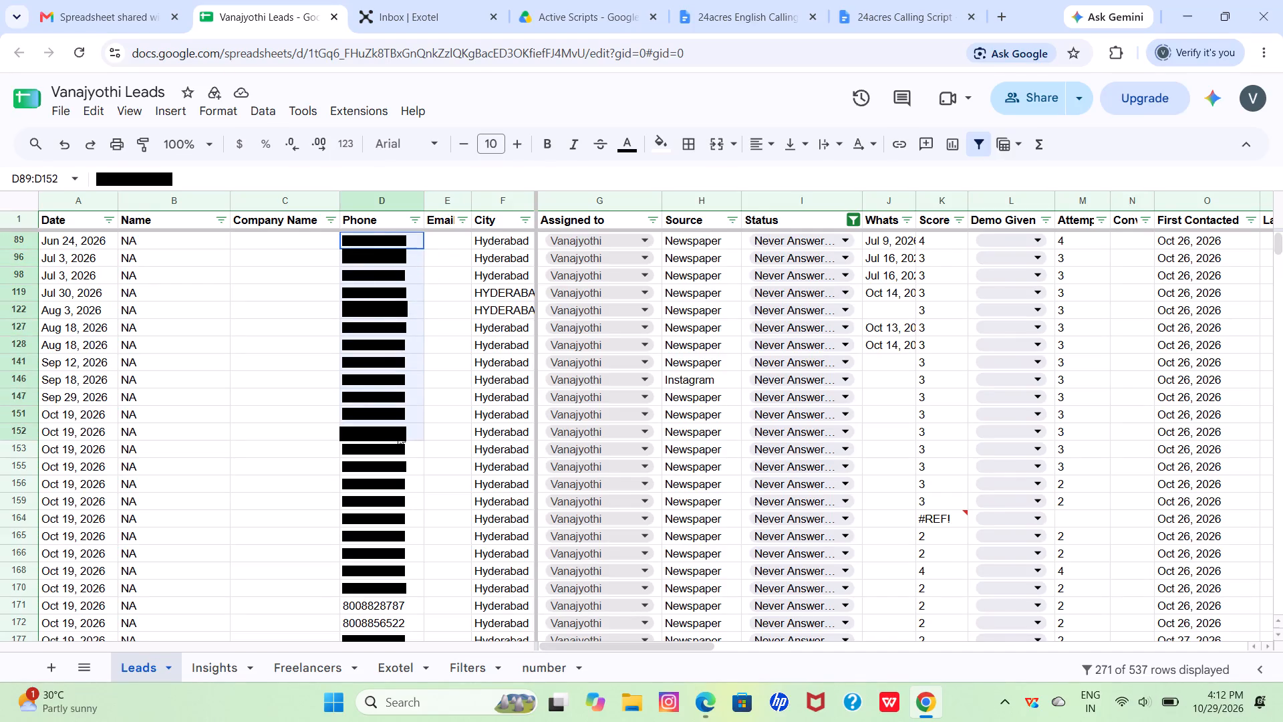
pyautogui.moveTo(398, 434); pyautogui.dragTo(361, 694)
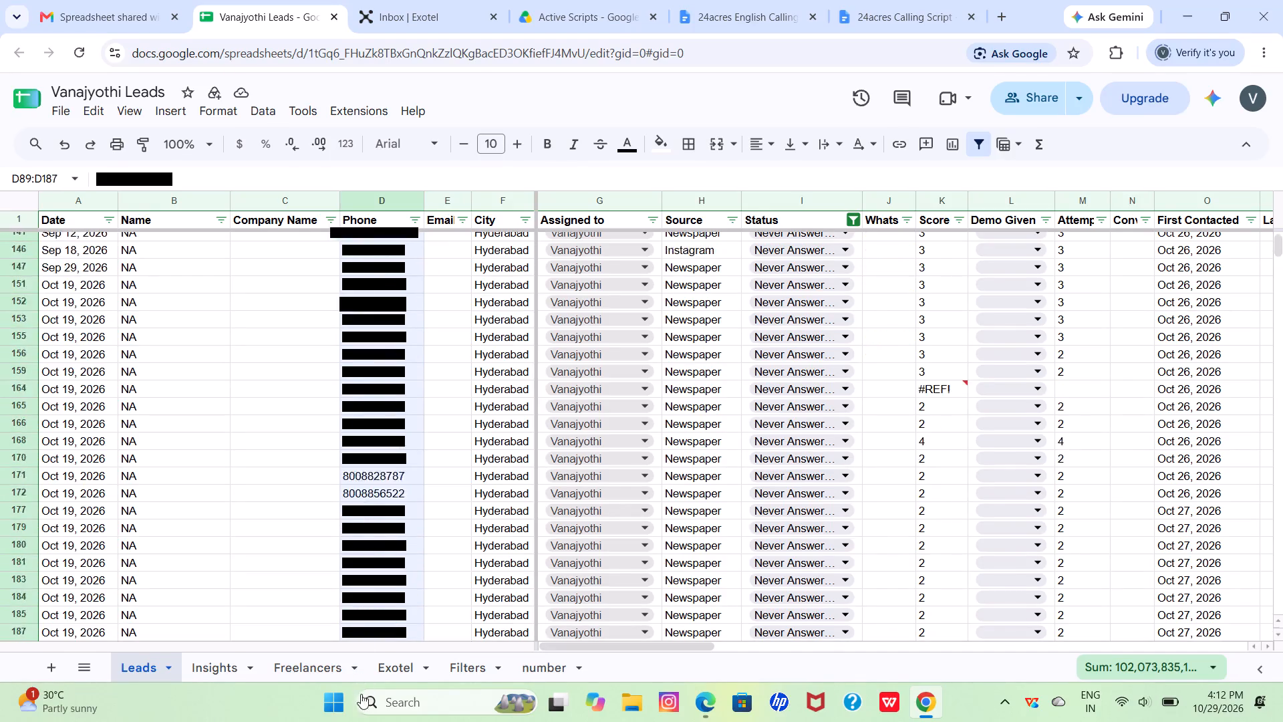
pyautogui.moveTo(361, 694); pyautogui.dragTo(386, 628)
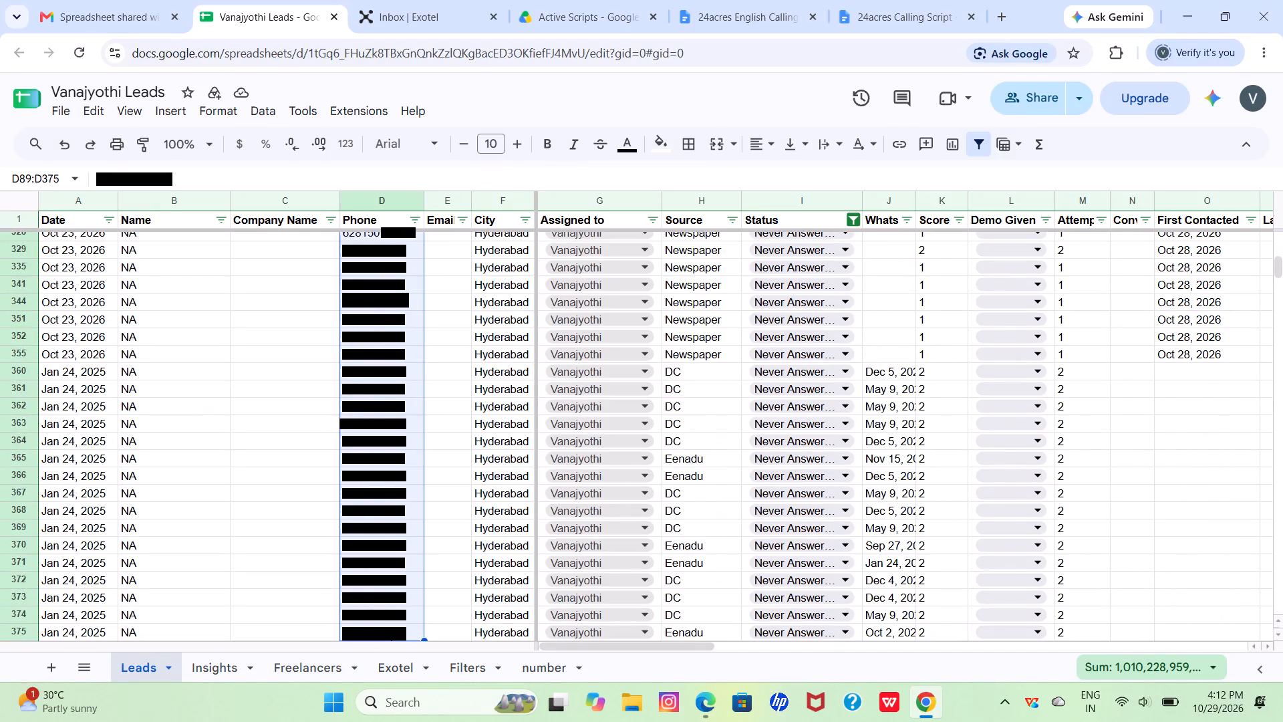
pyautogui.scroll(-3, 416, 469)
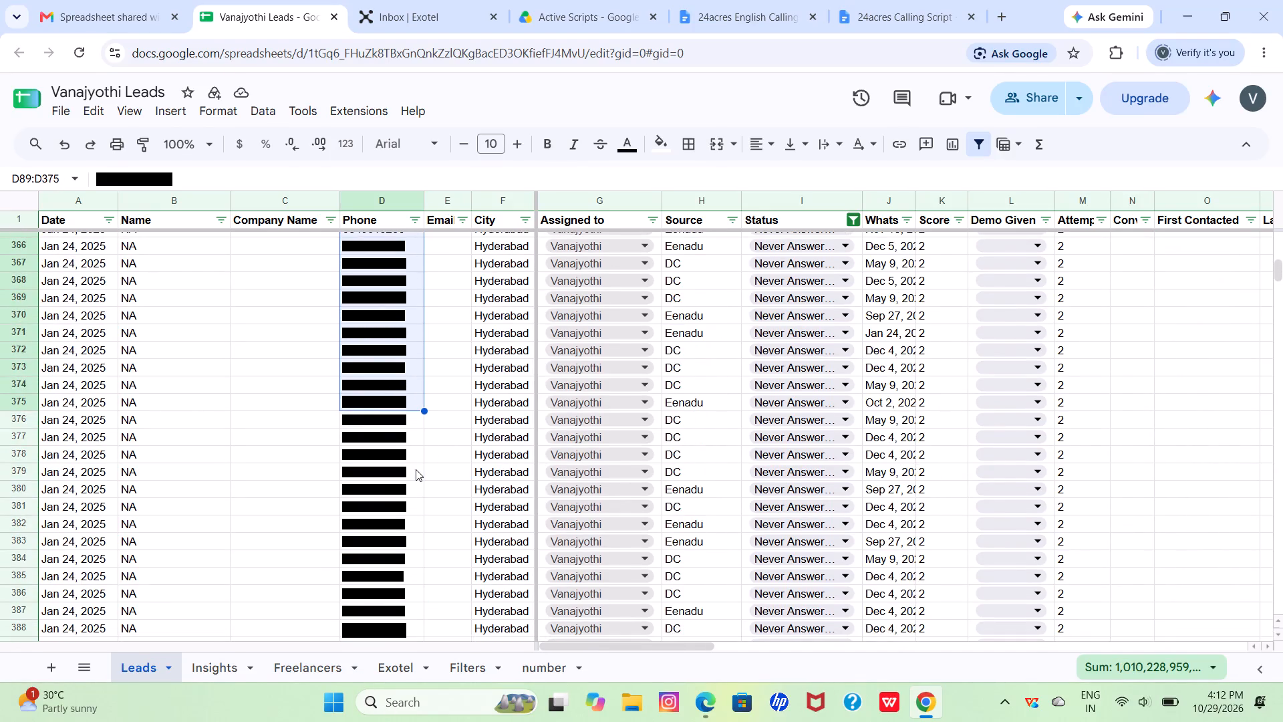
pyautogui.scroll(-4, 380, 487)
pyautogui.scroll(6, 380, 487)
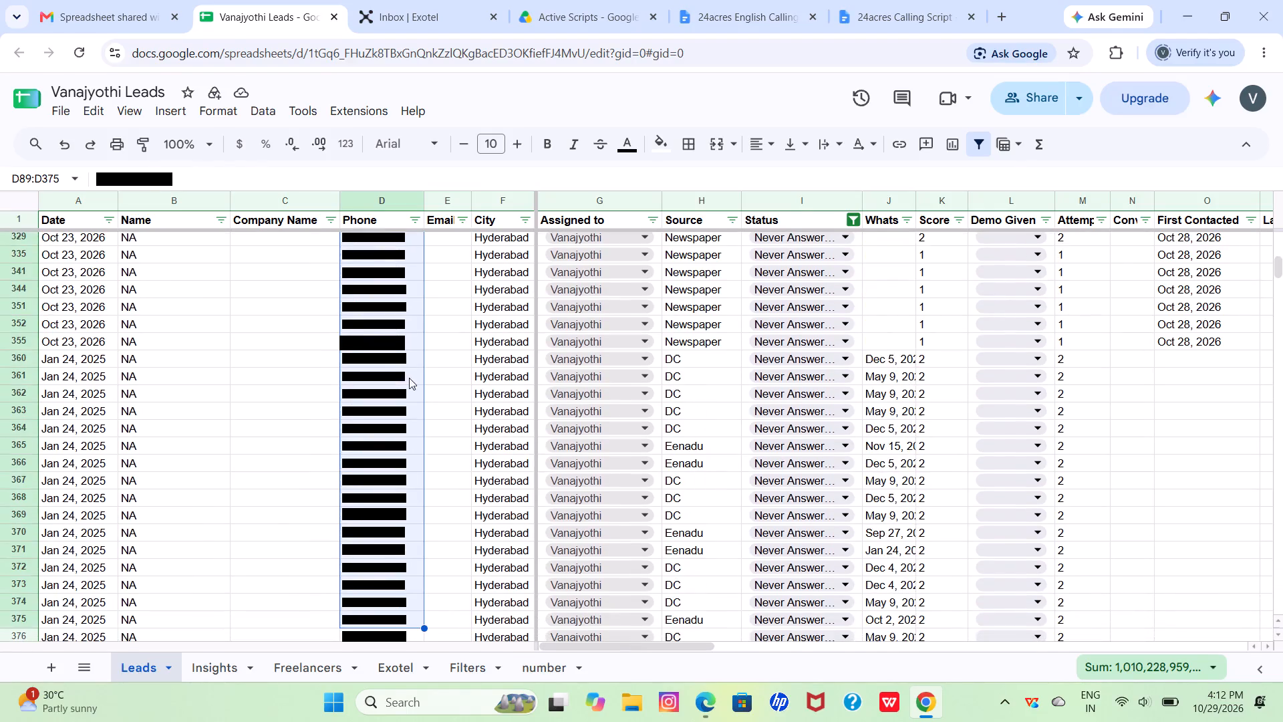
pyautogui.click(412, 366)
# Select the Phone column of the filtered Never Answered leads from D89 down past the last lead to row 1623.
pyautogui.scroll(20, 412, 366)
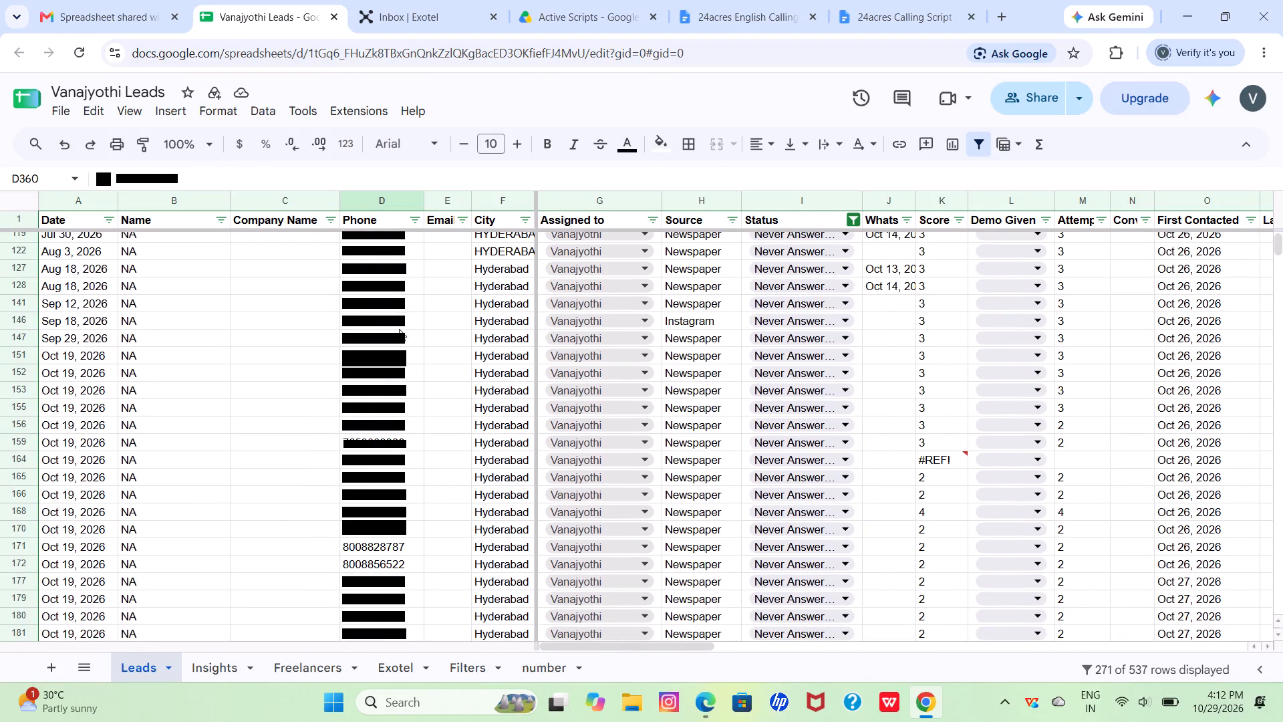
pyautogui.click(345, 234)
pyautogui.moveTo(345, 234); pyautogui.dragTo(400, 284)
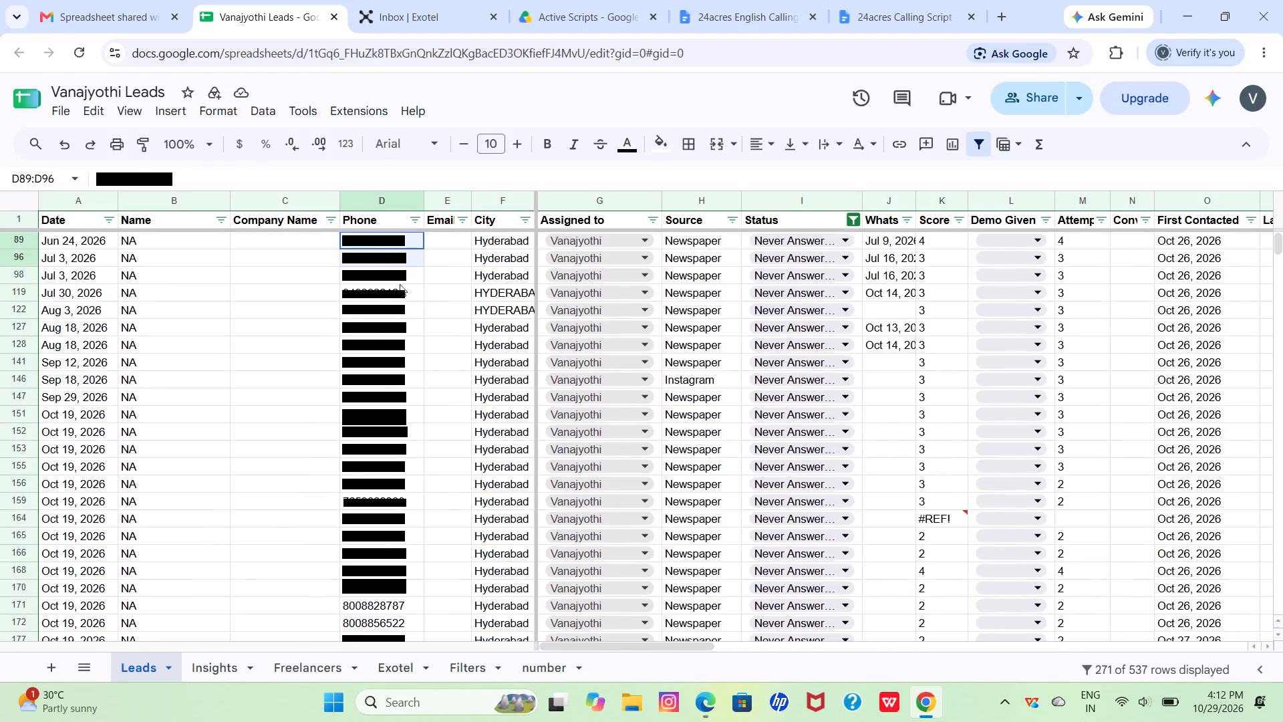
pyautogui.moveTo(400, 284); pyautogui.dragTo(409, 506)
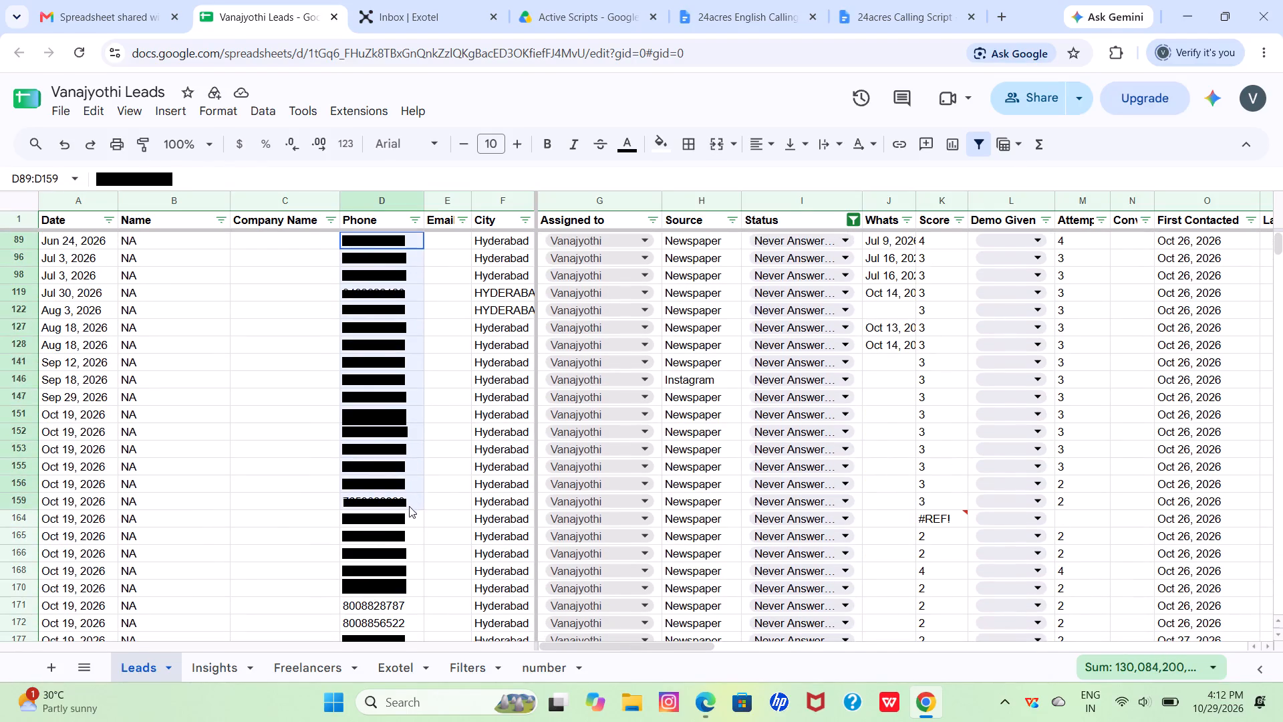
pyautogui.moveTo(409, 506); pyautogui.dragTo(388, 714)
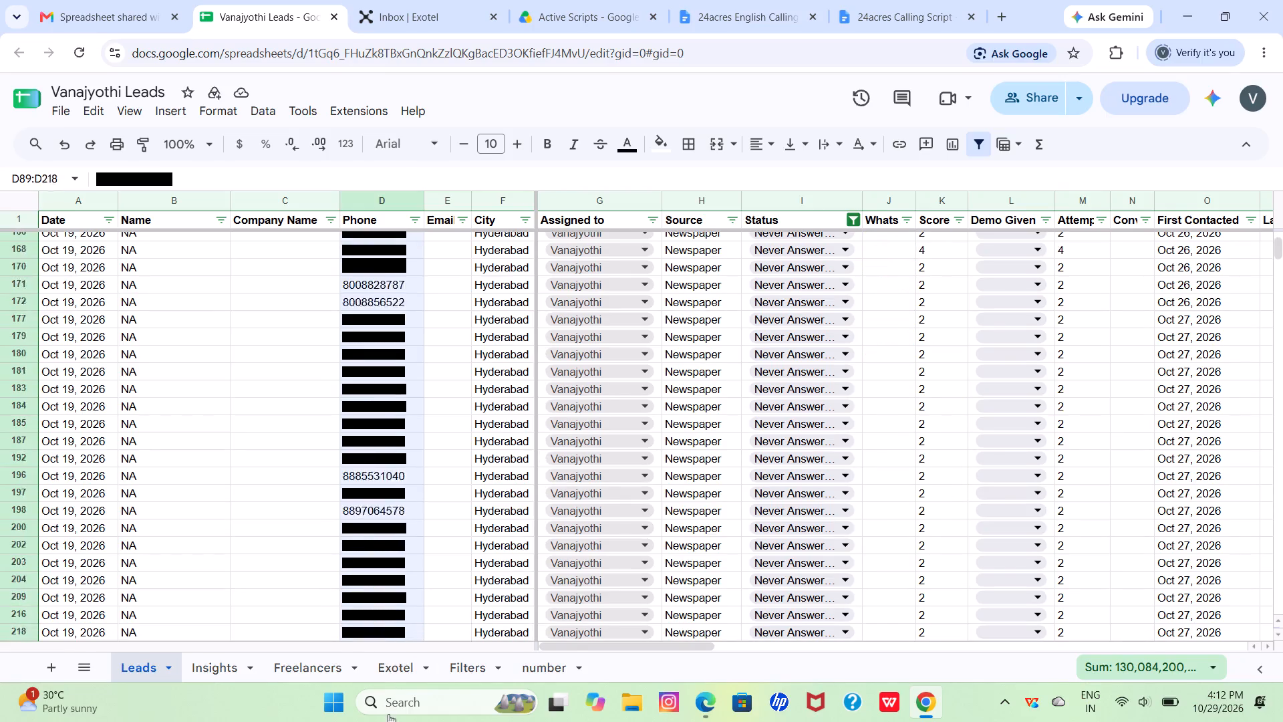
pyautogui.moveTo(388, 714); pyautogui.dragTo(401, 665)
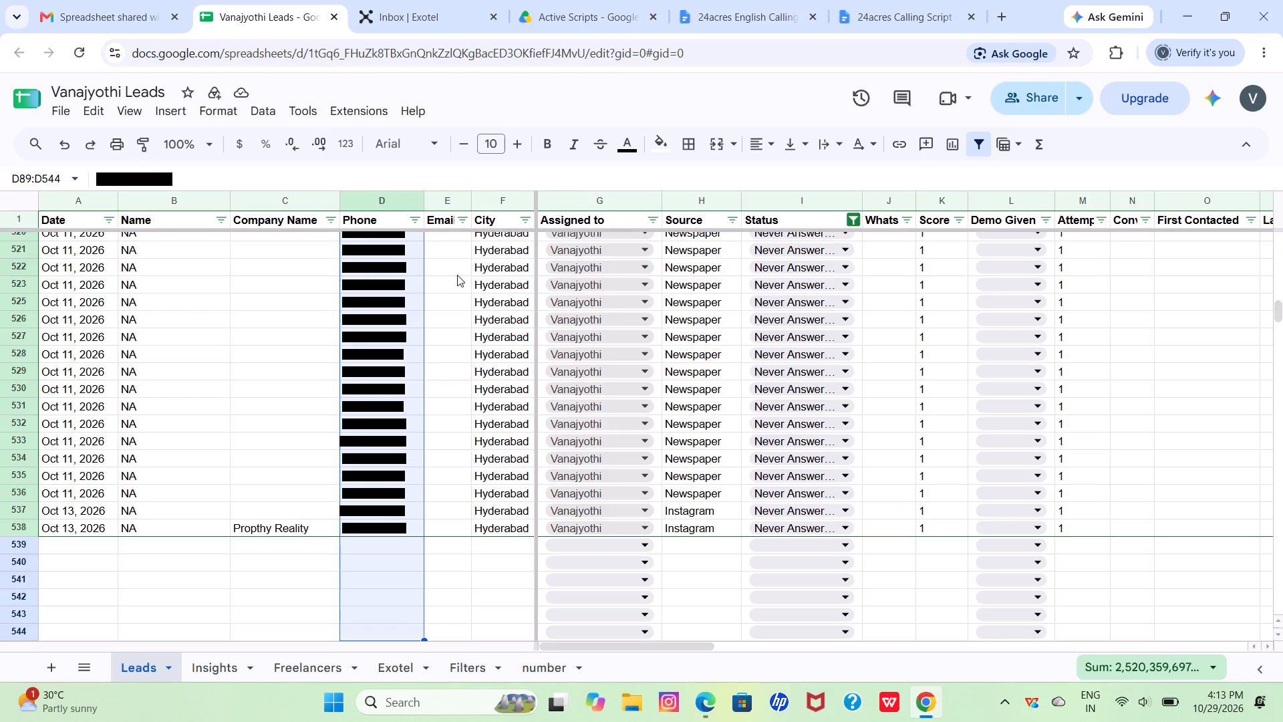
pyautogui.hotkey('ctrl', 'shift', 'Down')
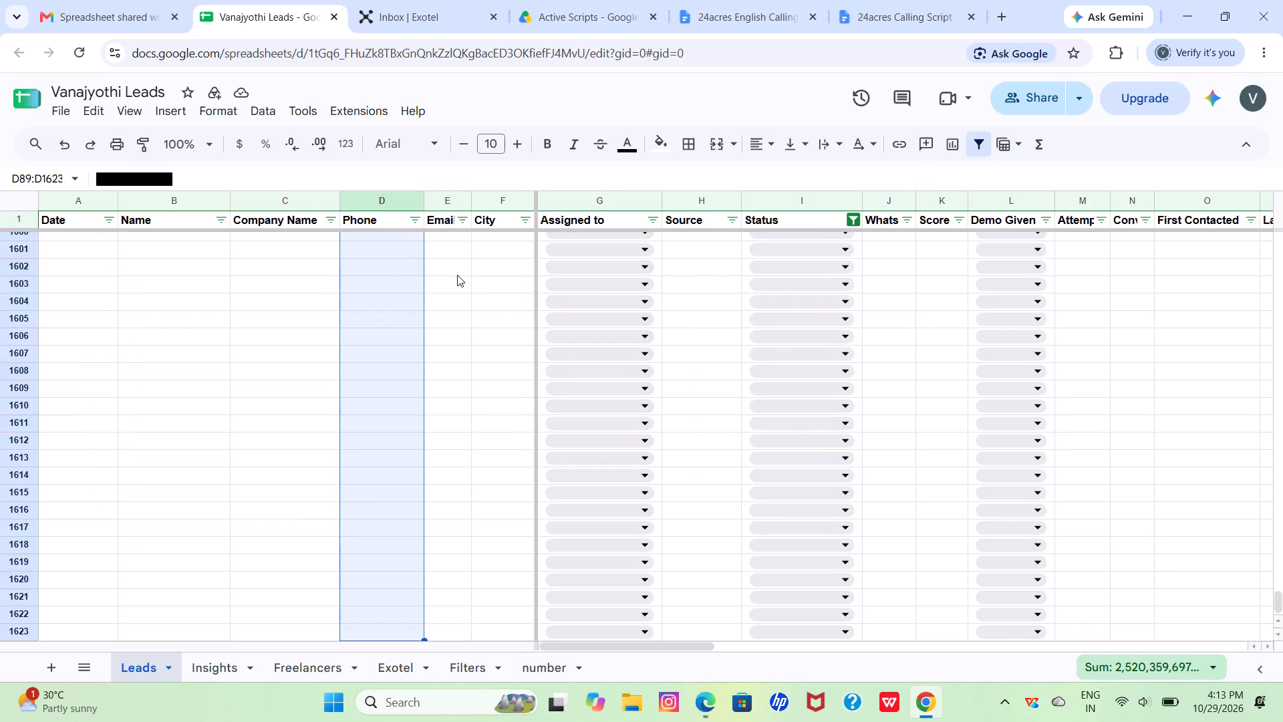
pyautogui.scroll(5, 444, 330)
pyautogui.scroll(16, 444, 330)
pyautogui.scroll(16, 444, 330)
pyautogui.scroll(12, 444, 330)
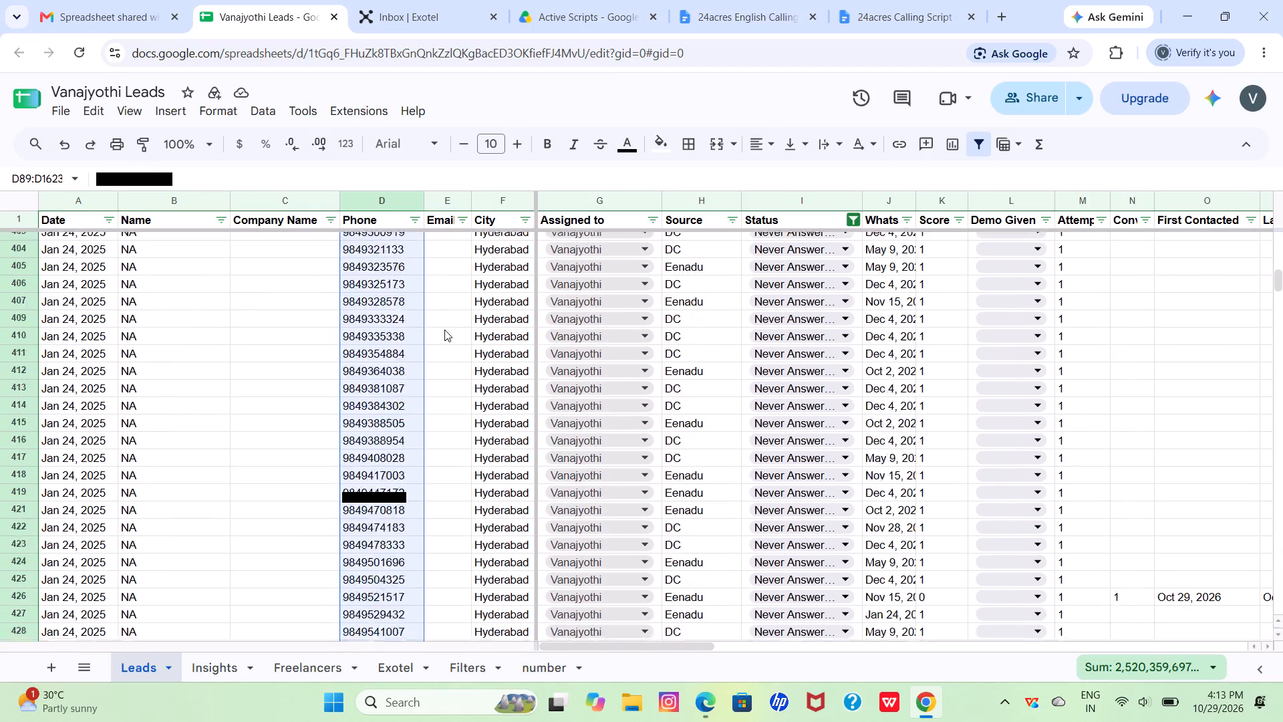
pyautogui.scroll(1, 444, 330)
# Select all the existing phone numbers under the header of the number sheet, from A2 to A191.
pyautogui.click(549, 673)
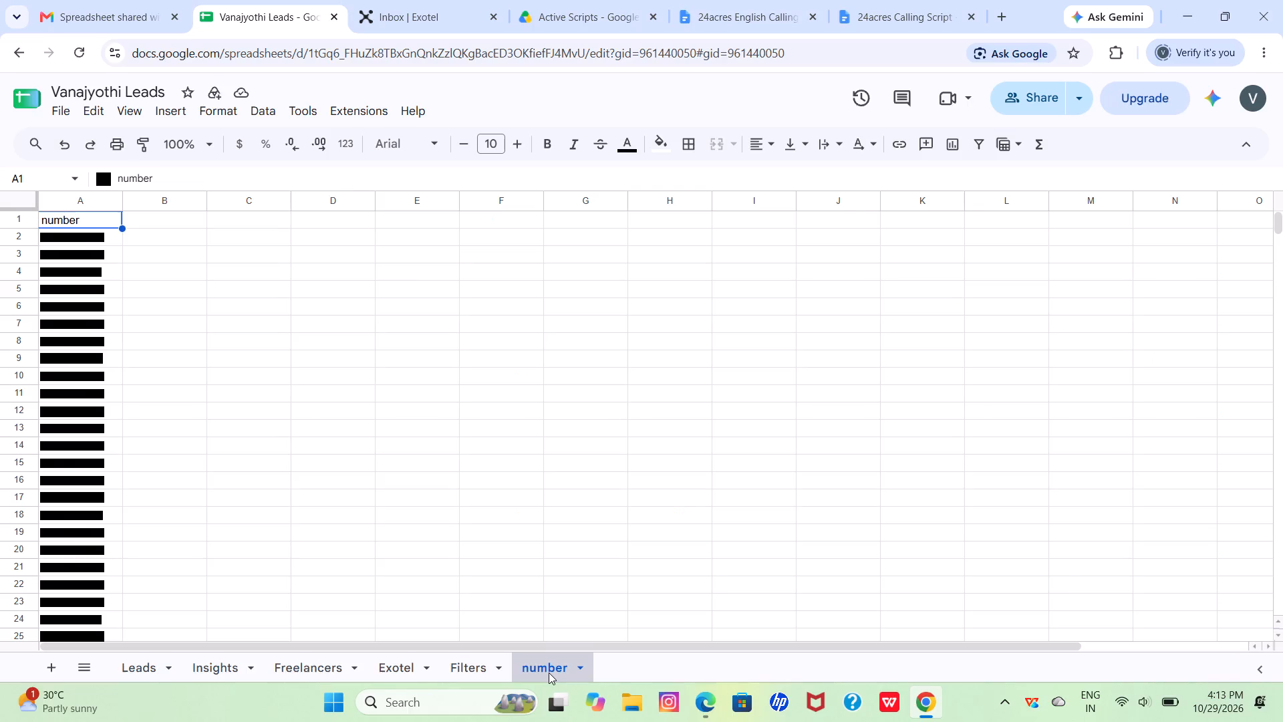
pyautogui.click(67, 235)
pyautogui.moveTo(67, 235); pyautogui.dragTo(123, 475)
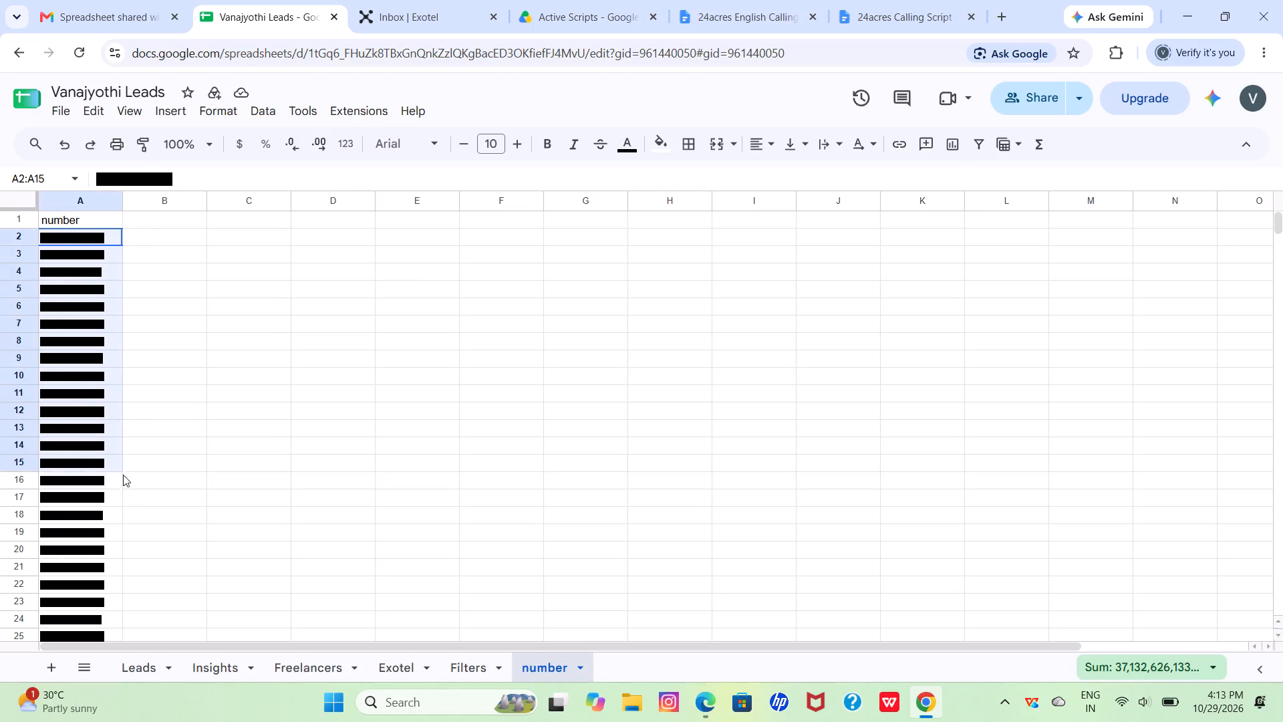
pyautogui.moveTo(123, 475); pyautogui.dragTo(124, 713)
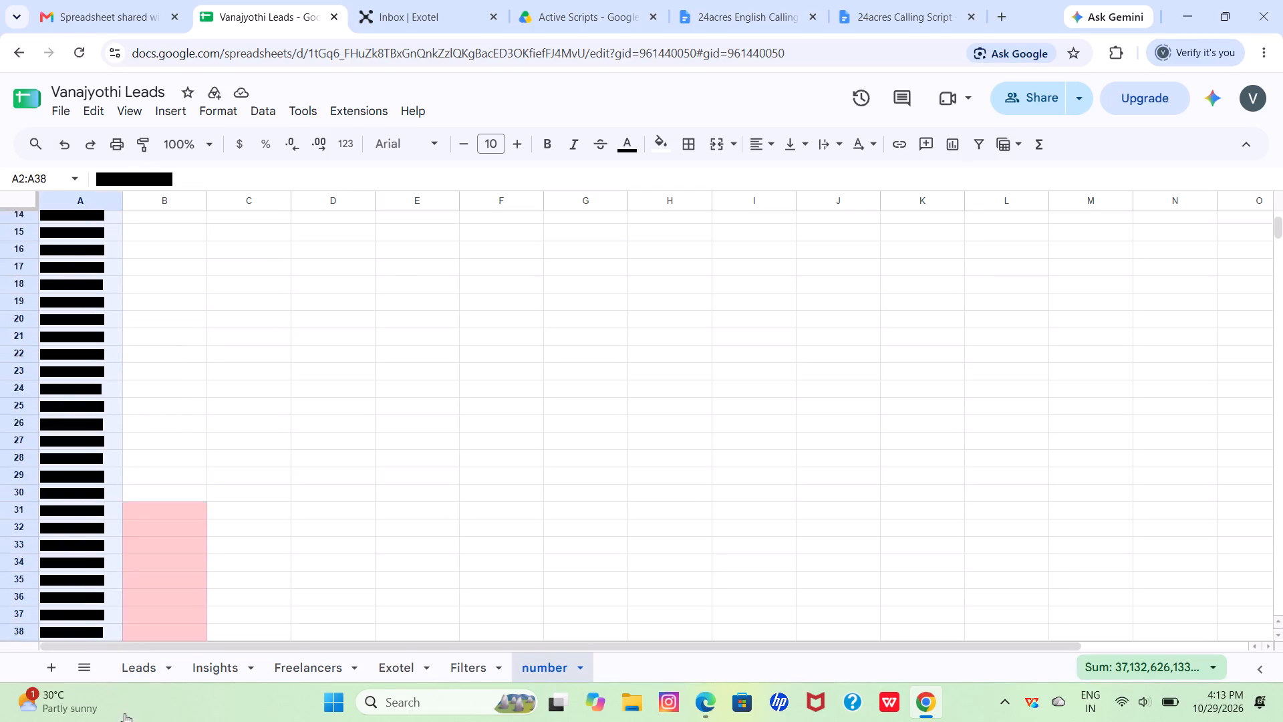
pyautogui.moveTo(124, 713); pyautogui.dragTo(124, 721)
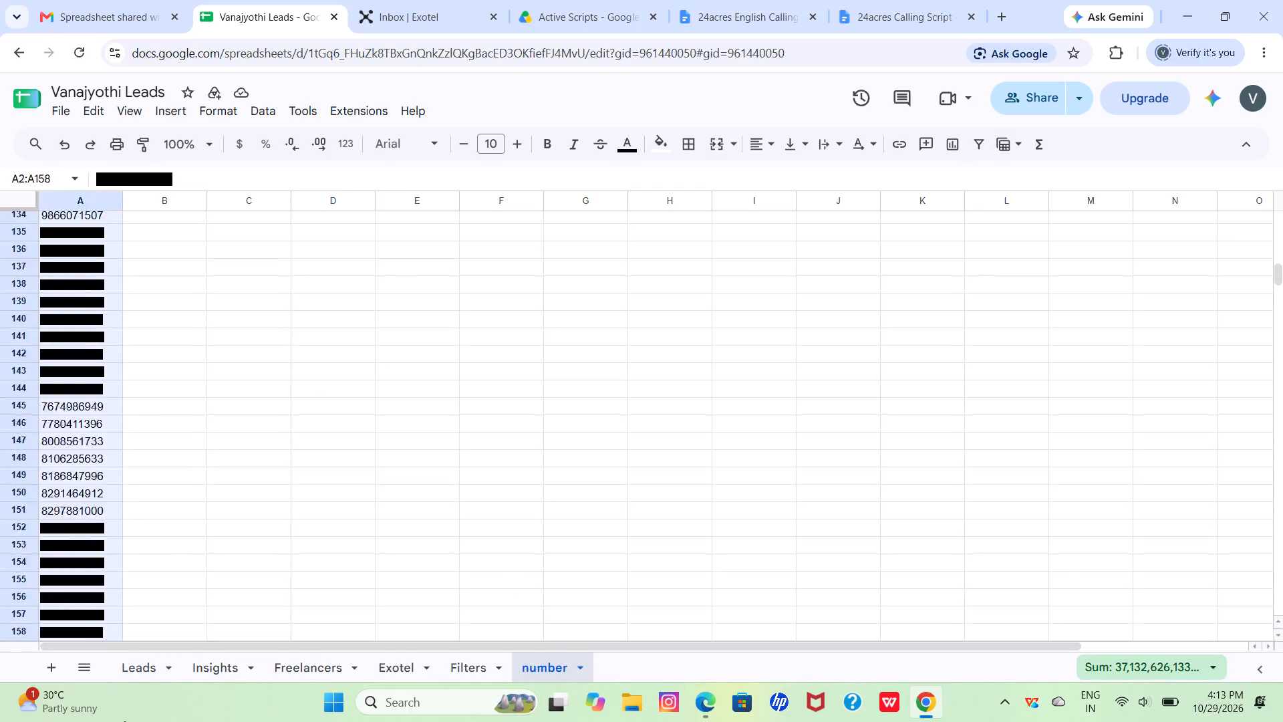
pyautogui.moveTo(124, 721); pyautogui.dragTo(105, 297)
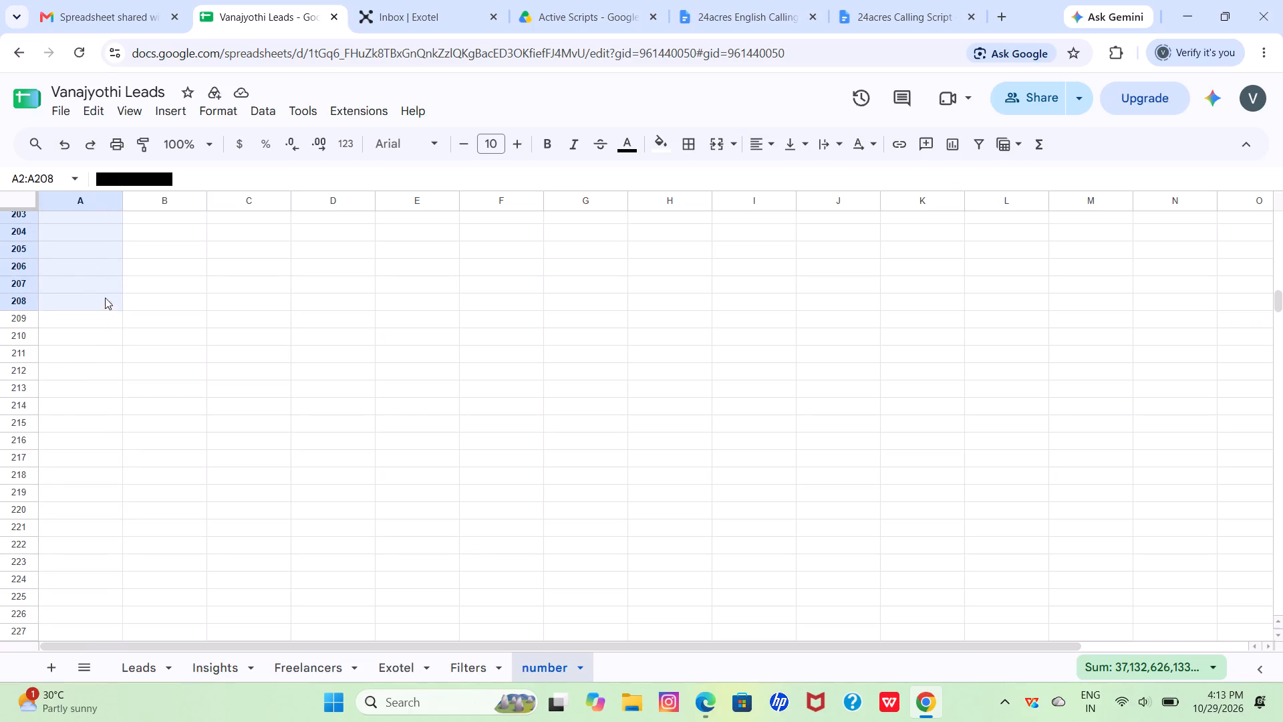
pyautogui.moveTo(105, 297); pyautogui.dragTo(67, 318)
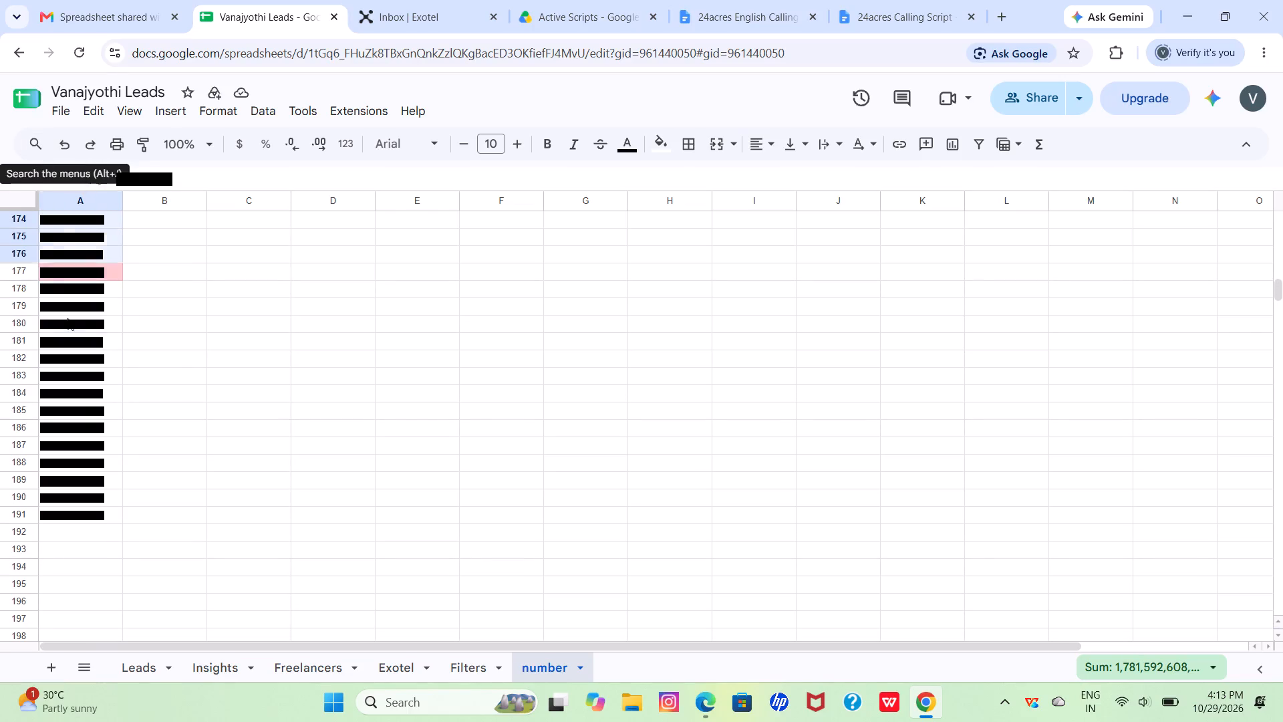
pyautogui.moveTo(67, 318); pyautogui.dragTo(106, 517)
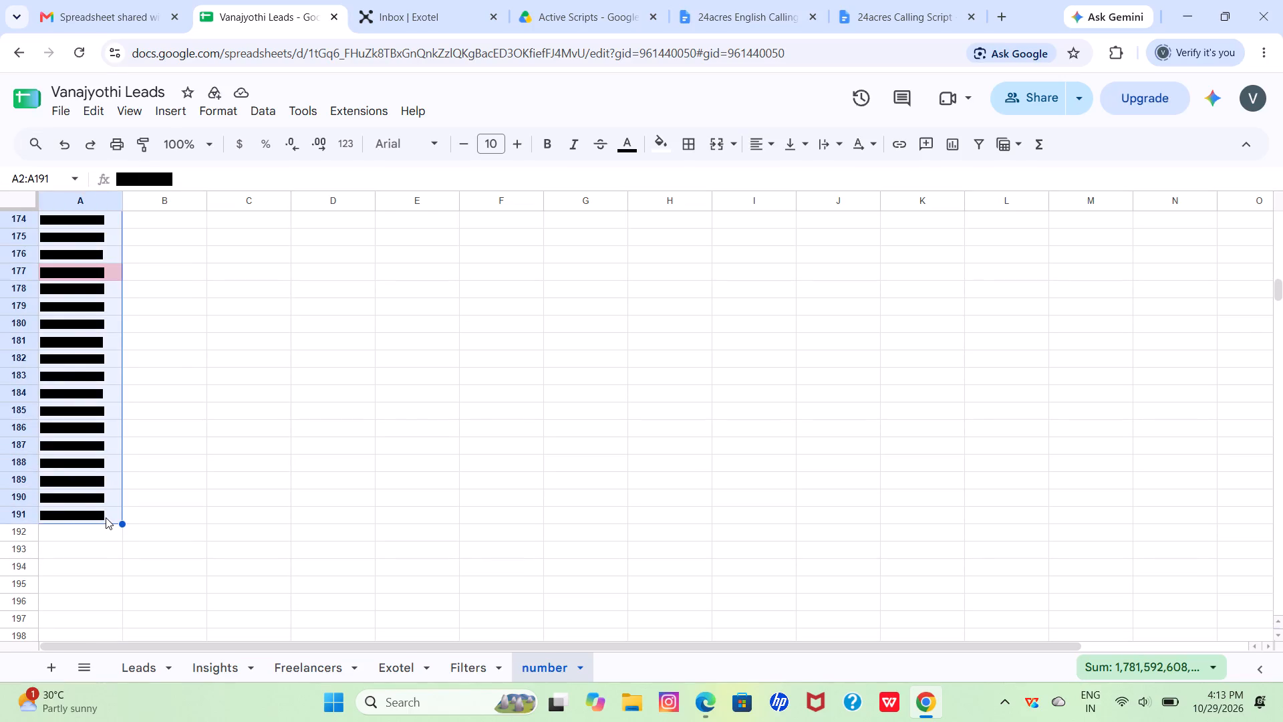
# Delete the last hour's browsing history, cookies and site data, cached images and files, and download history from Chrome.
pyautogui.hotkey('ctrl', 'shift', 'Delete')
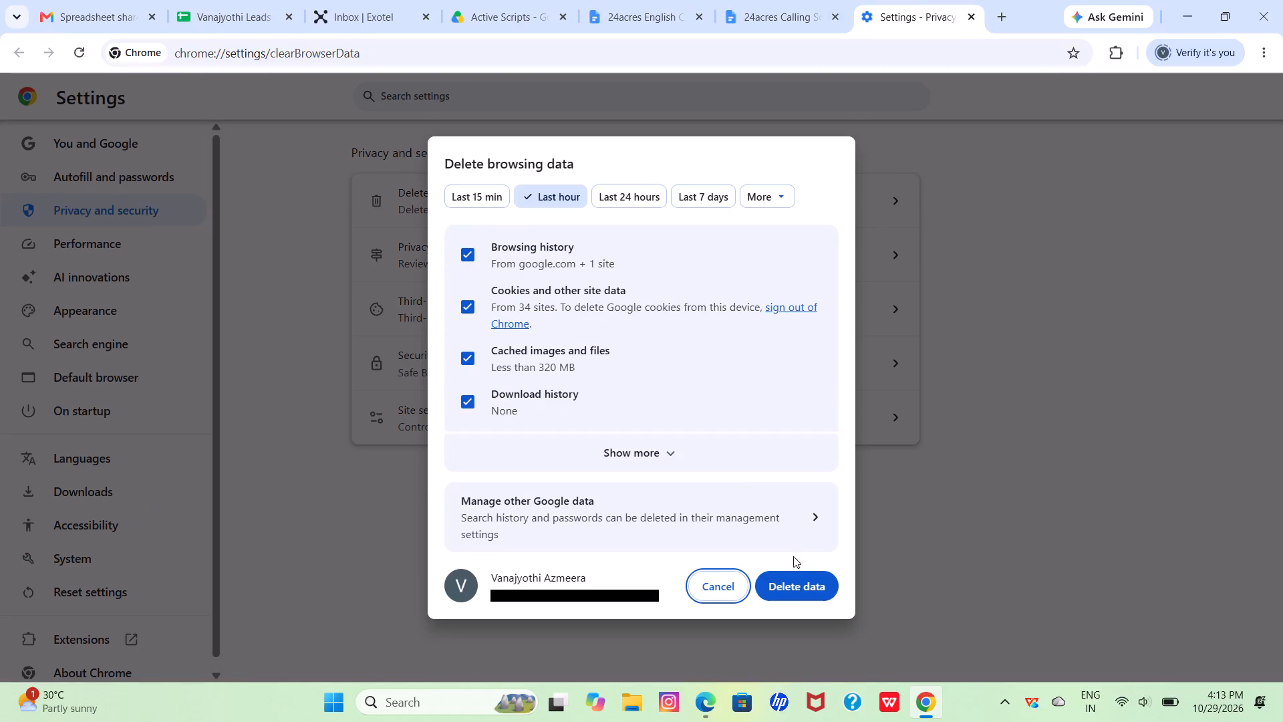
pyautogui.click(801, 580)
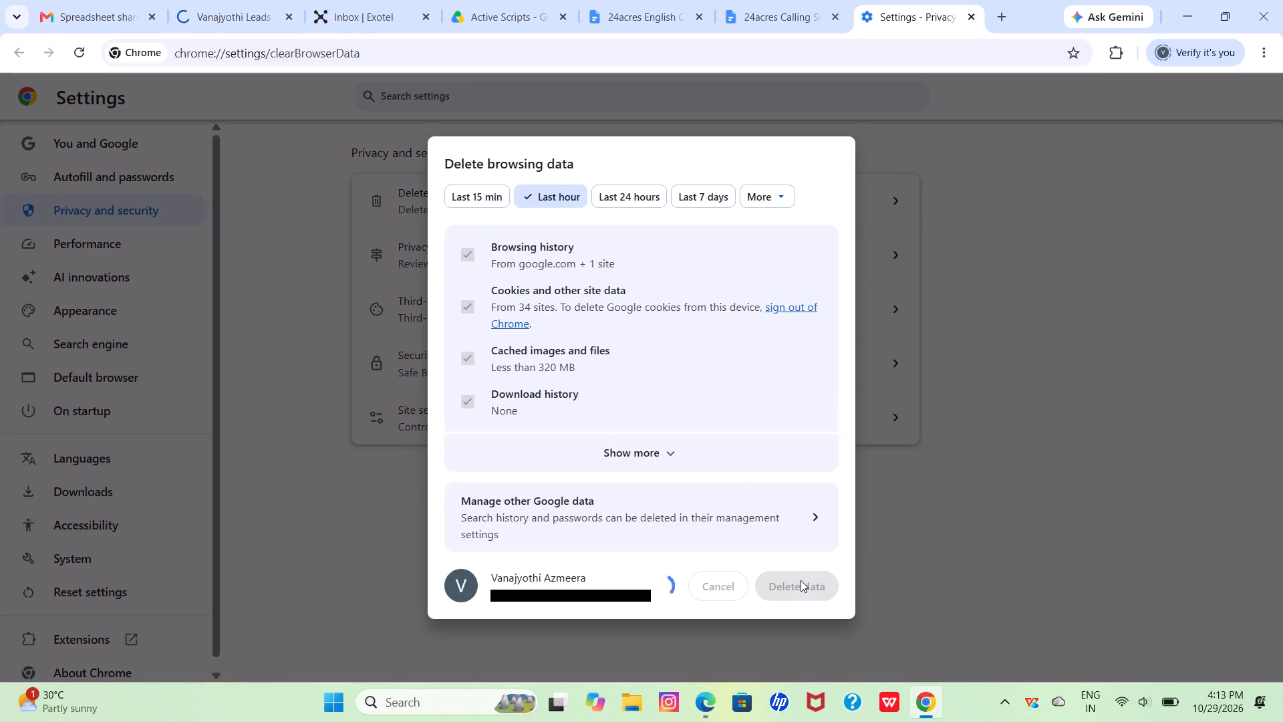
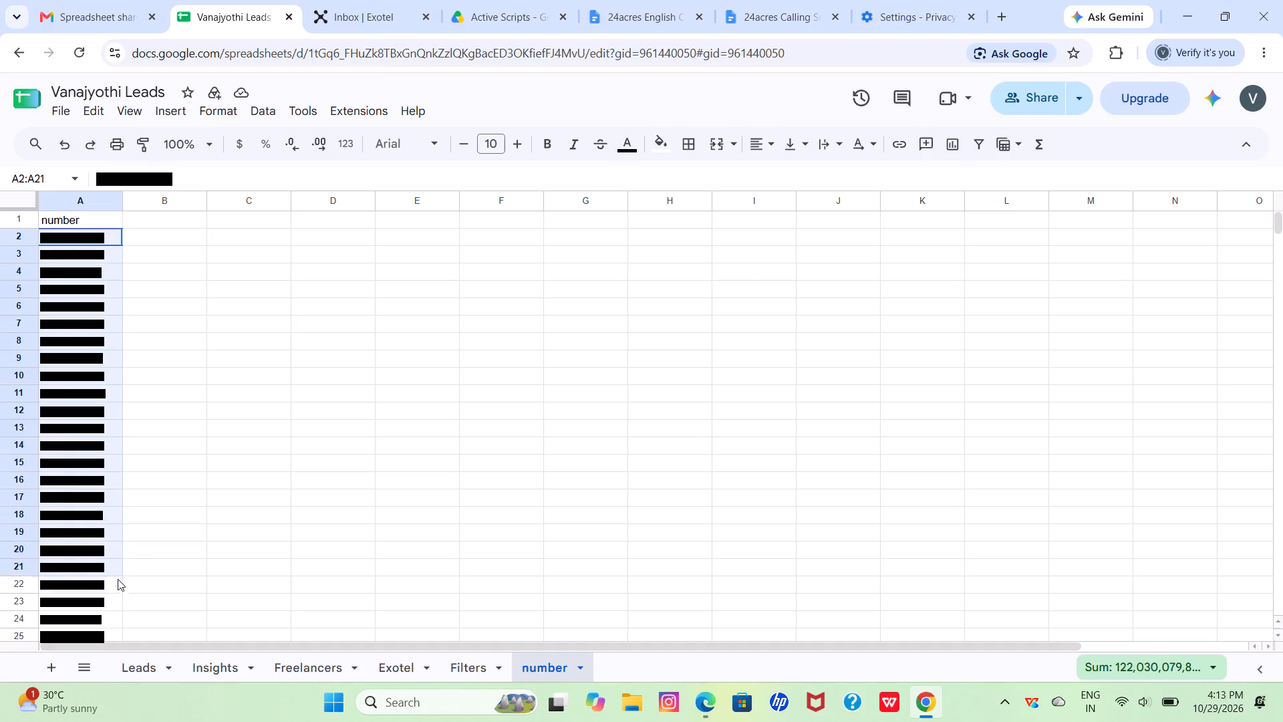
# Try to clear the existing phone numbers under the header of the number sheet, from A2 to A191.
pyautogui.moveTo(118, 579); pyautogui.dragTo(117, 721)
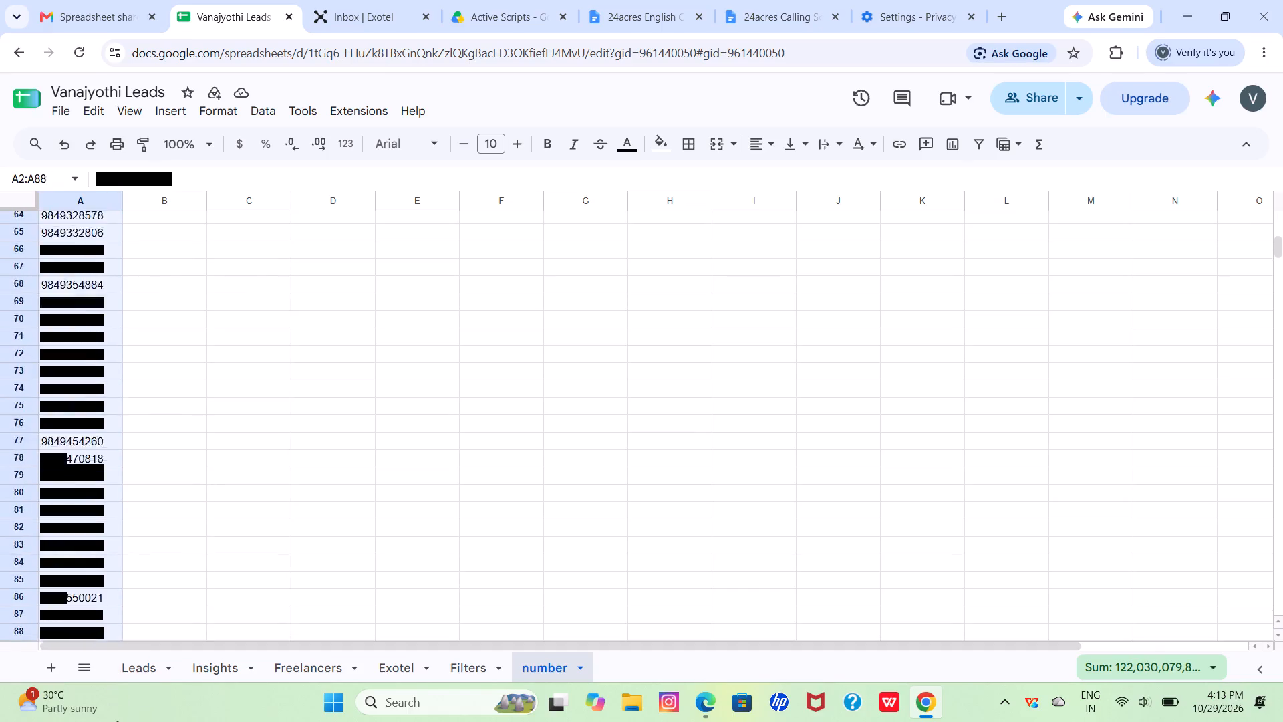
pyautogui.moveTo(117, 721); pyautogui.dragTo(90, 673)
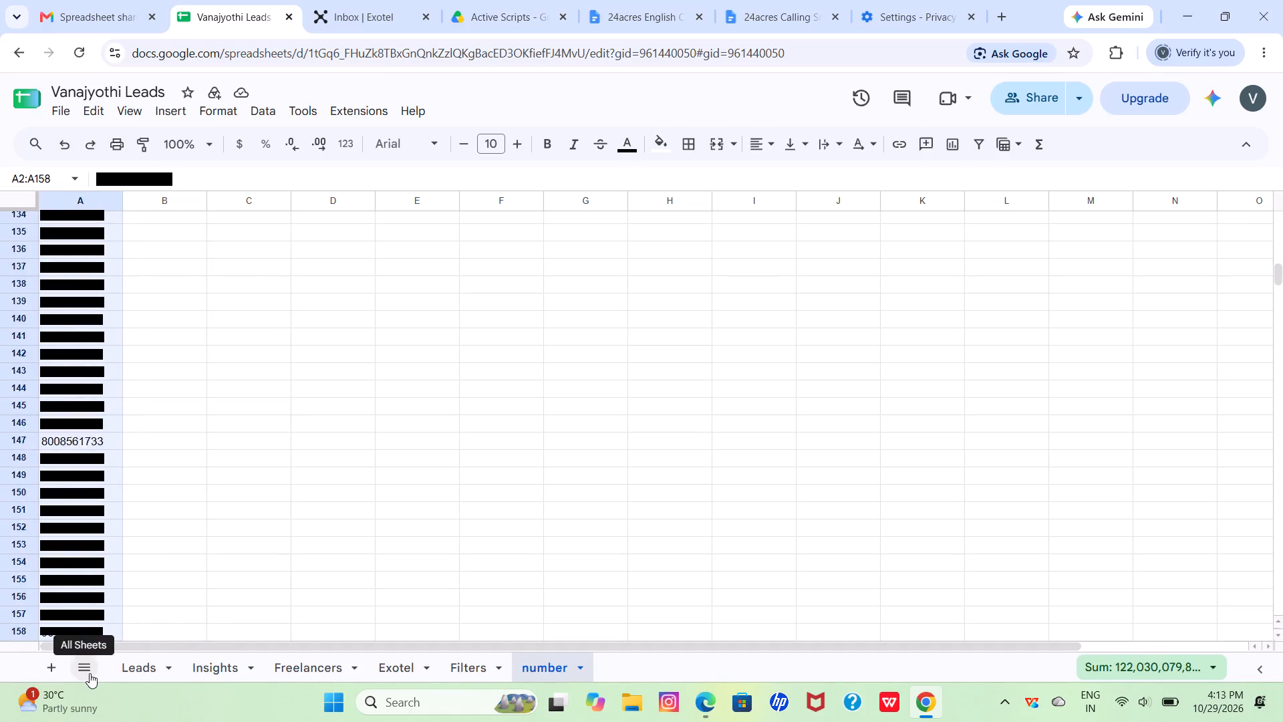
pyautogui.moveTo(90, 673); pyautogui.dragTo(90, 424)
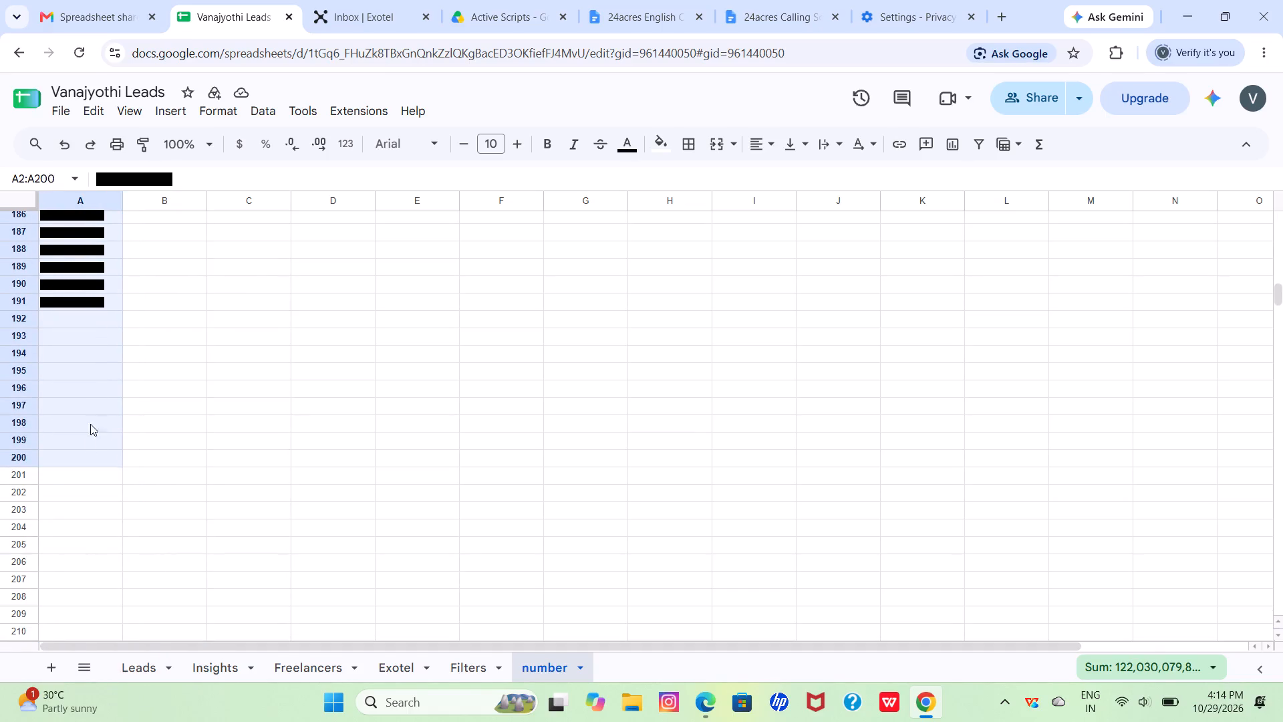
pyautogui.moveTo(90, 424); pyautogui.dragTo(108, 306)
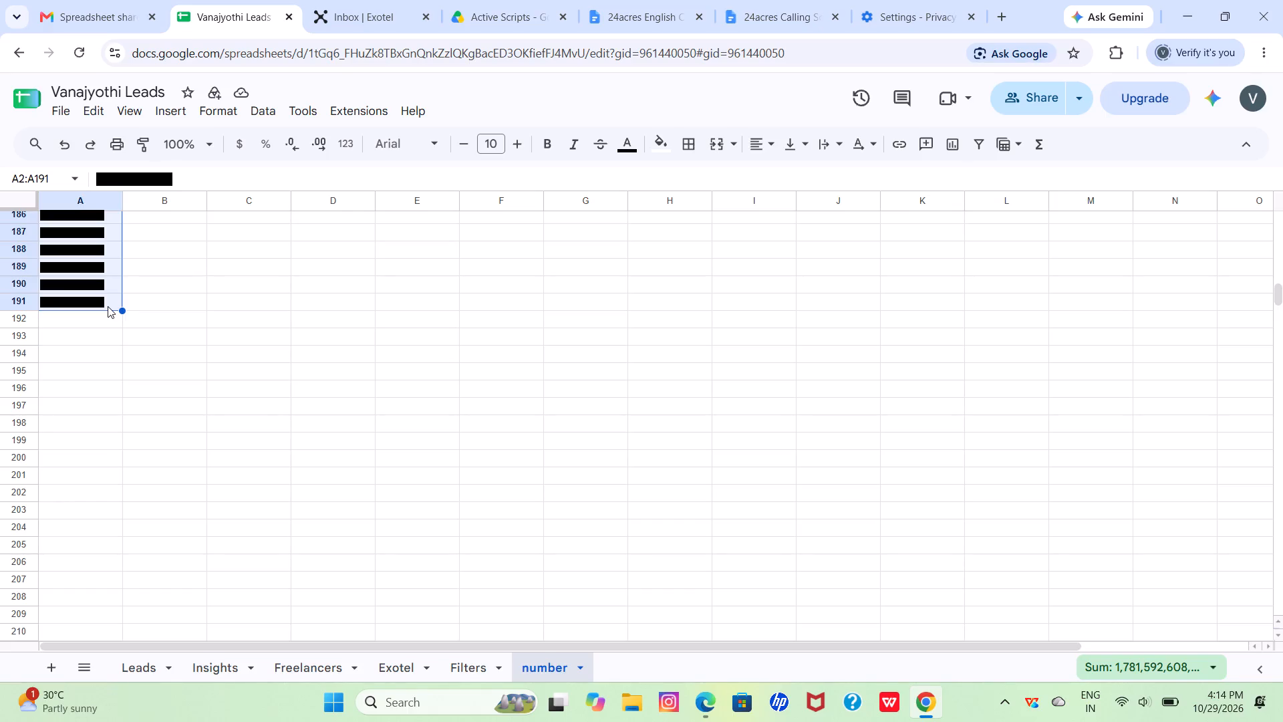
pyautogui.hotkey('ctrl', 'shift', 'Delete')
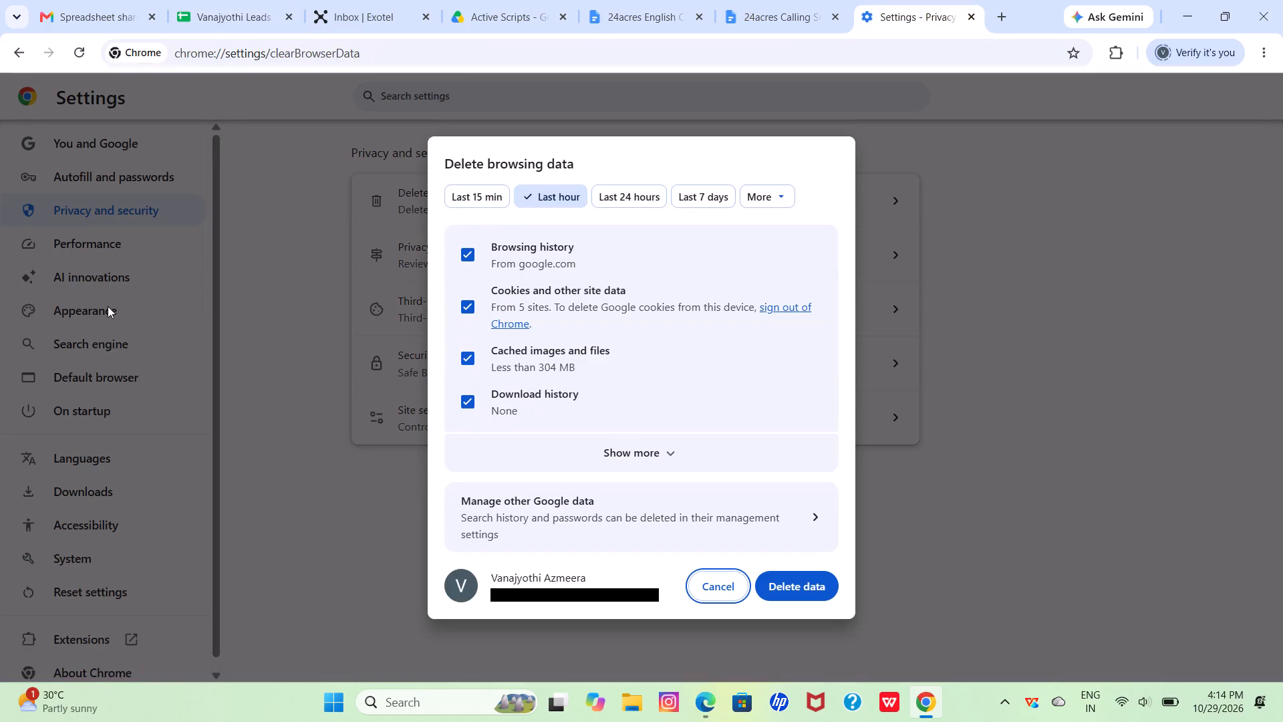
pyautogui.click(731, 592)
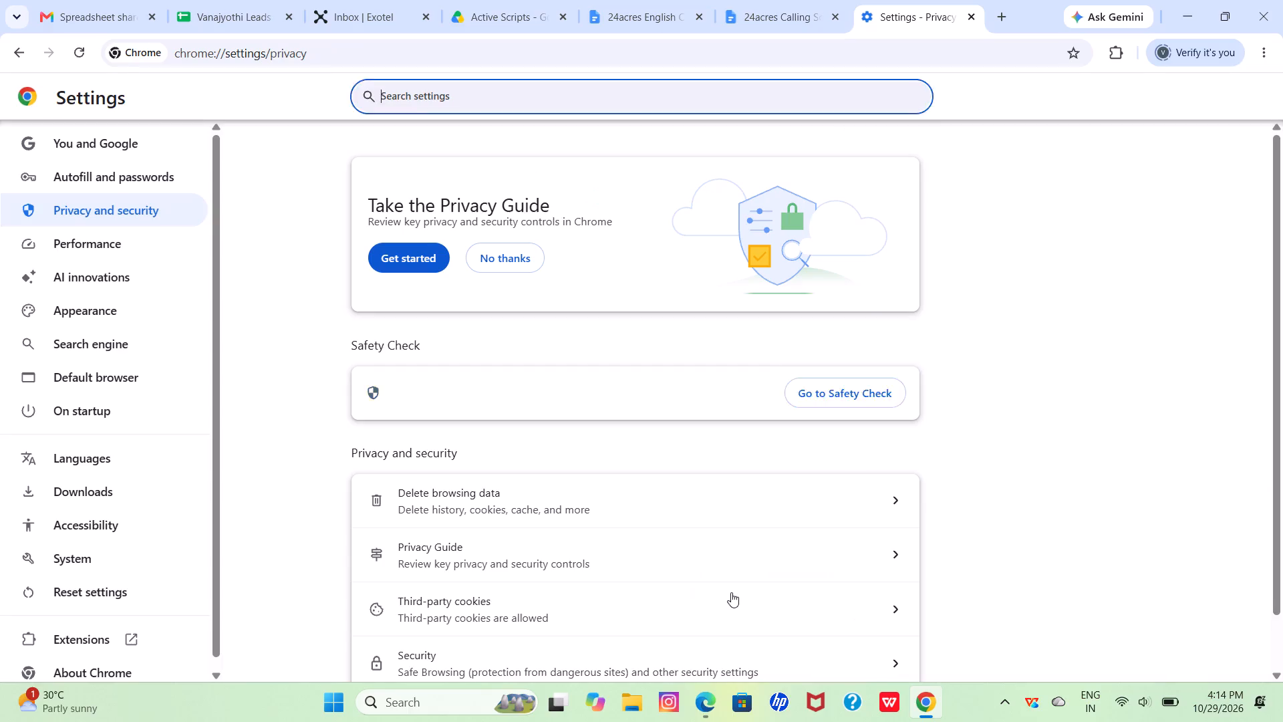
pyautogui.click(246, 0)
# Select column A of the number sheet including its header, from A1 to the last phone number in A191.
pyautogui.scroll(5, 362, 306)
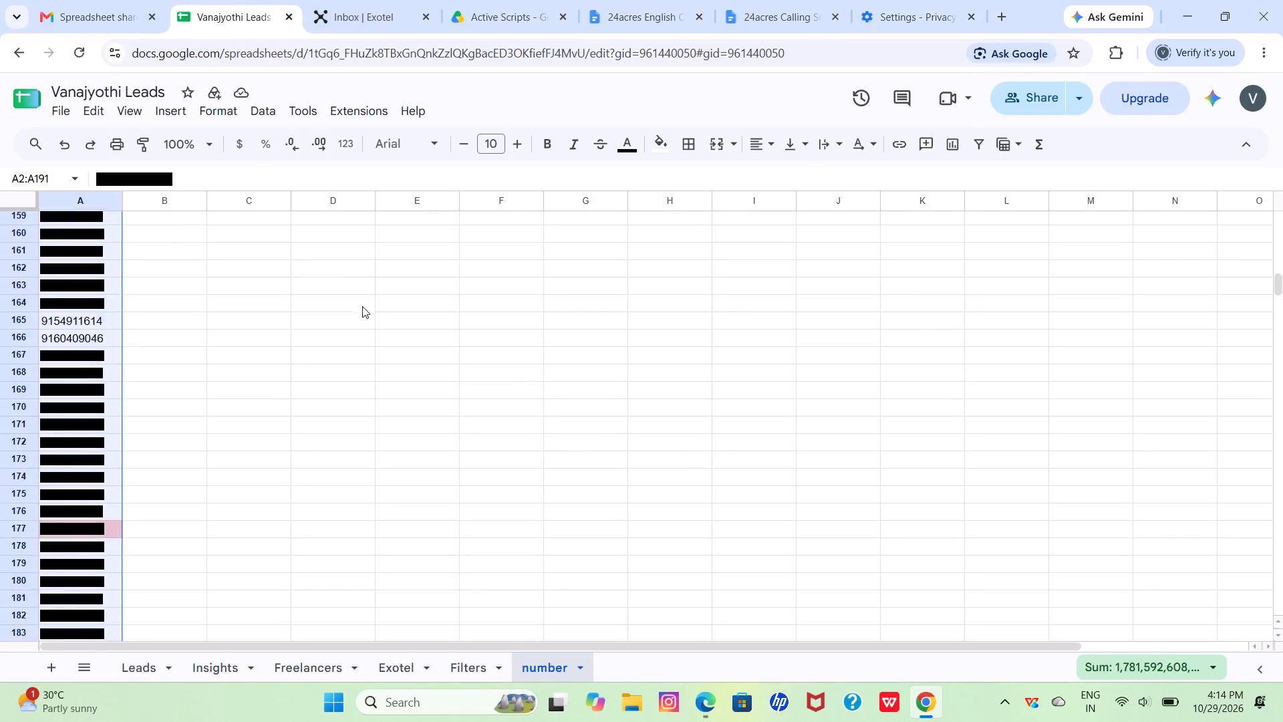
pyautogui.scroll(13, 362, 306)
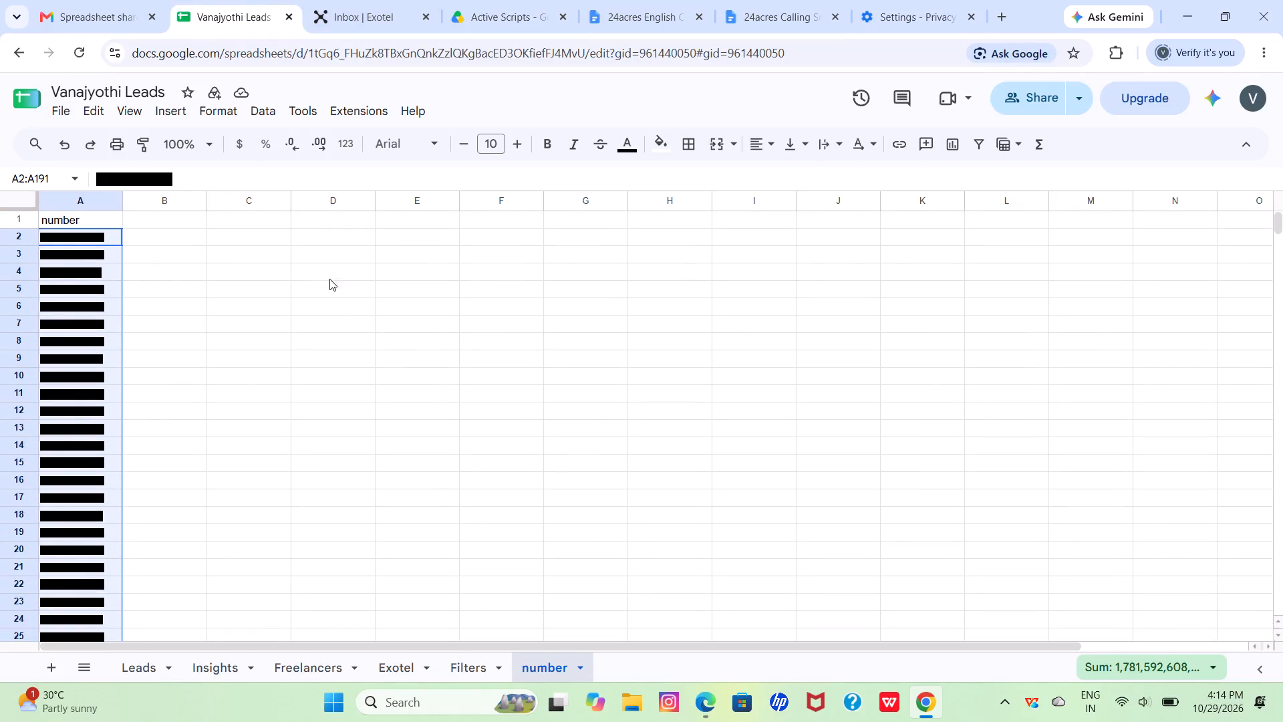
pyautogui.click(90, 221)
pyautogui.click(90, 221)
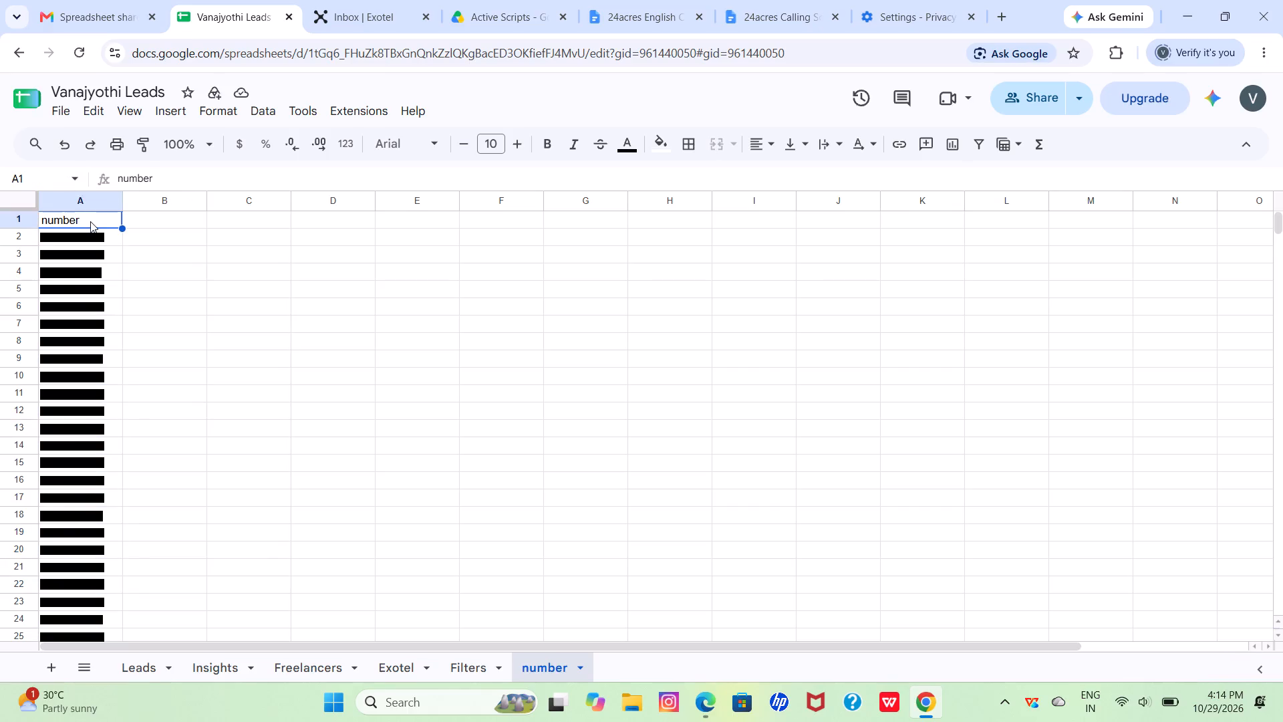
pyautogui.click(96, 215)
pyautogui.moveTo(96, 215); pyautogui.dragTo(120, 253)
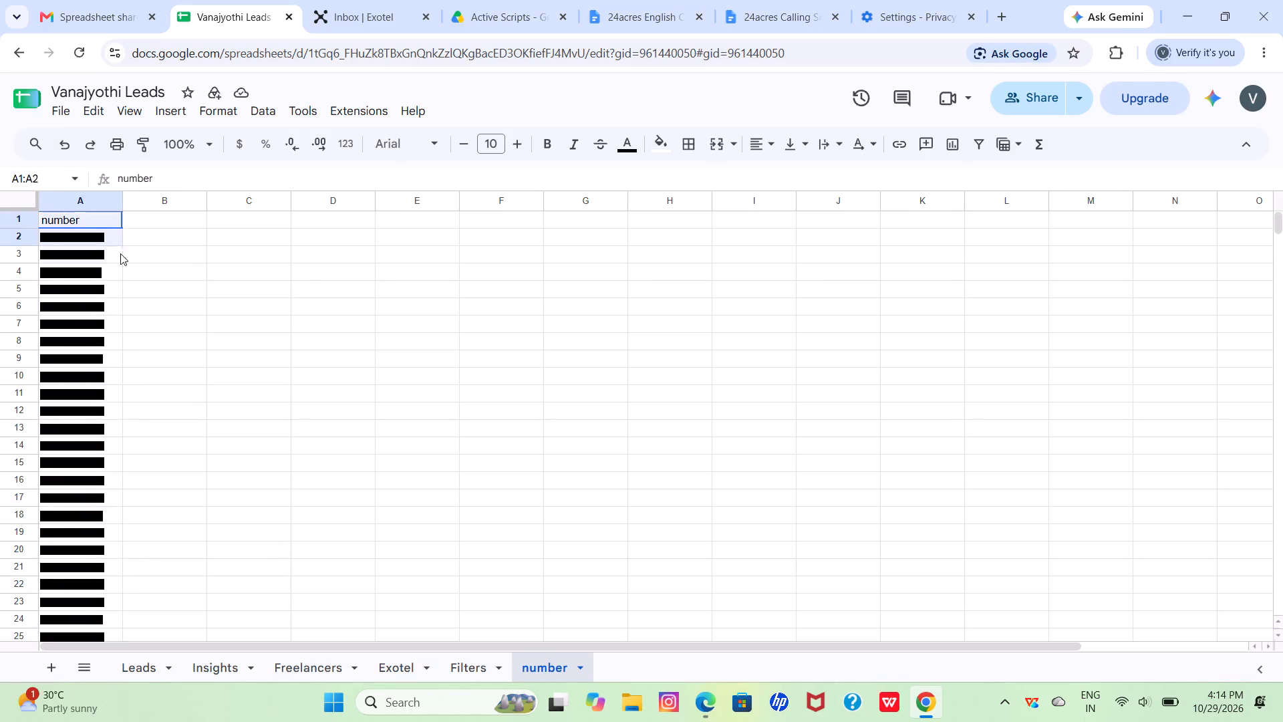
pyautogui.moveTo(120, 253); pyautogui.dragTo(120, 646)
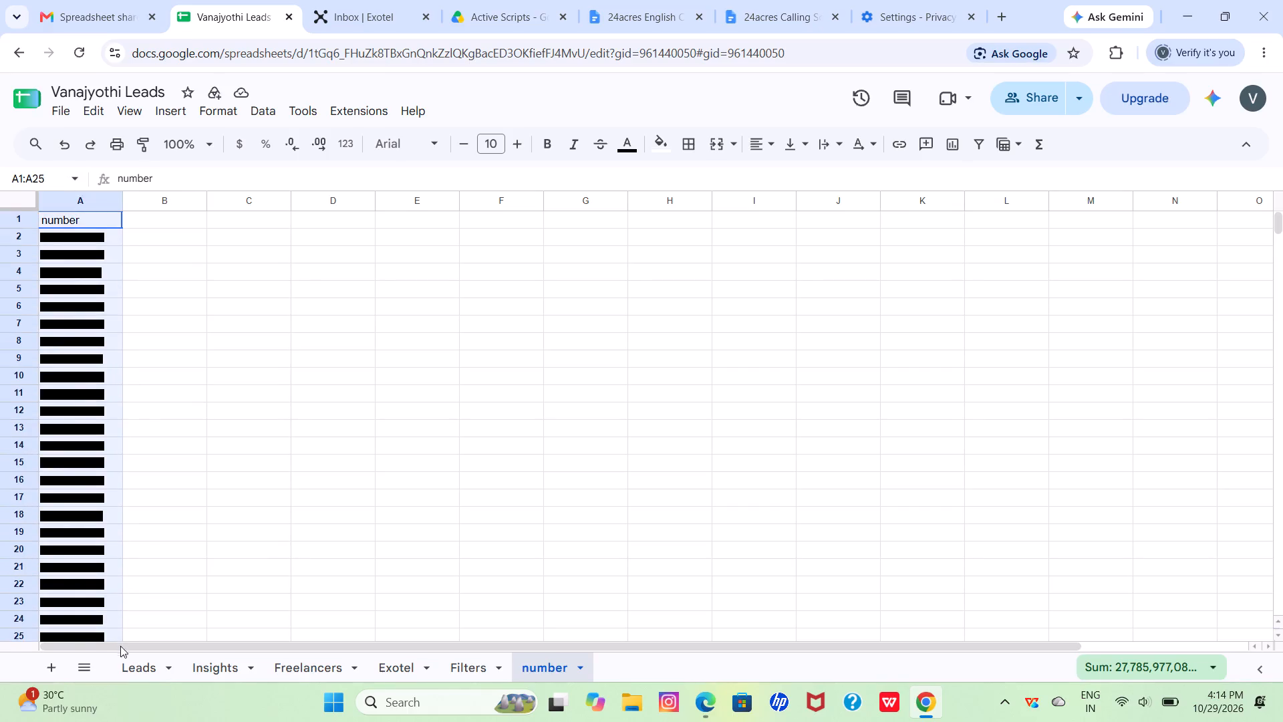
pyautogui.moveTo(120, 646); pyautogui.dragTo(47, 695)
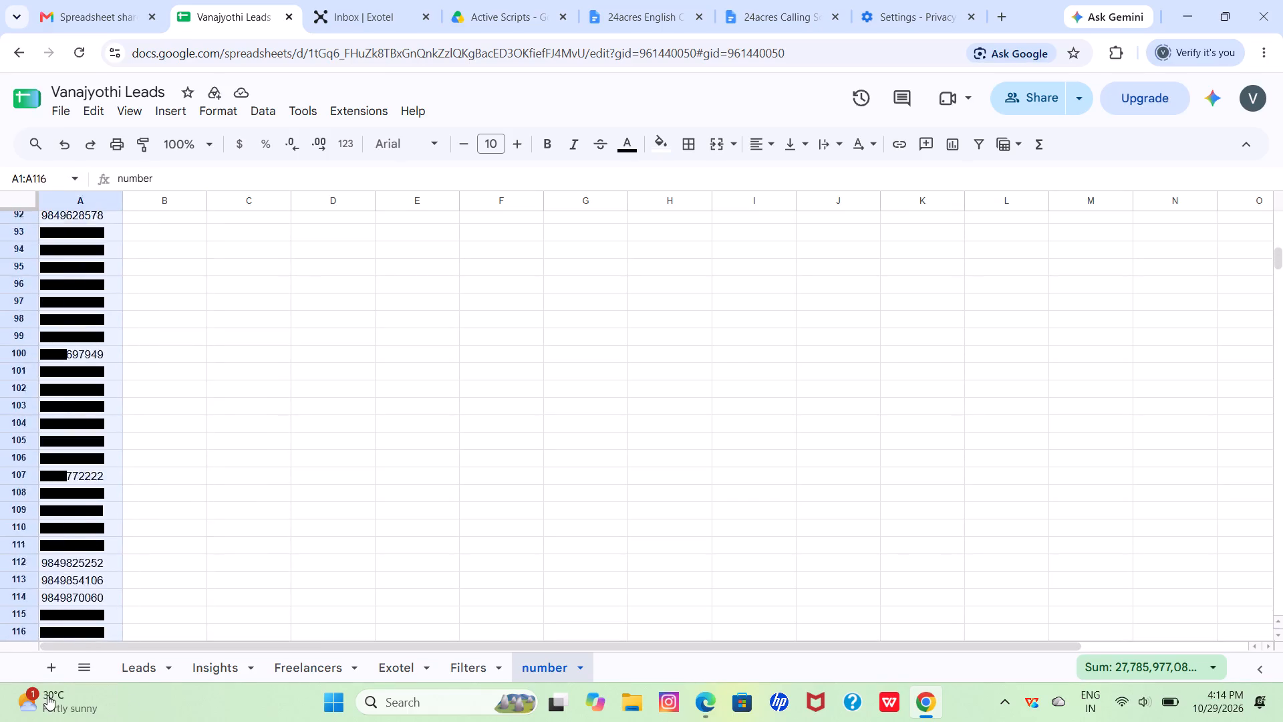
pyautogui.moveTo(47, 695); pyautogui.dragTo(48, 695)
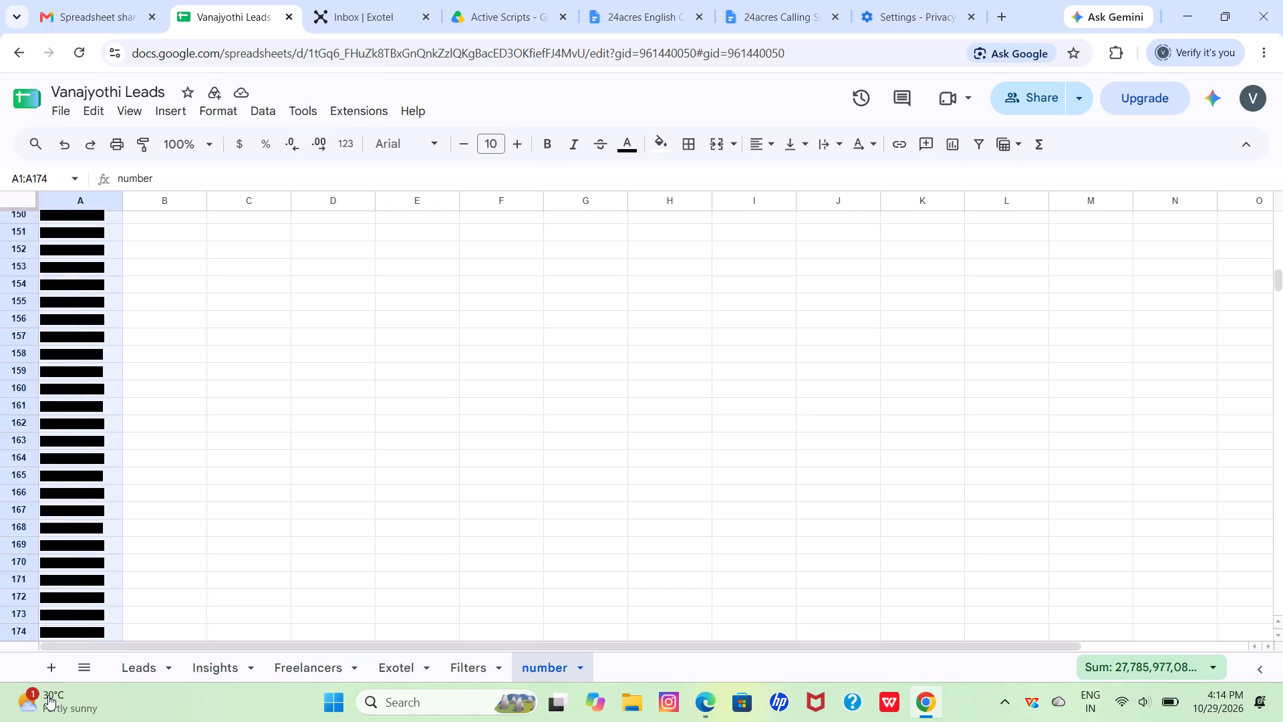
pyautogui.moveTo(48, 695); pyautogui.dragTo(97, 316)
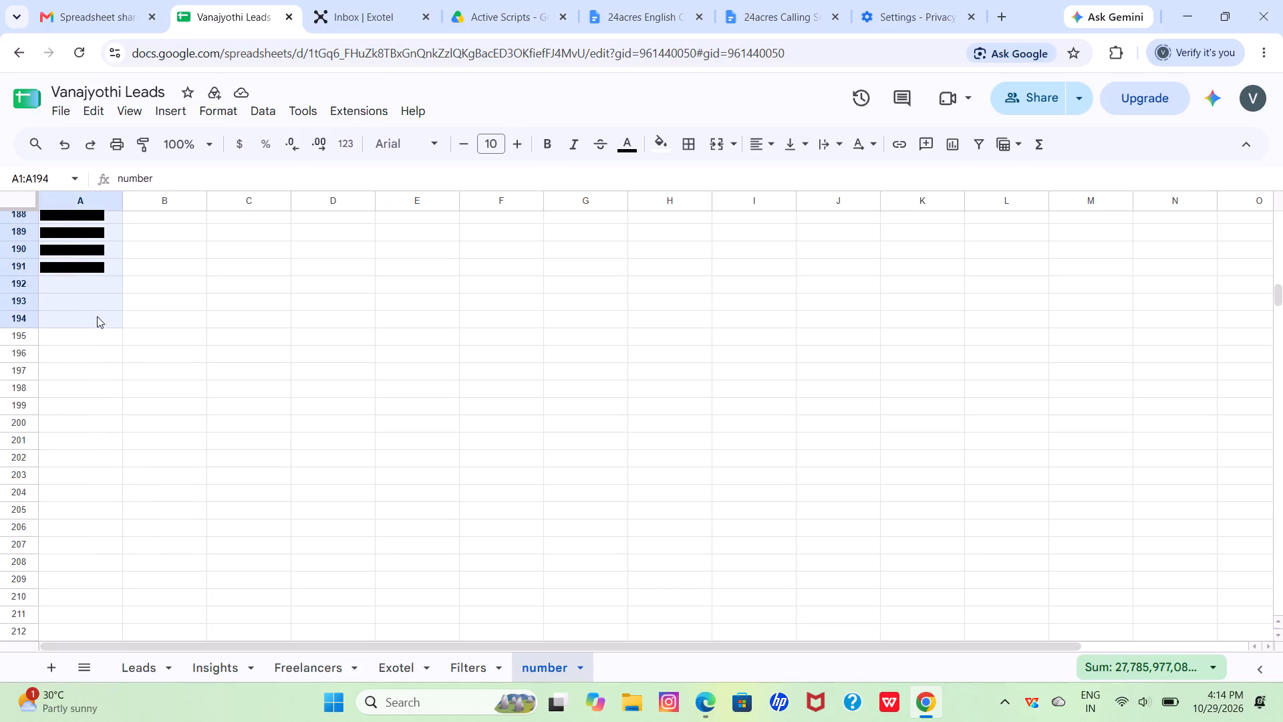
pyautogui.moveTo(97, 316); pyautogui.dragTo(102, 274)
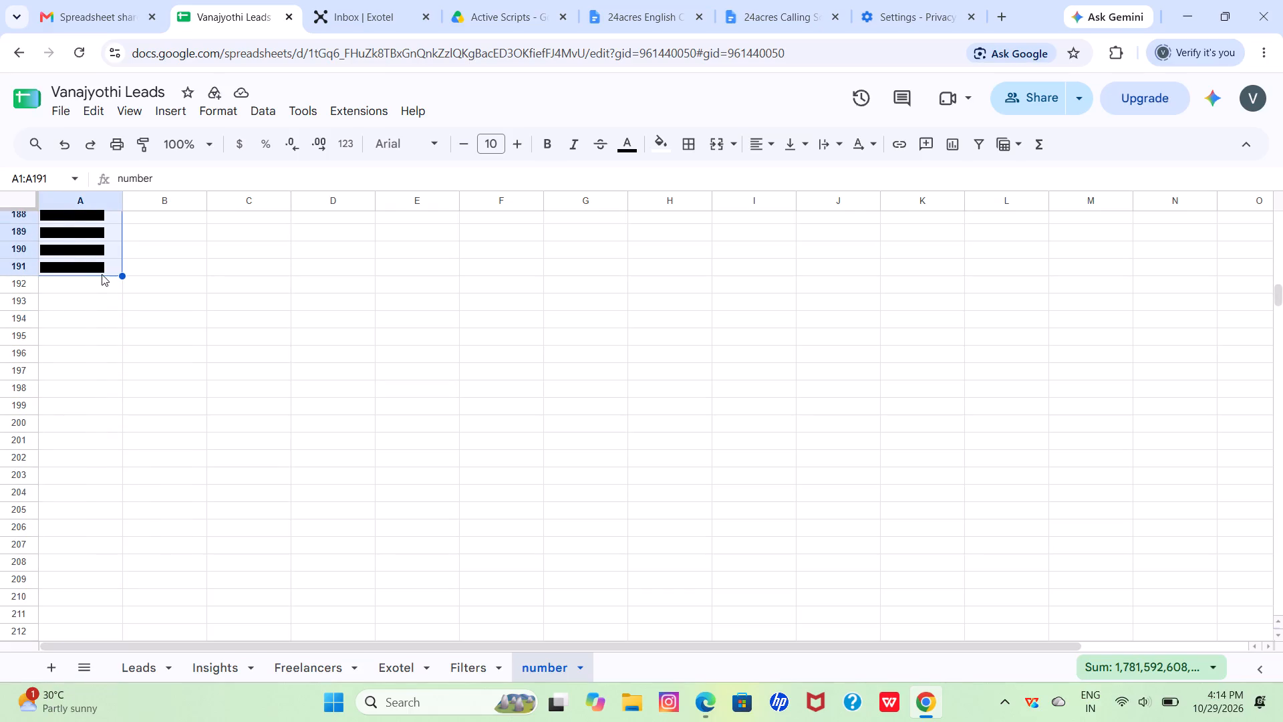
# Delete the last hour's browsing history, cookies and site data, cached images and files, and download history, and return to the Vanajyothi Leads spreadsheet.
pyautogui.hotkey('ctrl', 'shift', 'Delete')
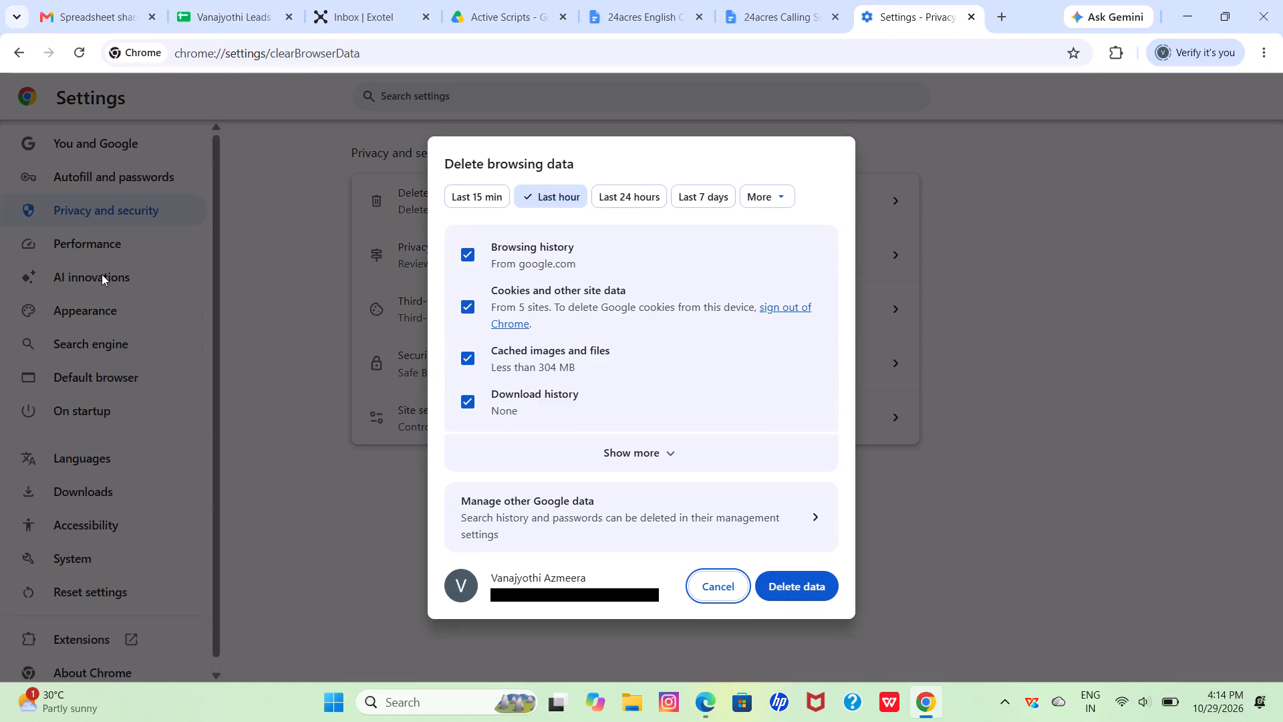
pyautogui.click(821, 590)
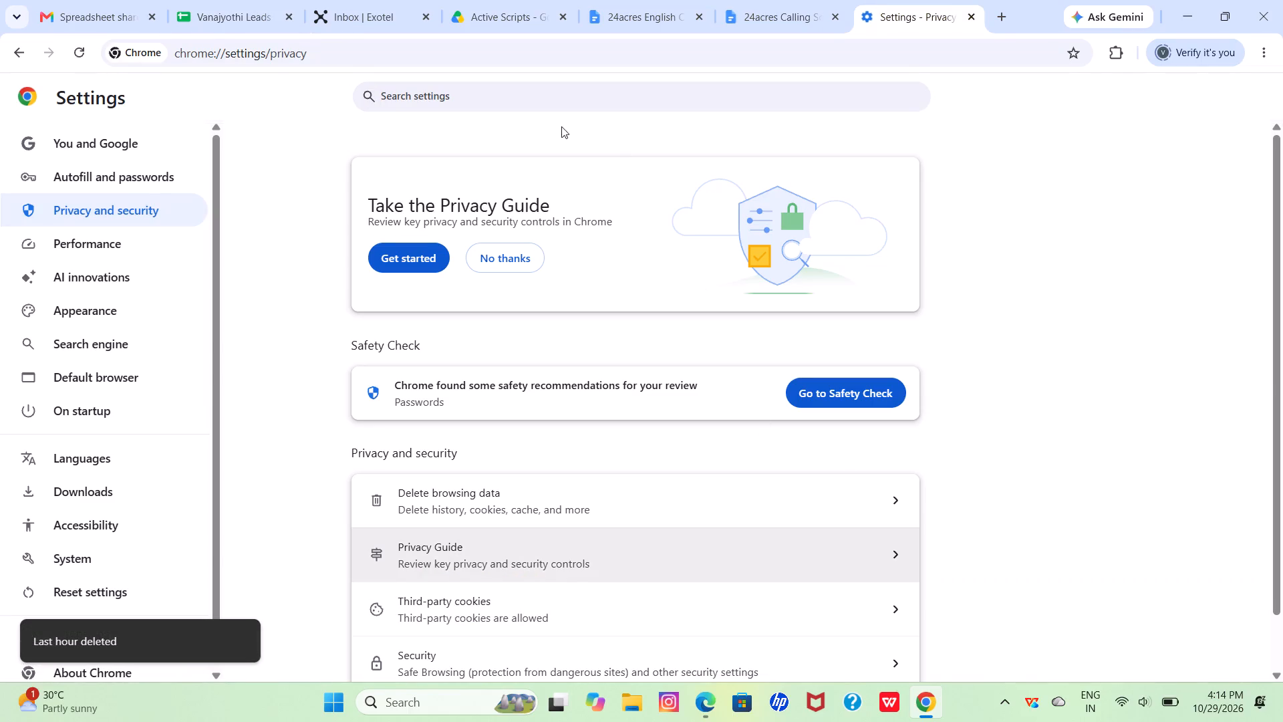
pyautogui.click(251, 0)
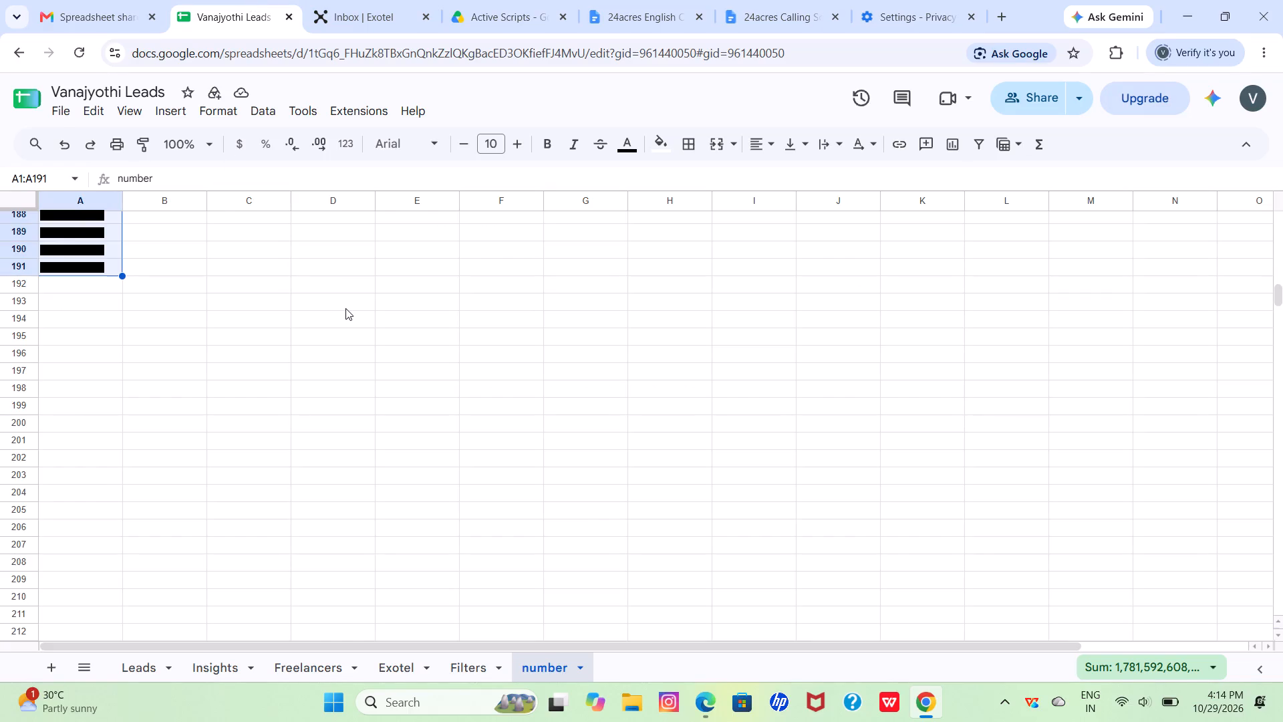
# Clear the contents of the selected cells A1 to A191 in the number sheet.
pyautogui.press('Delete')
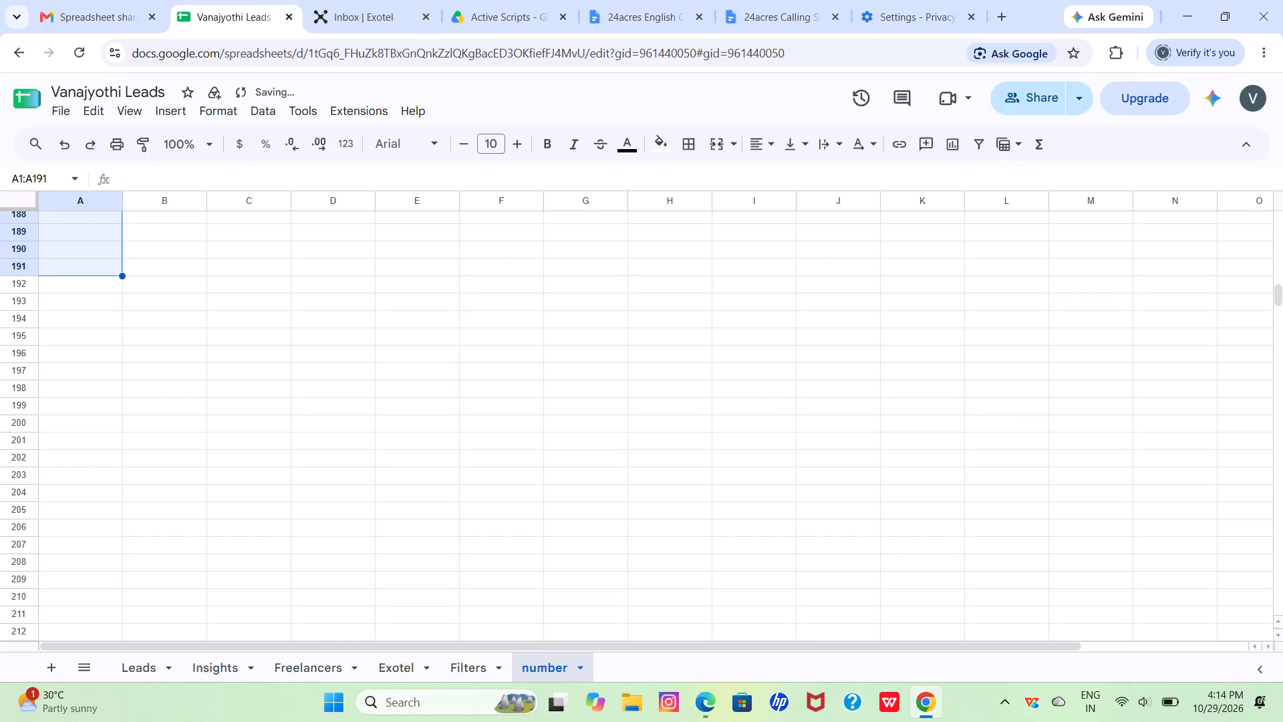
# Enter the header "number" in cell A1 of the emptied number sheet.
pyautogui.scroll(18, 345, 308)
pyautogui.scroll(6, 345, 308)
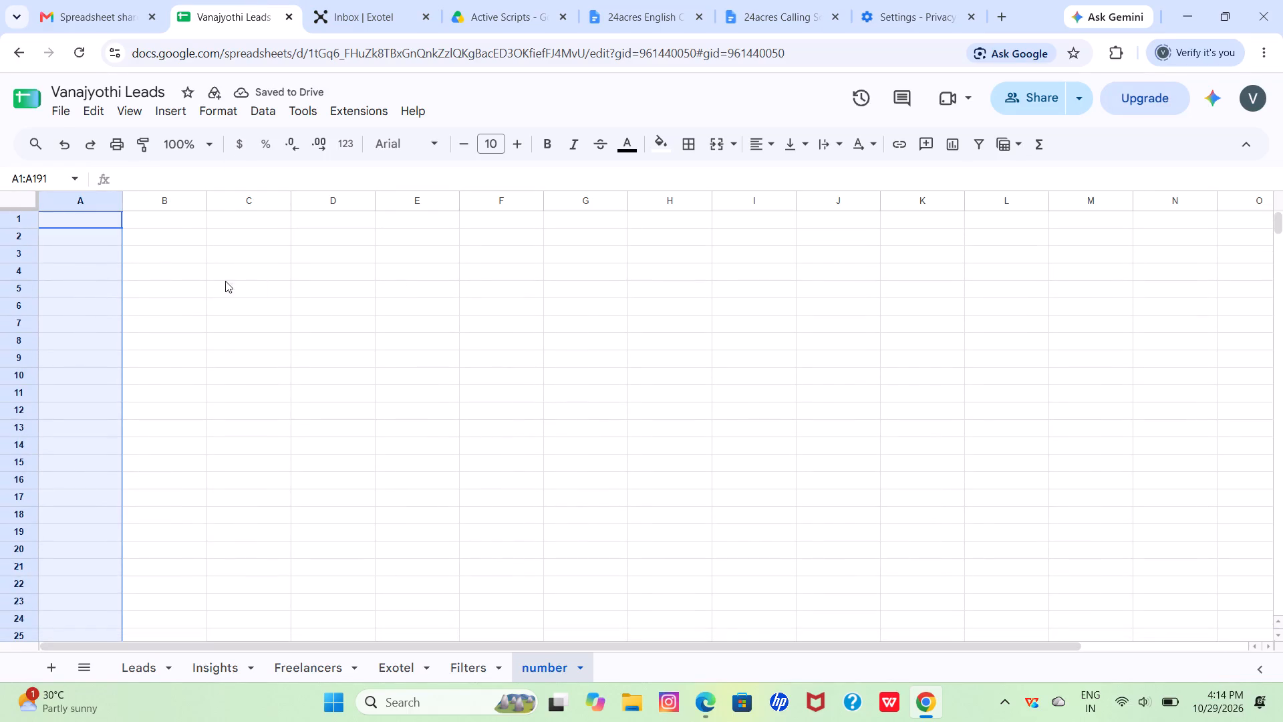
pyautogui.click(94, 221)
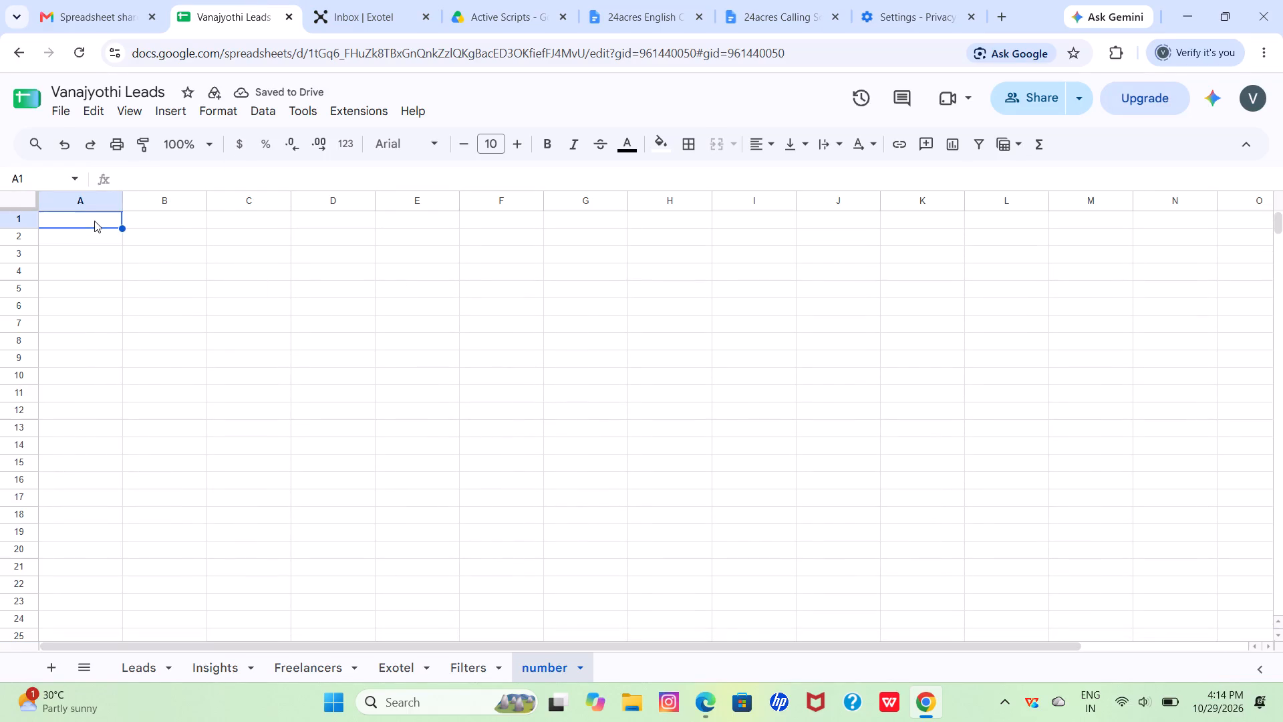
pyautogui.write('nu')
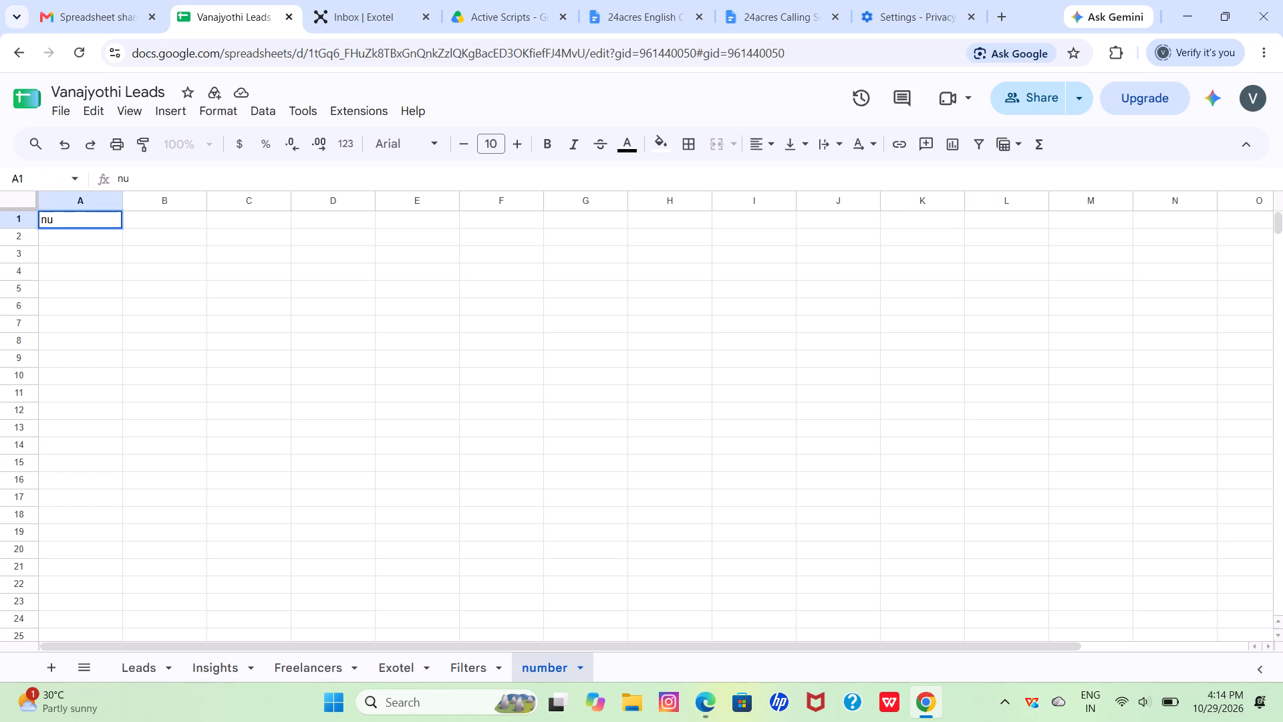
pyautogui.write('mber')
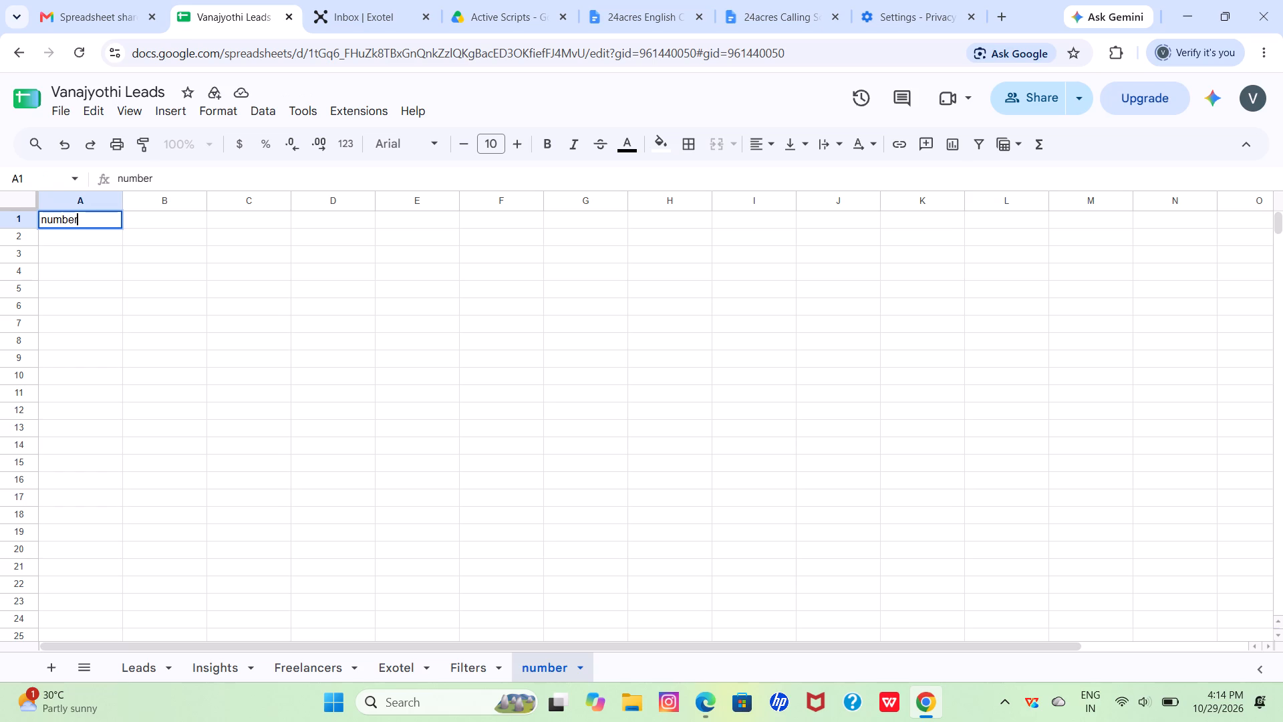
pyautogui.click(96, 236)
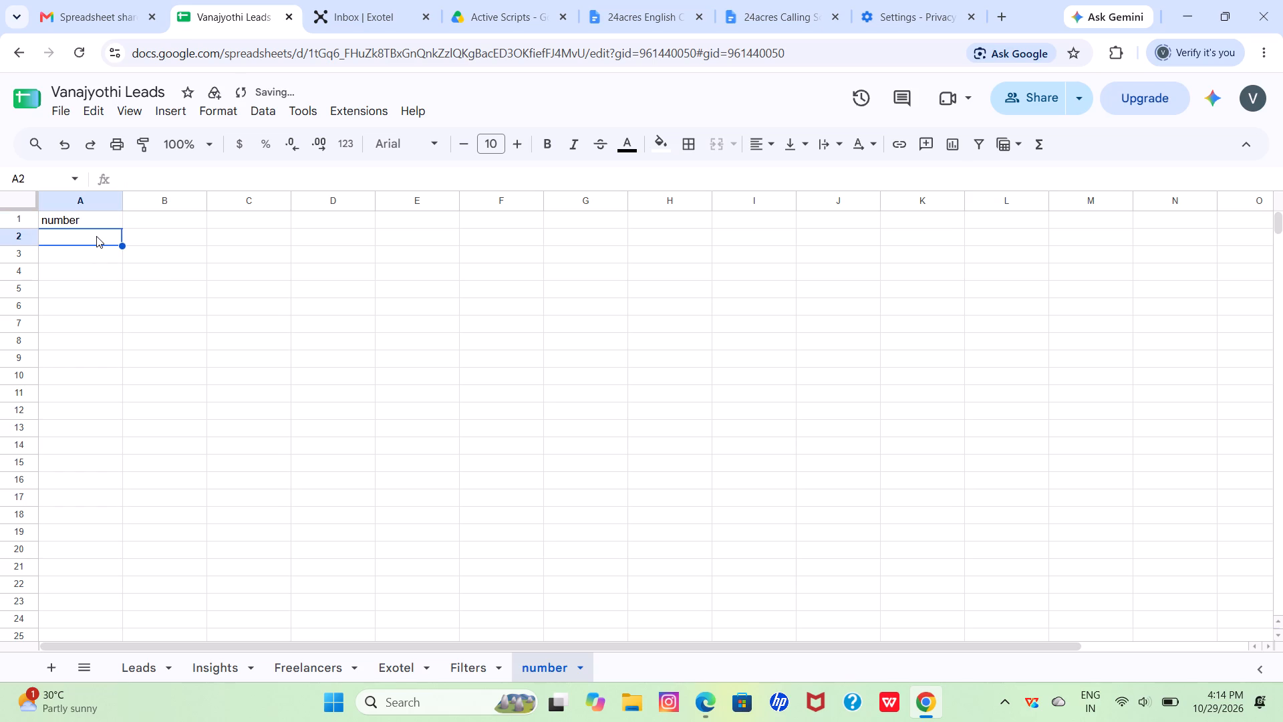
# Open the Leads sheet with its filtered Never Answered rows.
pyautogui.click(144, 675)
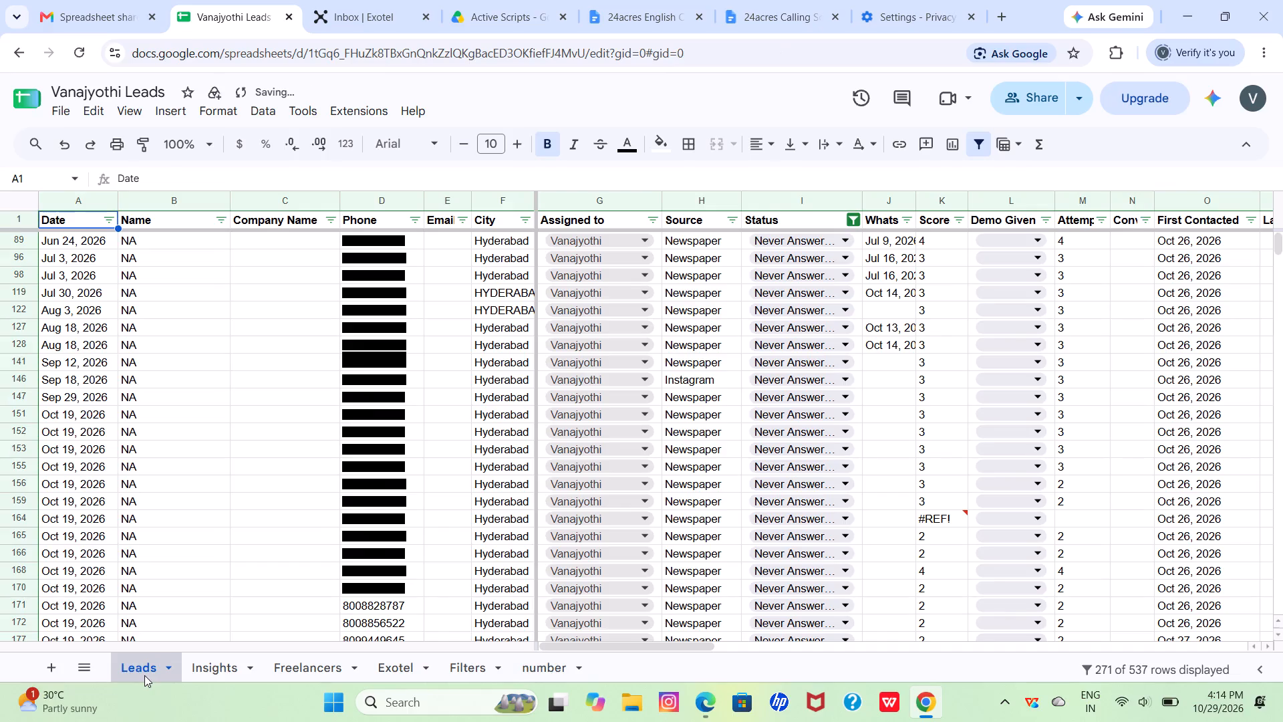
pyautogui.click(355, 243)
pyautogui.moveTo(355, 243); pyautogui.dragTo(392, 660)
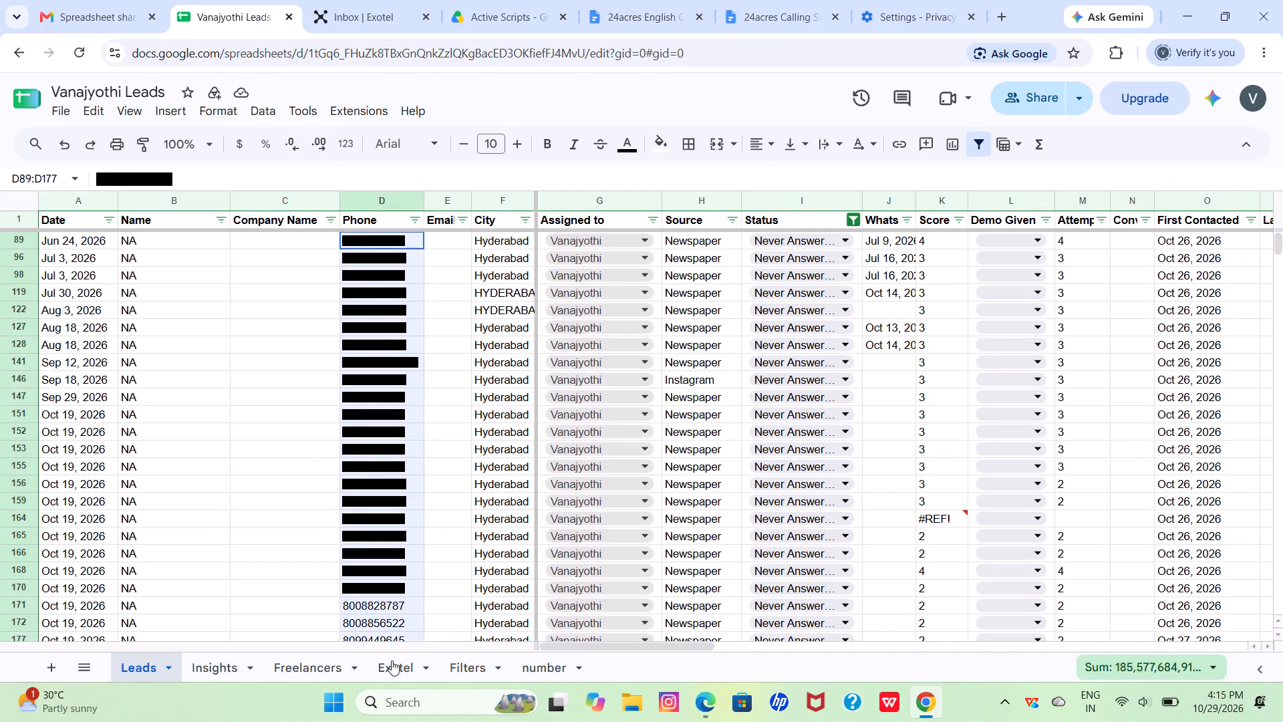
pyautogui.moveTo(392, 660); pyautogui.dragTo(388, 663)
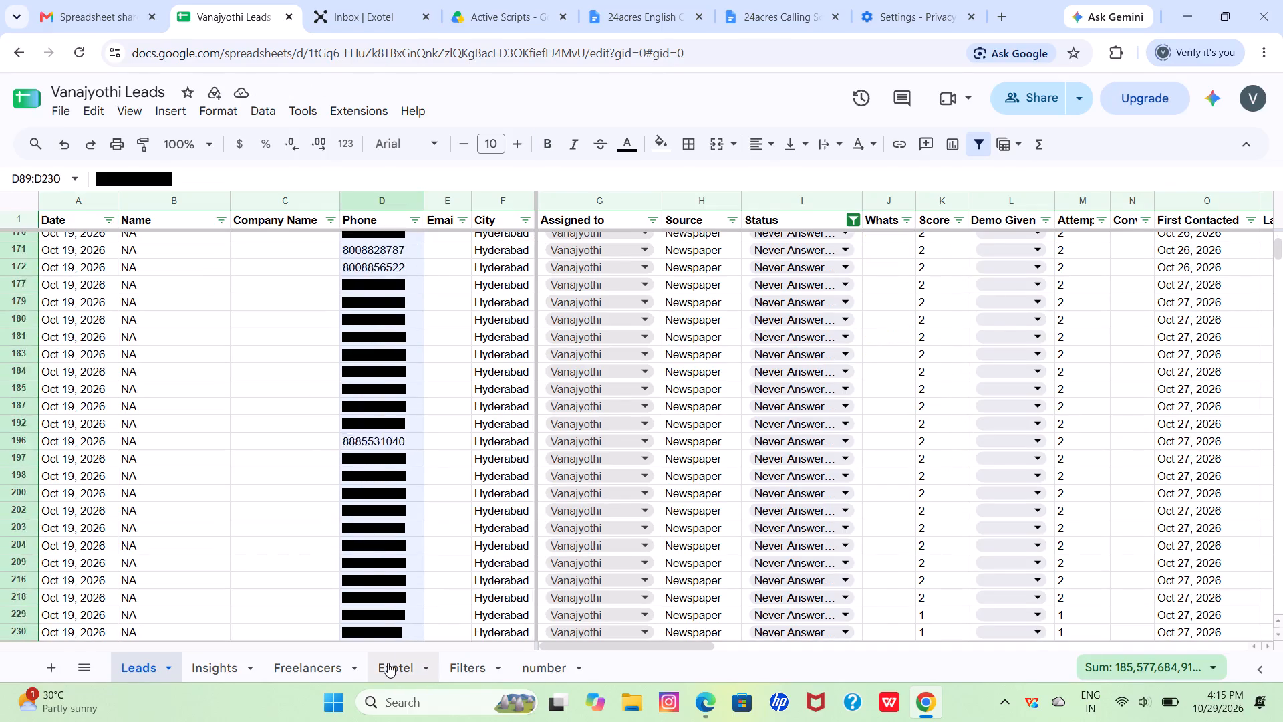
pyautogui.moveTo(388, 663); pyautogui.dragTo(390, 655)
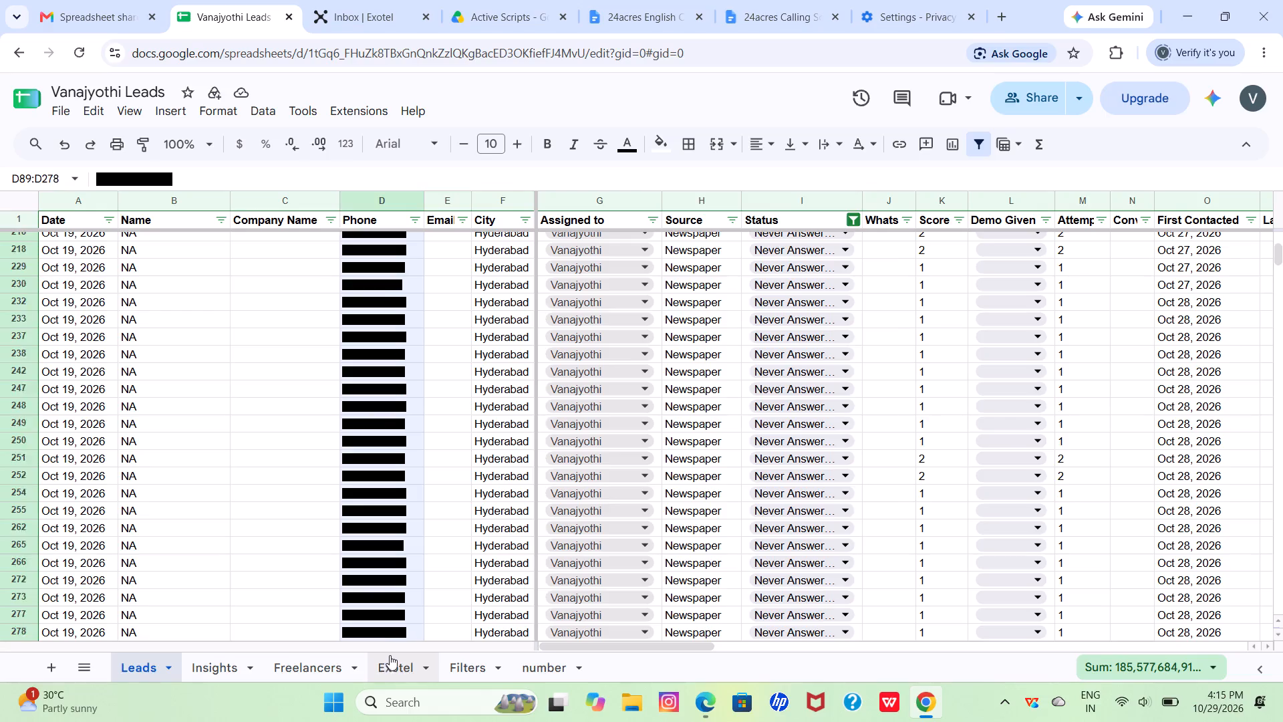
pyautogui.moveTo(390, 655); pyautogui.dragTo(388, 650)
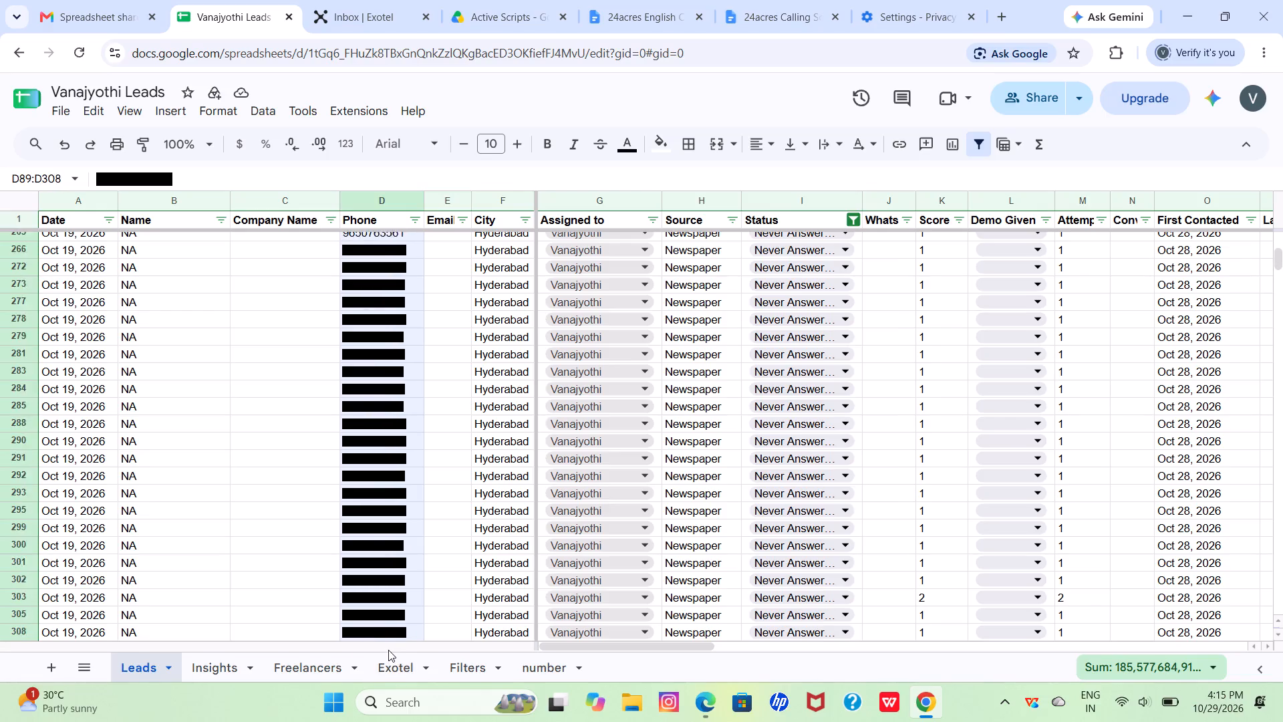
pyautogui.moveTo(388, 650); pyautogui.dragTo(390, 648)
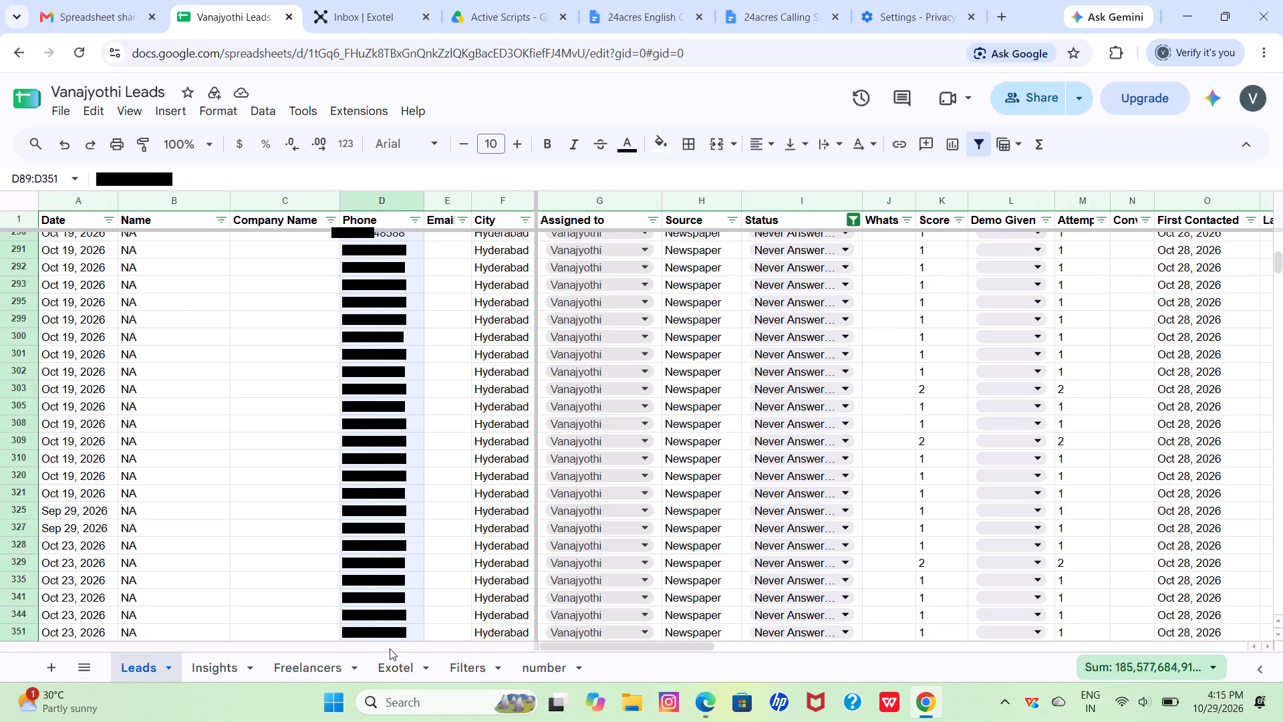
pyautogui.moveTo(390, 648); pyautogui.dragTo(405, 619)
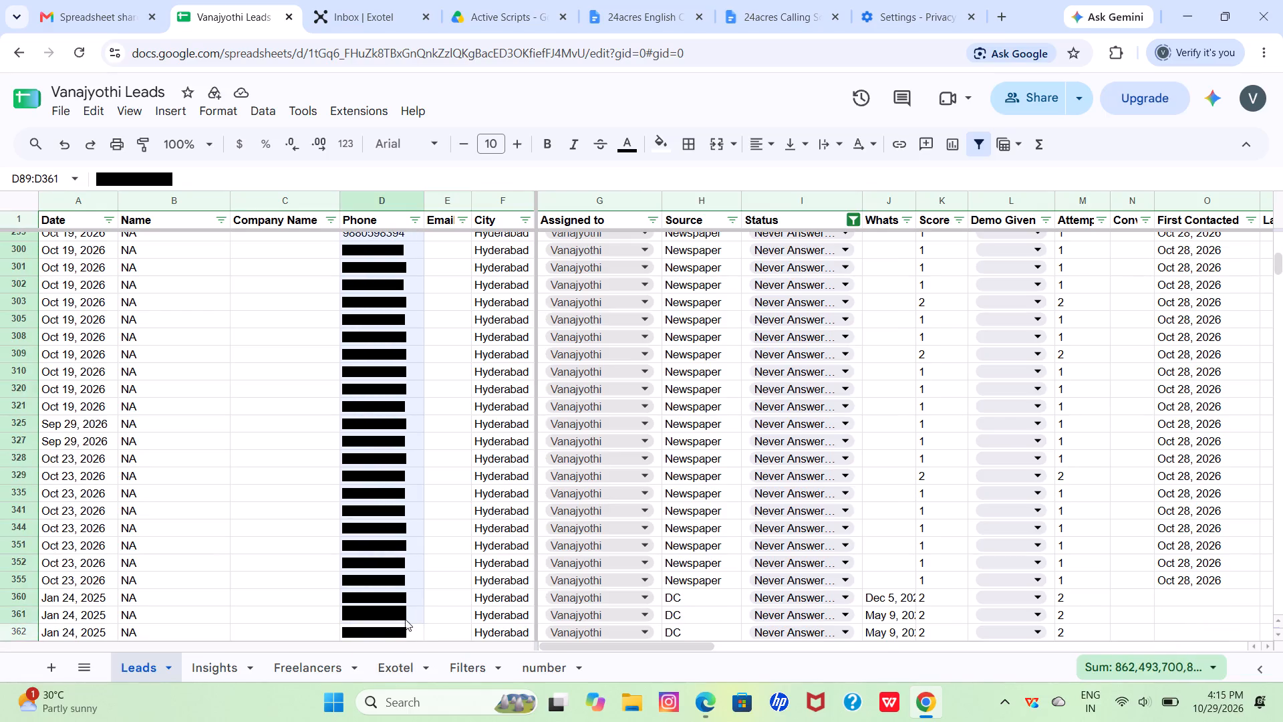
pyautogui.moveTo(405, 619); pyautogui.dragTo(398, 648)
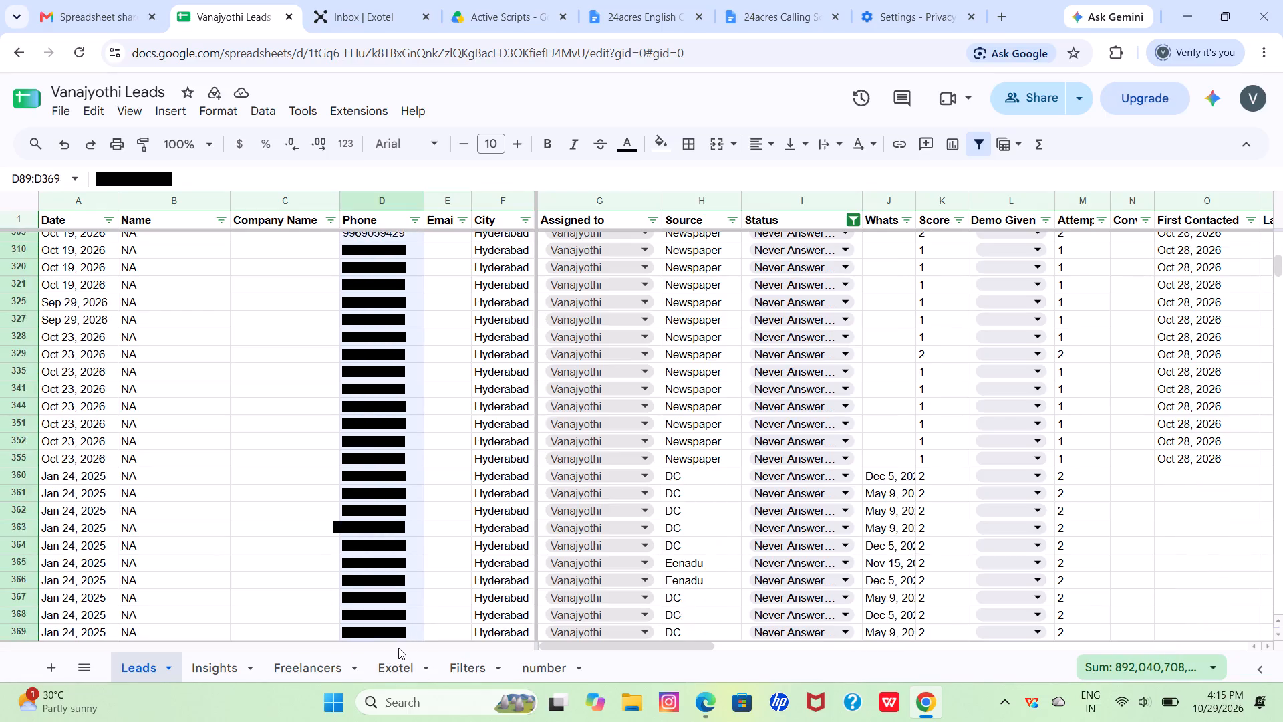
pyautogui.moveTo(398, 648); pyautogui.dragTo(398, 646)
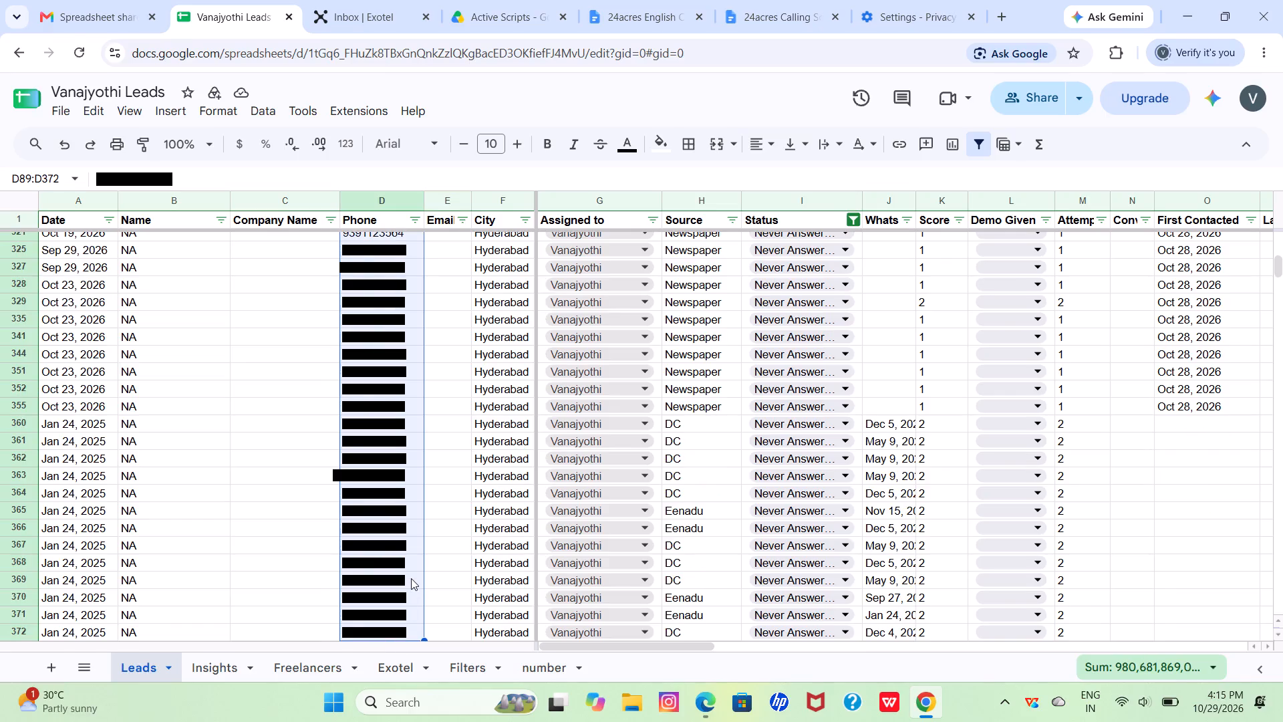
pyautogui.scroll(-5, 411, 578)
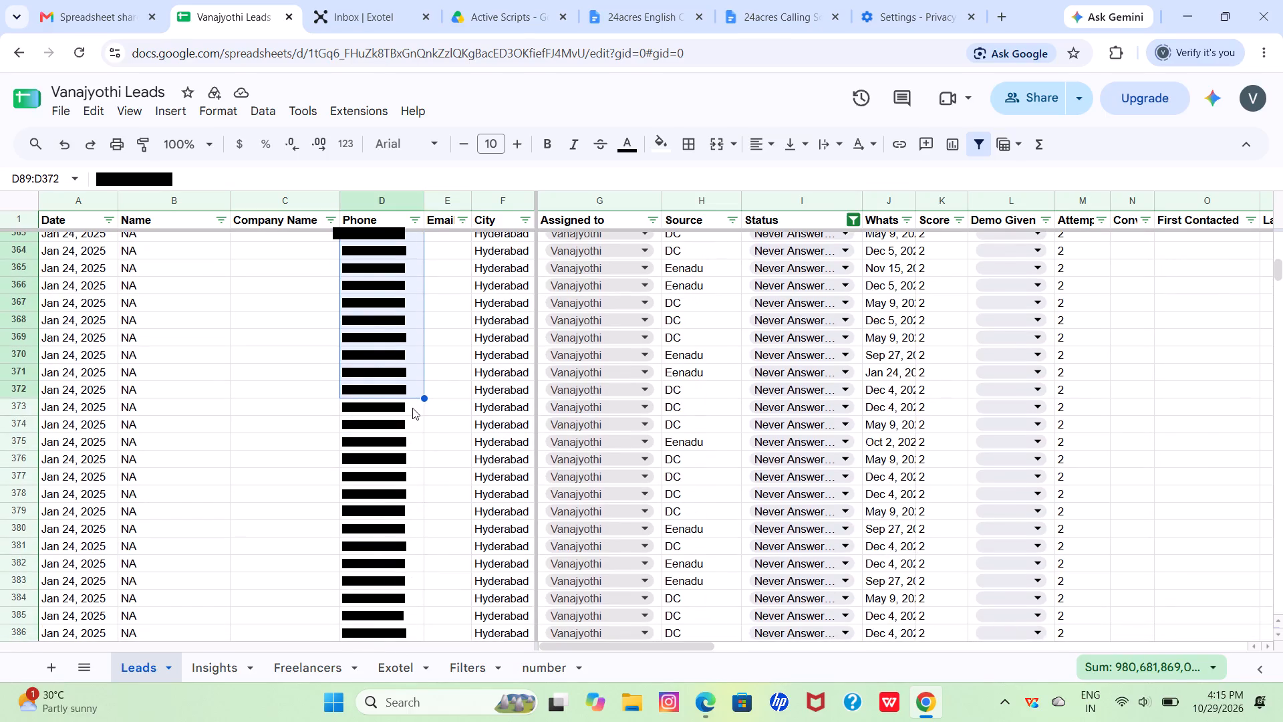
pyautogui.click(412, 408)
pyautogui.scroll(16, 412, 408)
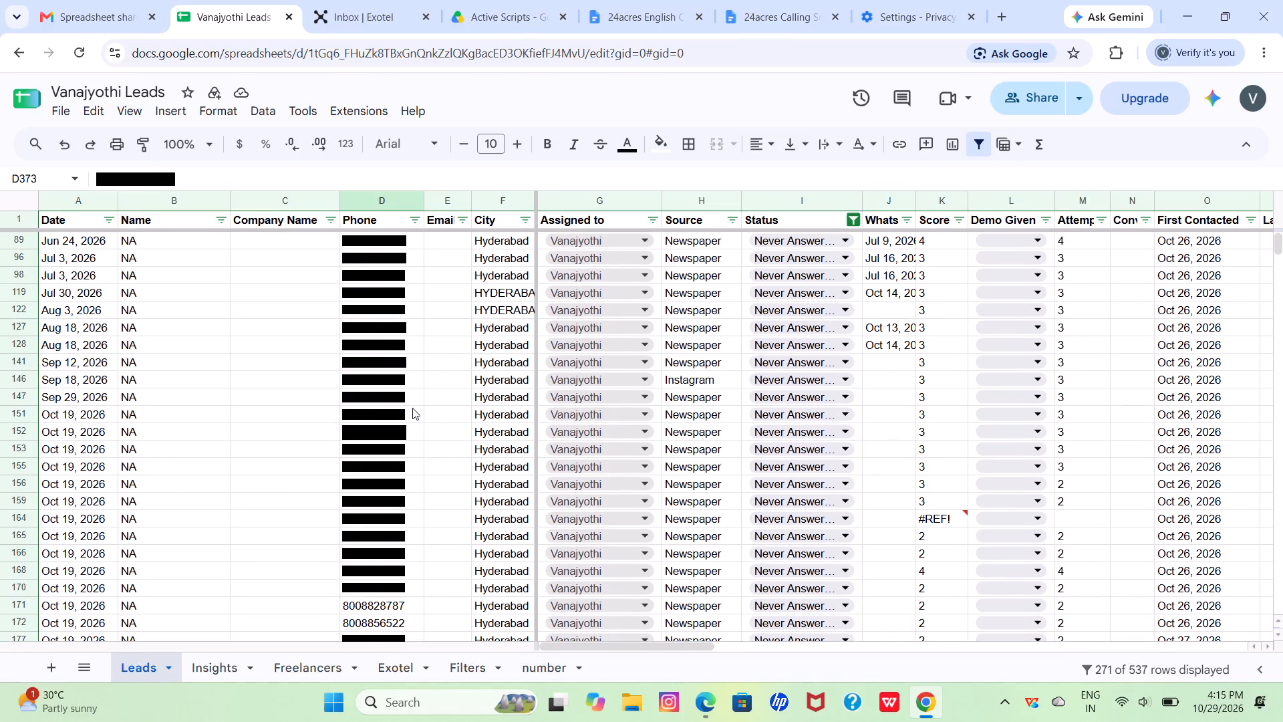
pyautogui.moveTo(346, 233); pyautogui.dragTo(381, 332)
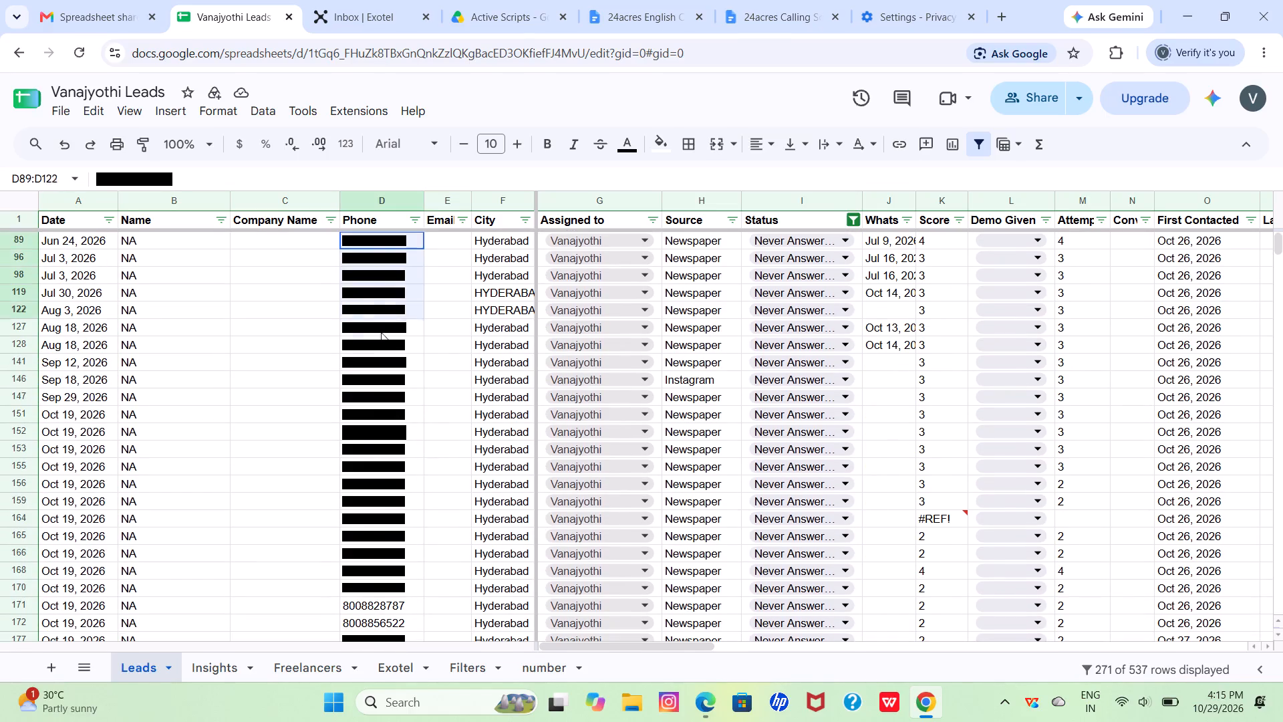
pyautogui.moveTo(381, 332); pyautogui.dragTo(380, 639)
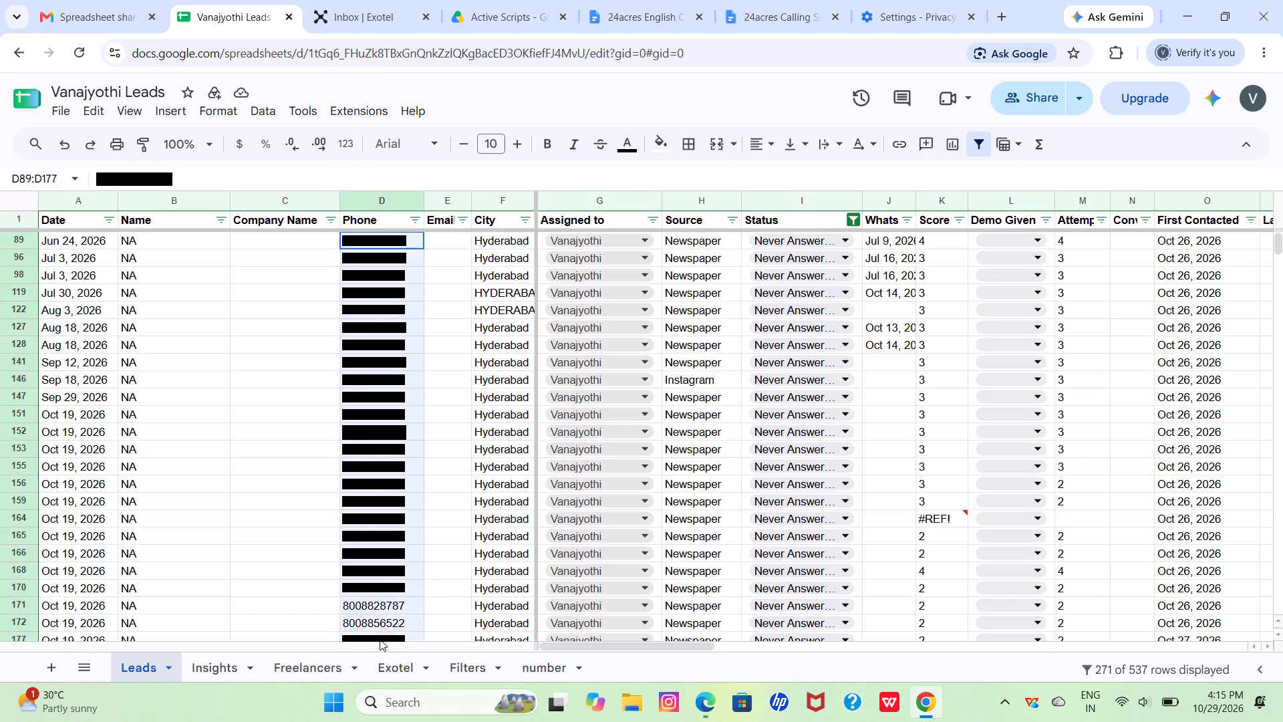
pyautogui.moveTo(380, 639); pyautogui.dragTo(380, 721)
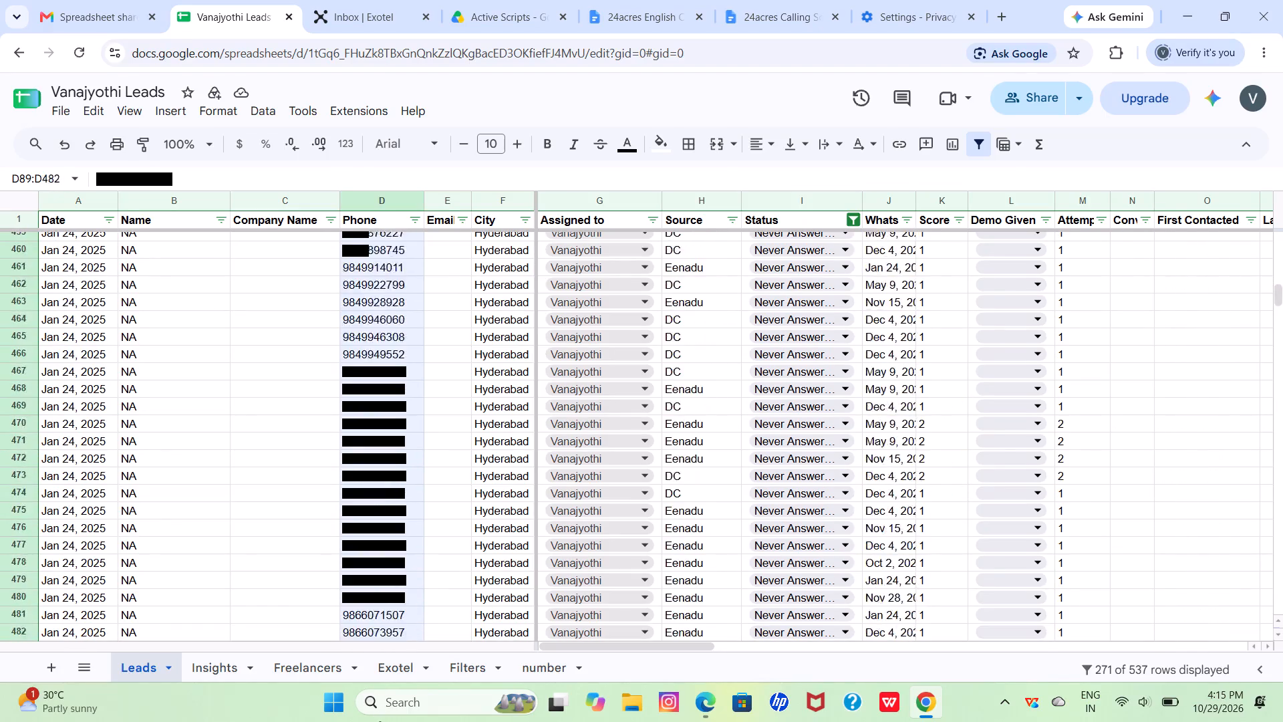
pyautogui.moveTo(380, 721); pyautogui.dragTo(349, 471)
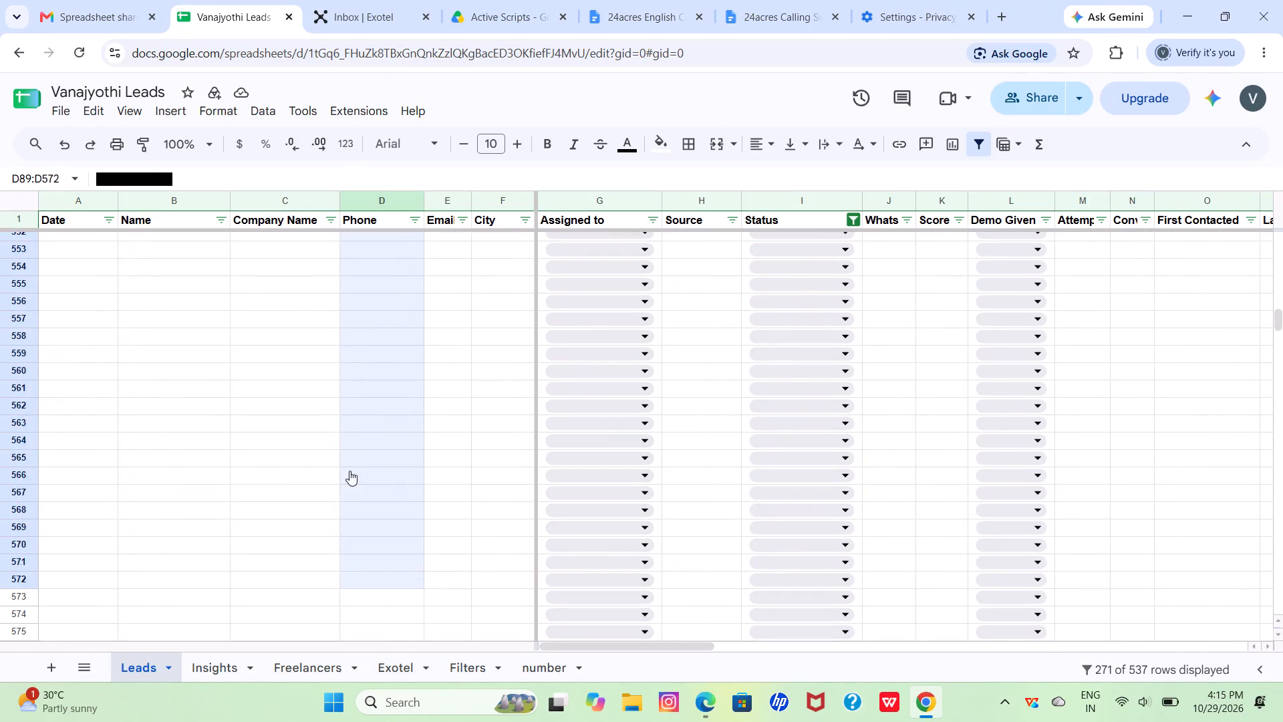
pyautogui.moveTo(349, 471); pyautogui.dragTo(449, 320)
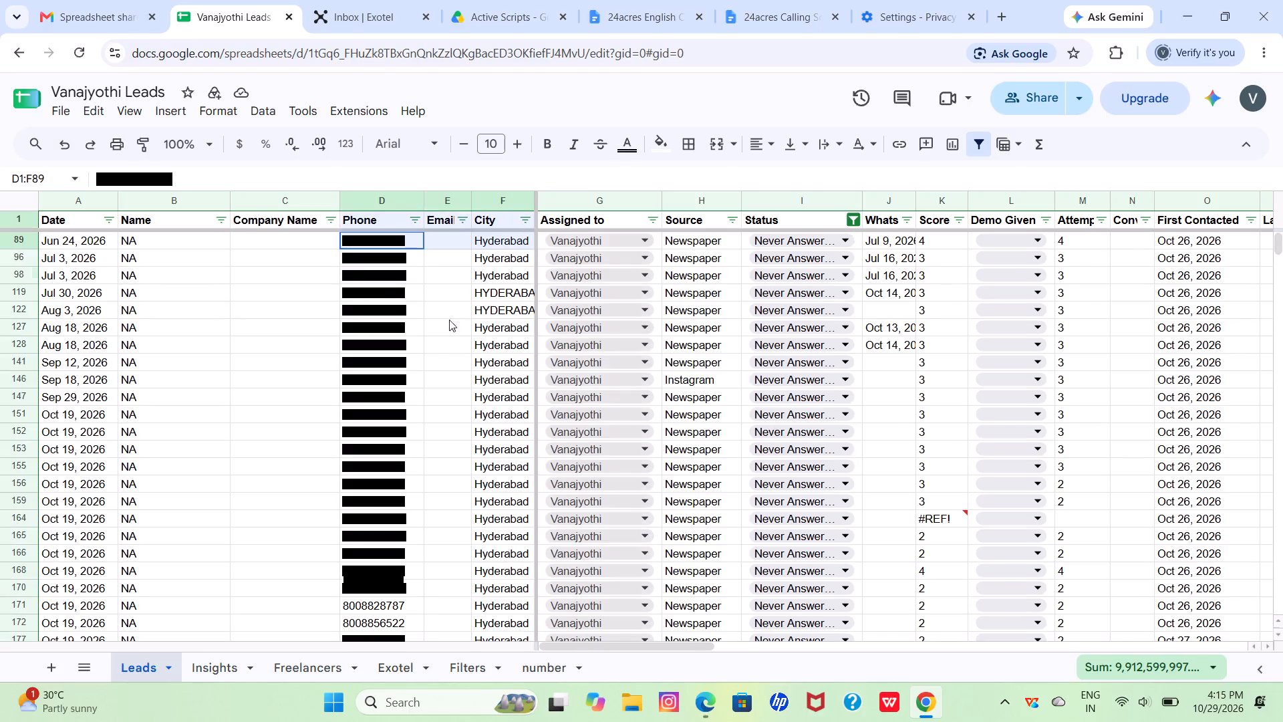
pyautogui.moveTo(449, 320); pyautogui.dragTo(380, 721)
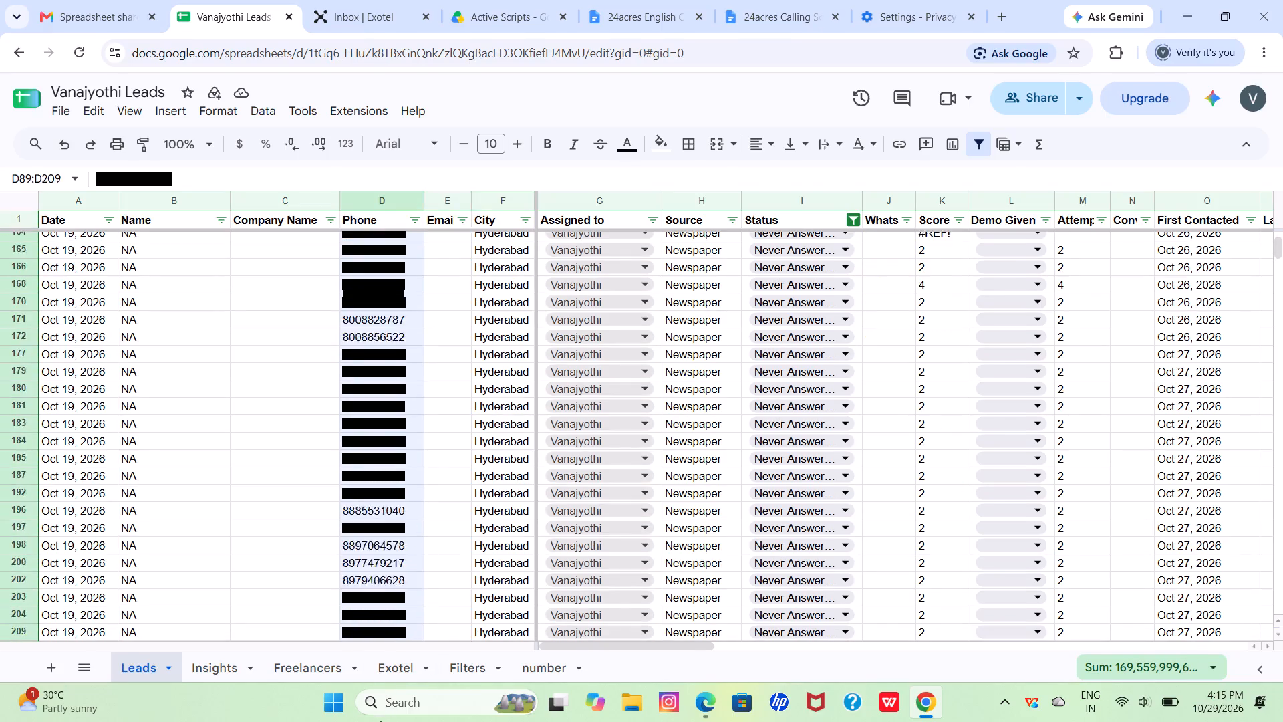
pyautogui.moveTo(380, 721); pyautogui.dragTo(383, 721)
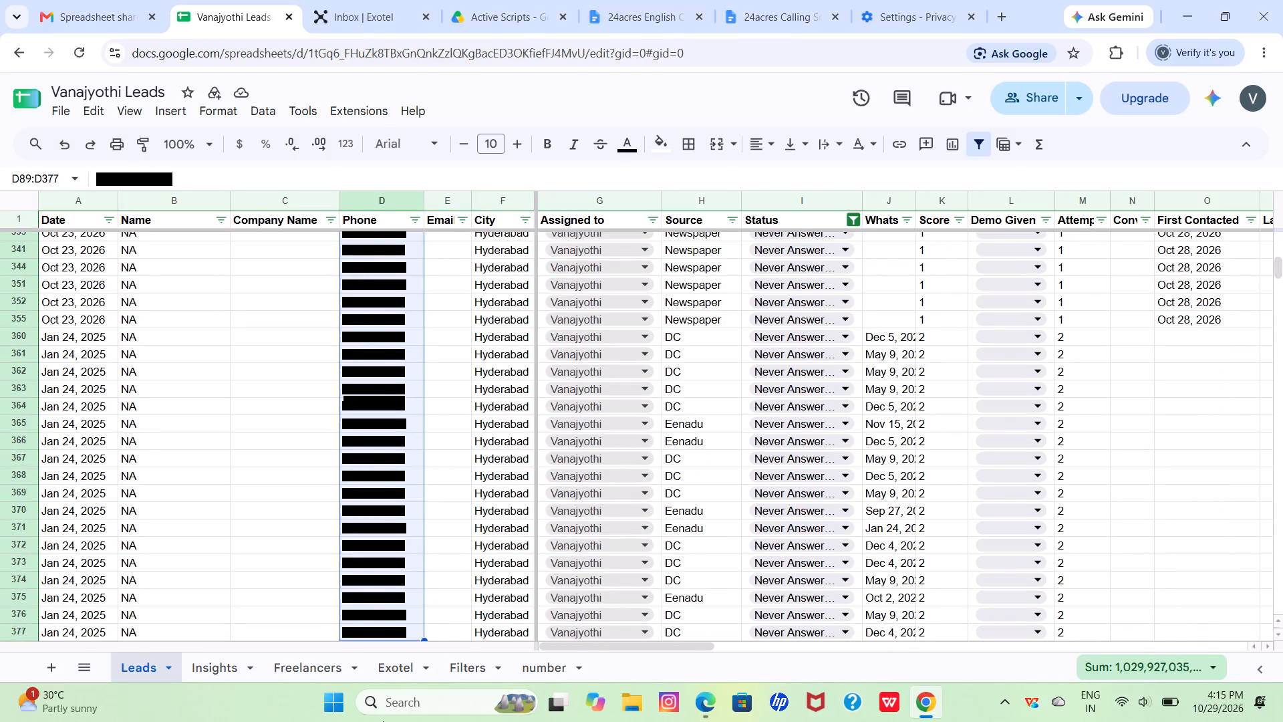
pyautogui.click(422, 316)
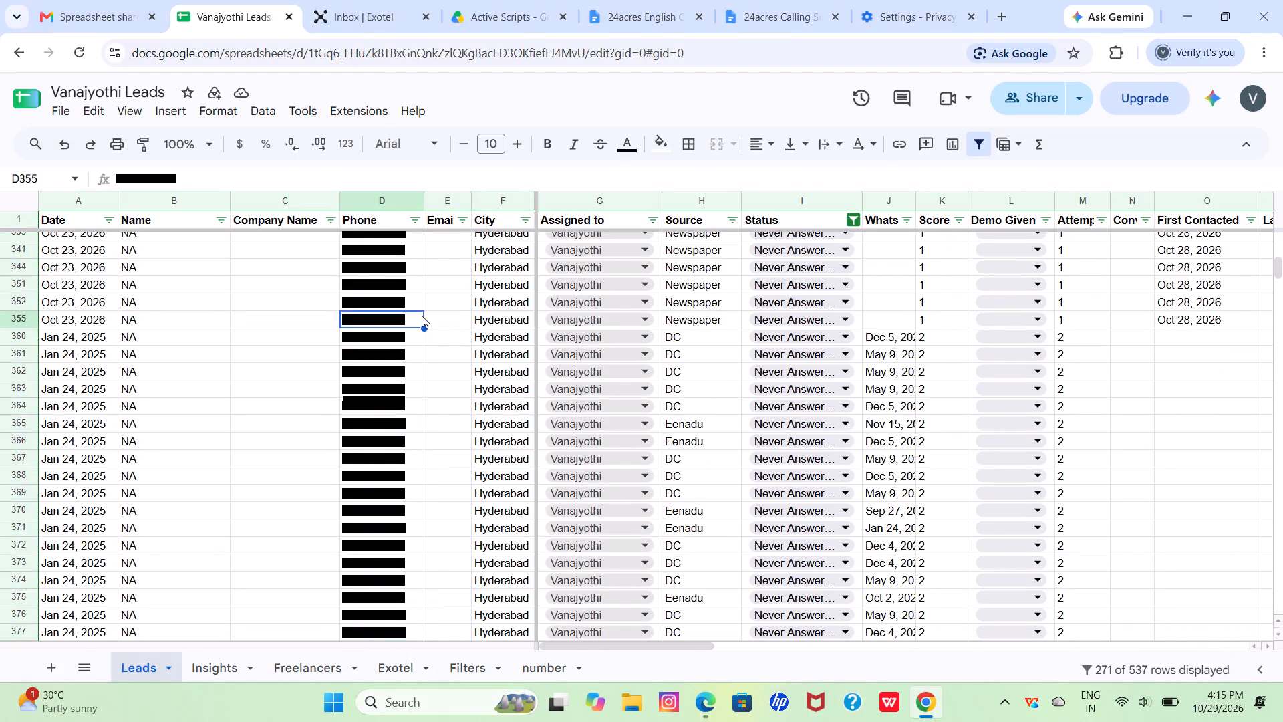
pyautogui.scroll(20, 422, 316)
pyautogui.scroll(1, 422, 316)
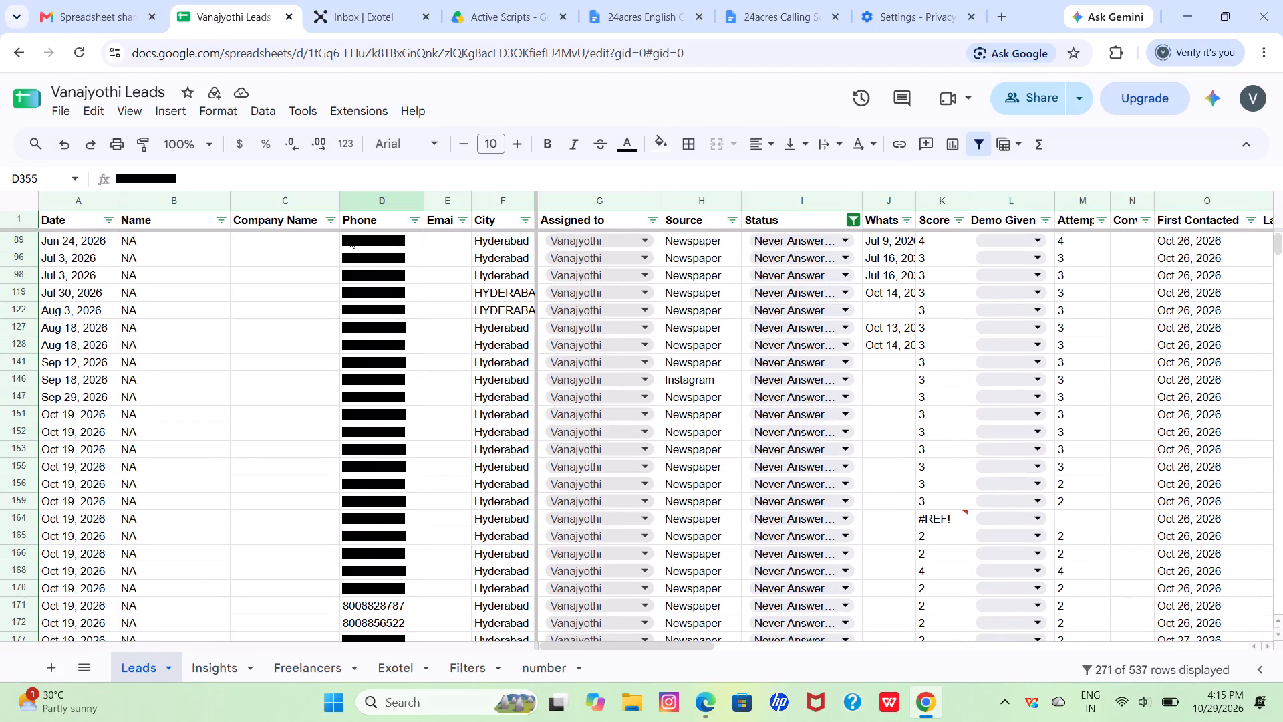
# Copy the filtered leads' phone numbers from D89 to D538 into the number sheet, starting at cell A2 below the header.
pyautogui.click(349, 236)
pyautogui.moveTo(349, 236); pyautogui.dragTo(403, 628)
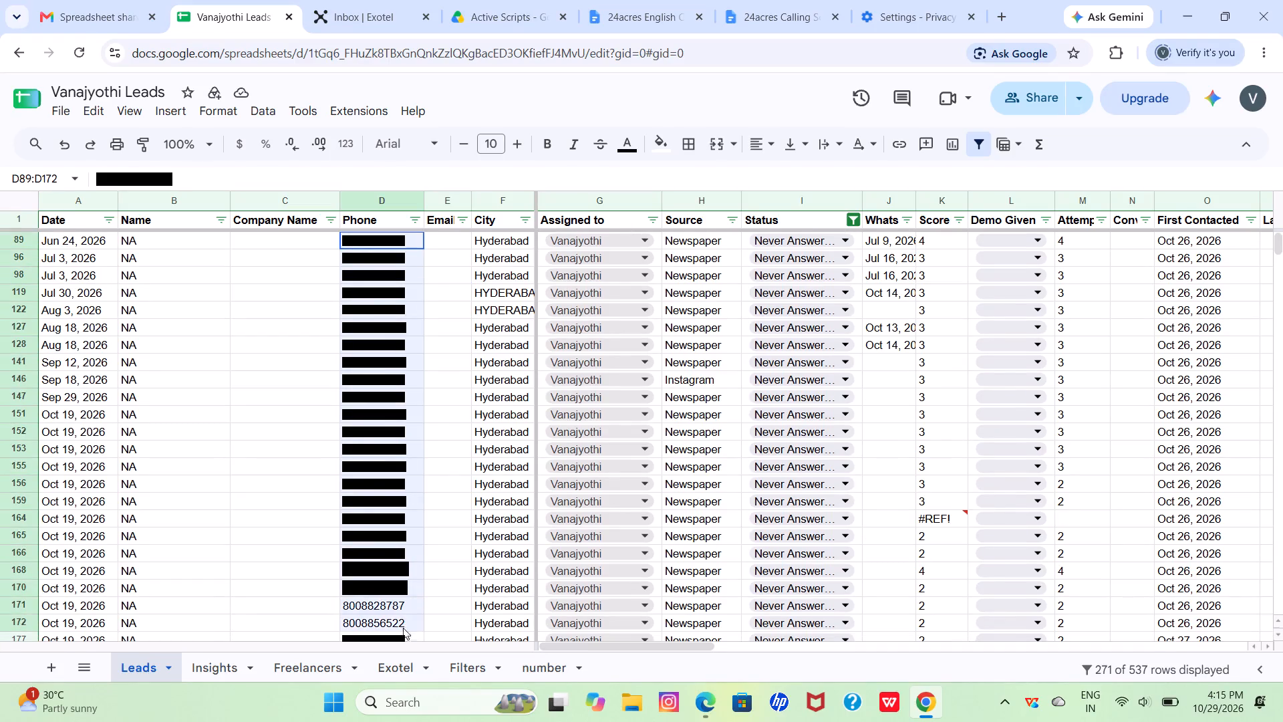
pyautogui.moveTo(403, 628); pyautogui.dragTo(407, 721)
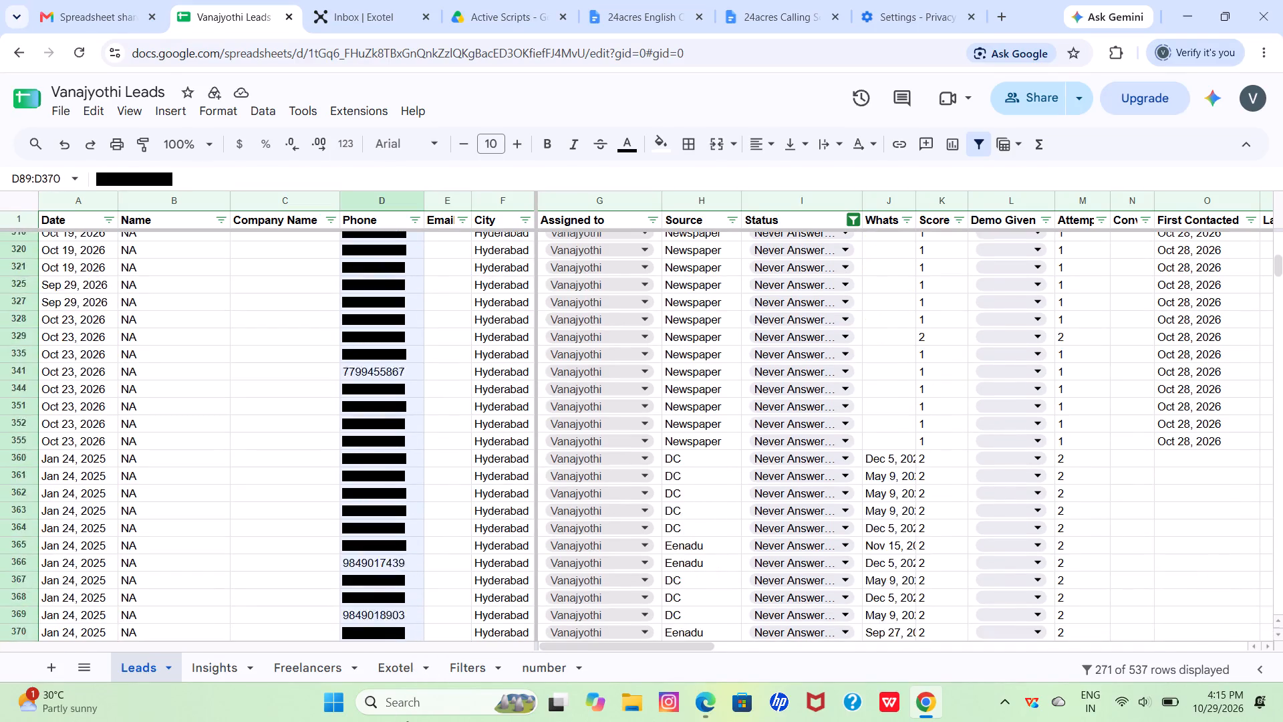
pyautogui.moveTo(407, 721); pyautogui.dragTo(398, 721)
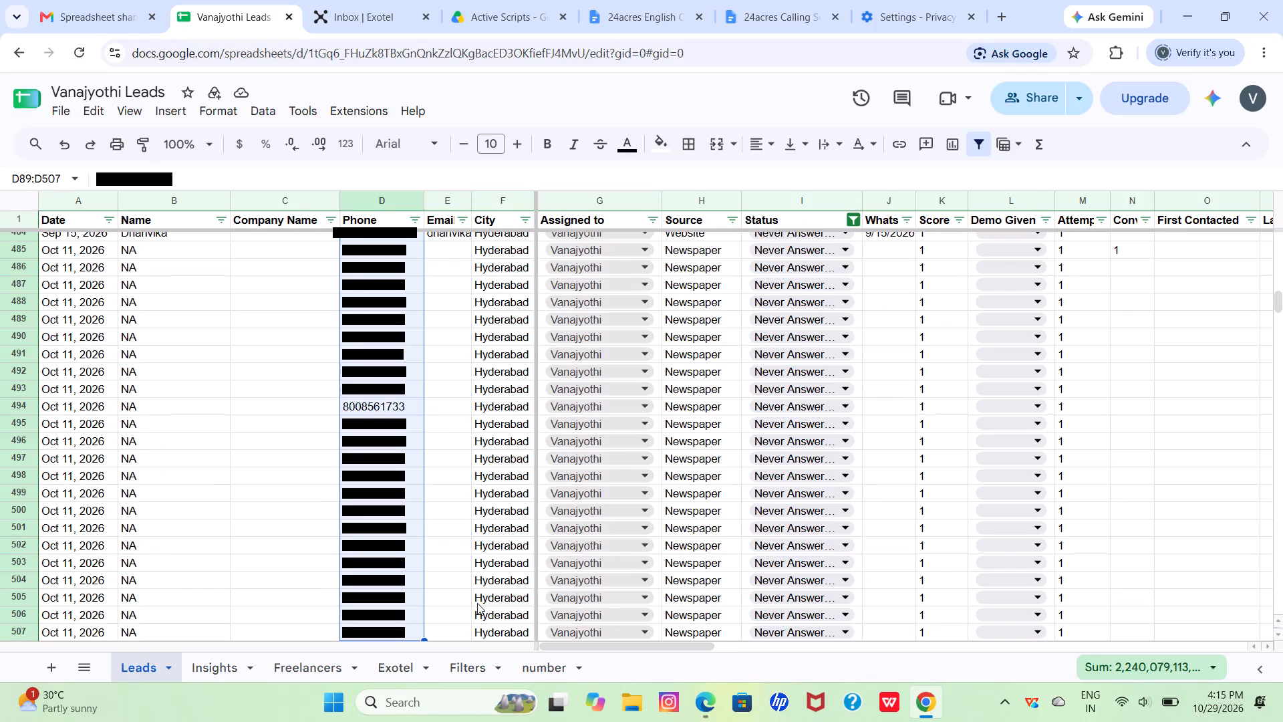
pyautogui.scroll(-3, 444, 566)
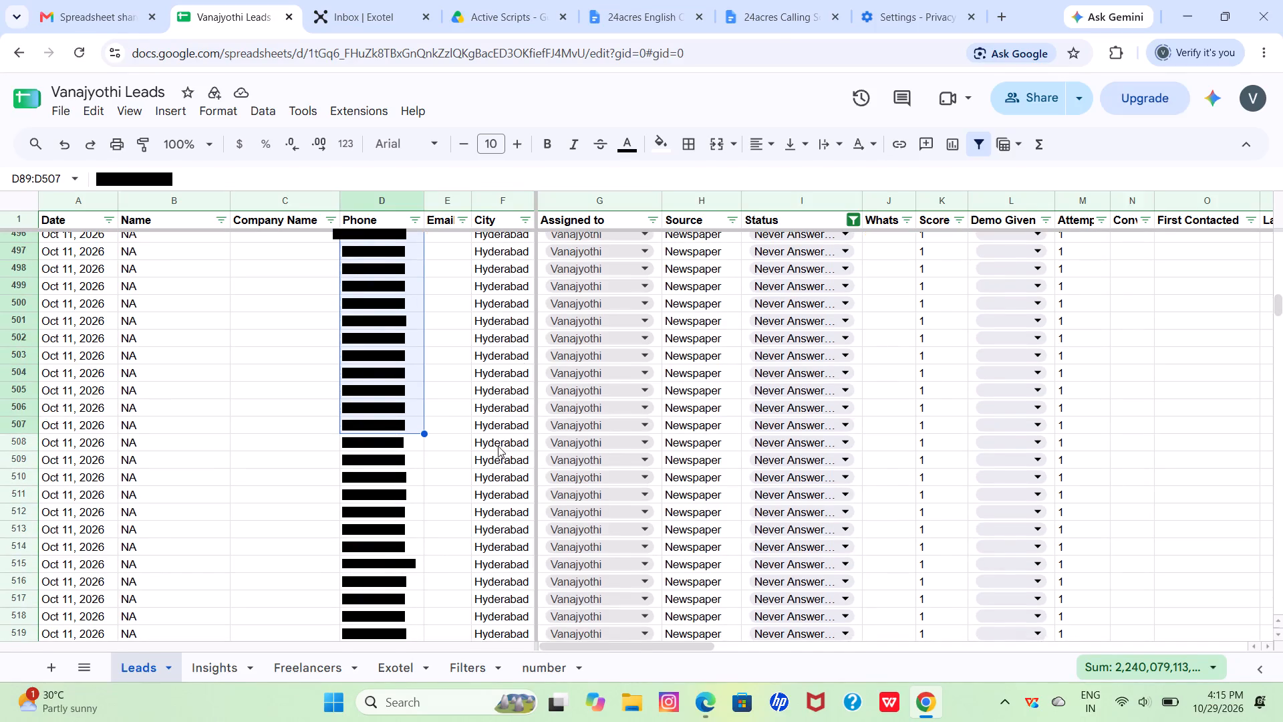
pyautogui.hotkey('ctrl', 'shift', 'Down')
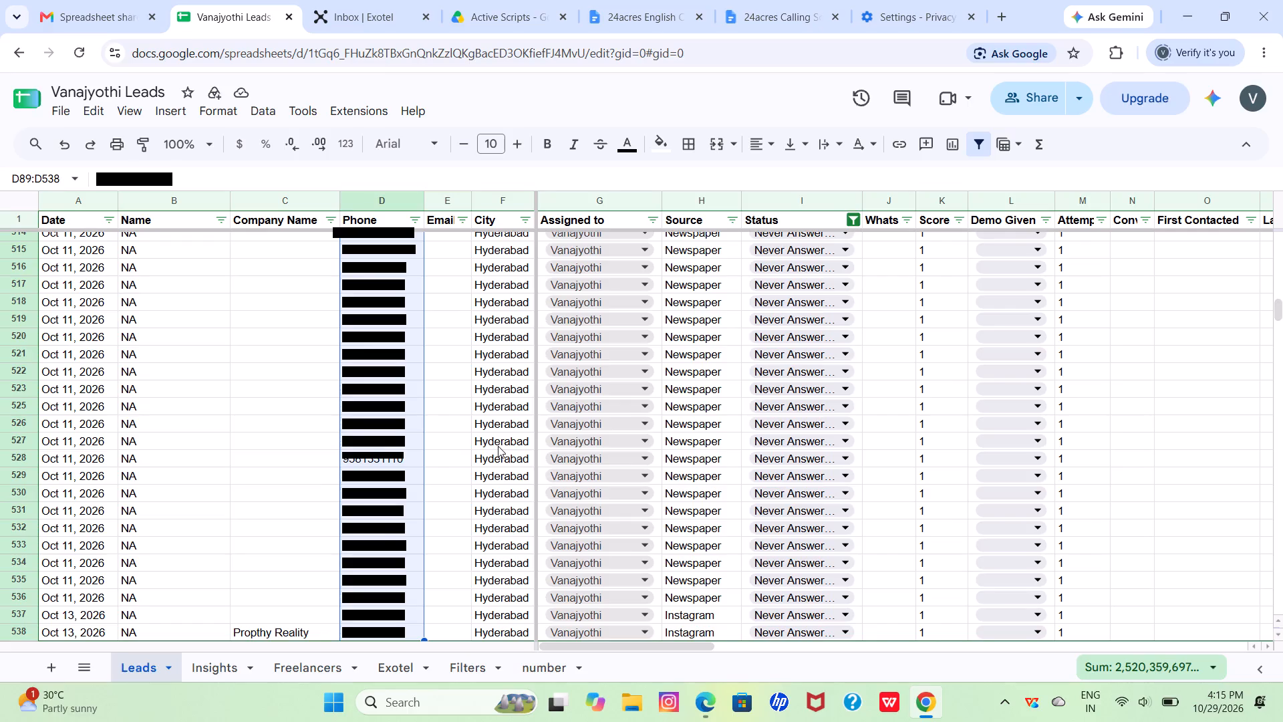
pyautogui.hotkey('ctrl', 'c')
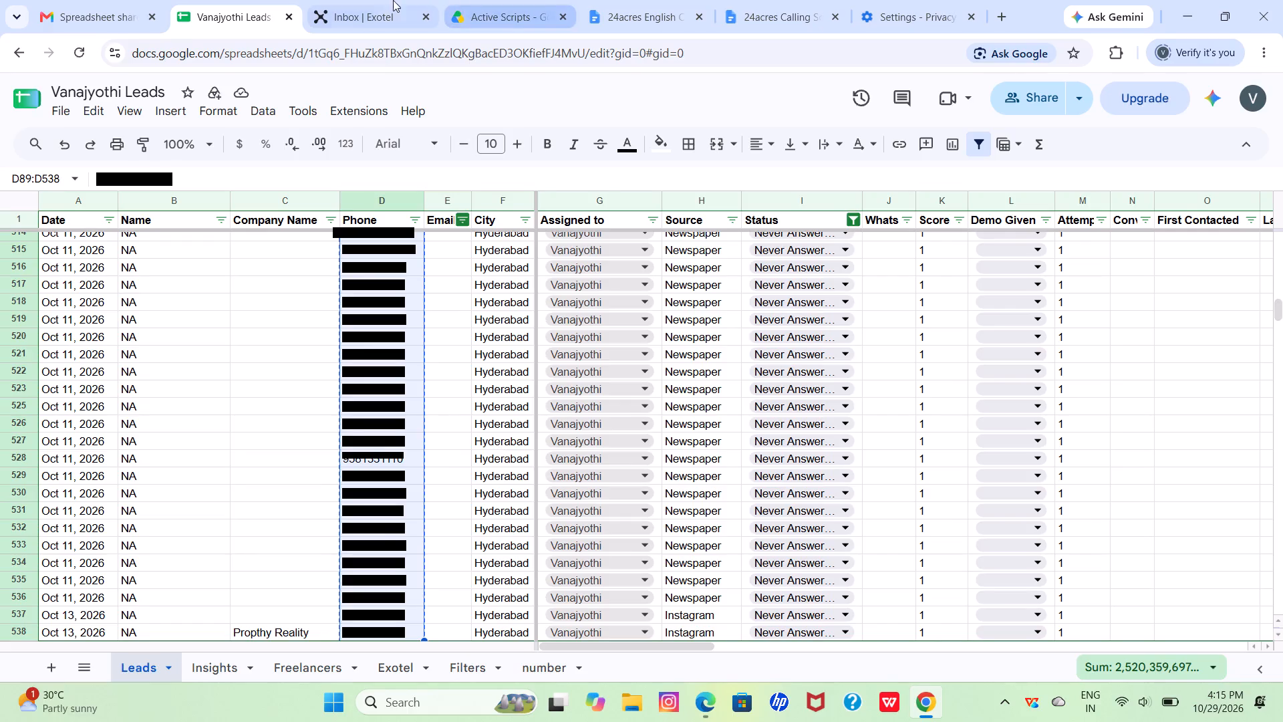
pyautogui.click(543, 671)
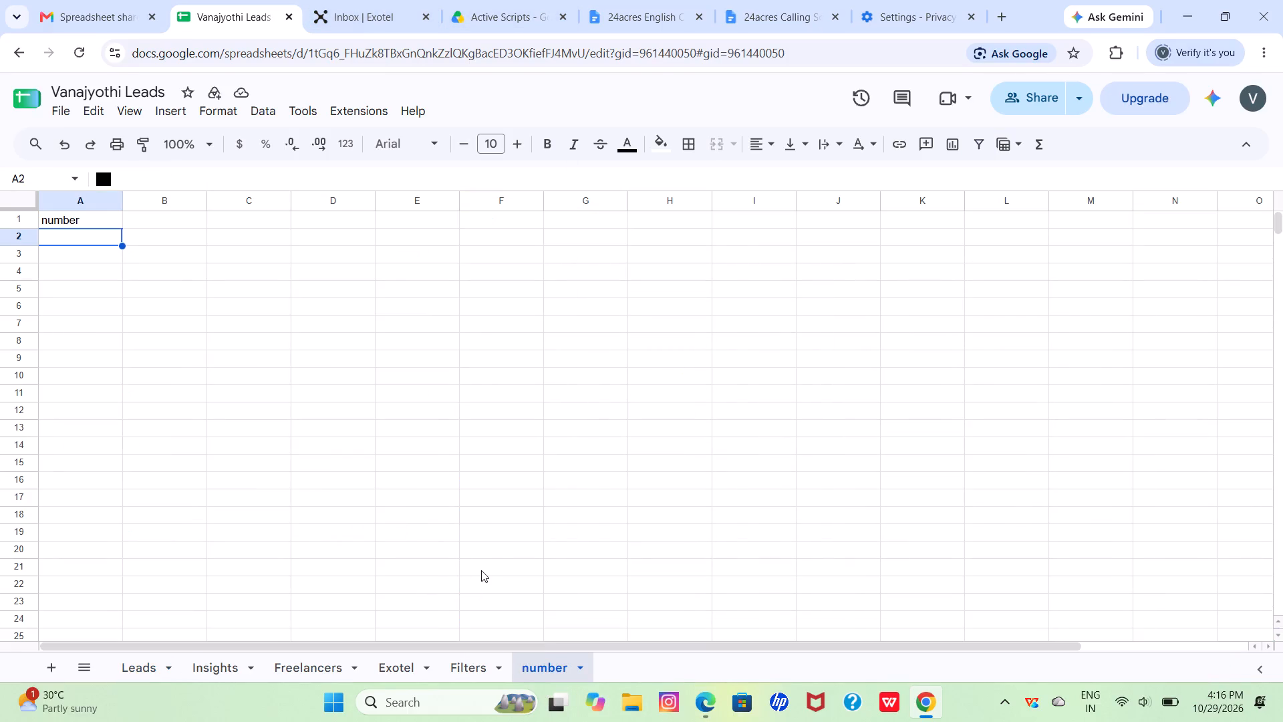
pyautogui.hotkey('ctrl', 'v')
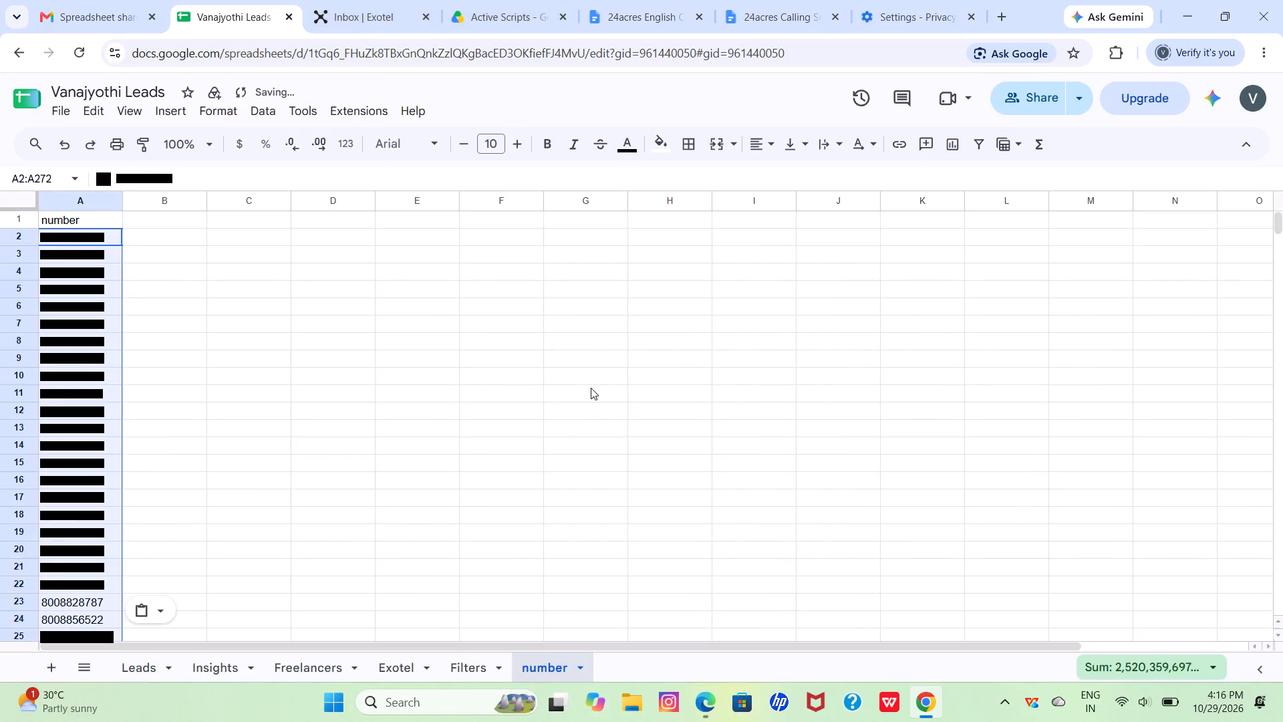
# Look through the pasted phone numbers in column A down to the end of the list.
pyautogui.scroll(-14, 563, 392)
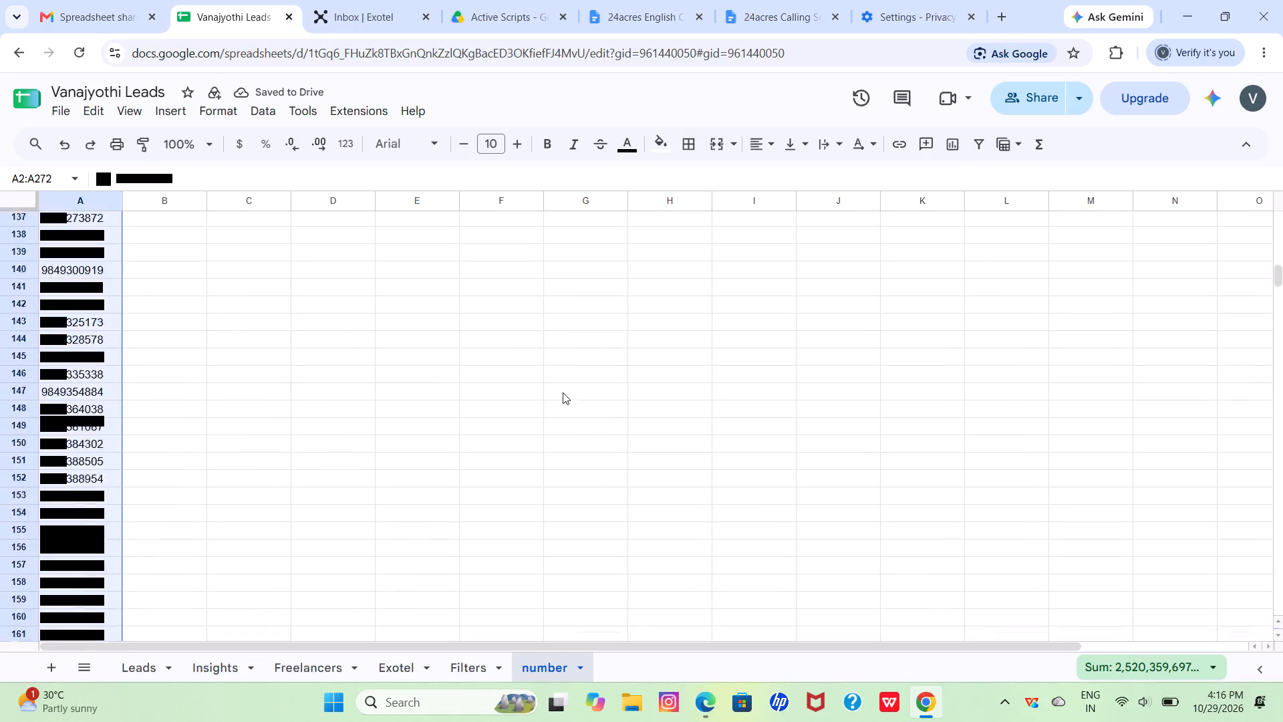
pyautogui.scroll(-7, 563, 392)
pyautogui.scroll(8, 563, 392)
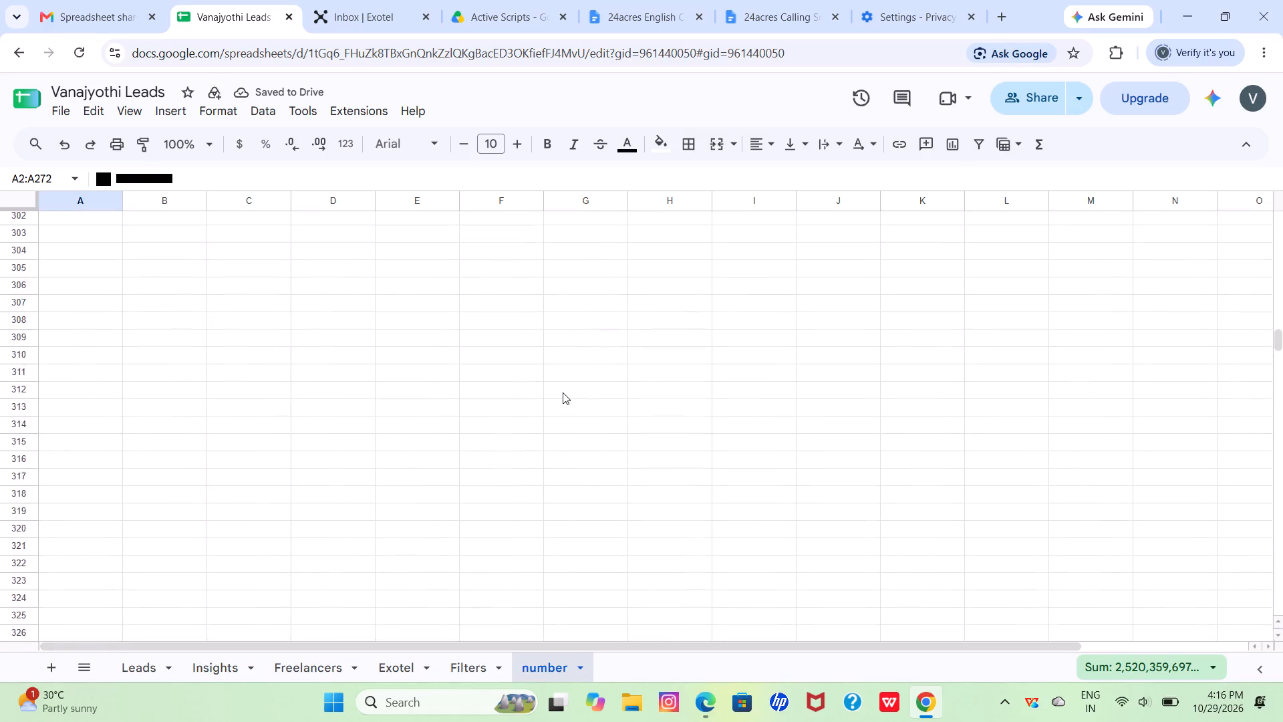
pyautogui.scroll(7, 563, 392)
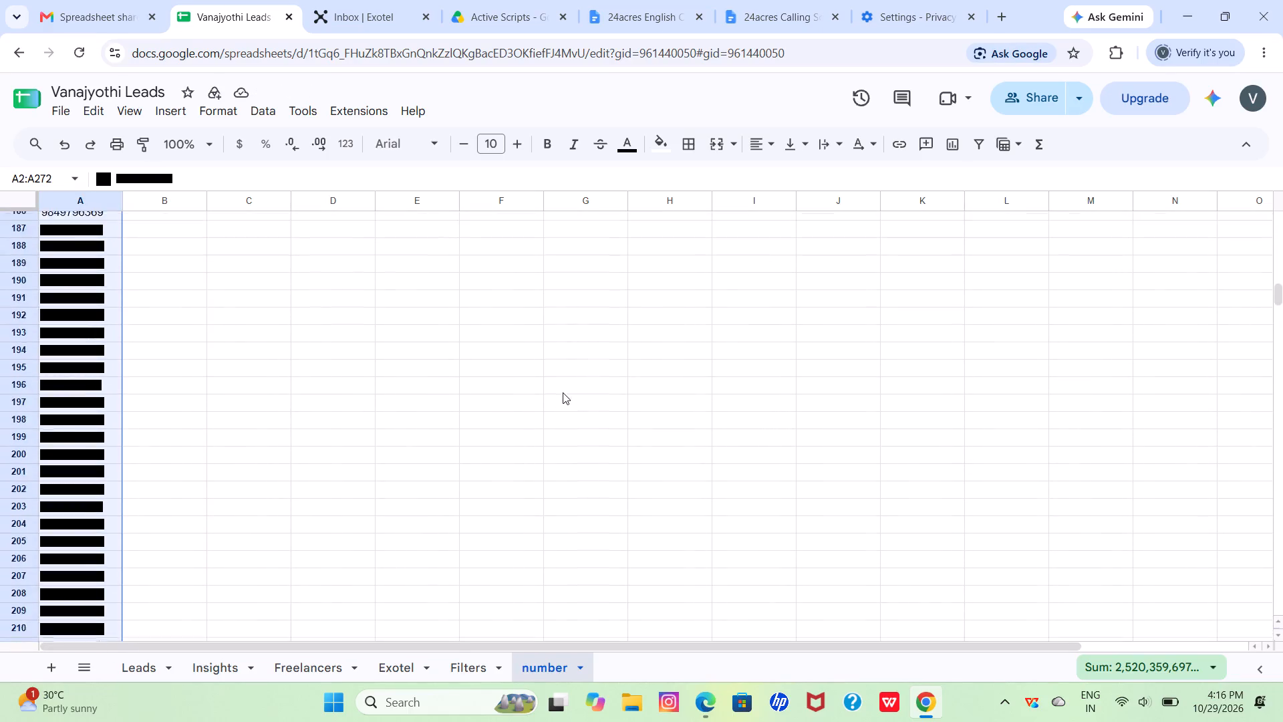
pyautogui.scroll(11, 563, 392)
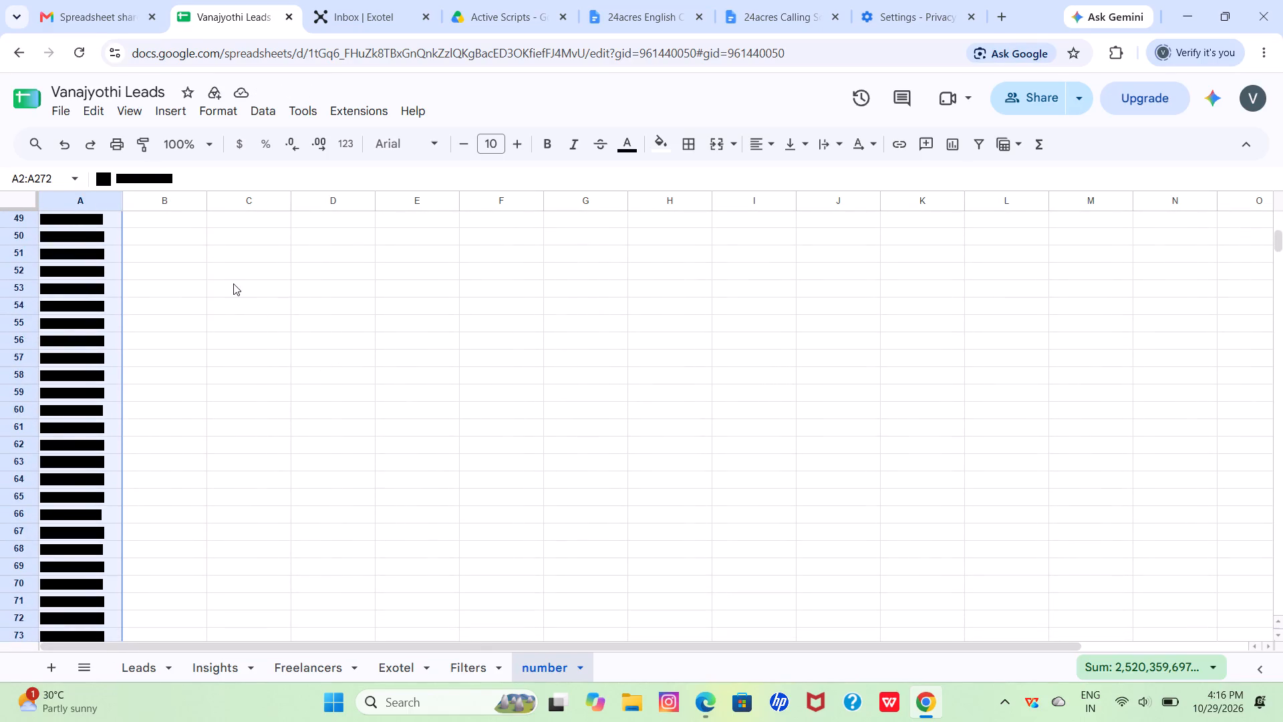
# Download the number sheet as a comma-separated values (.csv) file.
pyautogui.click(59, 102)
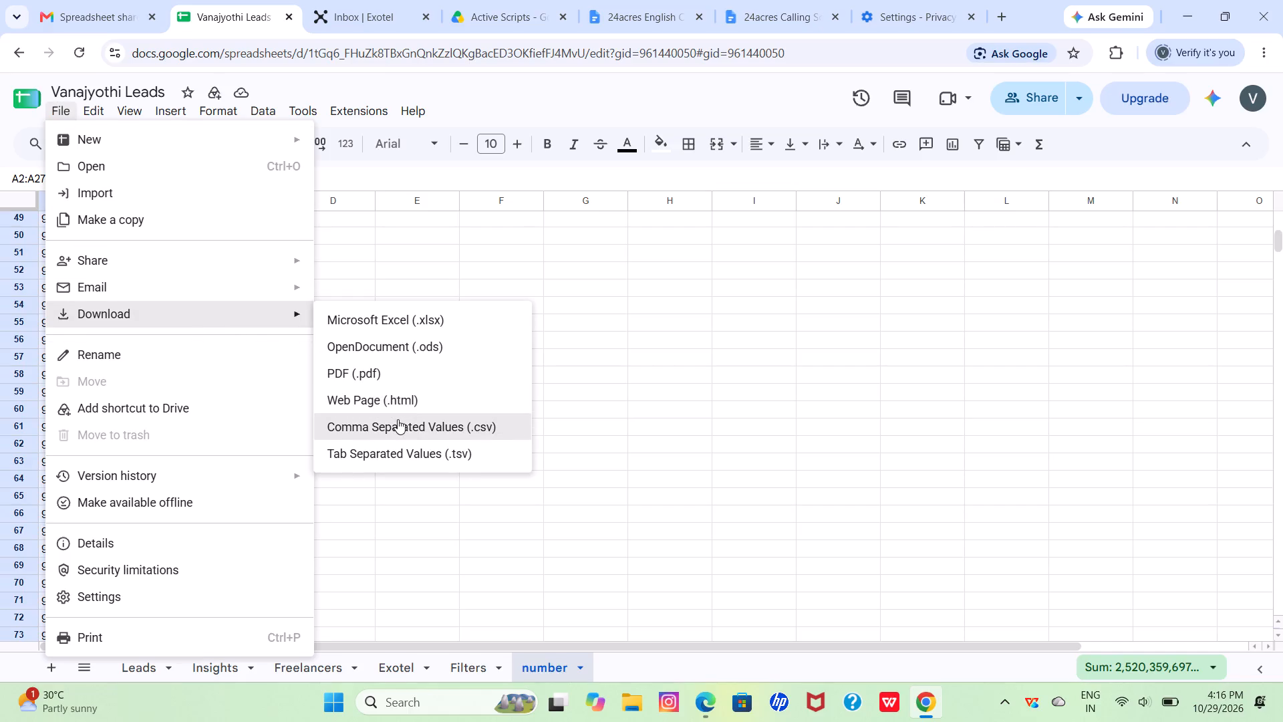
pyautogui.click(398, 419)
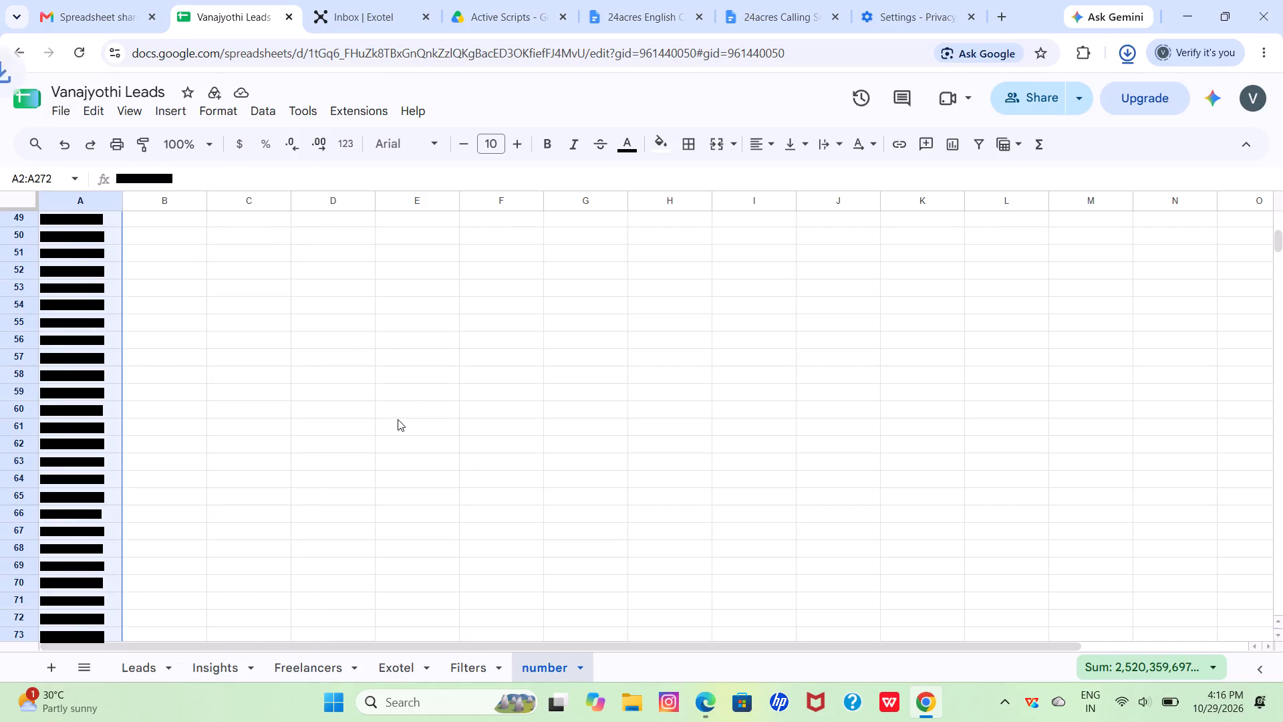
# Check the recent download history for the new CSV file, and return to the top of the number sheet.
pyautogui.click(1129, 53)
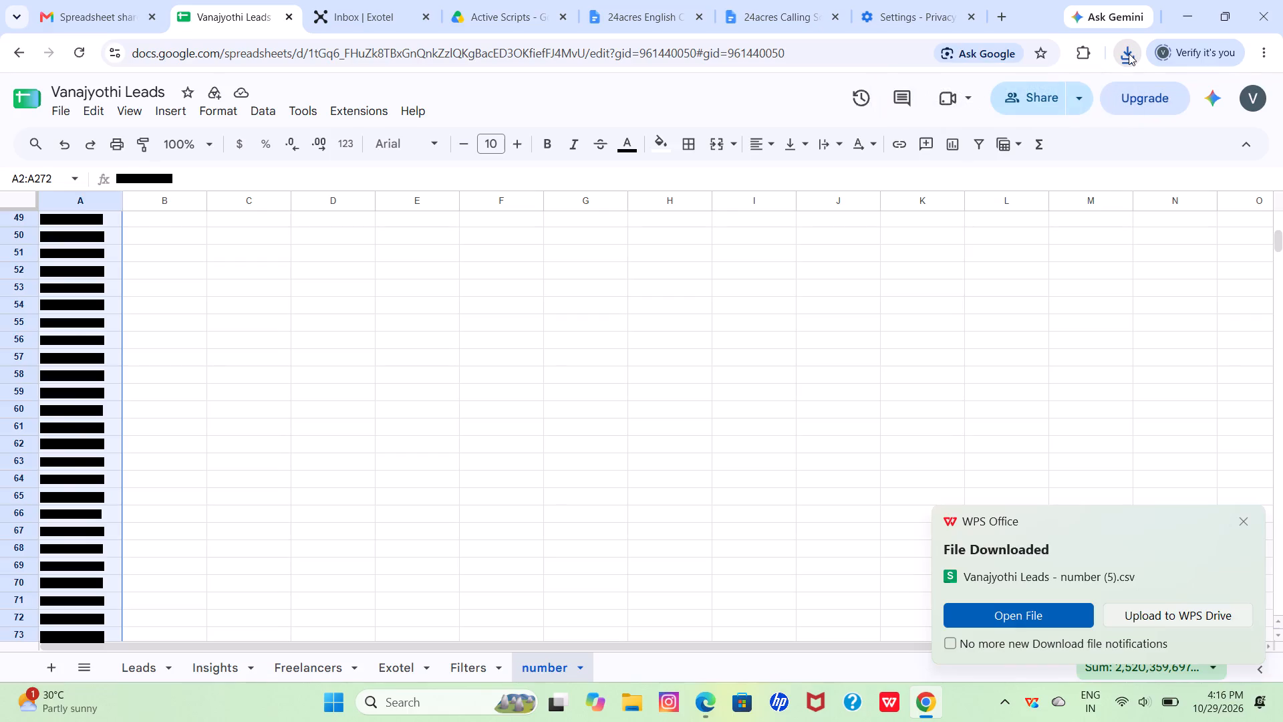
pyautogui.click(1129, 53)
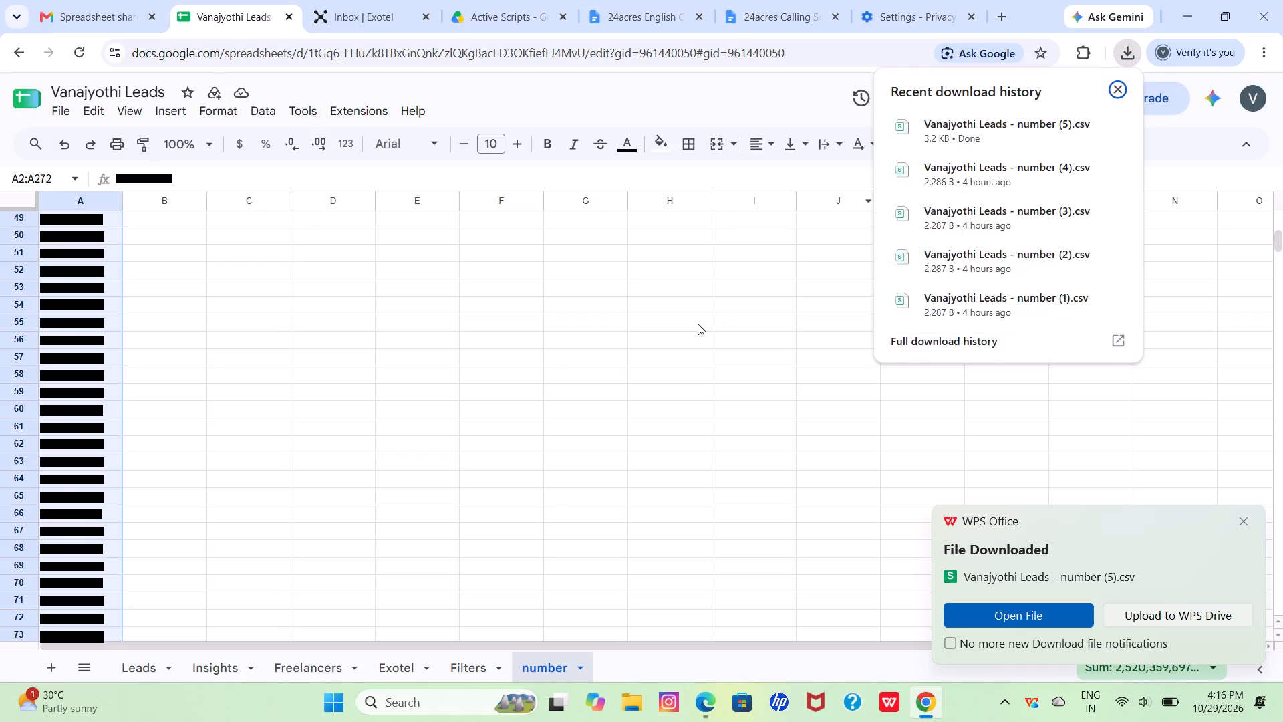
pyautogui.click(688, 342)
pyautogui.scroll(4, 501, 323)
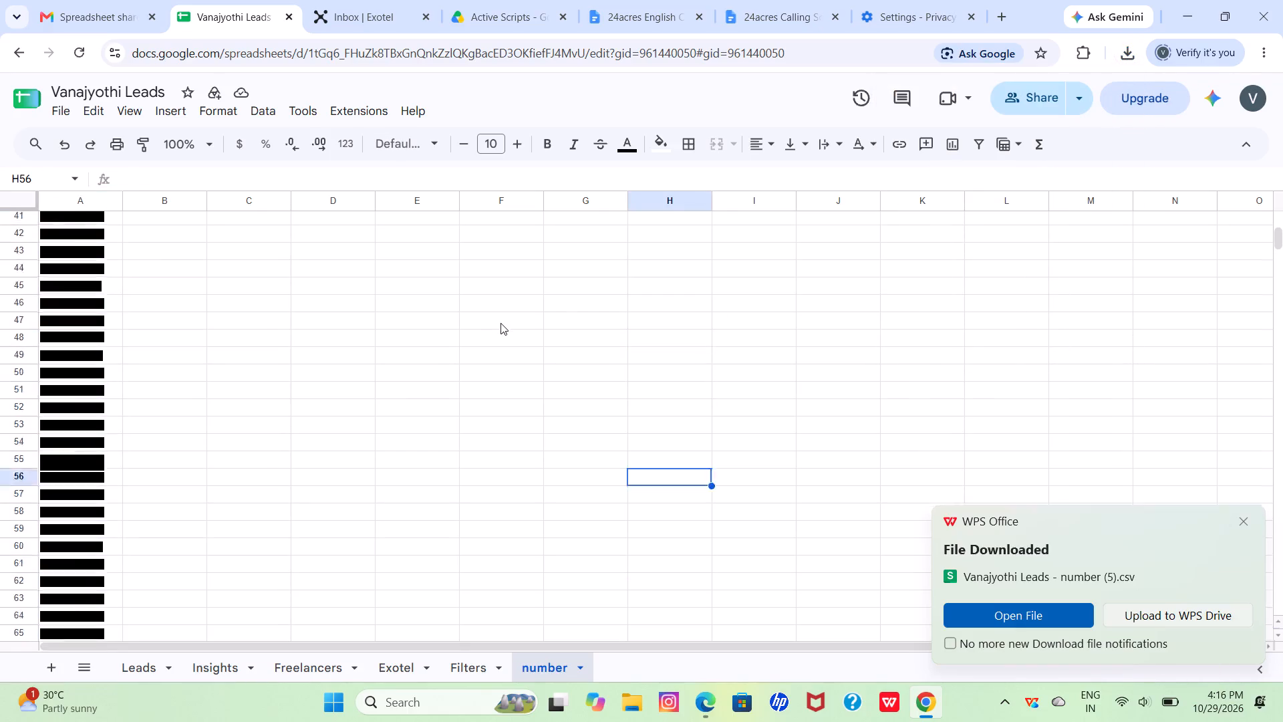
pyautogui.scroll(7, 501, 323)
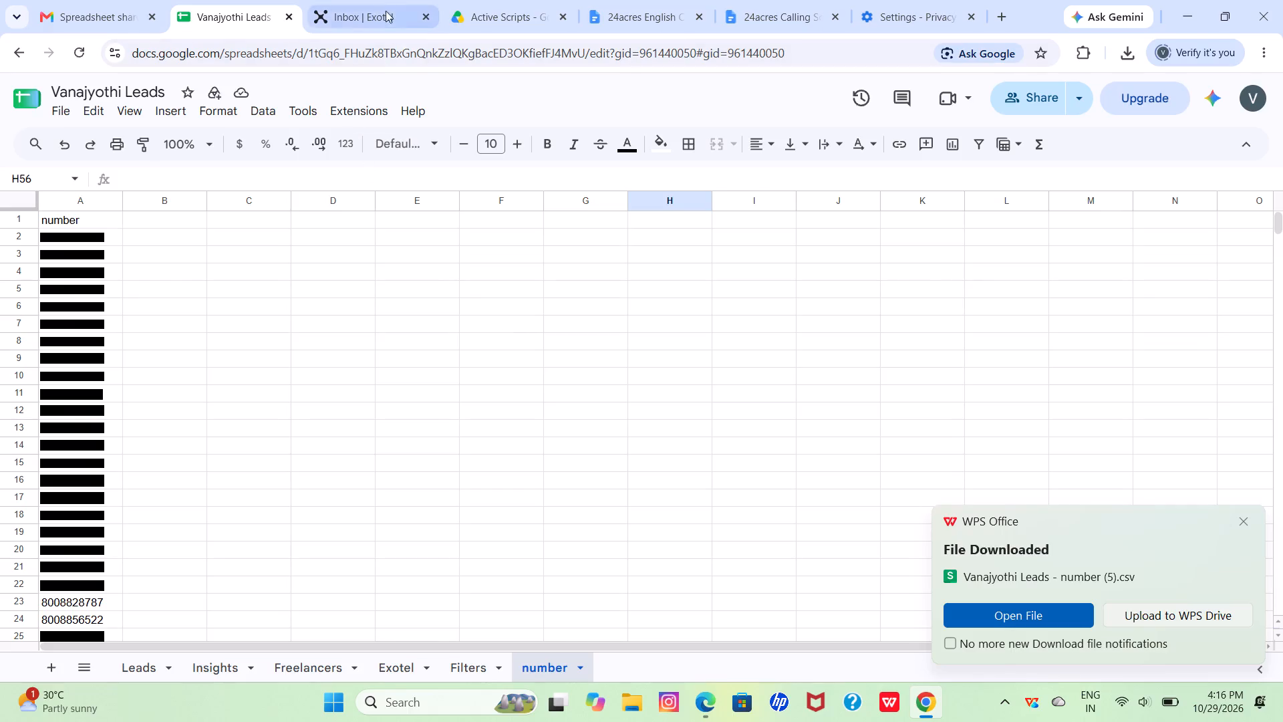
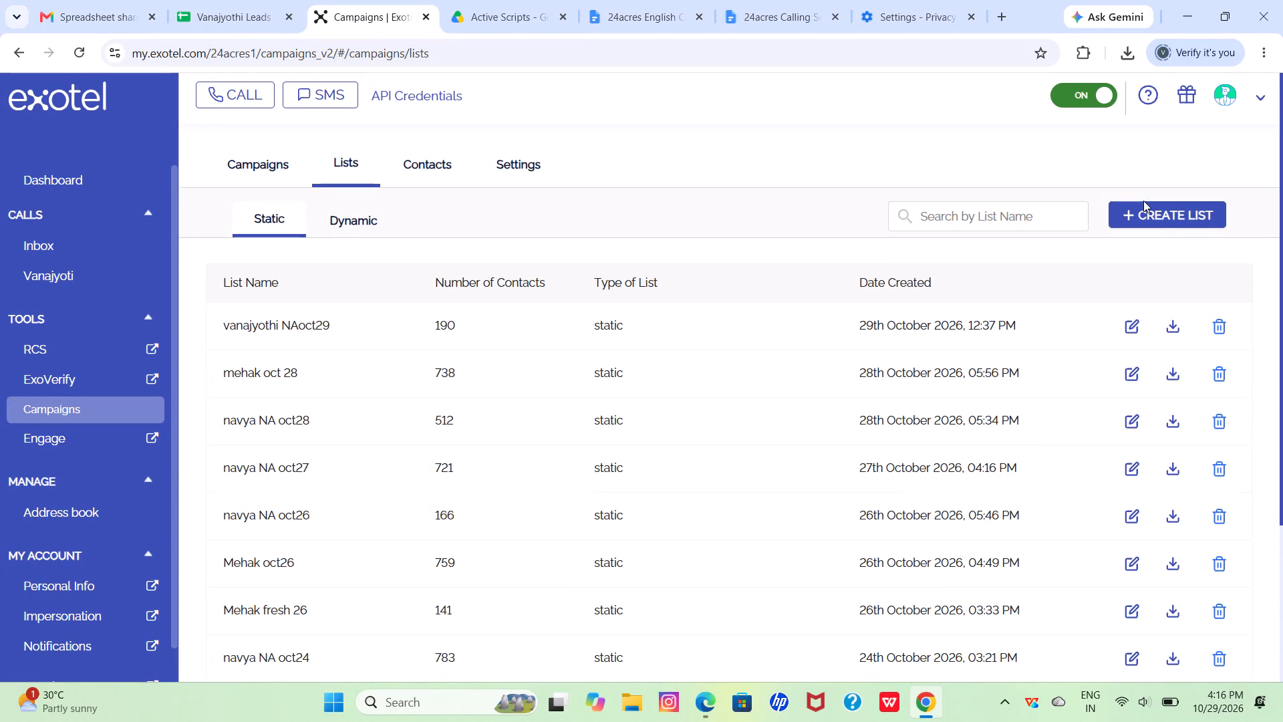
# Start a new static contact list in Exotel and name it vanajyothi NA OCT29.
pyautogui.click(1157, 219)
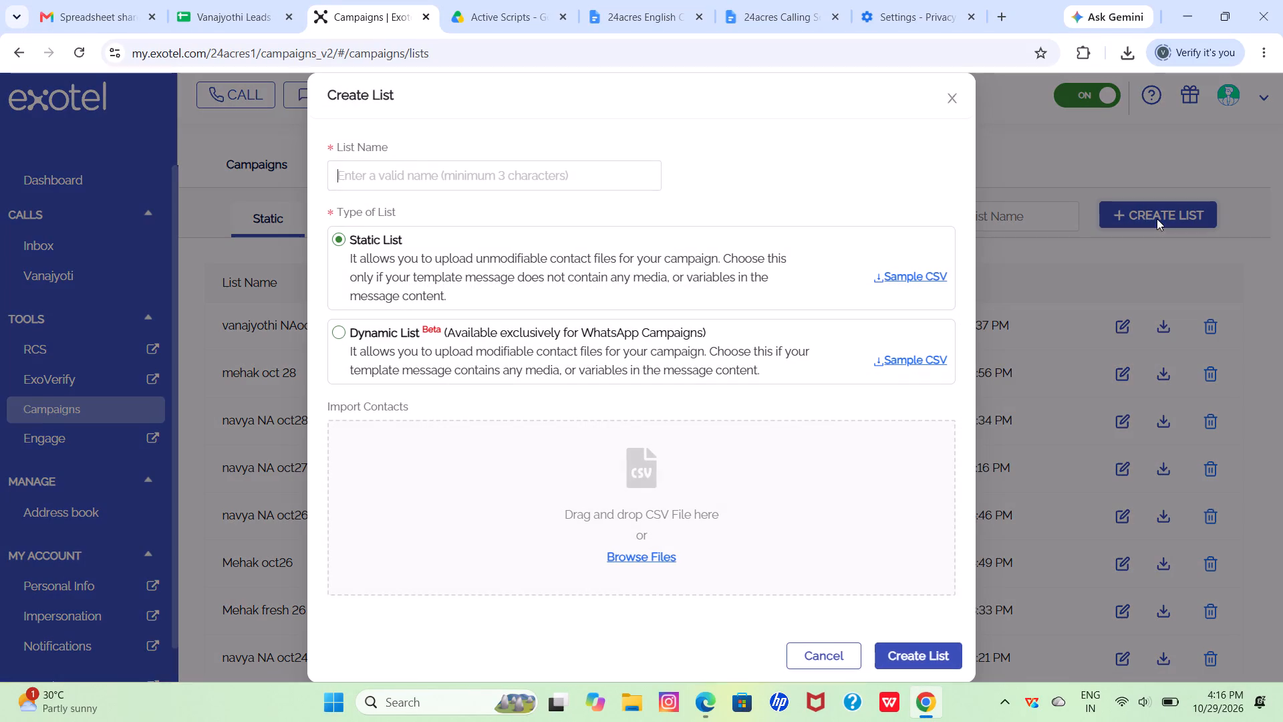
pyautogui.click(553, 172)
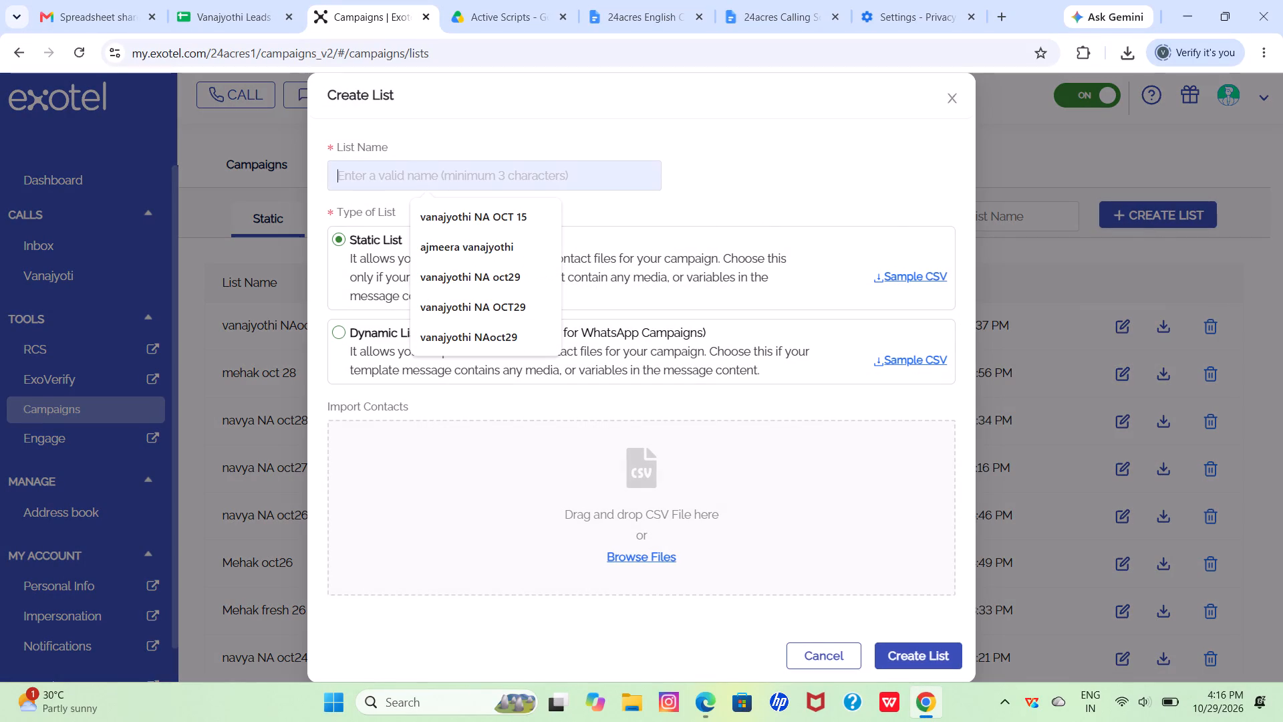
pyautogui.click(525, 308)
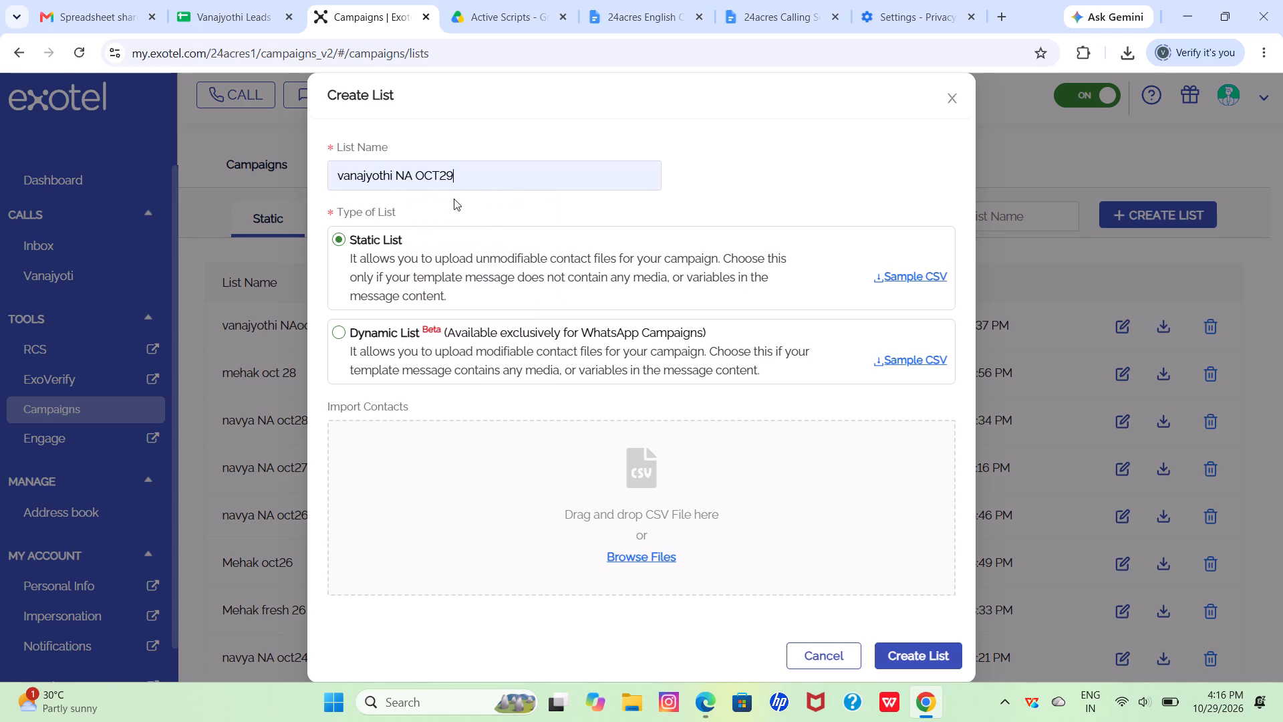
# Import Vanajyothi Leads - number (5).csv from Downloads as the list's contacts, then reselect the same file as its replacement.
pyautogui.click(644, 545)
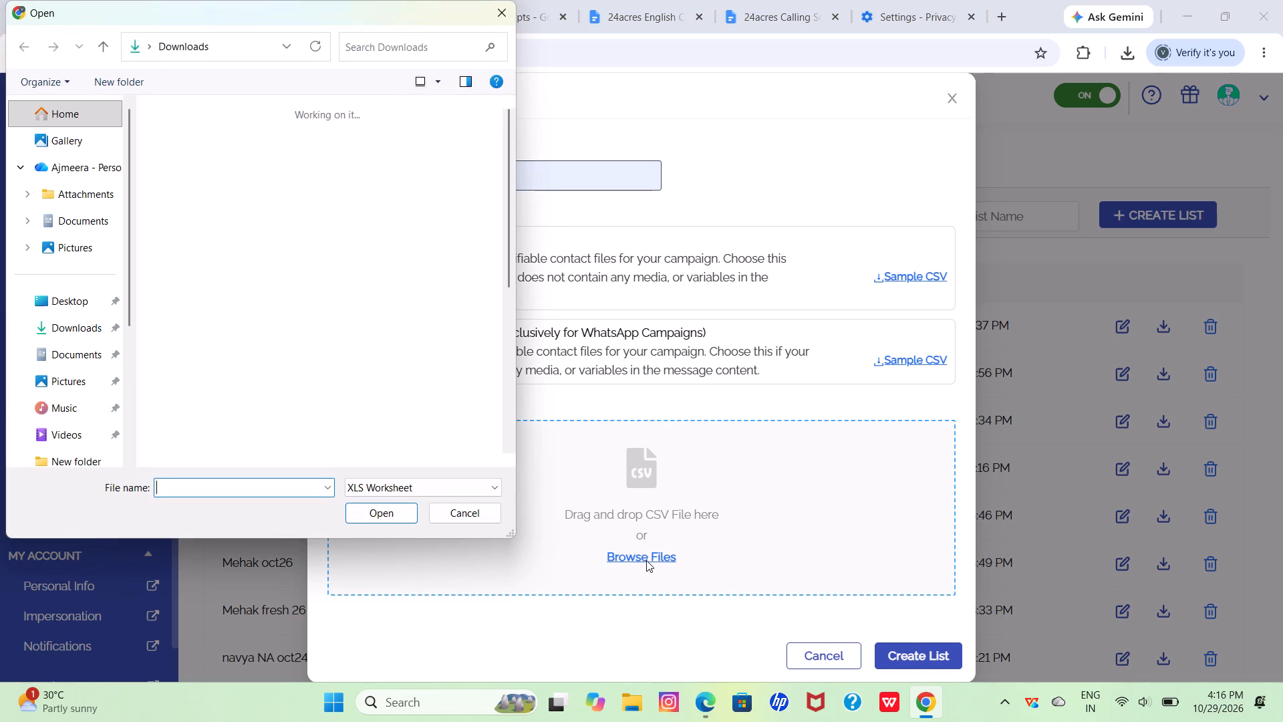
pyautogui.doubleClick(227, 184)
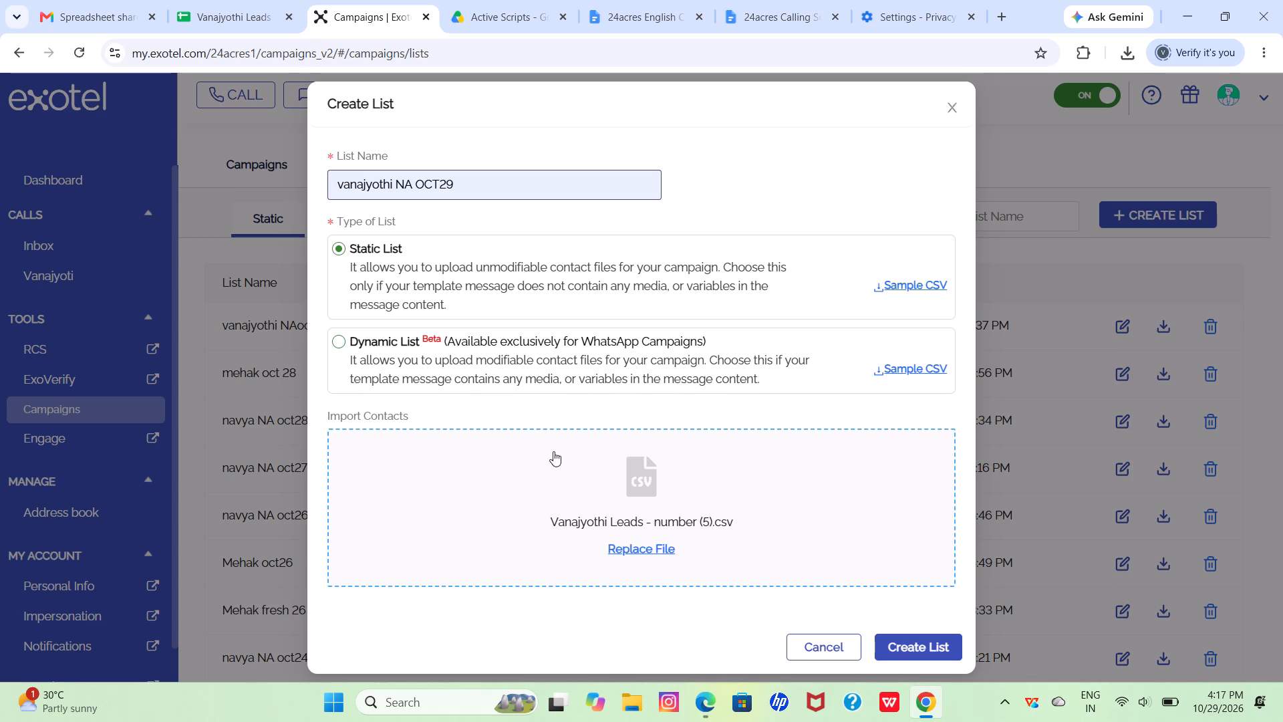
pyautogui.doubleClick(642, 550)
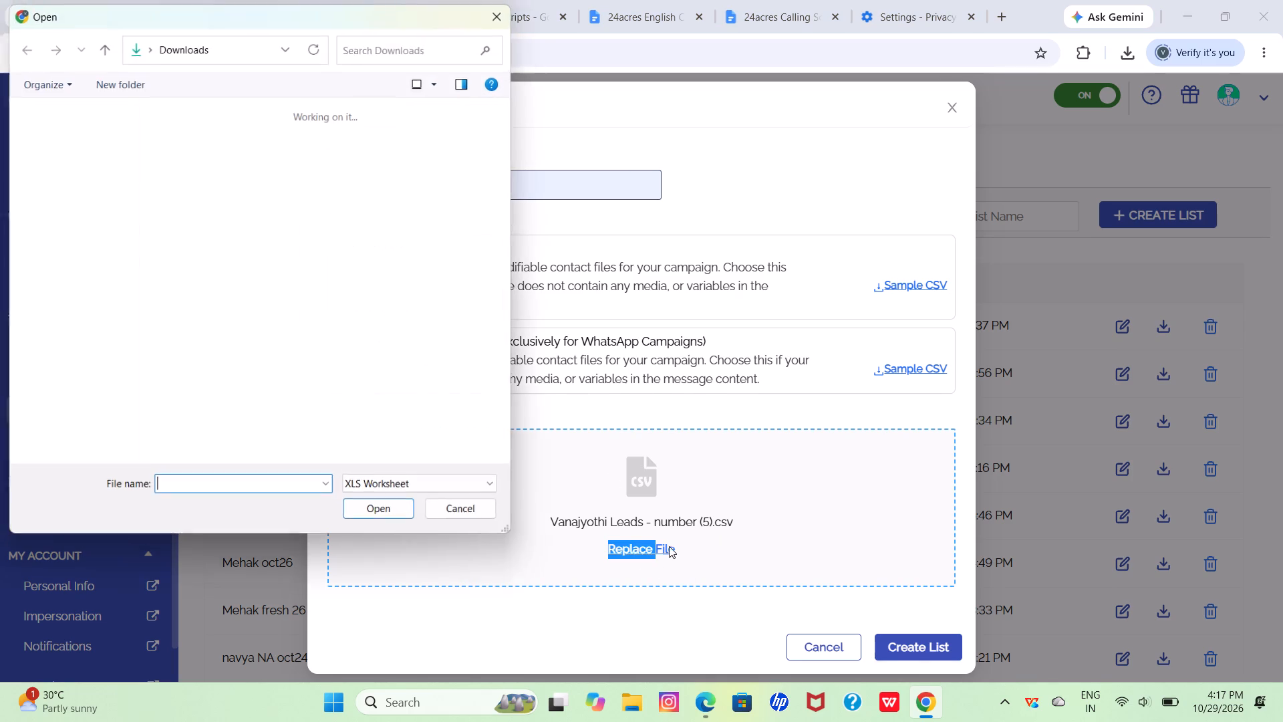
pyautogui.click(225, 208)
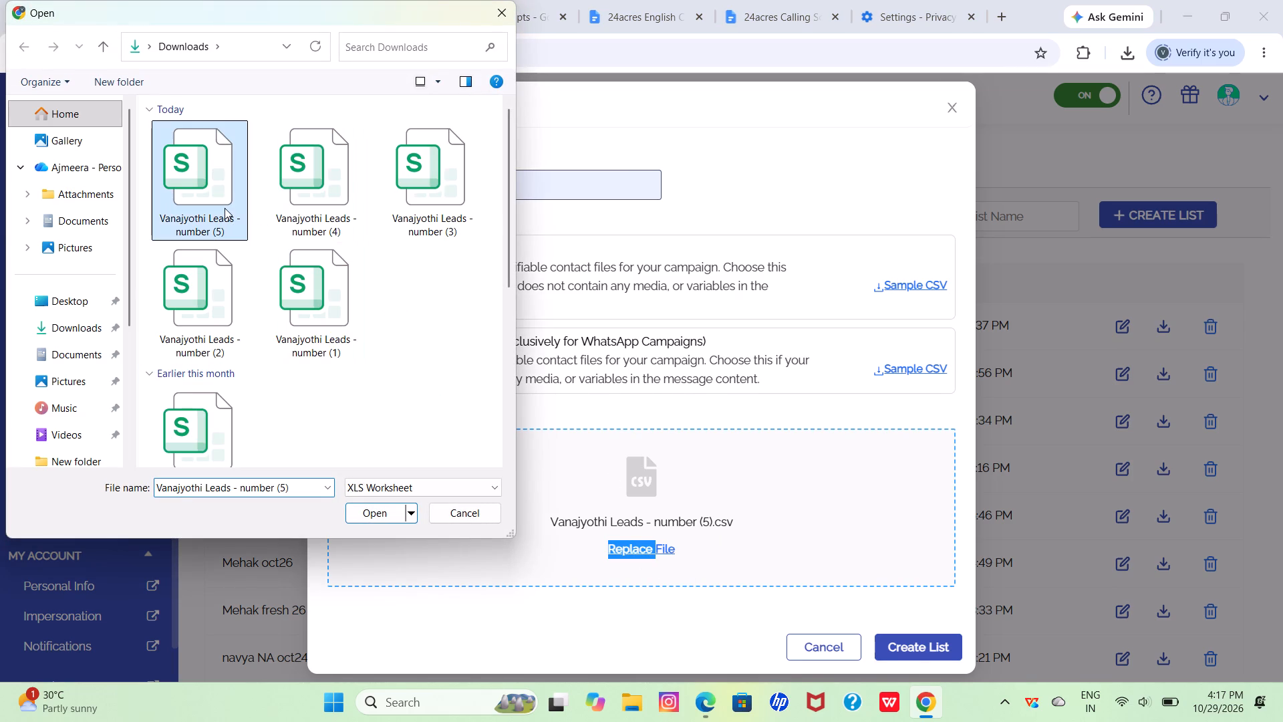
pyautogui.click(394, 514)
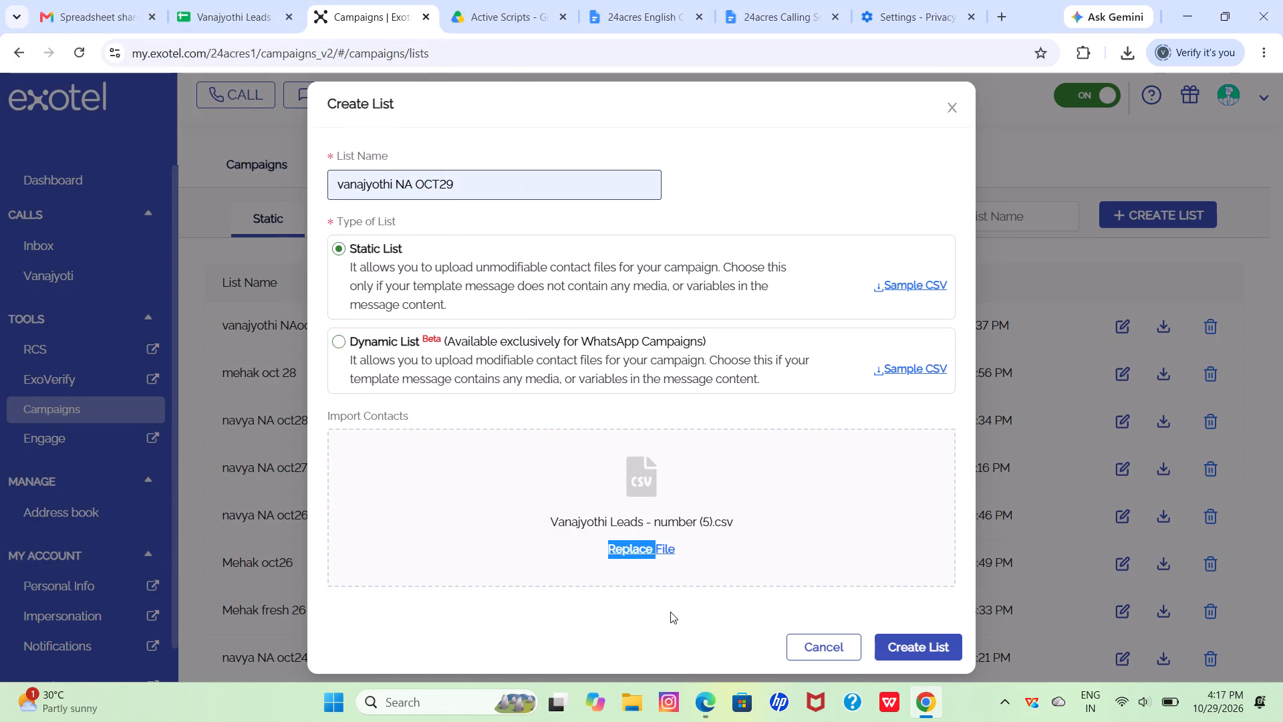
# Create the vanajyothi NA OCT29 list from the attached CSV and check its upload progress.
pyautogui.scroll(-2, 670, 612)
pyautogui.click(915, 640)
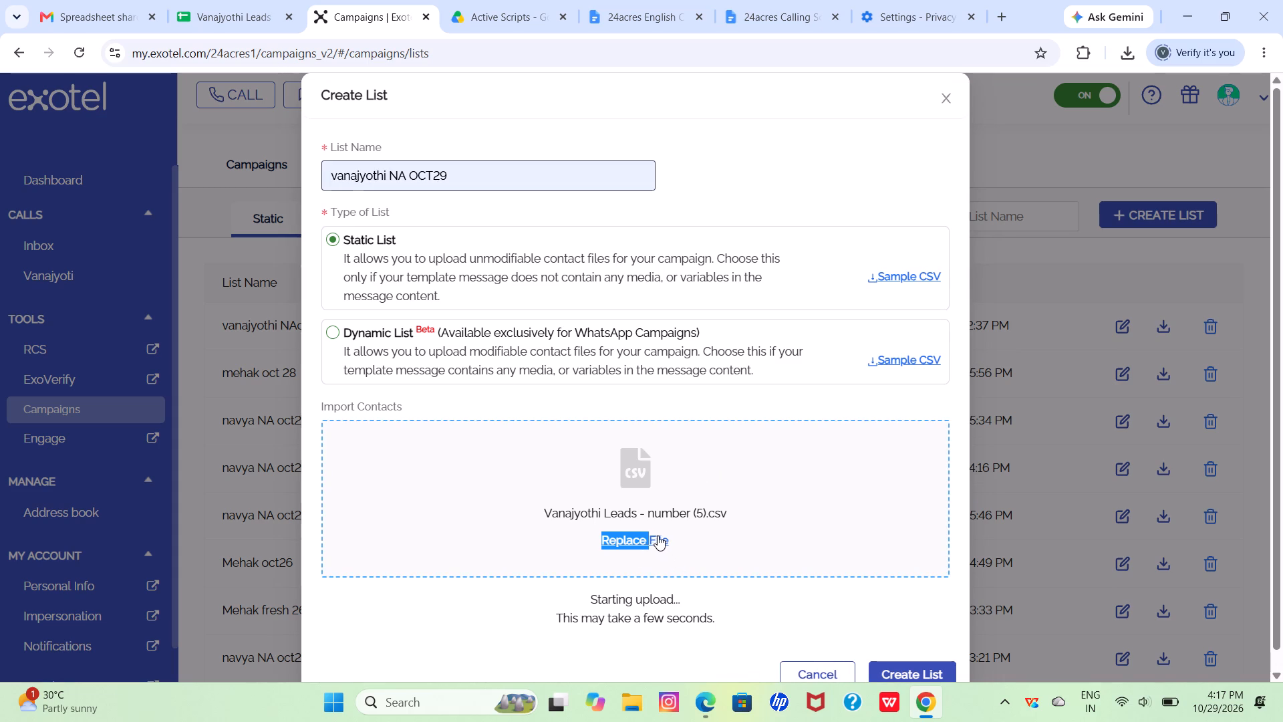
pyautogui.scroll(-2, 702, 594)
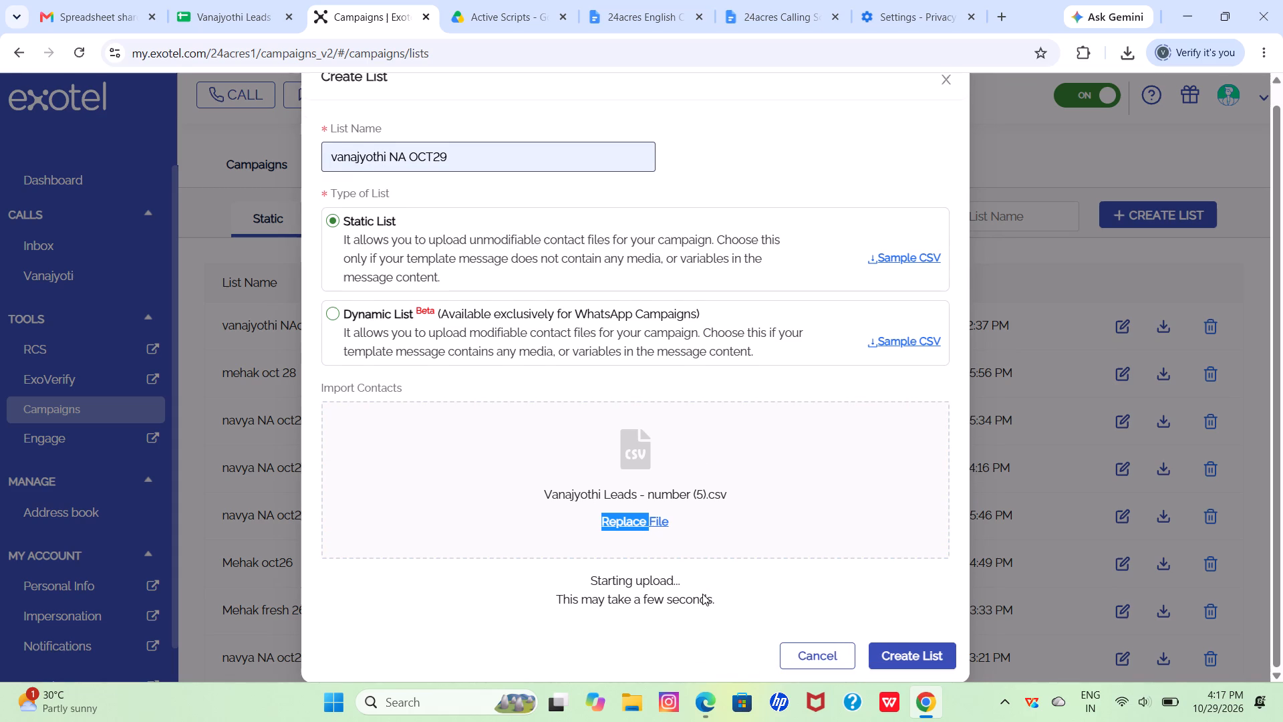
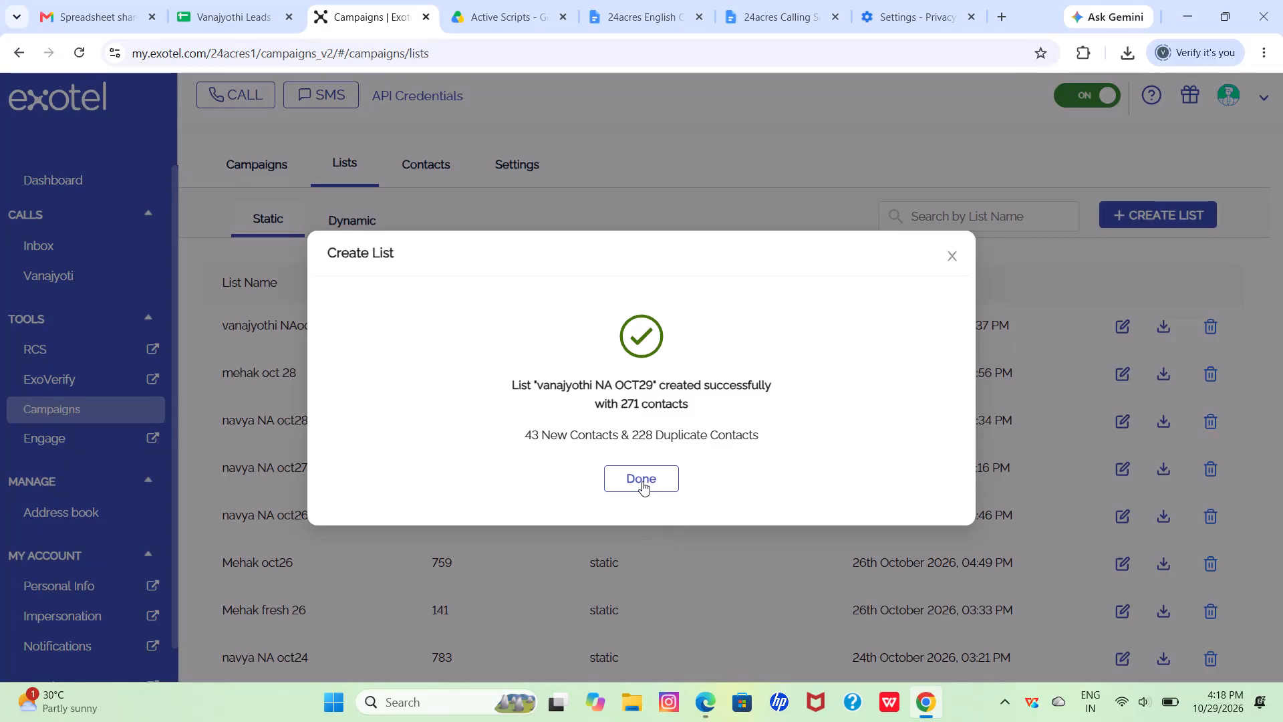
# Close the list-creation confirmation and review the static contact lists, including the vanajyothi NA OCT29 entry.
pyautogui.click(642, 481)
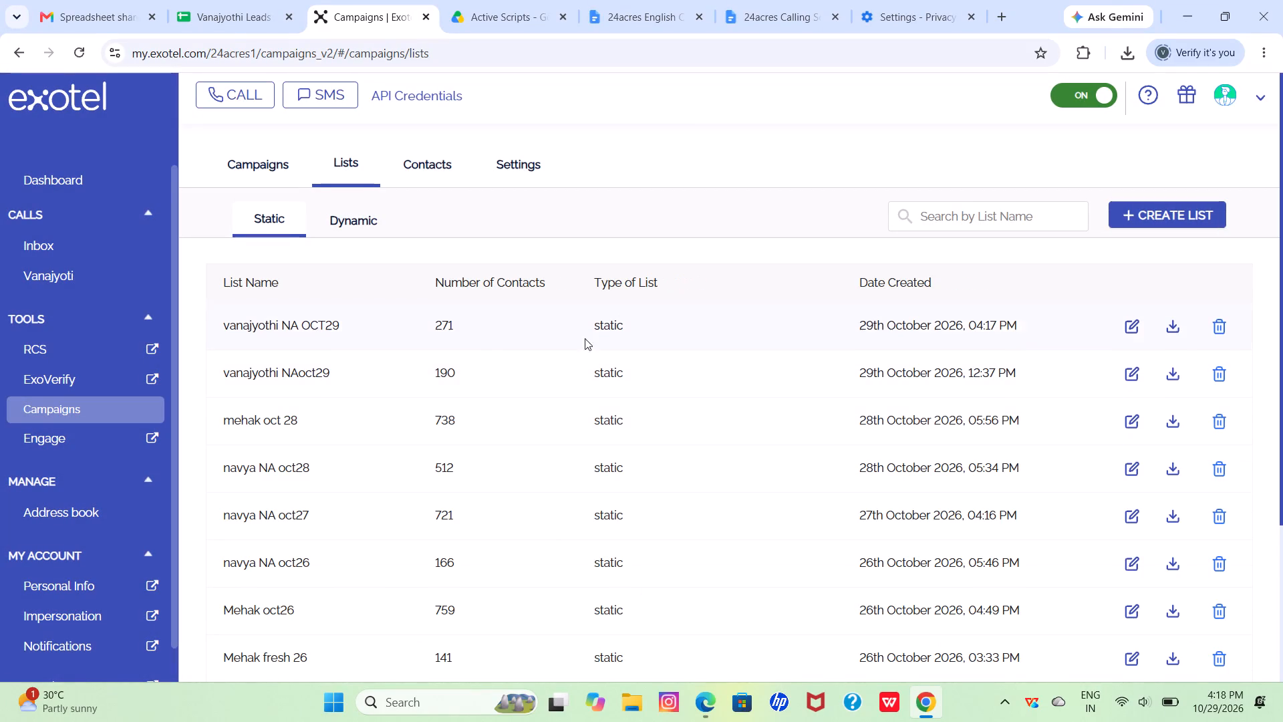
pyautogui.scroll(-3, 623, 370)
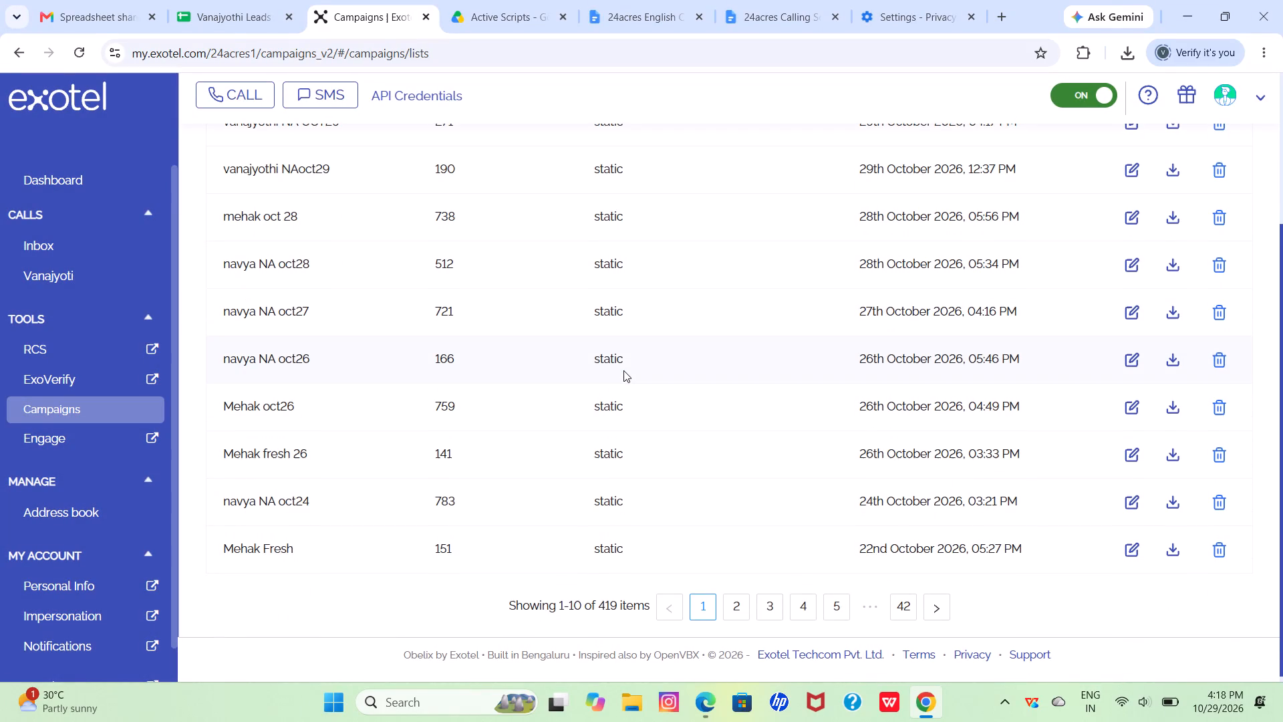
pyautogui.scroll(2, 623, 370)
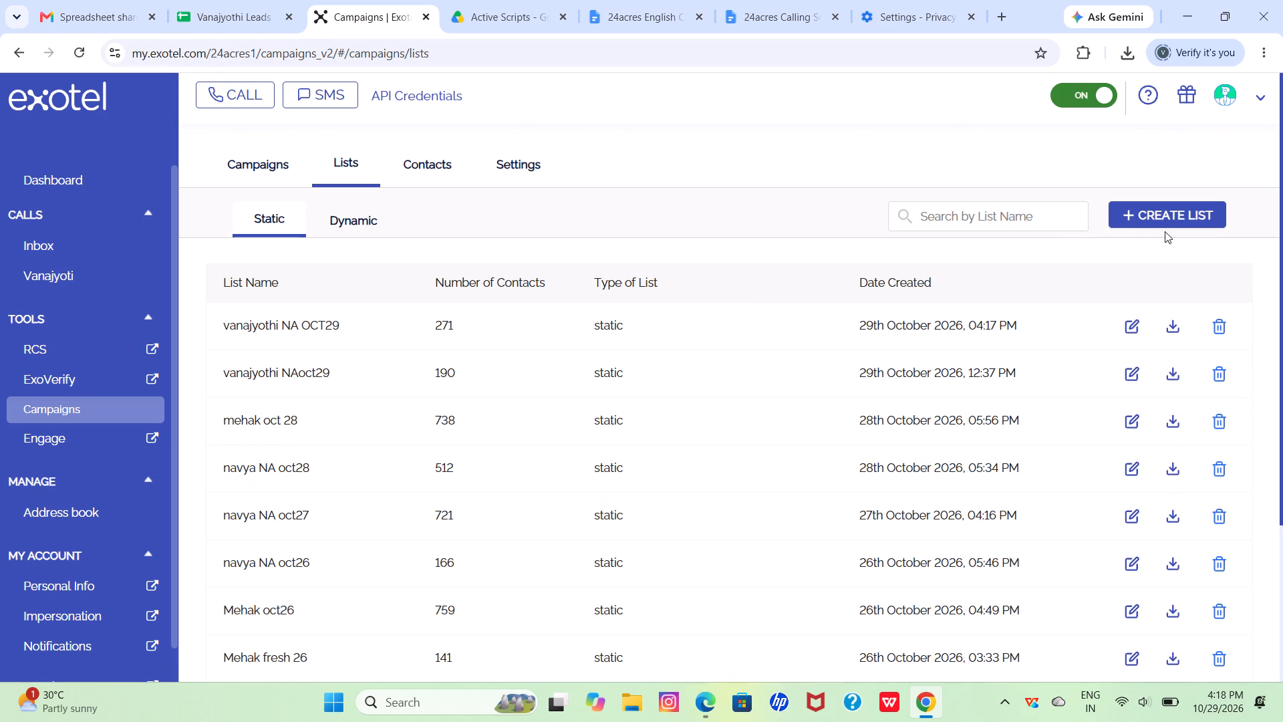
pyautogui.click(1155, 214)
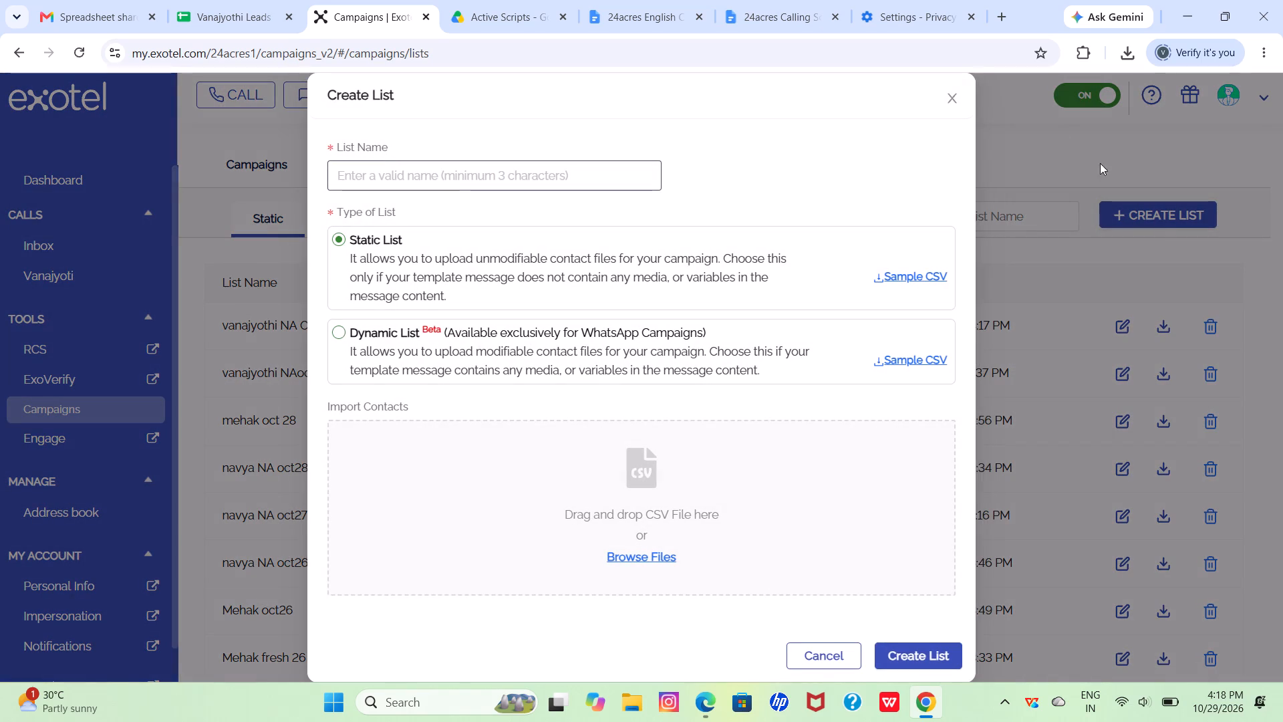
pyautogui.click(950, 90)
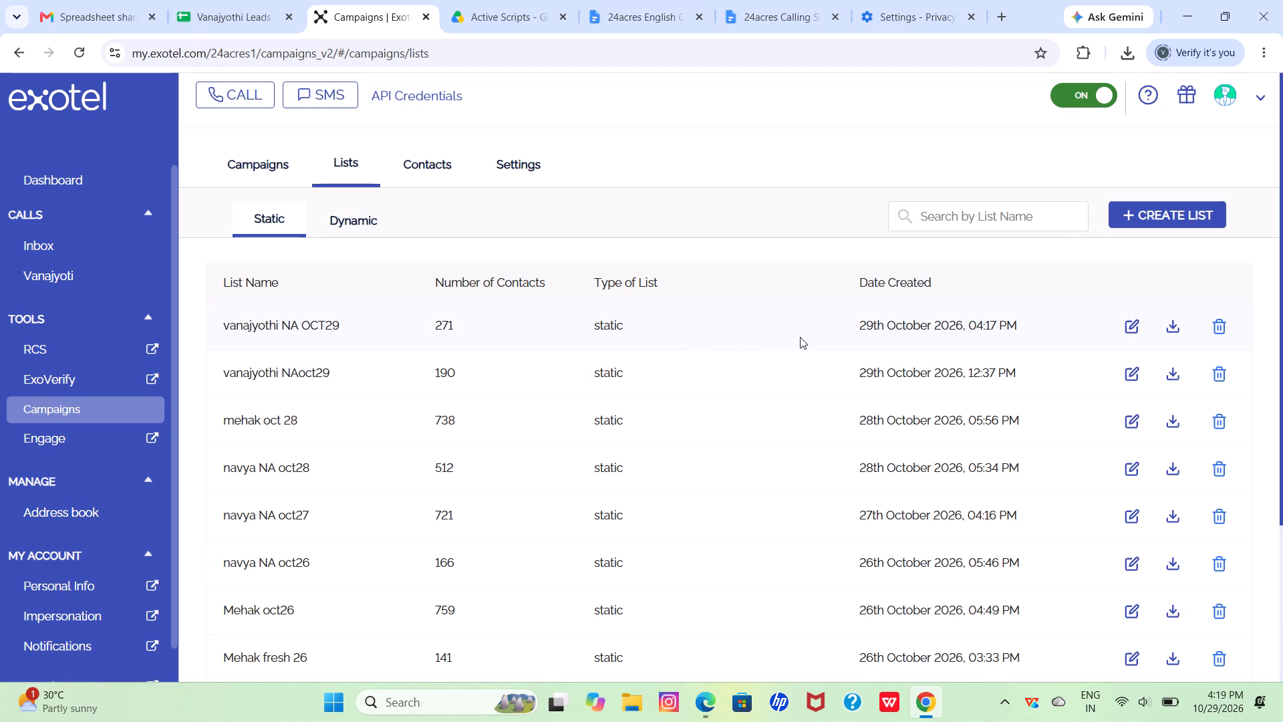
pyautogui.scroll(-4, 800, 337)
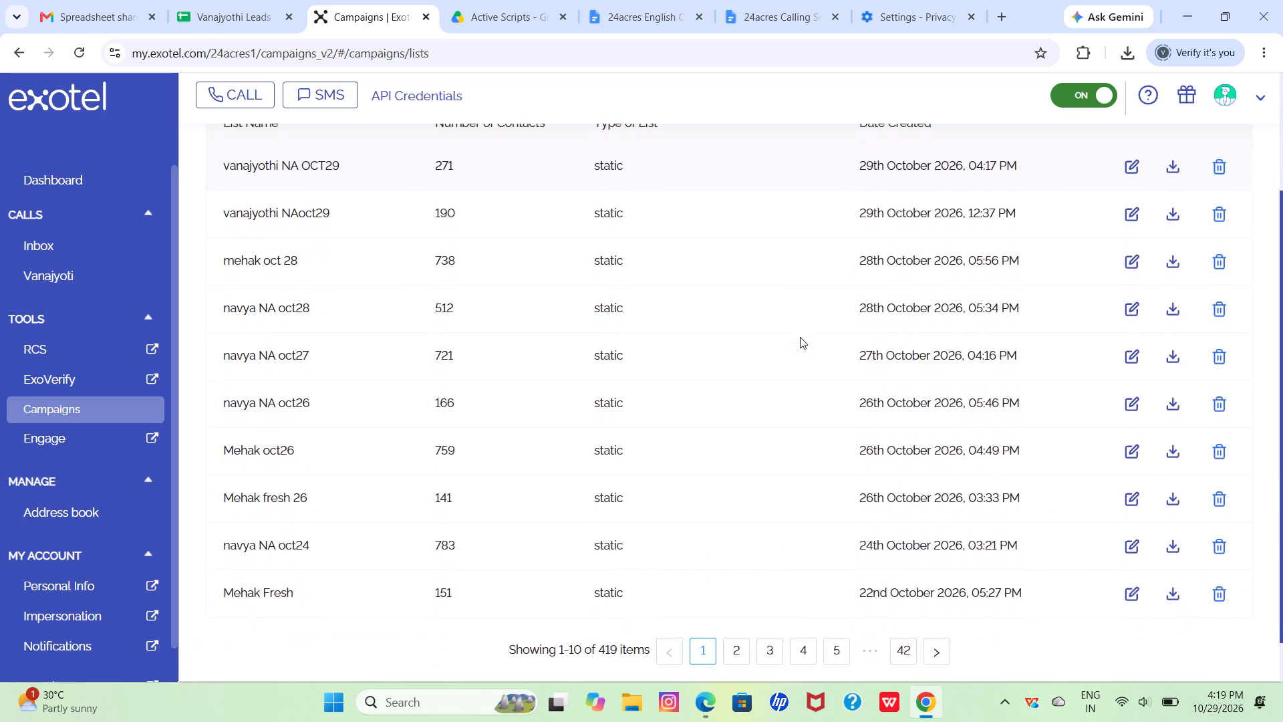
pyautogui.scroll(-3, 800, 337)
pyautogui.scroll(5, 800, 337)
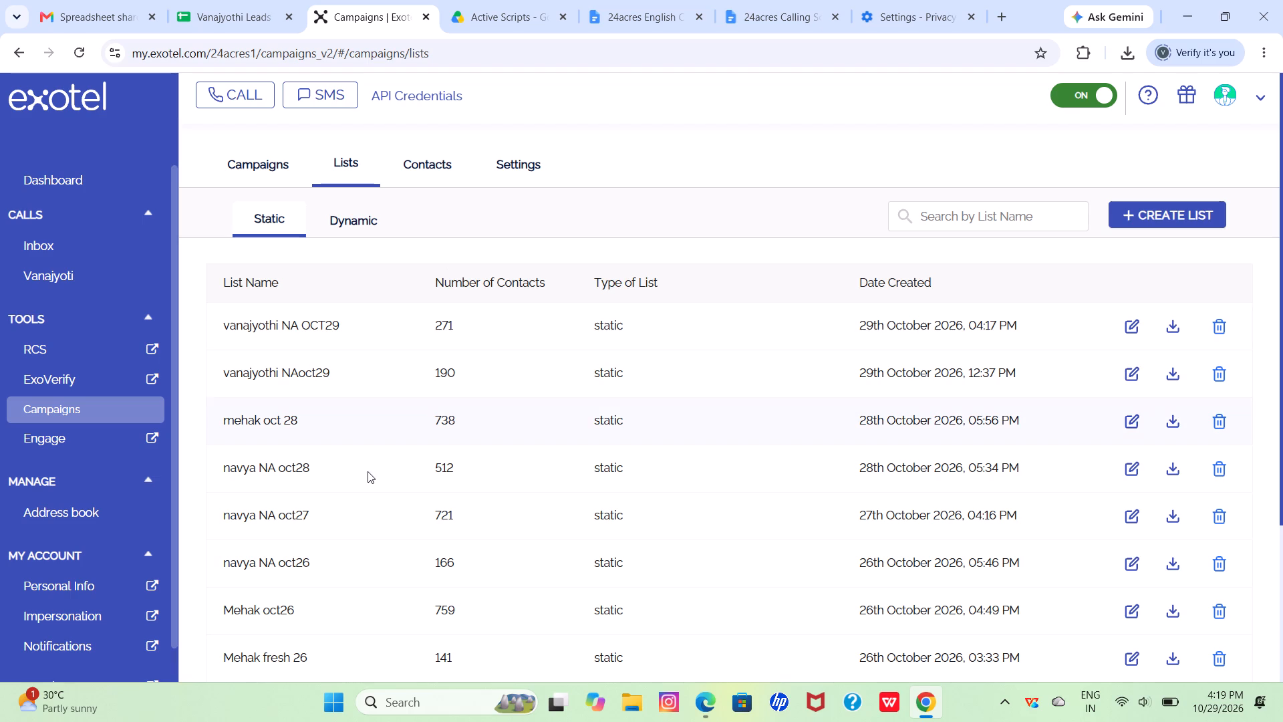
# Open the call campaigns overview in Exotel Engage and reload it.
pyautogui.click(80, 405)
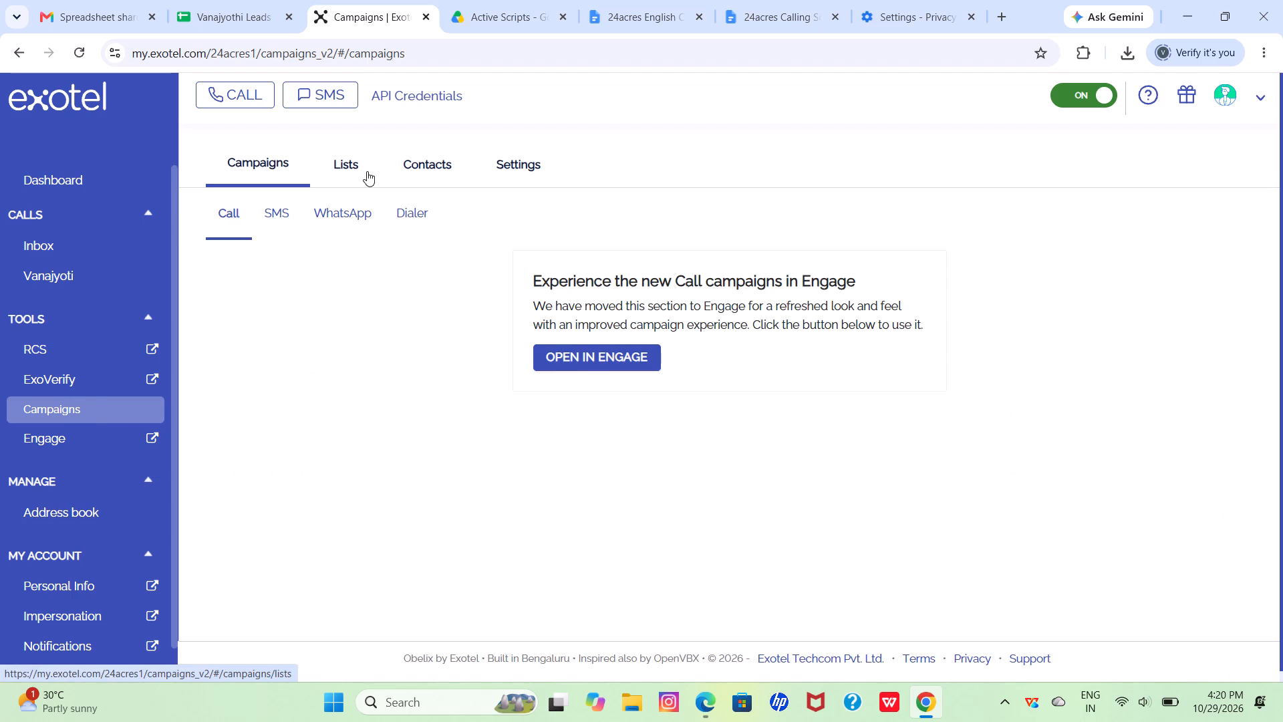
pyautogui.click(347, 166)
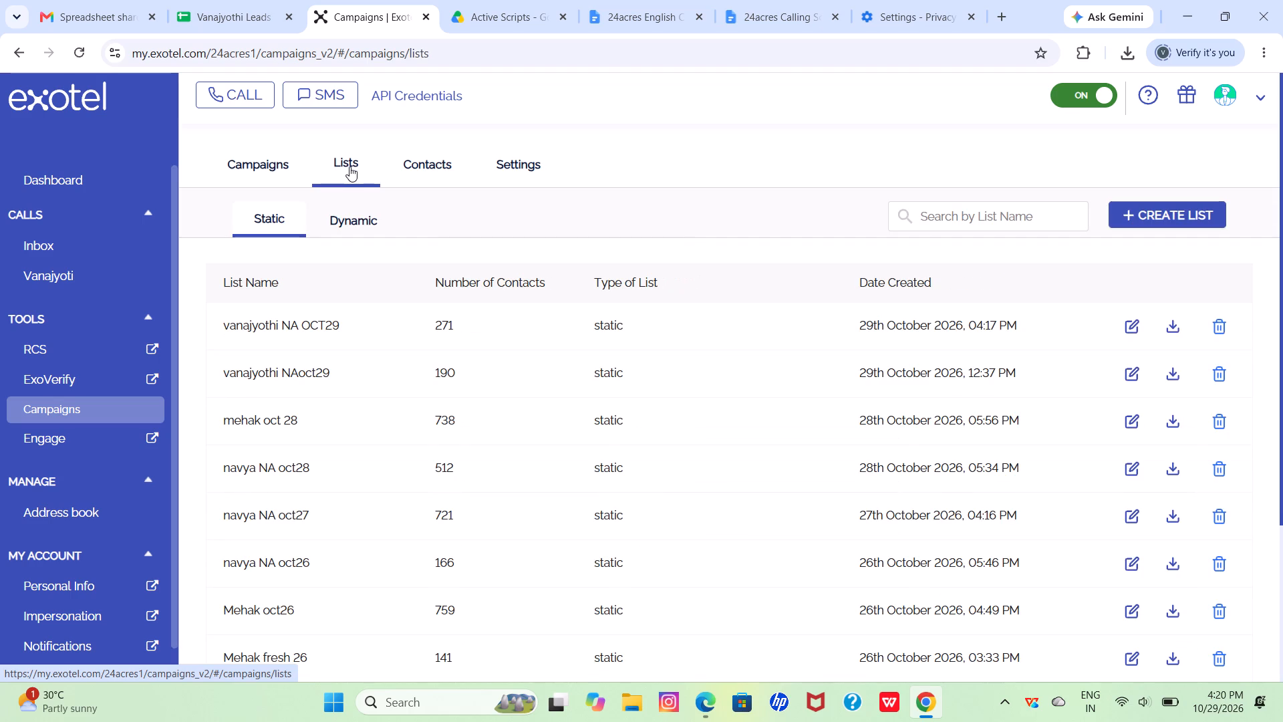
pyautogui.click(275, 154)
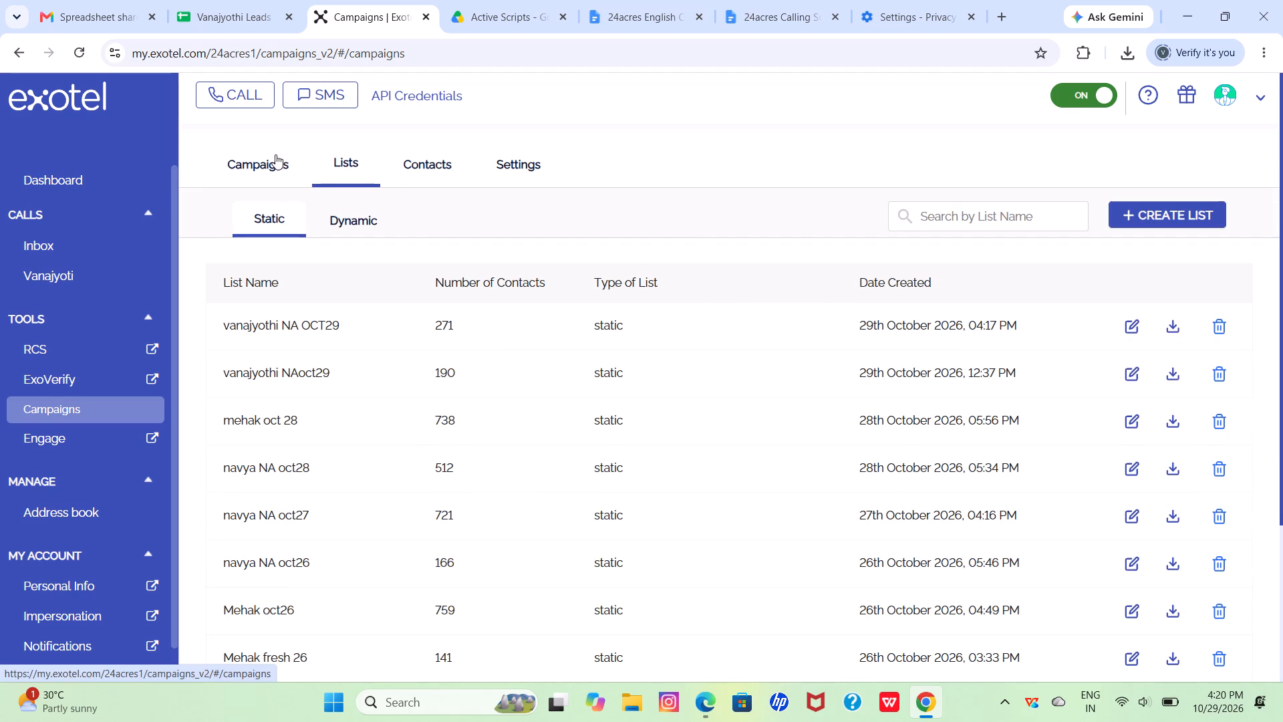
pyautogui.click(591, 350)
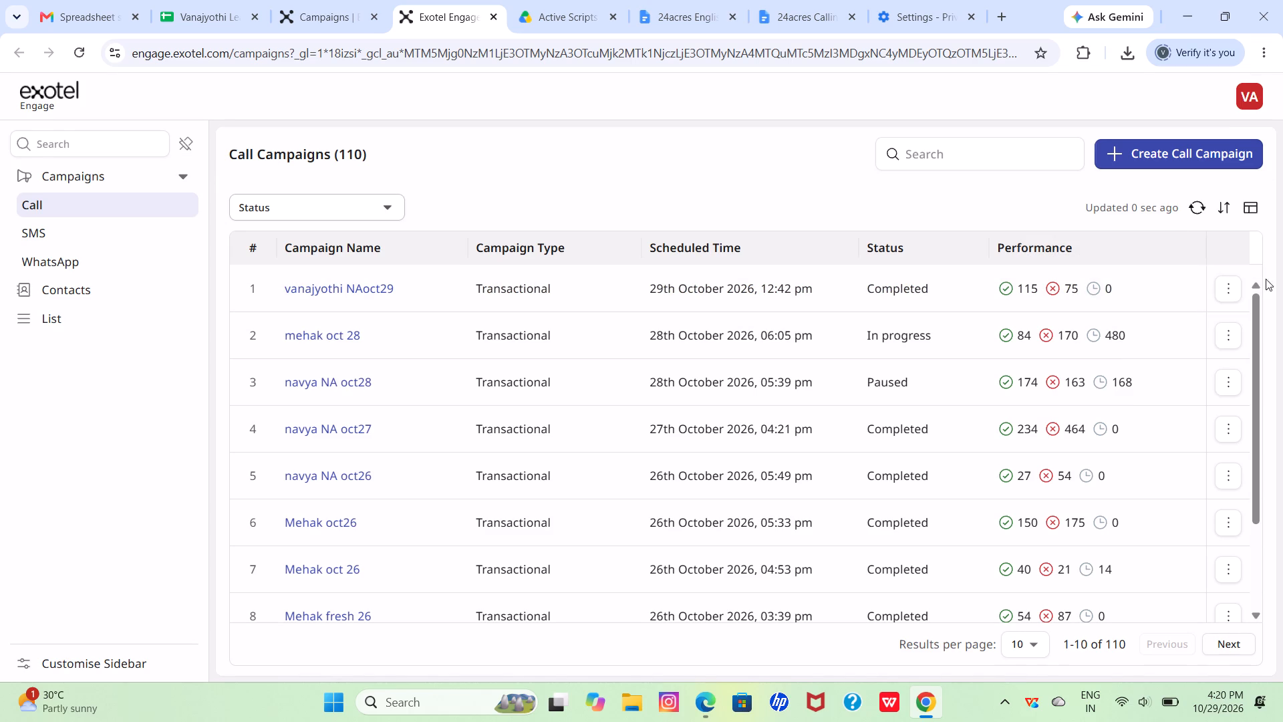
pyautogui.click(76, 58)
# Start a new call campaign and enter vanajyothi as its campaign name.
pyautogui.click(1167, 147)
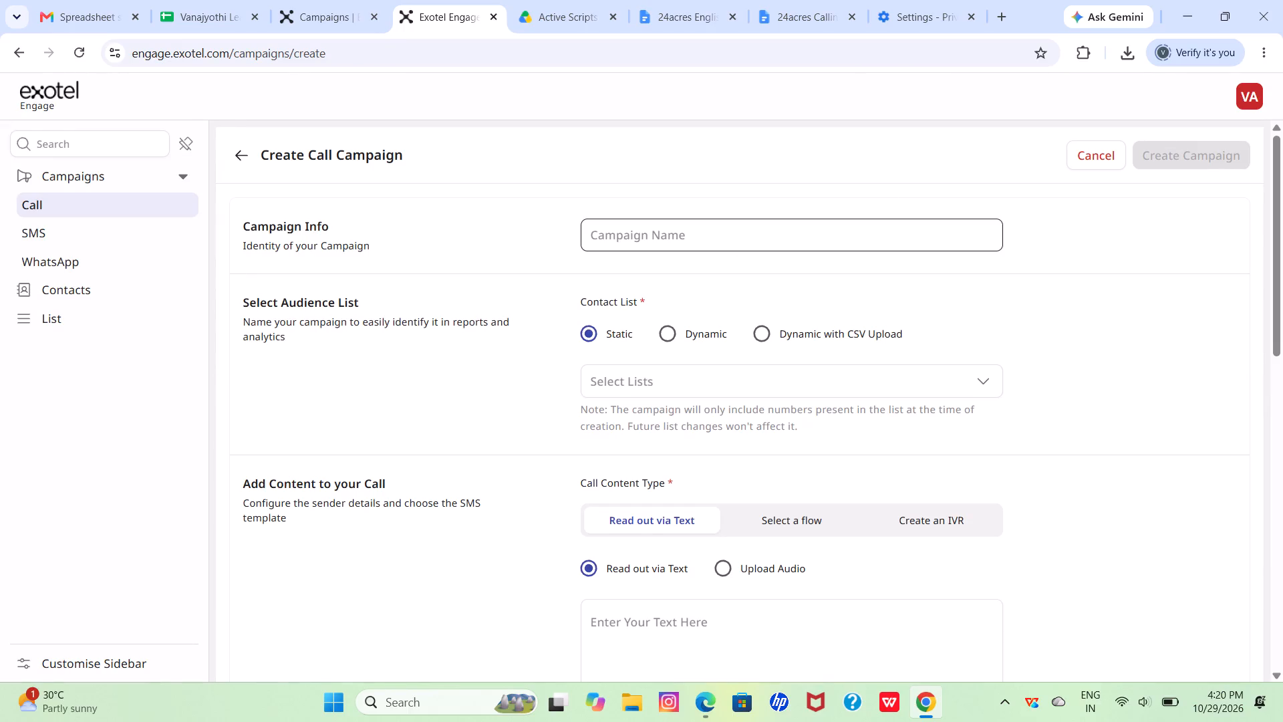
pyautogui.click(716, 241)
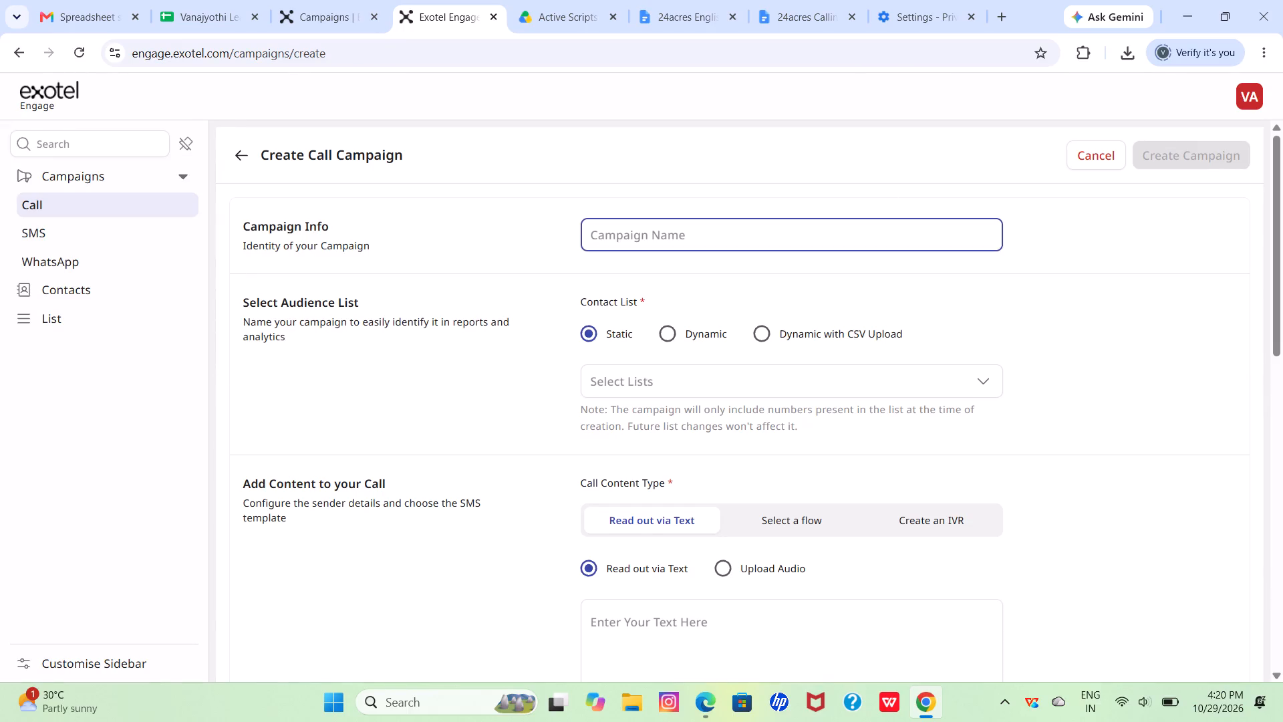
pyautogui.write('va')
pyautogui.write('naj')
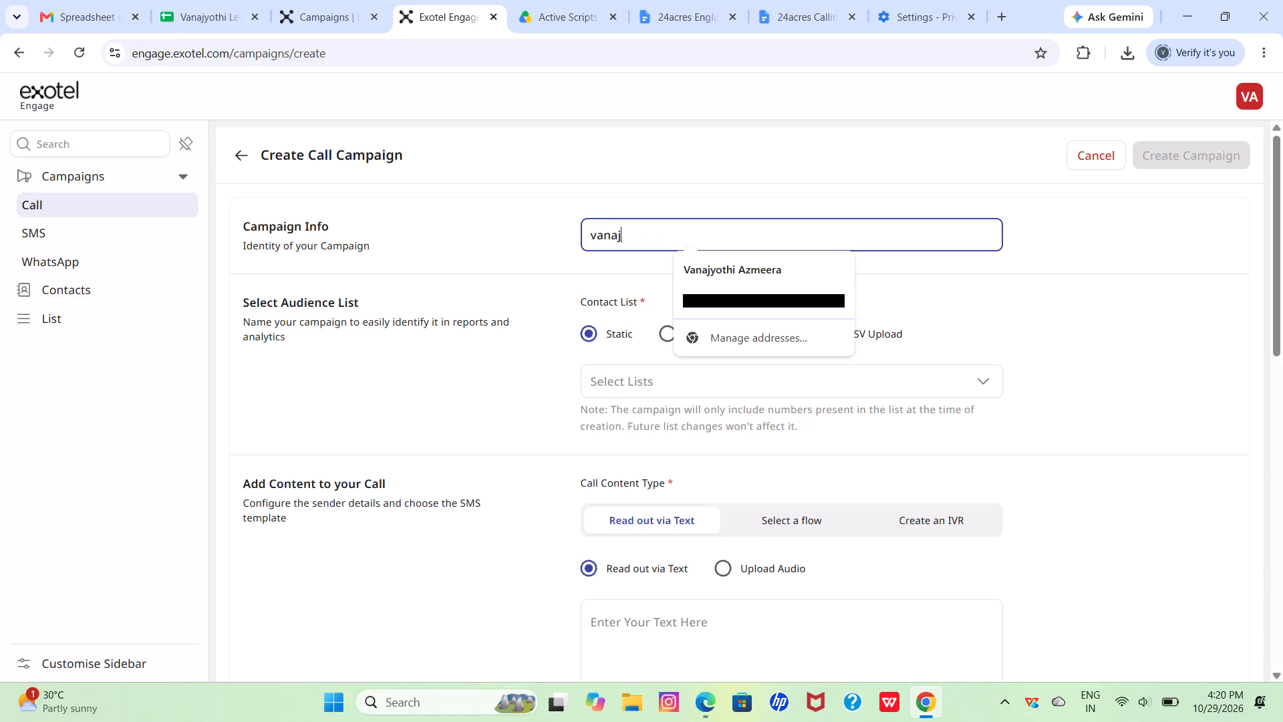
pyautogui.write('yothi')
pyautogui.click(549, 376)
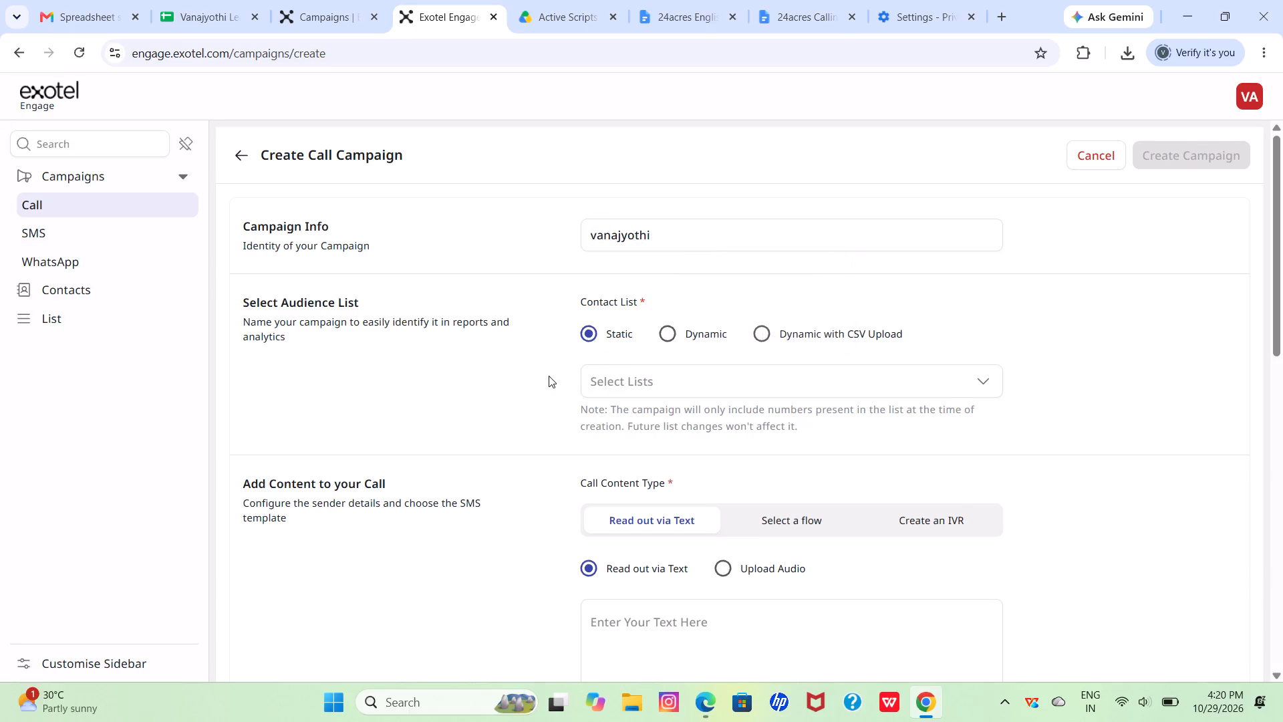
# Set the campaign's number of retries to 2 with a retry interval of 15 minutes.
pyautogui.scroll(-4, 556, 354)
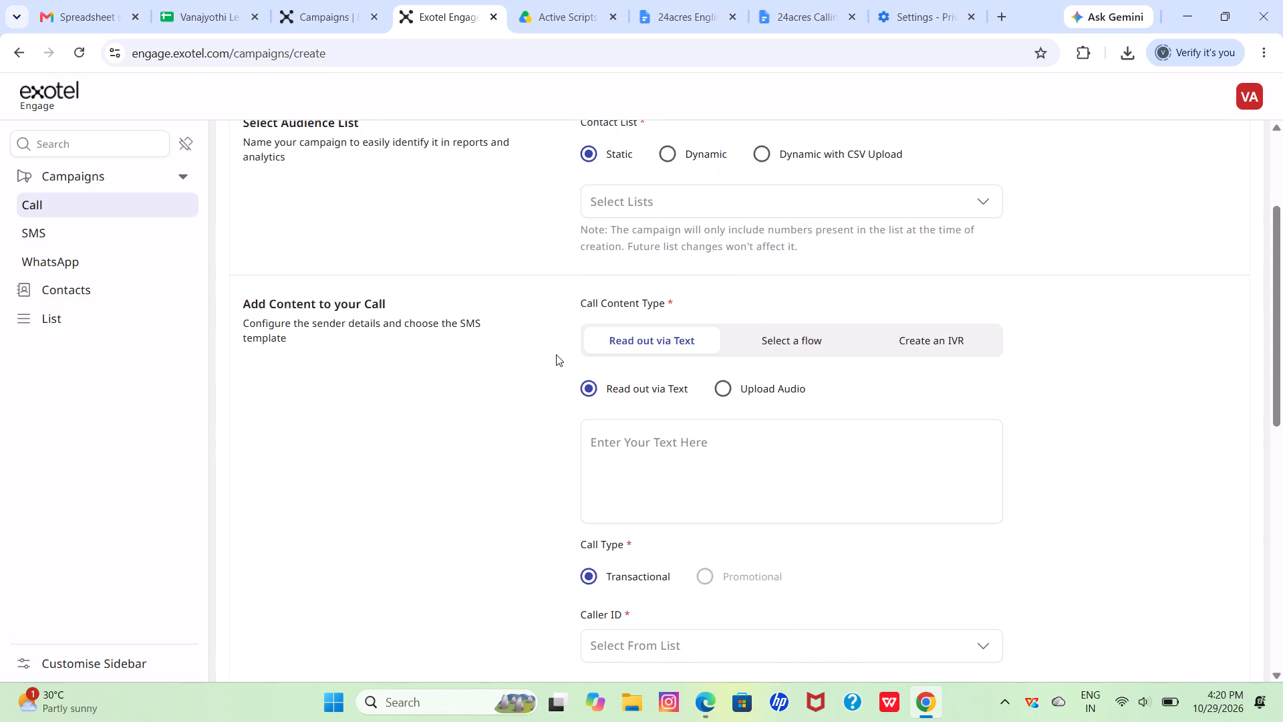
pyautogui.scroll(-3, 556, 354)
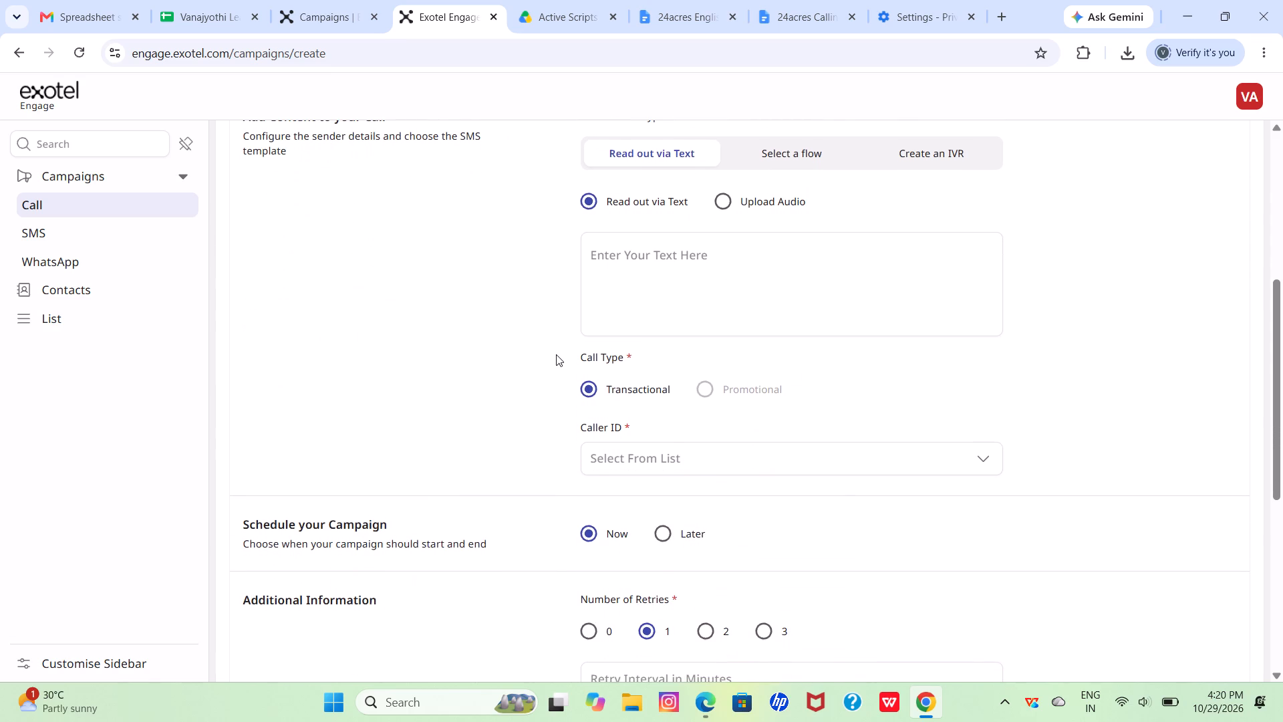
pyautogui.scroll(-4, 556, 354)
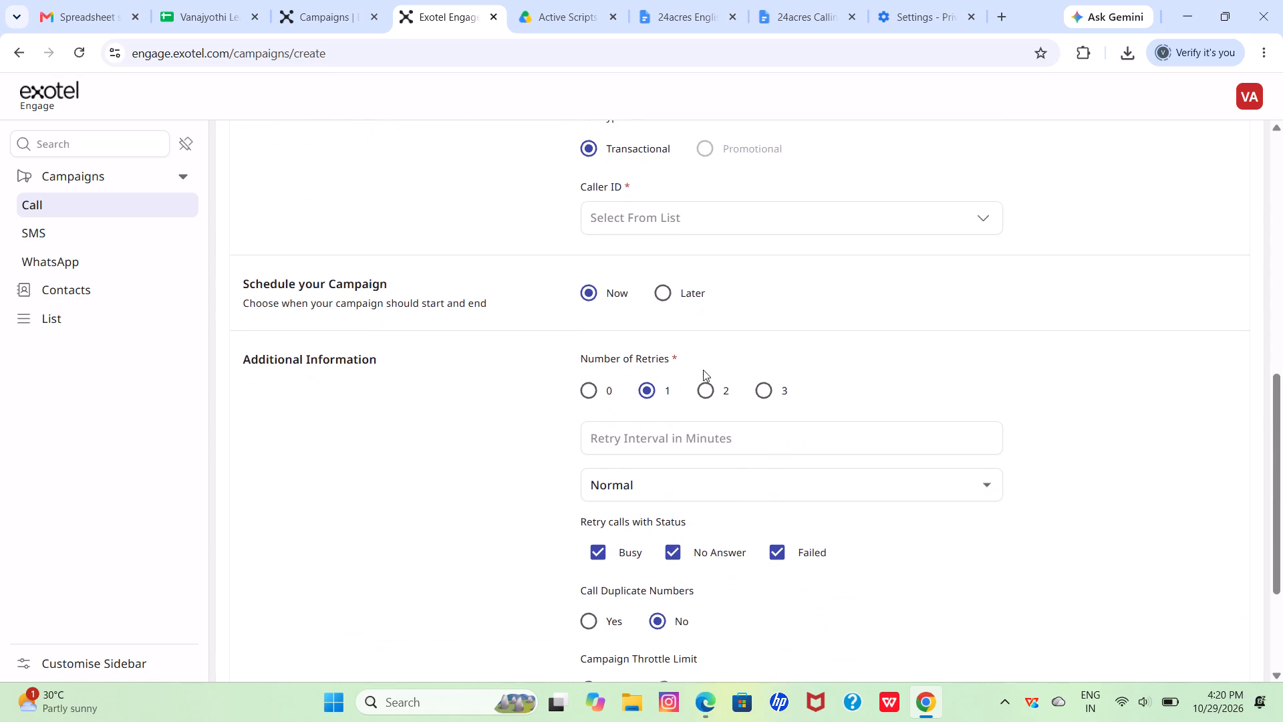
pyautogui.click(705, 384)
pyautogui.click(666, 434)
pyautogui.write('15')
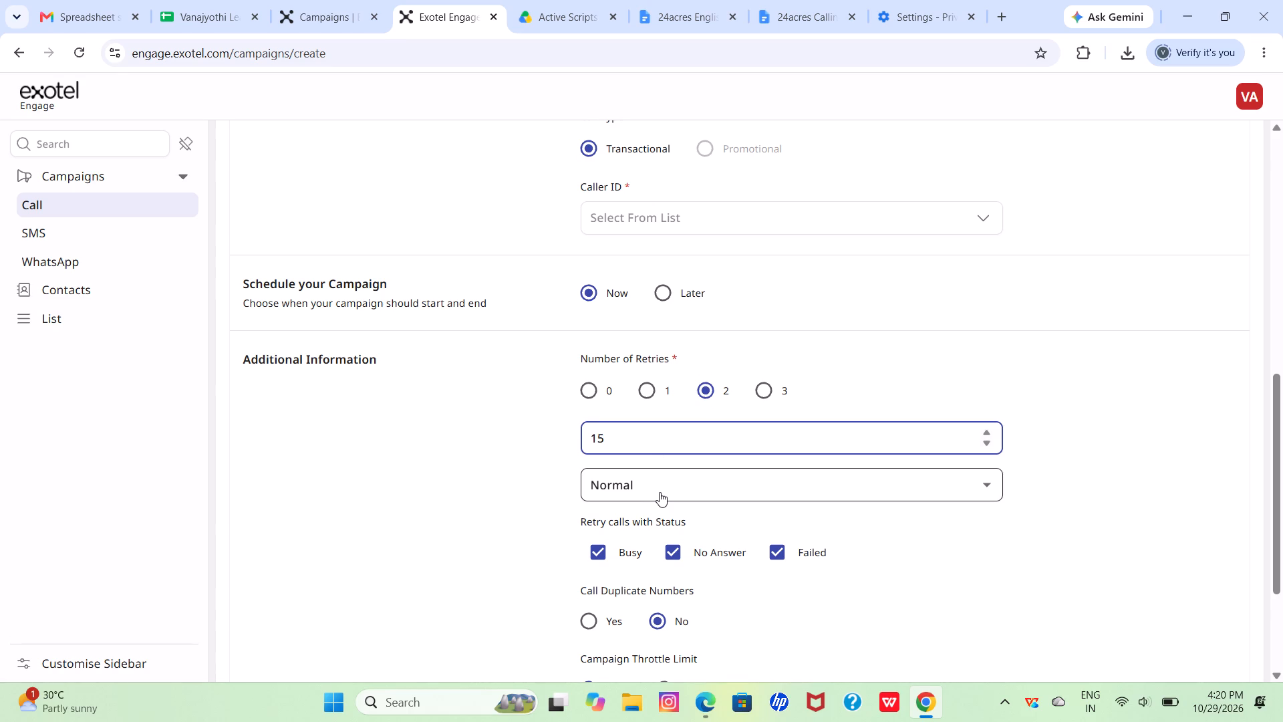
pyautogui.click(907, 377)
# Enter 1 as the Campaign Status Callback URL in the campaign's callback settings.
pyautogui.scroll(3, 907, 377)
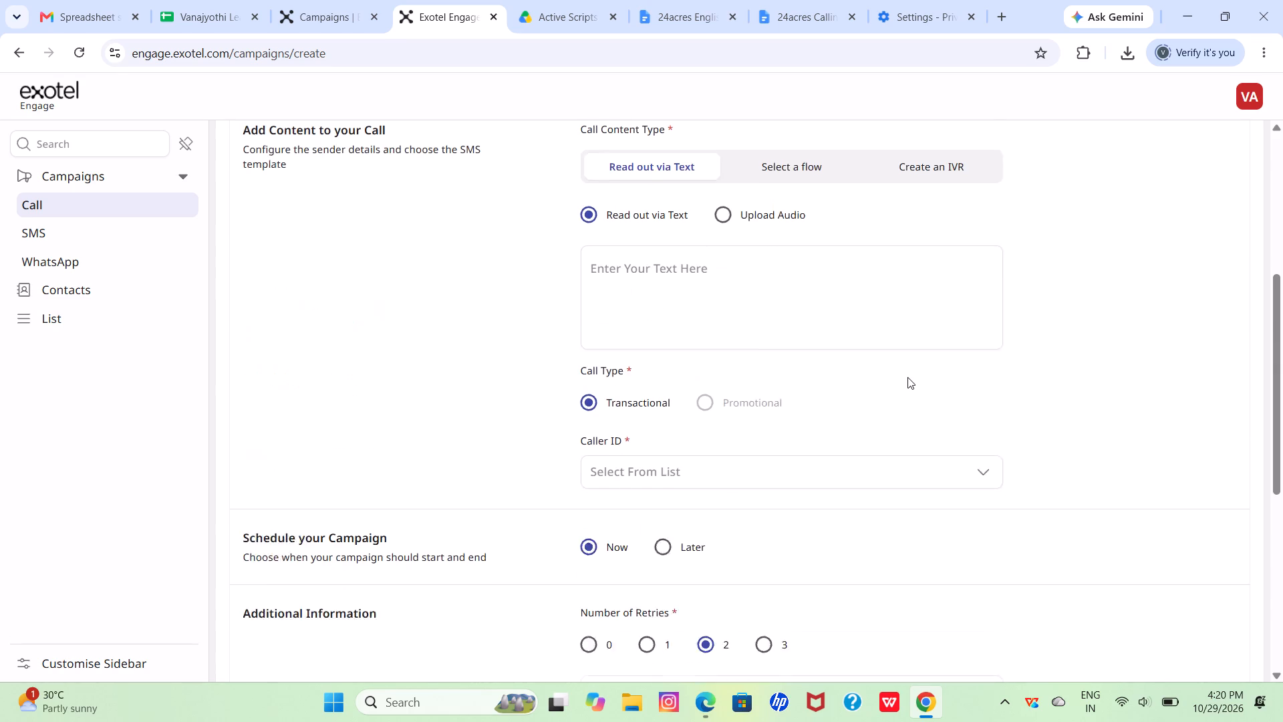
pyautogui.scroll(1, 907, 377)
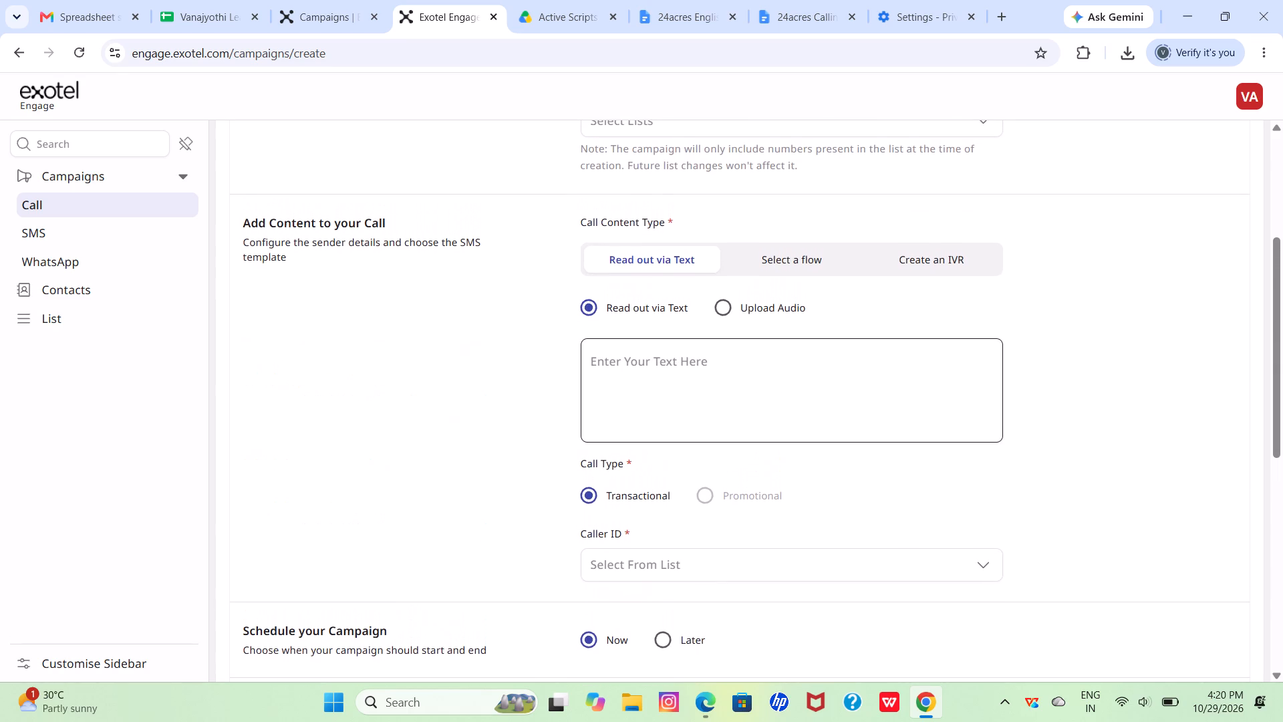
pyautogui.scroll(-3, 907, 377)
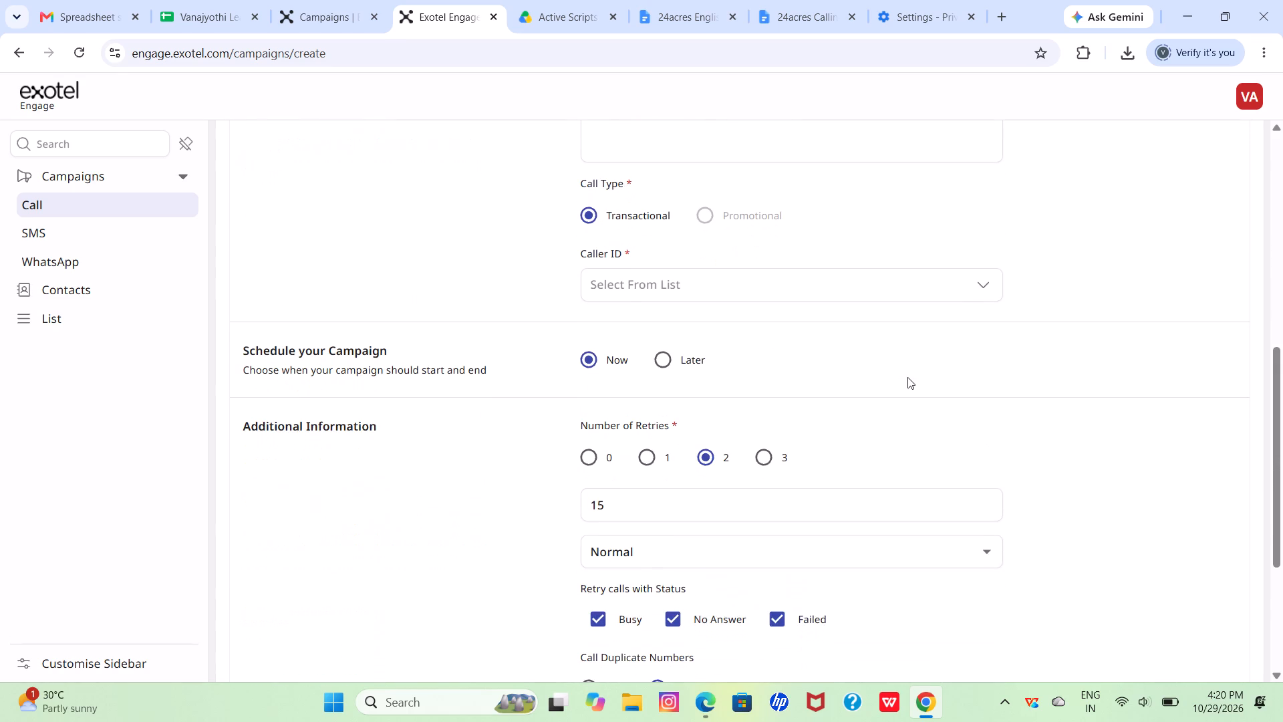
pyautogui.scroll(-5, 907, 377)
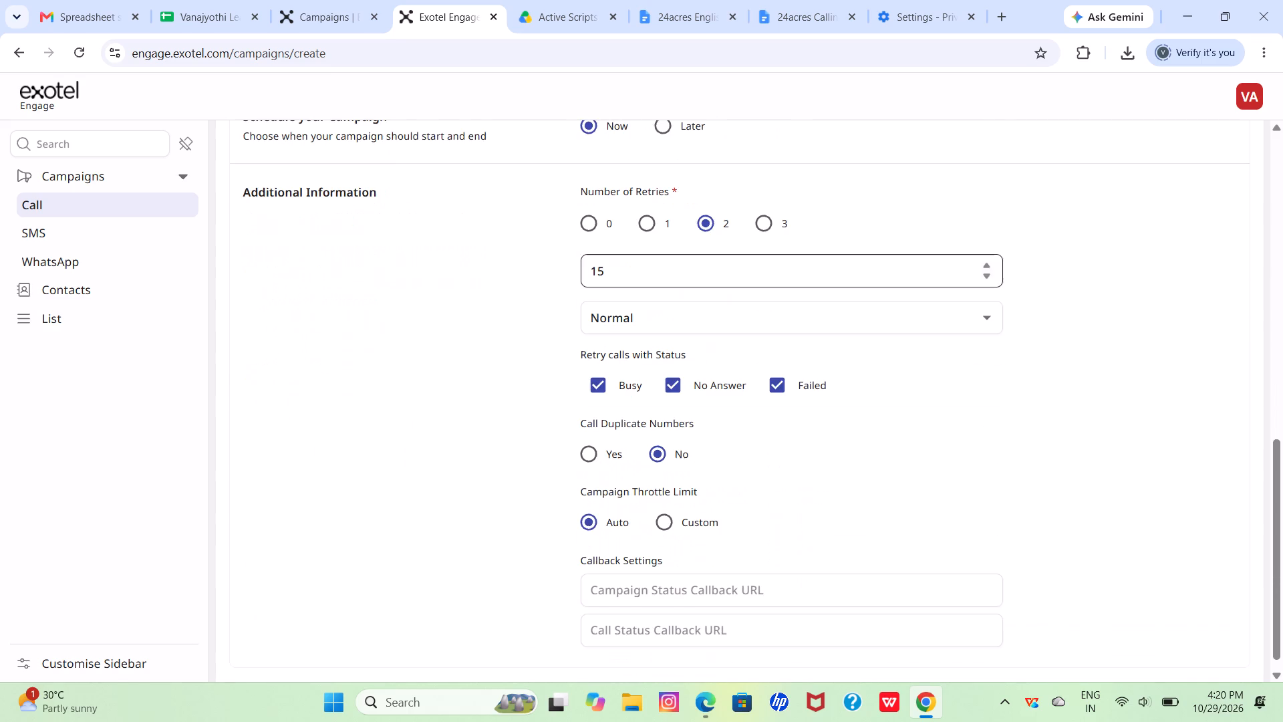
pyautogui.scroll(-2, 668, 525)
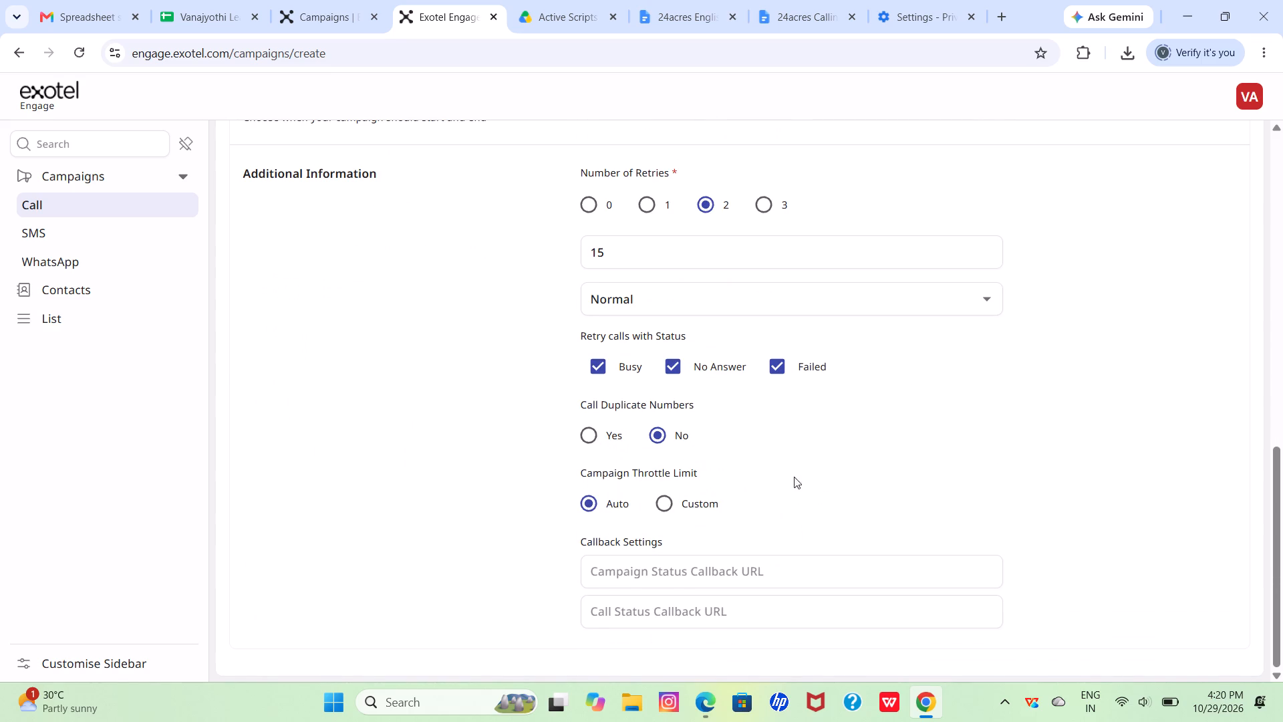
pyautogui.click(896, 592)
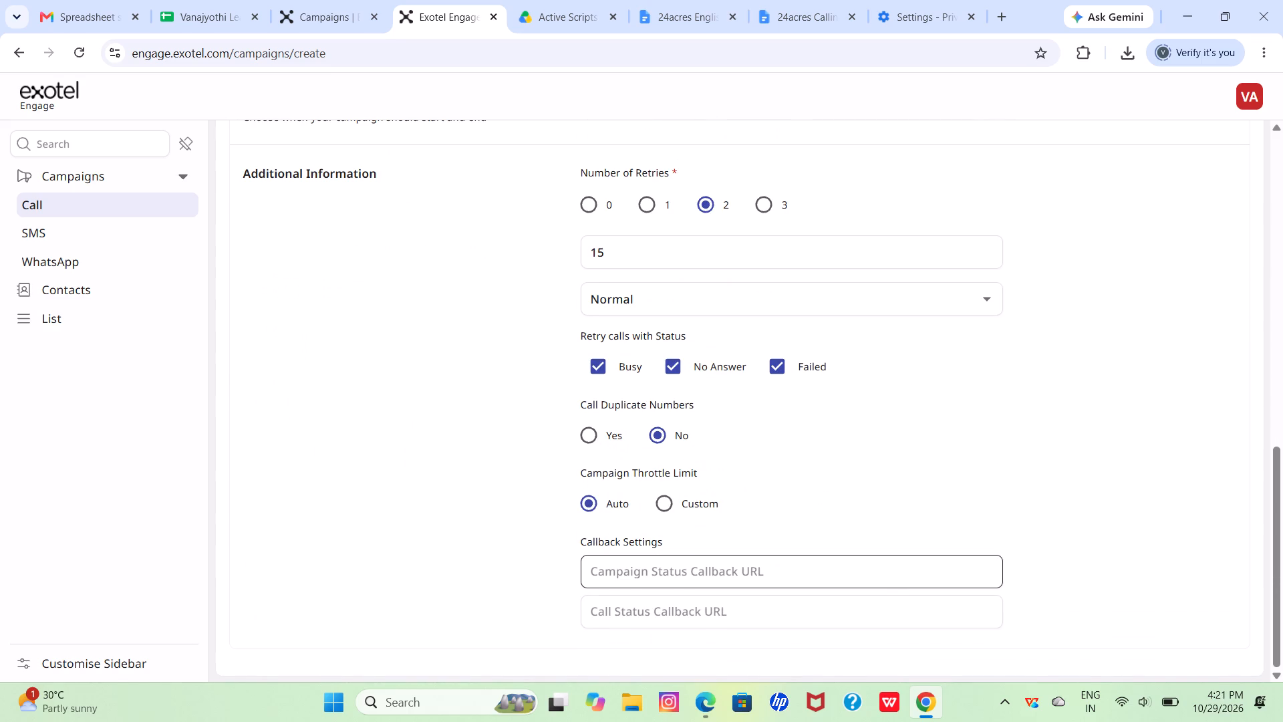
pyautogui.click(831, 579)
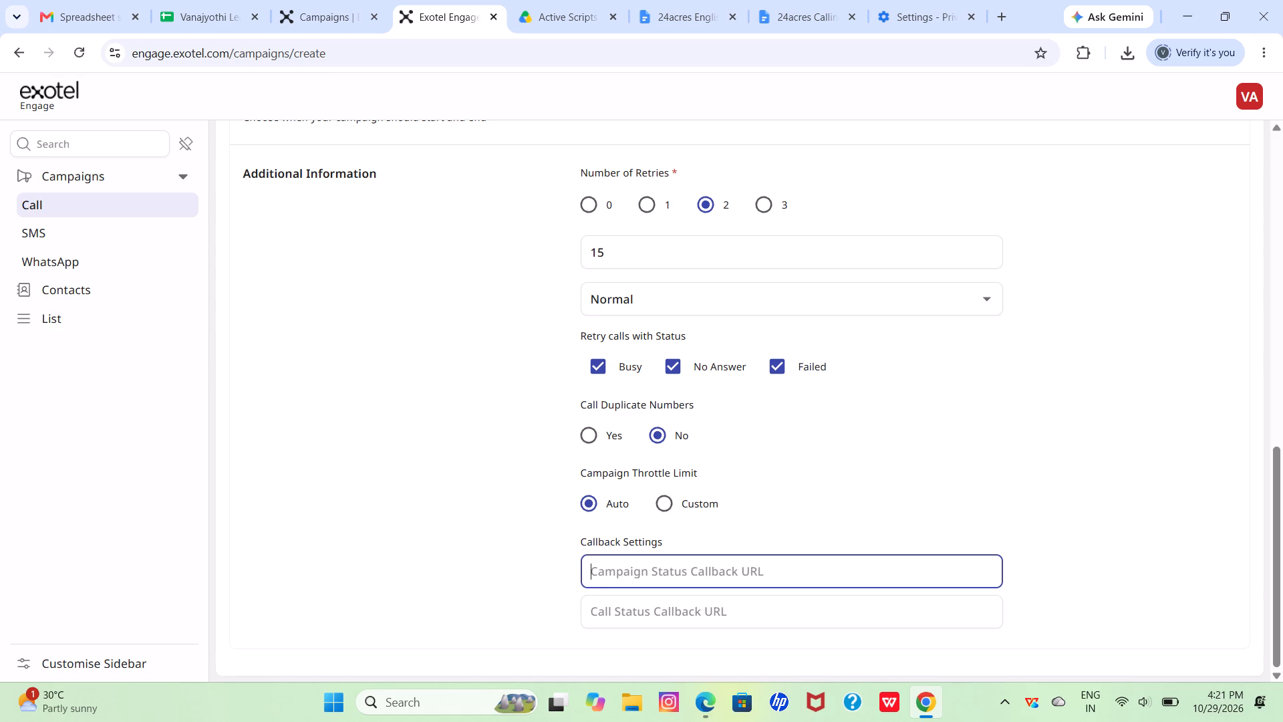
pyautogui.press('1')
pyautogui.click(785, 626)
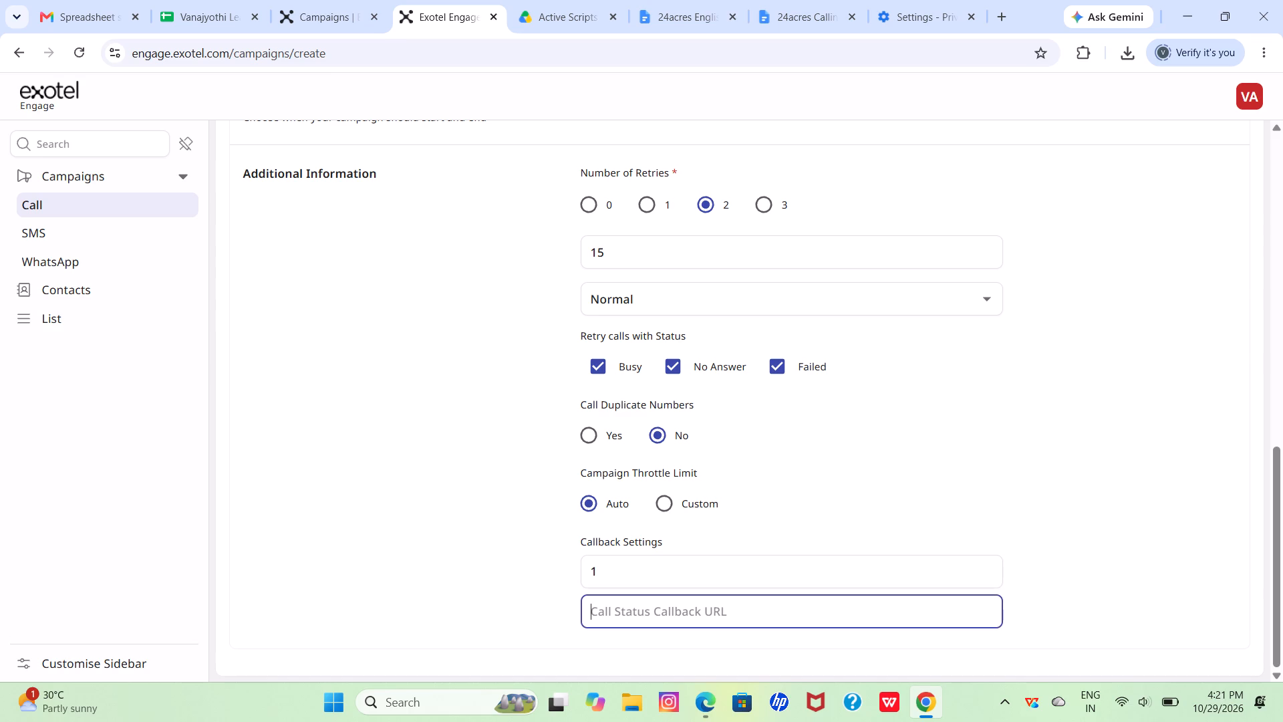
pyautogui.scroll(-4, 785, 626)
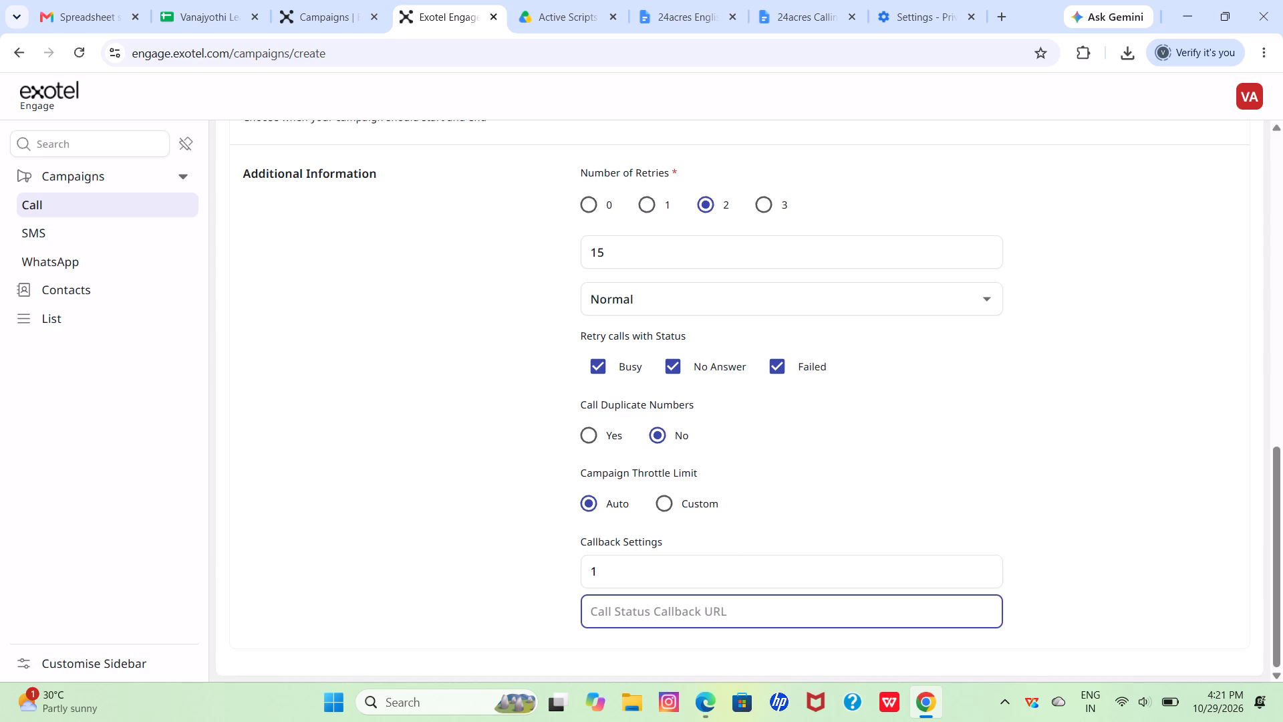
pyautogui.click(674, 614)
# Review the whole call campaign form, from campaign info and call content to the retry and callback settings.
pyautogui.scroll(2, 674, 614)
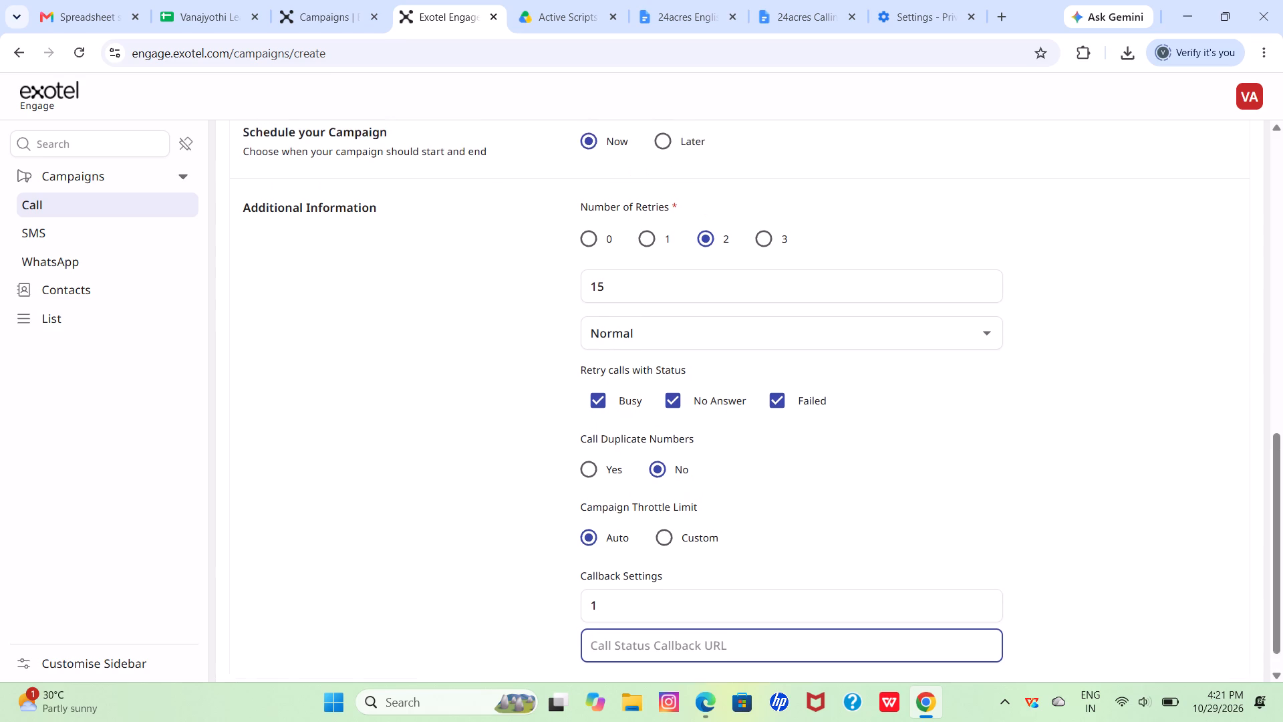
pyautogui.scroll(7, 674, 614)
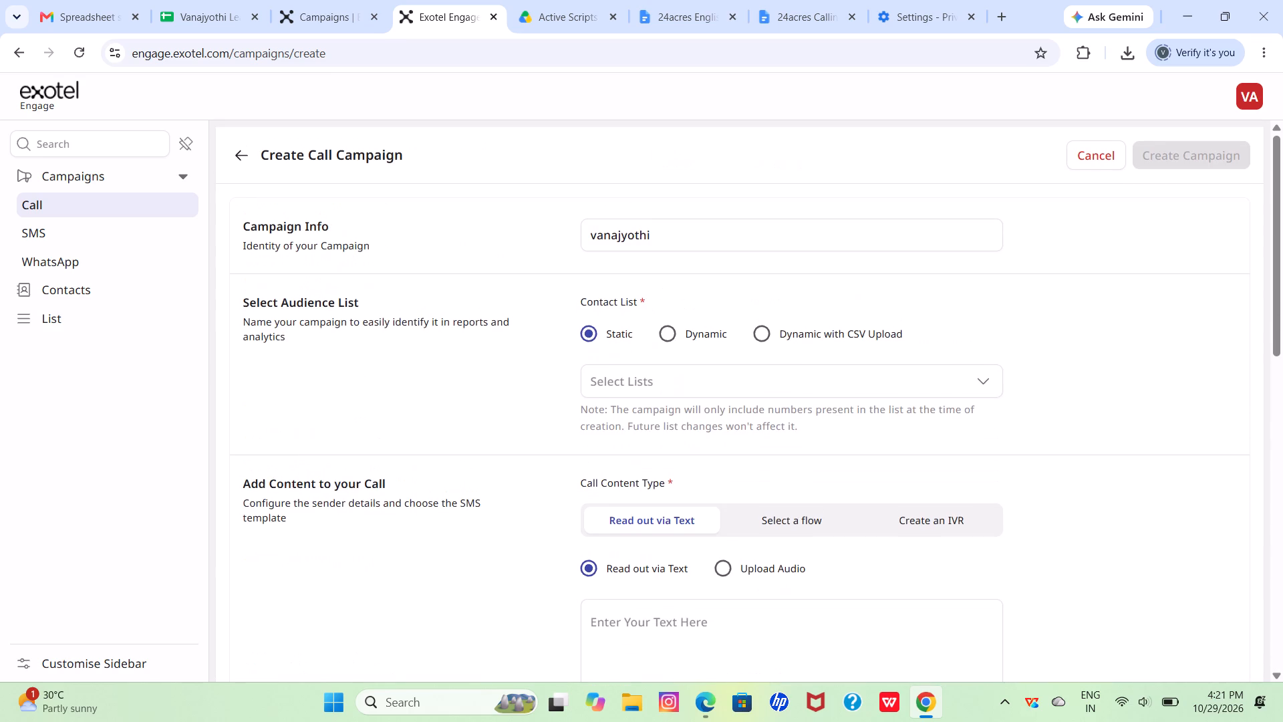
pyautogui.hscroll(1, 674, 614)
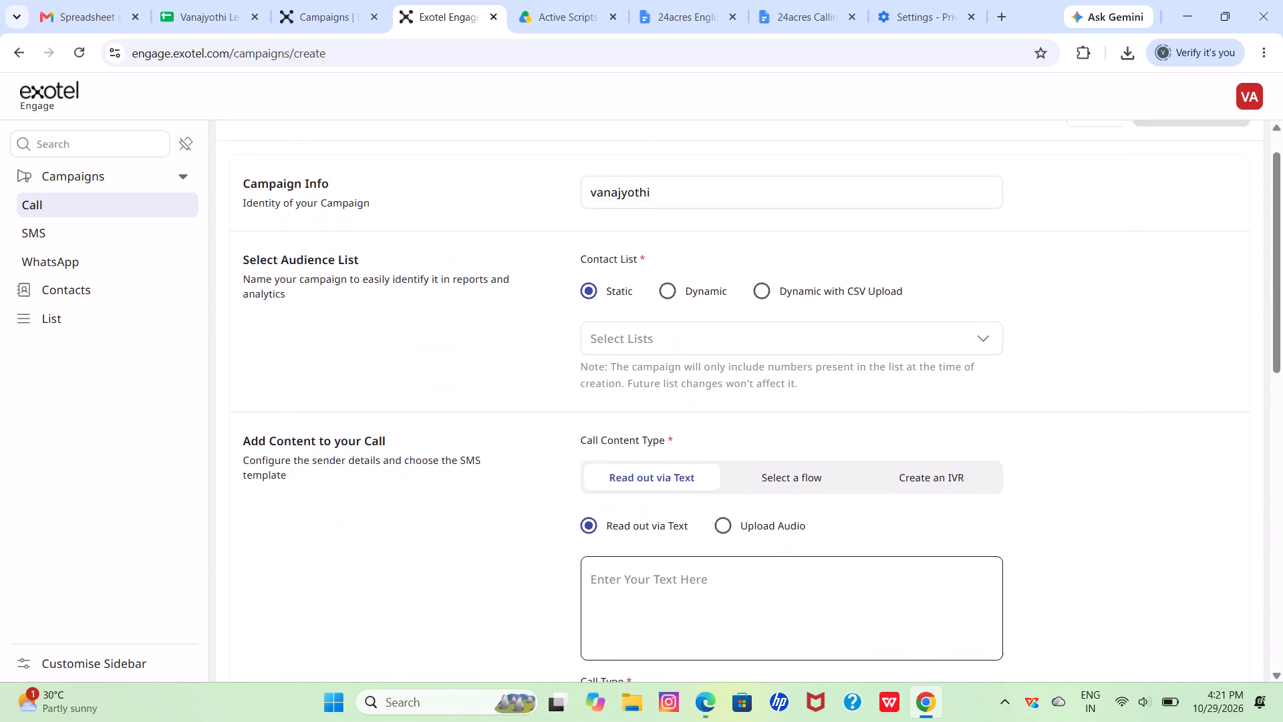
pyautogui.hscroll(1, 674, 614)
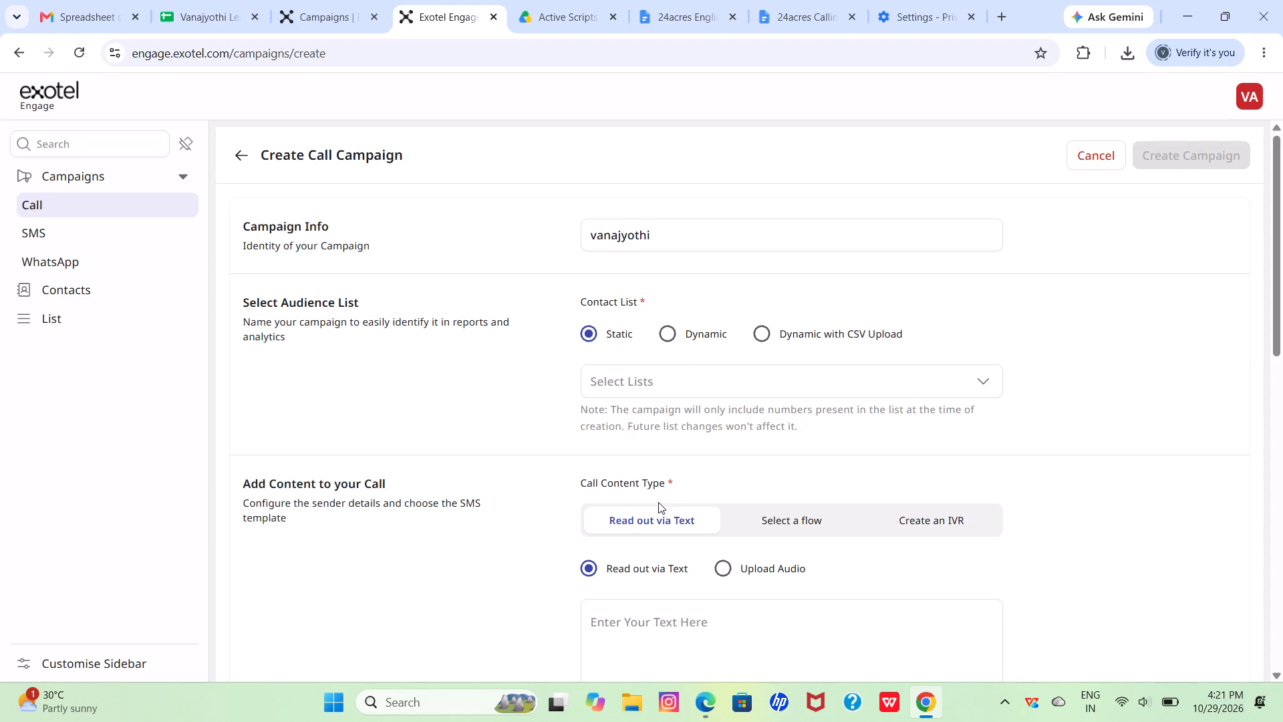
pyautogui.scroll(-3, 659, 502)
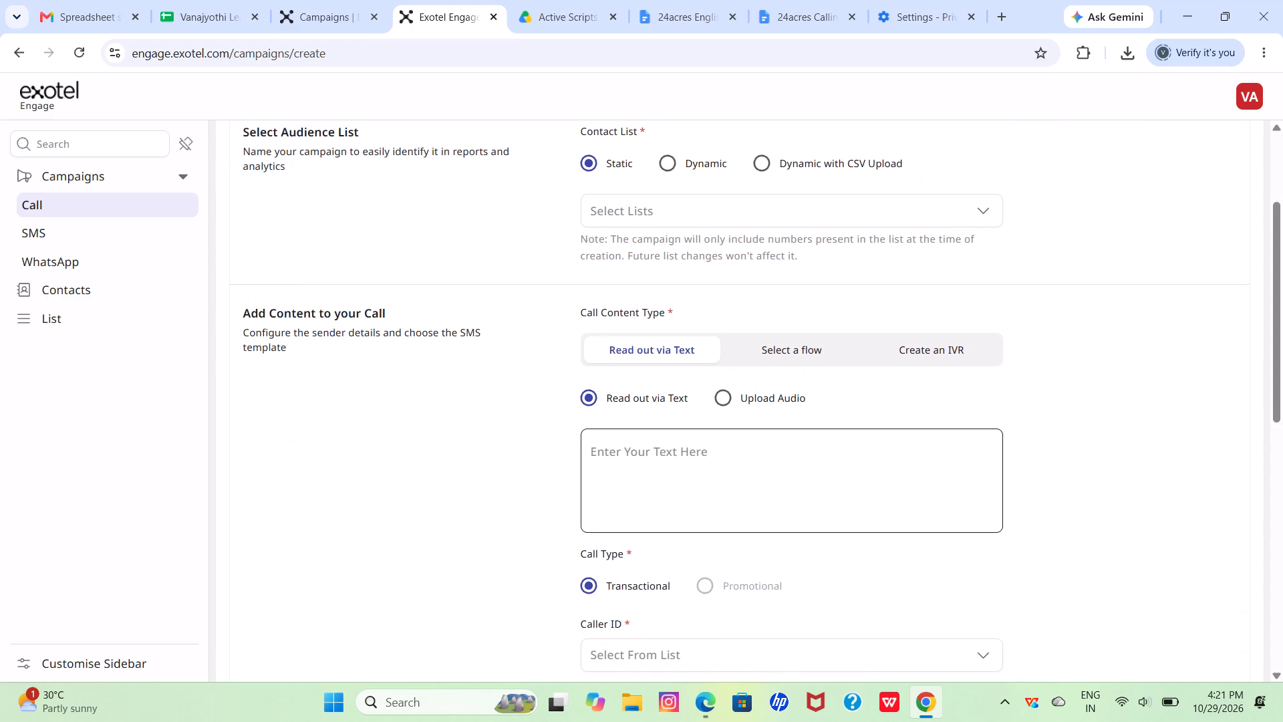
pyautogui.click(686, 449)
pyautogui.scroll(-6, 686, 449)
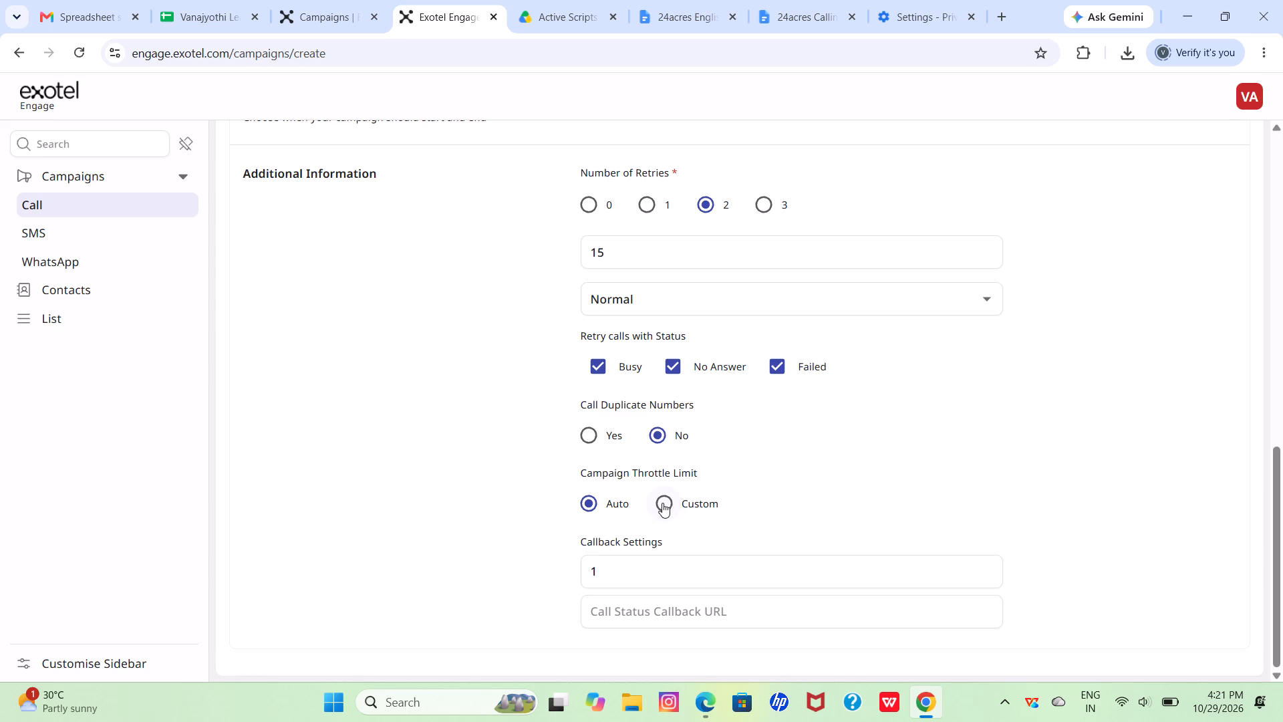
pyautogui.scroll(8, 1095, 191)
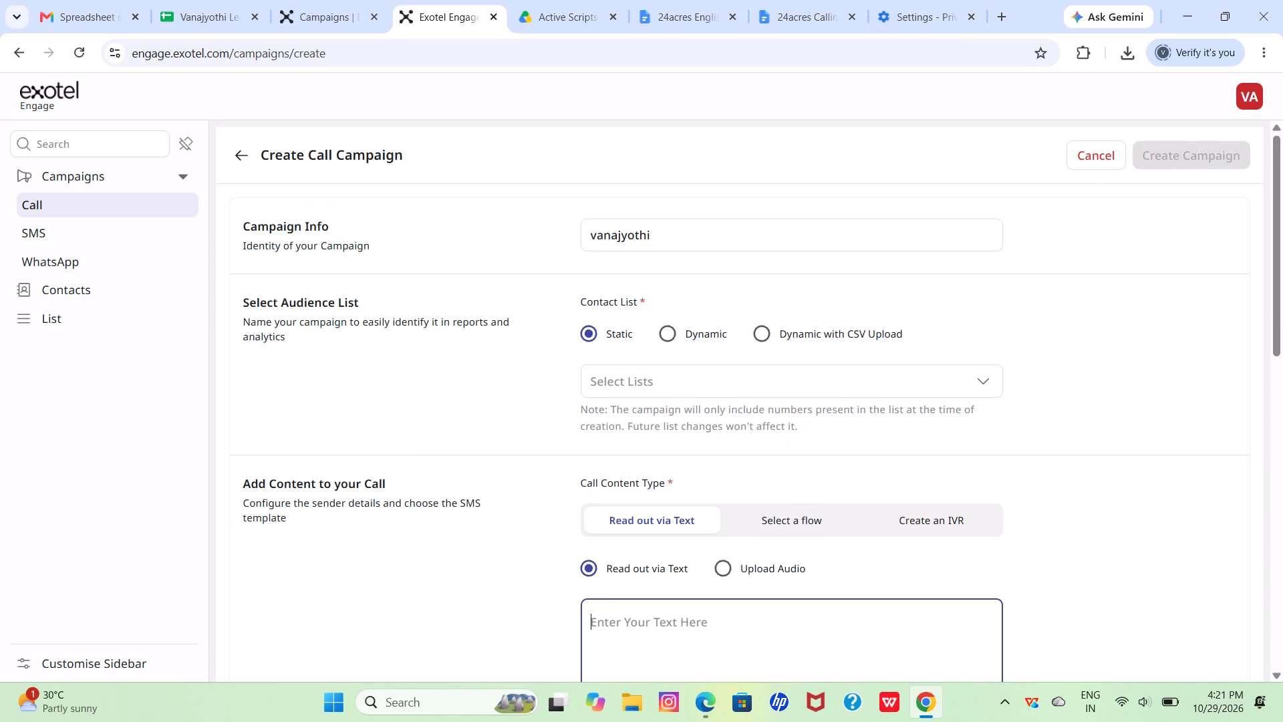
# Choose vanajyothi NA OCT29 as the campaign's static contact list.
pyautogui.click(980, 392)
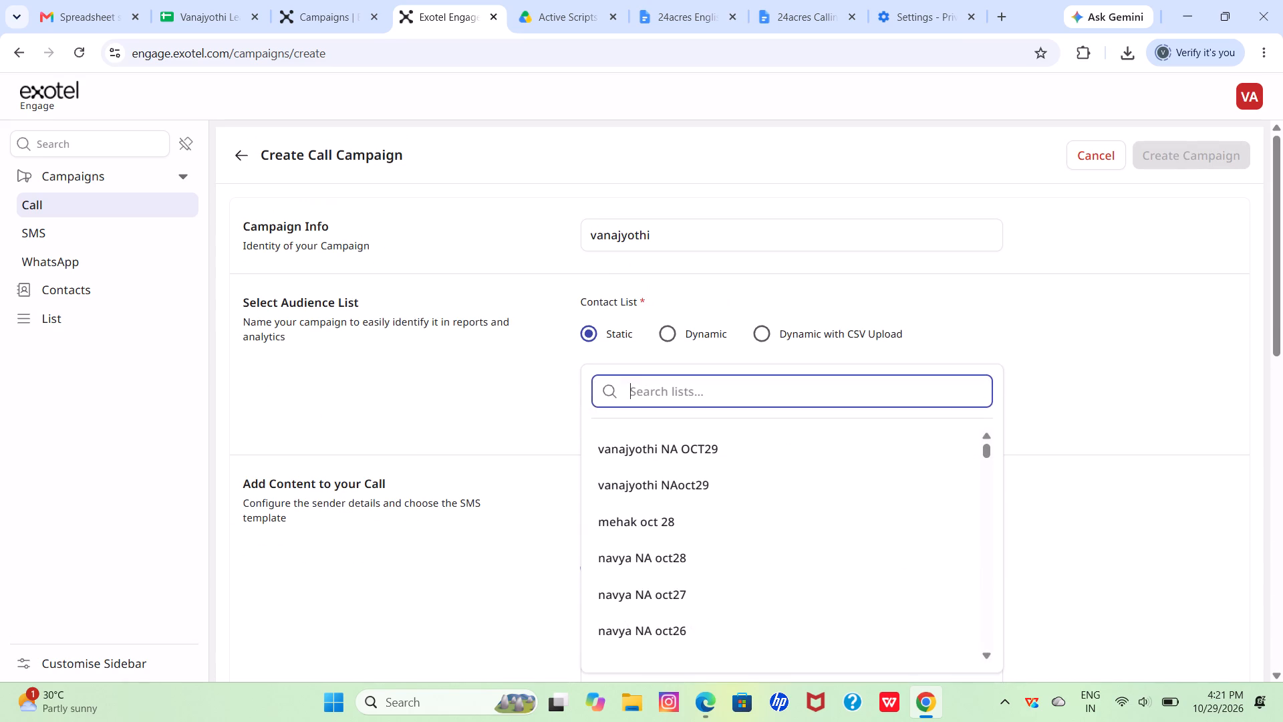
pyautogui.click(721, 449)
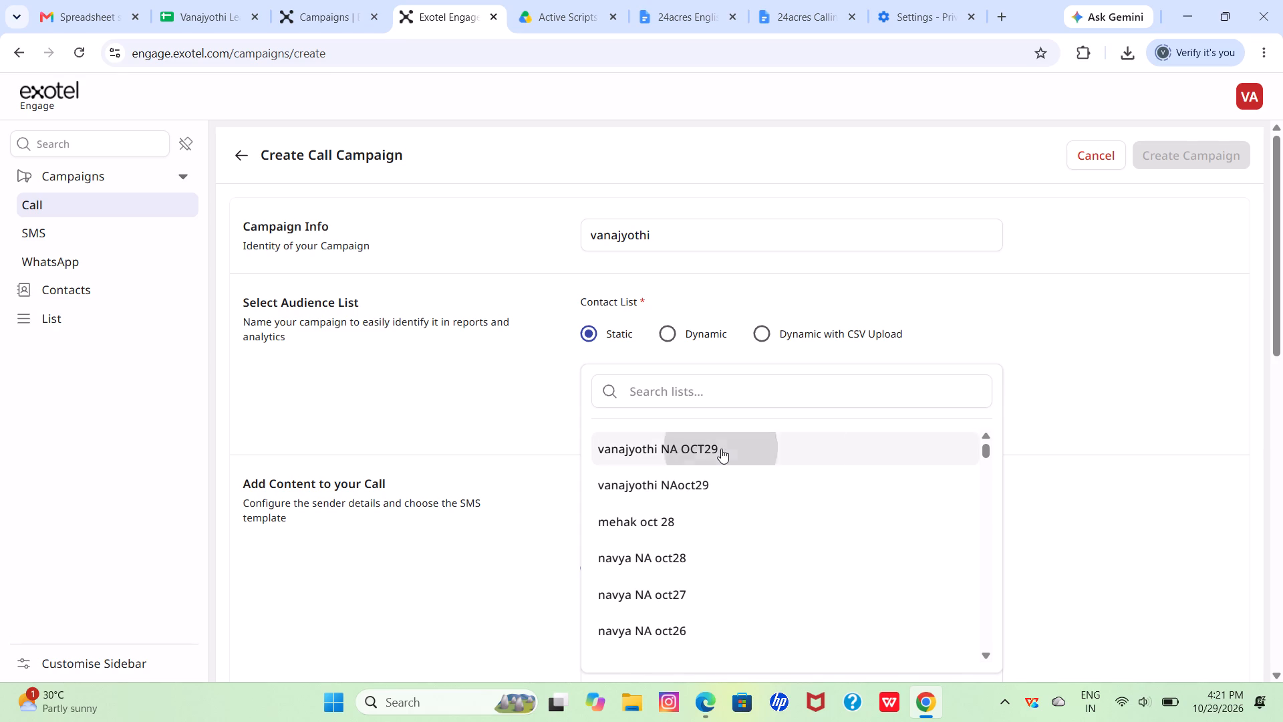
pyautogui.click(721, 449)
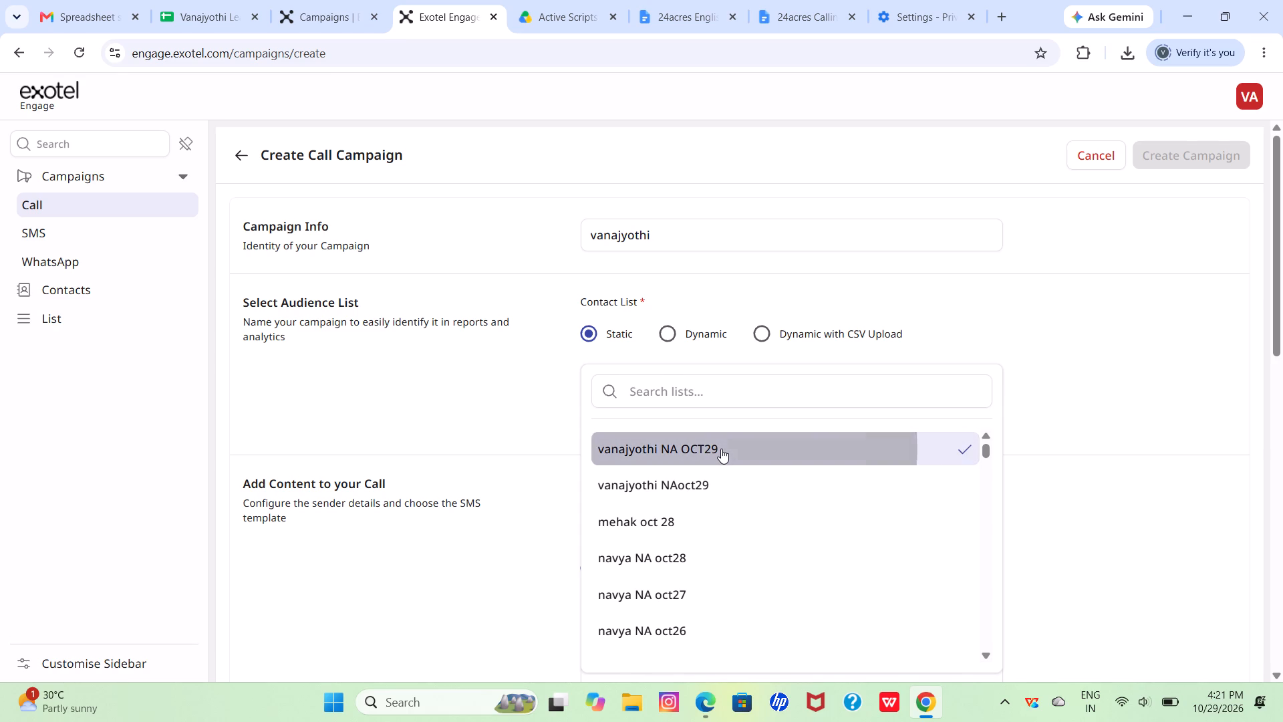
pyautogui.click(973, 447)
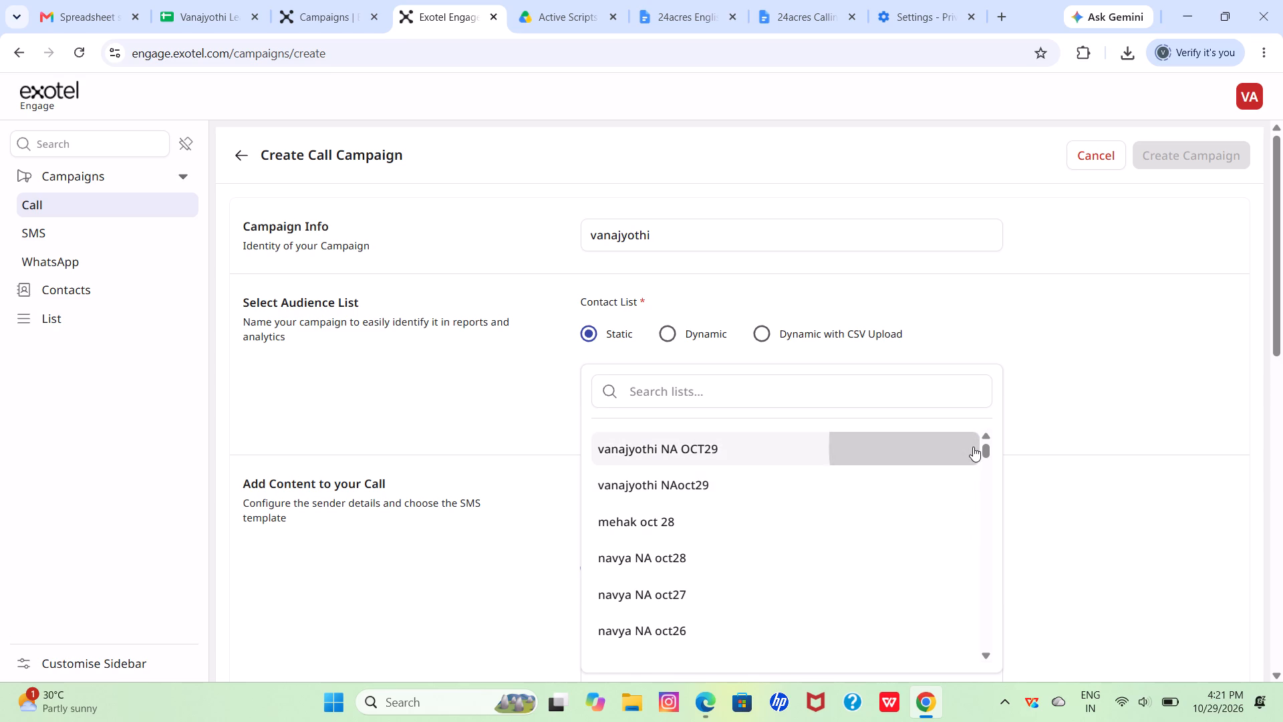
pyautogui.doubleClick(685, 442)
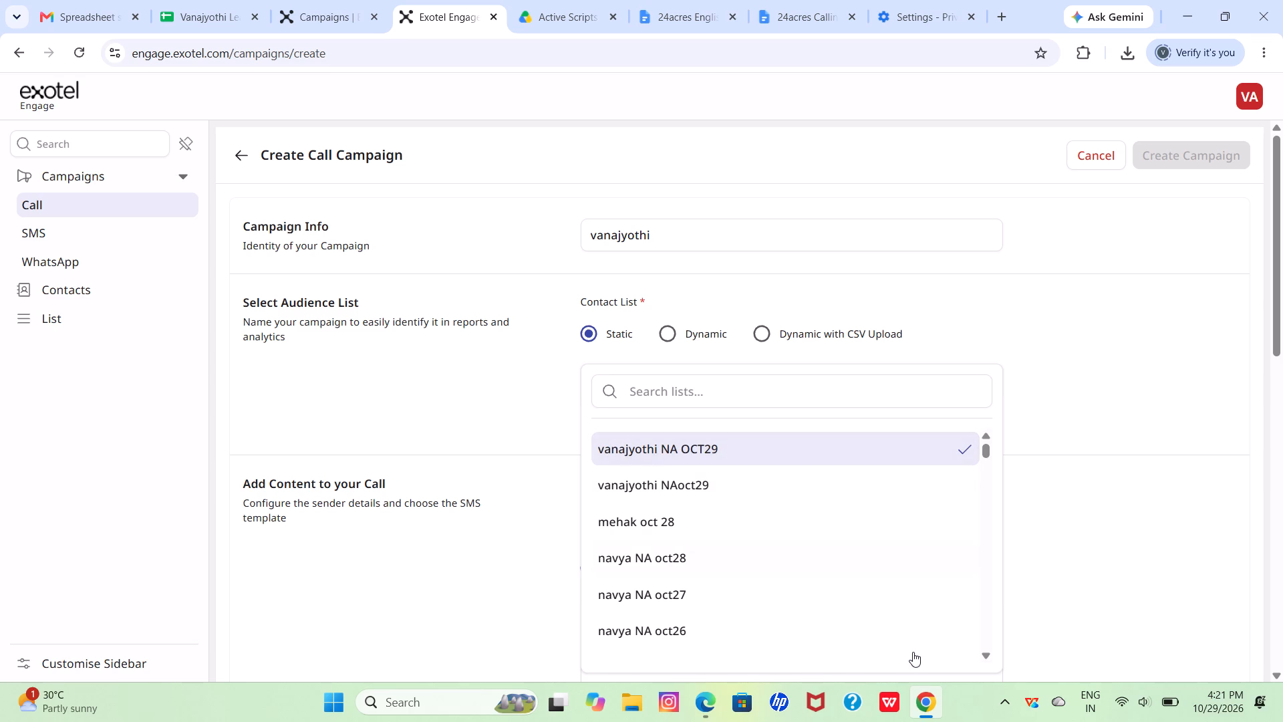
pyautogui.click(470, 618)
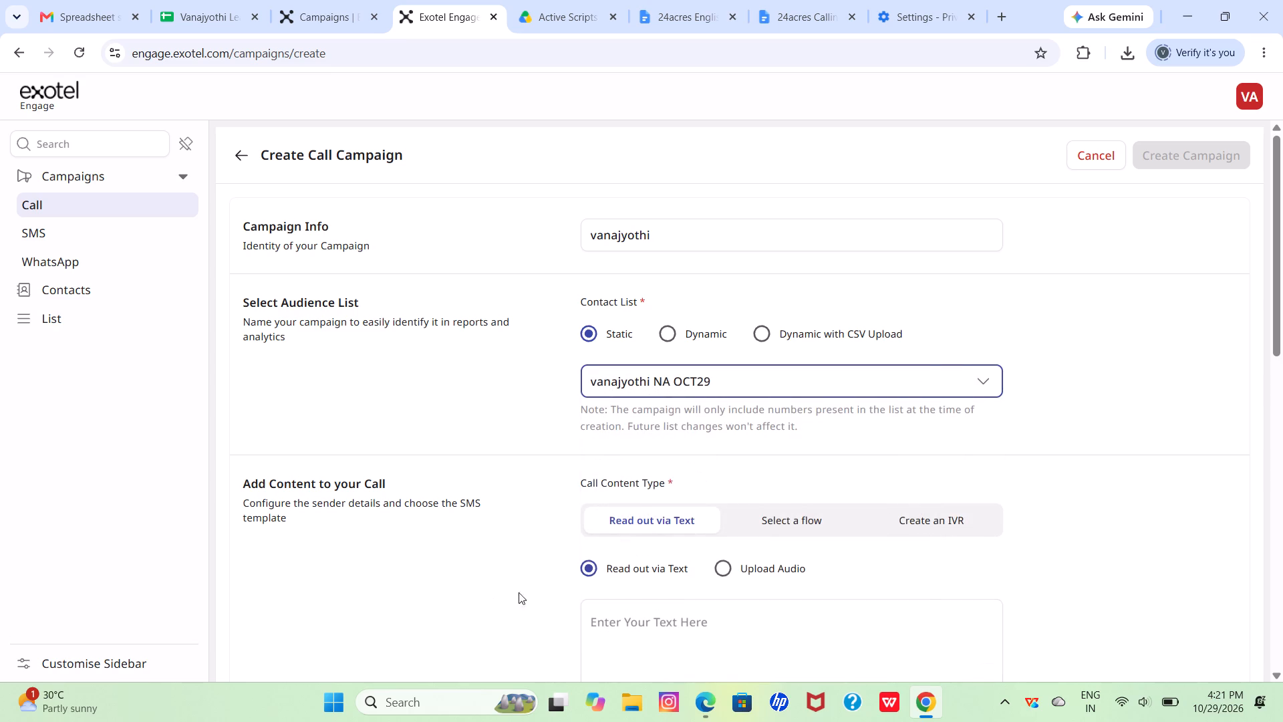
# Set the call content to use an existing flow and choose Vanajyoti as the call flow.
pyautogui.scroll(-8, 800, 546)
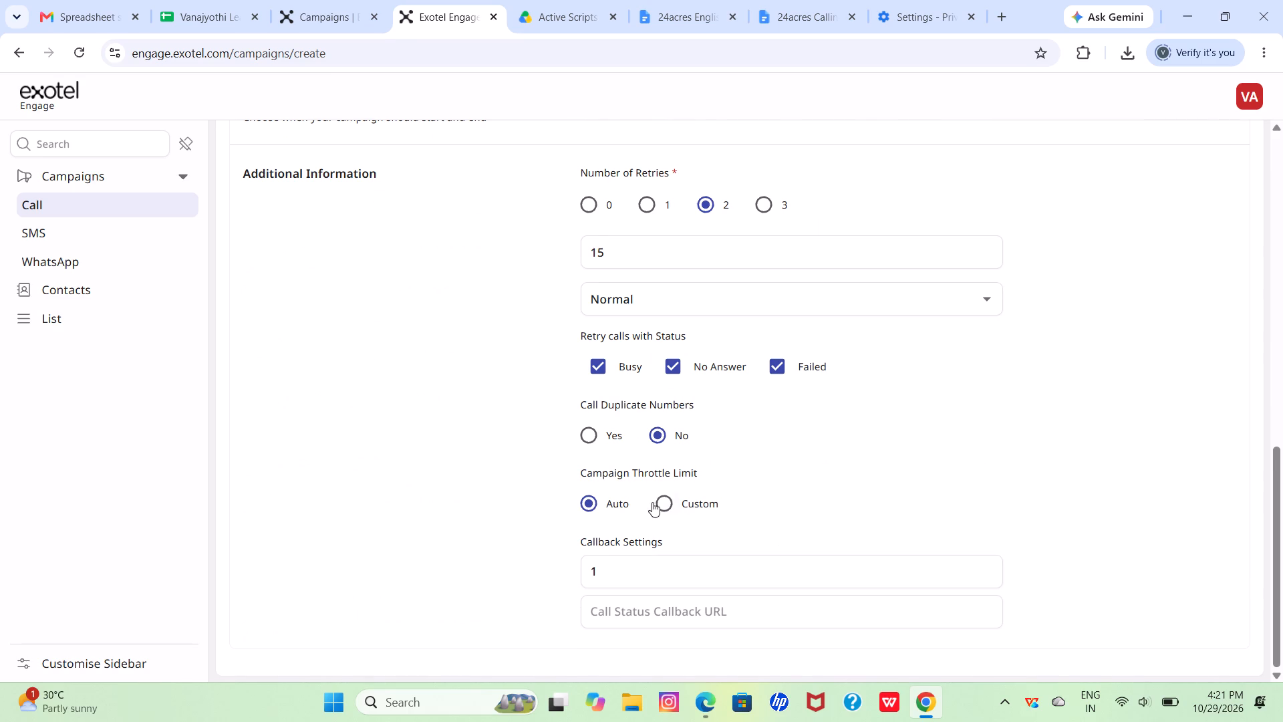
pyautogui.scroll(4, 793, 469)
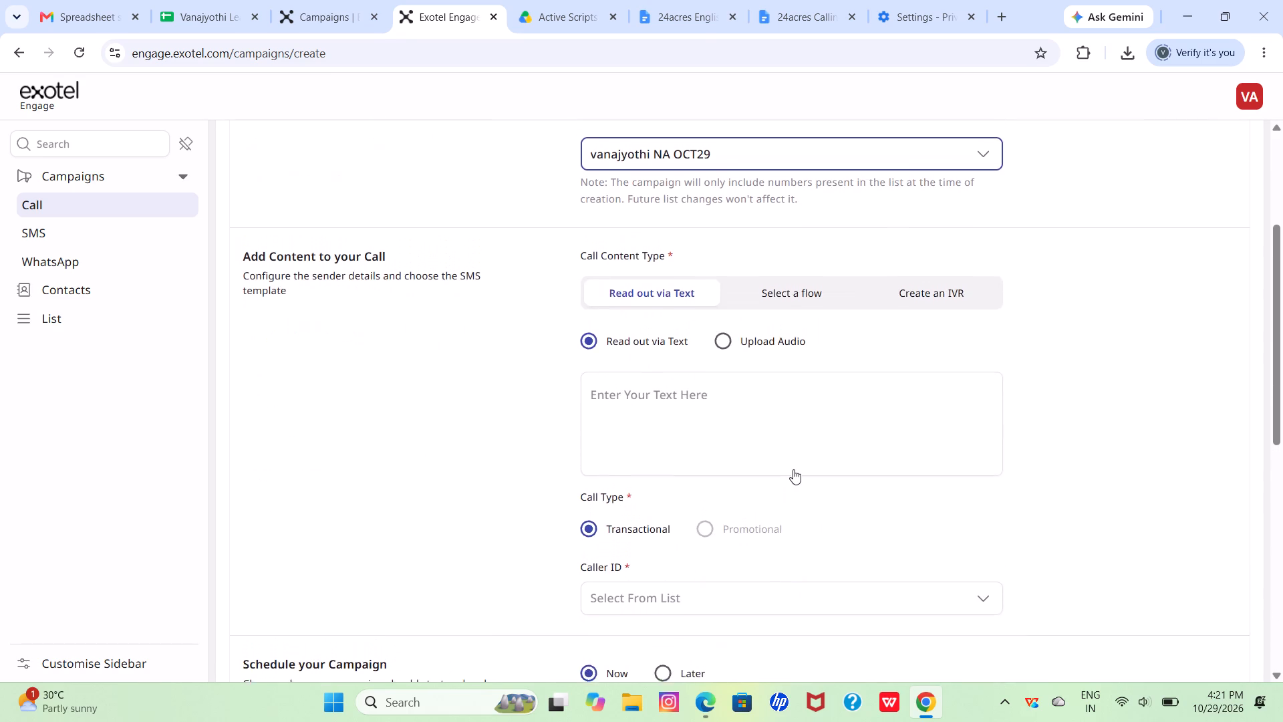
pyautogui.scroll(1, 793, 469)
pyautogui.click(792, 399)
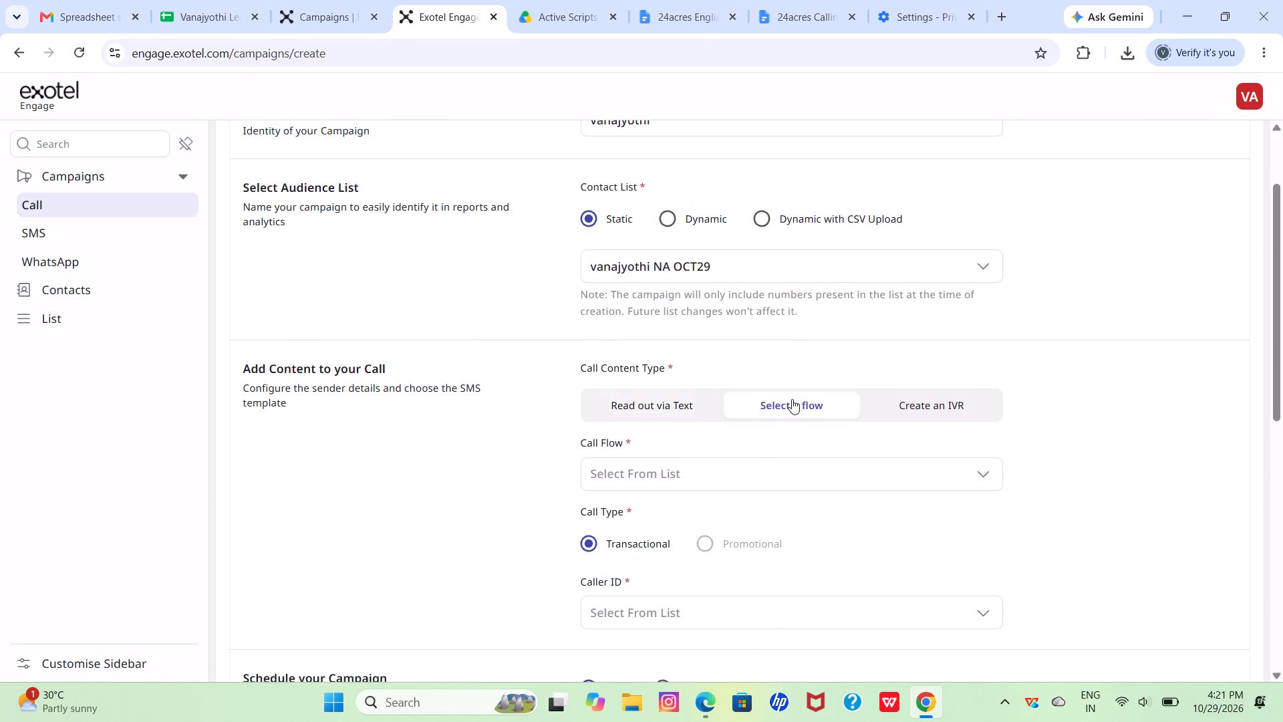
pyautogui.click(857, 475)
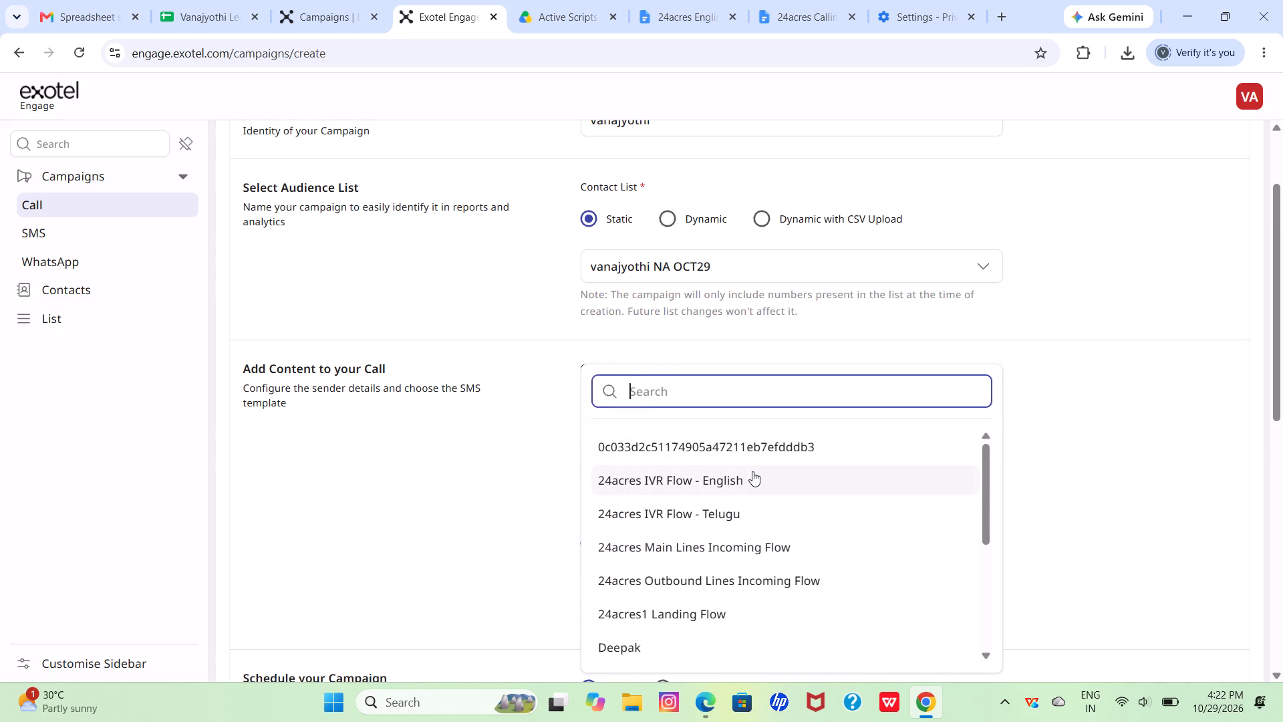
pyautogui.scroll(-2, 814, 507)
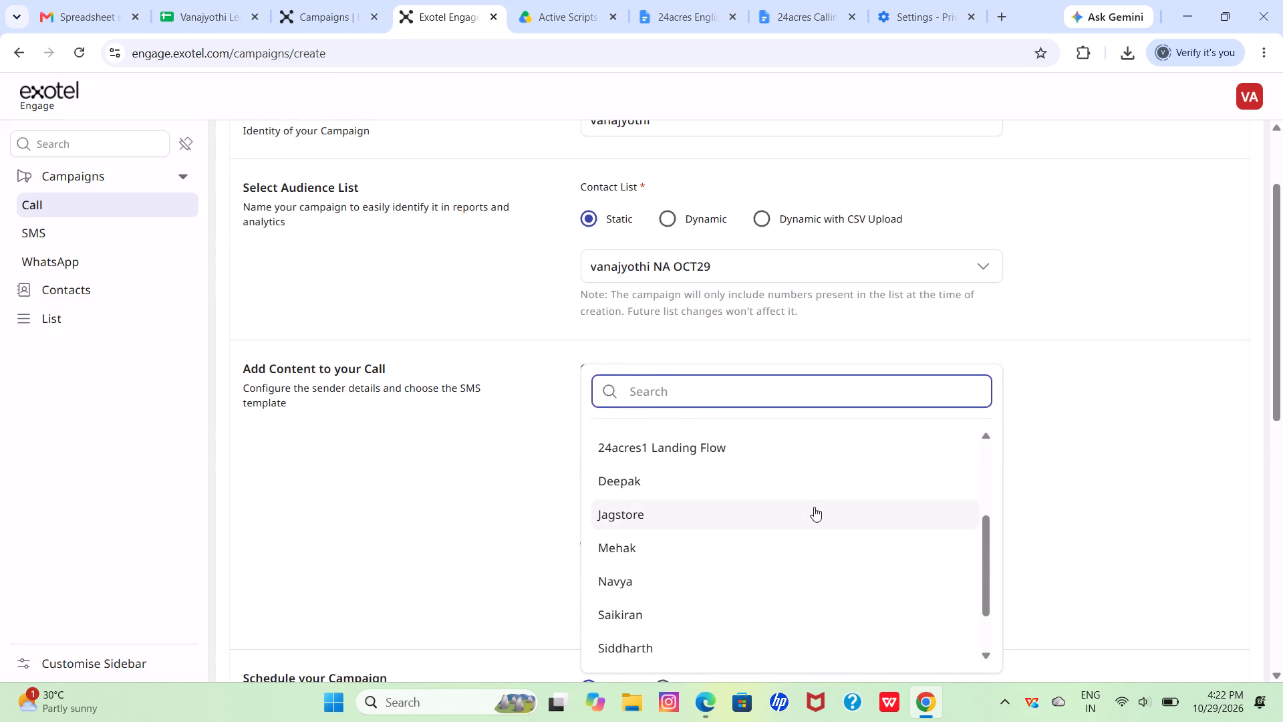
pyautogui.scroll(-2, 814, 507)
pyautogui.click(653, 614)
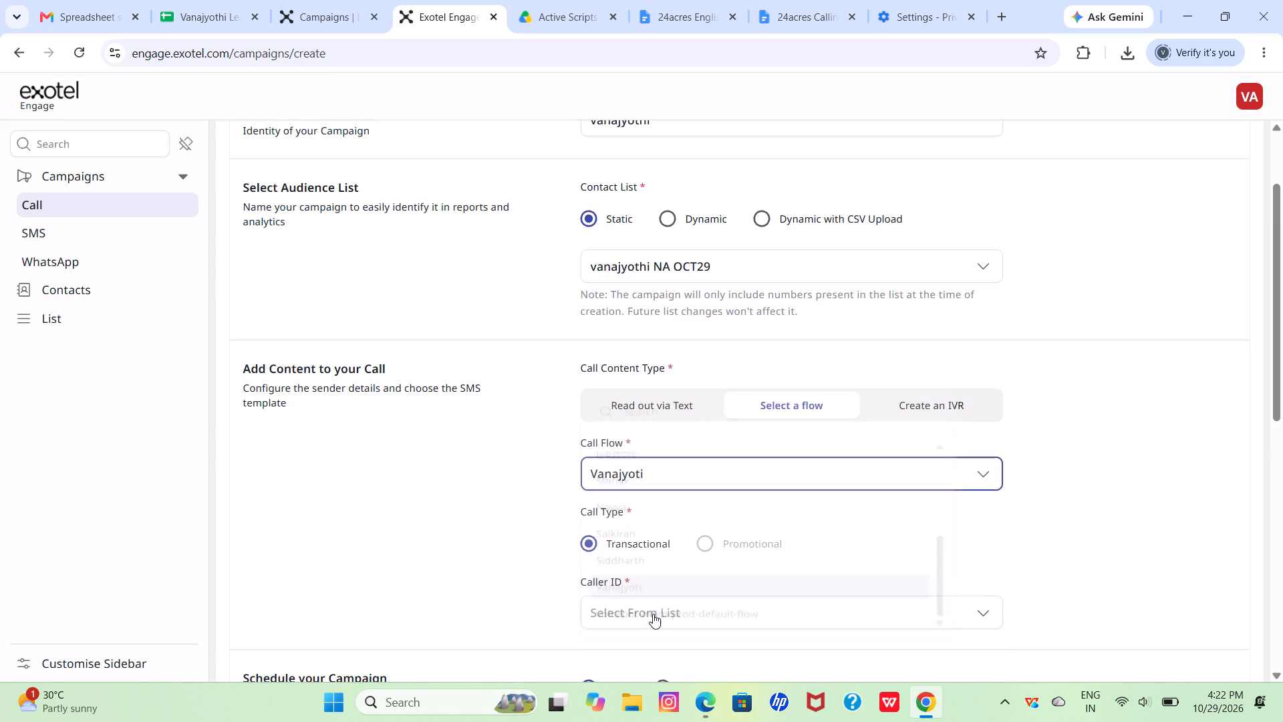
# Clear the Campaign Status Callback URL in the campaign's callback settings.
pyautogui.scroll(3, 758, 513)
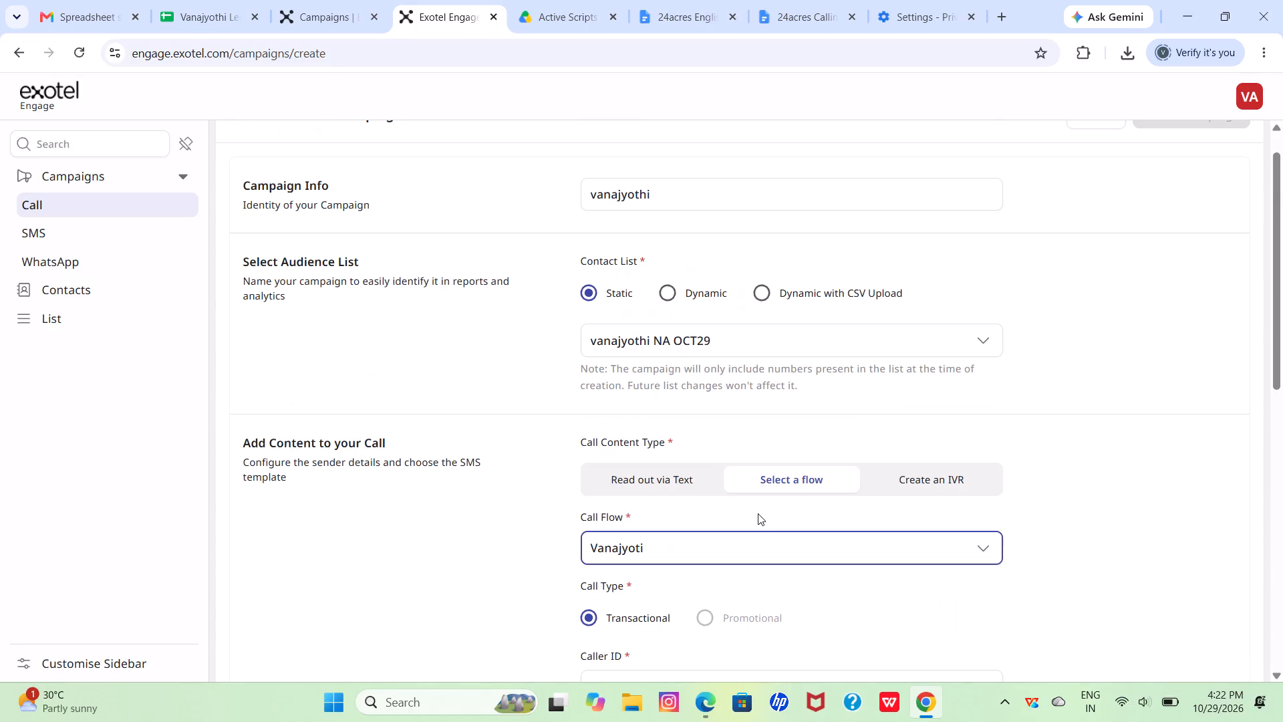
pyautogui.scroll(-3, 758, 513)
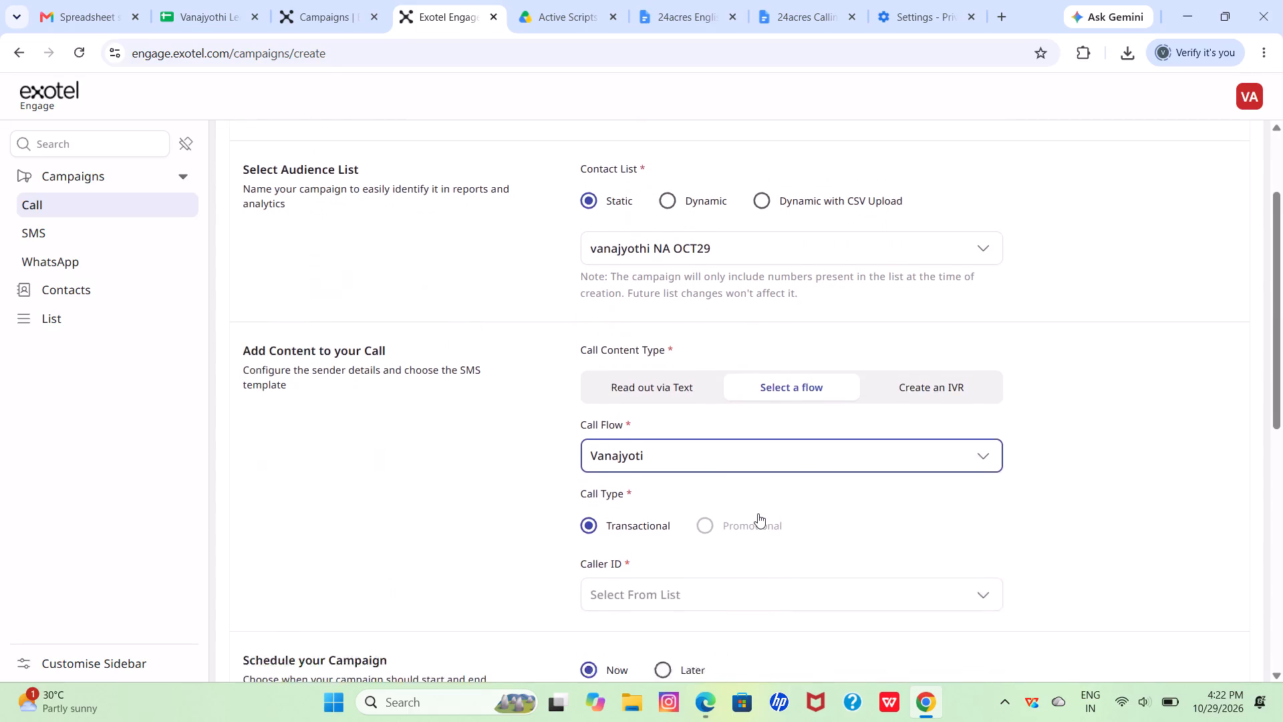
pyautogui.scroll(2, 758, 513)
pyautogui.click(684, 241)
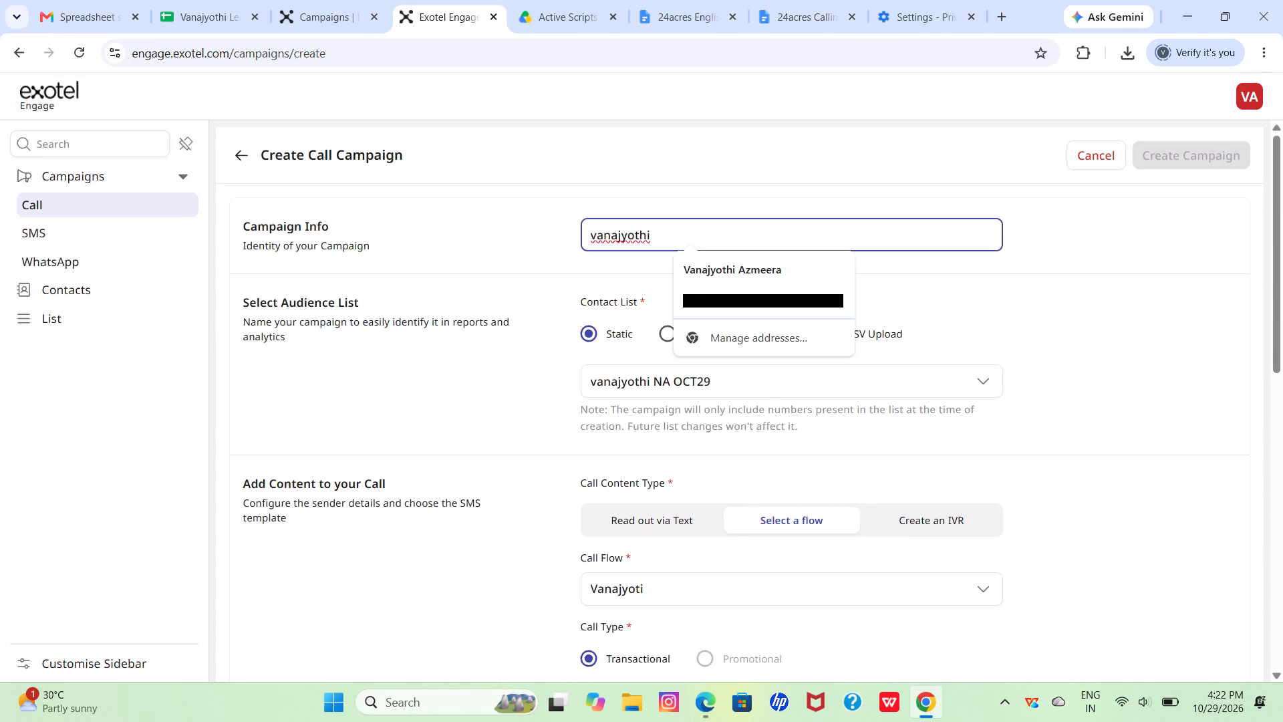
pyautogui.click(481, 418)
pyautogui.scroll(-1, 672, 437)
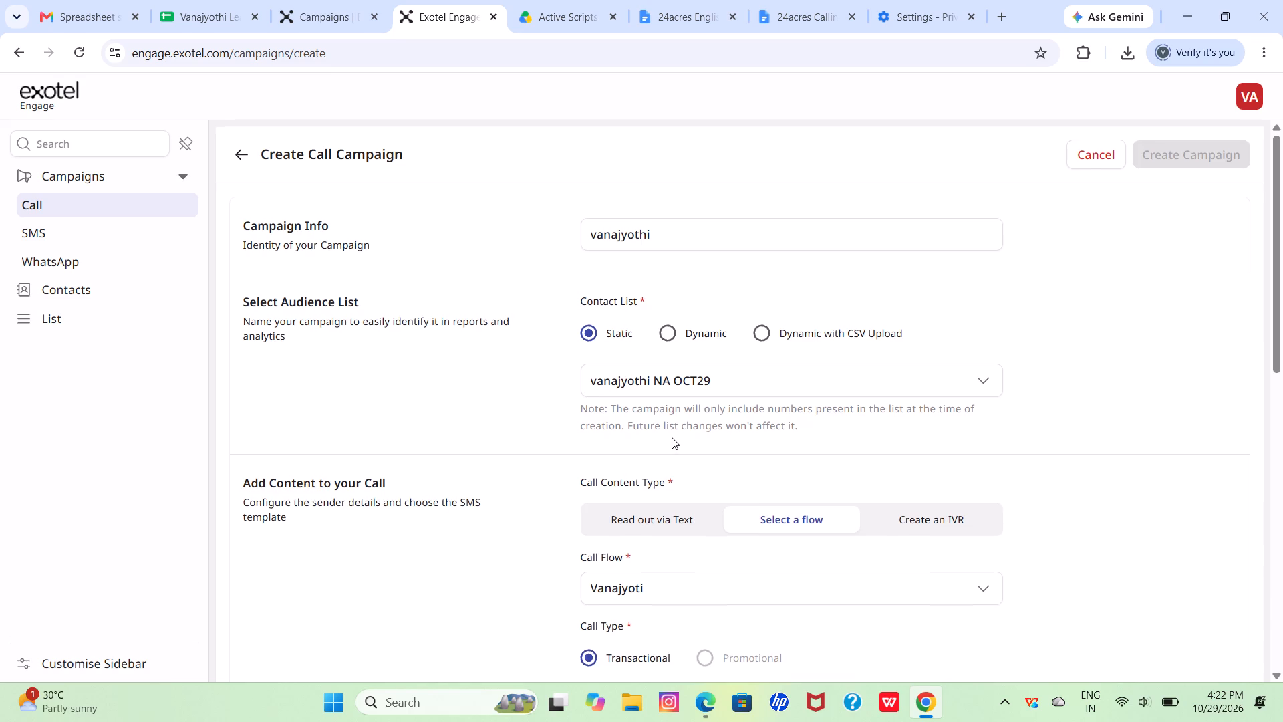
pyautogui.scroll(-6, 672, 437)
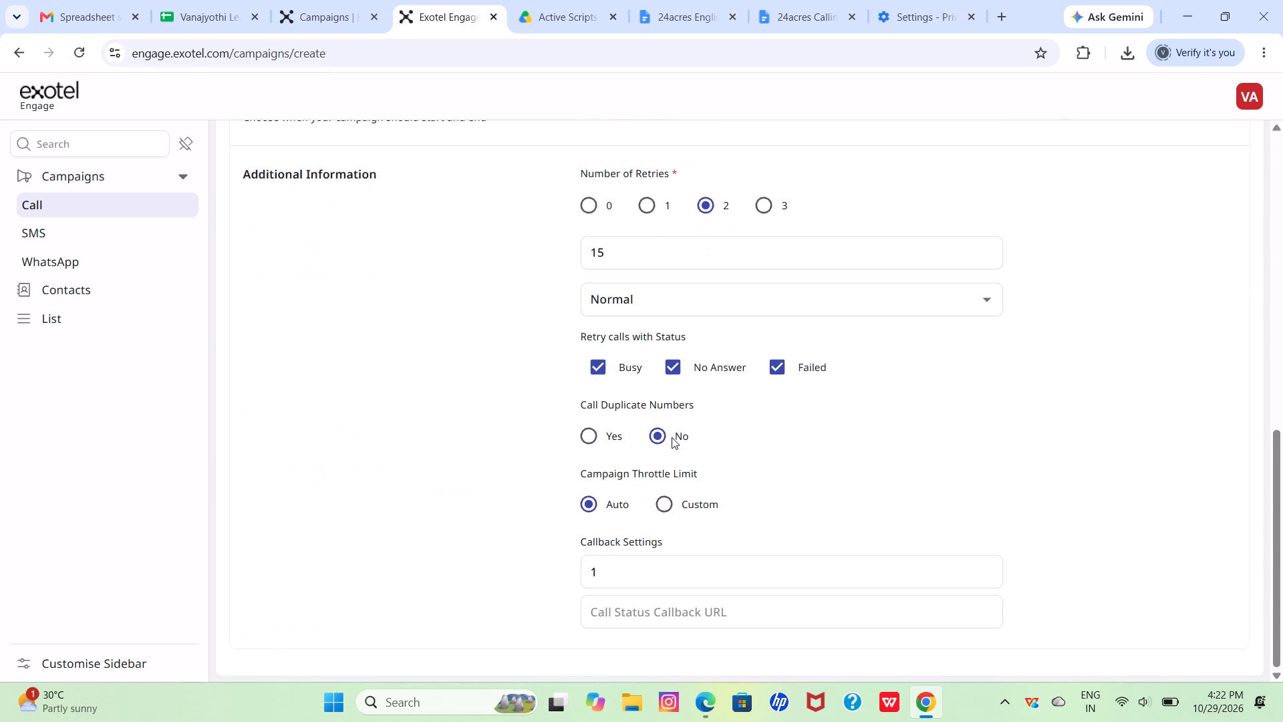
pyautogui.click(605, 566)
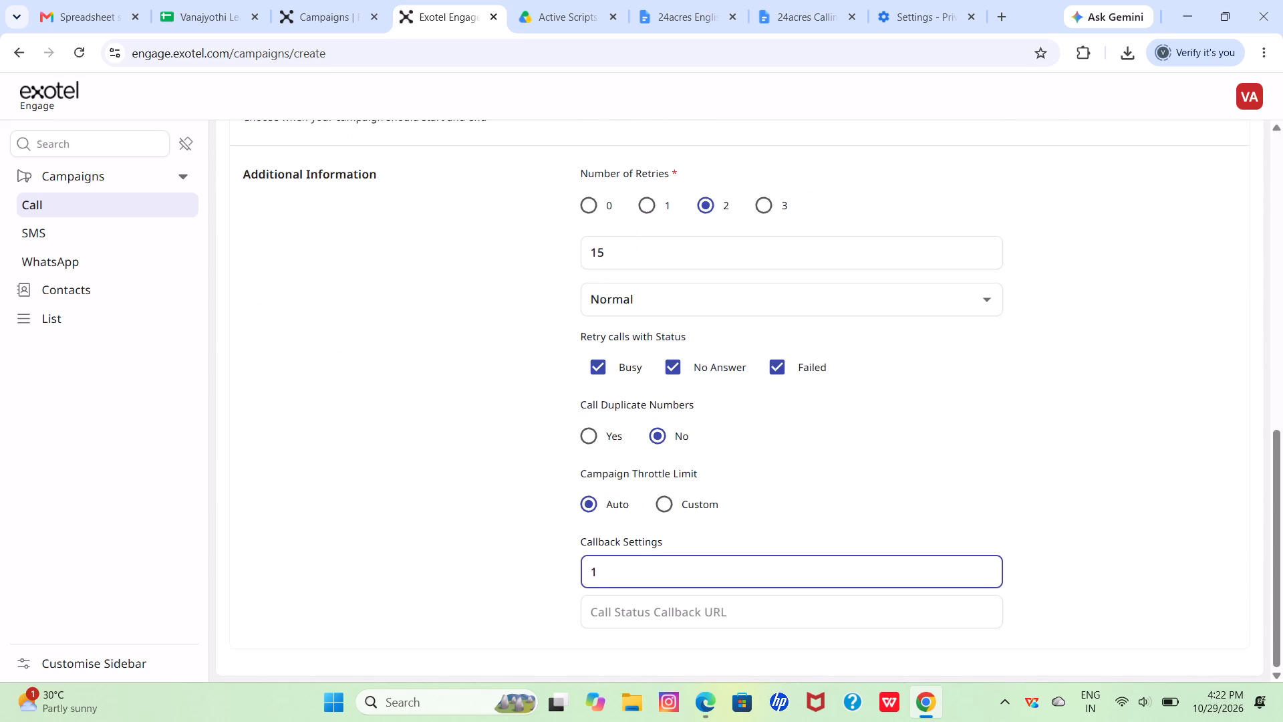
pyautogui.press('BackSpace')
# Check the Create an IVR content option, restore the flow option, and review the remaining campaign settings.
pyautogui.scroll(8, 726, 506)
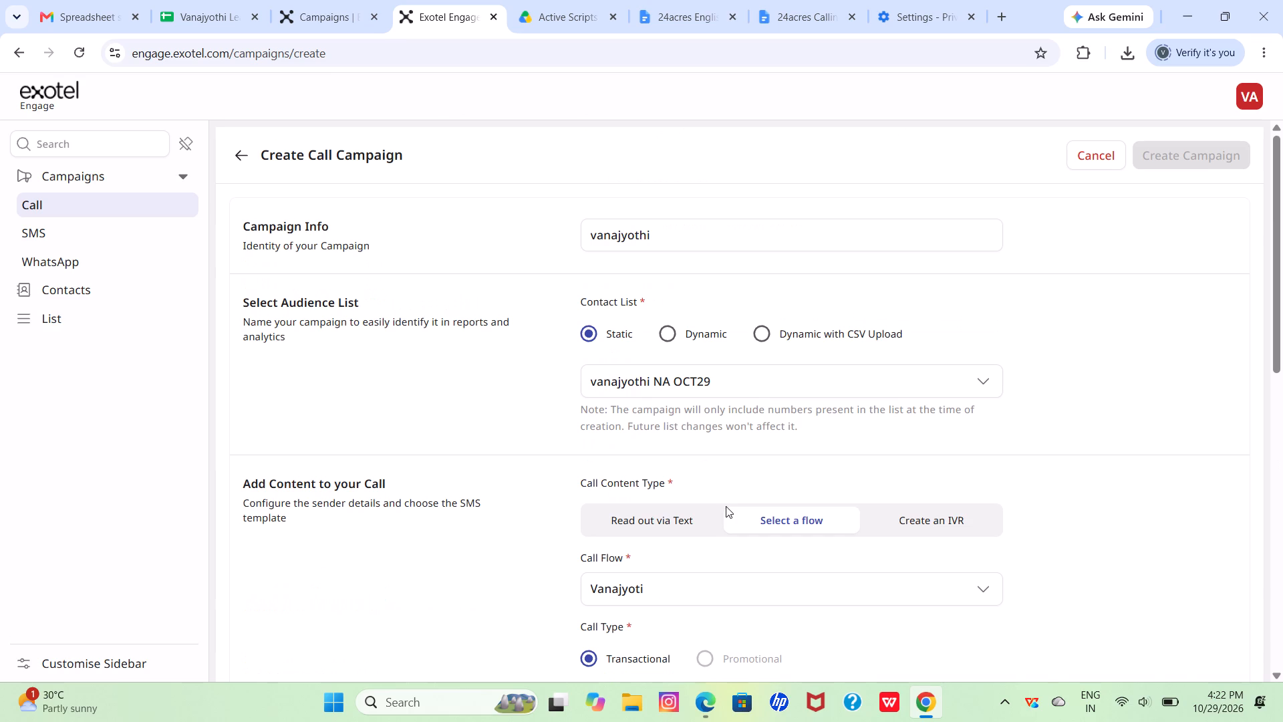
pyautogui.click(902, 517)
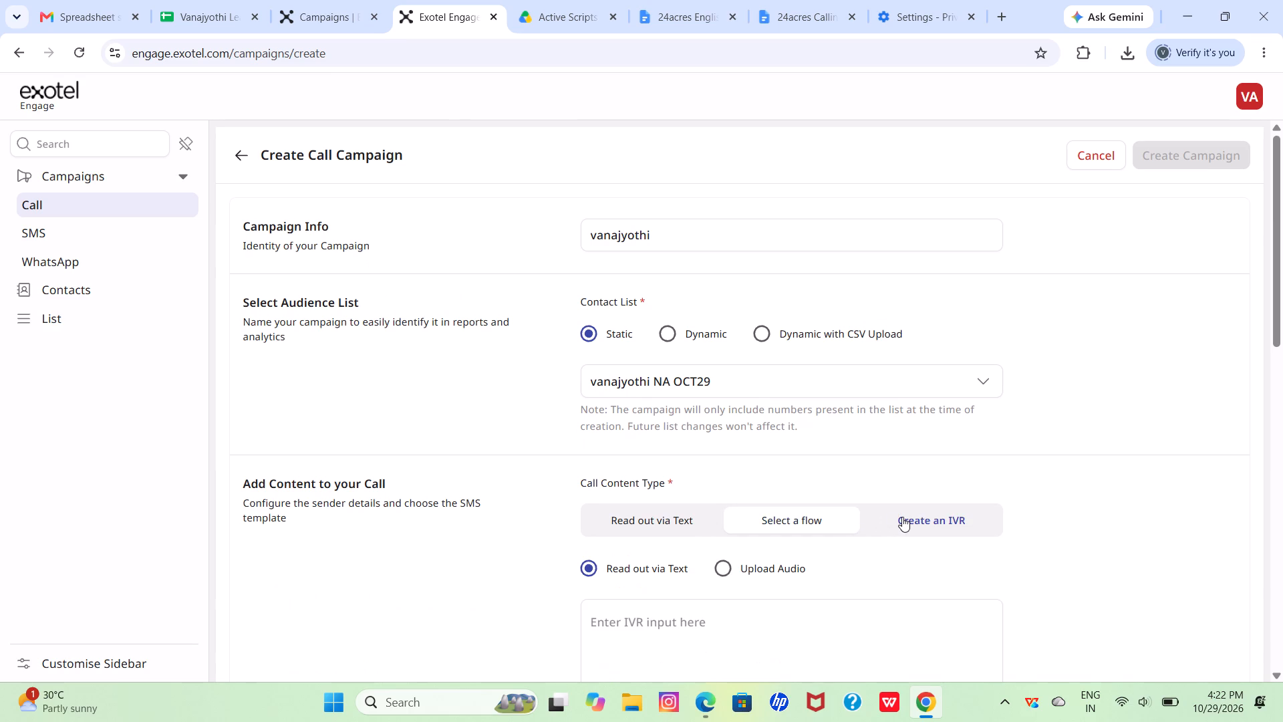
pyautogui.click(791, 508)
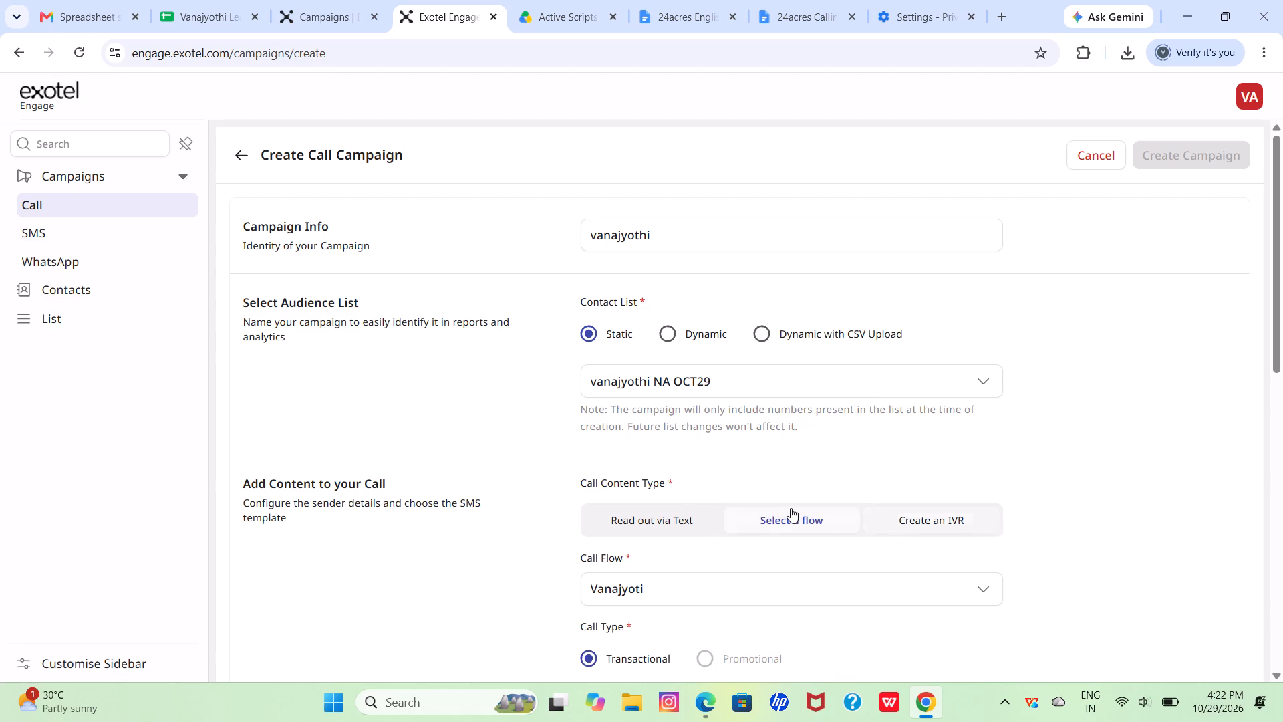
pyautogui.scroll(-5, 750, 555)
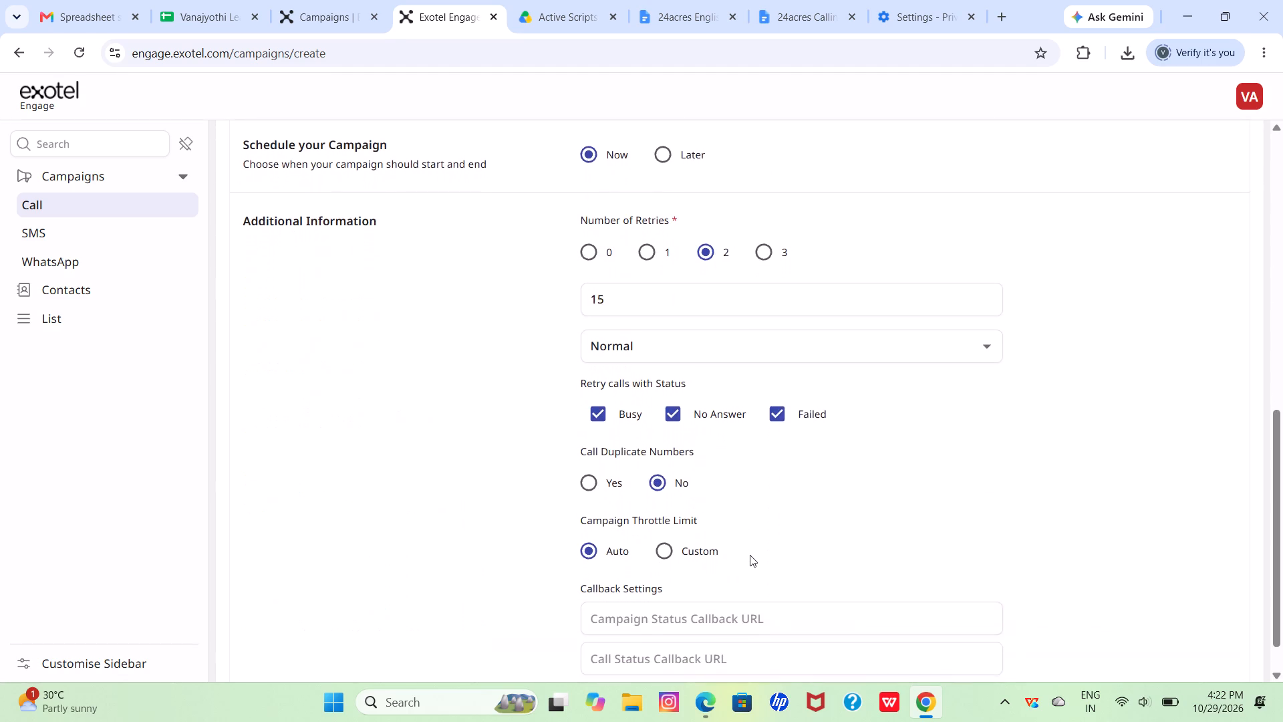
pyautogui.scroll(-2, 750, 555)
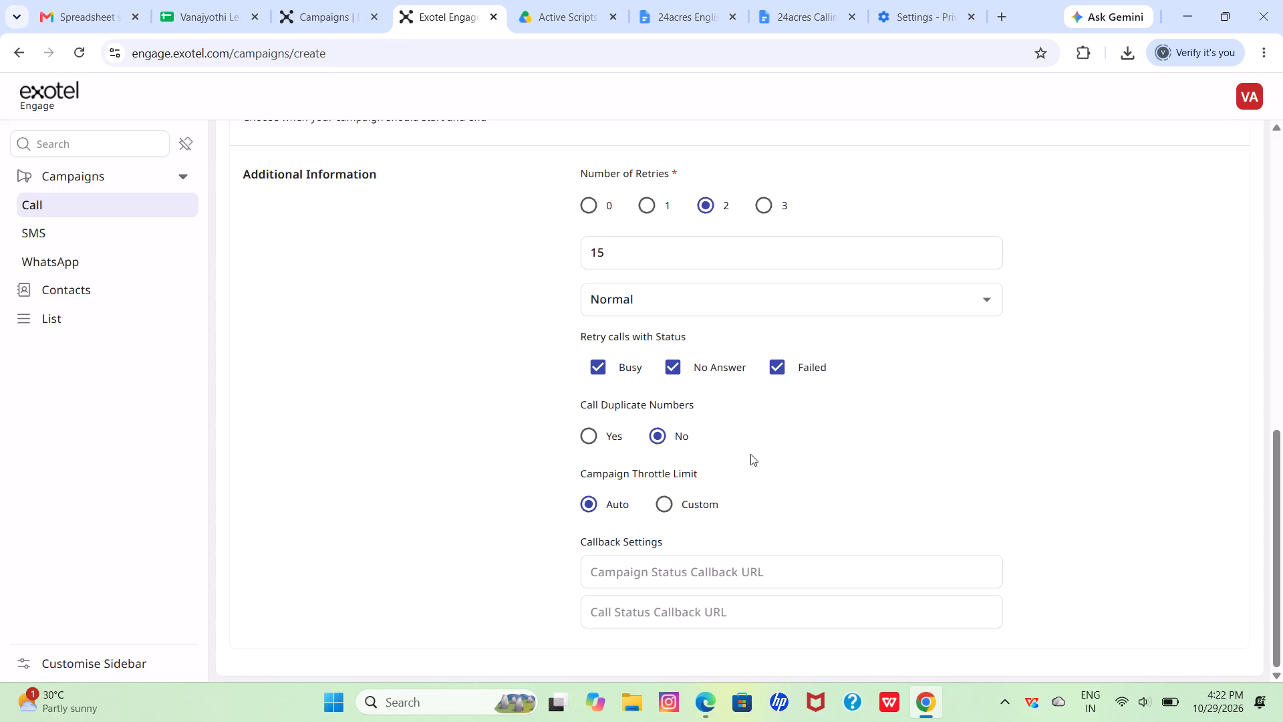
pyautogui.scroll(-4, 750, 454)
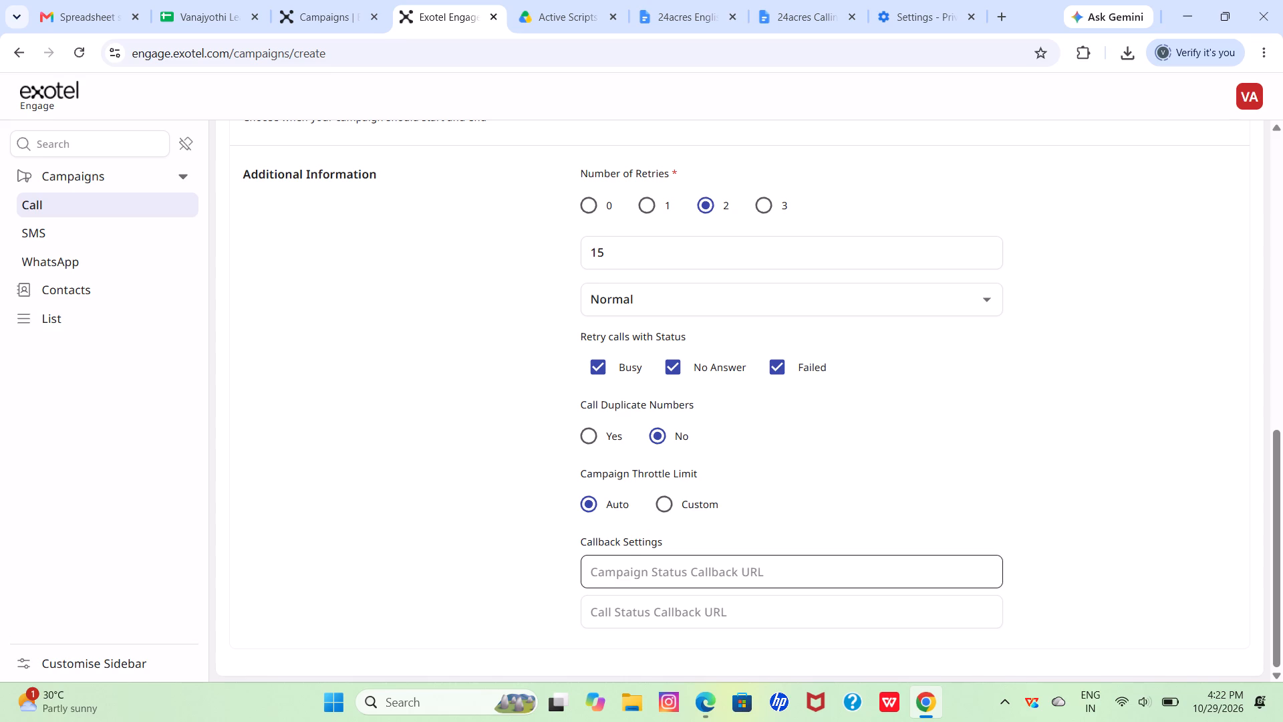
pyautogui.click(635, 582)
pyautogui.scroll(5, 635, 582)
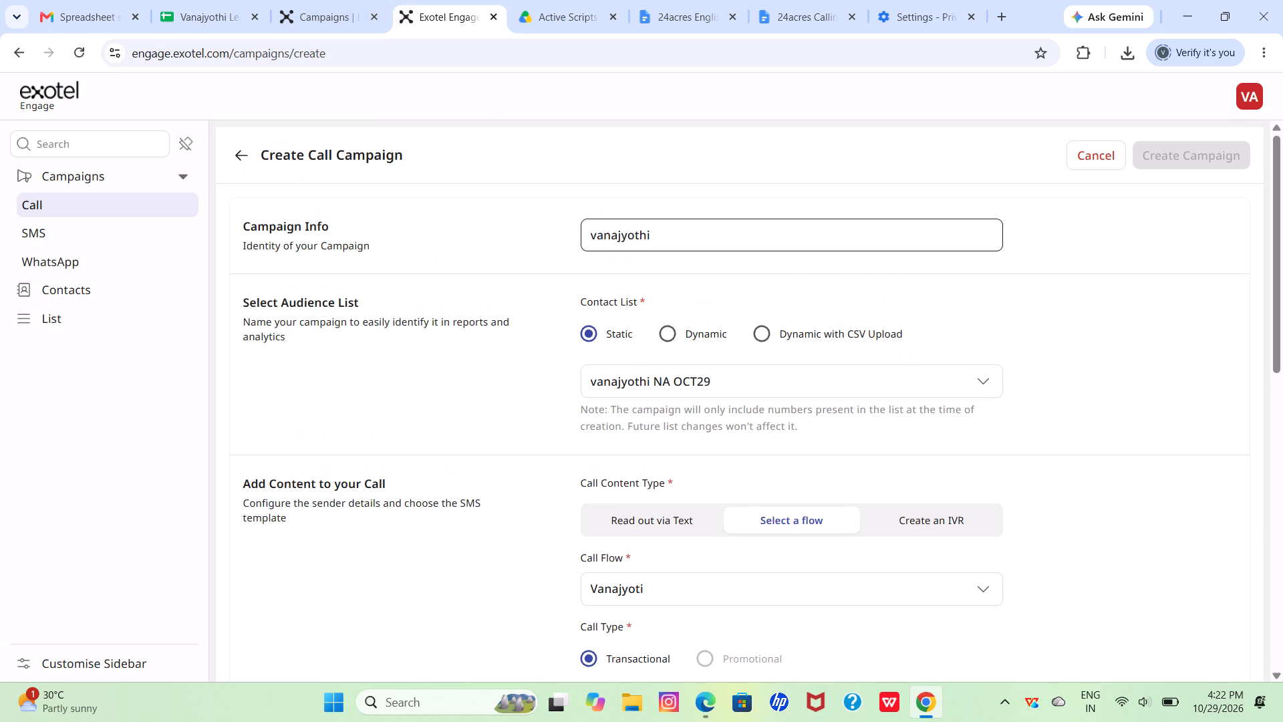
# Leave the campaign form without creating the campaign and return to the call campaigns overview.
pyautogui.click(130, 180)
pyautogui.click(130, 180)
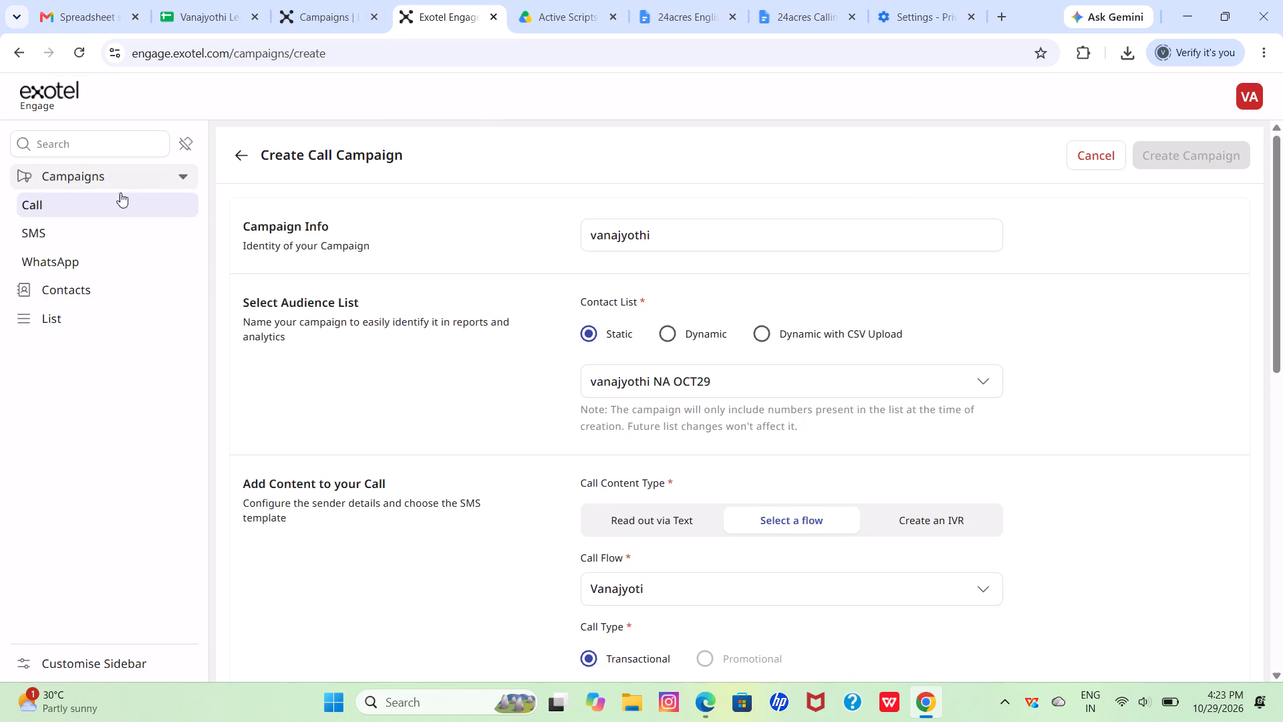
pyautogui.click(114, 205)
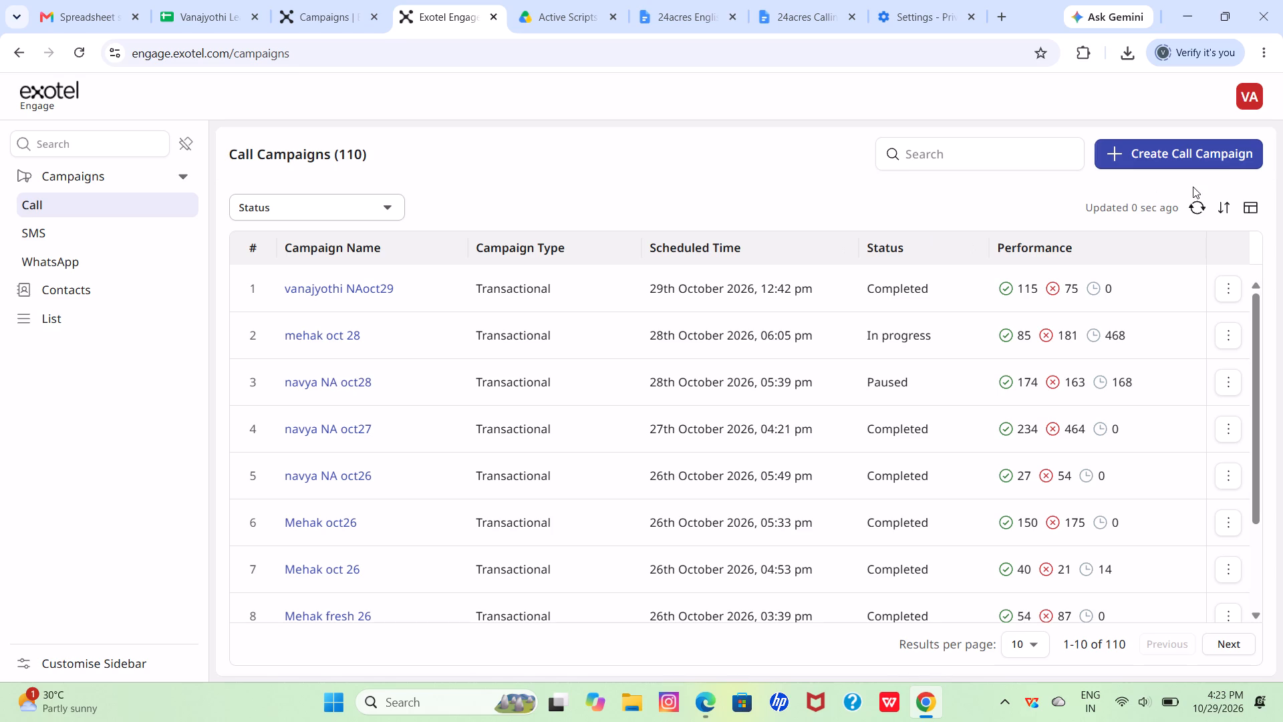
# Start a new call campaign, set its content to an existing flow, and choose Vanajyoti as the call flow.
pyautogui.click(1154, 160)
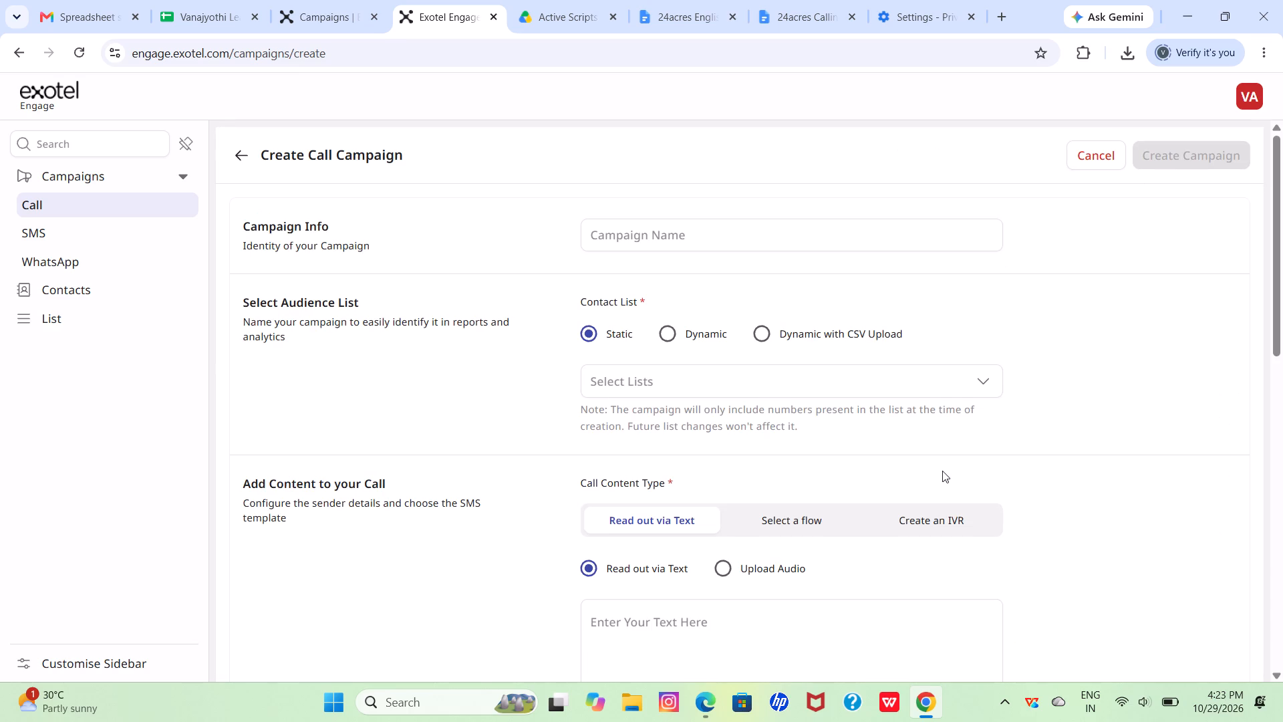
pyautogui.click(781, 517)
pyautogui.click(836, 589)
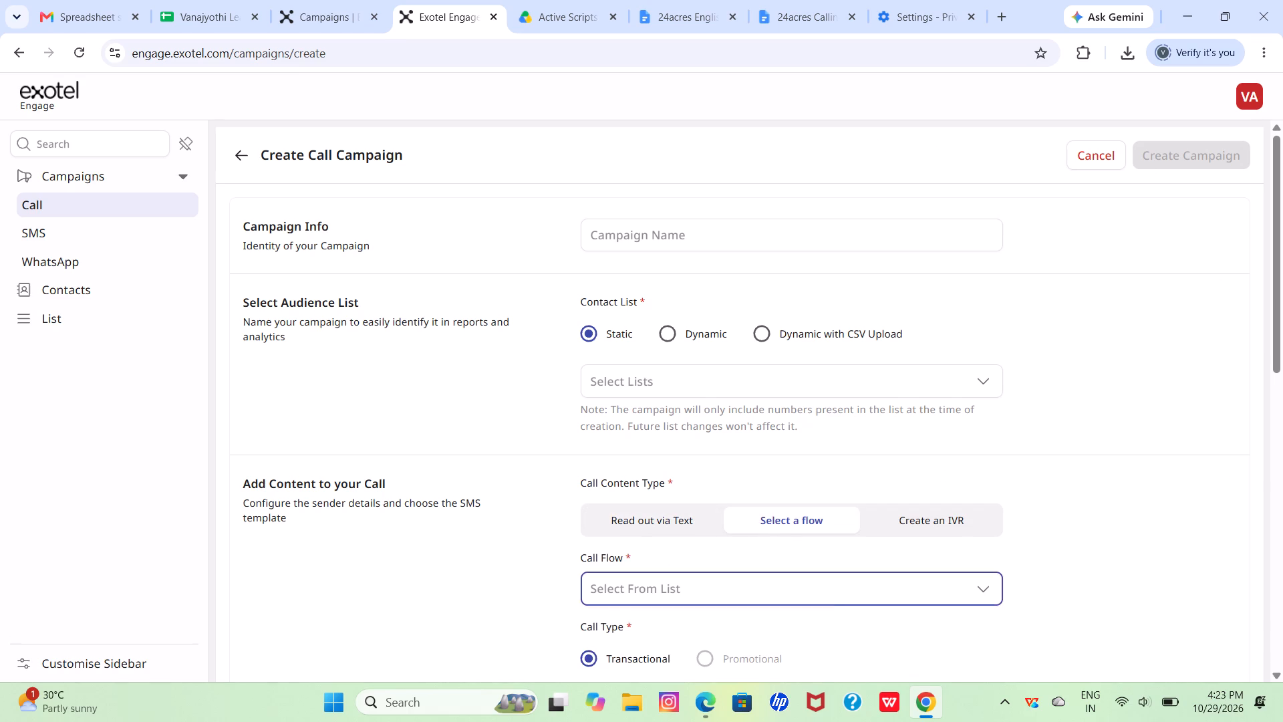
pyautogui.scroll(-4, 836, 589)
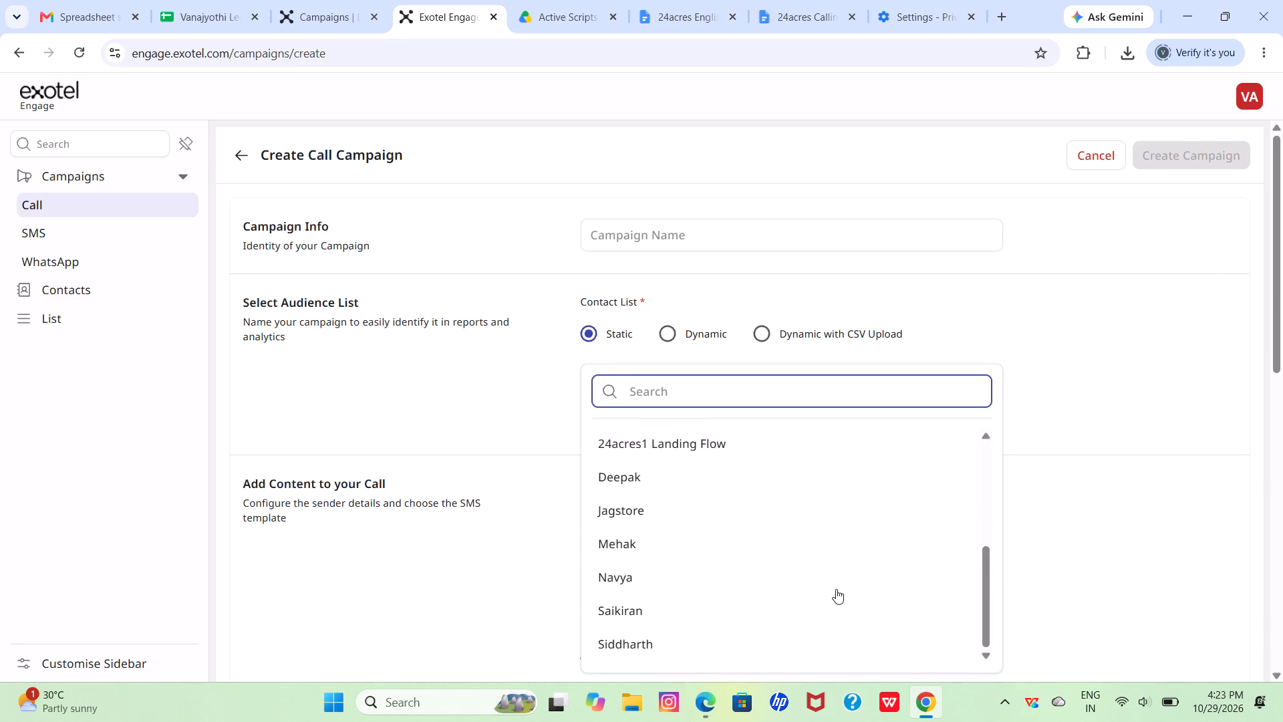
pyautogui.scroll(-1, 836, 589)
pyautogui.click(664, 618)
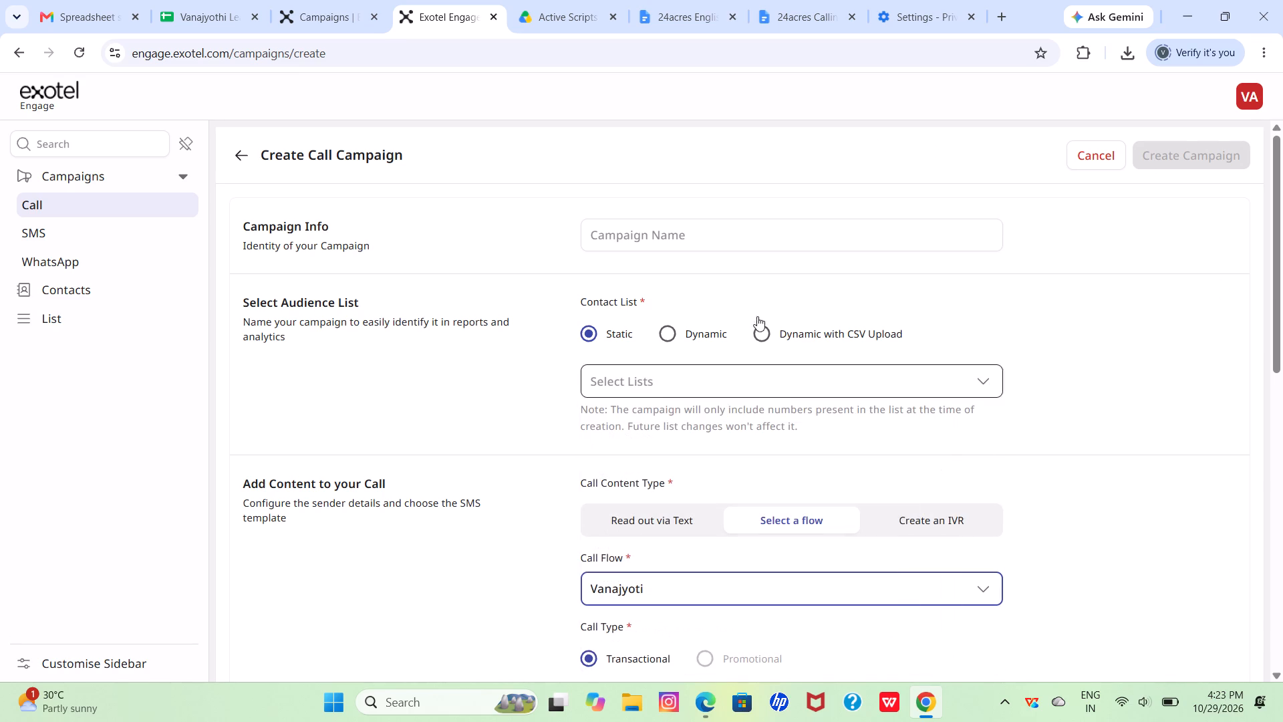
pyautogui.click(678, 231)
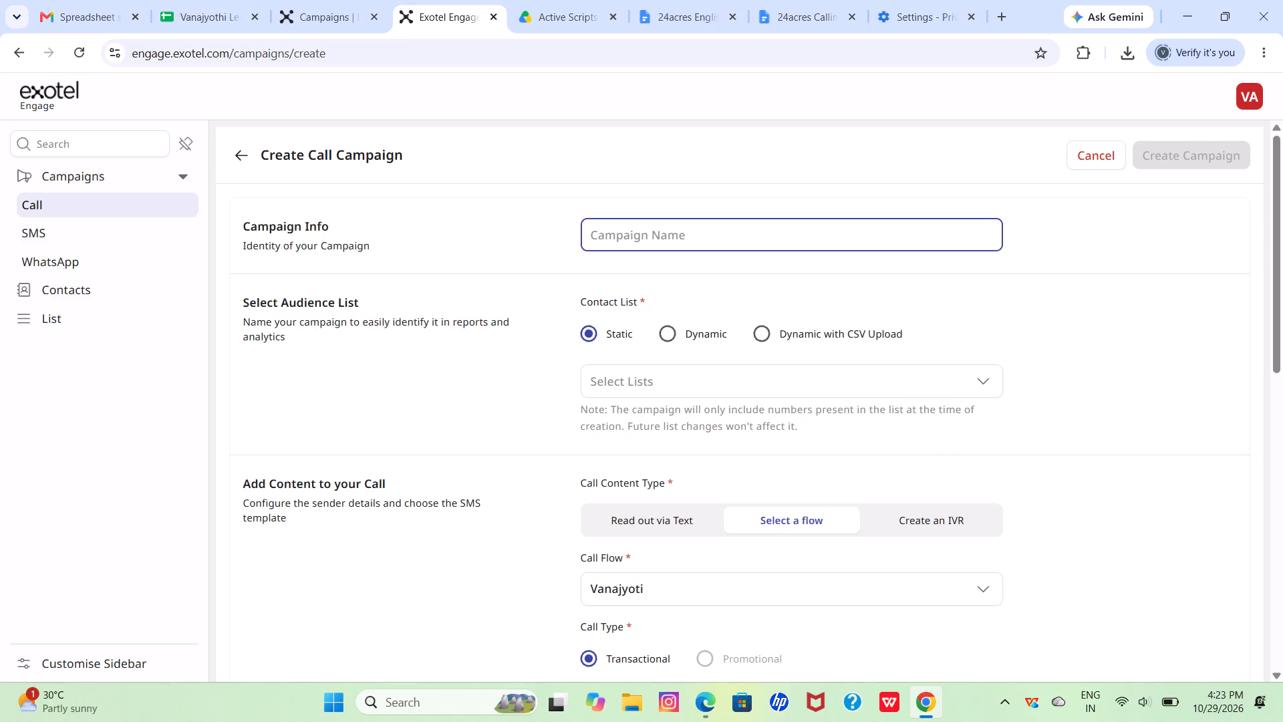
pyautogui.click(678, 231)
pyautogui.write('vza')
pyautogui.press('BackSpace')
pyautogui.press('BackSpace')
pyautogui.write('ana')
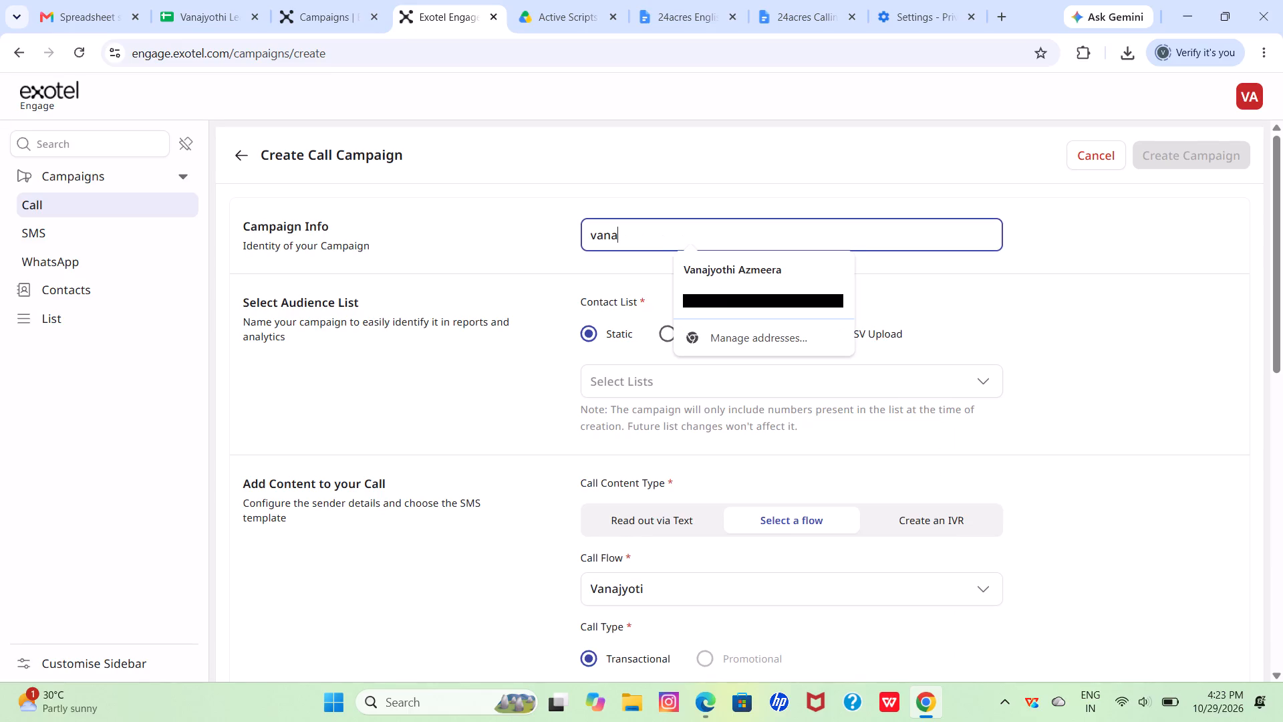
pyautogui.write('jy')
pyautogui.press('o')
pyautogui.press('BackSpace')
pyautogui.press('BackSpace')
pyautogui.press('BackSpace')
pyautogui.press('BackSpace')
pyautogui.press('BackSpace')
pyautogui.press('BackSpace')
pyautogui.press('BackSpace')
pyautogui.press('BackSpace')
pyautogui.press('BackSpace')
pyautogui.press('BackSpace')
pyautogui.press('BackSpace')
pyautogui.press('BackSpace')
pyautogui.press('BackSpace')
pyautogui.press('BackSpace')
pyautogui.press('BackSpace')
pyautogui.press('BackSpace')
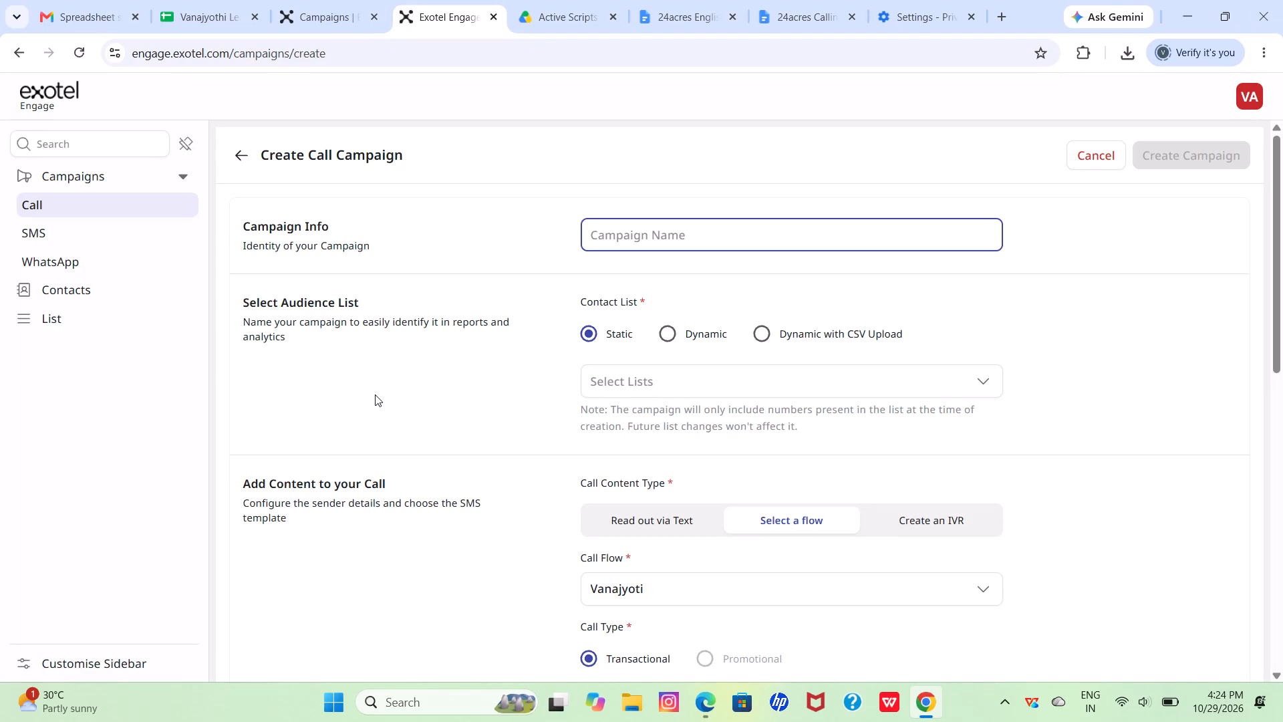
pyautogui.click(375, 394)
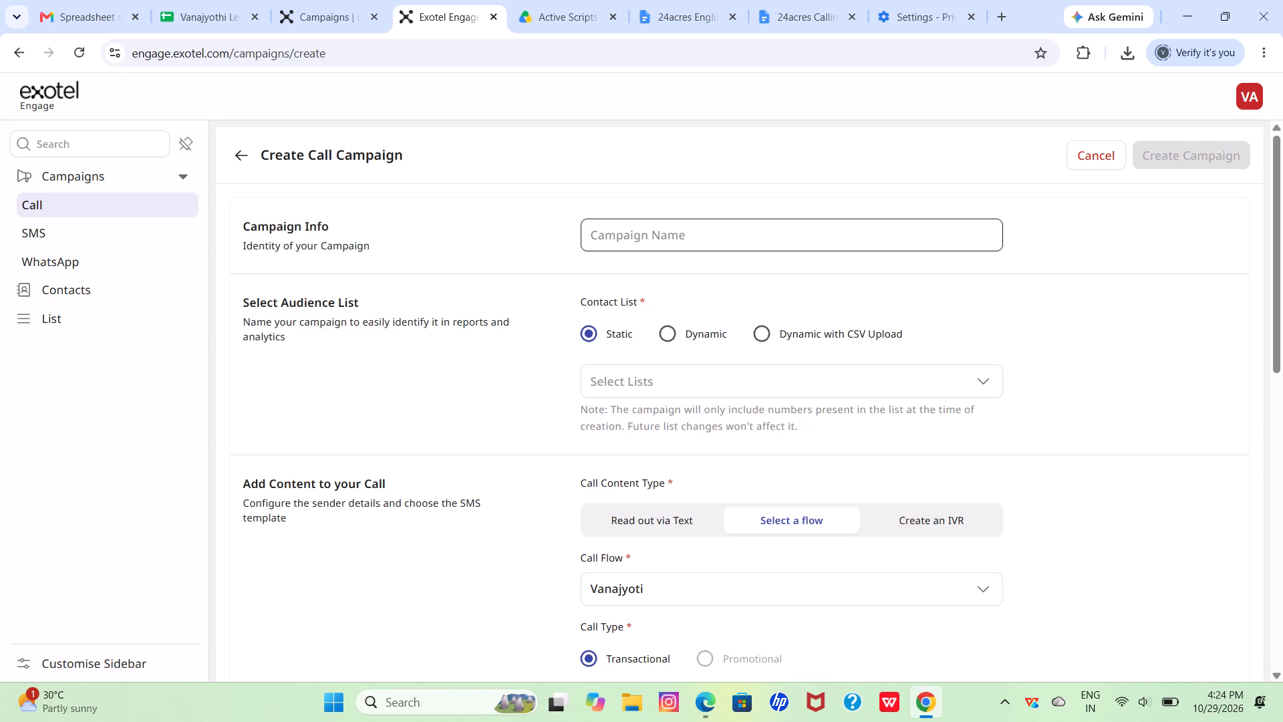
# Copy the name of the newest static list, vanajyothi NA OCT29, and use it as the campaign name.
pyautogui.click(329, 17)
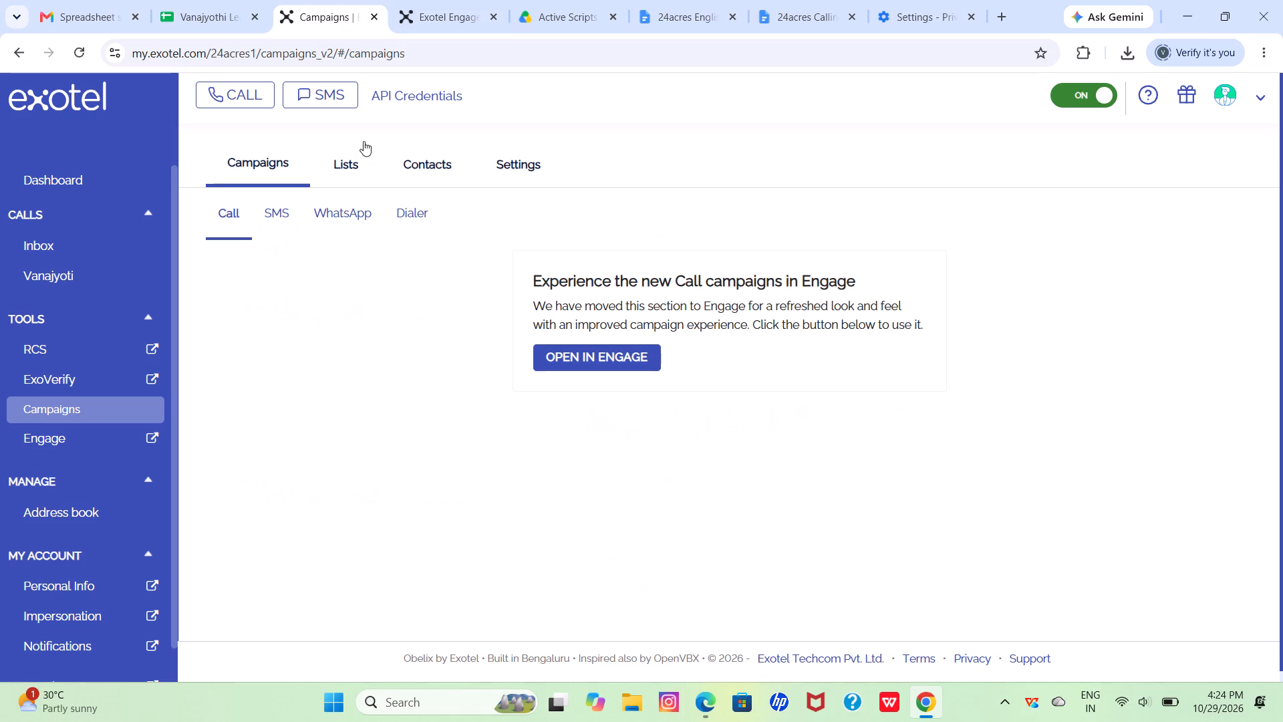
pyautogui.click(355, 172)
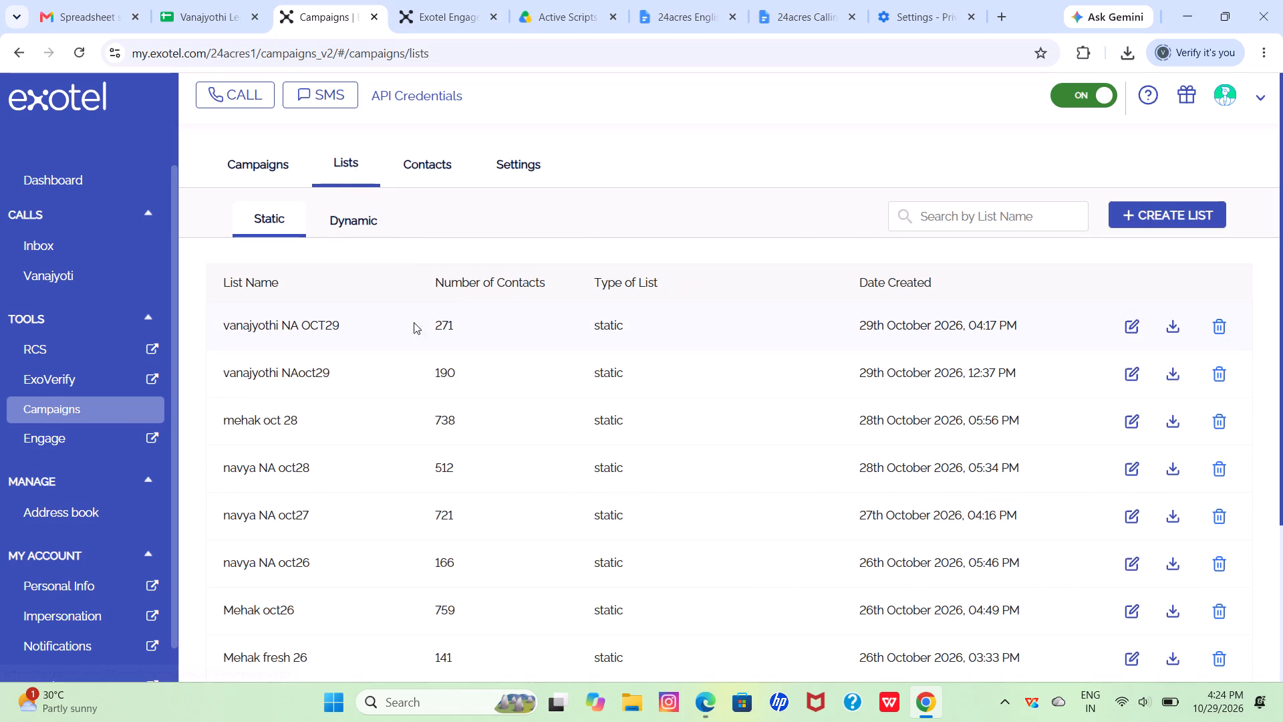
pyautogui.tripleClick(258, 326)
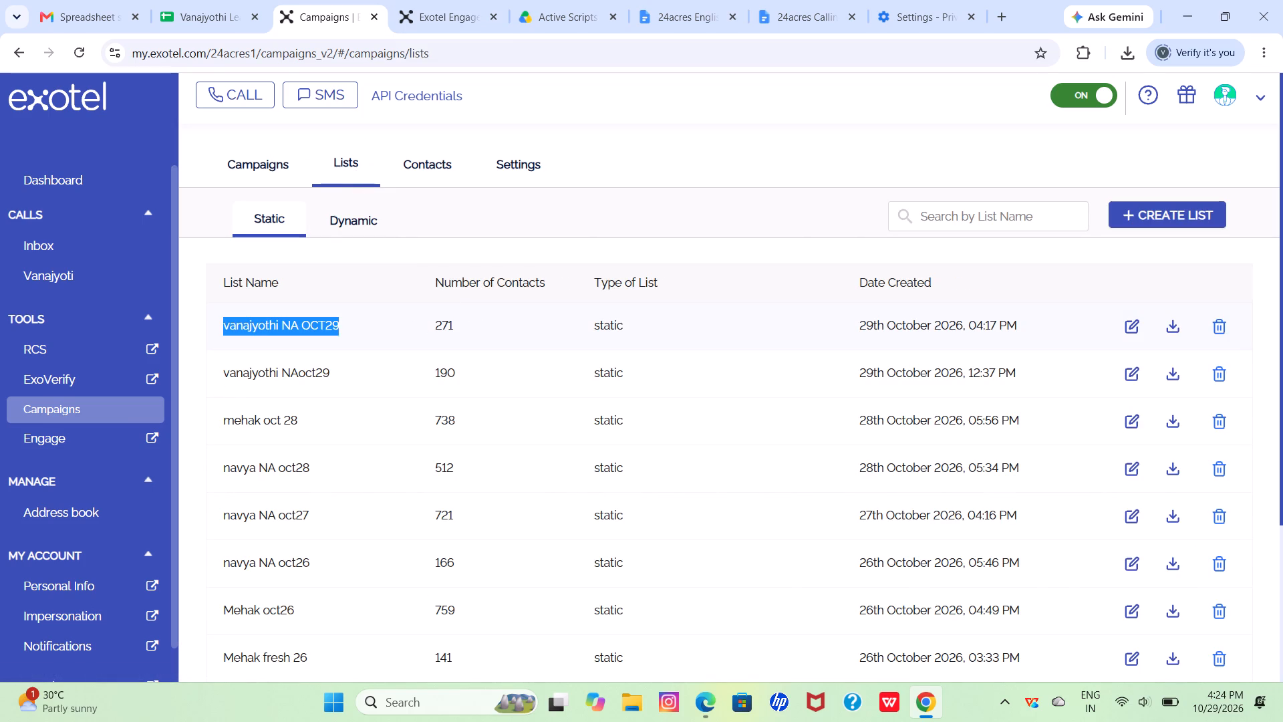
pyautogui.hotkey('ctrl', 'c')
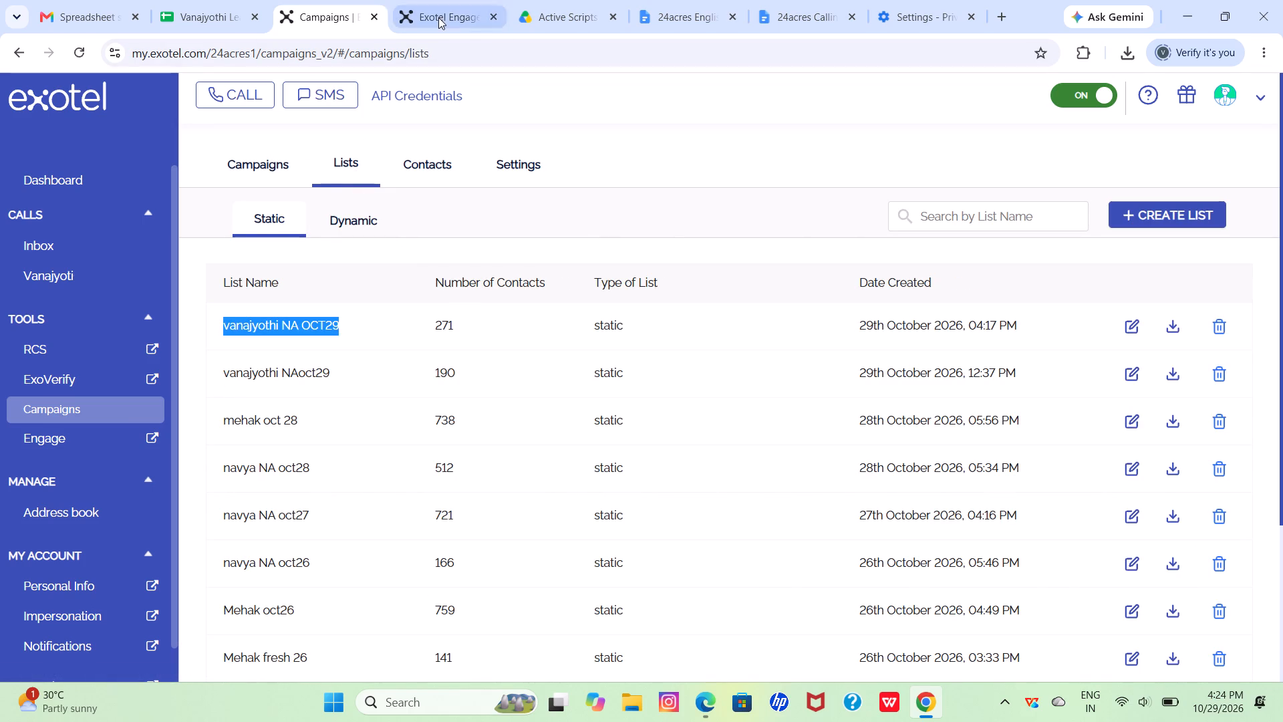
pyautogui.click(438, 17)
pyautogui.click(649, 241)
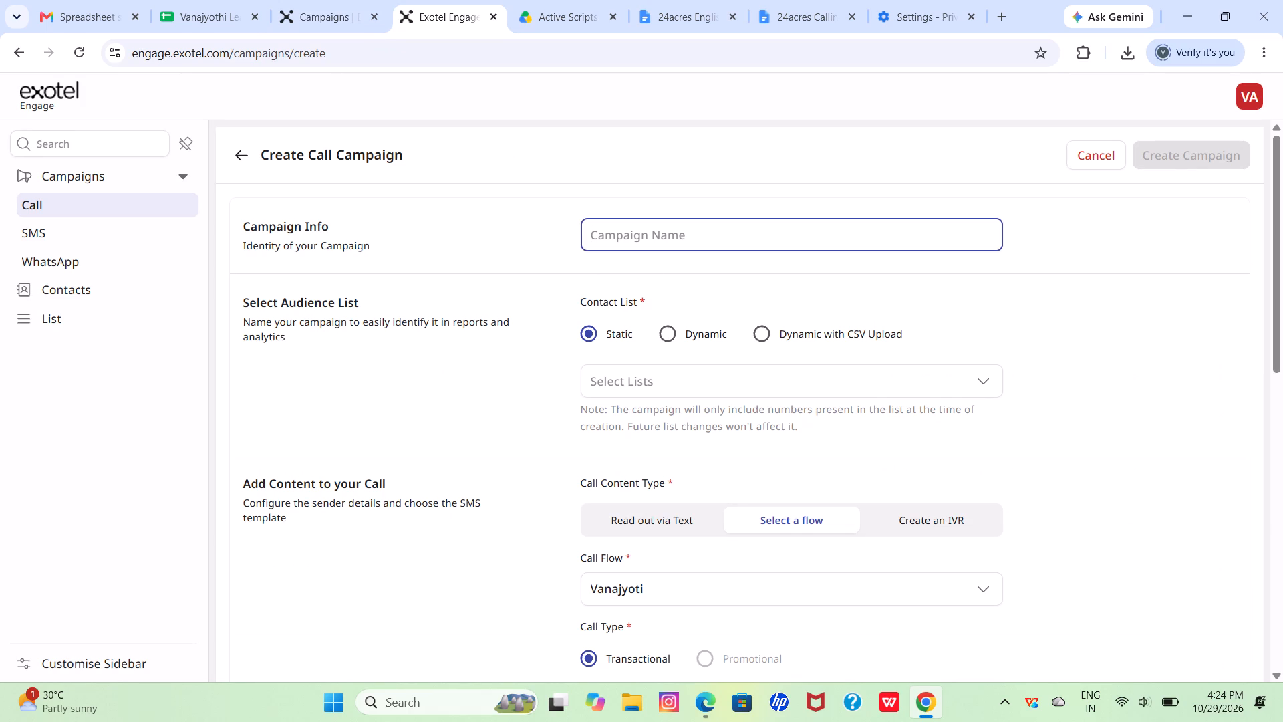
pyautogui.press('v')
pyautogui.press('BackSpace')
pyautogui.hotkey('ctrl', 'v')
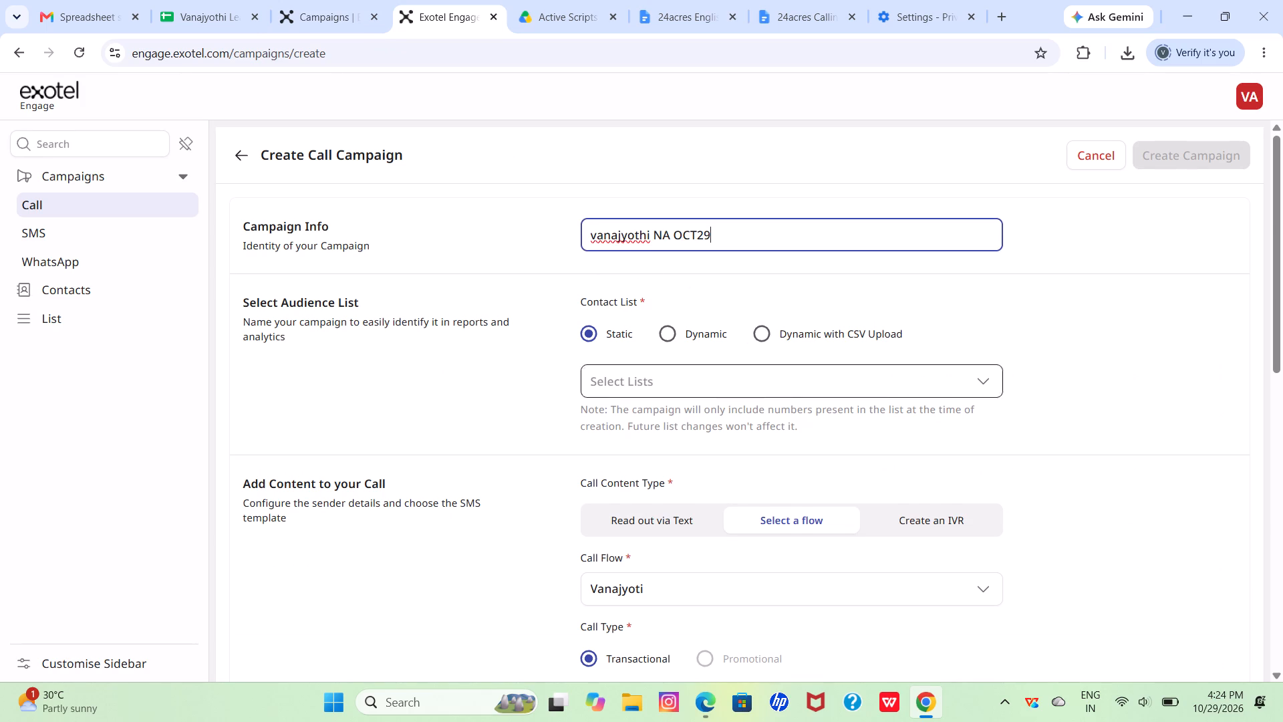
# Recheck the available call flows and select Vanajyoti again for the campaign.
pyautogui.scroll(-2, 692, 428)
pyautogui.scroll(-2, 767, 424)
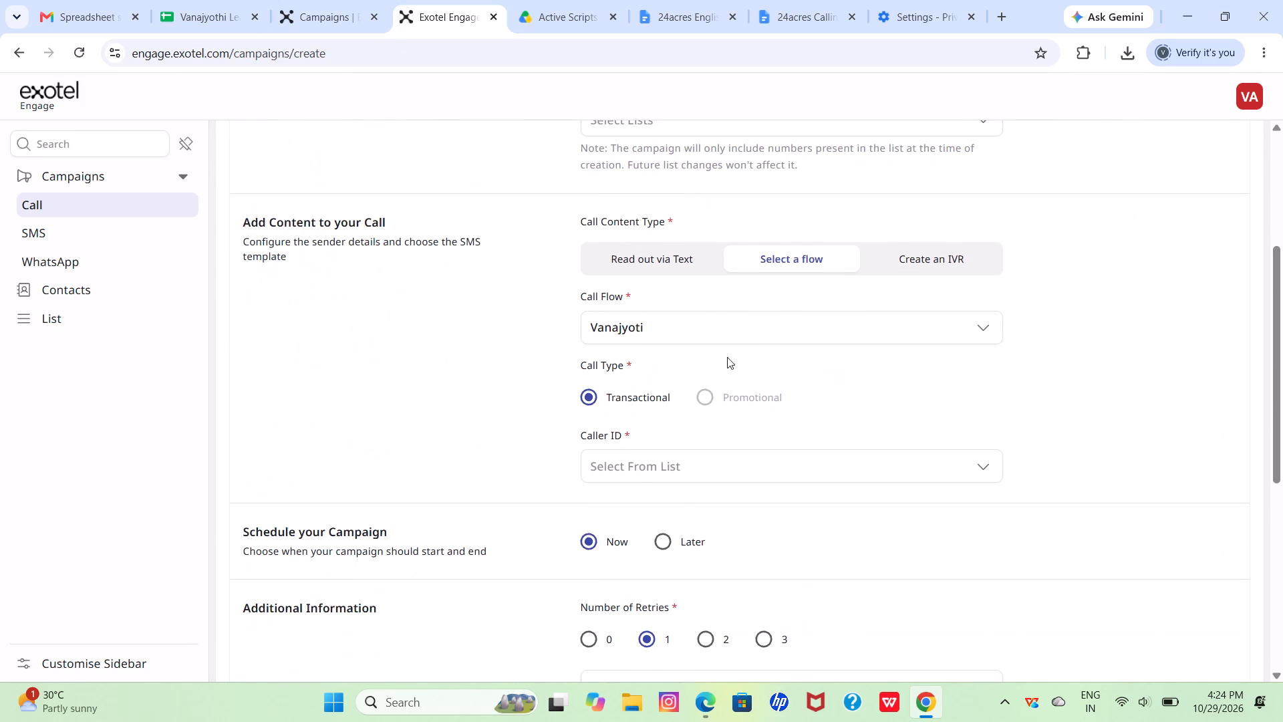
pyautogui.click(695, 339)
pyautogui.scroll(-1, 710, 443)
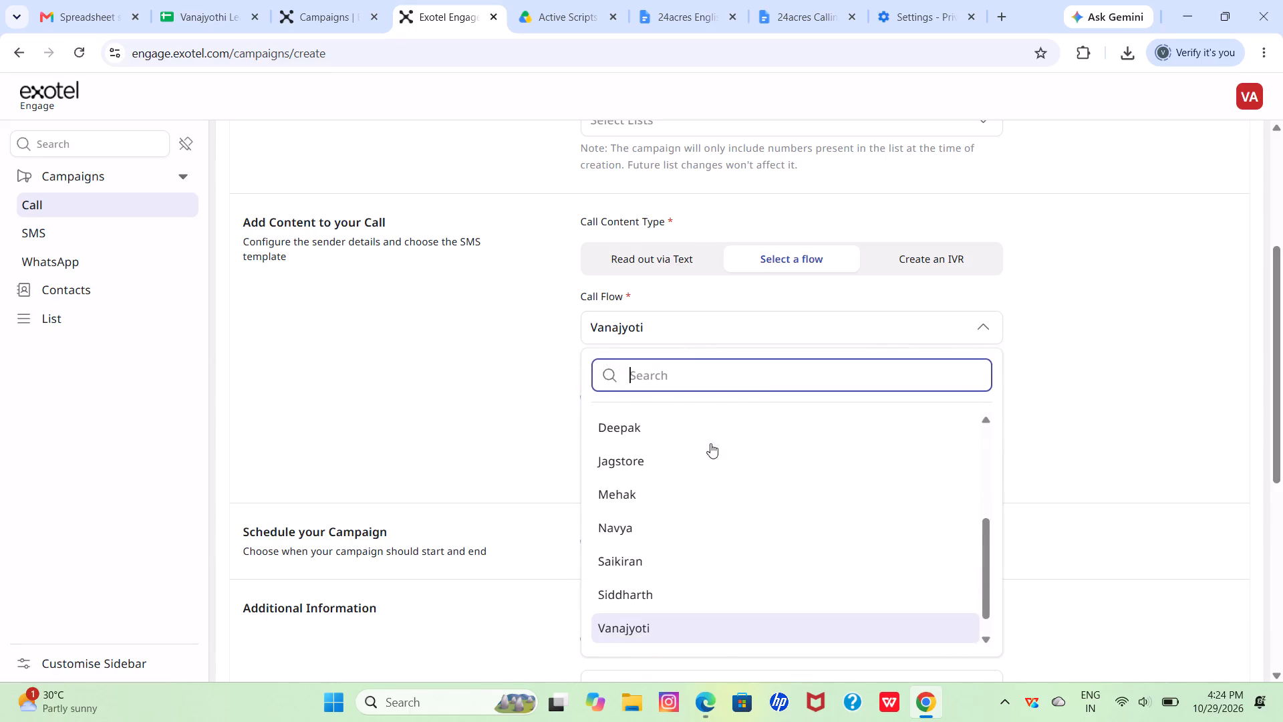
pyautogui.scroll(-2, 710, 443)
pyautogui.click(644, 584)
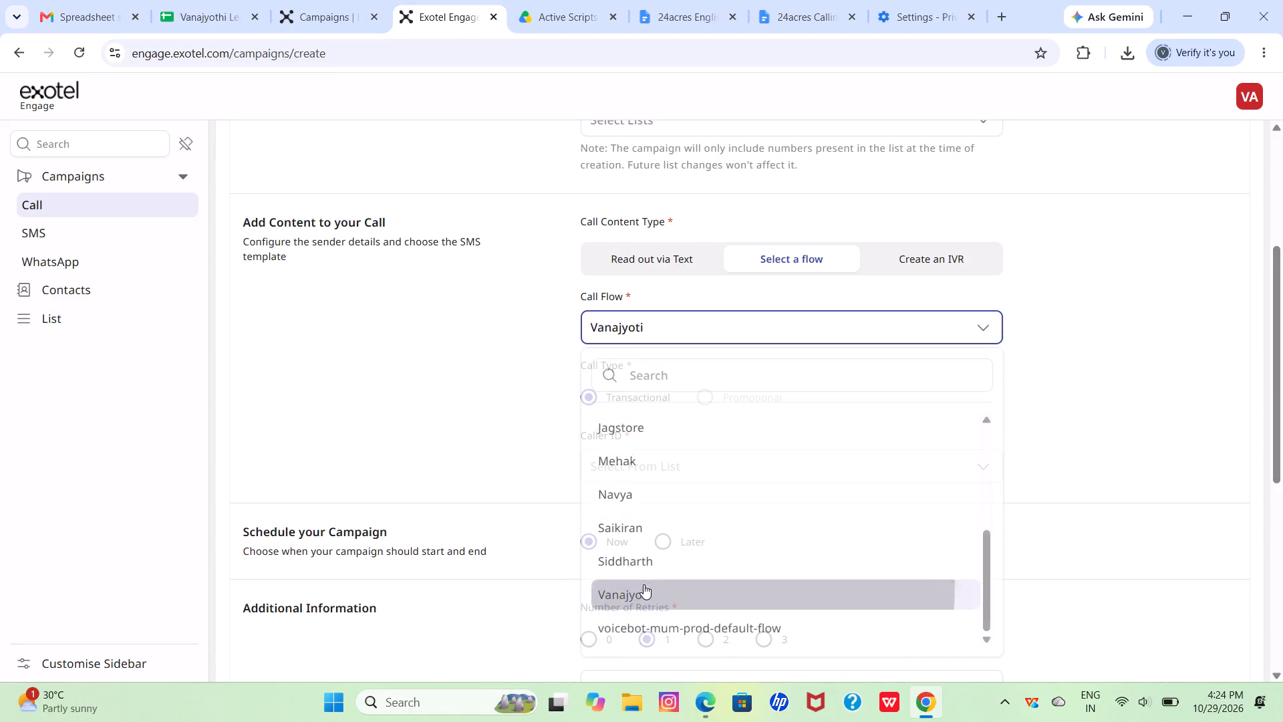
# Check the calling number in the advanced Make a call details and select the campaign's caller ID.
pyautogui.scroll(-1, 672, 408)
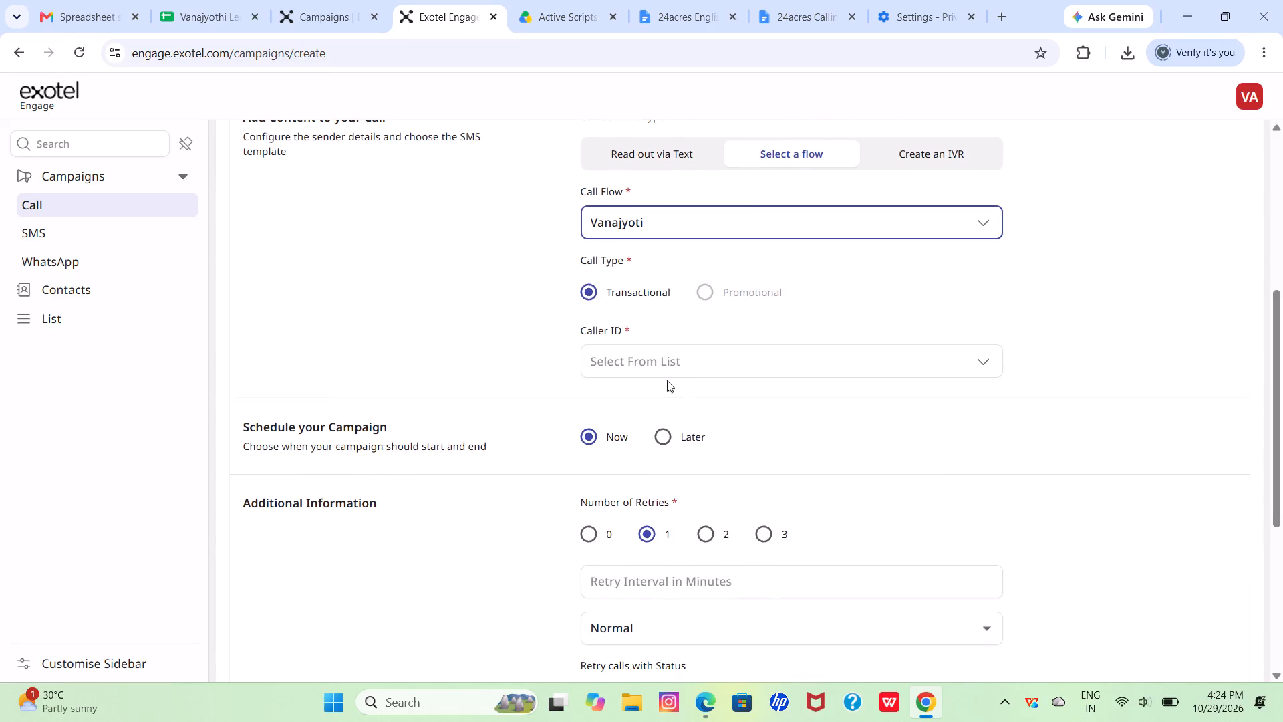
pyautogui.click(666, 348)
pyautogui.scroll(-1, 726, 460)
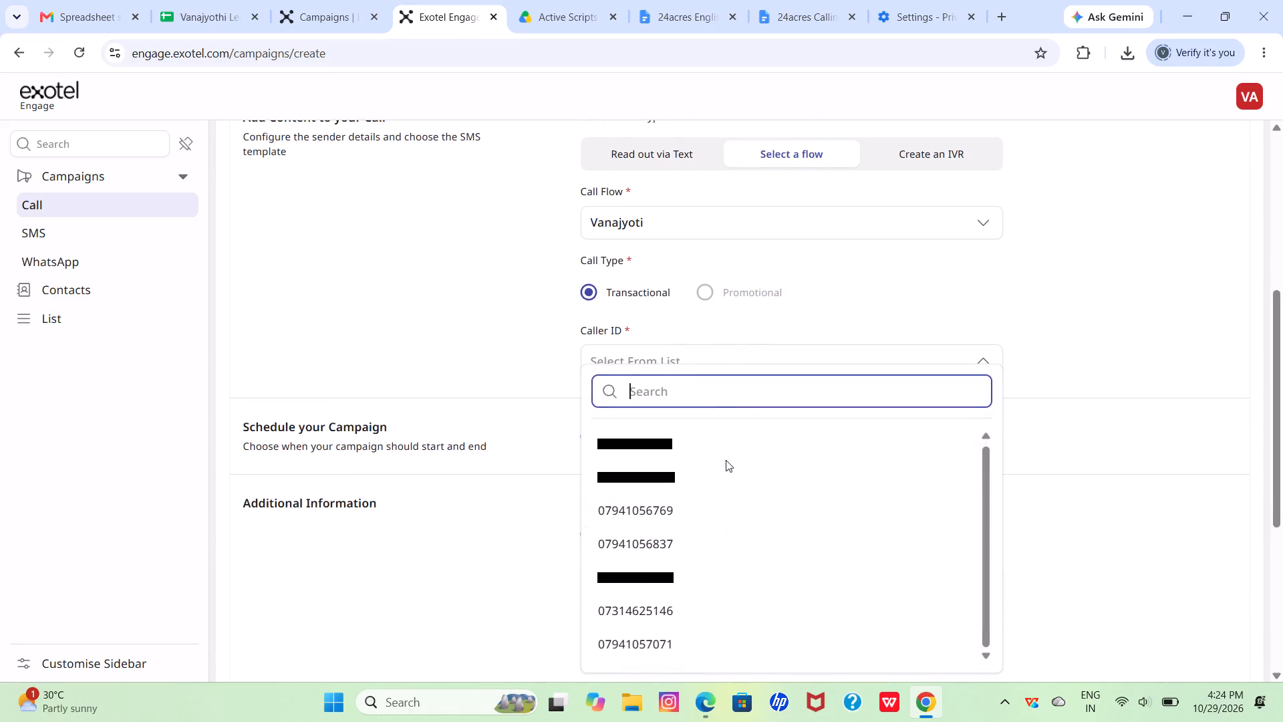
pyautogui.scroll(-1, 726, 460)
pyautogui.click(321, 23)
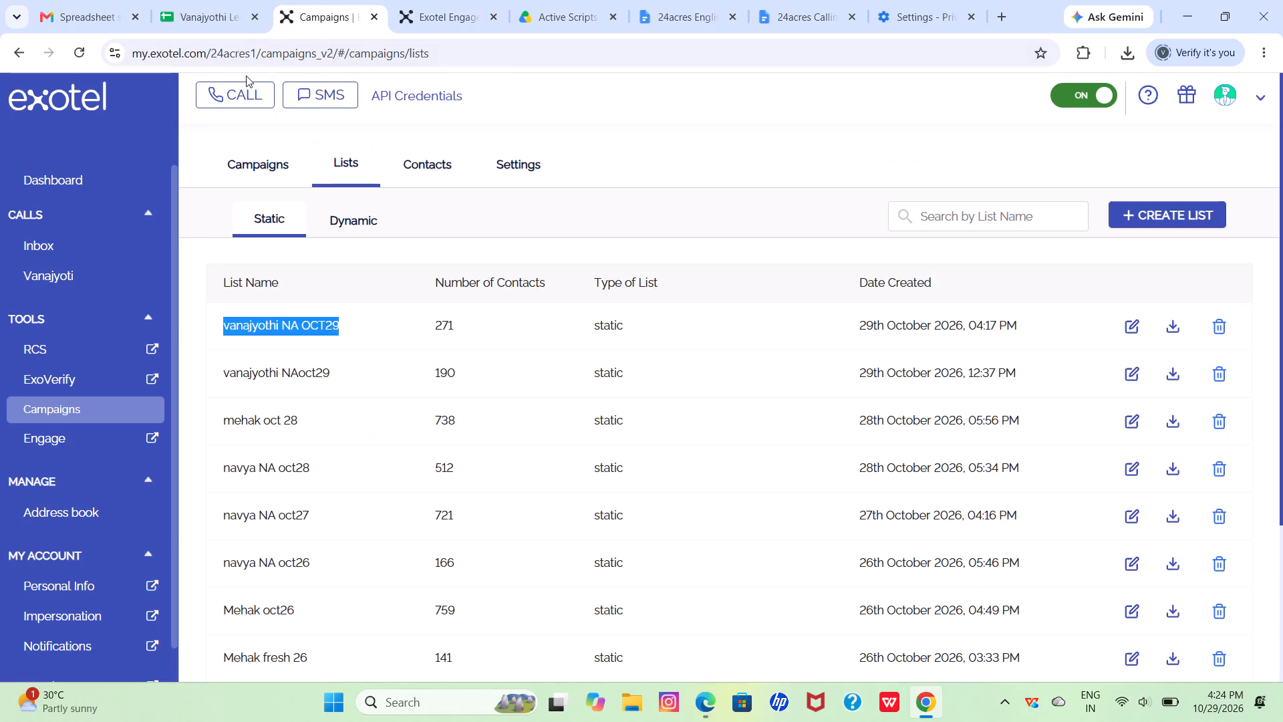
pyautogui.click(227, 96)
pyautogui.click(464, 235)
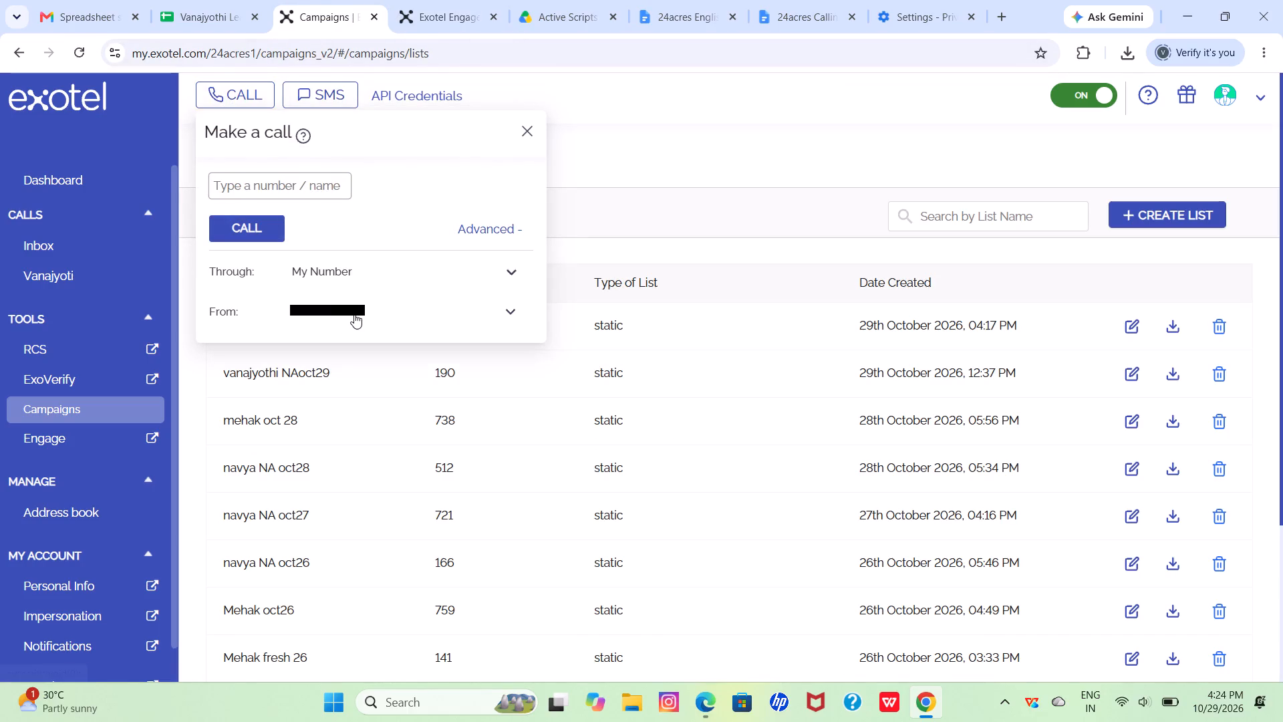
pyautogui.click(463, 3)
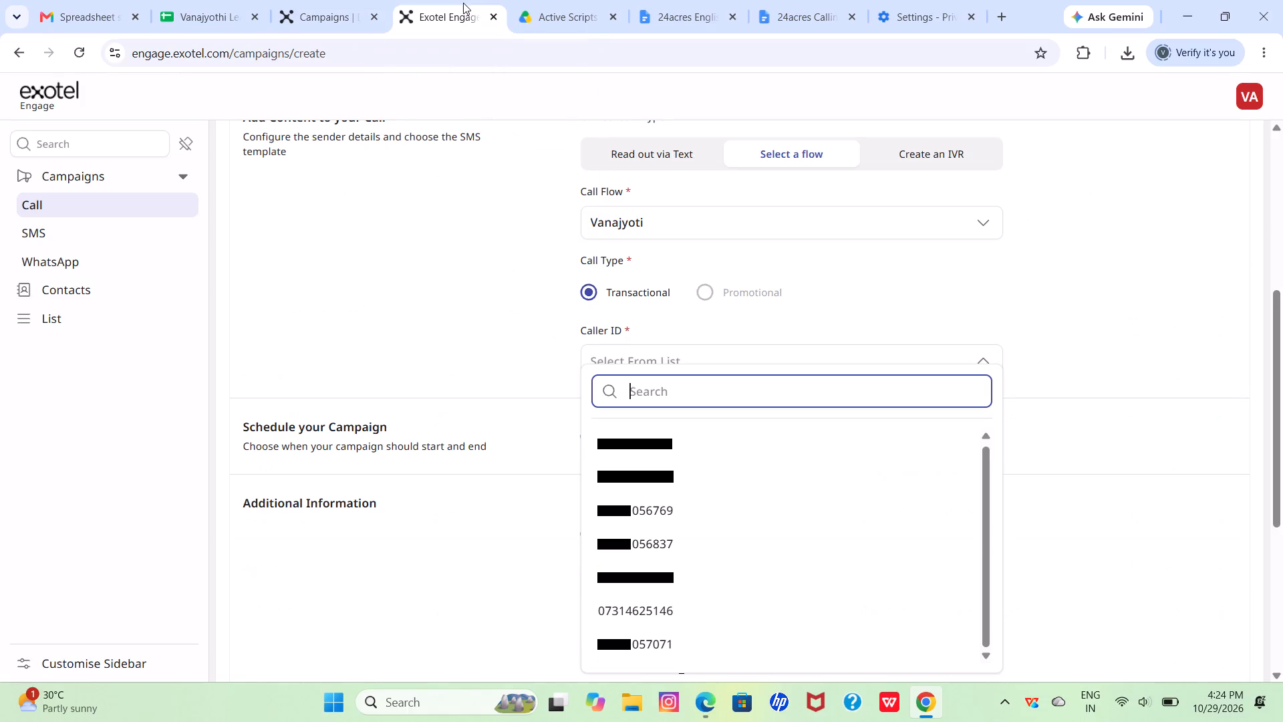
pyautogui.scroll(-2, 710, 328)
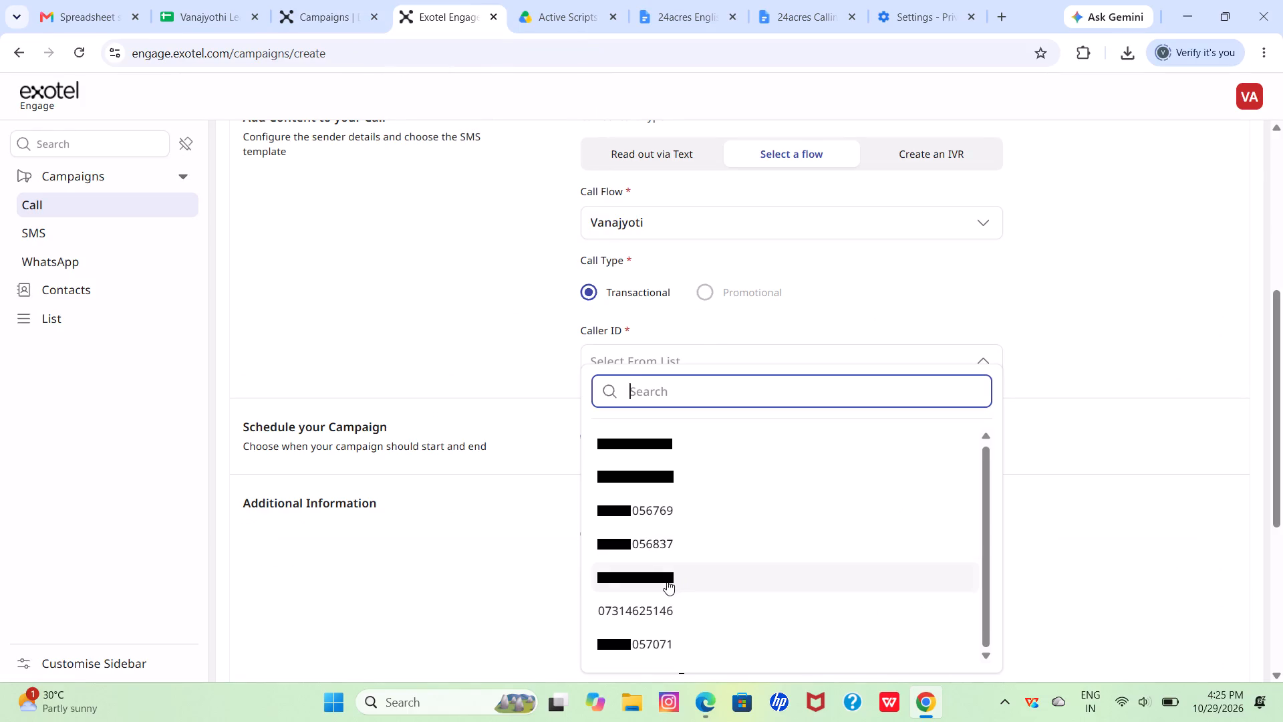
pyautogui.click(667, 580)
# Set the number of retries to 2 and the retry interval to 15 minutes.
pyautogui.scroll(-2, 944, 253)
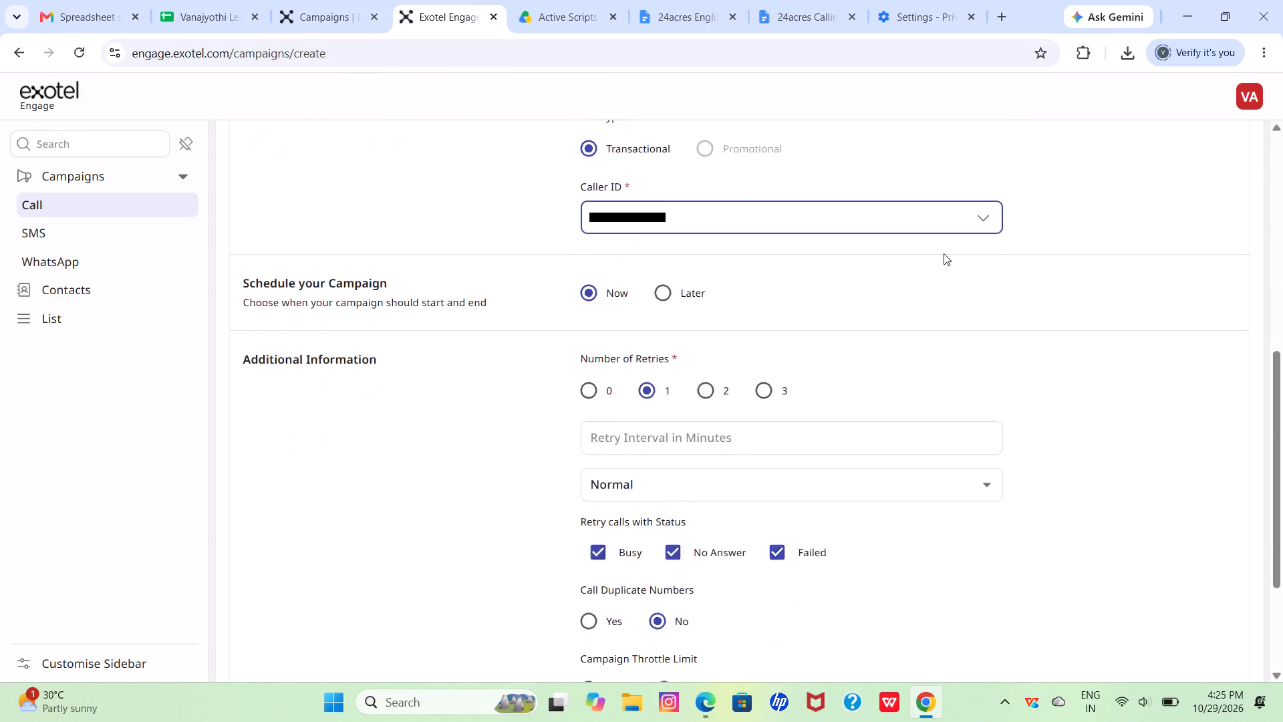
pyautogui.scroll(-2, 944, 253)
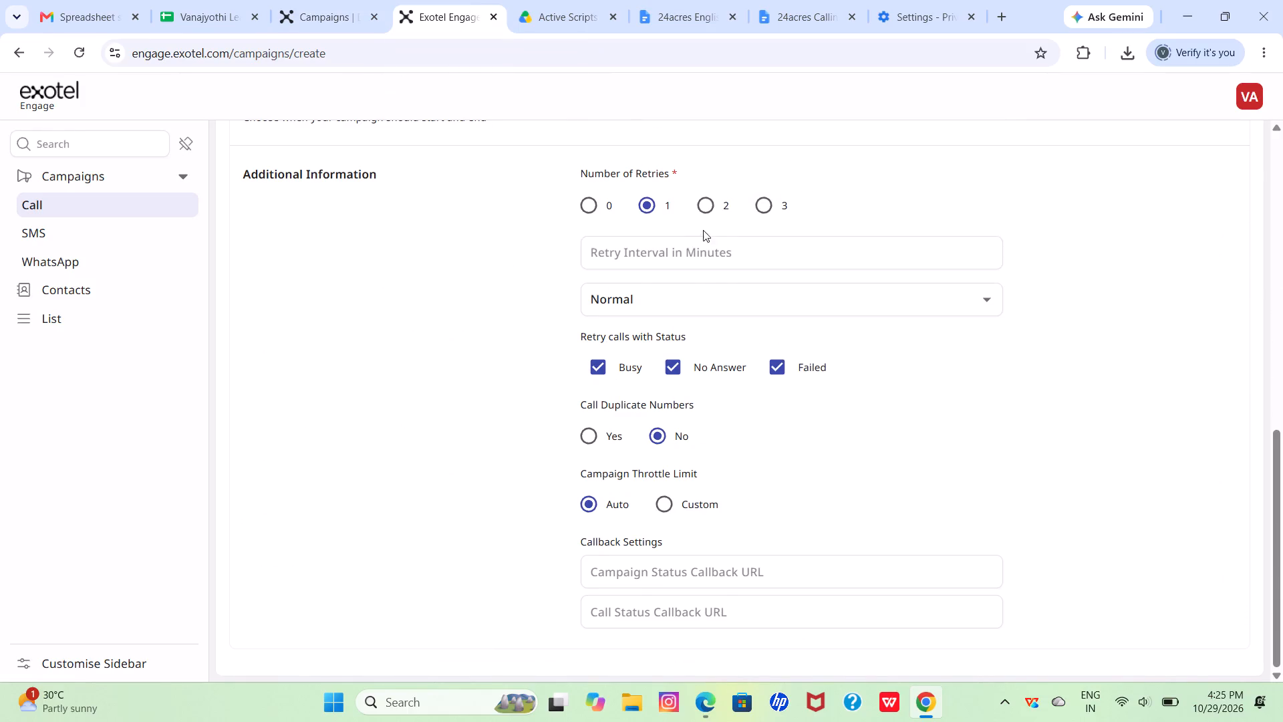
pyautogui.click(701, 215)
pyautogui.click(661, 256)
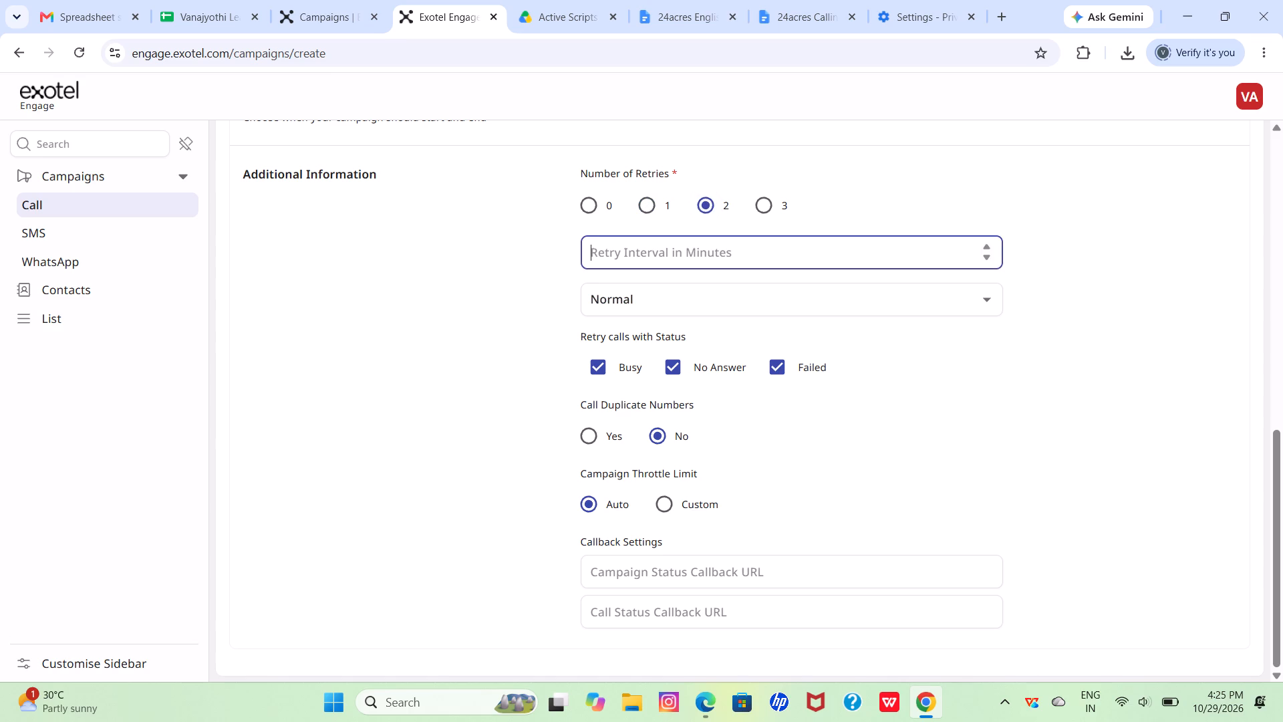
pyautogui.write('15')
# Allow calls to duplicate numbers and set a custom campaign throttle limit of 1 call per minute.
pyautogui.click(607, 431)
pyautogui.click(675, 519)
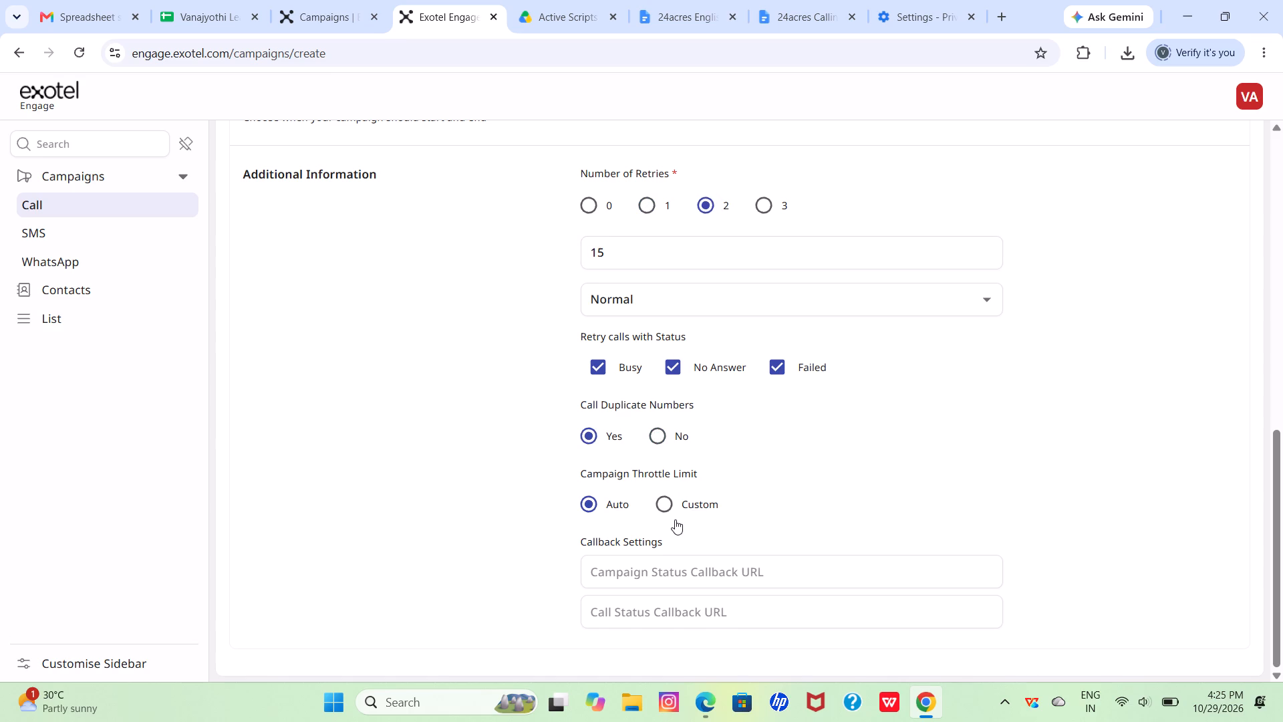
pyautogui.scroll(-1, 675, 519)
pyautogui.click(641, 483)
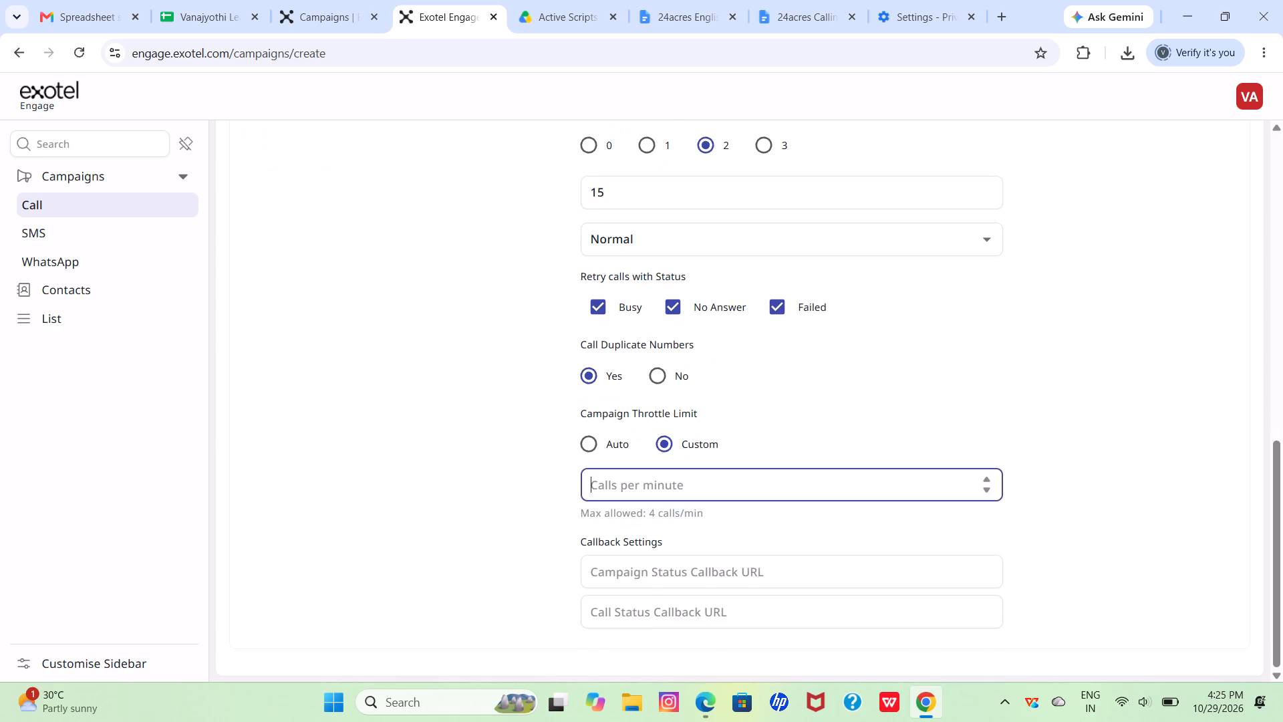
pyautogui.press('1')
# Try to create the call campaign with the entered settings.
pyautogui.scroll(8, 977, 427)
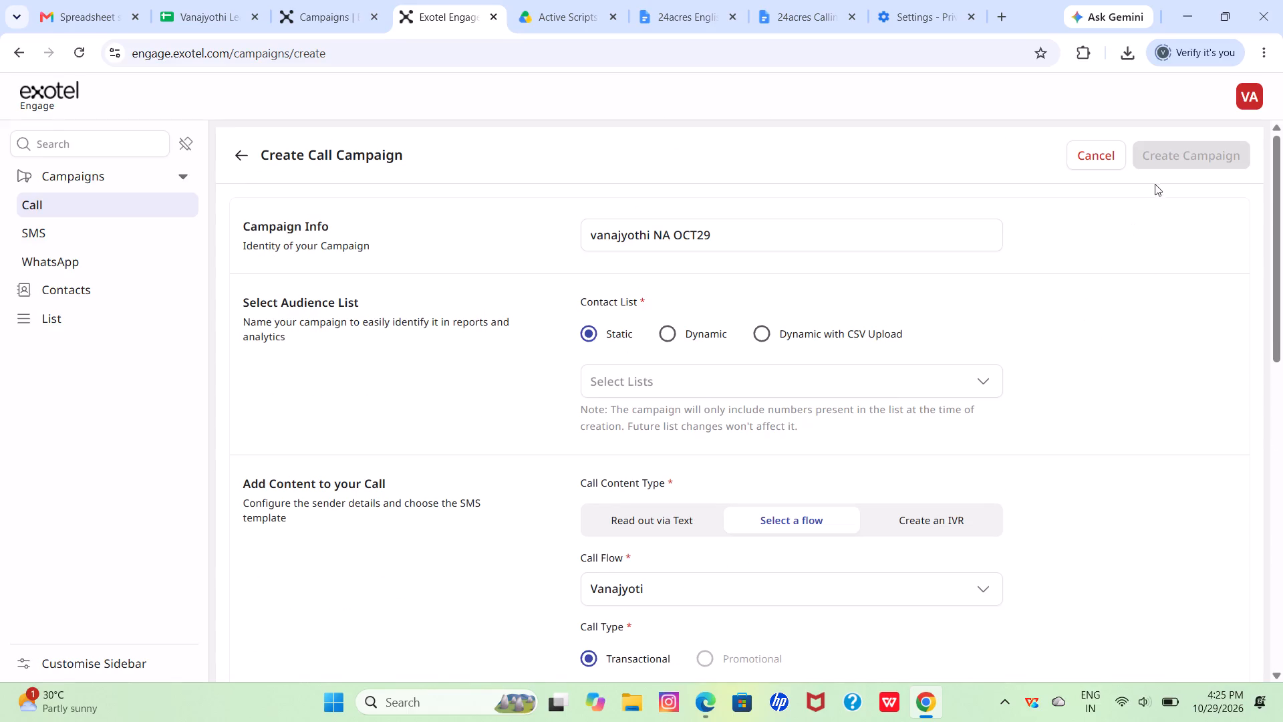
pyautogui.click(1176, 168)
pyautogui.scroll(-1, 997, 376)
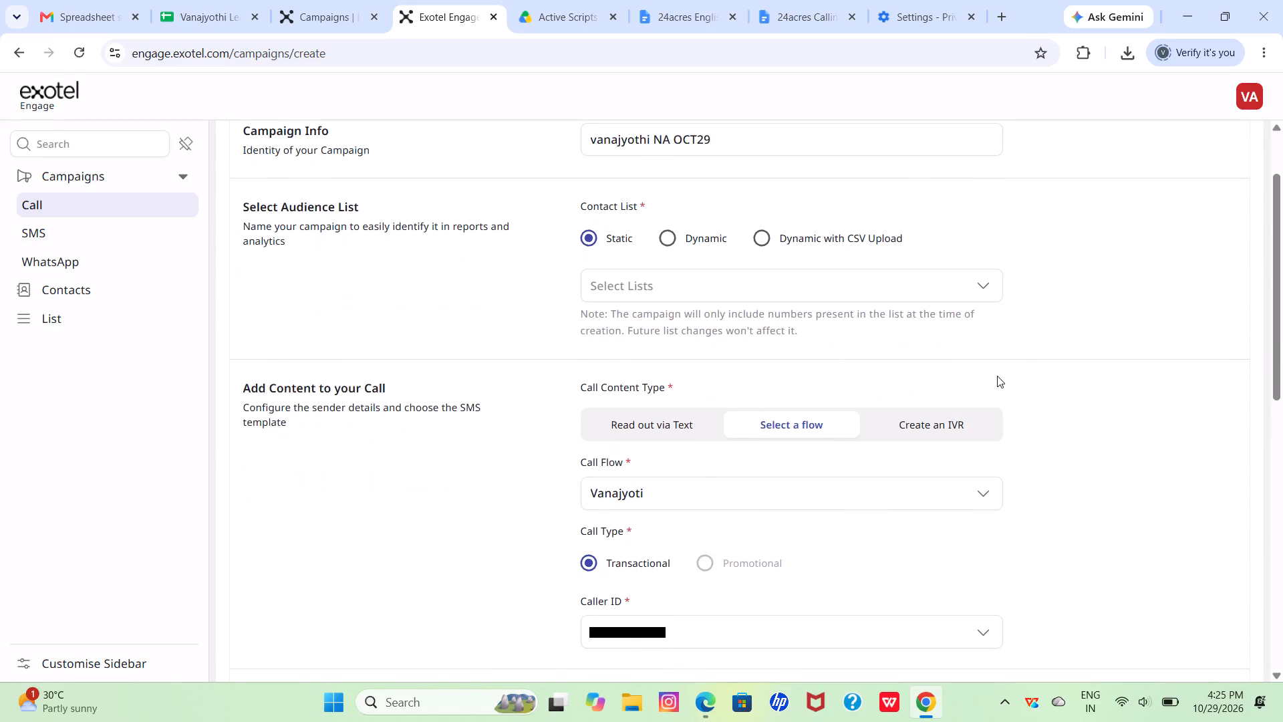
# Select the static contact list vanajyothi NA OCT29 as the campaign's audience.
pyautogui.click(775, 295)
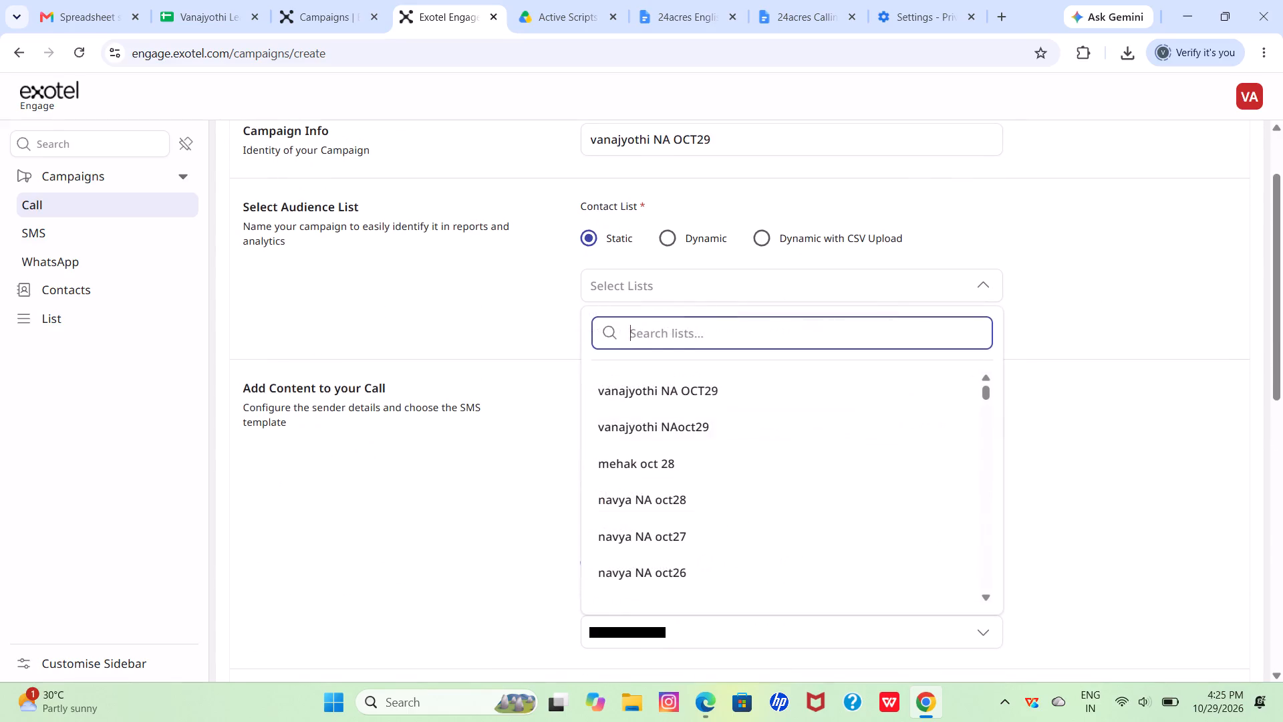
pyautogui.scroll(-5, 712, 451)
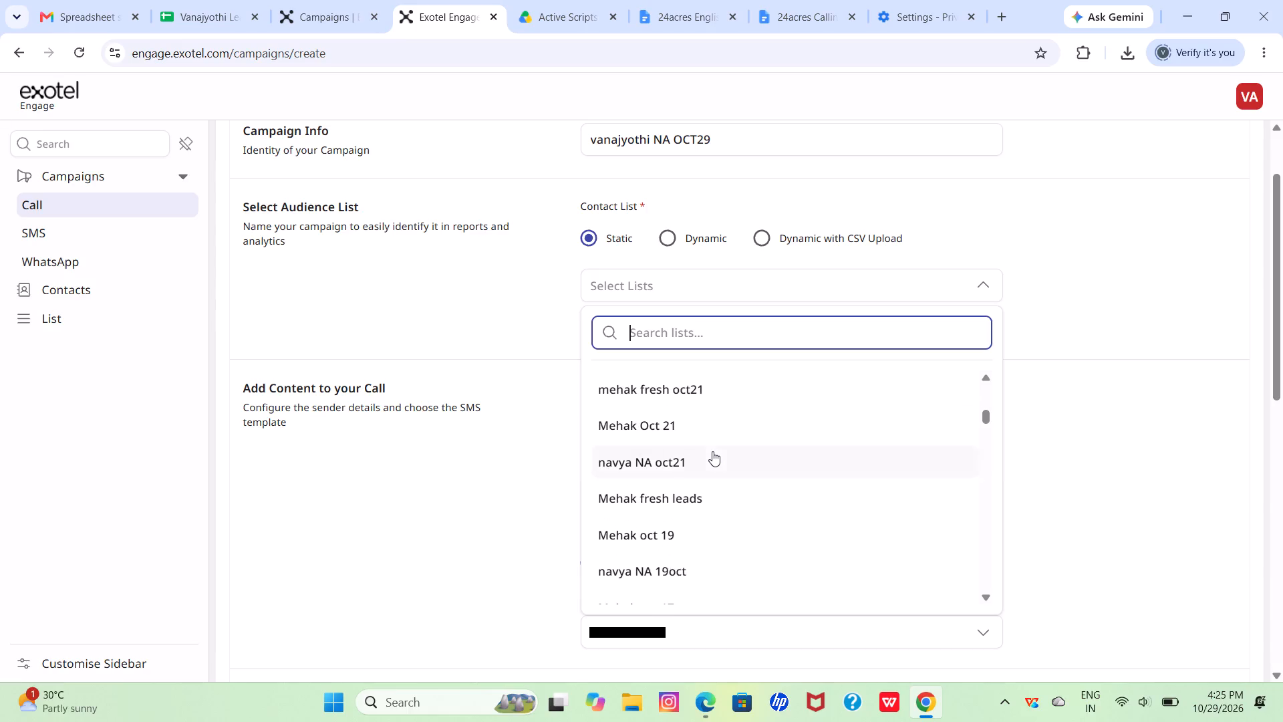
pyautogui.scroll(4, 712, 451)
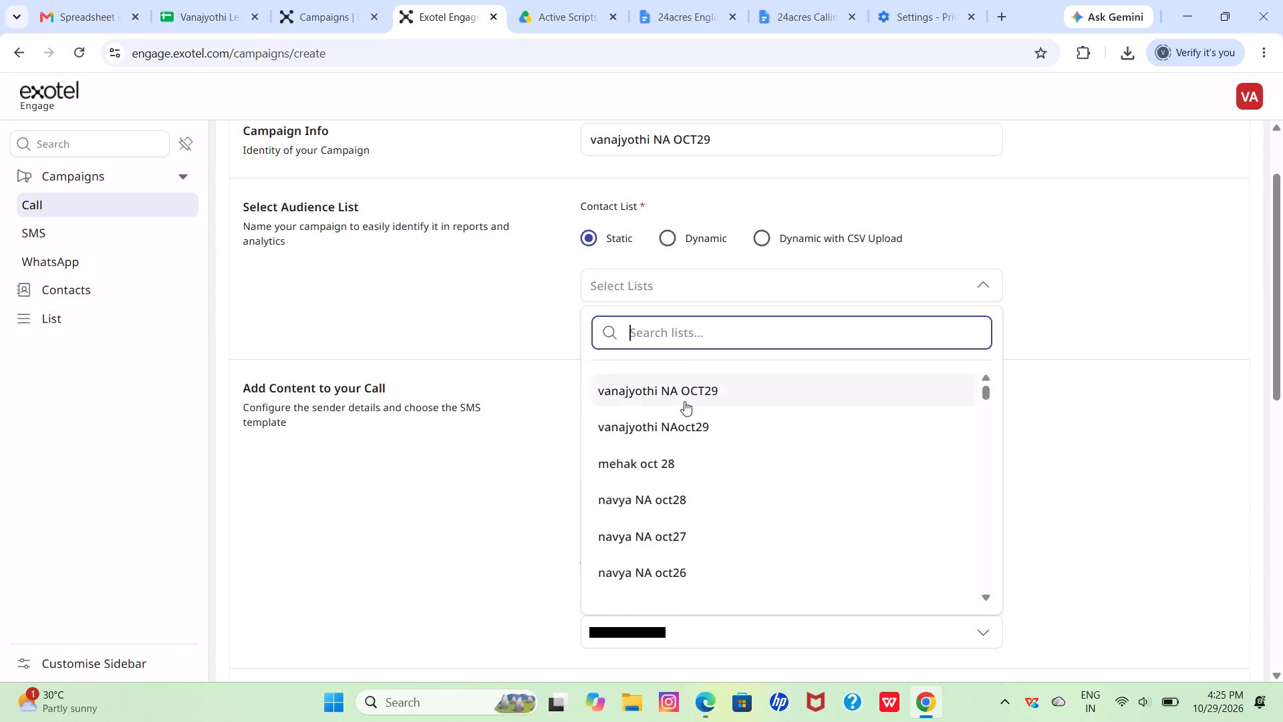
pyautogui.click(684, 401)
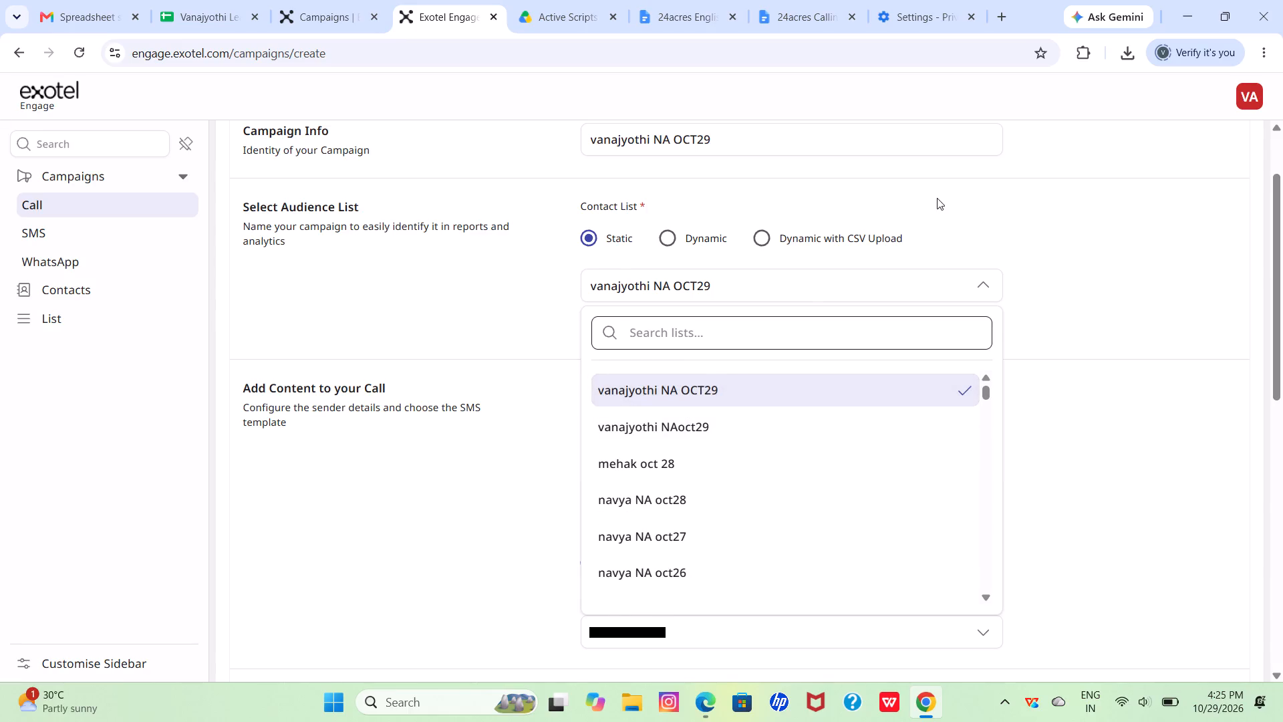
pyautogui.scroll(19, 1149, 111)
pyautogui.click(625, 390)
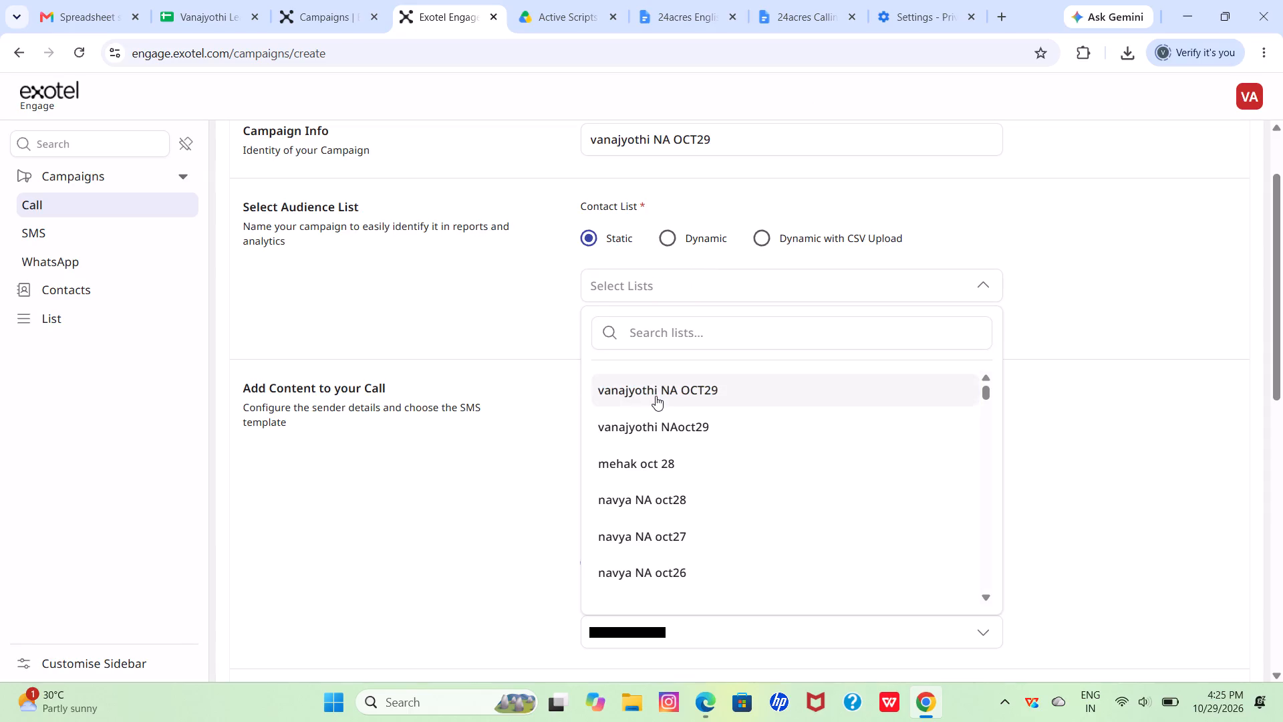
pyautogui.click(656, 396)
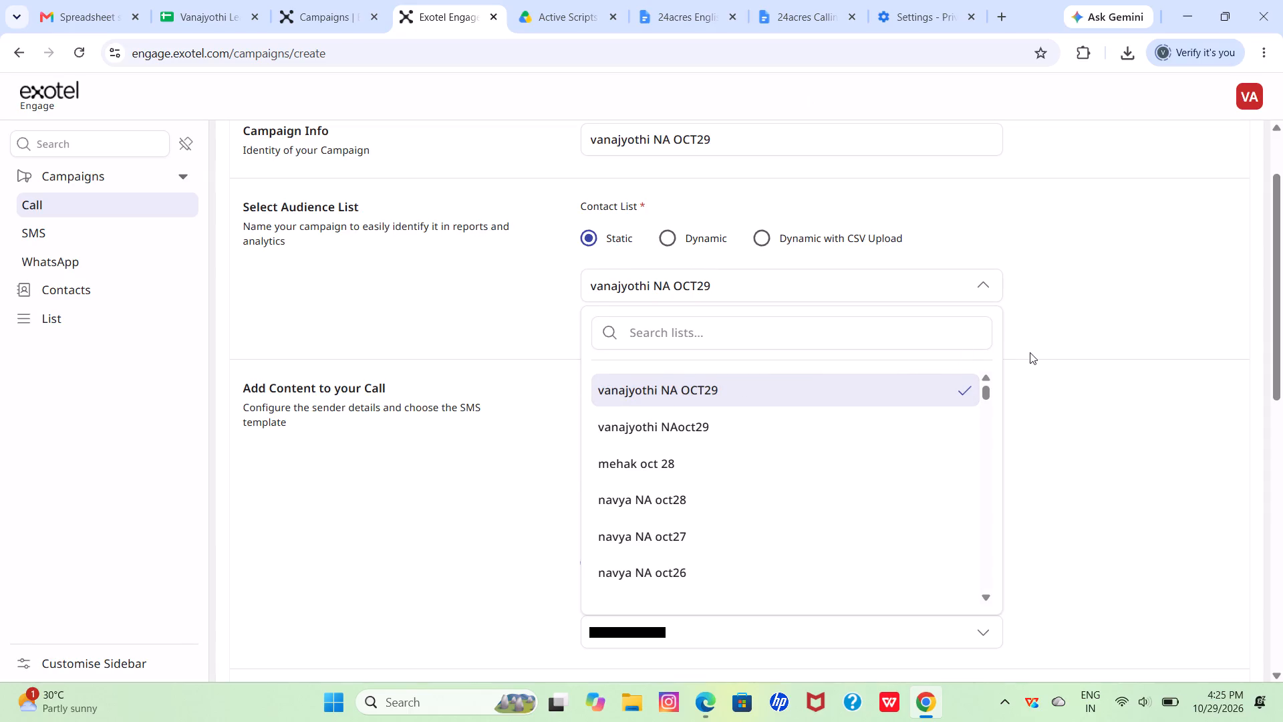
pyautogui.click(1031, 353)
# Create the vanajyothi NA OCT29 call campaign with the completed settings.
pyautogui.scroll(5, 1075, 273)
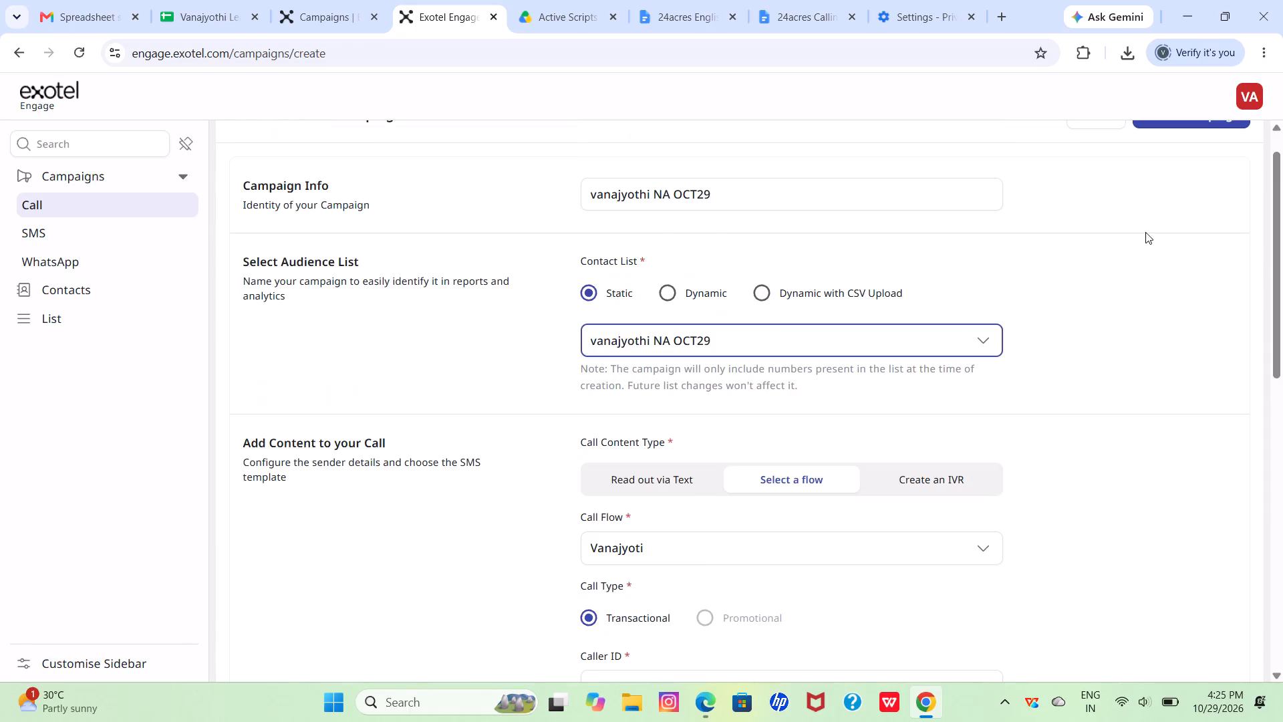
pyautogui.click(1178, 162)
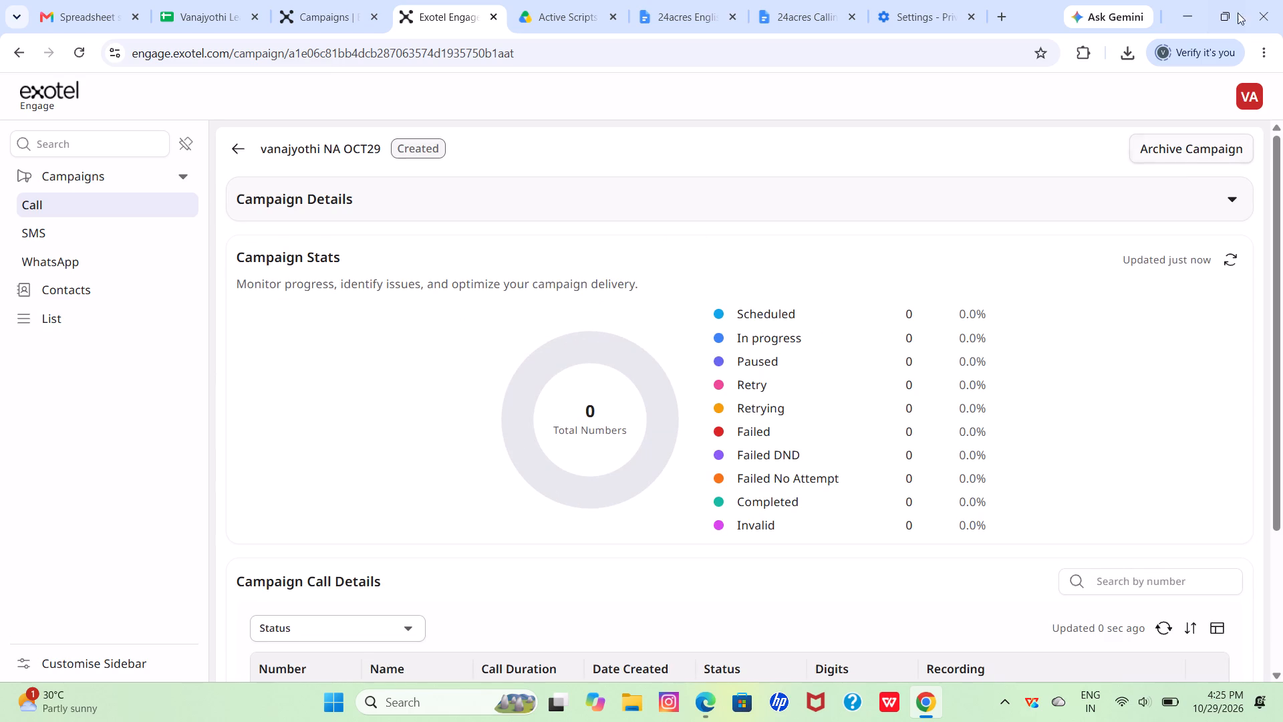
# Review the new campaign's stats and call details, and look it up in the call campaigns list.
pyautogui.scroll(-5, 837, 357)
pyautogui.scroll(2, 837, 357)
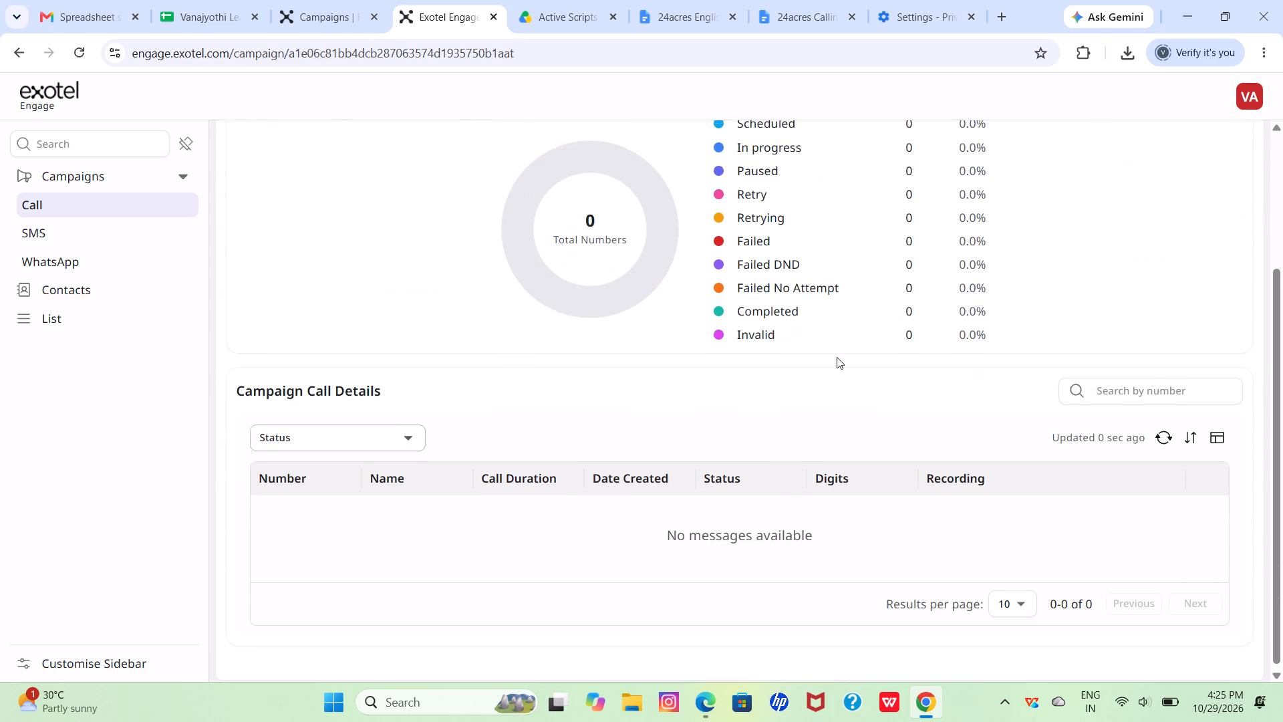
pyautogui.scroll(2, 837, 357)
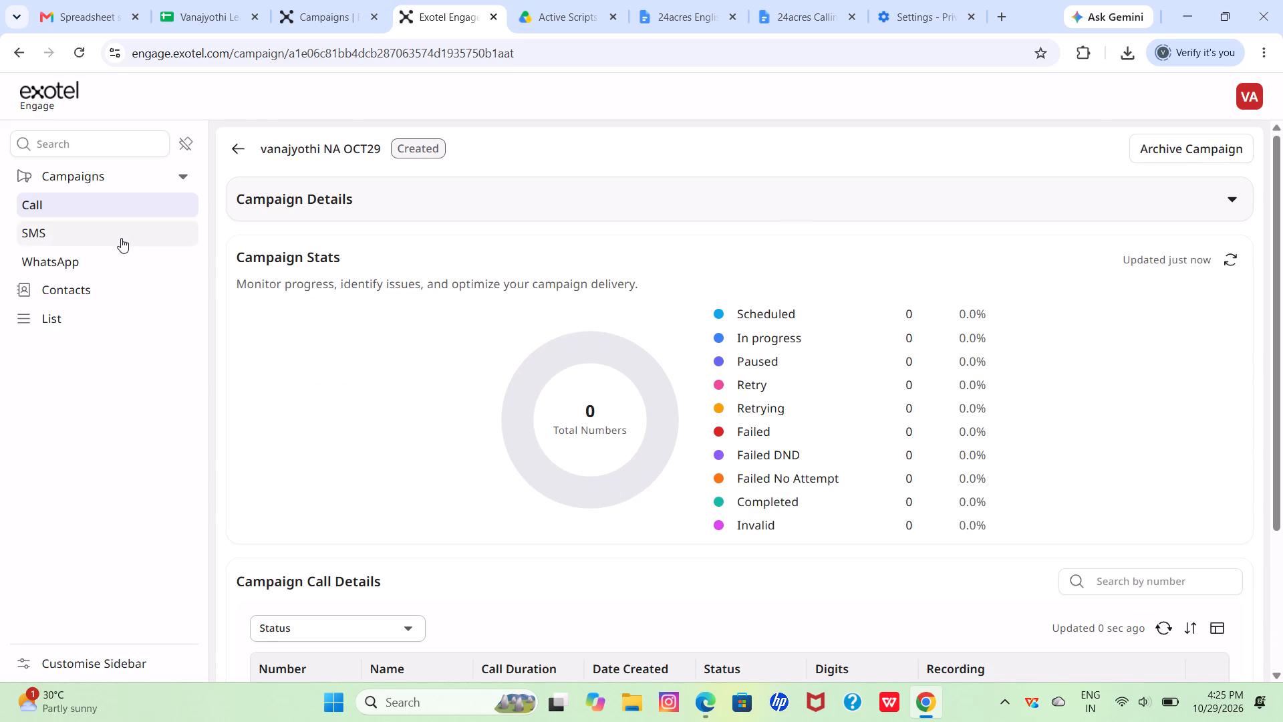
pyautogui.click(90, 205)
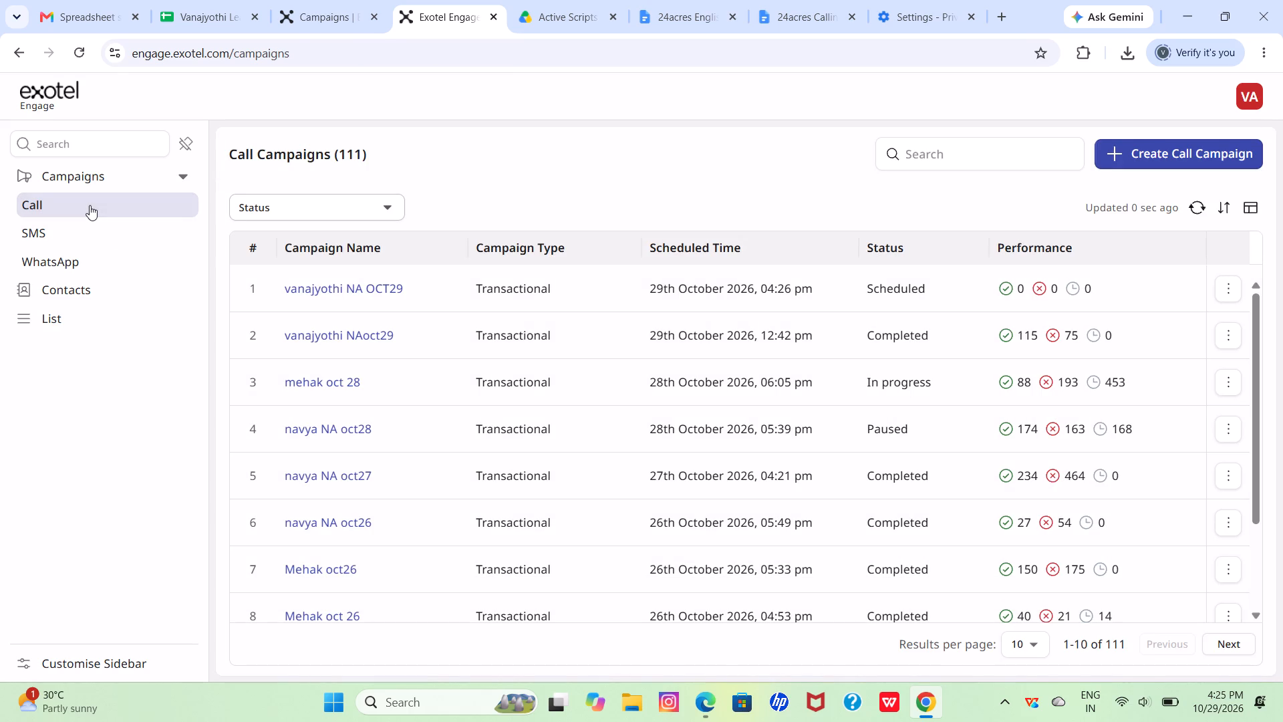
pyautogui.scroll(-4, 557, 344)
pyautogui.scroll(3, 557, 344)
# Close the Make a call pop-up on the Exotel contact lists page.
pyautogui.click(312, 23)
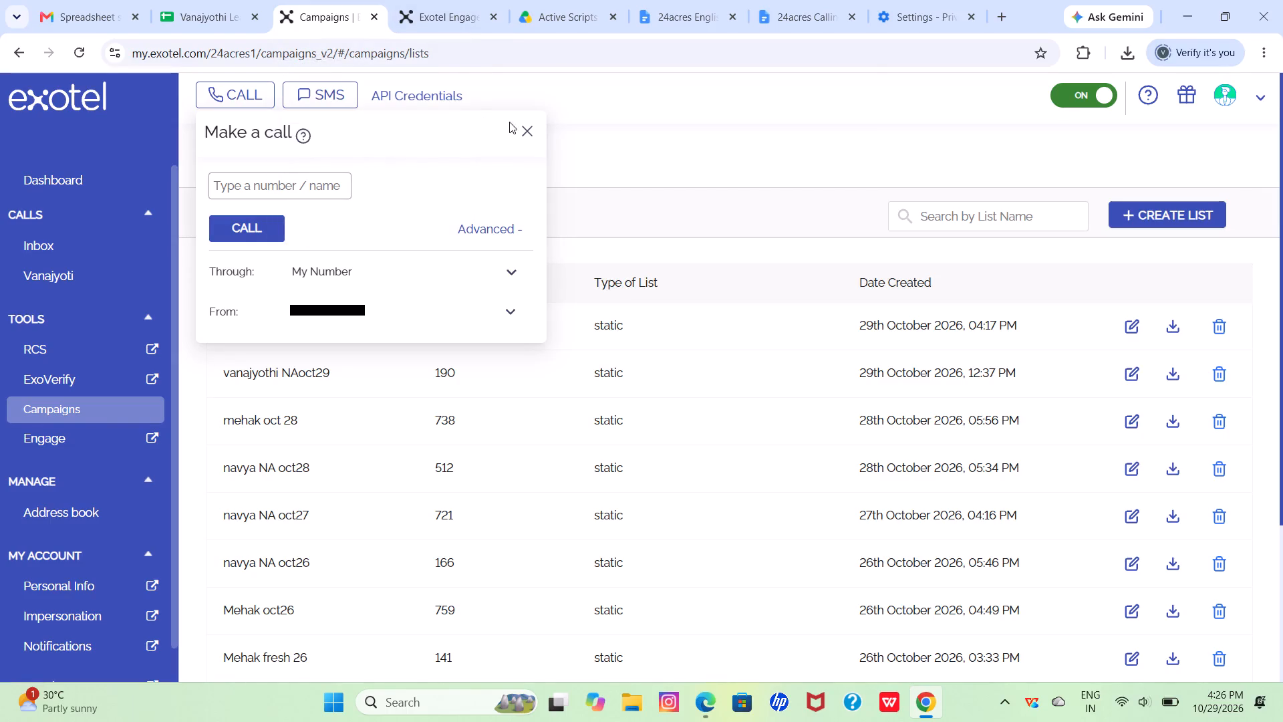
pyautogui.click(529, 132)
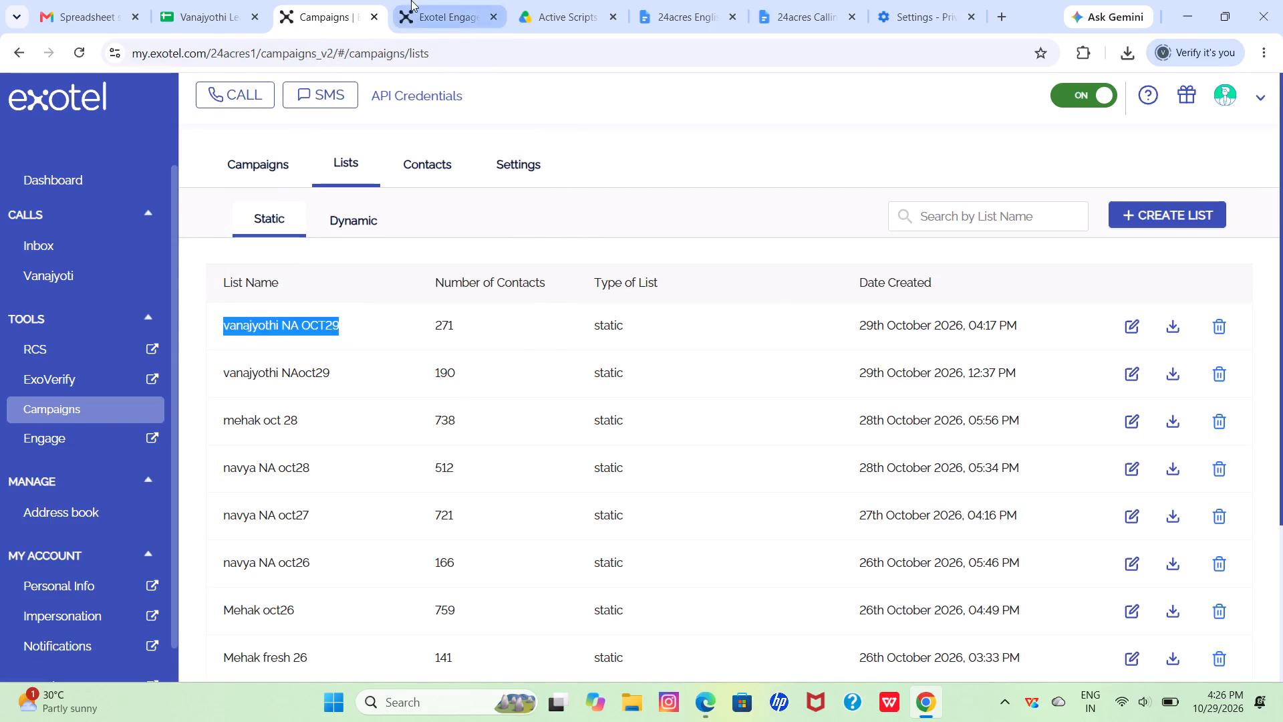
# Check the status, performance and available actions of vanajyothi NA OCT29 in the Engage call campaigns list.
pyautogui.click(411, 0)
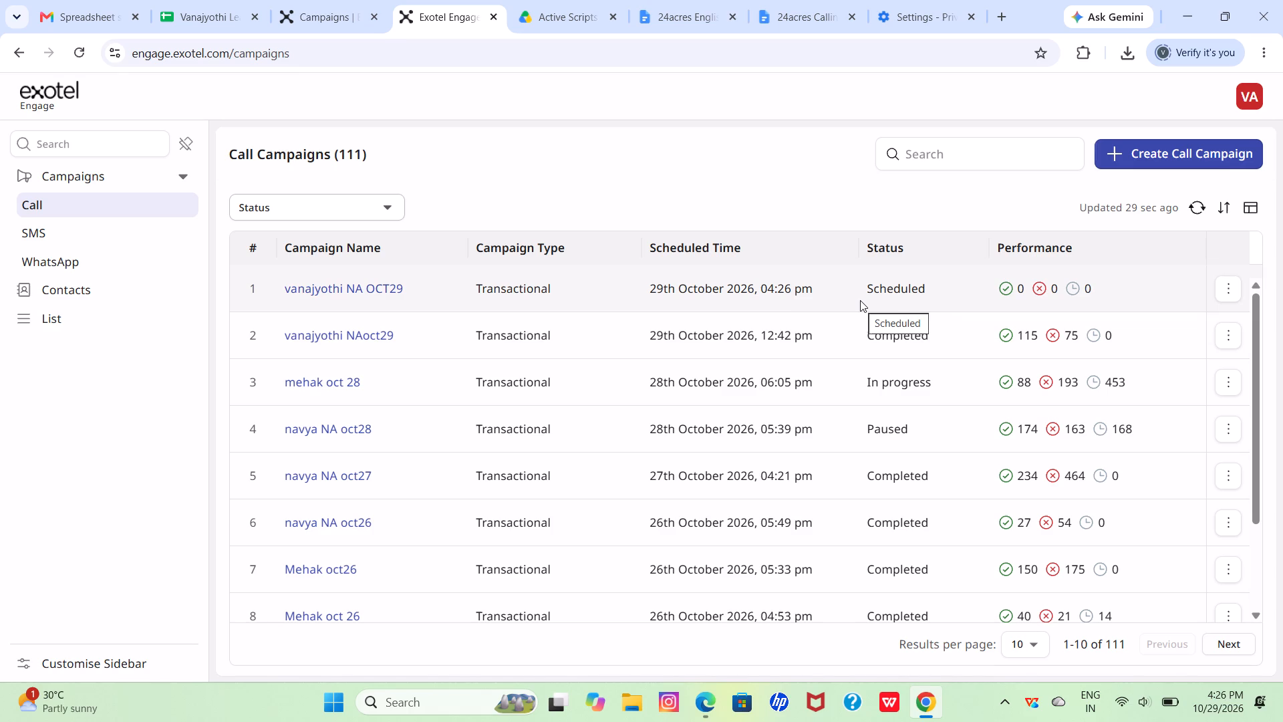
pyautogui.click(1006, 298)
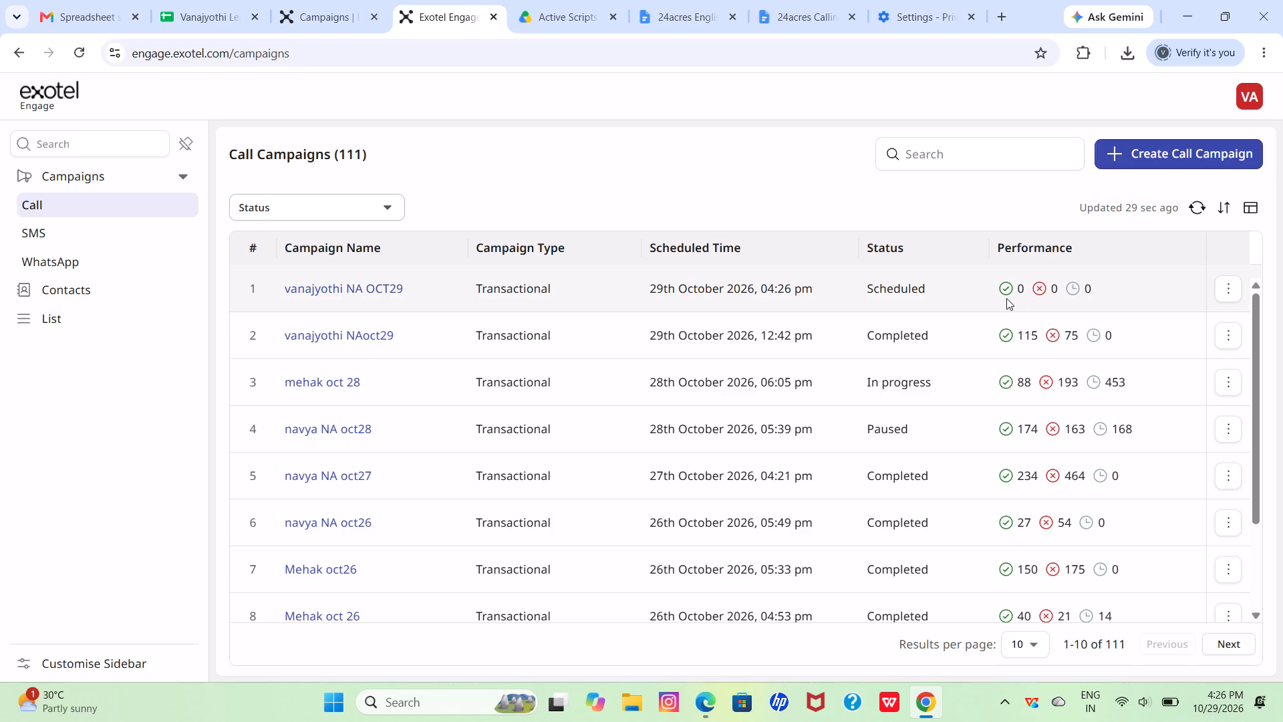
pyautogui.click(1006, 291)
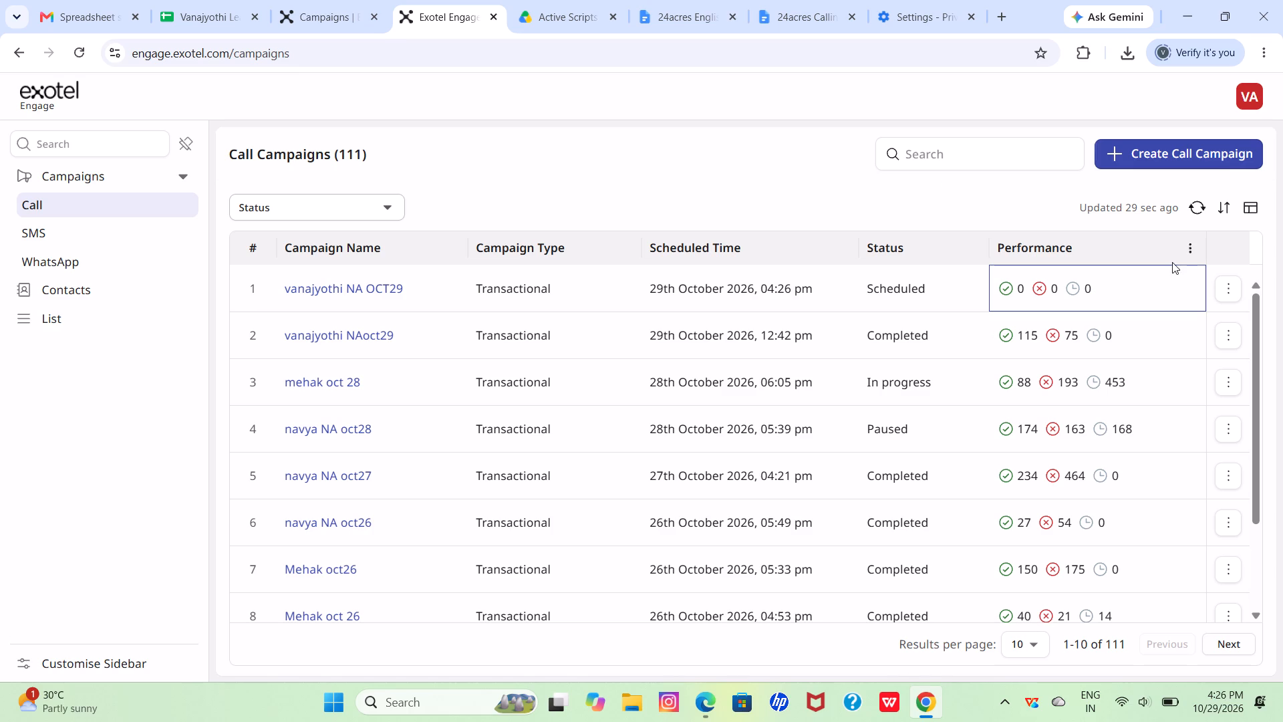
pyautogui.click(1232, 296)
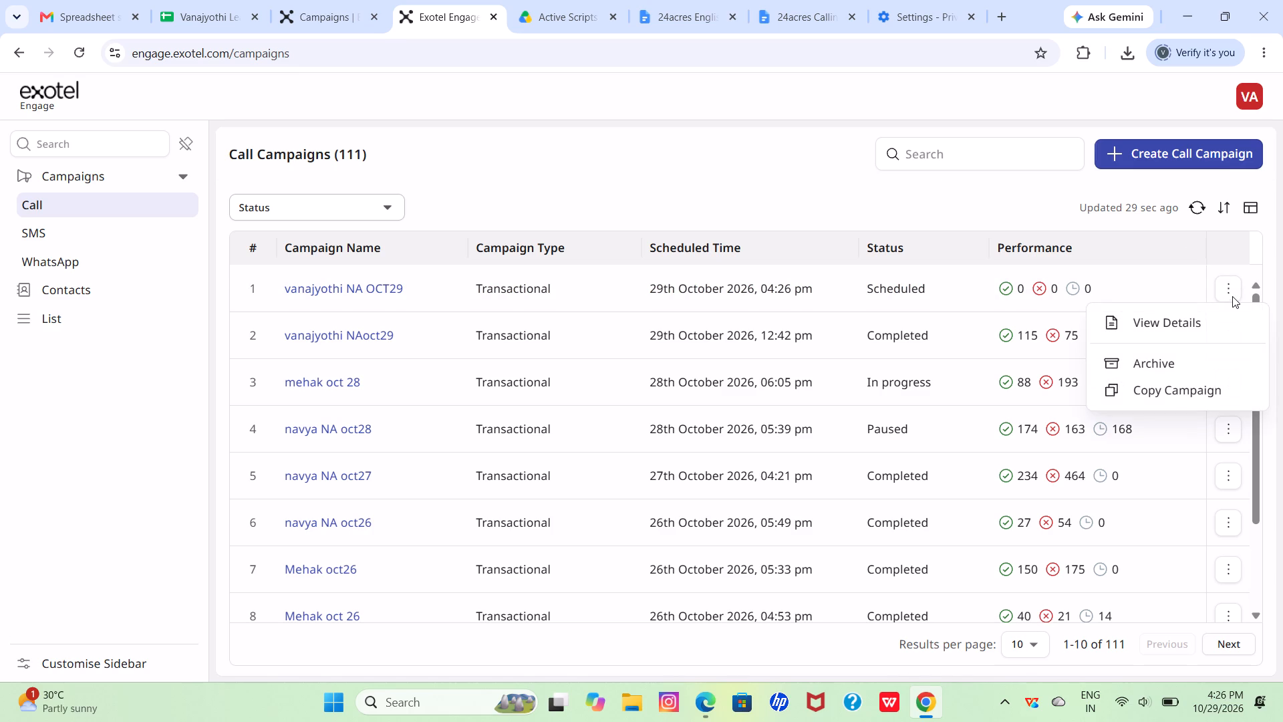
pyautogui.click(984, 227)
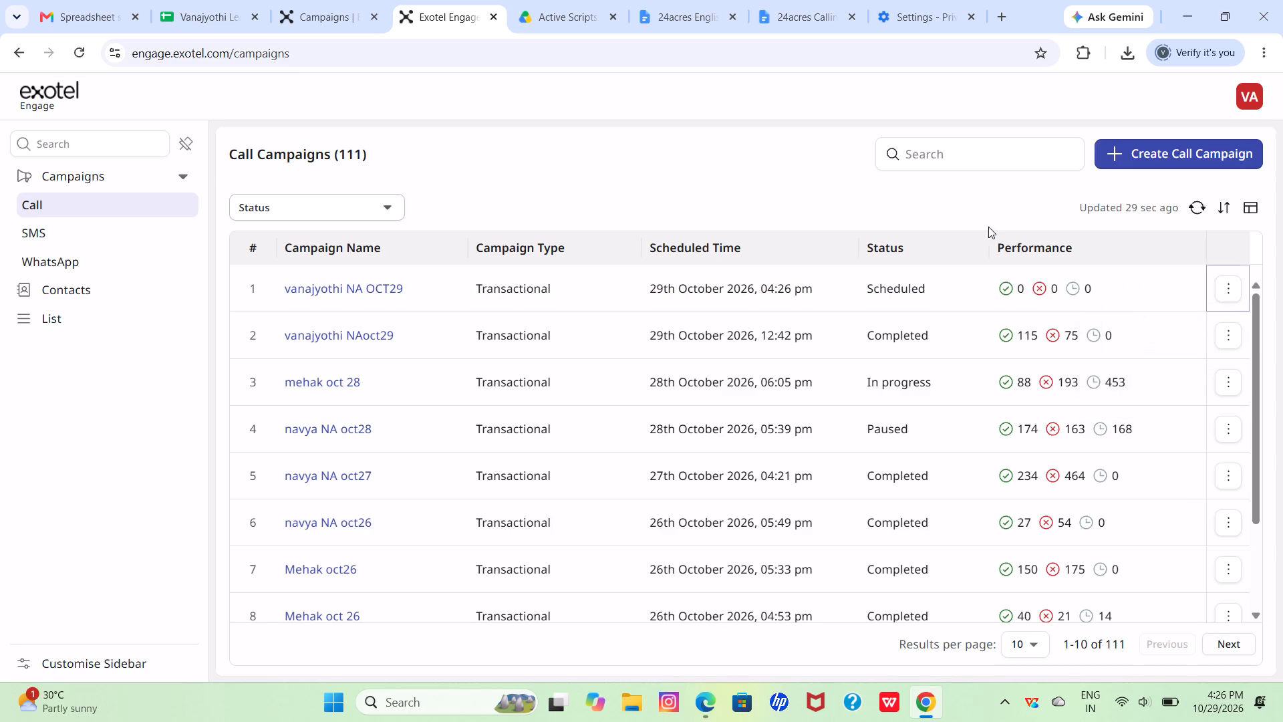
pyautogui.scroll(-3, 992, 317)
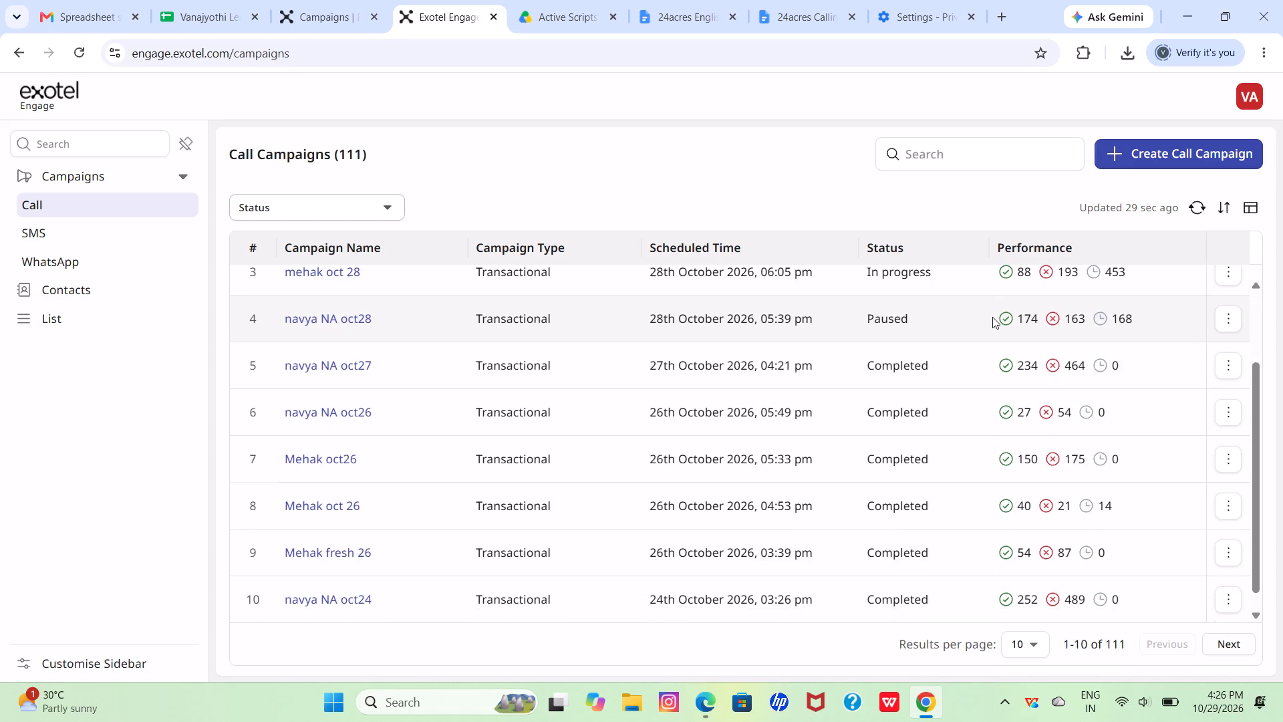
pyautogui.scroll(2, 992, 317)
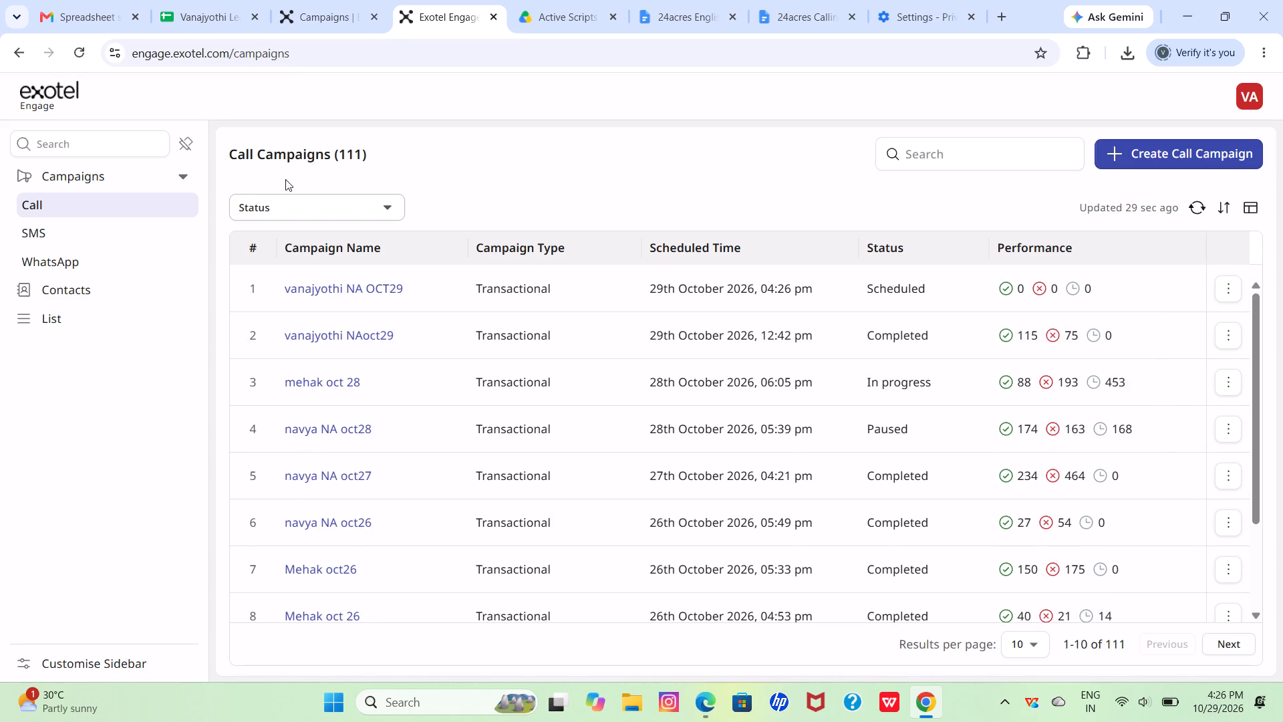
pyautogui.scroll(-2, 627, 326)
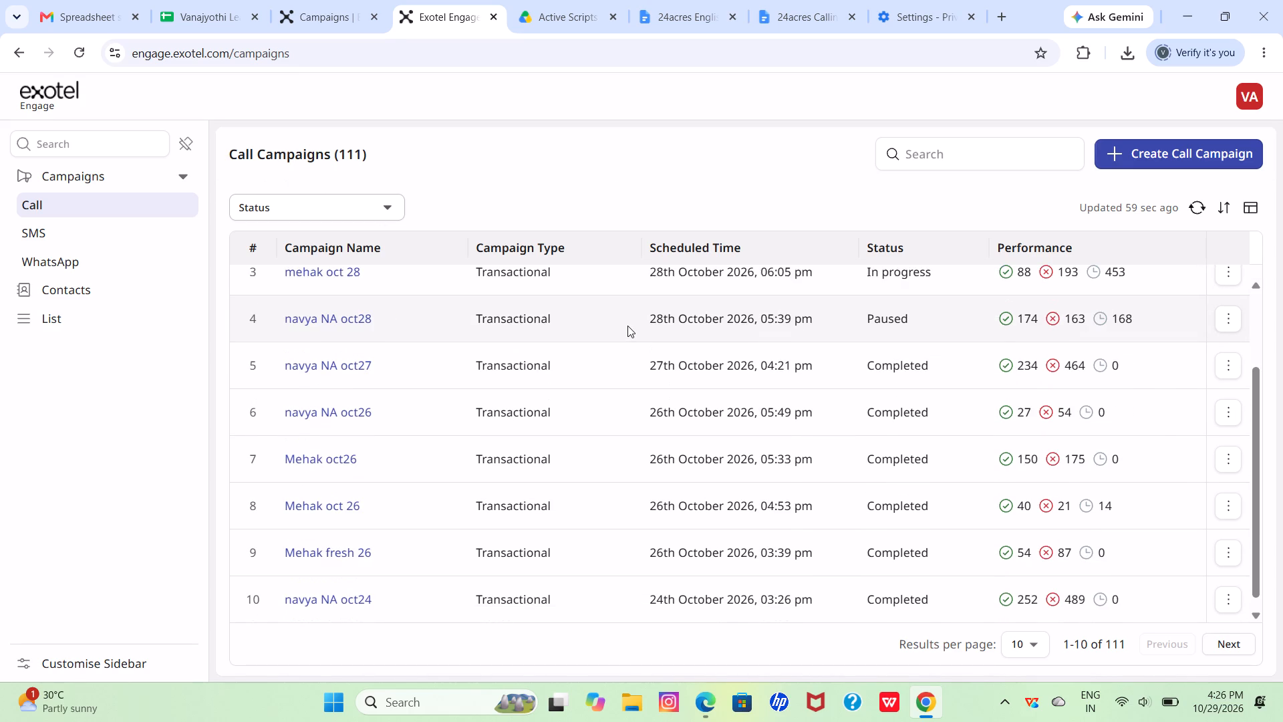
pyautogui.scroll(-1, 627, 326)
# Switch to the Leads sheet of Vanajyothi Leads and reset its filter, removing the Never Answered status restriction.
pyautogui.click(188, 0)
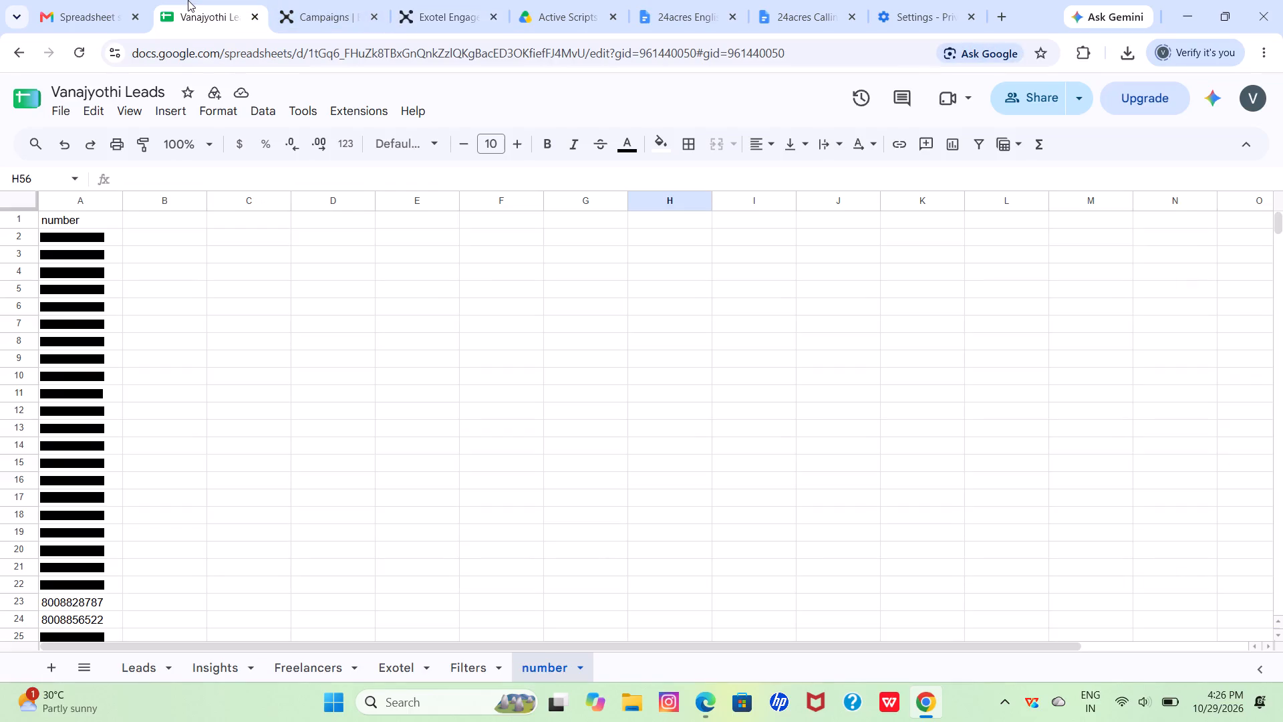
pyautogui.scroll(3, 338, 311)
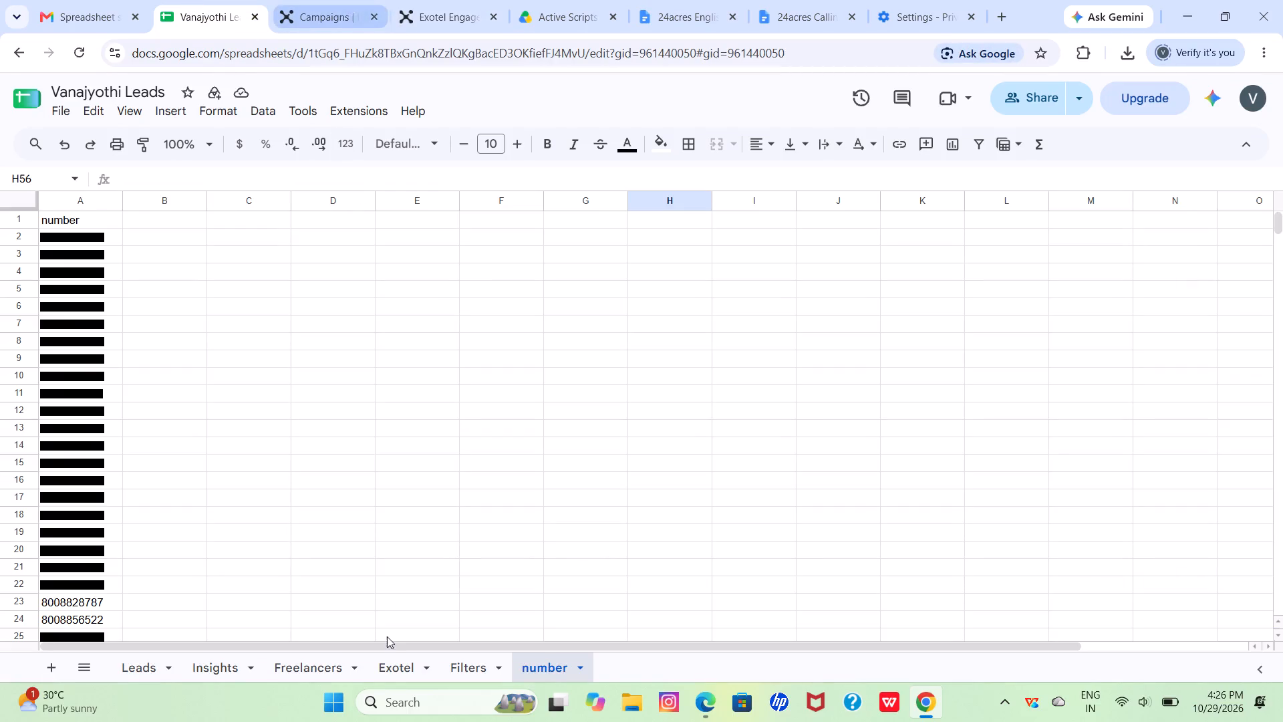
pyautogui.click(141, 675)
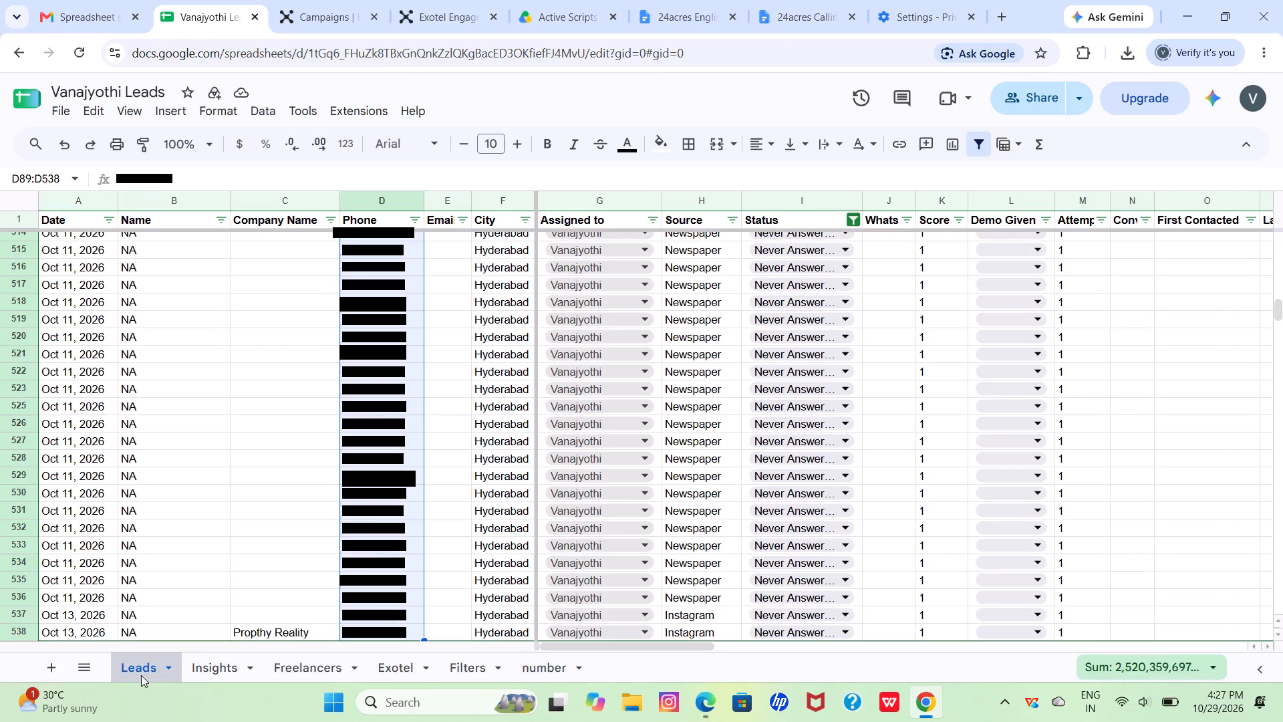
pyautogui.click(392, 473)
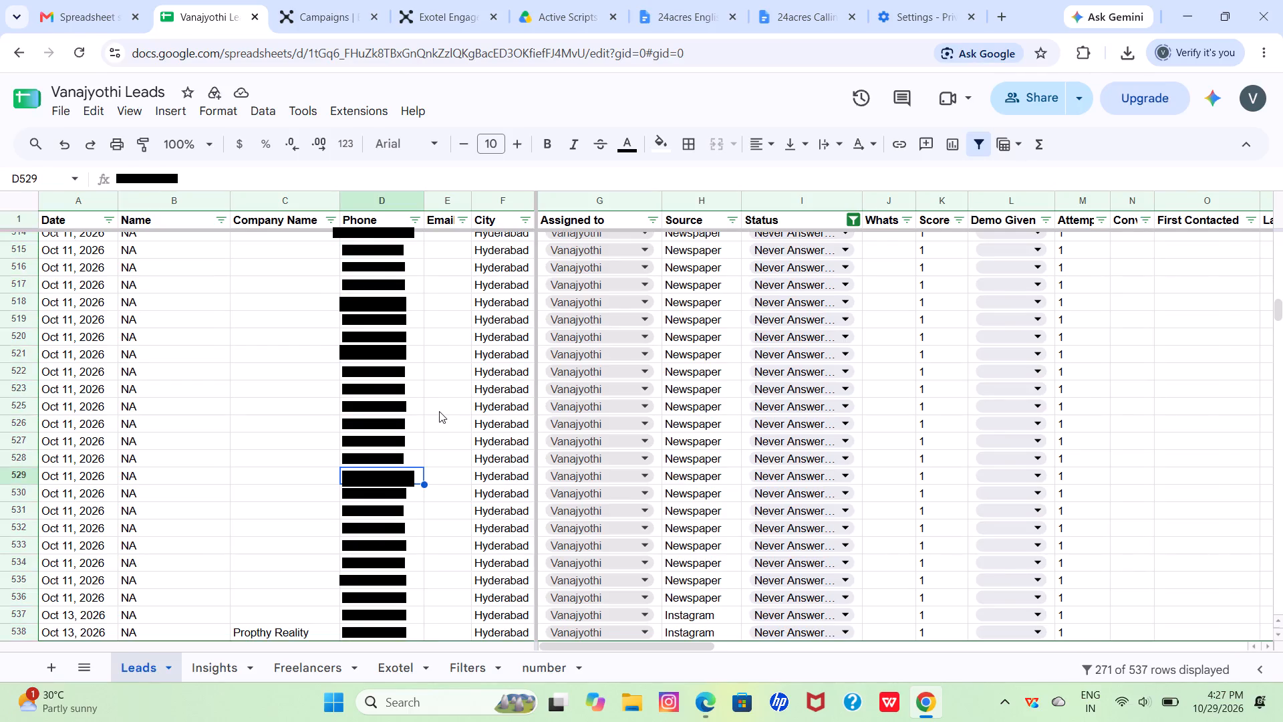
pyautogui.click(439, 411)
pyautogui.scroll(19, 439, 411)
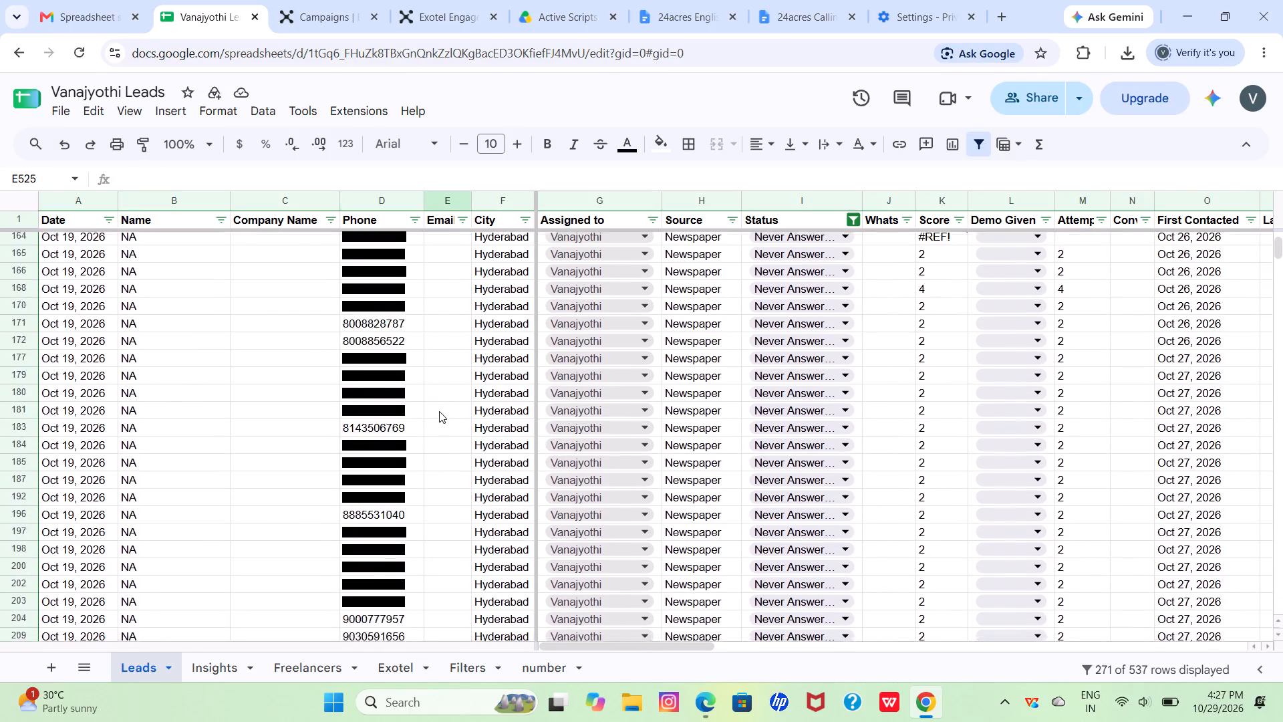
pyautogui.scroll(12, 439, 411)
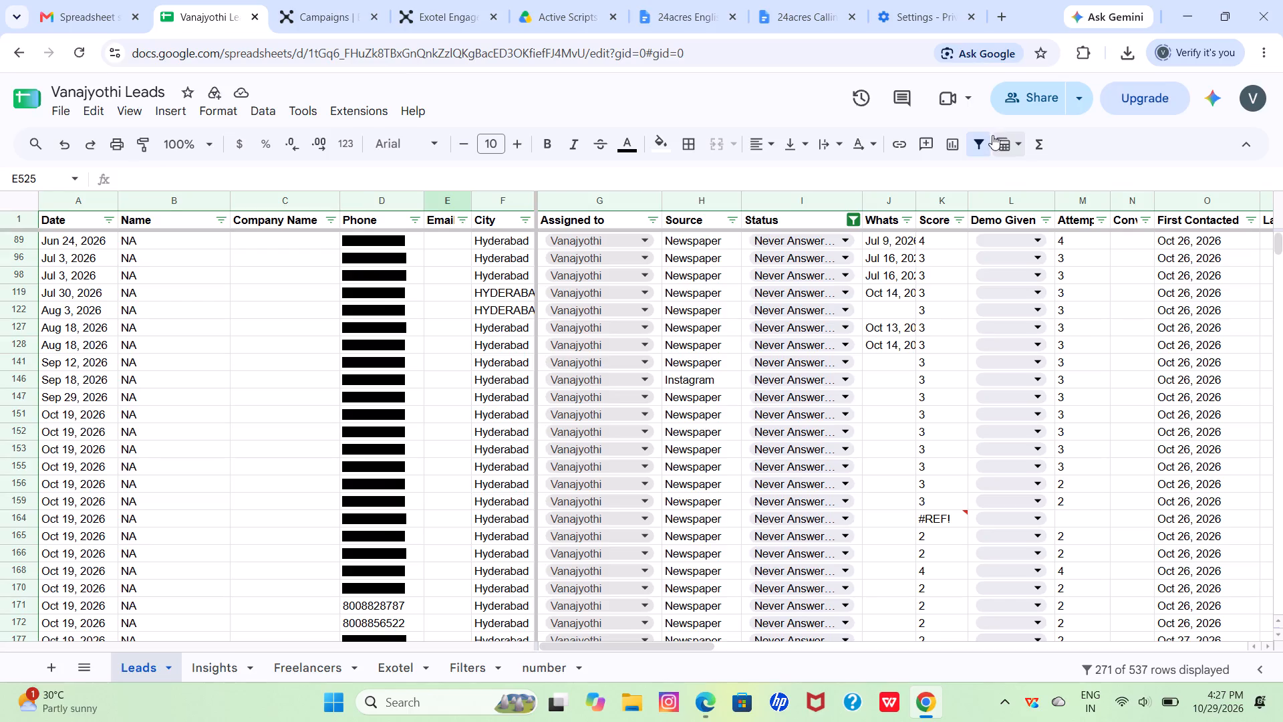
pyautogui.click(975, 140)
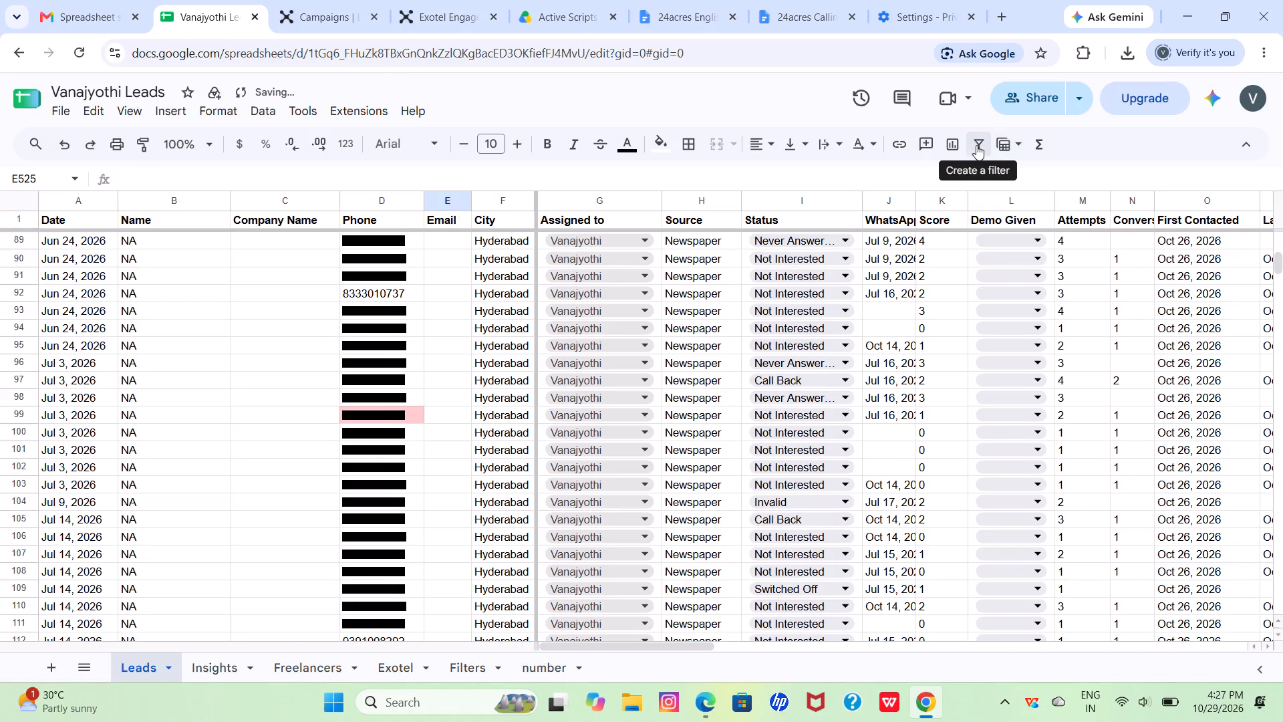
pyautogui.click(978, 145)
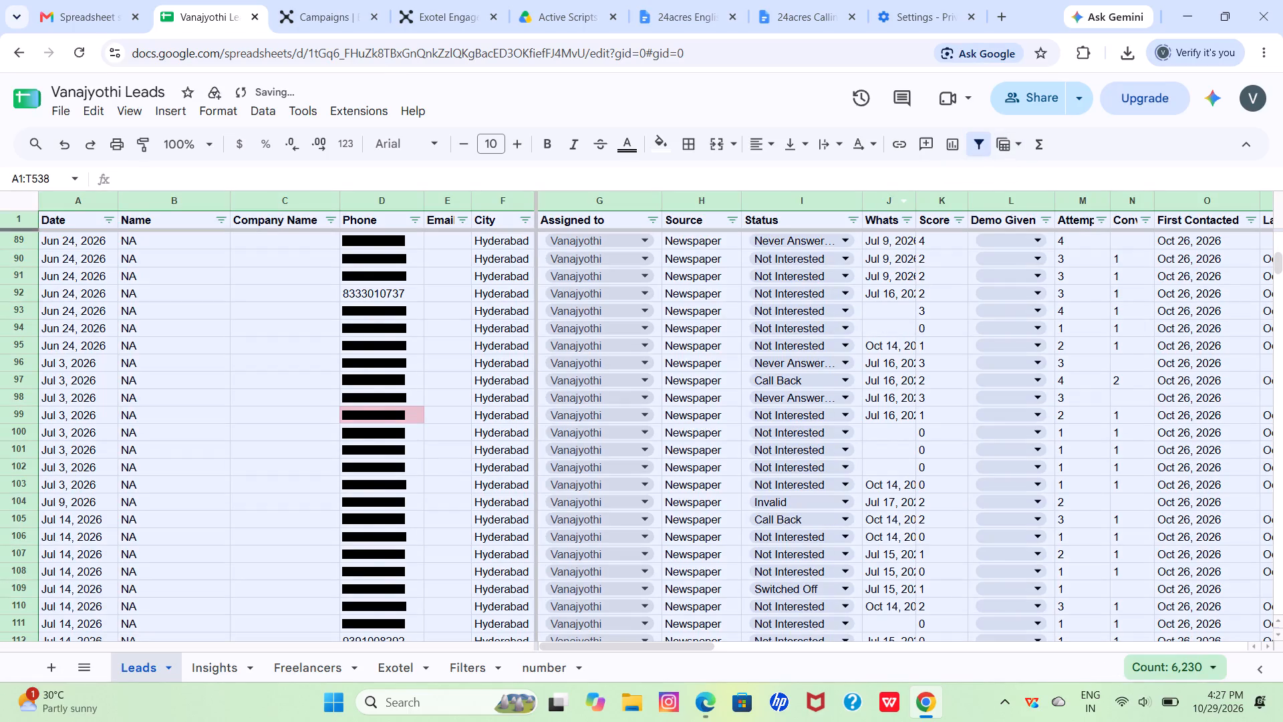
# Filter the Leads sheet's Status column to only Call Back and view the follow-up dates and notes.
pyautogui.click(853, 228)
pyautogui.click(849, 222)
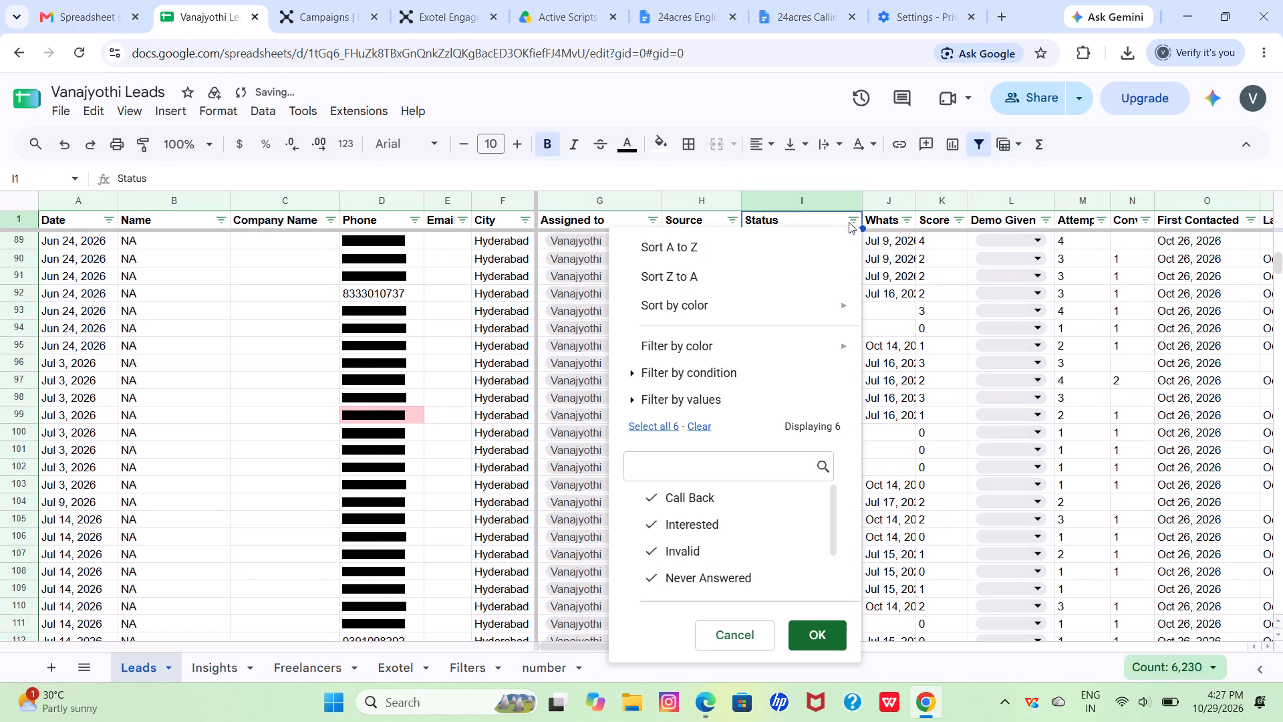
pyautogui.click(704, 429)
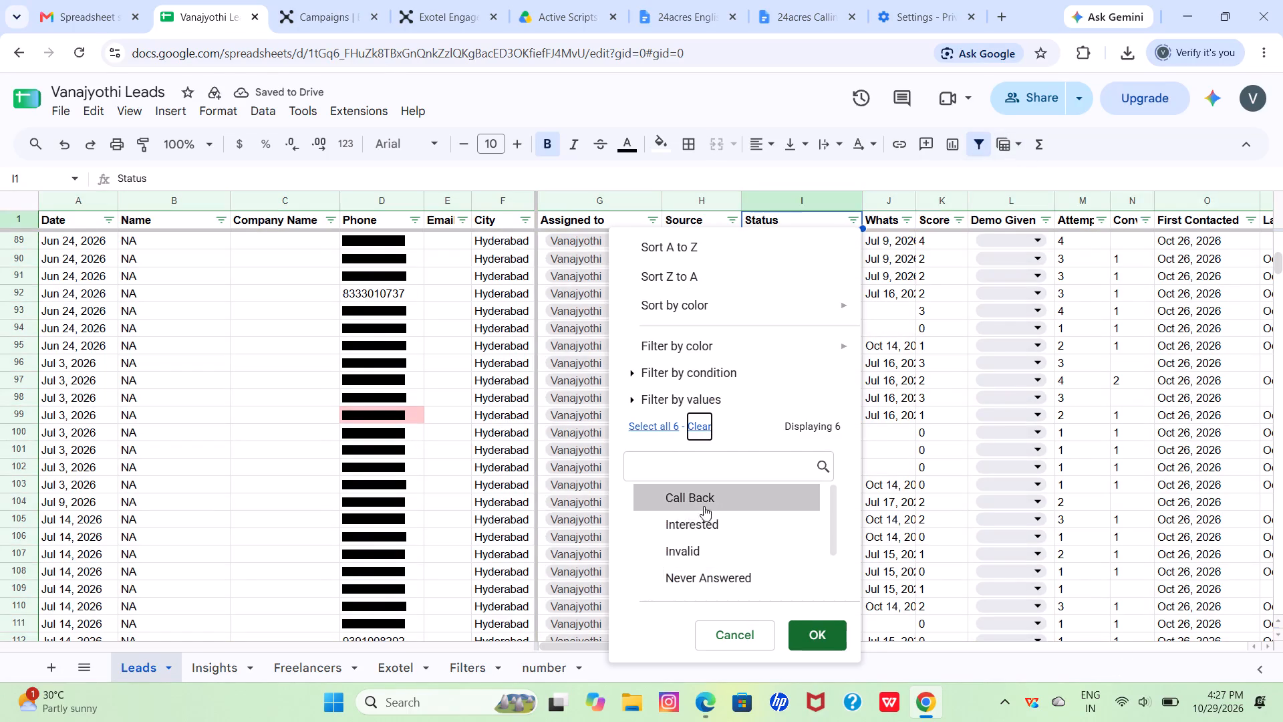
pyautogui.click(702, 495)
pyautogui.click(808, 631)
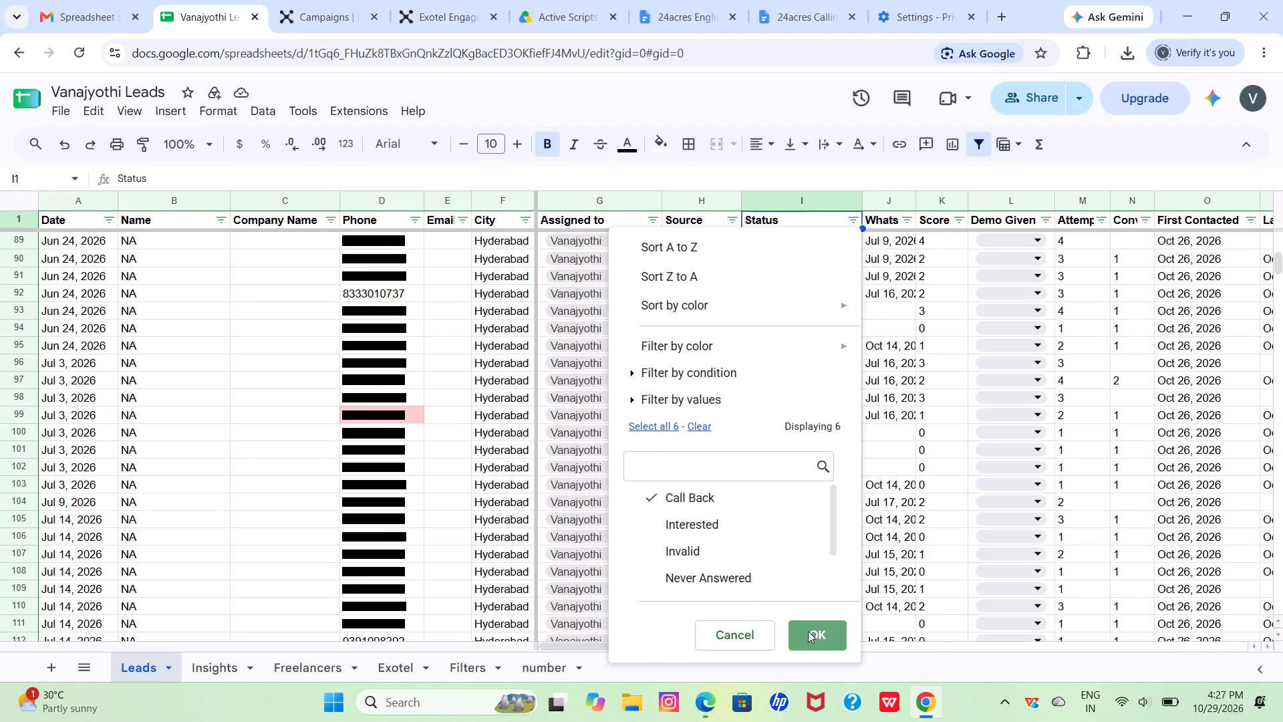
pyautogui.hscroll(-6, 808, 631)
pyautogui.scroll(-2, 808, 631)
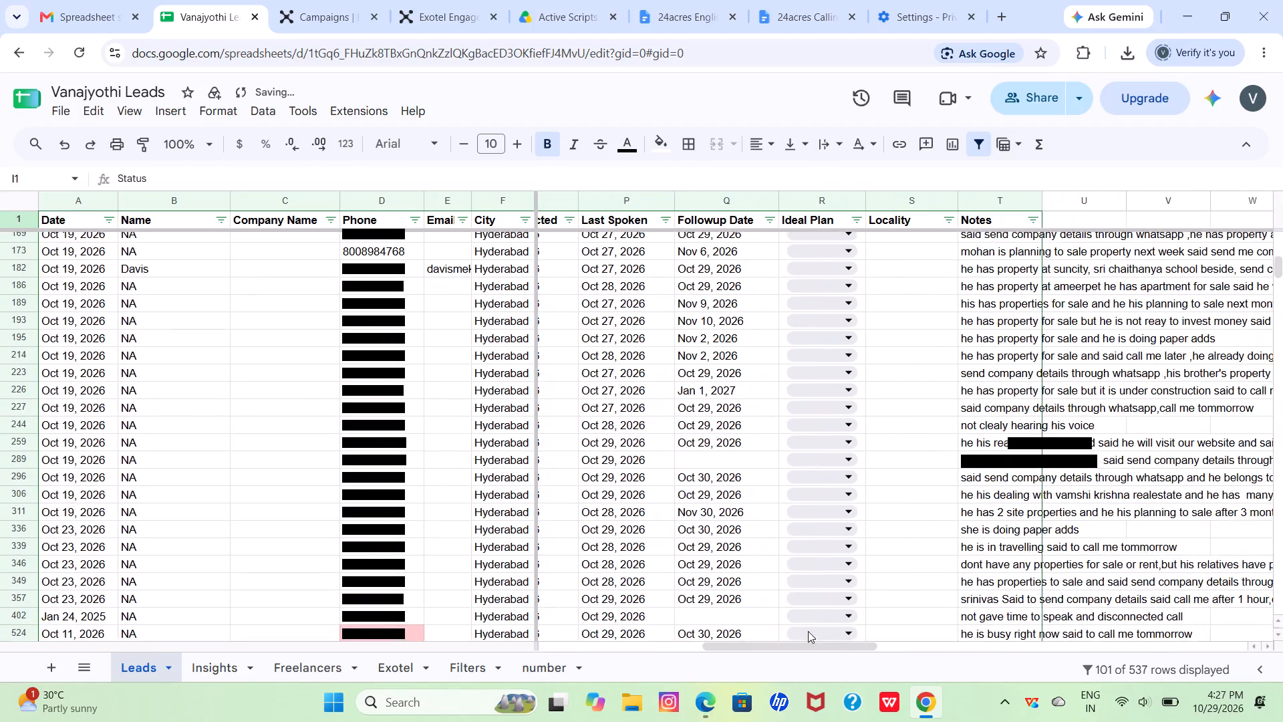
# Look through the filtered Call Back leads and copy the phone number of the nagole lead in row 87.
pyautogui.scroll(16, 808, 631)
pyautogui.scroll(-4, 808, 631)
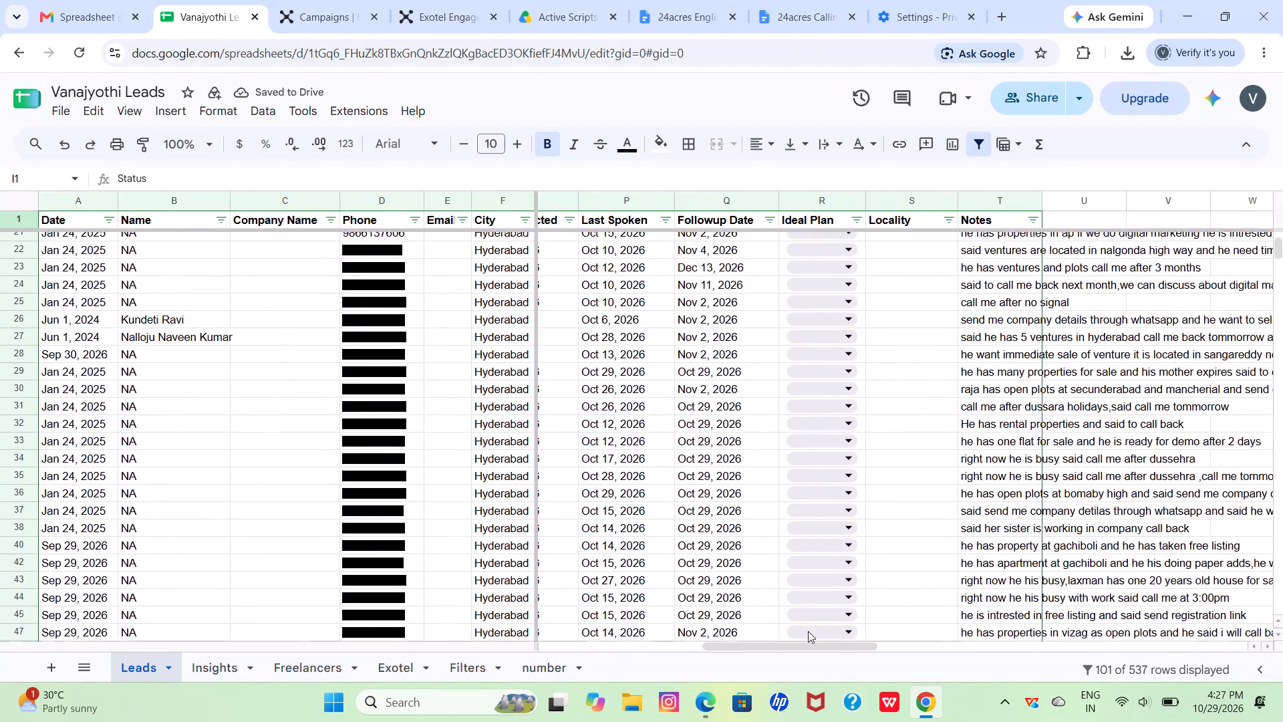
pyautogui.scroll(-6, 808, 631)
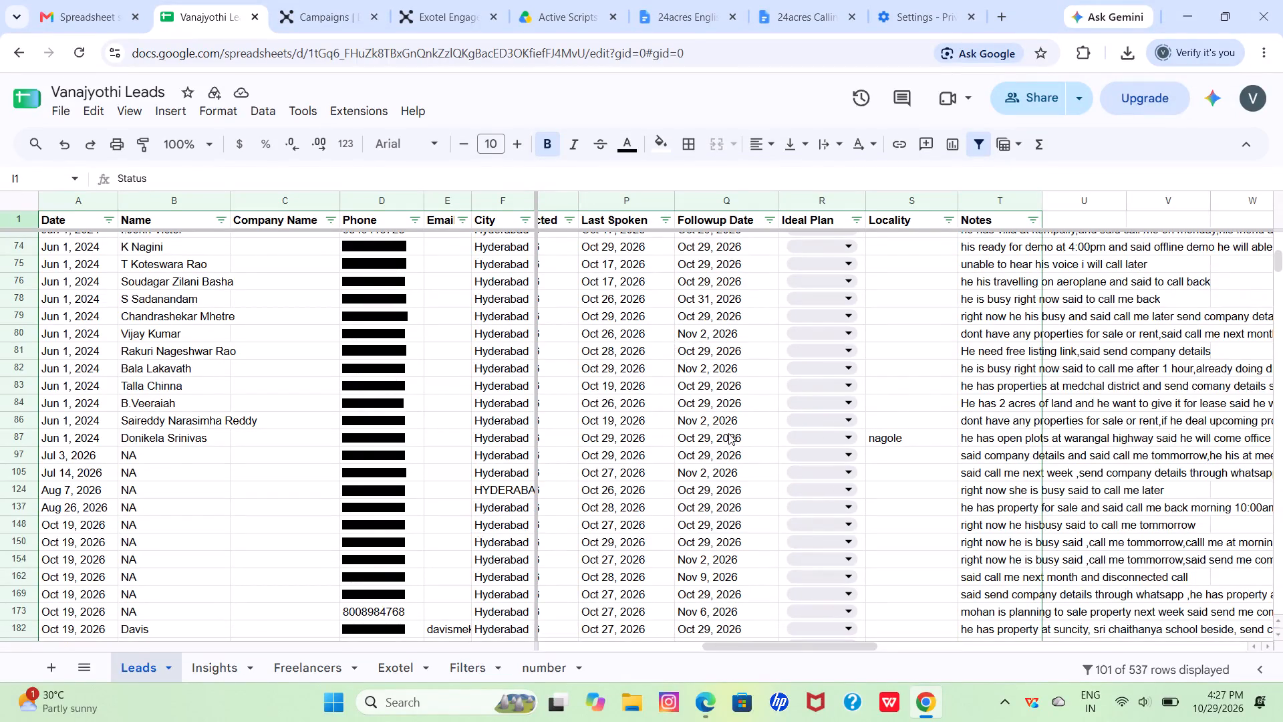
pyautogui.click(378, 443)
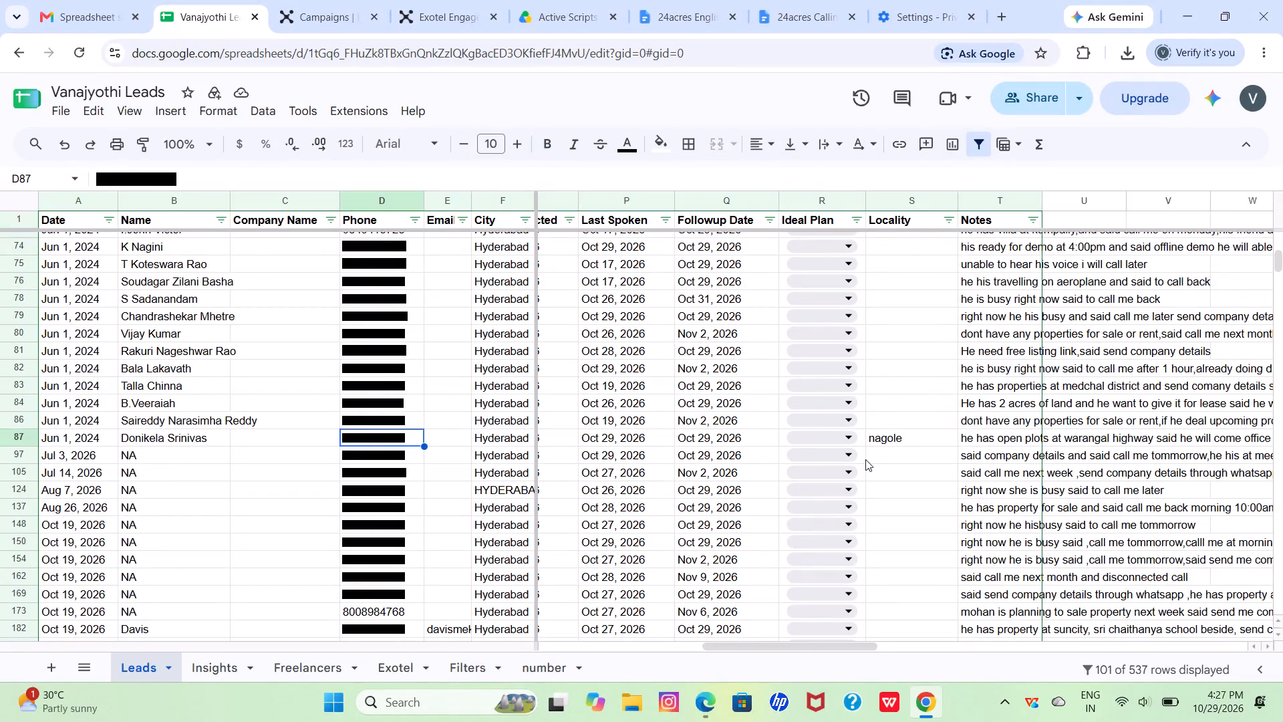
pyautogui.hotkey('ctrl', 'c')
# Switch to the Engage call campaigns list, check vanajyothi NA OCT29's status and reload the page.
pyautogui.click(294, 0)
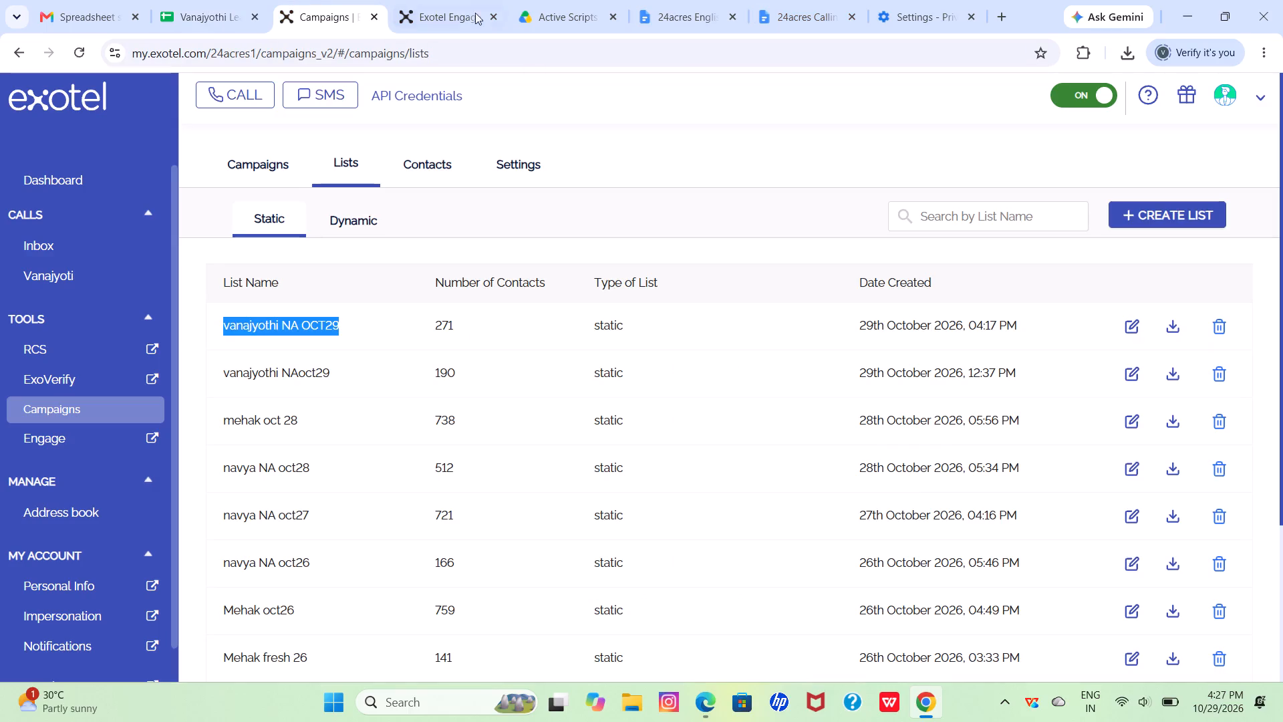
pyautogui.click(463, 1)
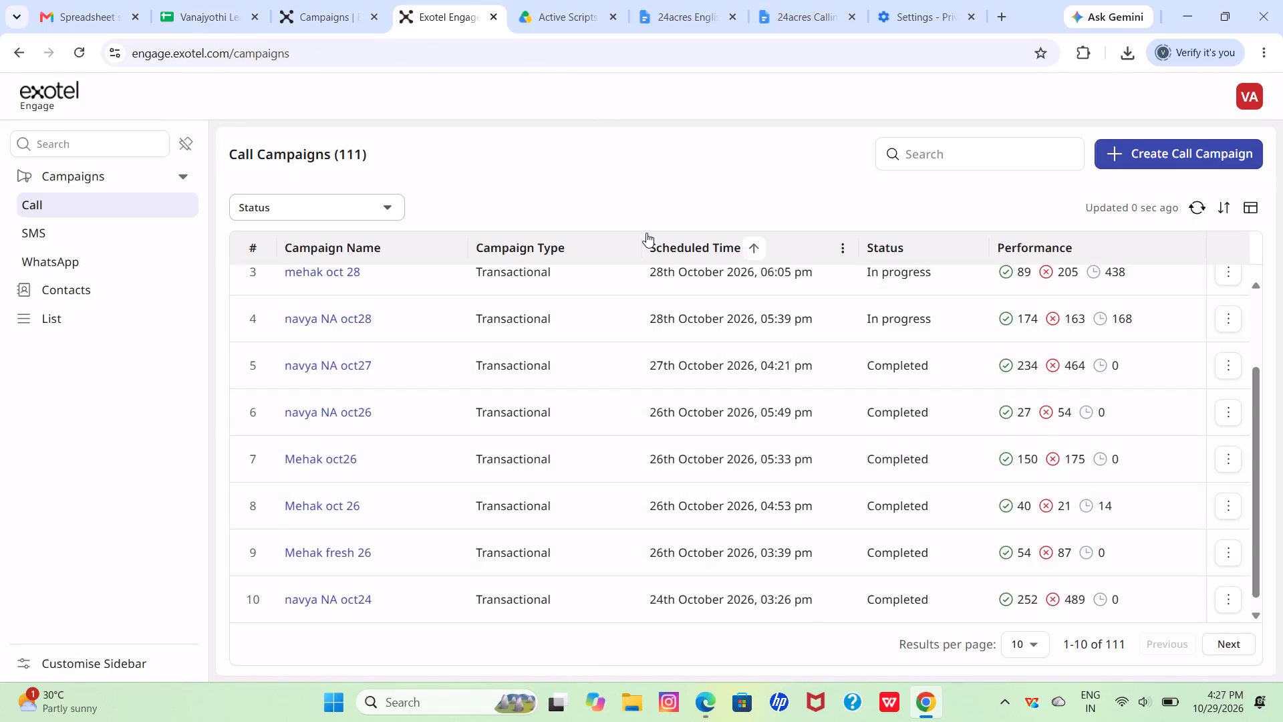
pyautogui.scroll(3, 712, 416)
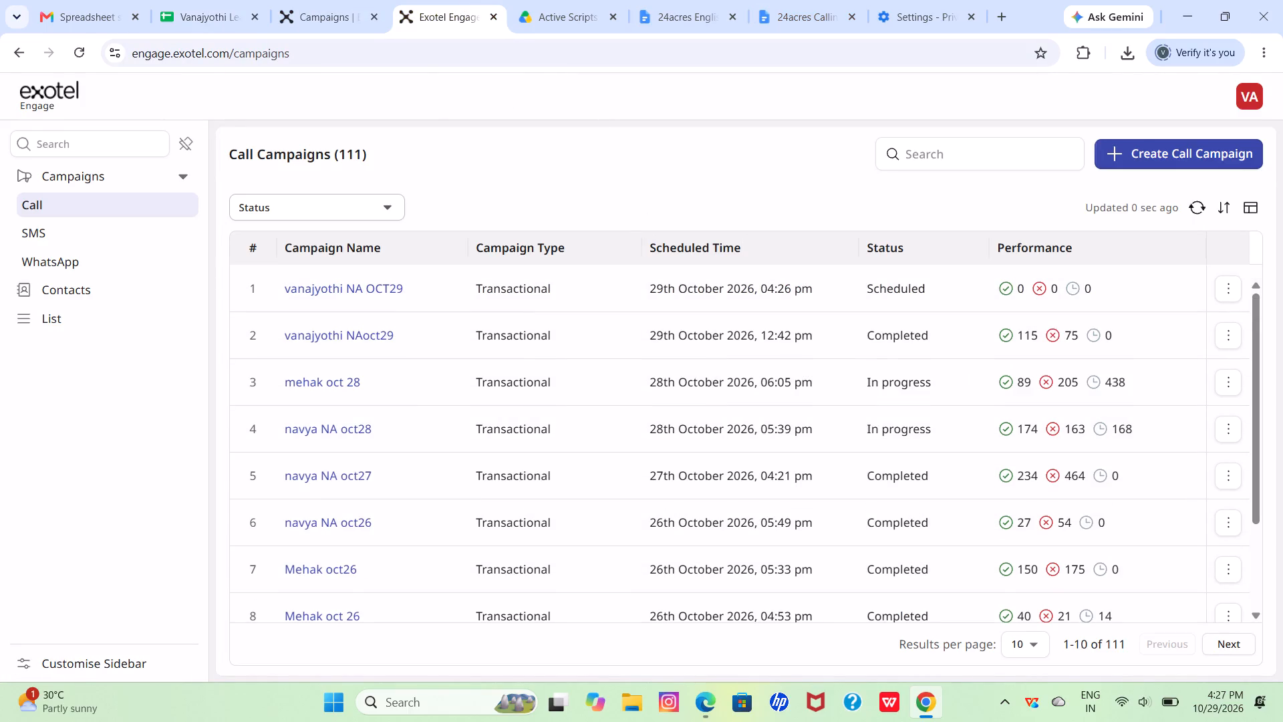
pyautogui.click(74, 44)
# Return to the Vanajyothi Leads sheet and switch to WhatsApp.
pyautogui.click(281, 0)
pyautogui.click(227, 0)
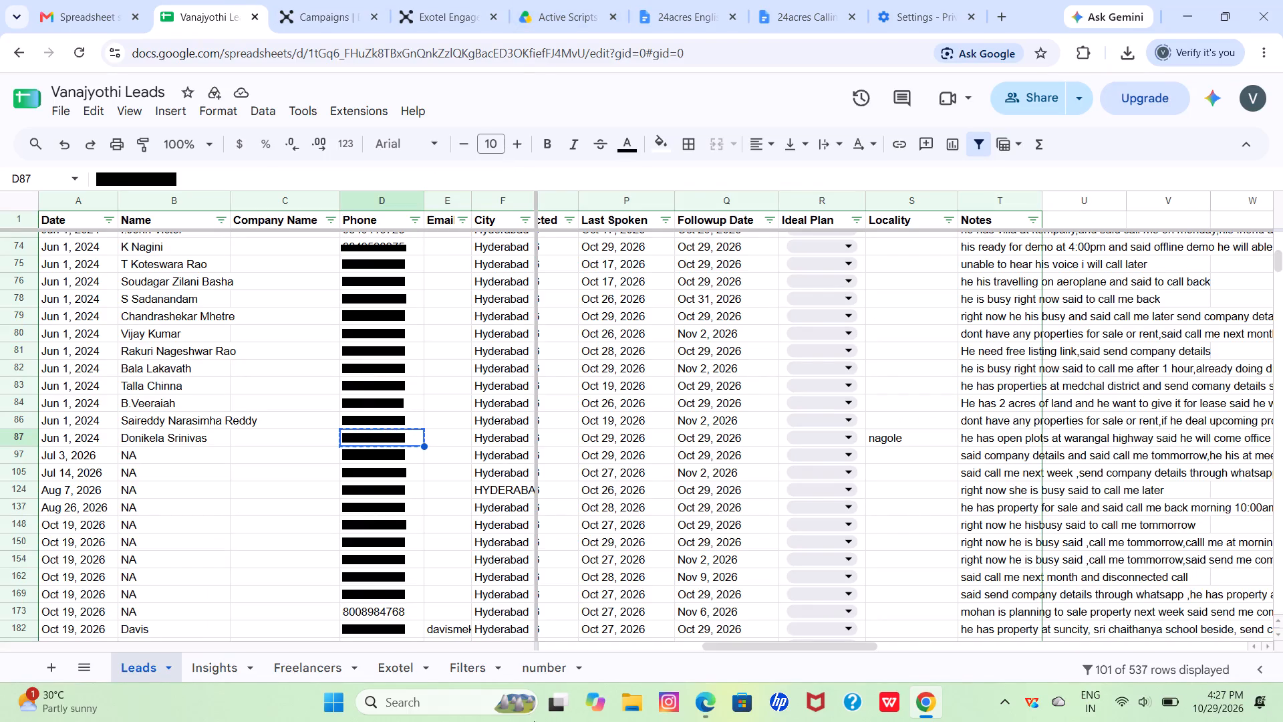
pyautogui.click(330, 705)
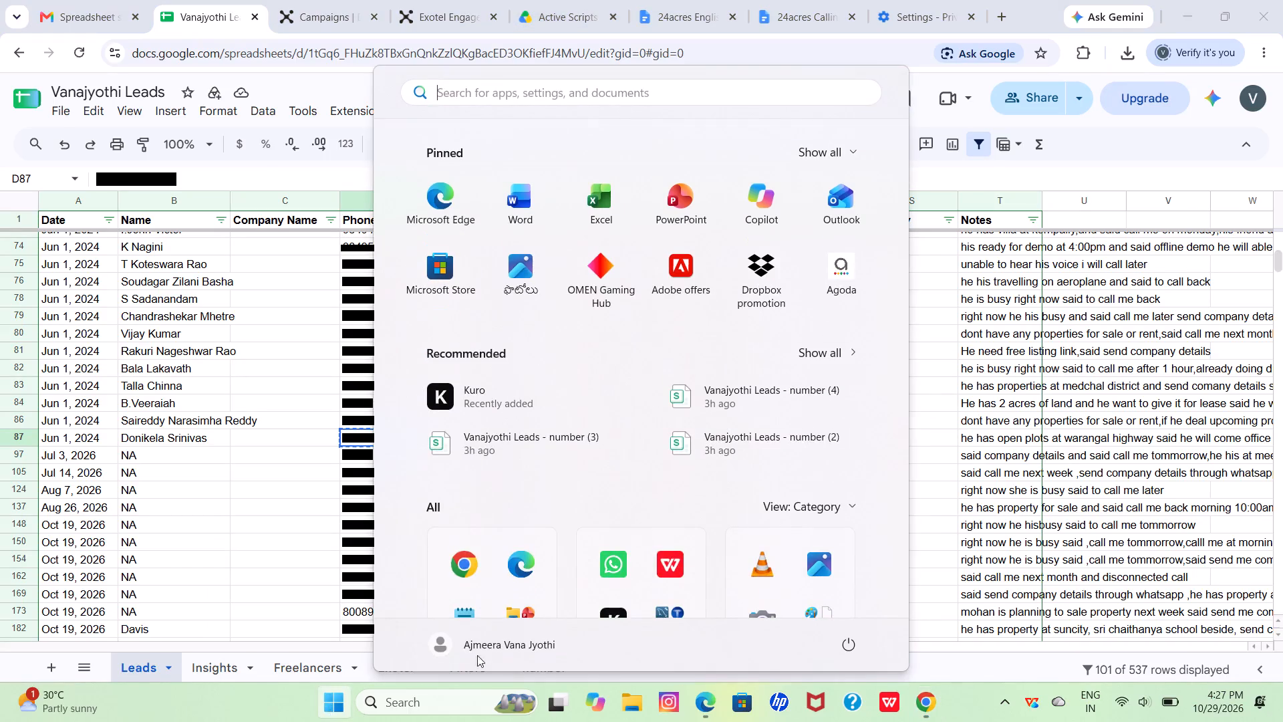
pyautogui.click(605, 564)
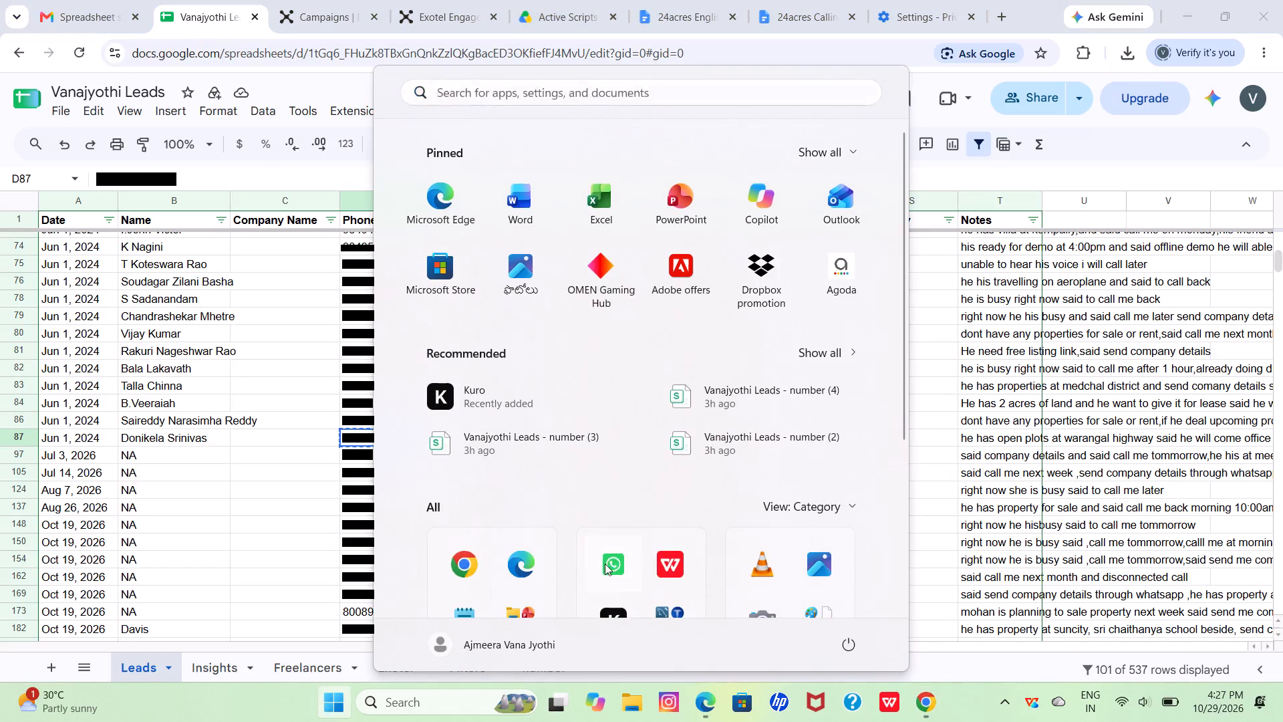
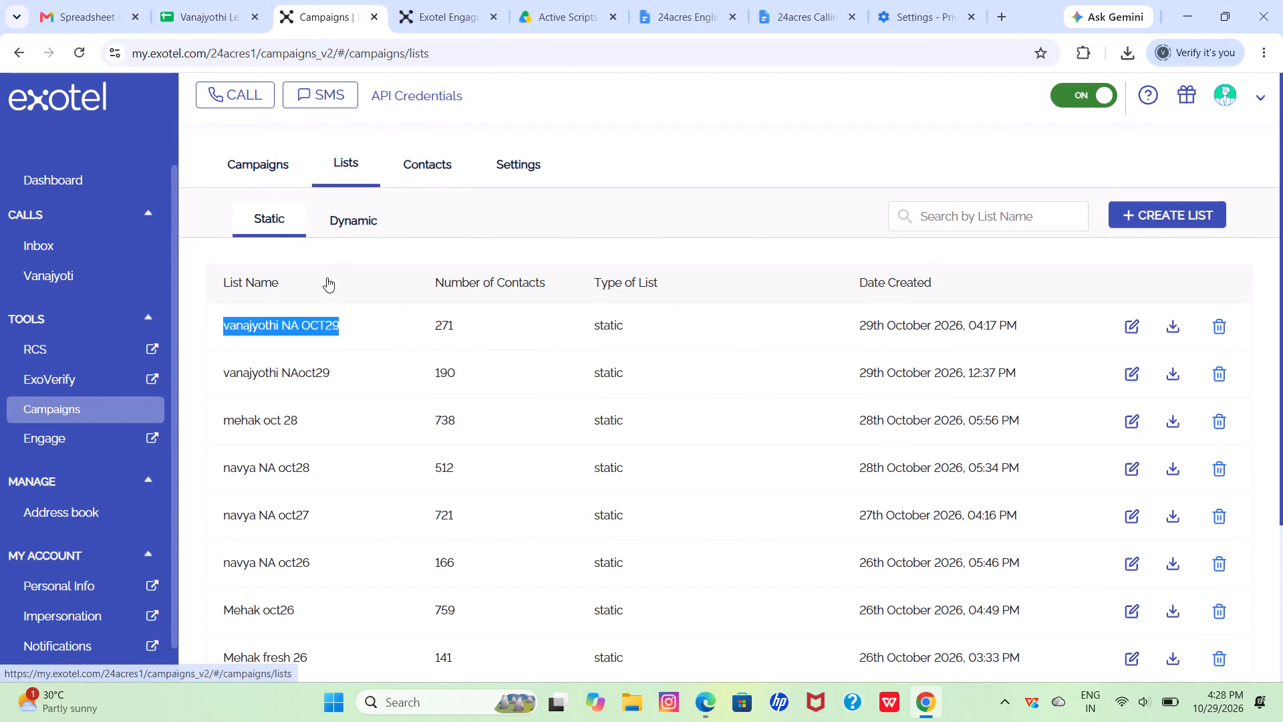
# Switch from the Exotel static lists to the Engage call campaigns list to check vanajyothi NA OCT29's status.
pyautogui.click(292, 328)
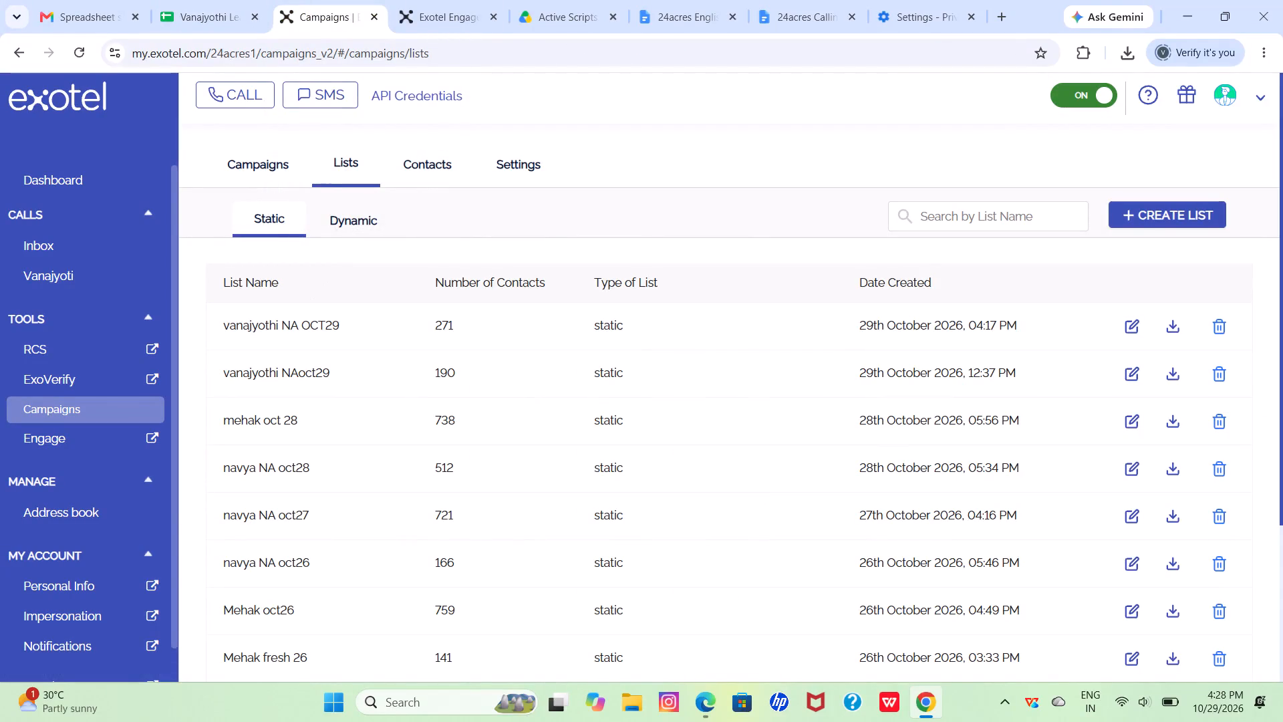
pyautogui.click(450, 0)
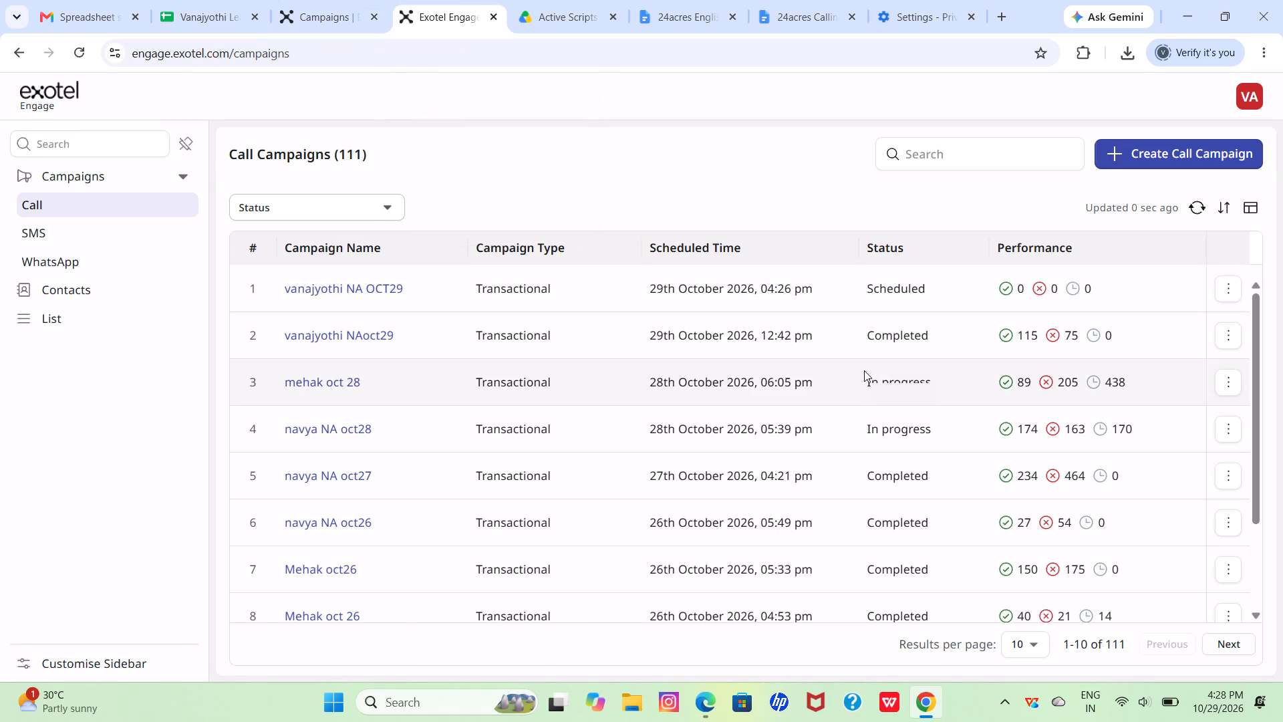
# Go through the open Active Scripts folder and both 24acres calling script documents, and close the Chrome privacy settings page.
pyautogui.click(527, 0)
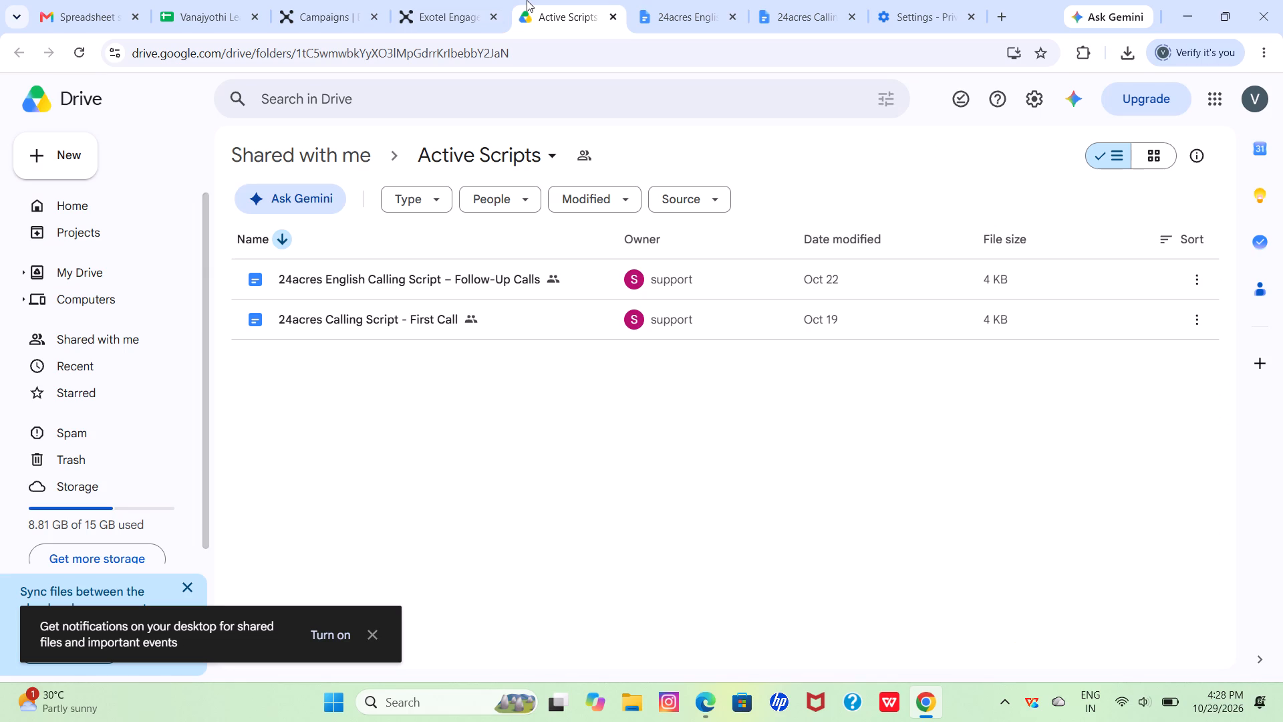
pyautogui.click(714, 12)
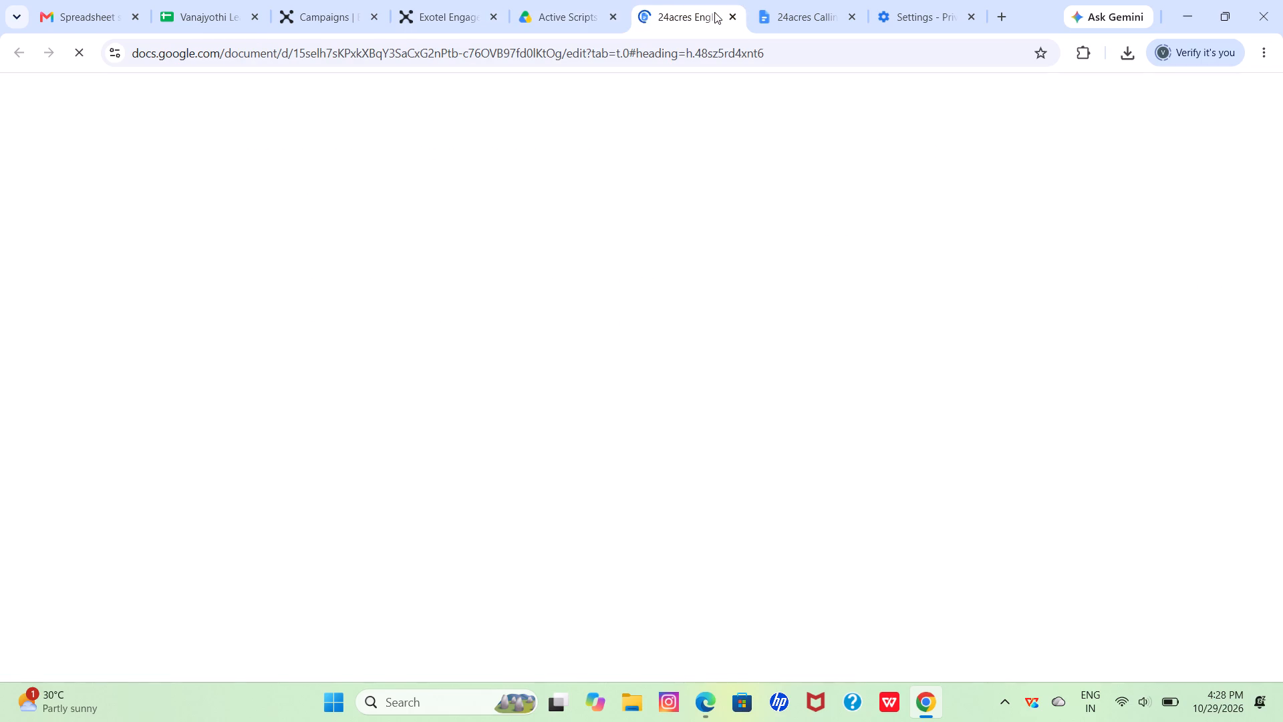
pyautogui.click(814, 5)
pyautogui.click(917, 3)
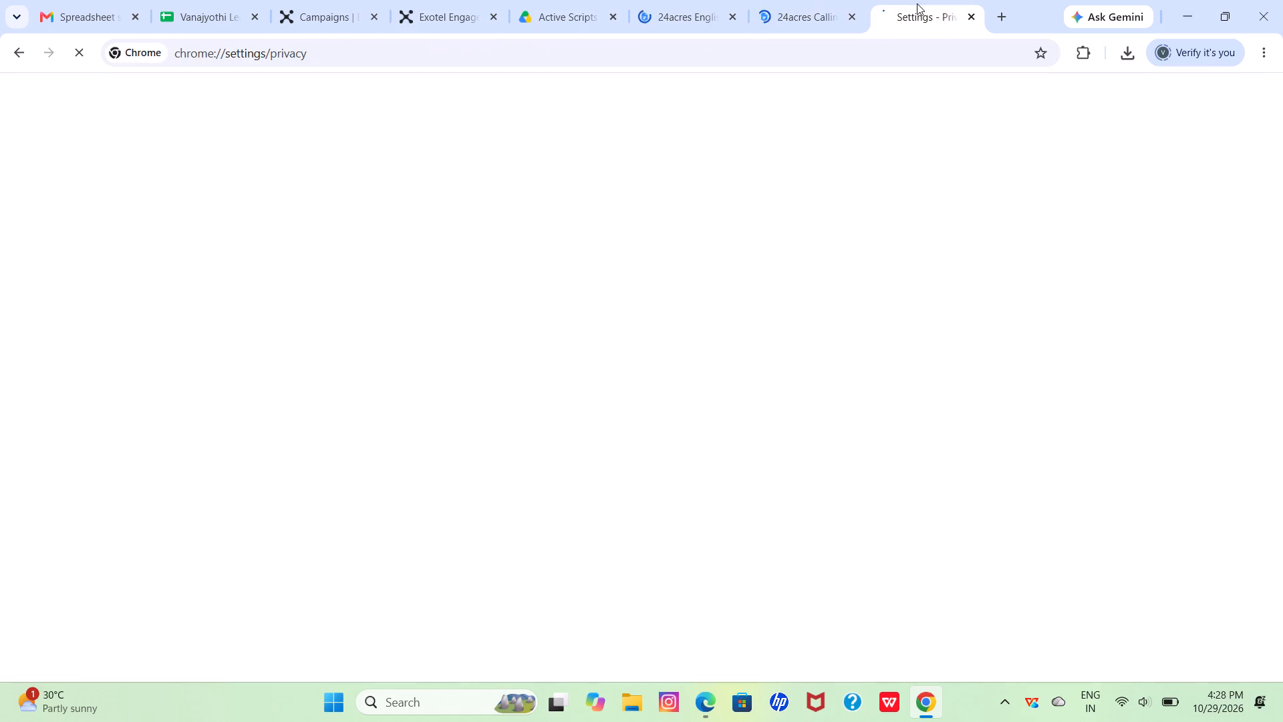
pyautogui.click(972, 21)
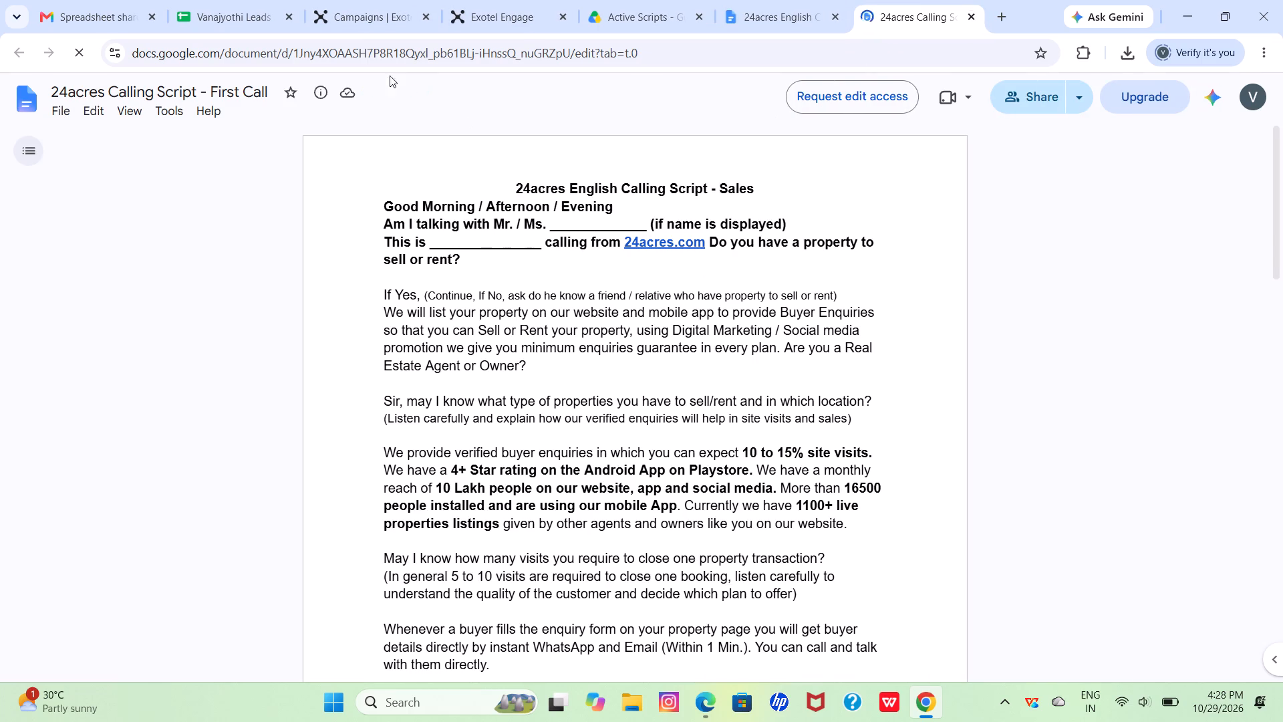
# Recheck vanajyothi NA OCT29's status in the Engage call campaigns list and return to the Exotel static lists page.
pyautogui.click(355, 1)
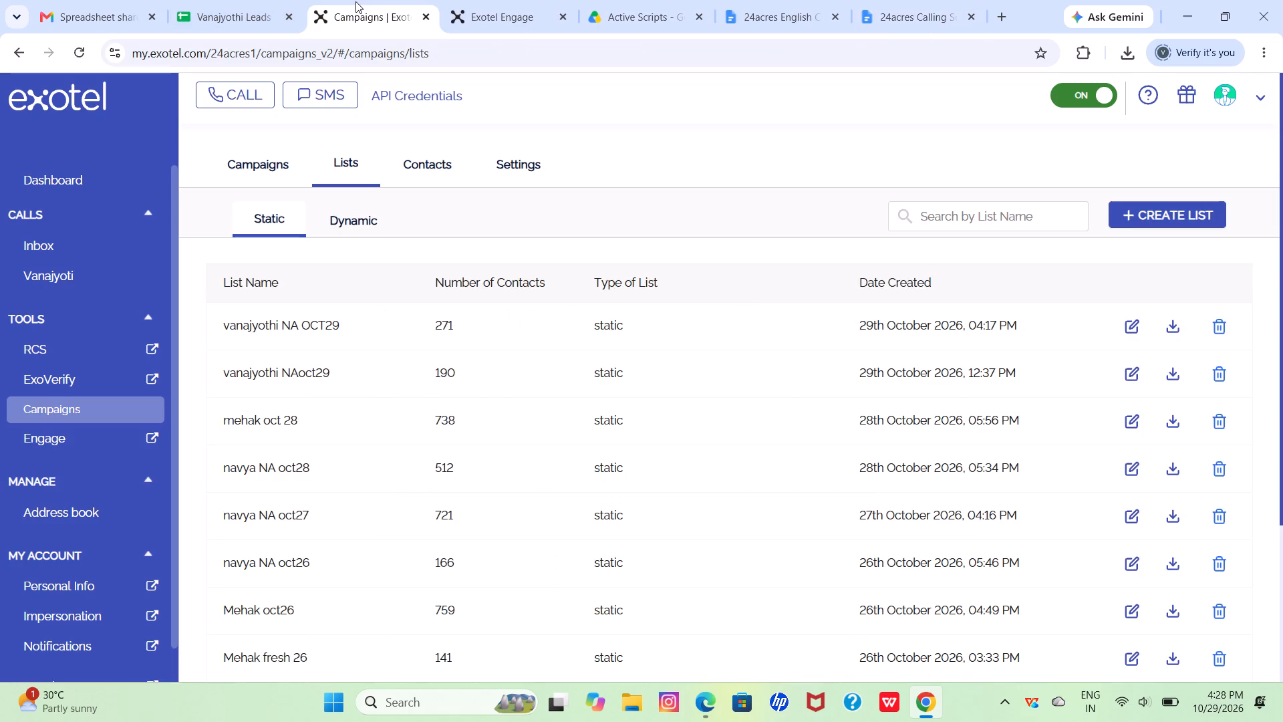
pyautogui.click(494, 0)
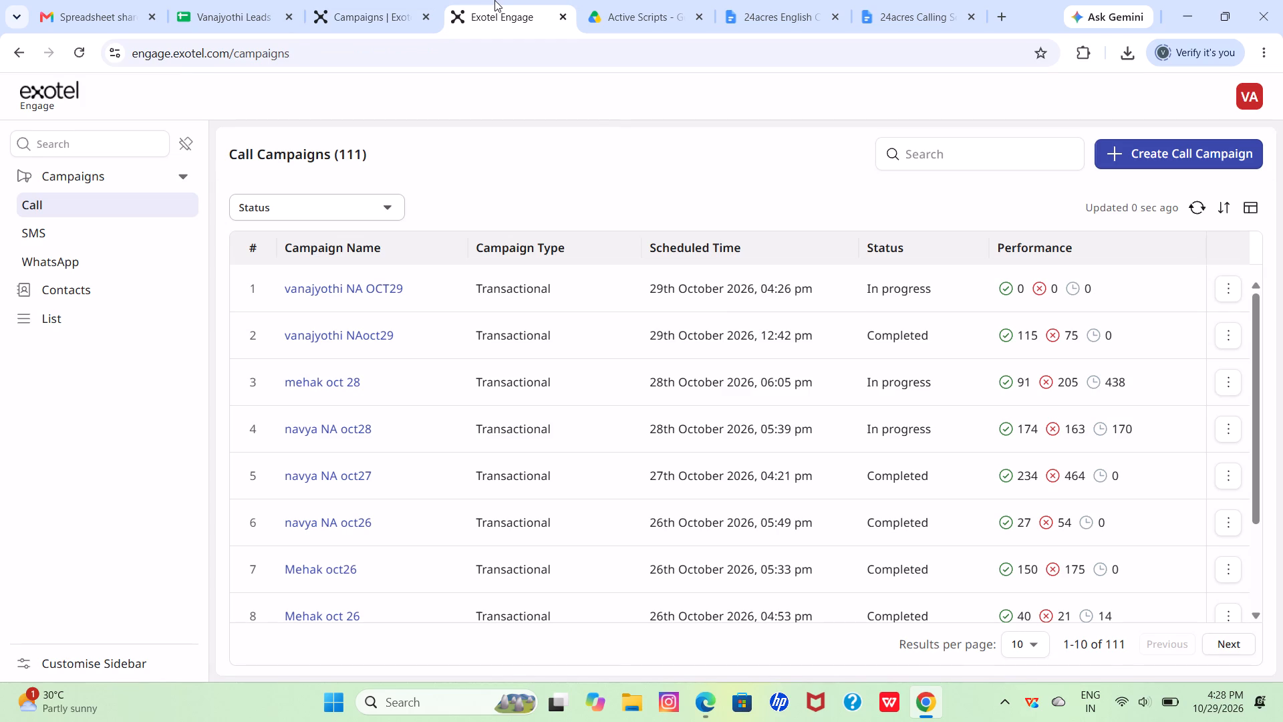
pyautogui.click(339, 0)
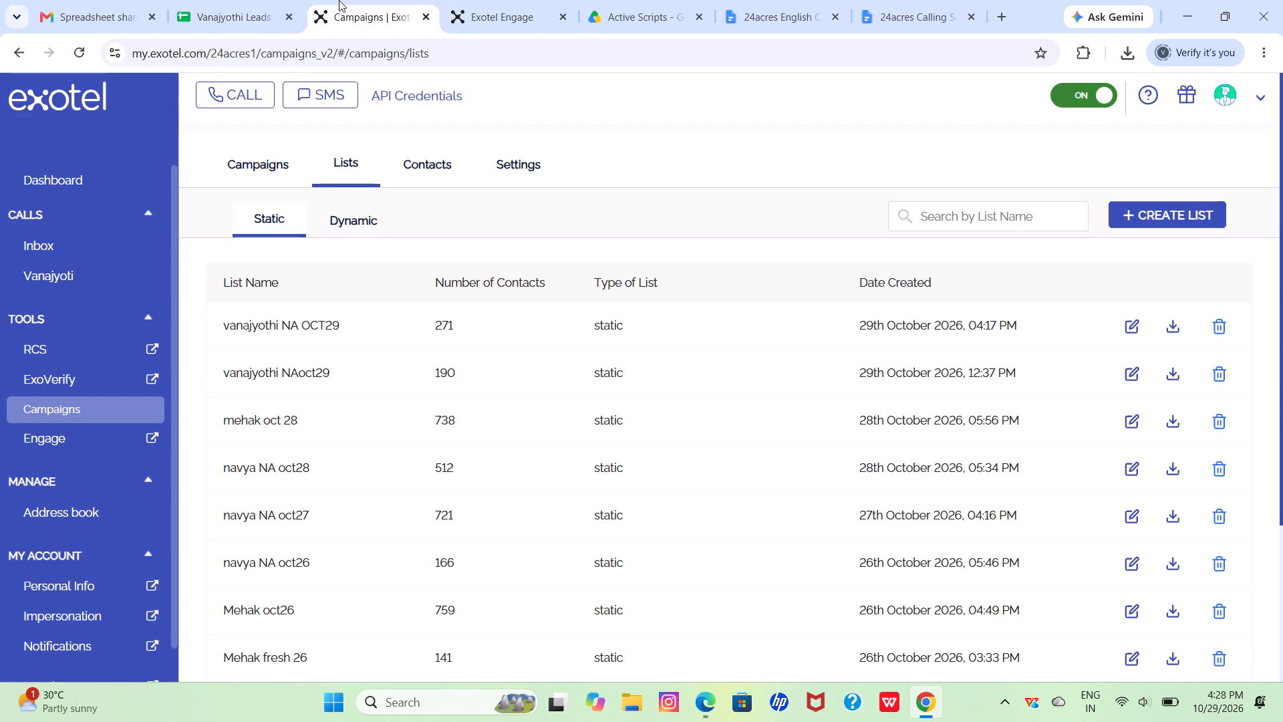
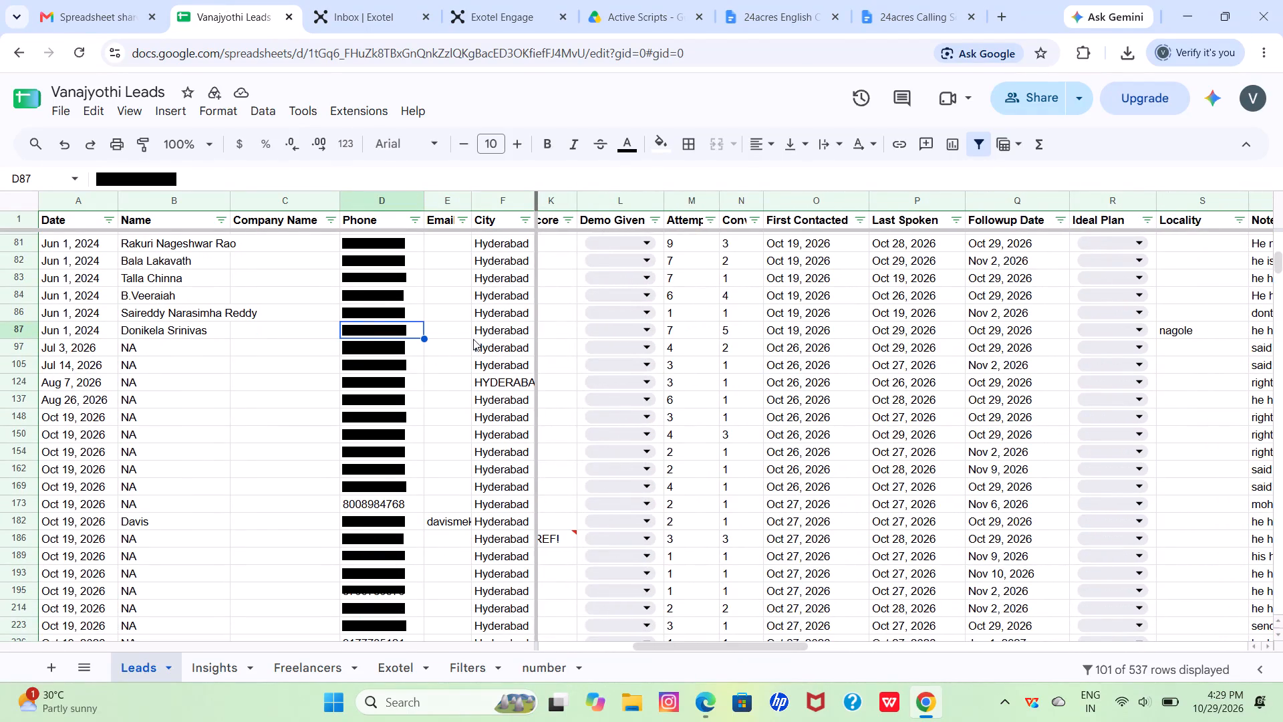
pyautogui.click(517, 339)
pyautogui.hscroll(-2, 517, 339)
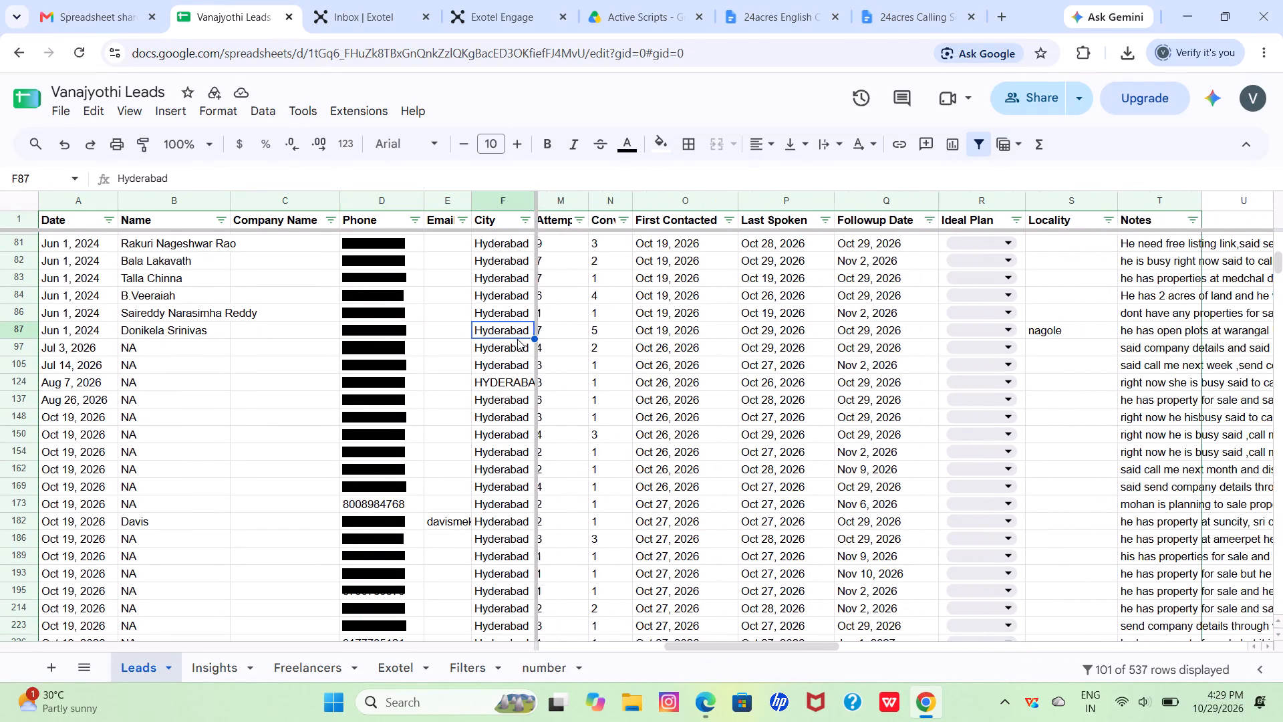
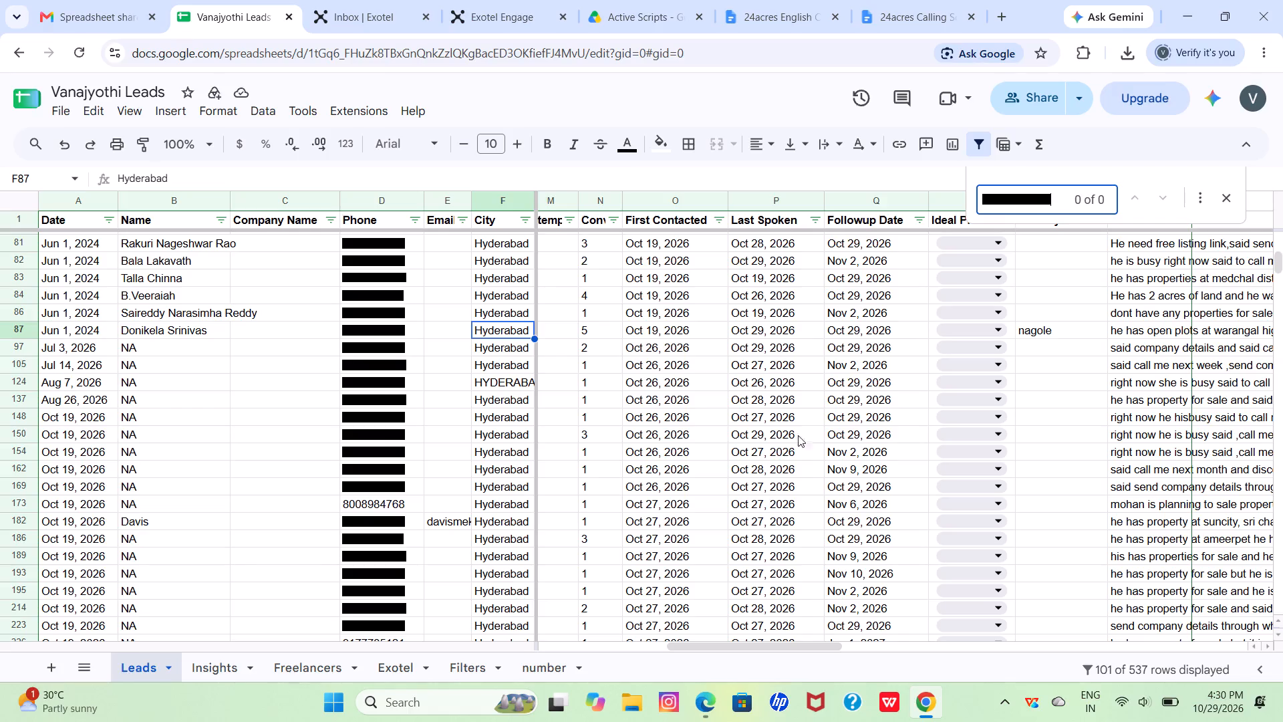
# Retry the phone number search in the Leads sheet with one digit removed, and close the search.
pyautogui.click(991, 196)
pyautogui.press('BackSpace')
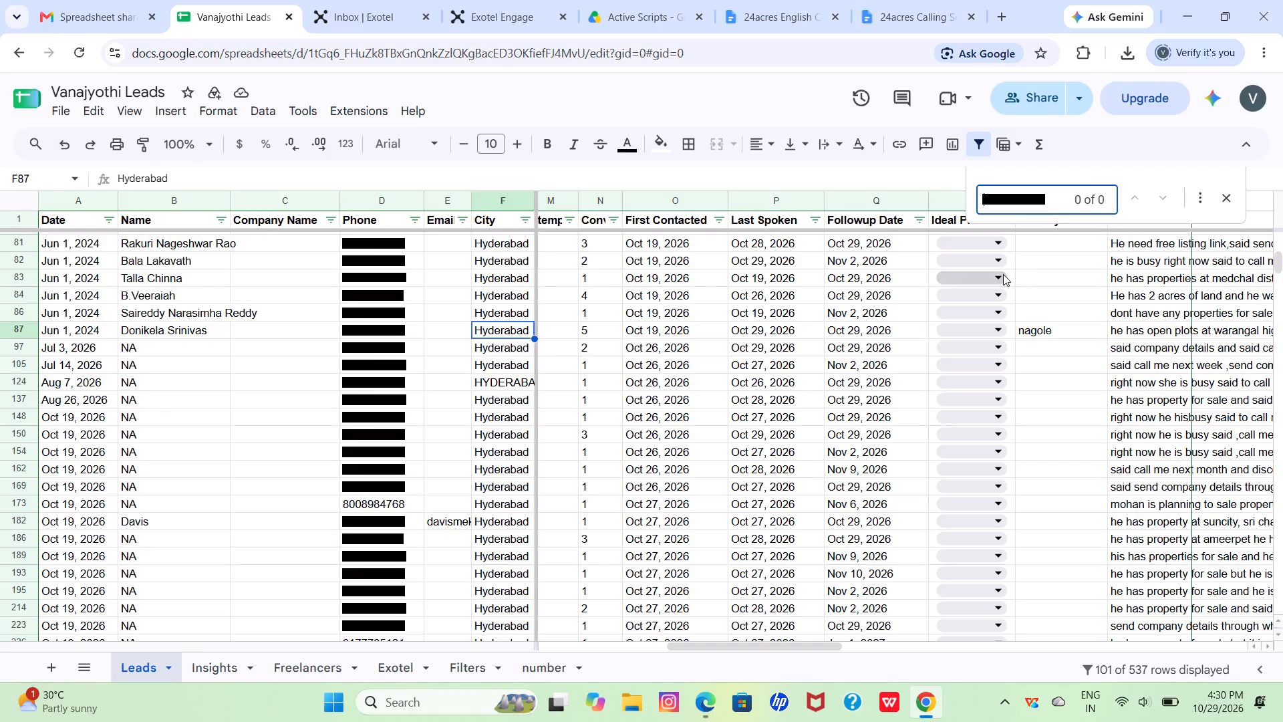
pyautogui.click(1062, 205)
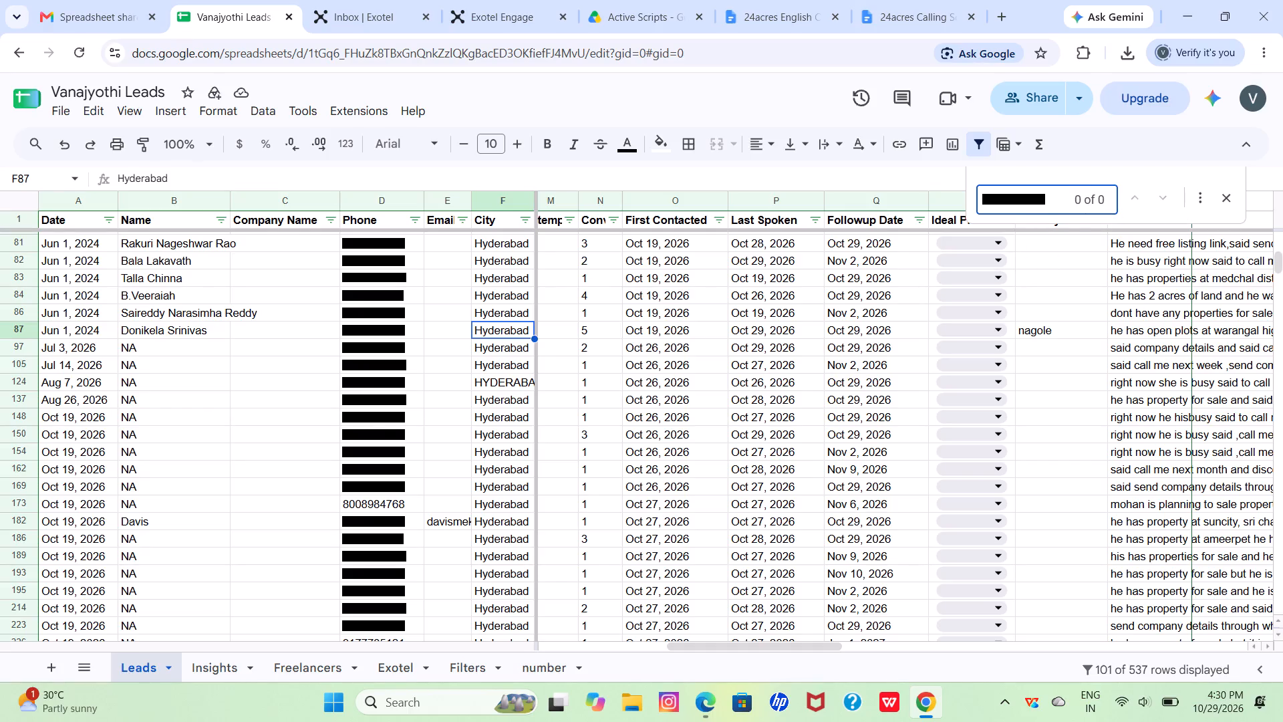
pyautogui.click(1226, 187)
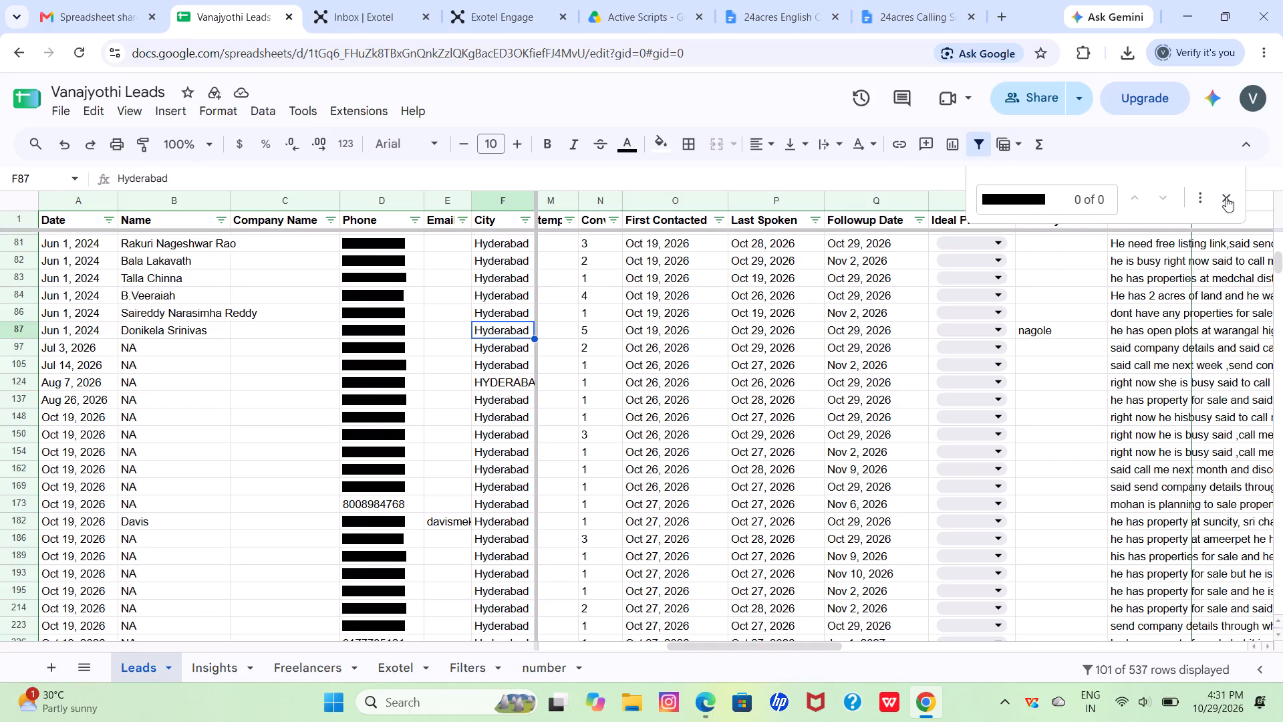
pyautogui.click(1226, 201)
# Clear the existing filter criteria on the Leads sheet by removing the filter and creating it again.
pyautogui.click(982, 140)
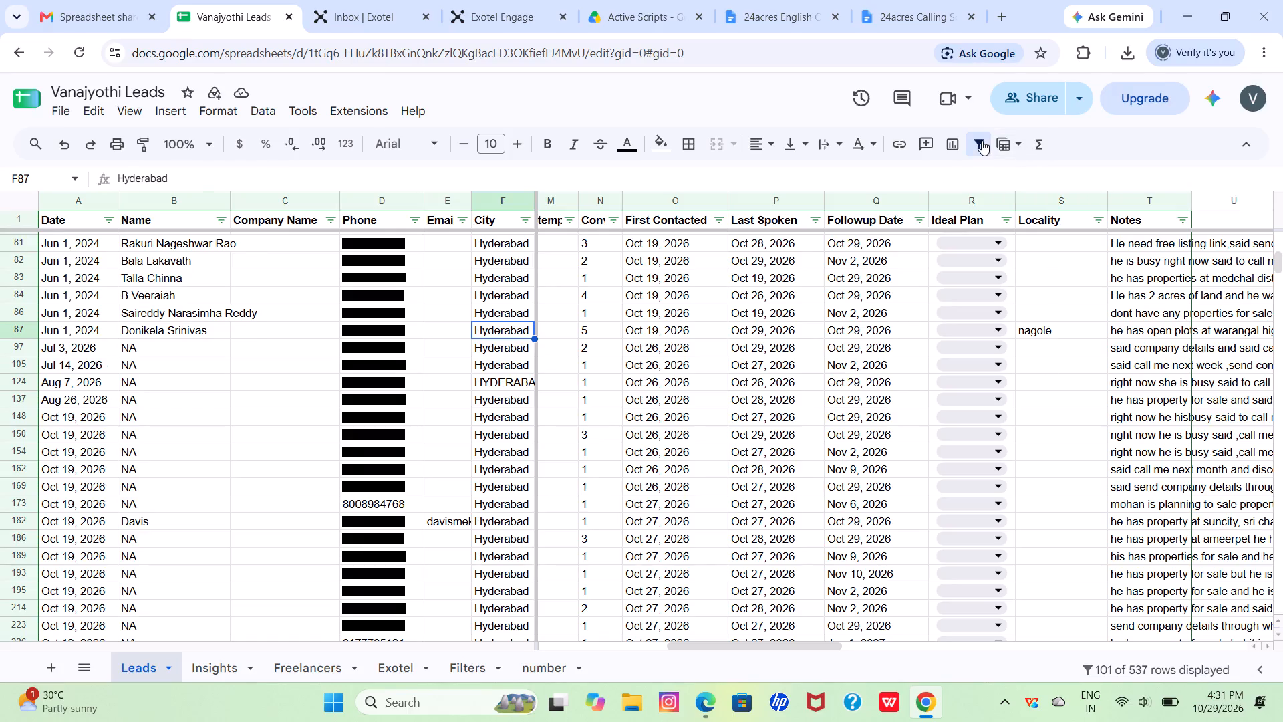
pyautogui.click(982, 140)
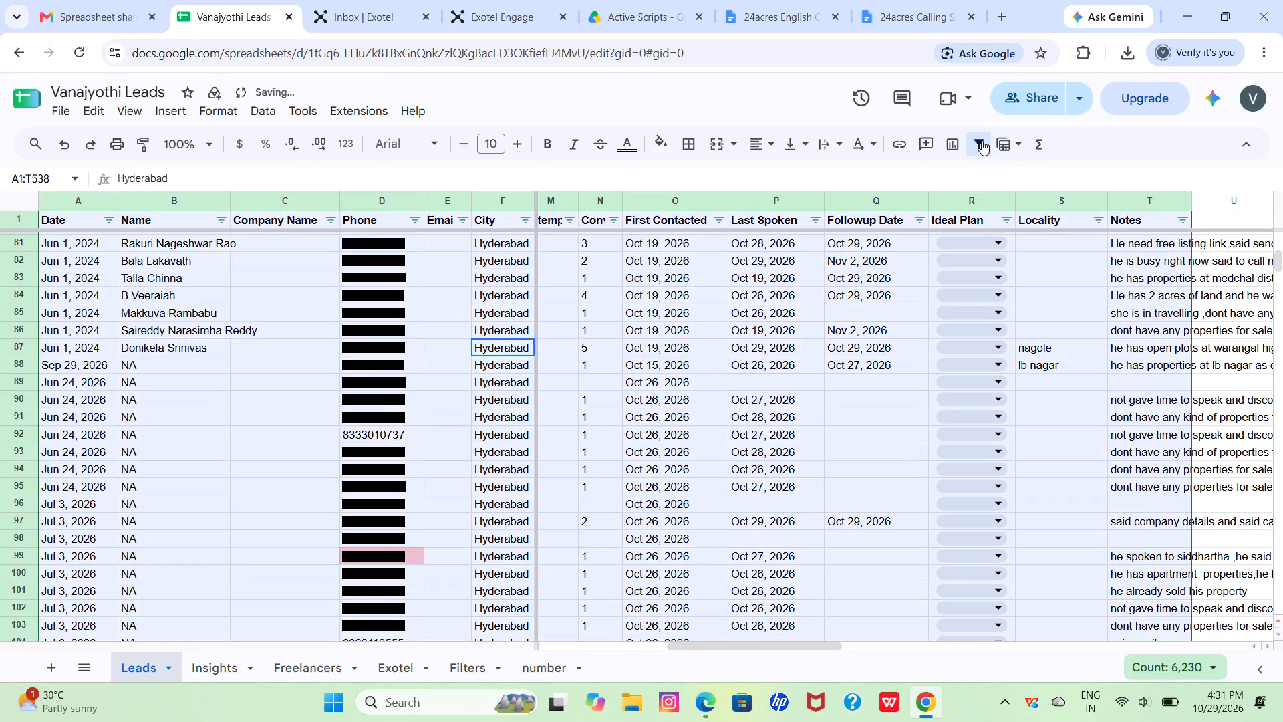
# Filter the Status column of the Leads sheet to show only Never Answered leads.
pyautogui.hscroll(2, 716, 256)
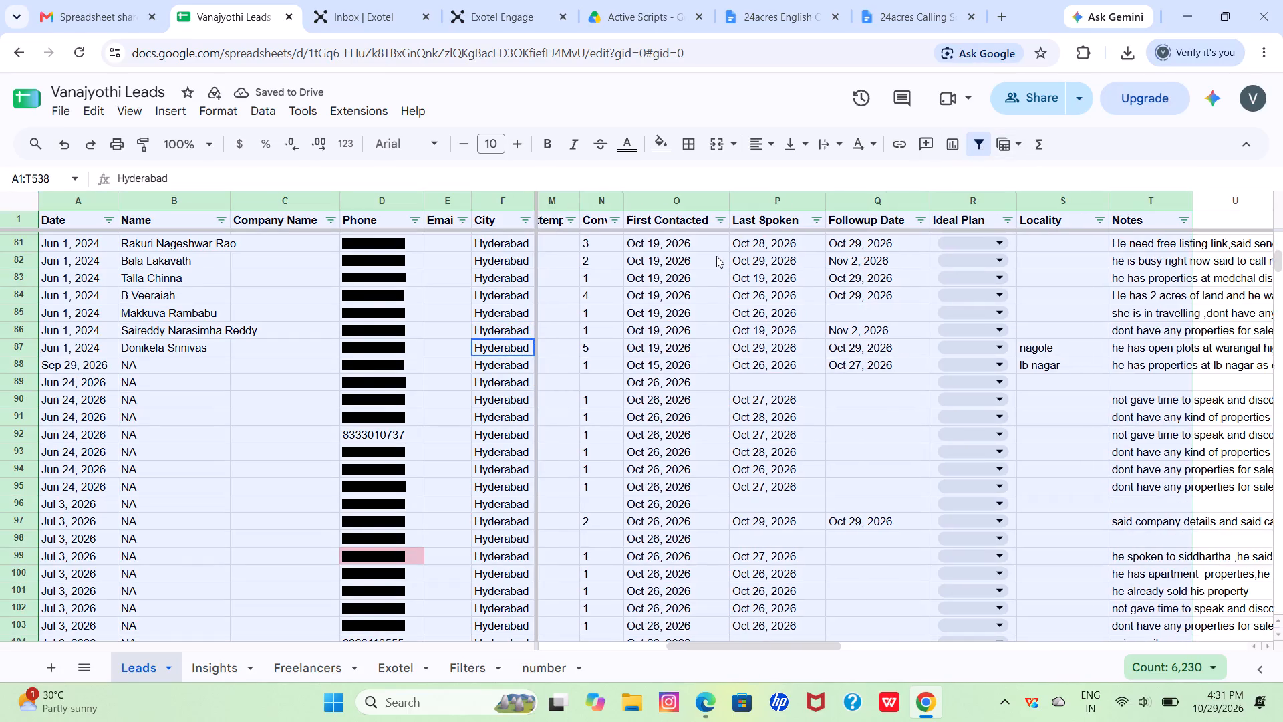
pyautogui.hscroll(6, 716, 256)
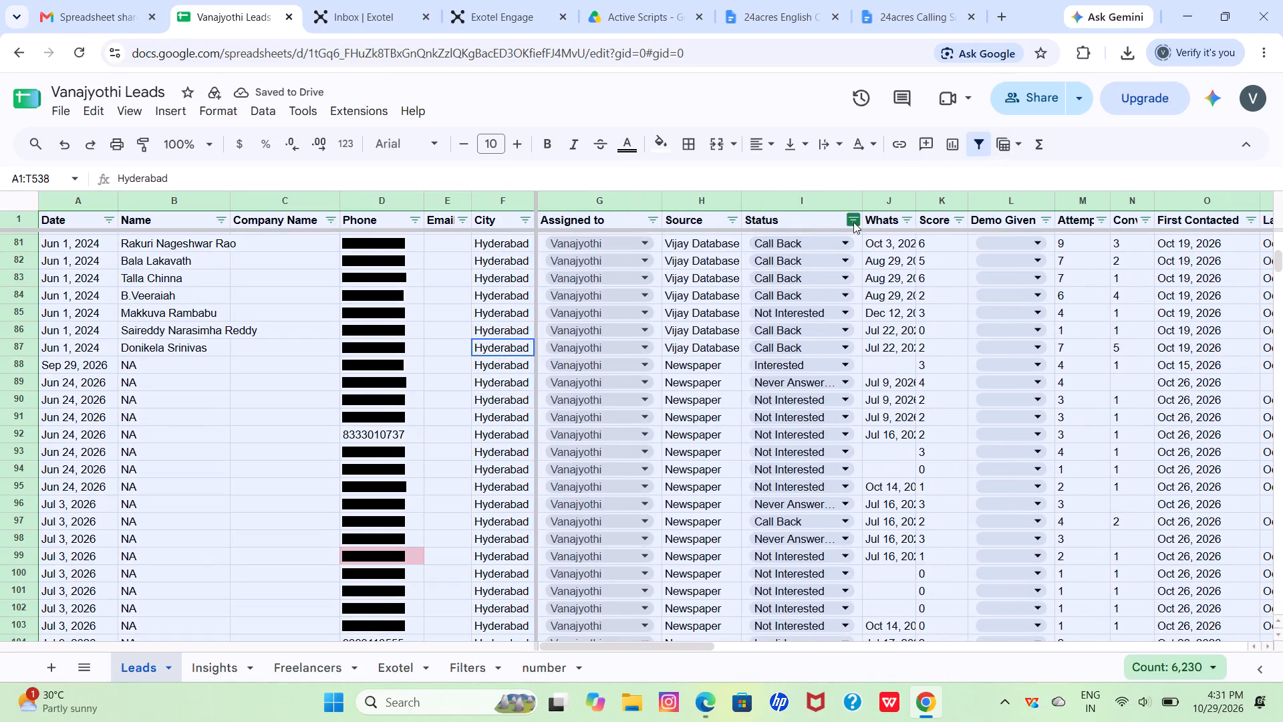
pyautogui.click(853, 223)
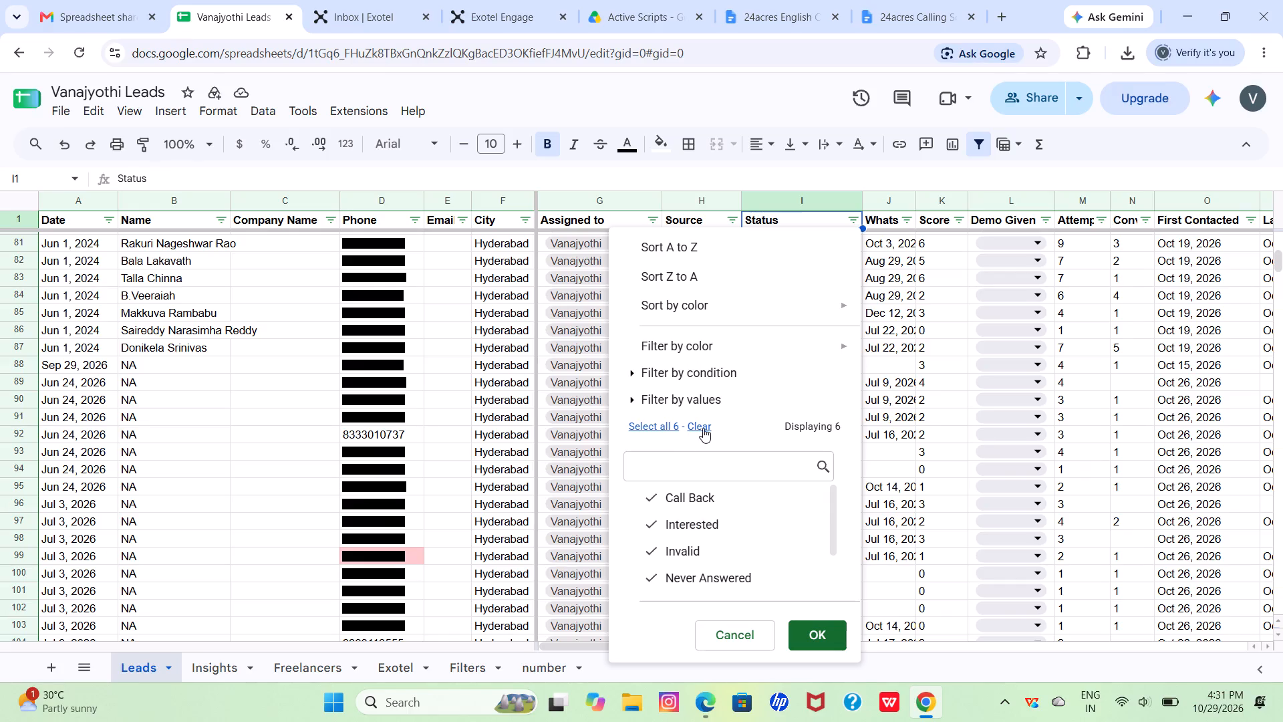
pyautogui.click(704, 428)
pyautogui.click(716, 580)
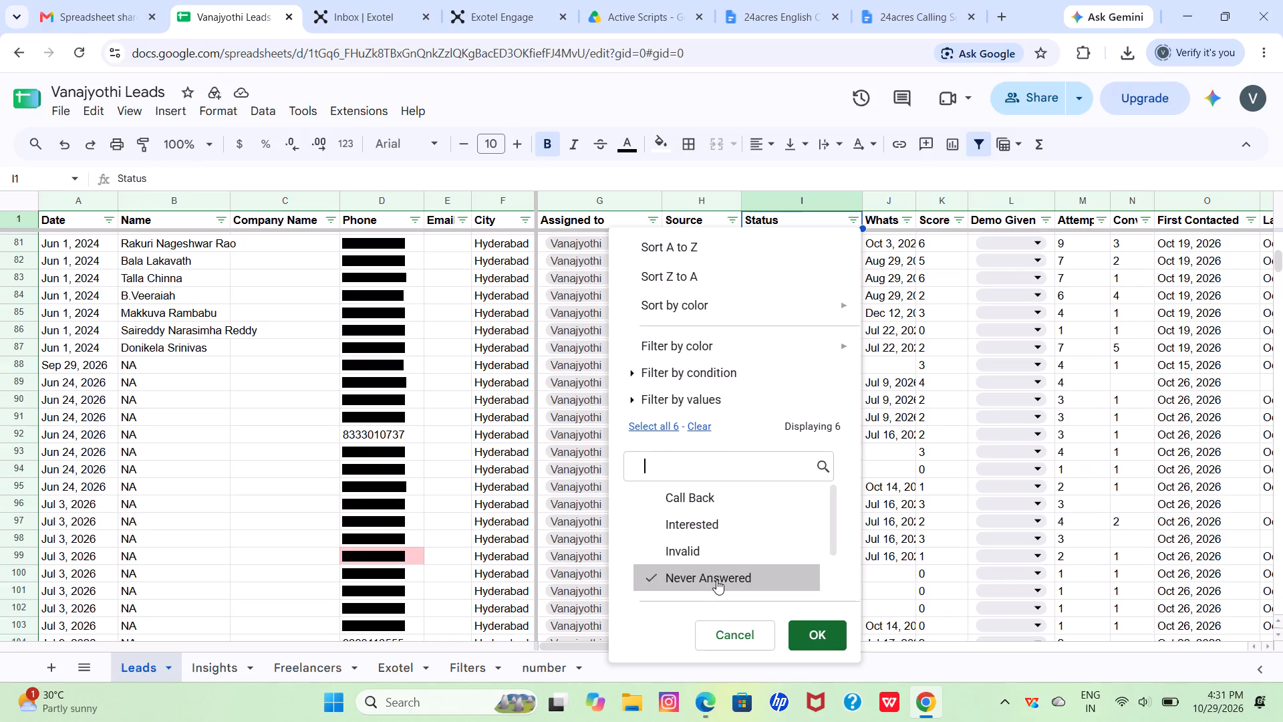
pyautogui.click(818, 632)
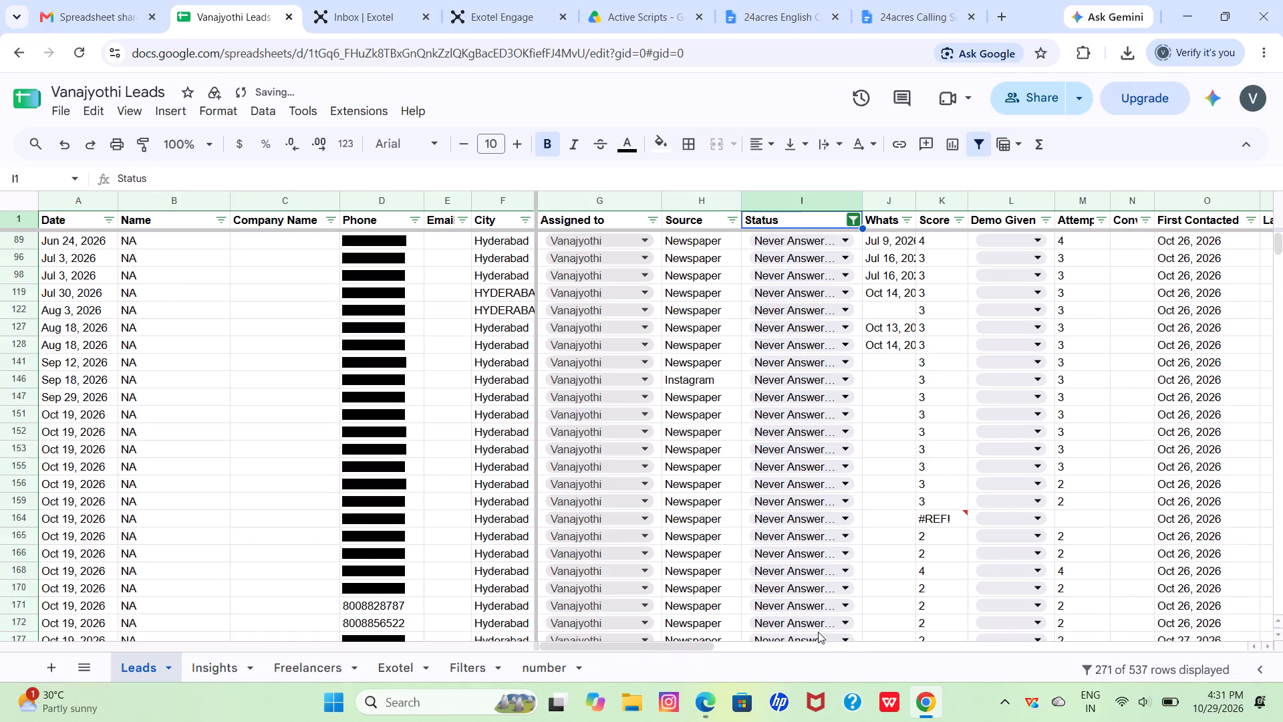
# Look through the Never Answered leads and open the search within the sheet.
pyautogui.scroll(-3, 818, 632)
pyautogui.hscroll(-4, 818, 632)
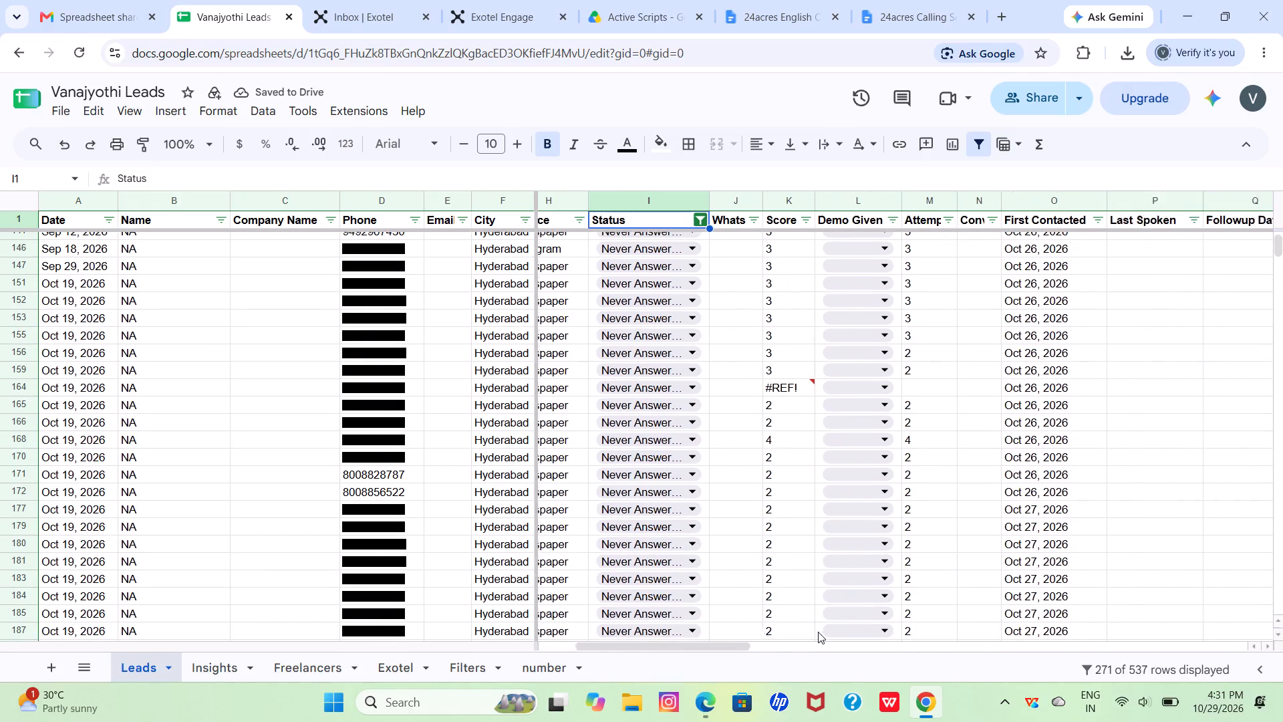
pyautogui.hscroll(-1, 818, 632)
pyautogui.hscroll(6, 818, 632)
pyautogui.scroll(-2, 818, 632)
pyautogui.scroll(5, 818, 632)
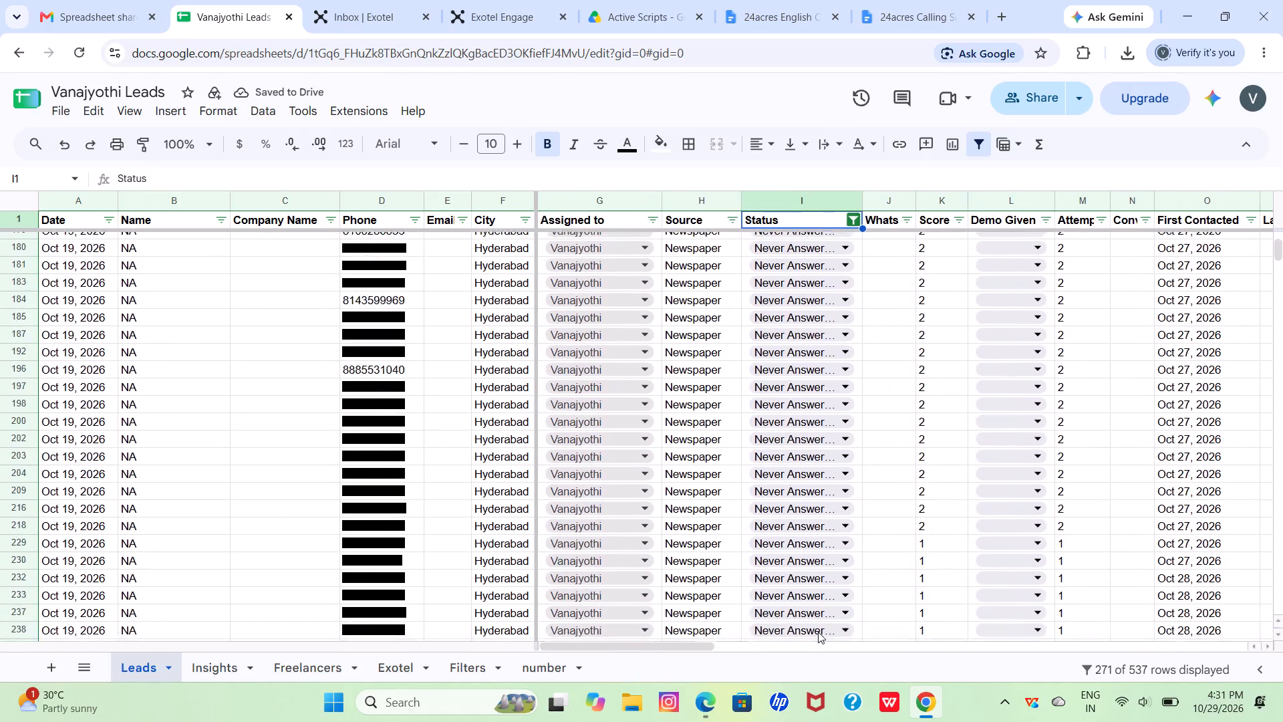
pyautogui.scroll(5, 818, 632)
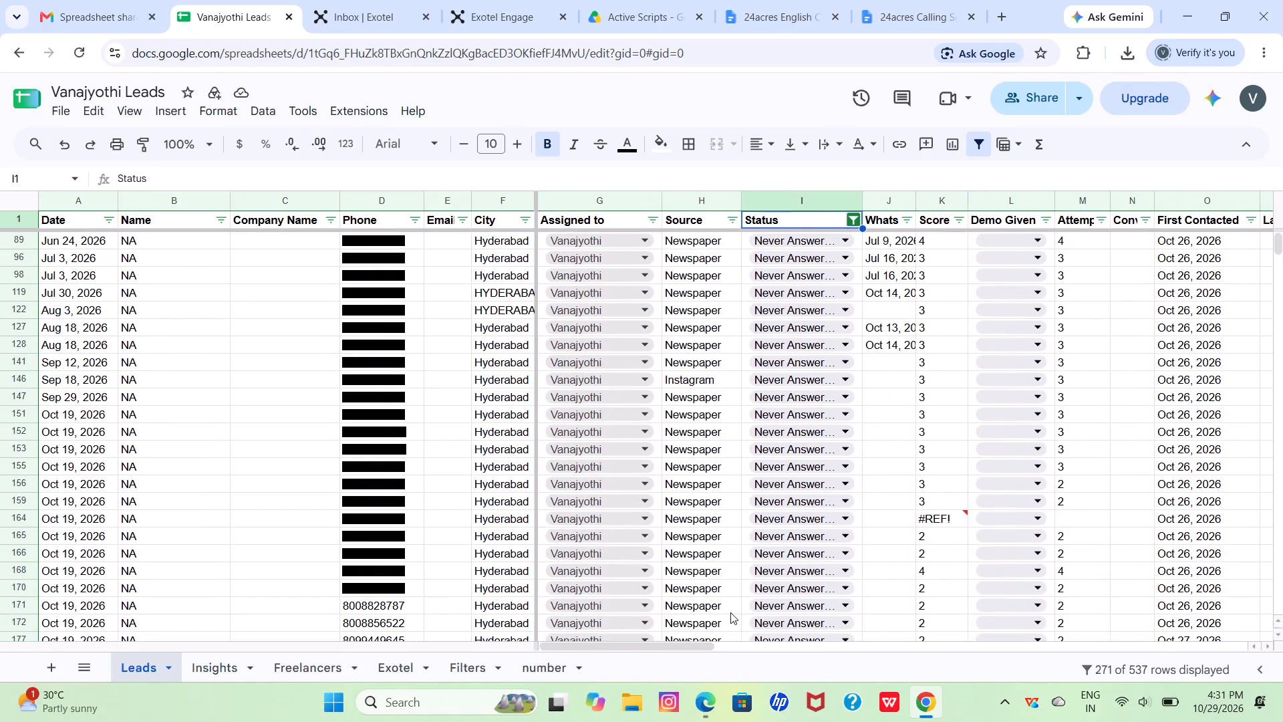
pyautogui.hotkey('ctrl', 'f')
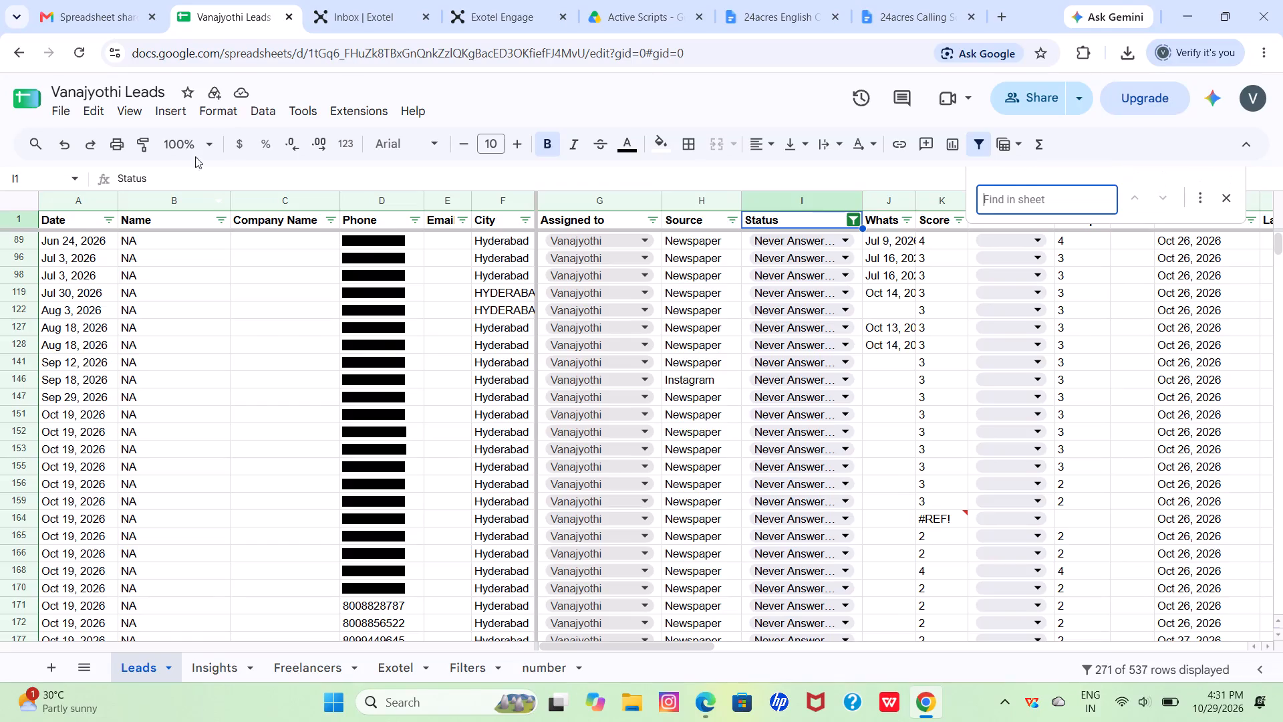
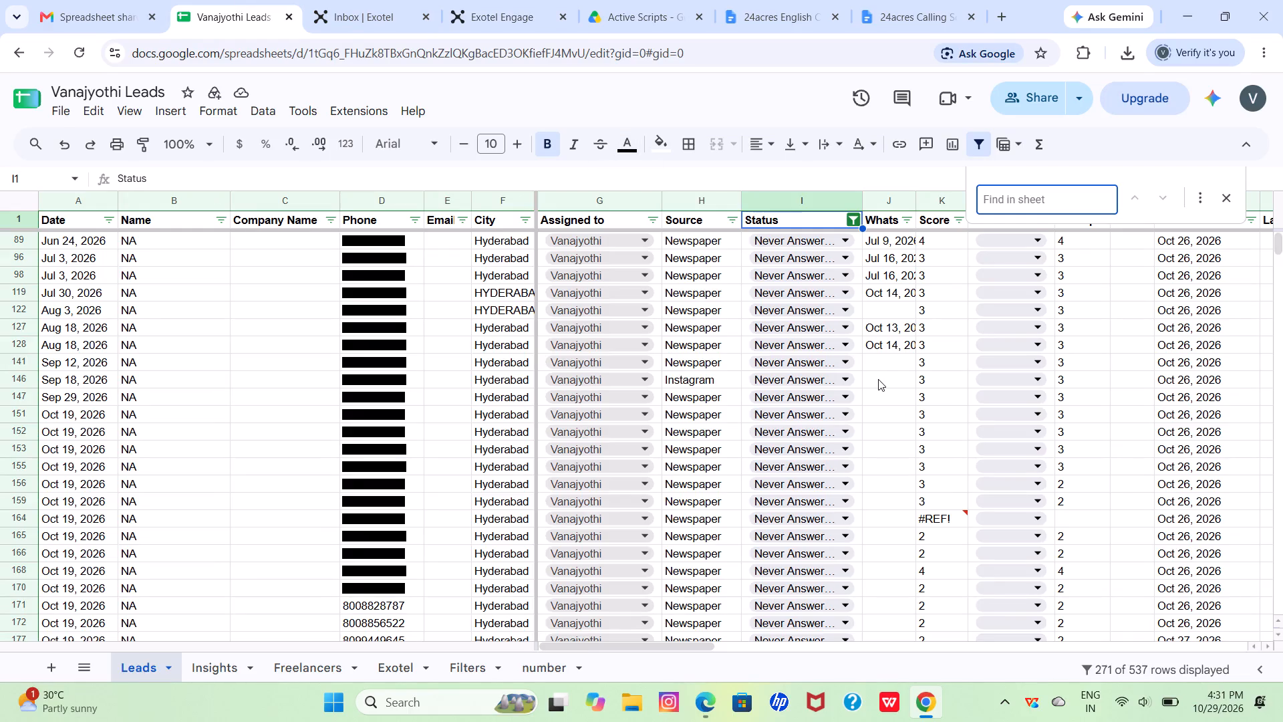
# Look through the filtered Never Answered leads down to the last rows and across their score, demo and attempt columns.
pyautogui.scroll(-11, 878, 379)
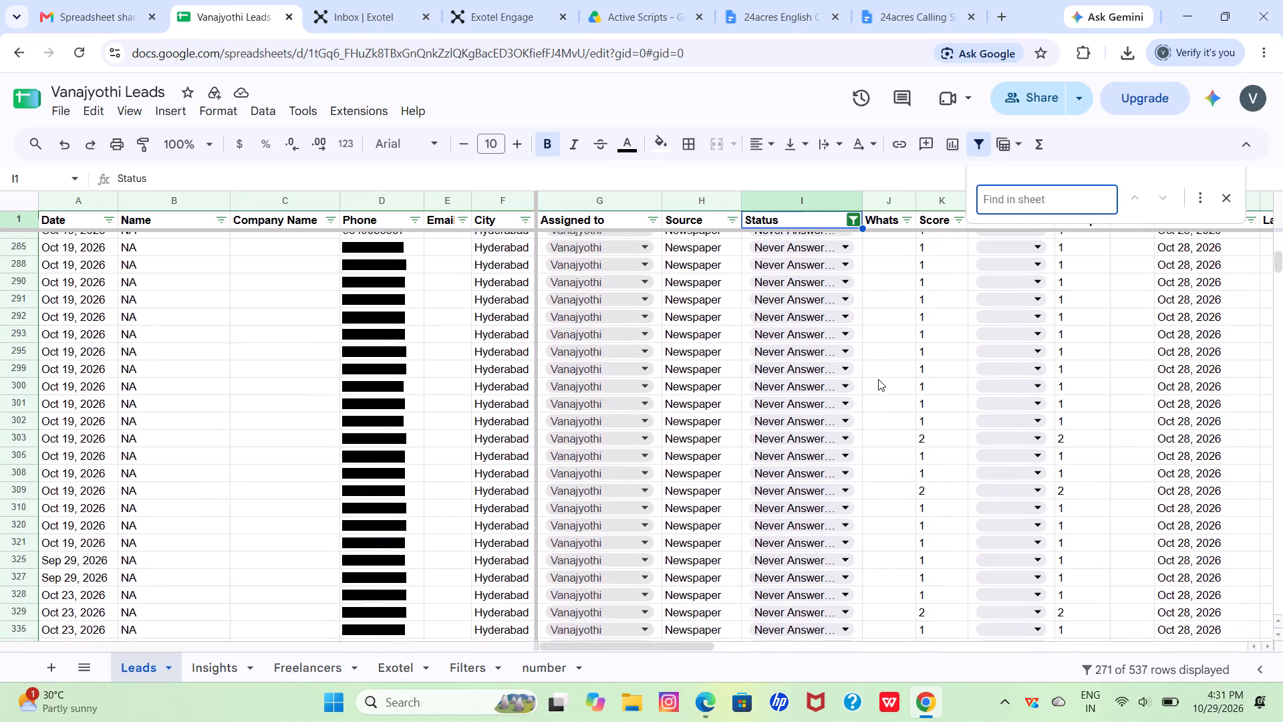
pyautogui.scroll(-9, 878, 379)
pyautogui.scroll(8, 878, 379)
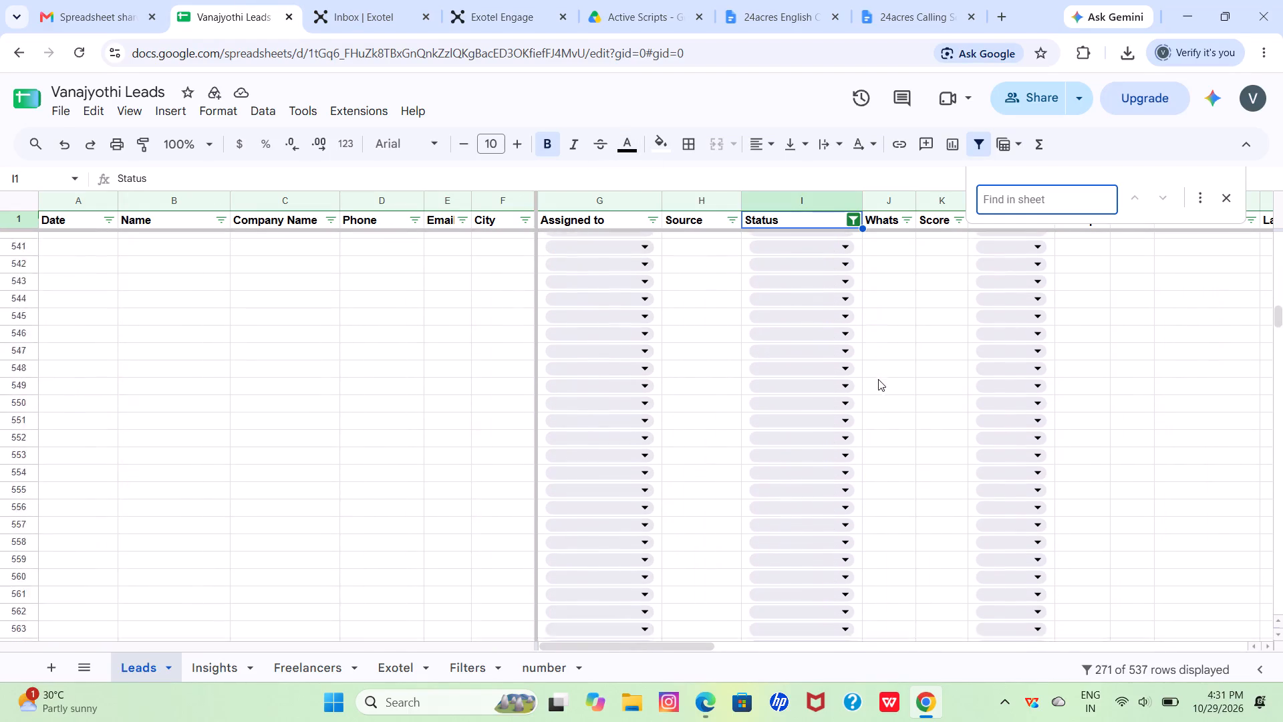
pyautogui.scroll(12, 878, 379)
pyautogui.scroll(18, 878, 379)
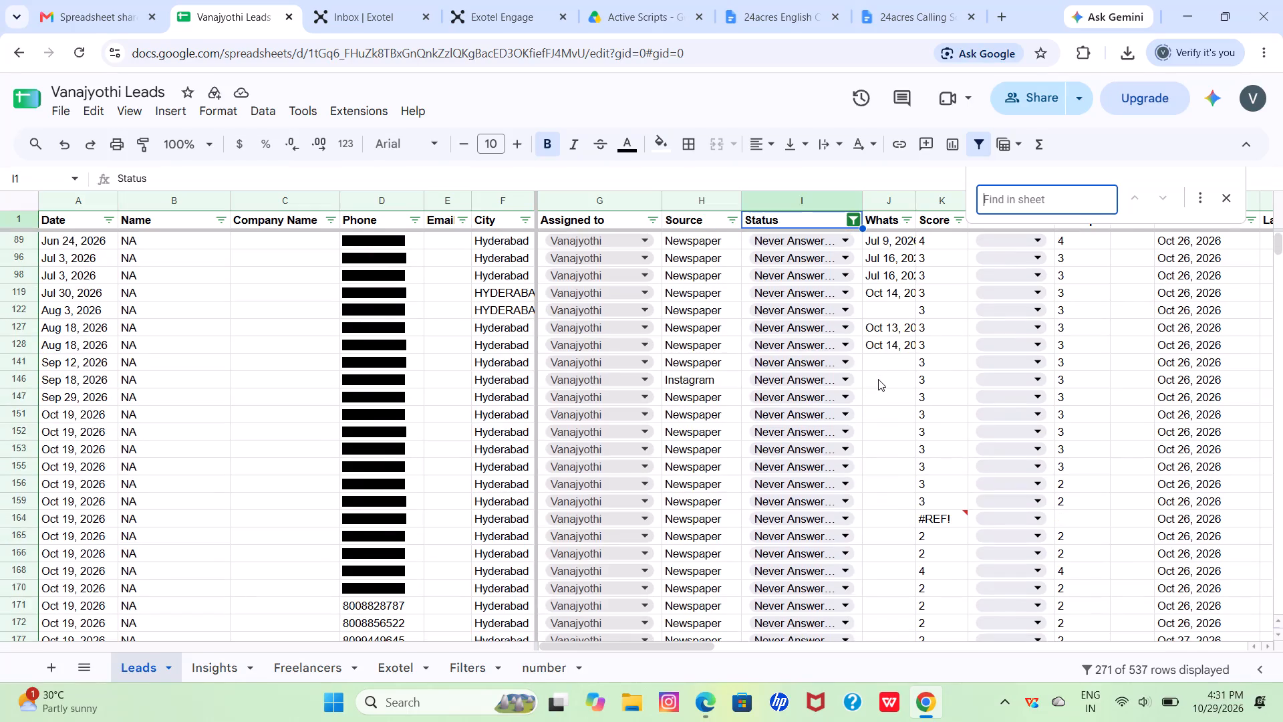
pyautogui.scroll(3, 878, 379)
pyautogui.hscroll(-5, 878, 379)
pyautogui.hscroll(-8, 971, 308)
pyautogui.hscroll(4, 971, 308)
pyautogui.scroll(5, 971, 308)
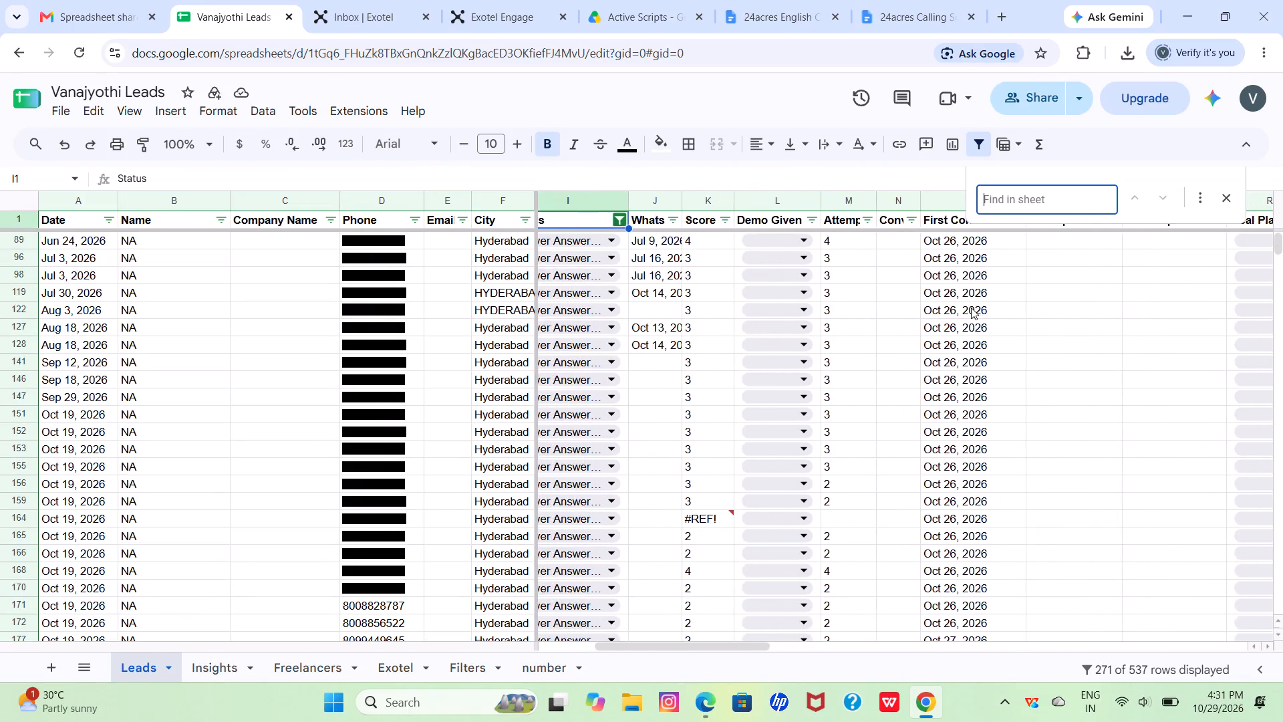
pyautogui.hscroll(4, 971, 308)
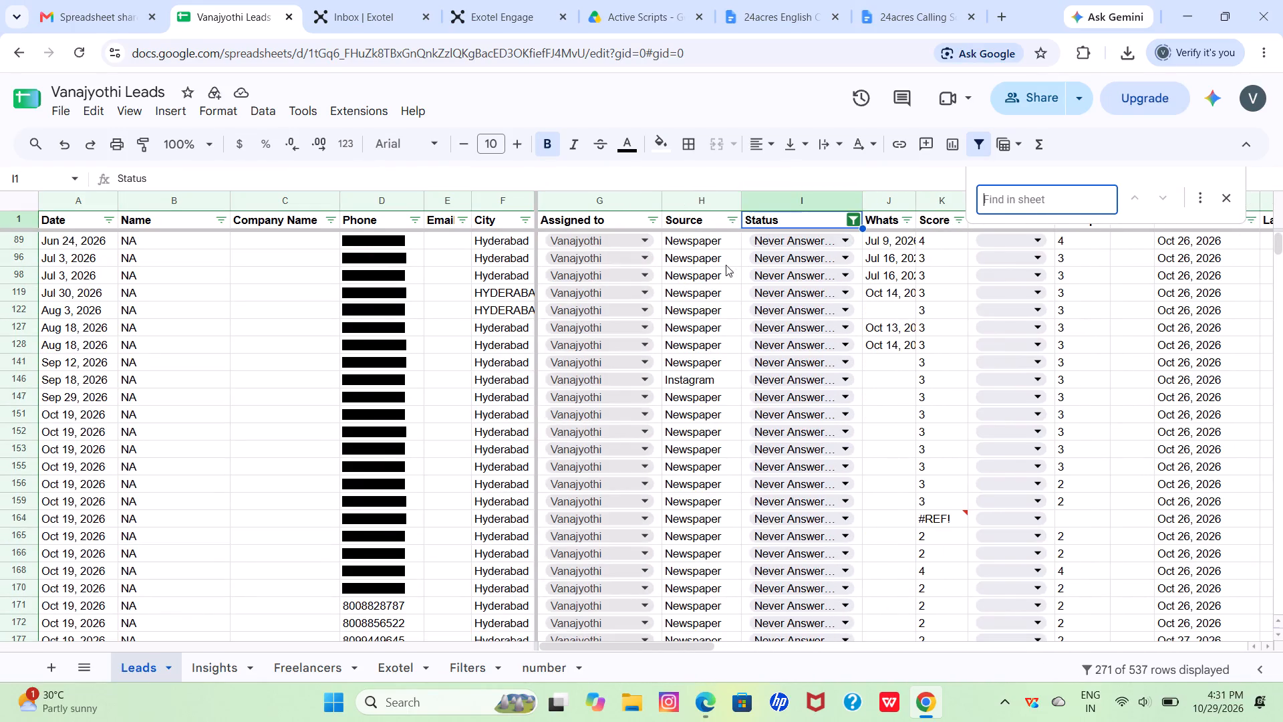
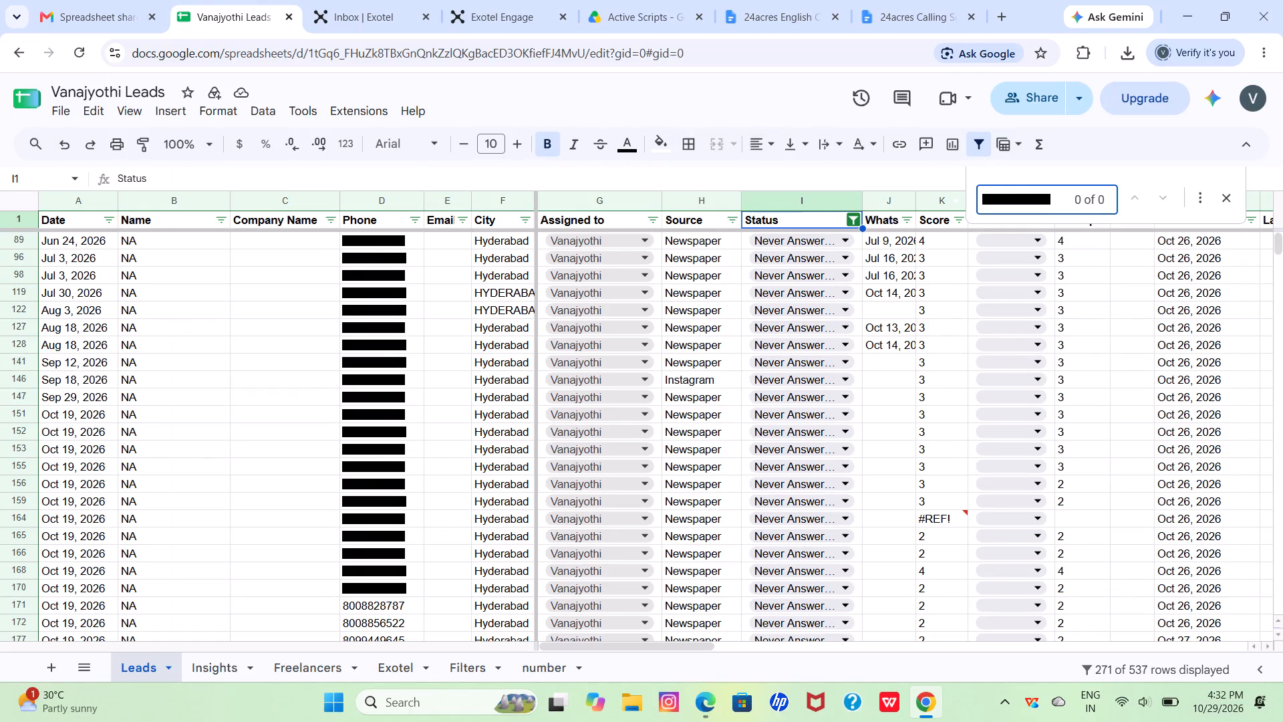
# Remove the last character from the searched phone number and view the matching lead's row in the Leads sheet.
pyautogui.press('BackSpace')
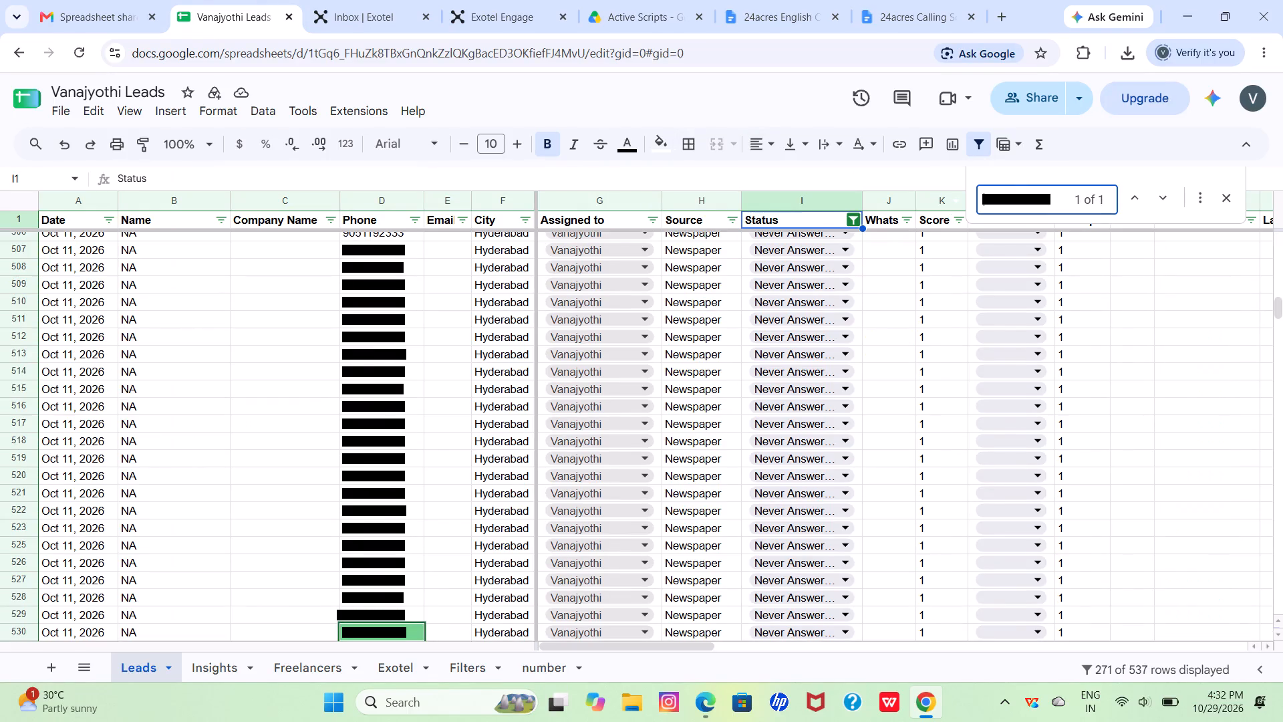
pyautogui.scroll(-3, 912, 442)
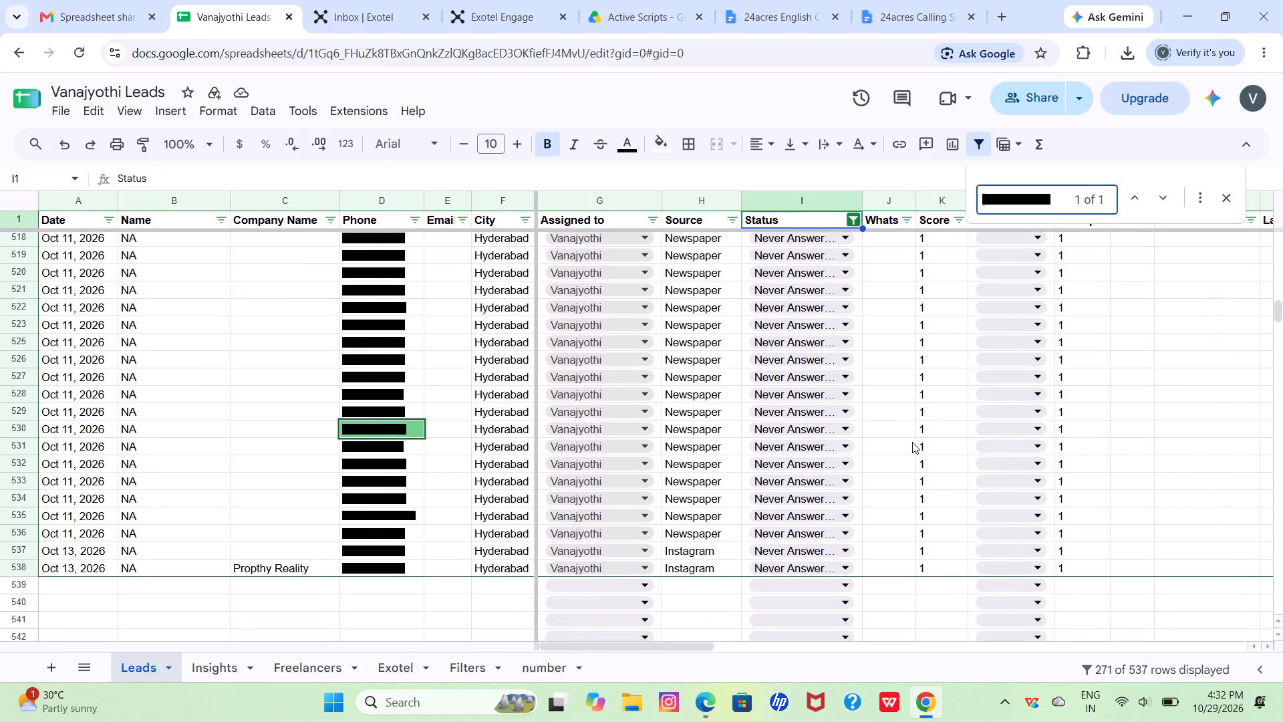
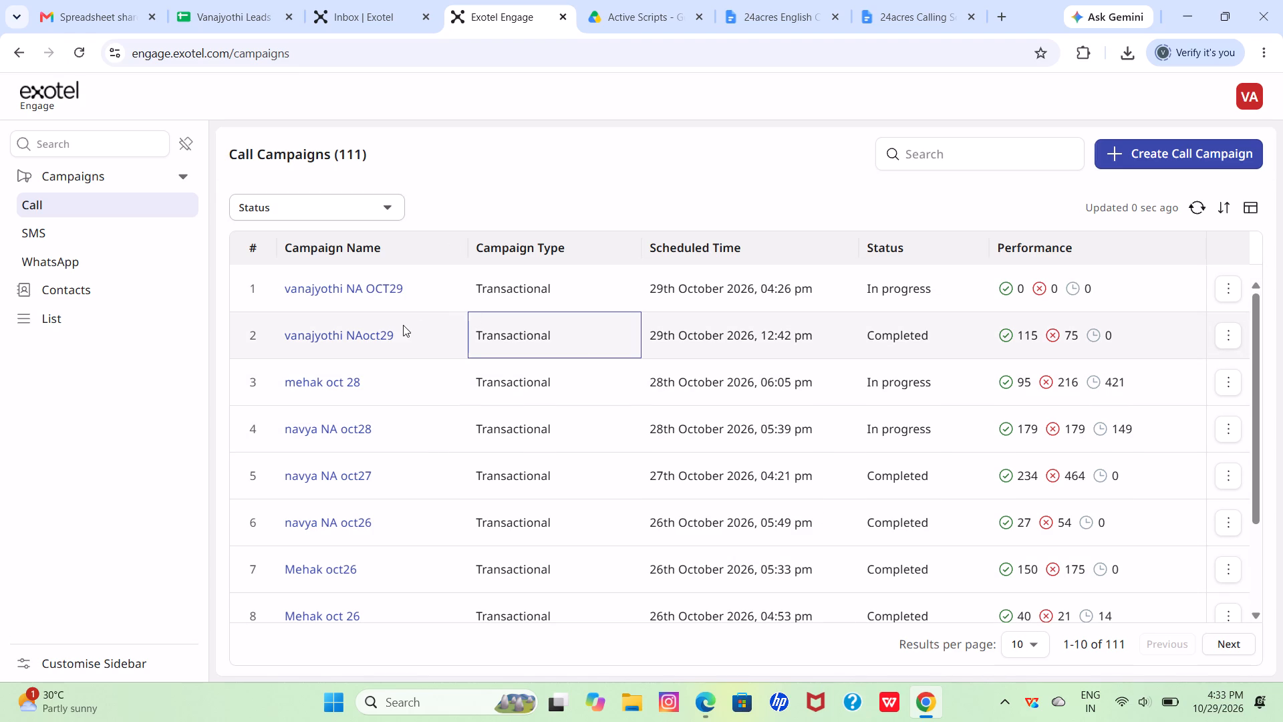
# Examine the vanajyothi NAoct29 call results, and refresh the call campaigns list to check the progress of the listed campaigns.
pyautogui.click(403, 325)
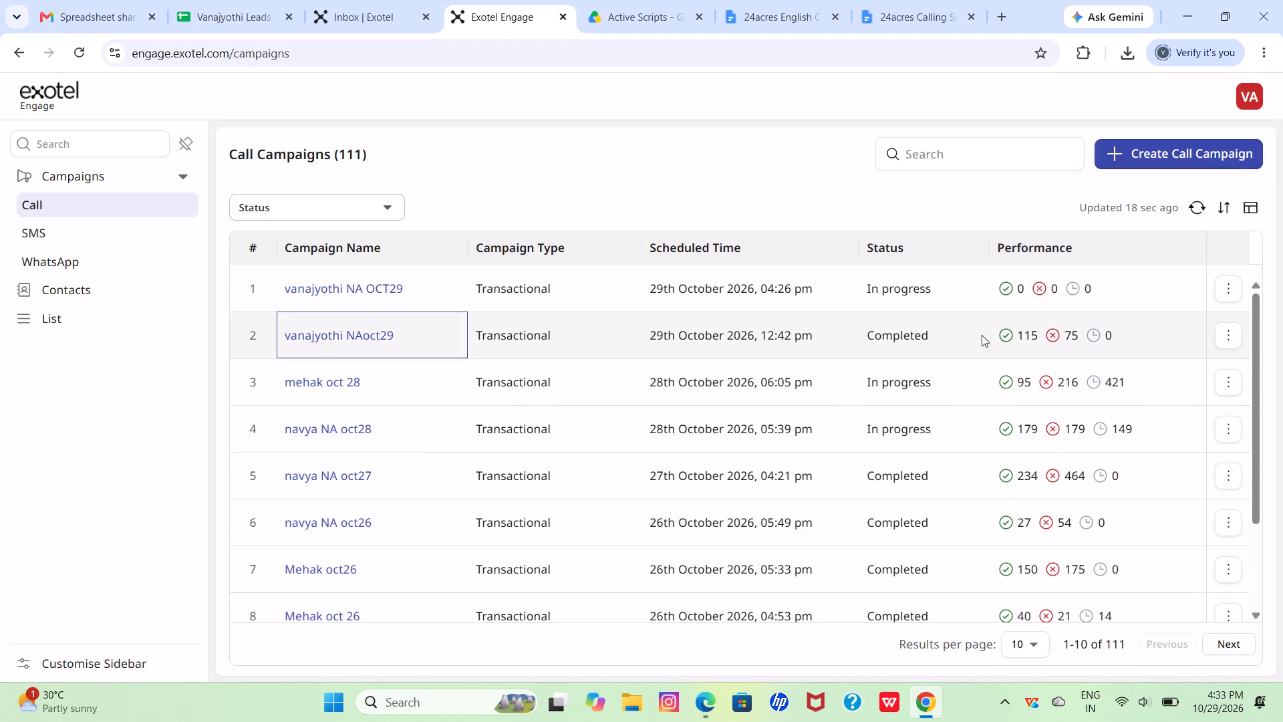
pyautogui.click(1000, 338)
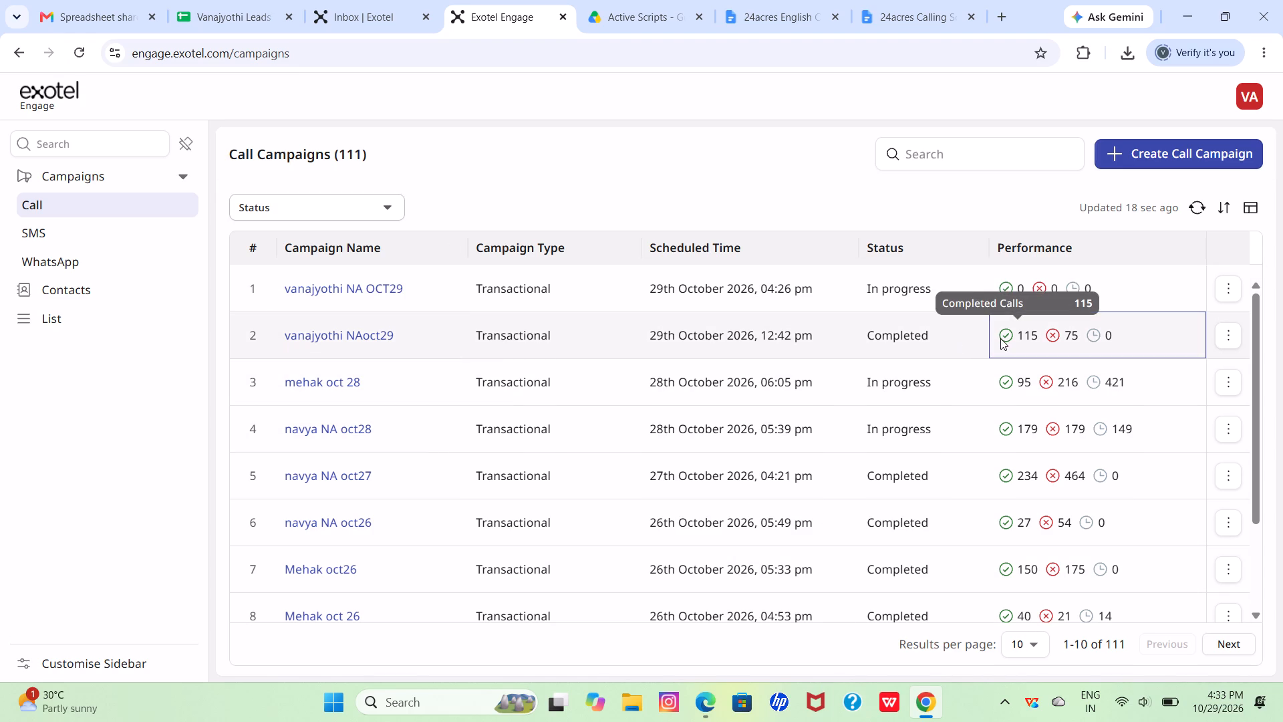
pyautogui.hotkey('ctrl', 'c')
pyautogui.click(74, 53)
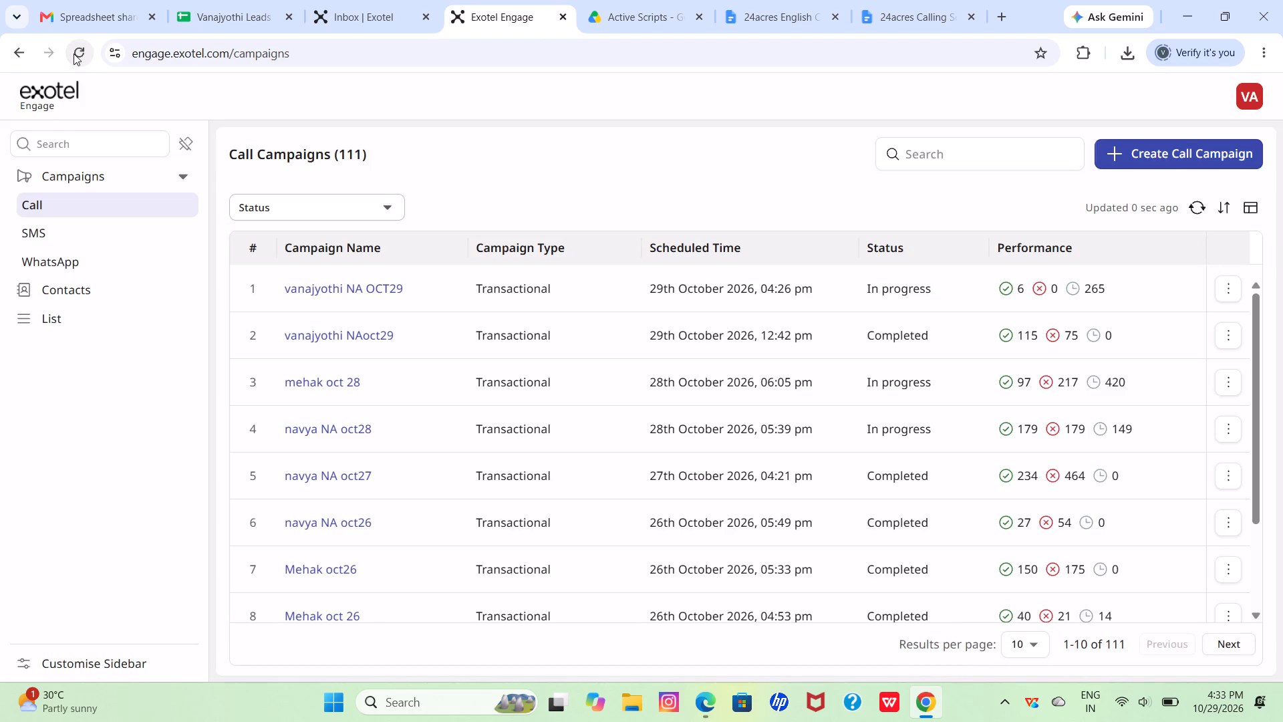
pyautogui.scroll(-1, 673, 367)
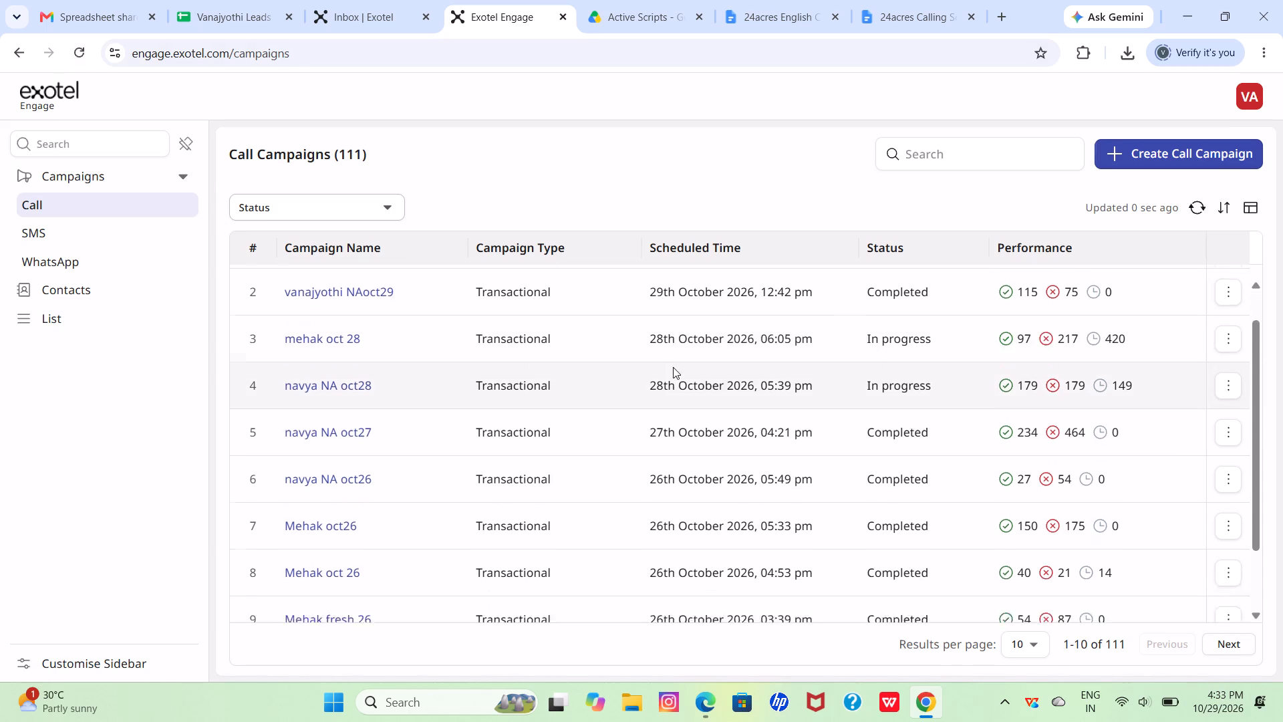
pyautogui.scroll(-1, 673, 367)
pyautogui.scroll(4, 673, 367)
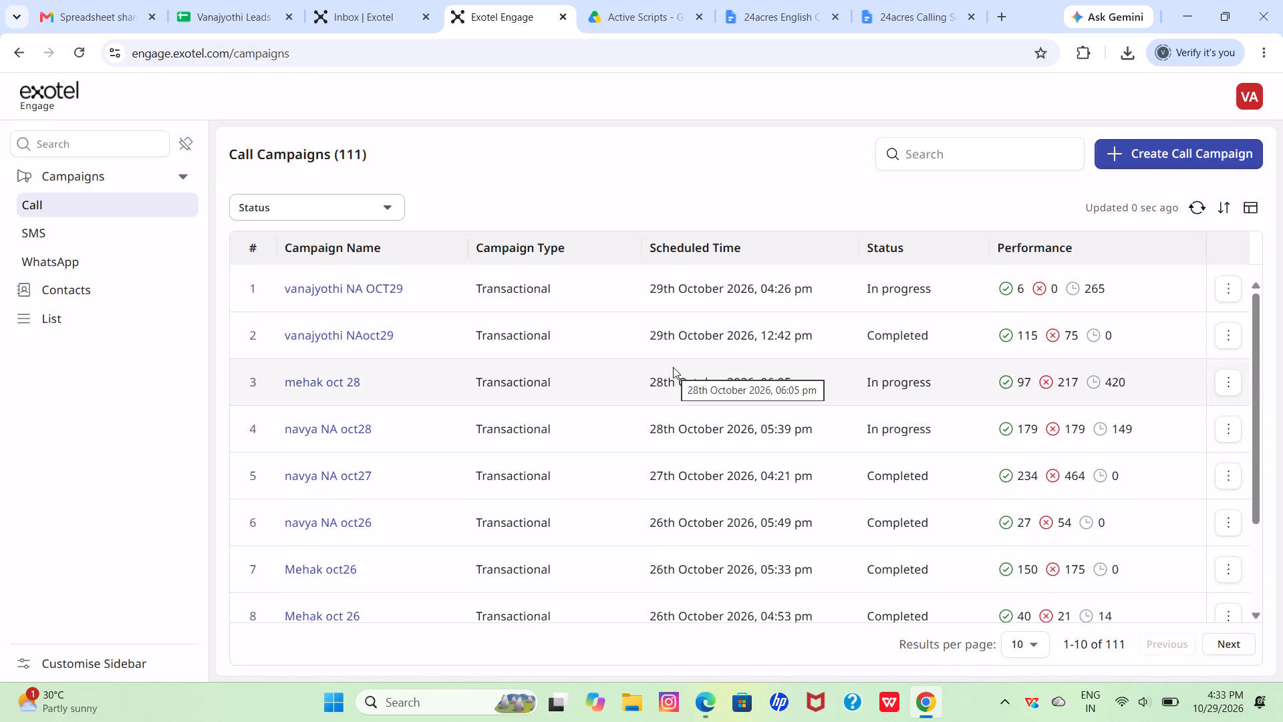
pyautogui.scroll(-4, 673, 367)
pyautogui.scroll(4, 673, 367)
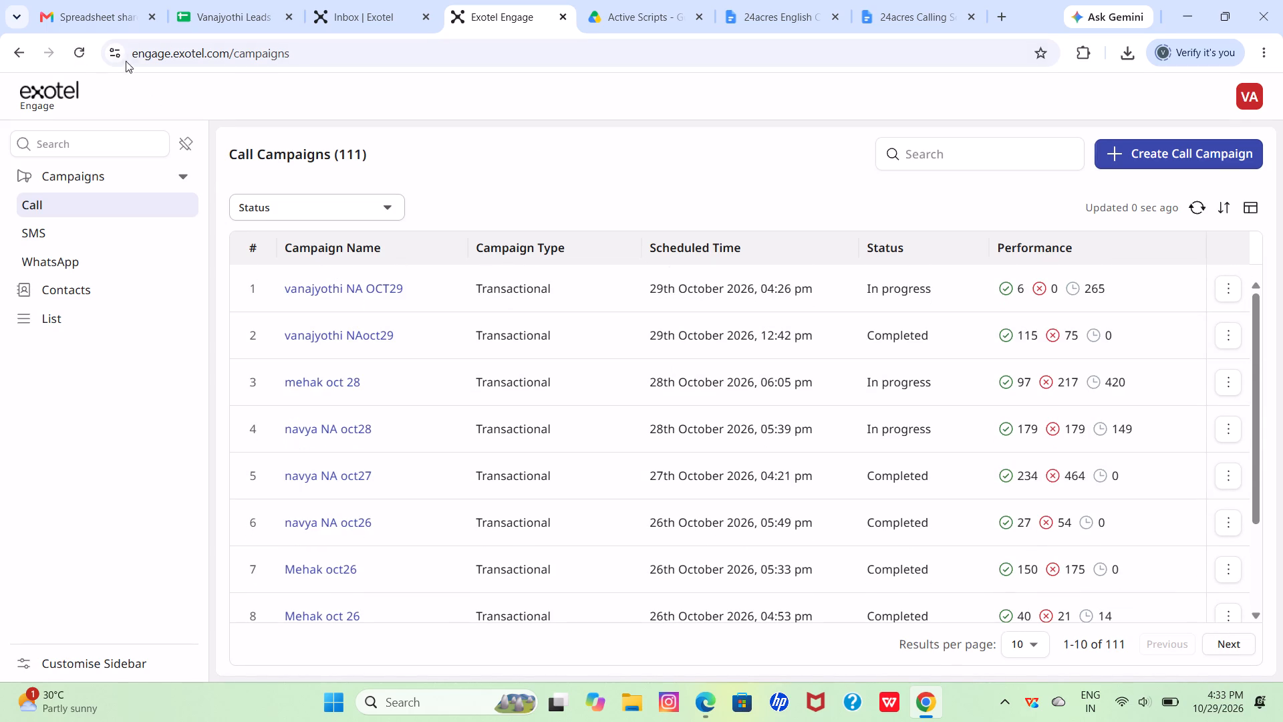
pyautogui.click(72, 52)
# Switch to the Vanajyothi Leads spreadsheet.
pyautogui.click(223, 2)
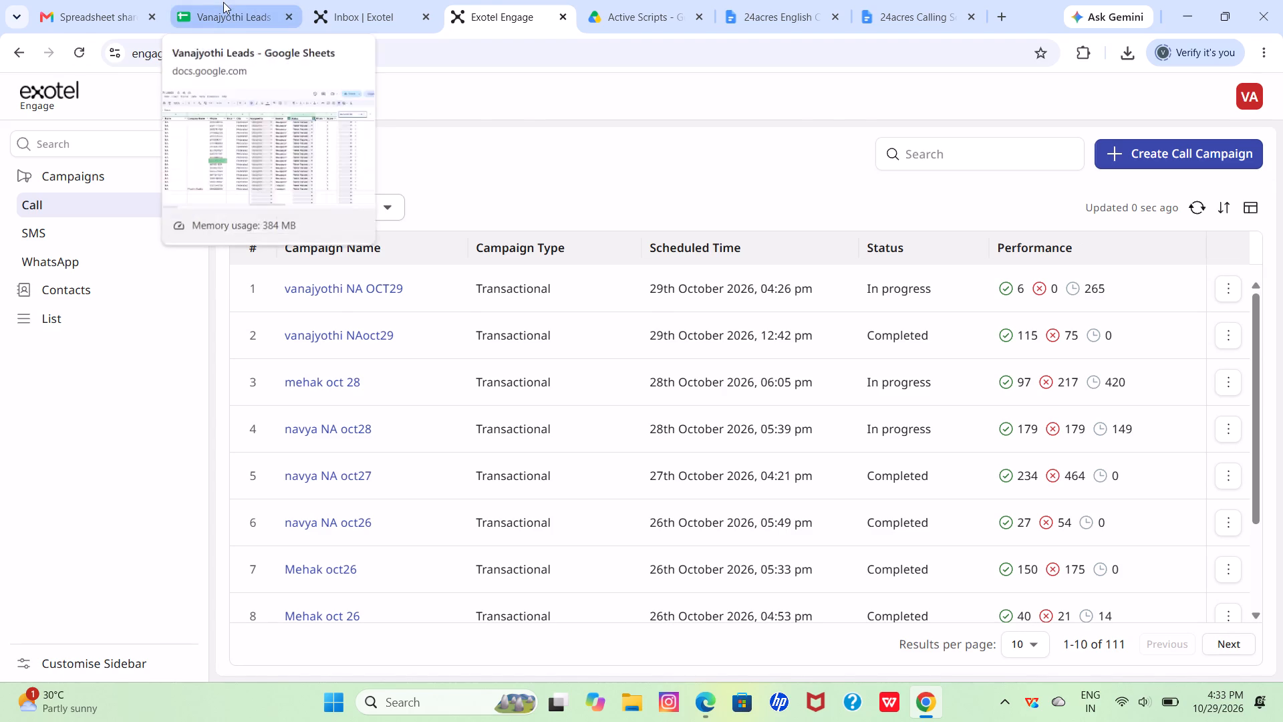
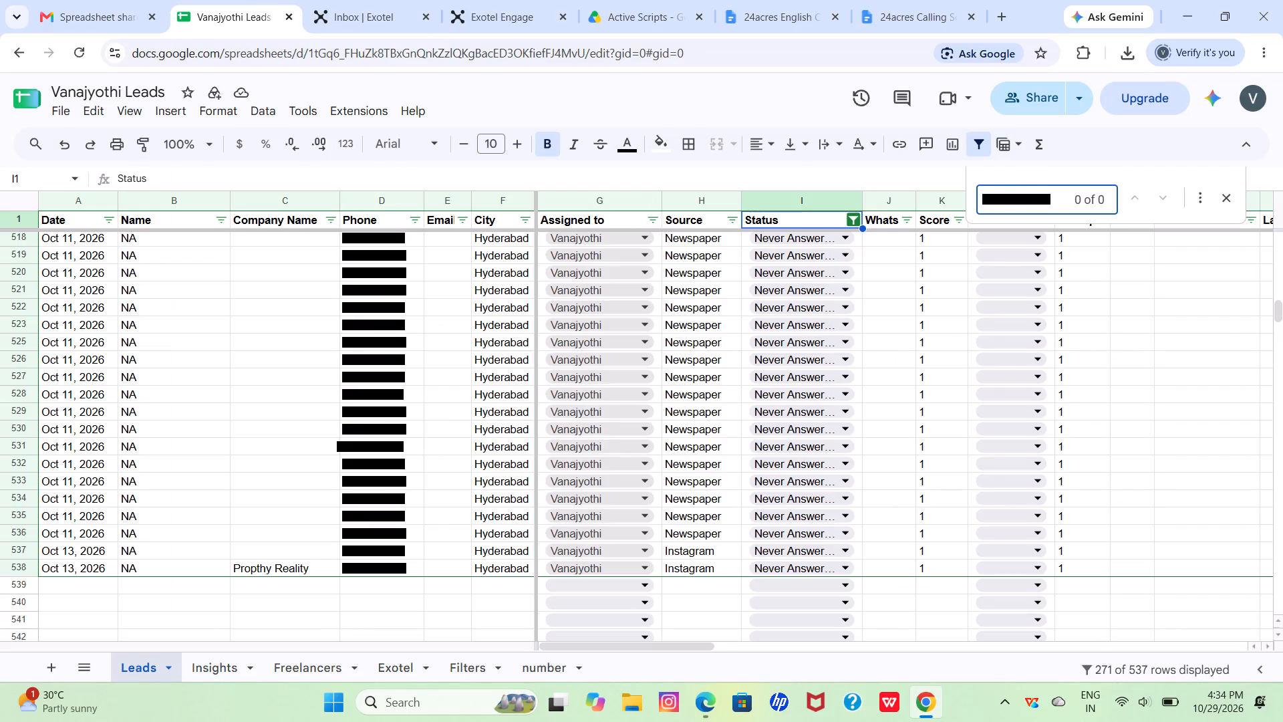
# Remove the leading digit from the phone number search to locate the matching lead, and examine its contact and follow-up columns.
pyautogui.click(990, 195)
pyautogui.press('BackSpace')
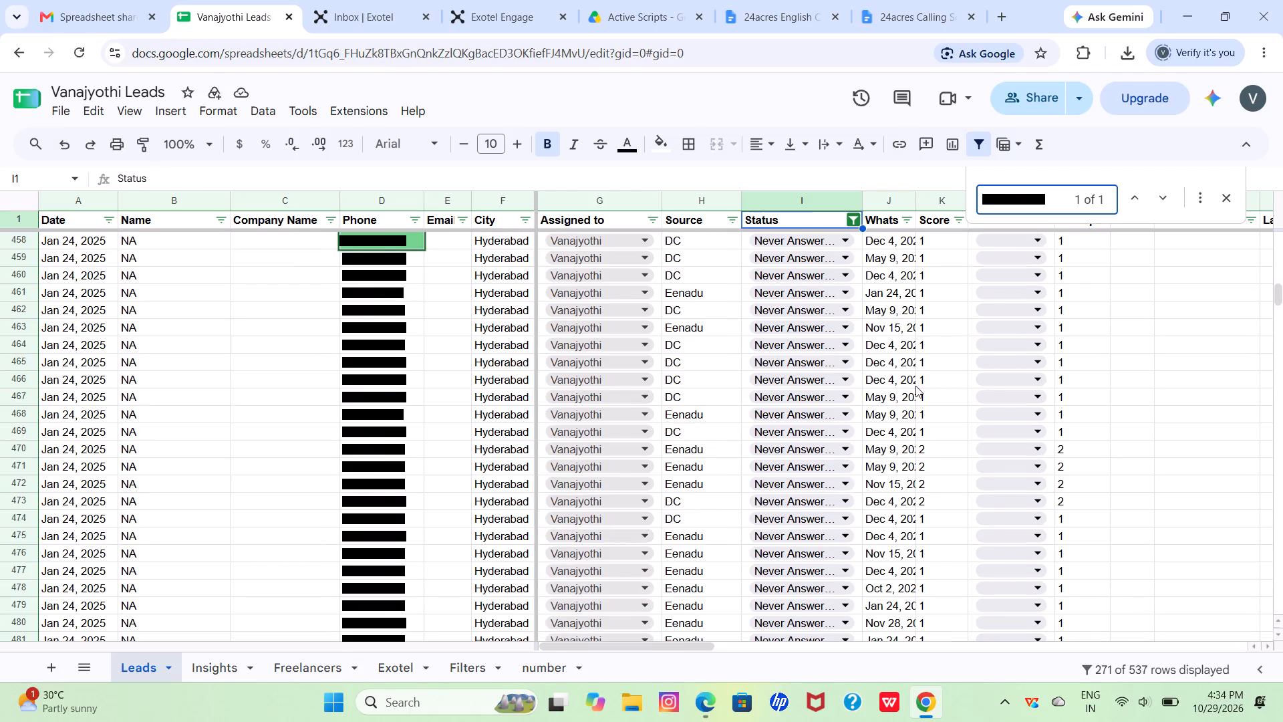
pyautogui.scroll(3, 915, 386)
pyautogui.hscroll(-4, 915, 386)
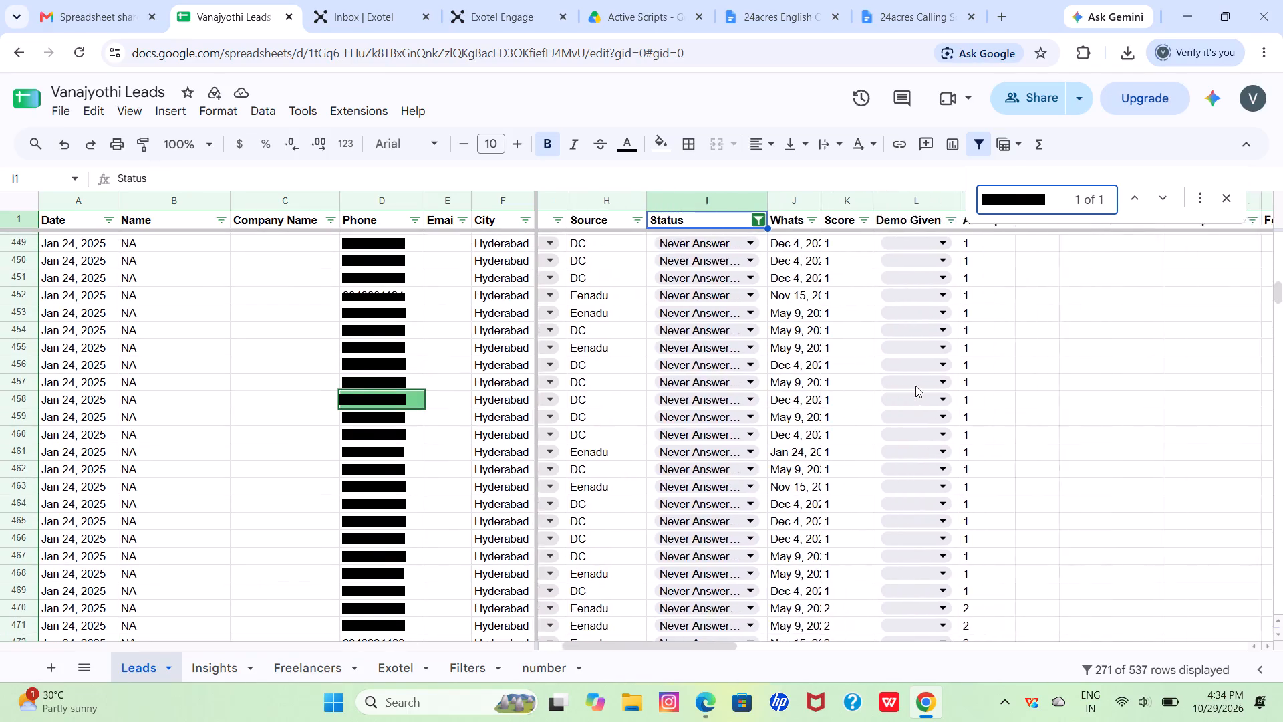
pyautogui.hscroll(-3, 915, 386)
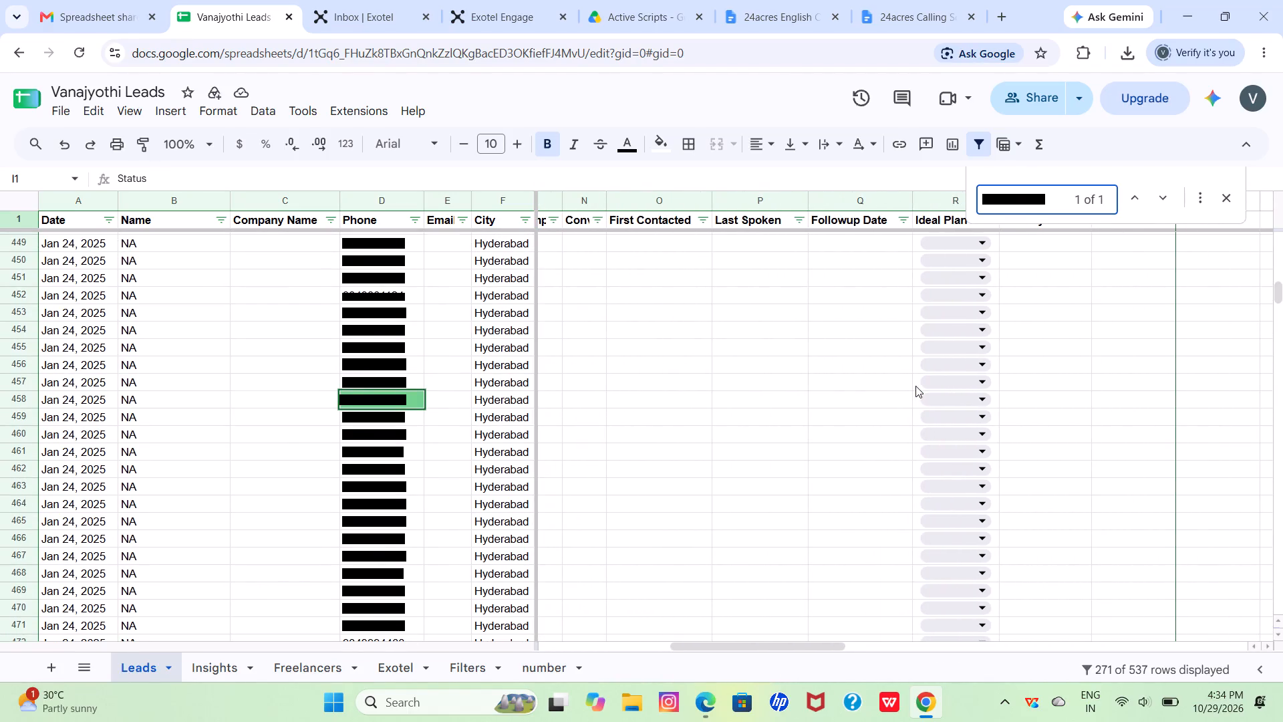
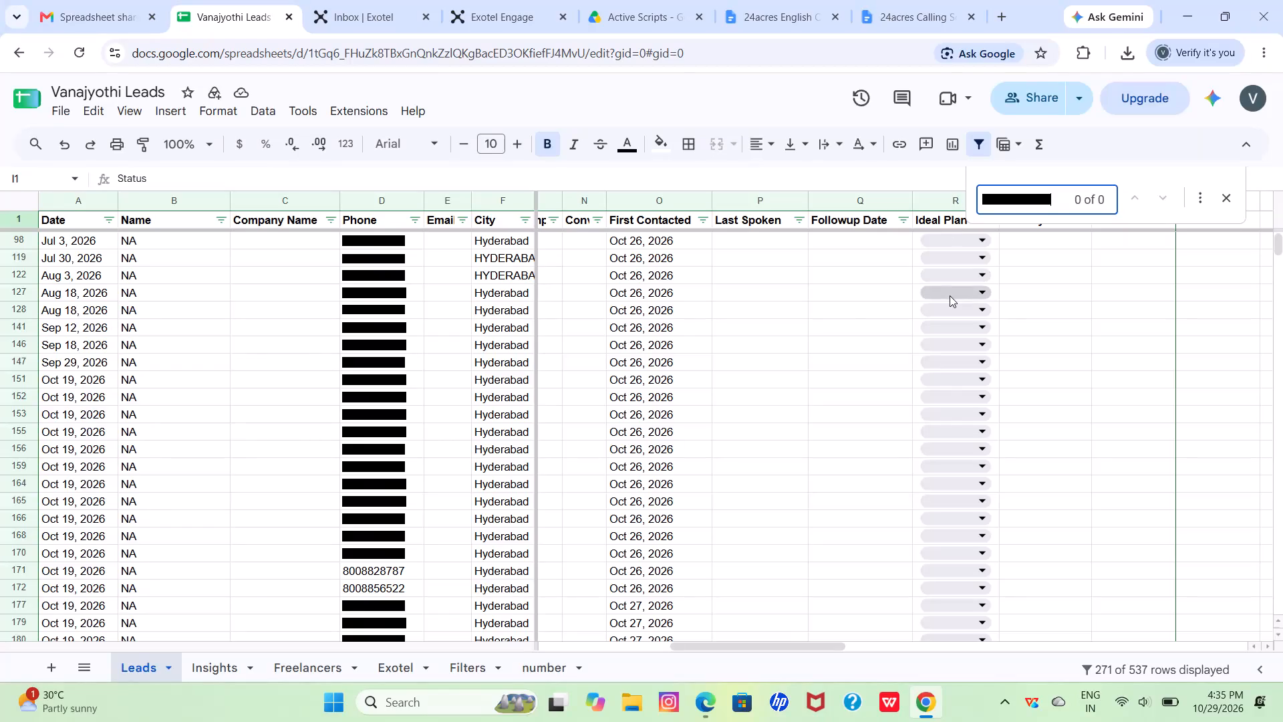
# Remove the leading digit from the phone number search to locate the matching lead, and set its attempts value to 2.
pyautogui.scroll(2, 848, 324)
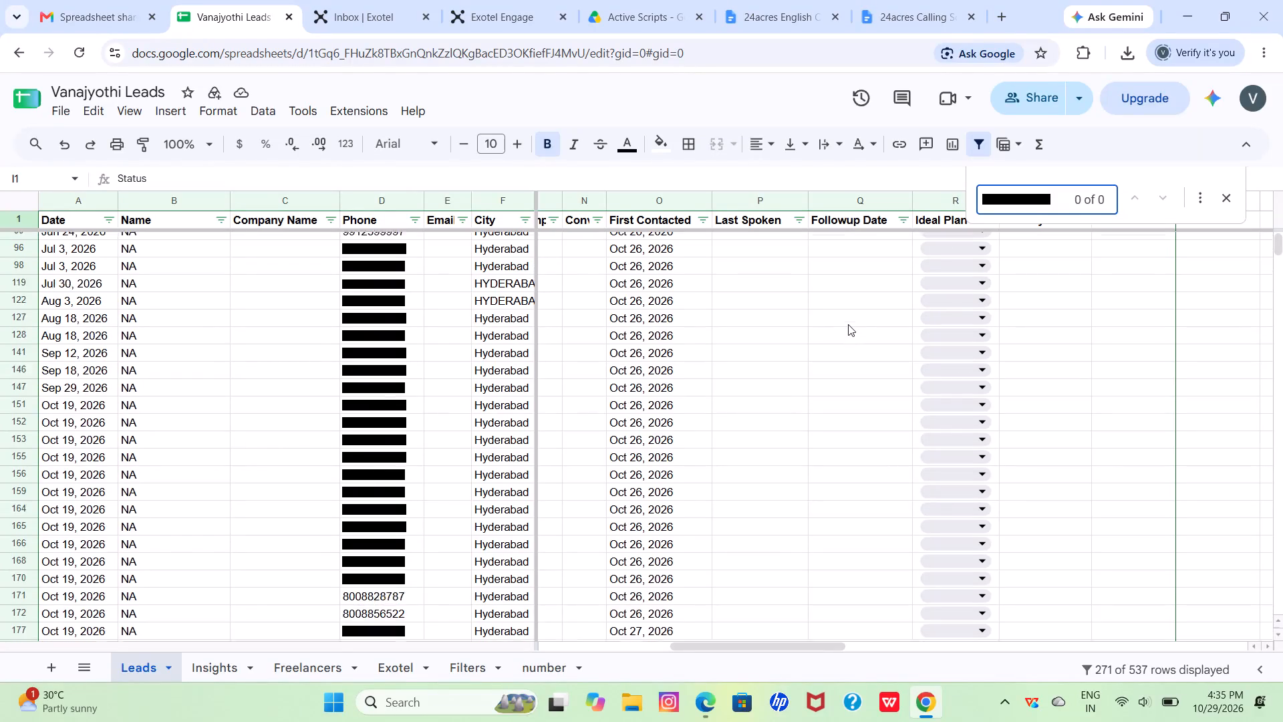
pyautogui.click(988, 197)
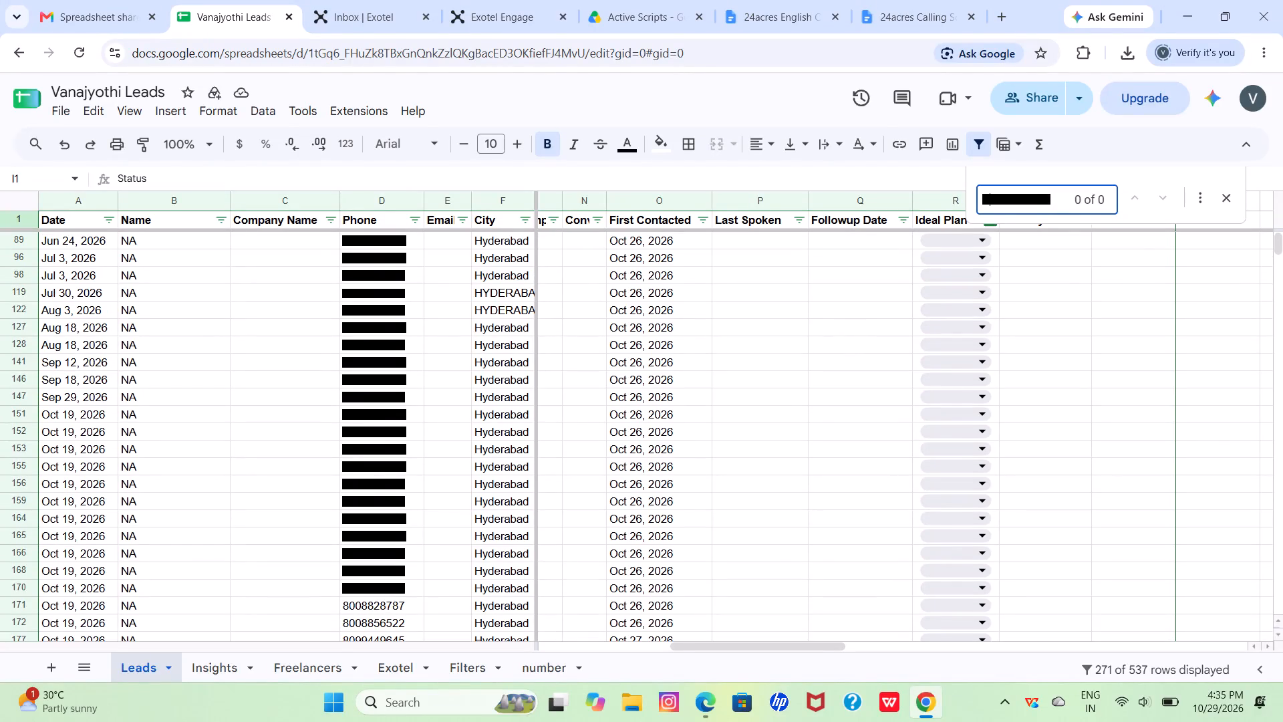
pyautogui.press('BackSpace')
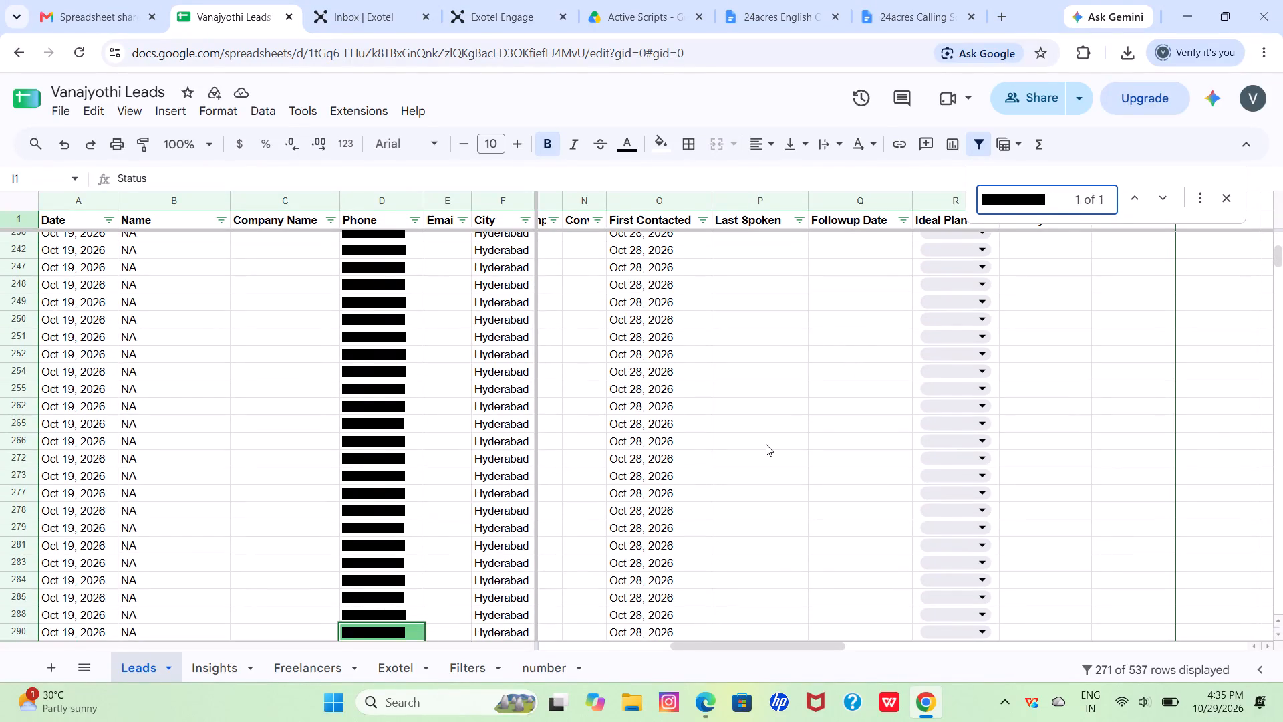
pyautogui.scroll(-5, 766, 444)
pyautogui.hscroll(2, 766, 444)
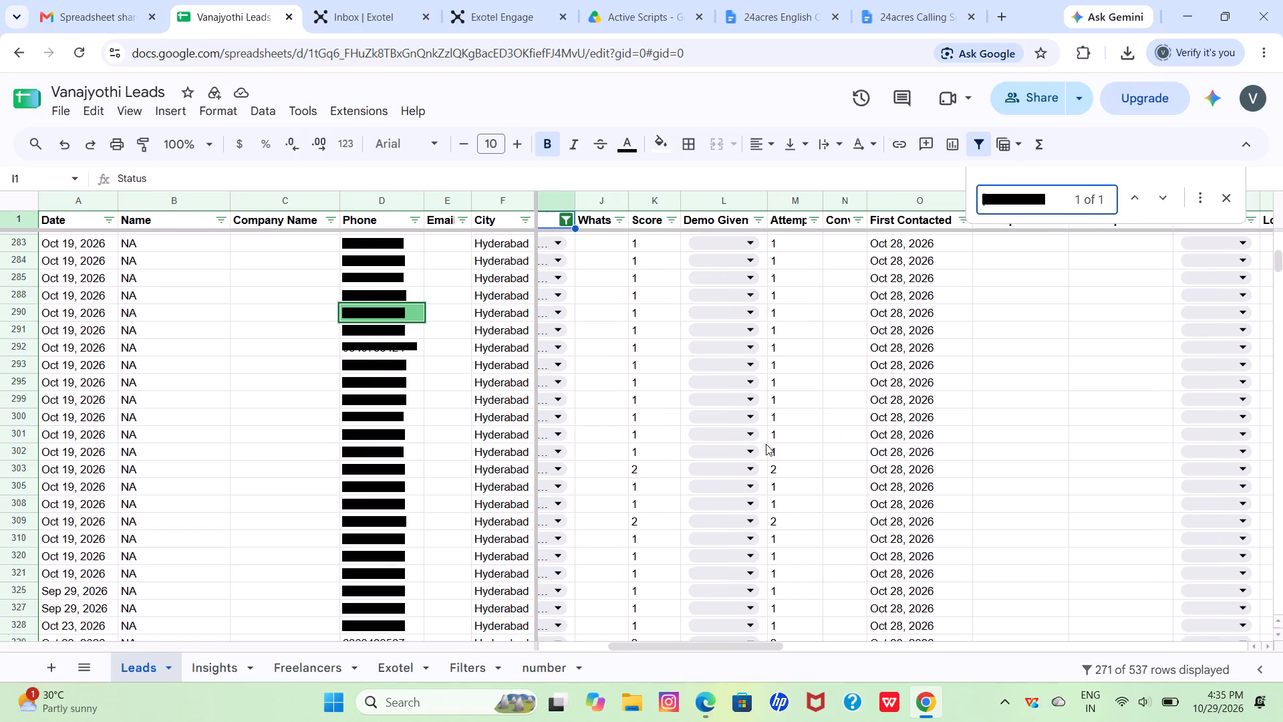
pyautogui.click(776, 312)
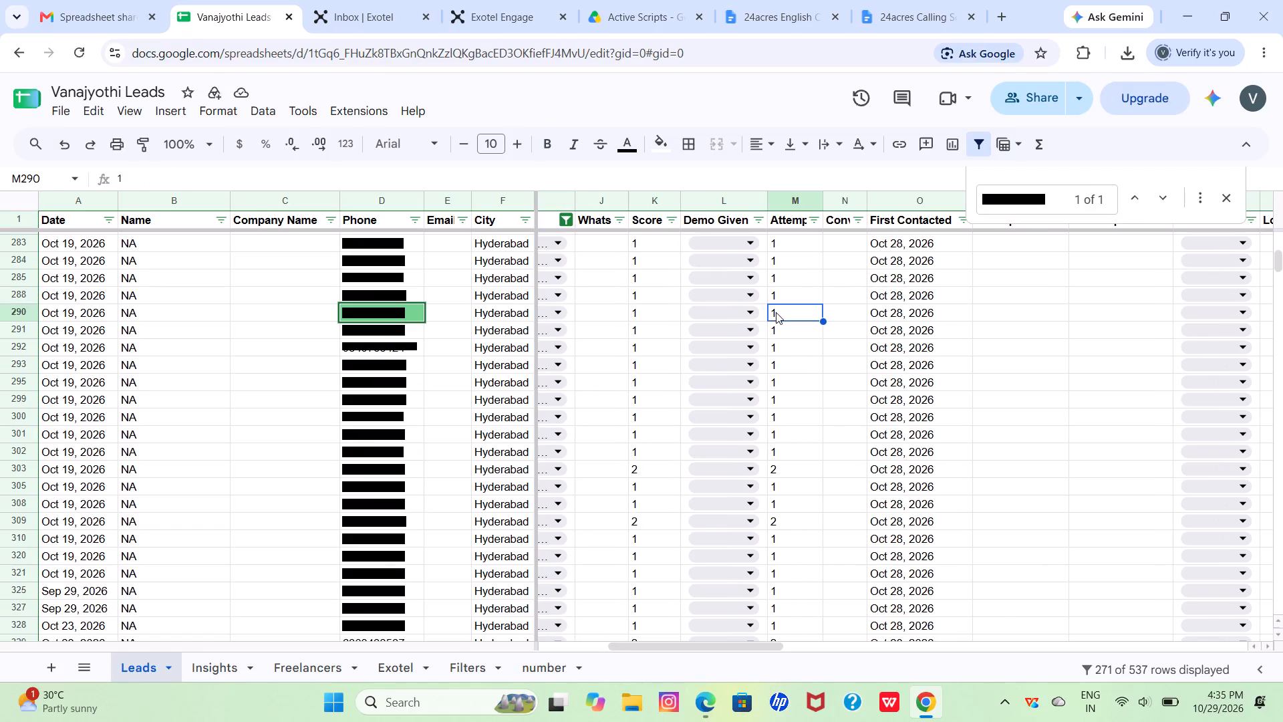
pyautogui.press('2')
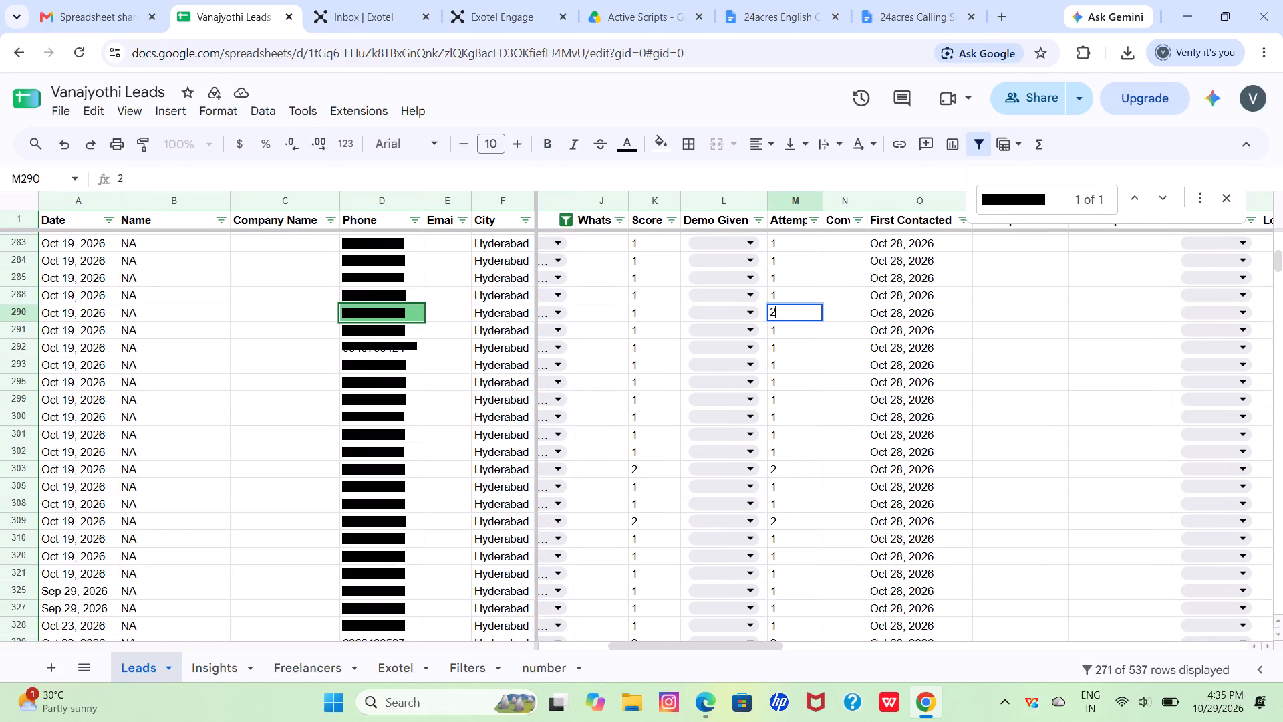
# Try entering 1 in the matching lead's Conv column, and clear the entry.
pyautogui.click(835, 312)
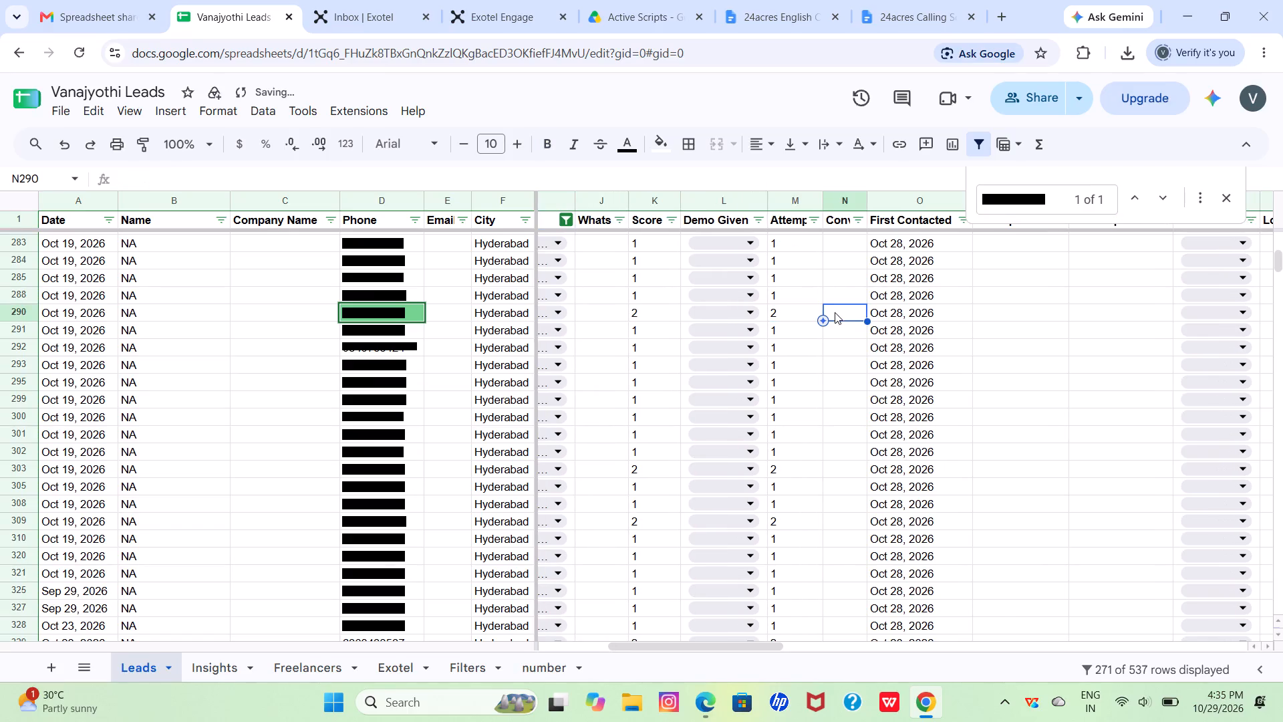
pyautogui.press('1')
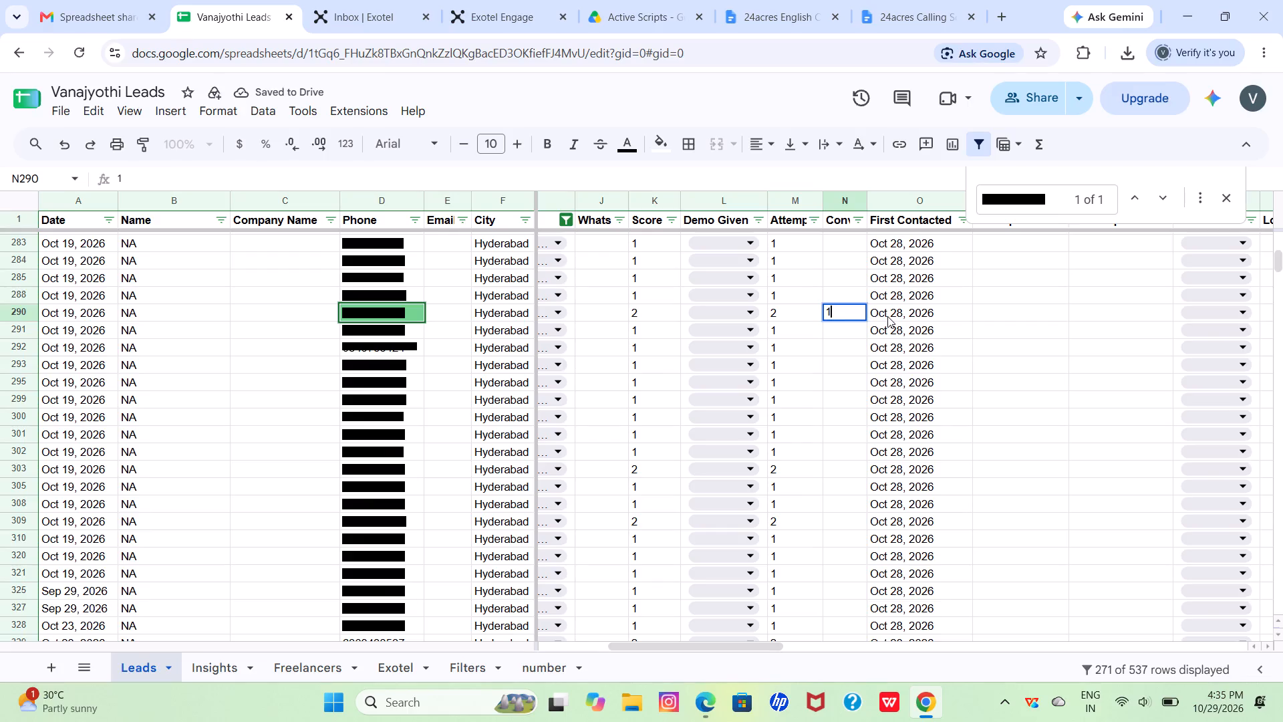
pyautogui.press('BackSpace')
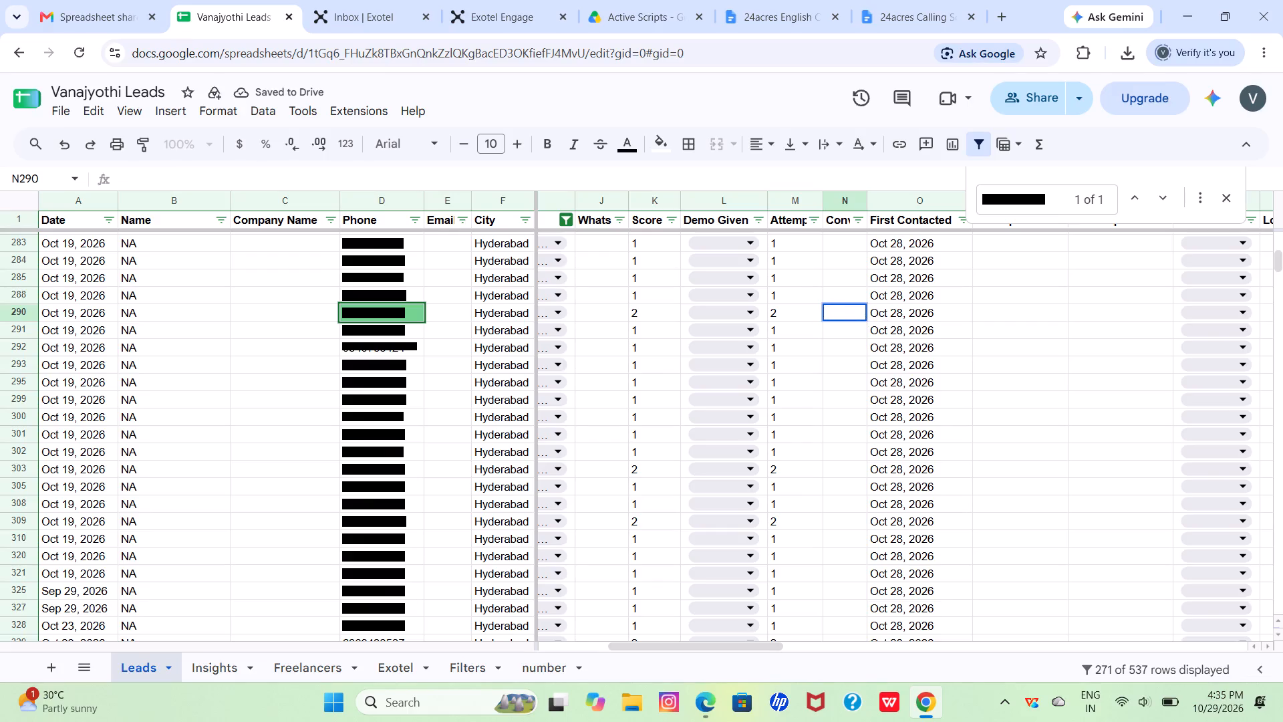
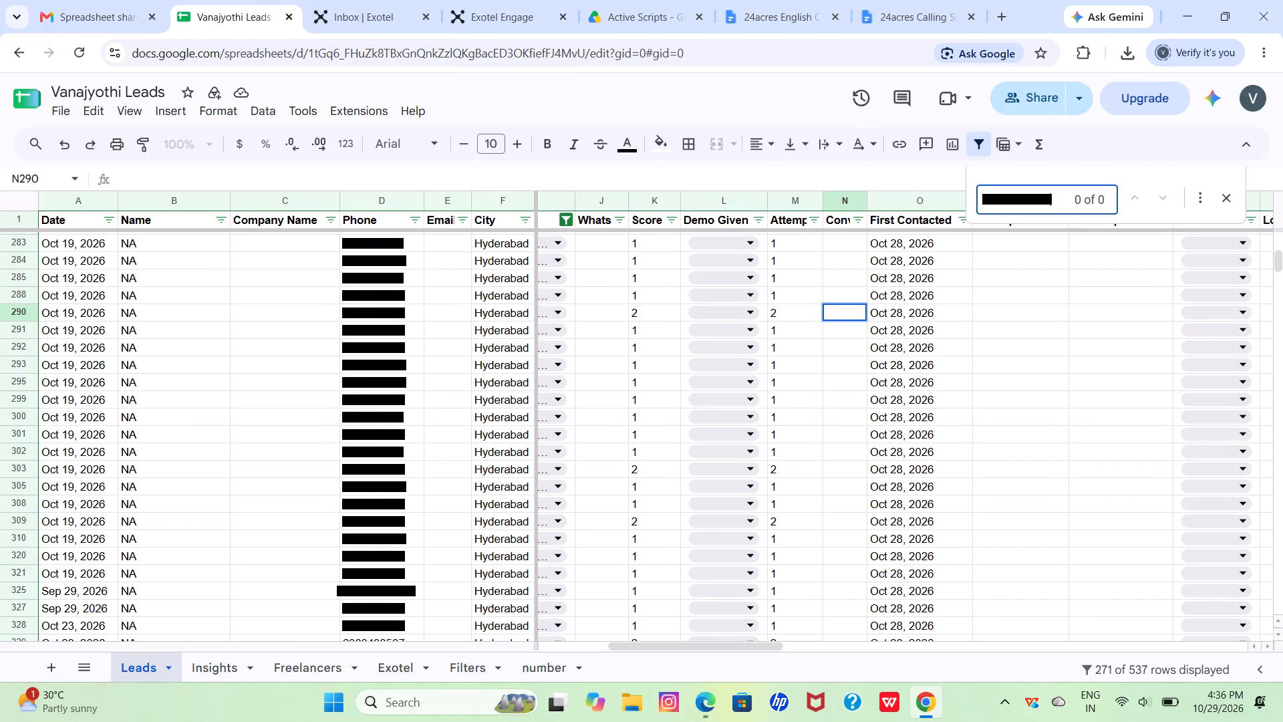
# Remove the leading digit from the phone number search to locate the matching lead, and enter 1 in its Conv column.
pyautogui.click(991, 191)
pyautogui.press('BackSpace')
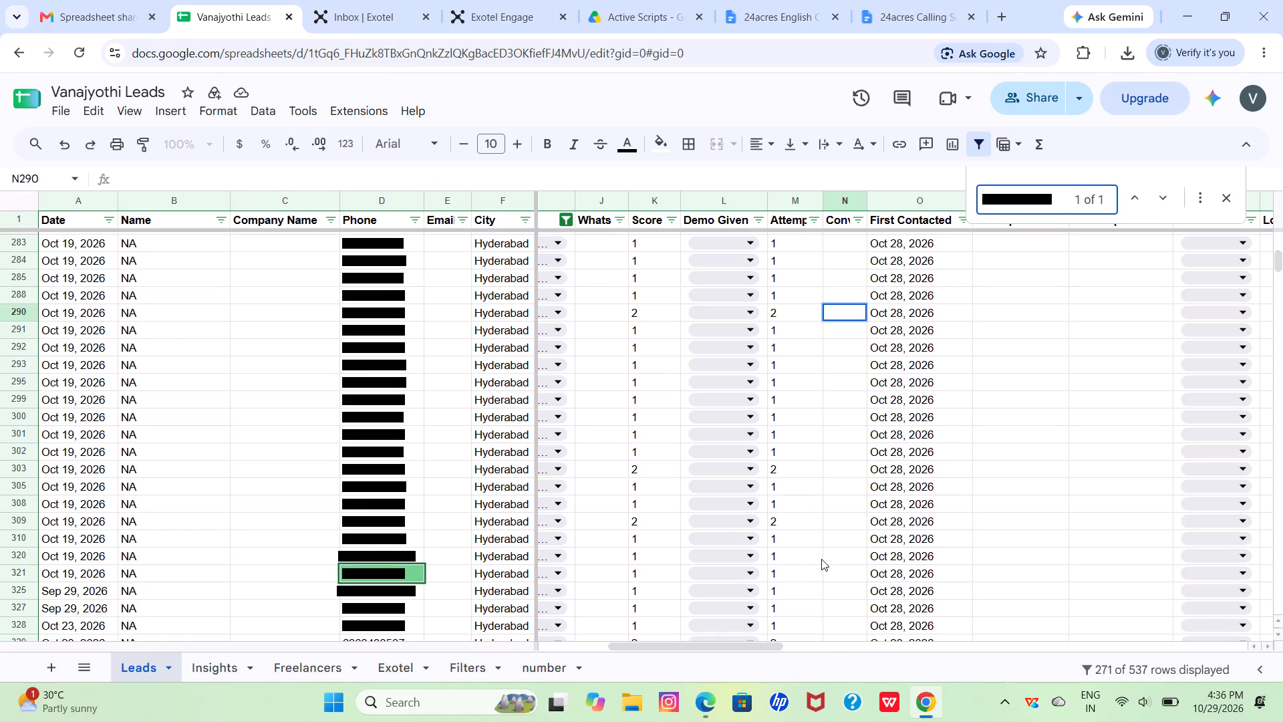
pyautogui.scroll(-4, 821, 559)
pyautogui.press('BackSpace')
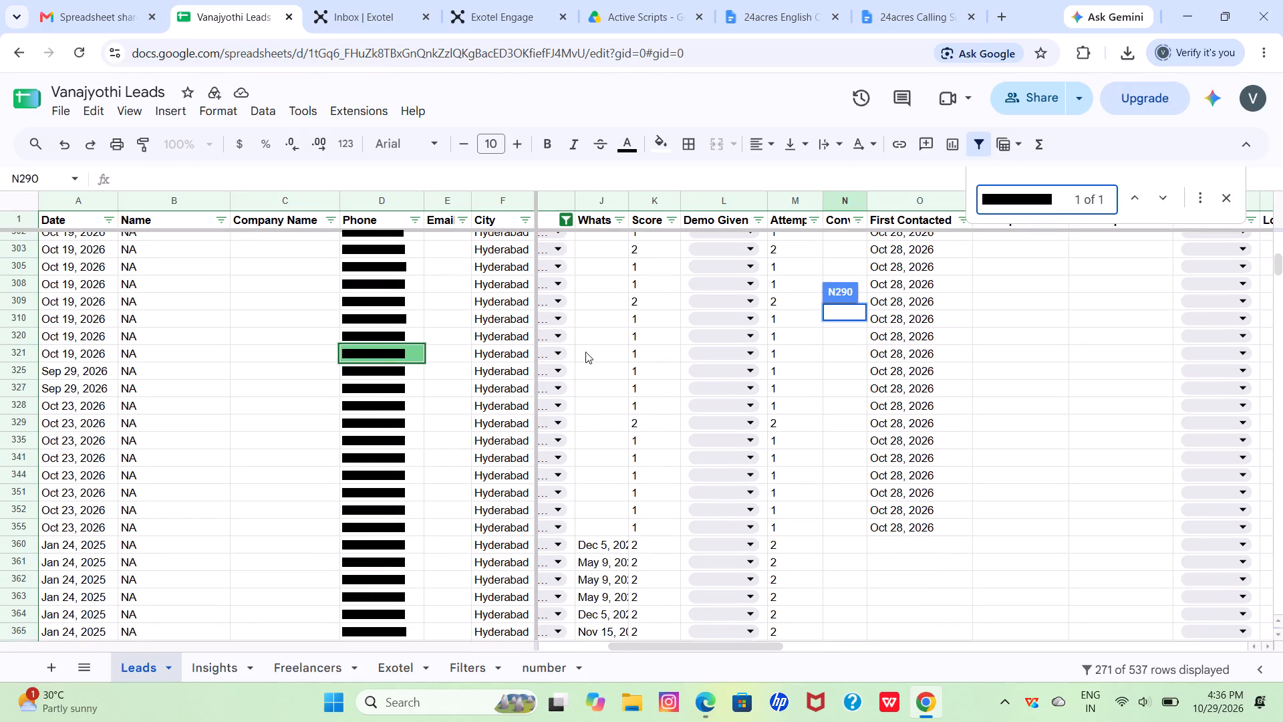
pyautogui.click(851, 348)
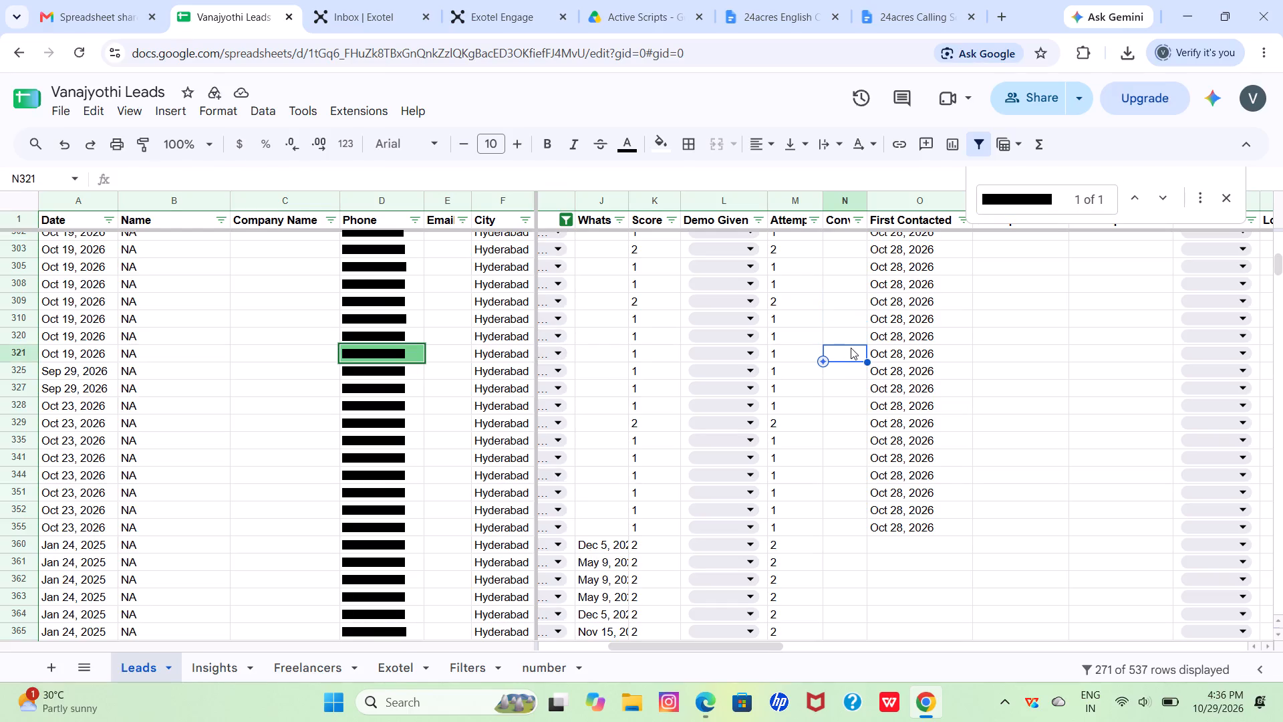
pyautogui.press('1')
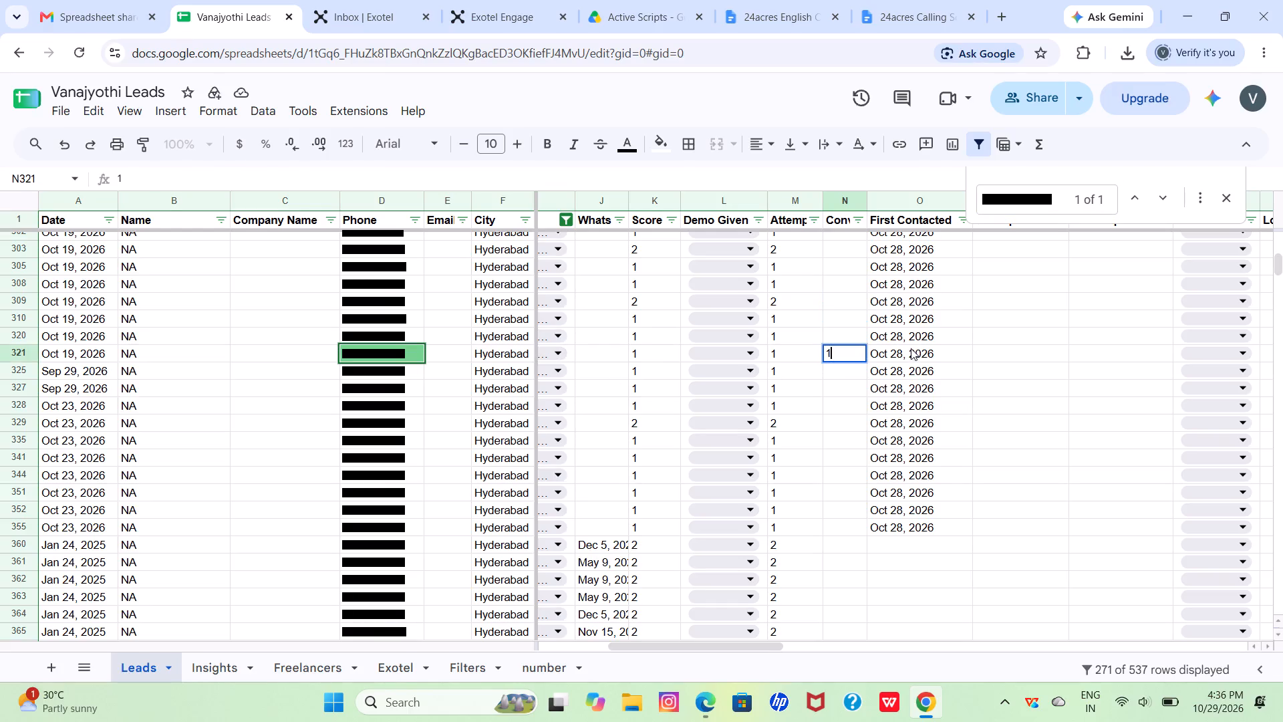
# Copy the matching lead's First Contacted date into its Last Spoken cell and change it to Oct 29, 2026.
pyautogui.click(911, 351)
pyautogui.hotkey('ctrl', 'c')
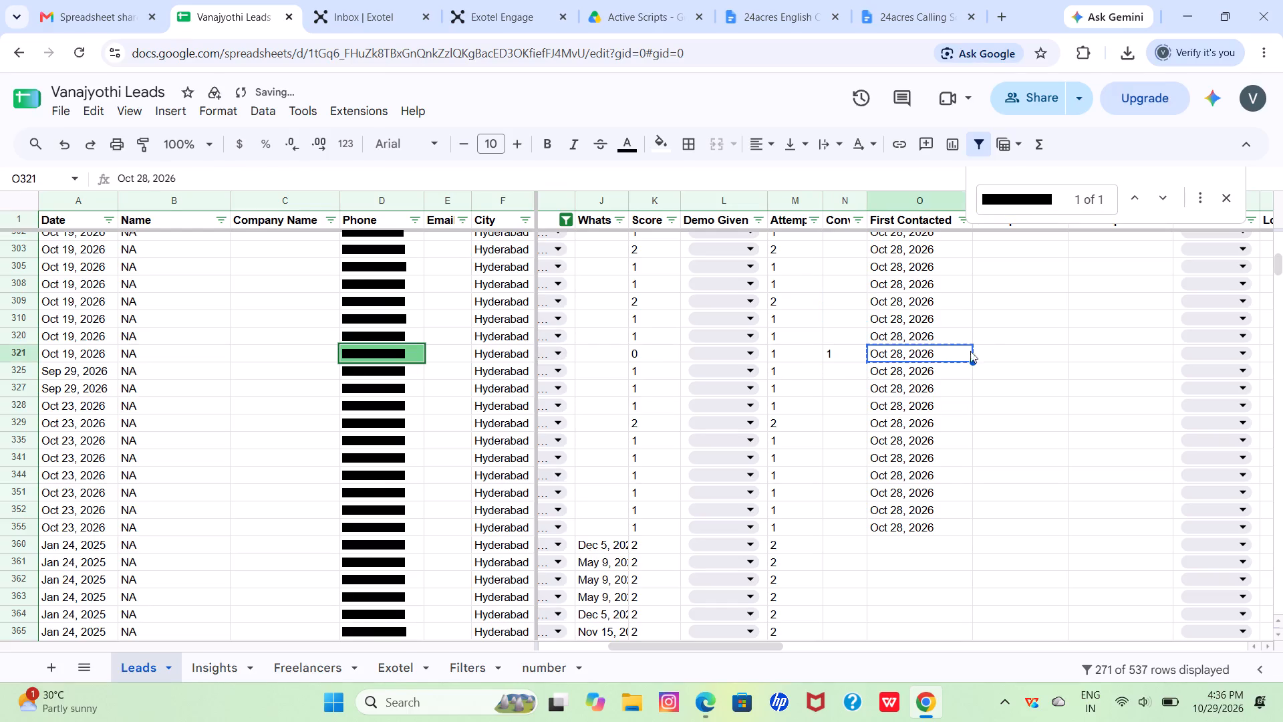
pyautogui.click(991, 353)
pyautogui.hotkey('ctrl', 'v')
pyautogui.doubleClick(991, 353)
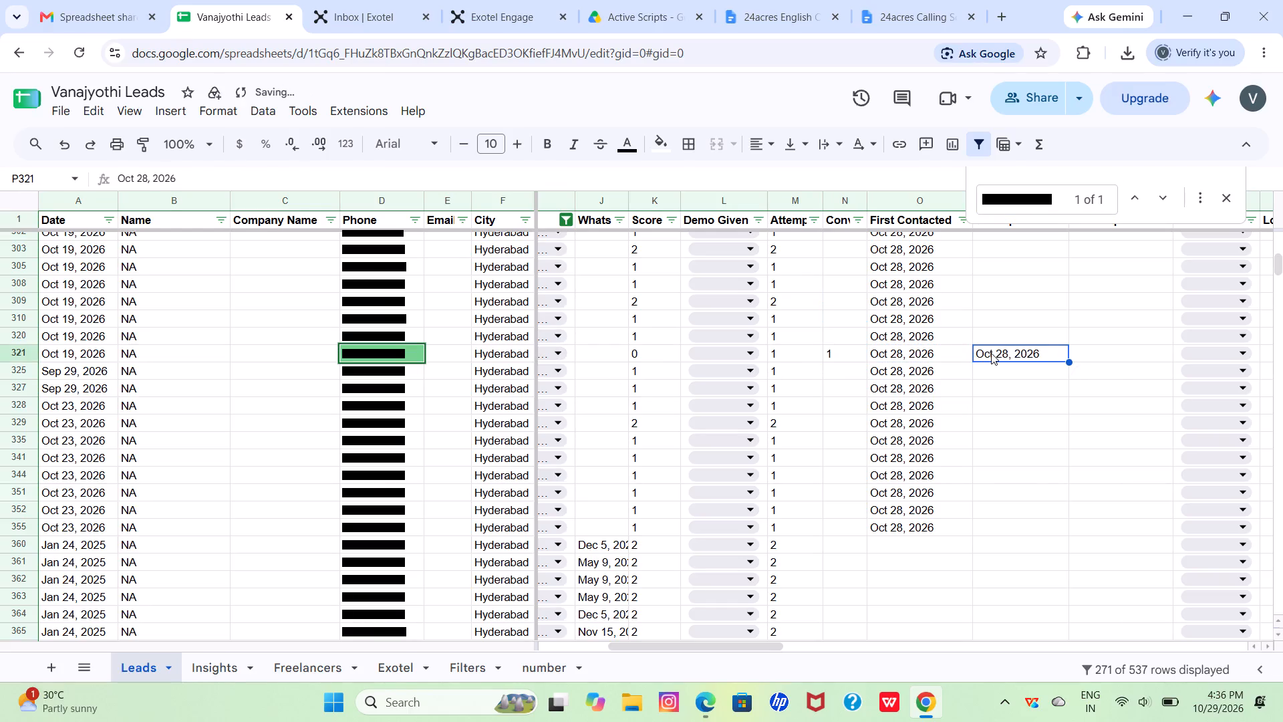
pyautogui.click(1052, 524)
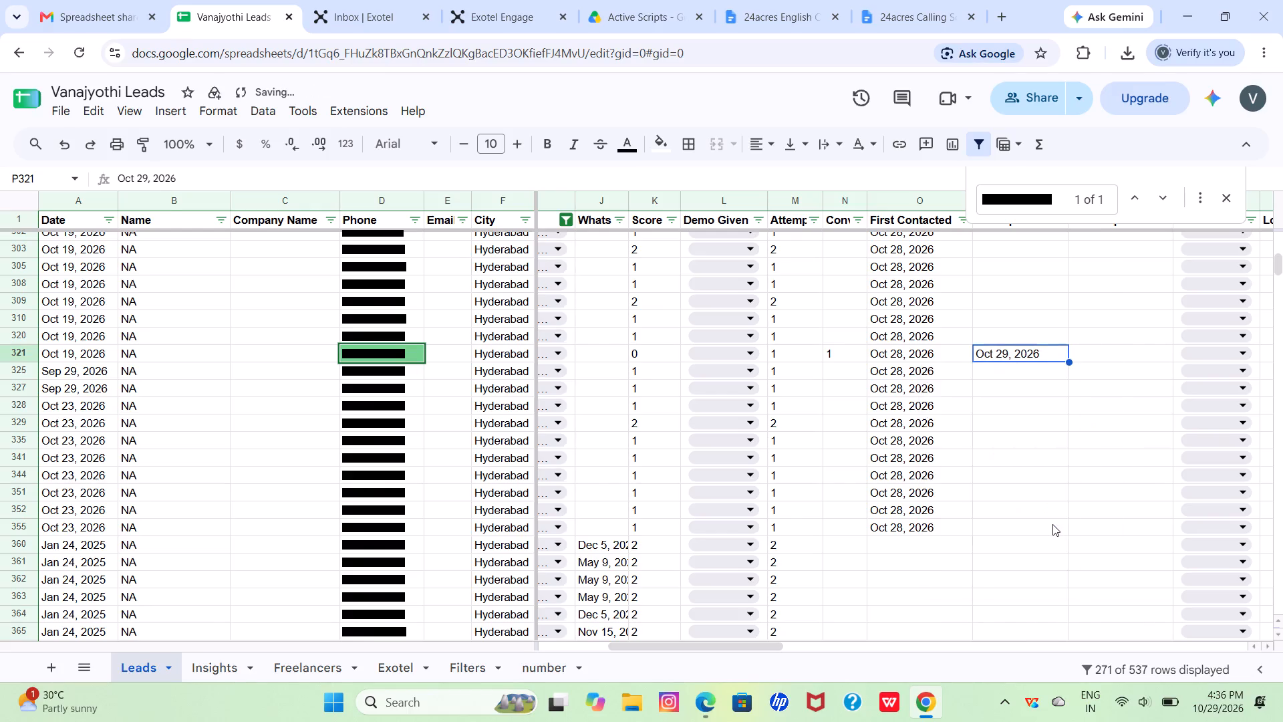
# Enter the note "dont have any properties for sale or rent" in the Notes column for the lead in row 321.
pyautogui.hscroll(-5, 1052, 524)
pyautogui.hscroll(-1, 932, 455)
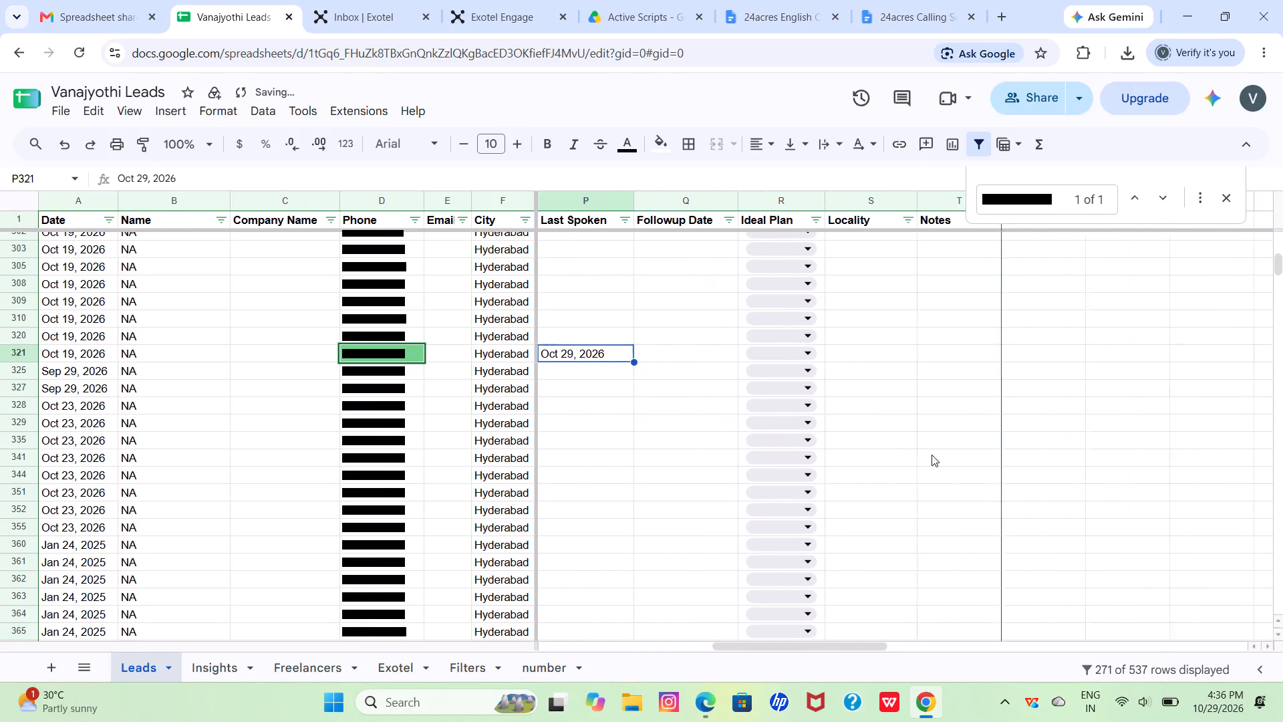
pyautogui.hscroll(-1, 932, 455)
pyautogui.click(936, 356)
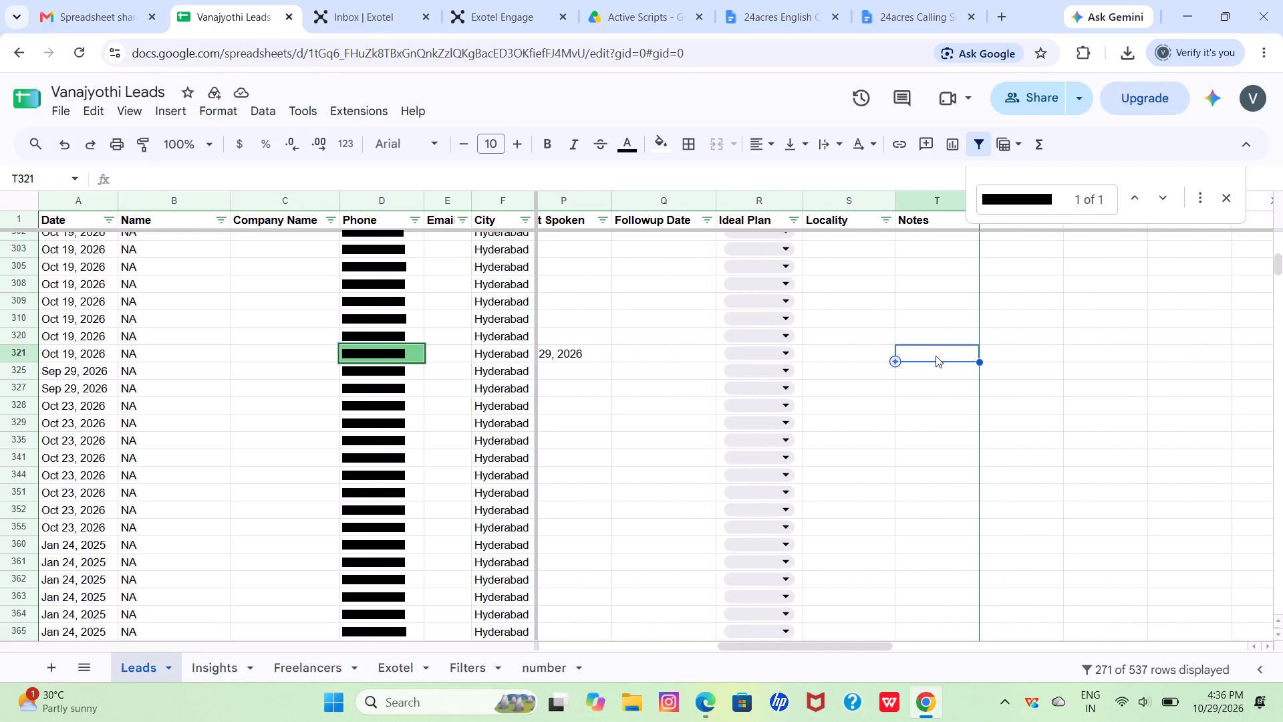
pyautogui.write('DO')
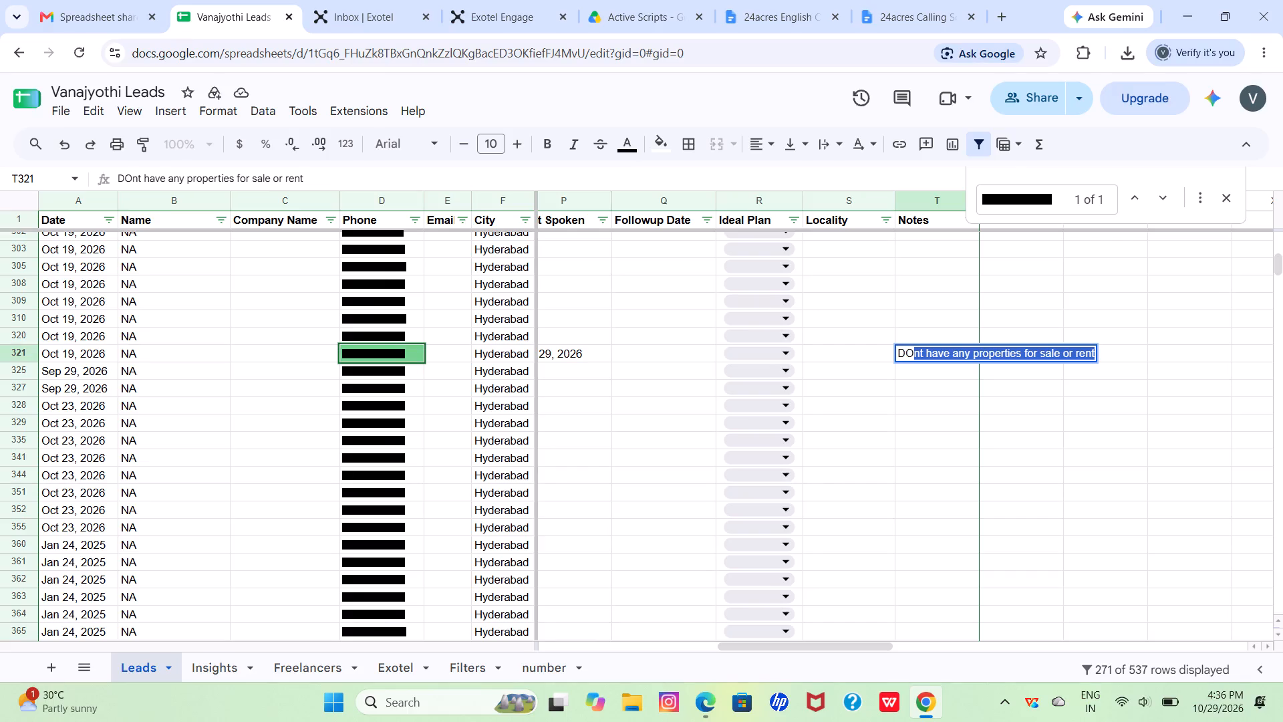
pyautogui.press('Return')
# Set the status of the lead in row 321 to Not Interested.
pyautogui.hscroll(2, 936, 356)
pyautogui.scroll(-1, 936, 356)
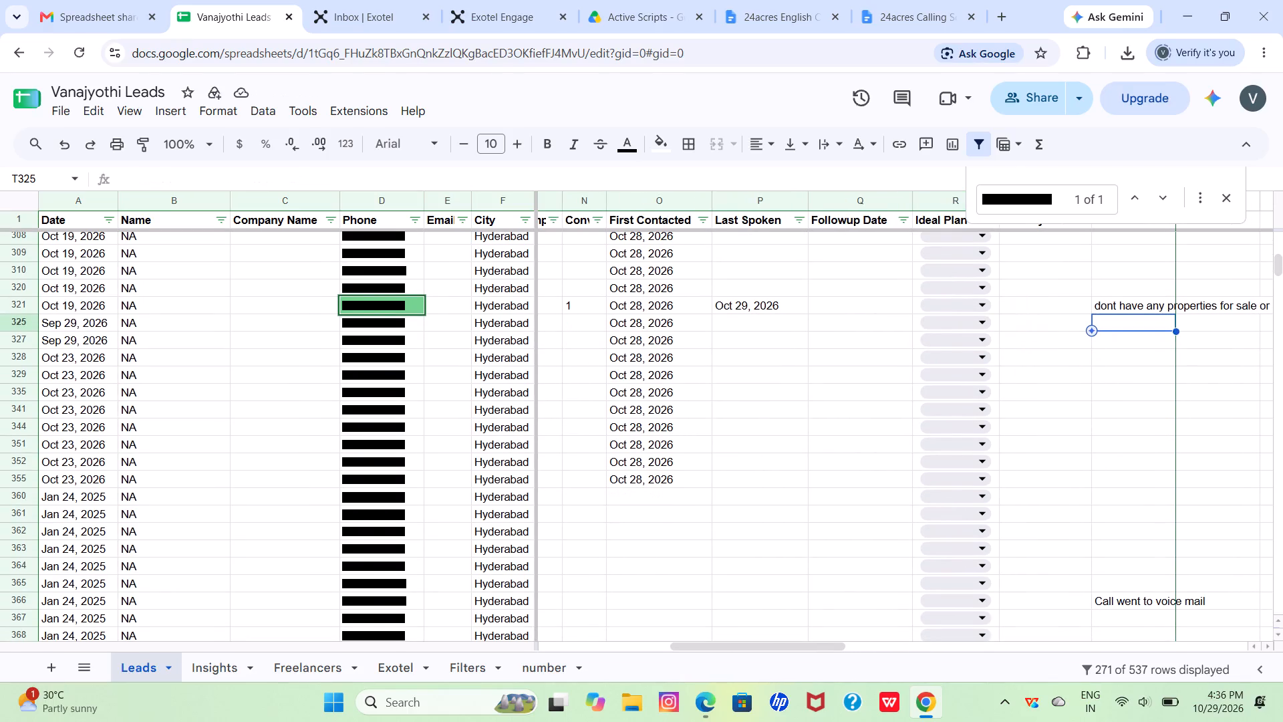
pyautogui.hscroll(3, 936, 356)
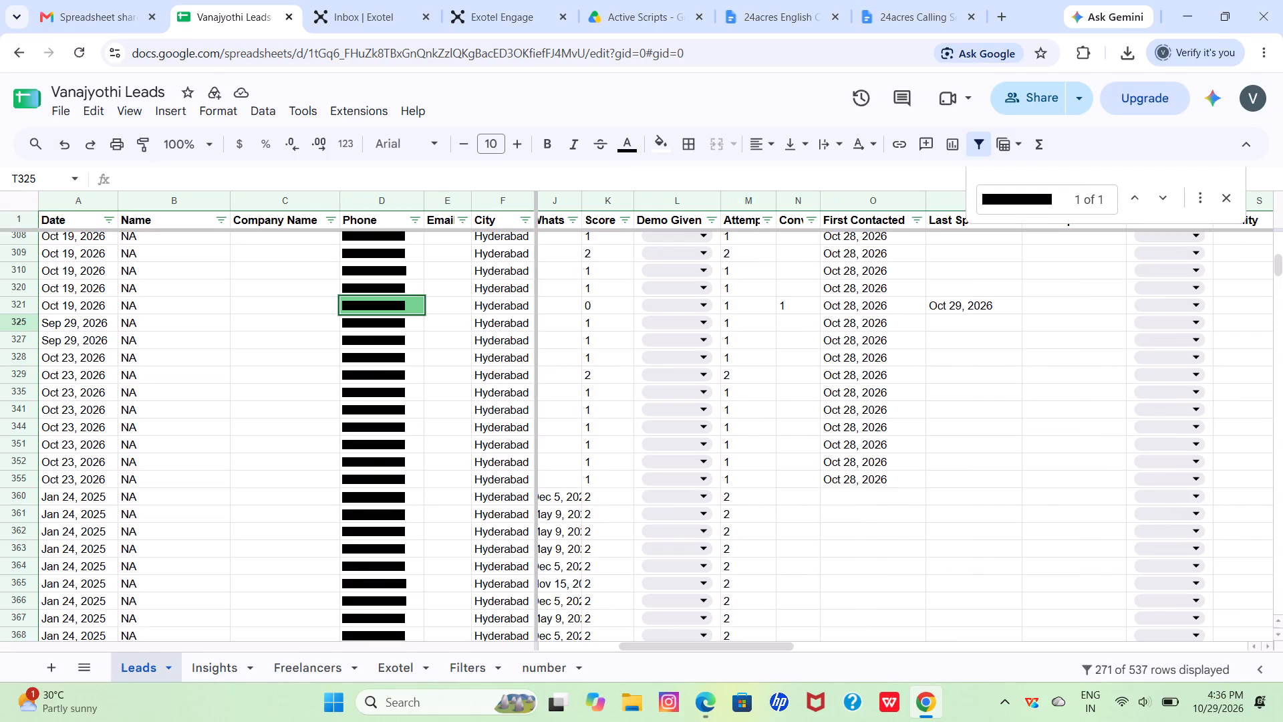
pyautogui.click(956, 302)
pyautogui.hscroll(1, 956, 302)
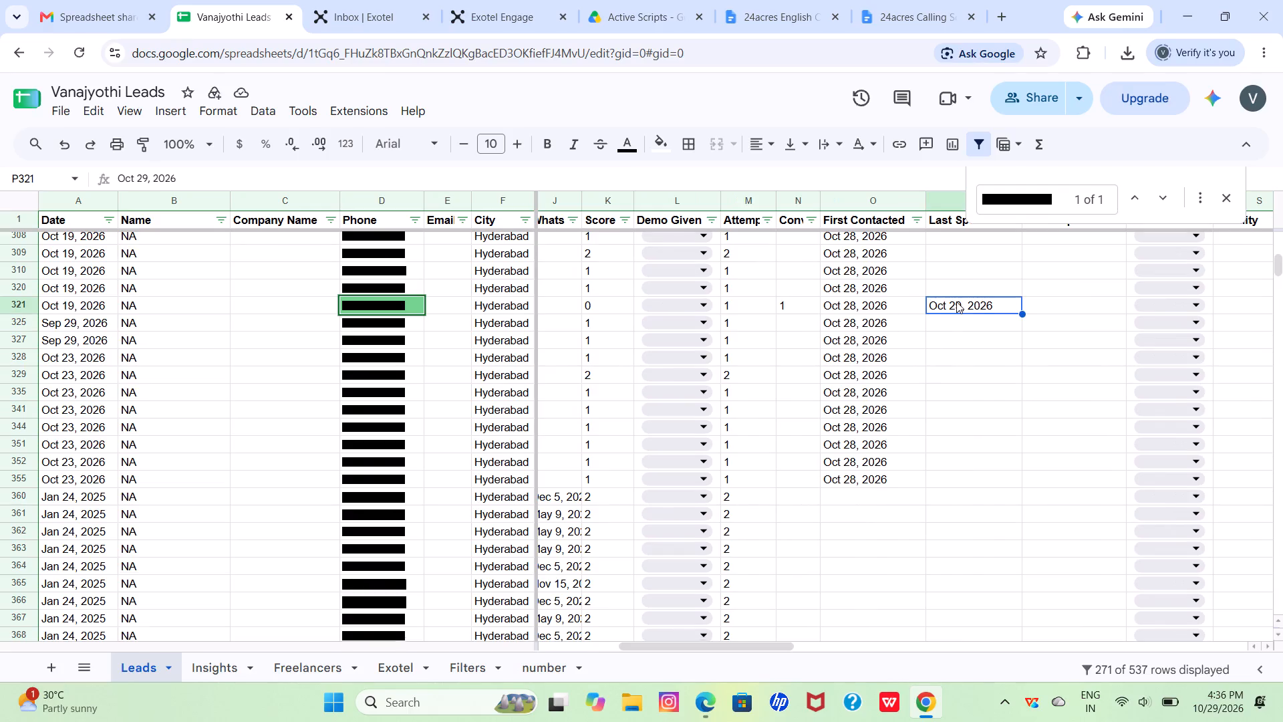
pyautogui.hscroll(4, 956, 302)
pyautogui.hscroll(-1, 956, 302)
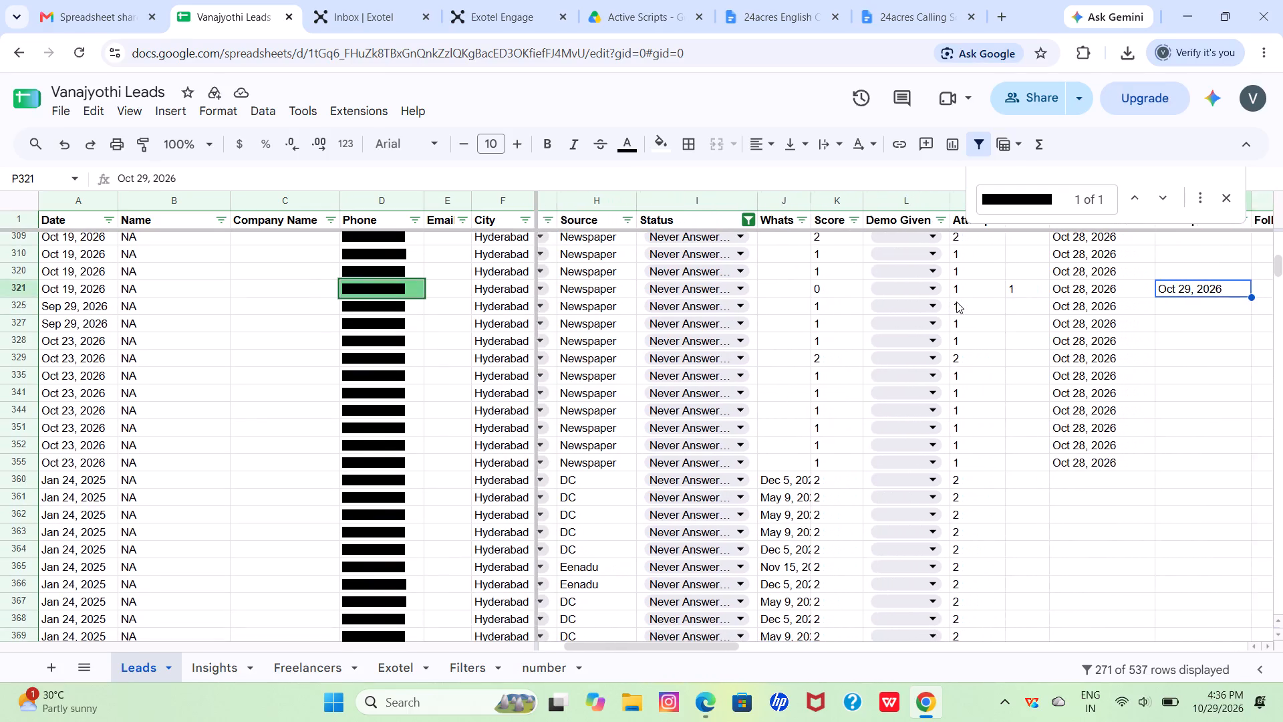
pyautogui.hscroll(-1, 956, 302)
pyautogui.click(730, 293)
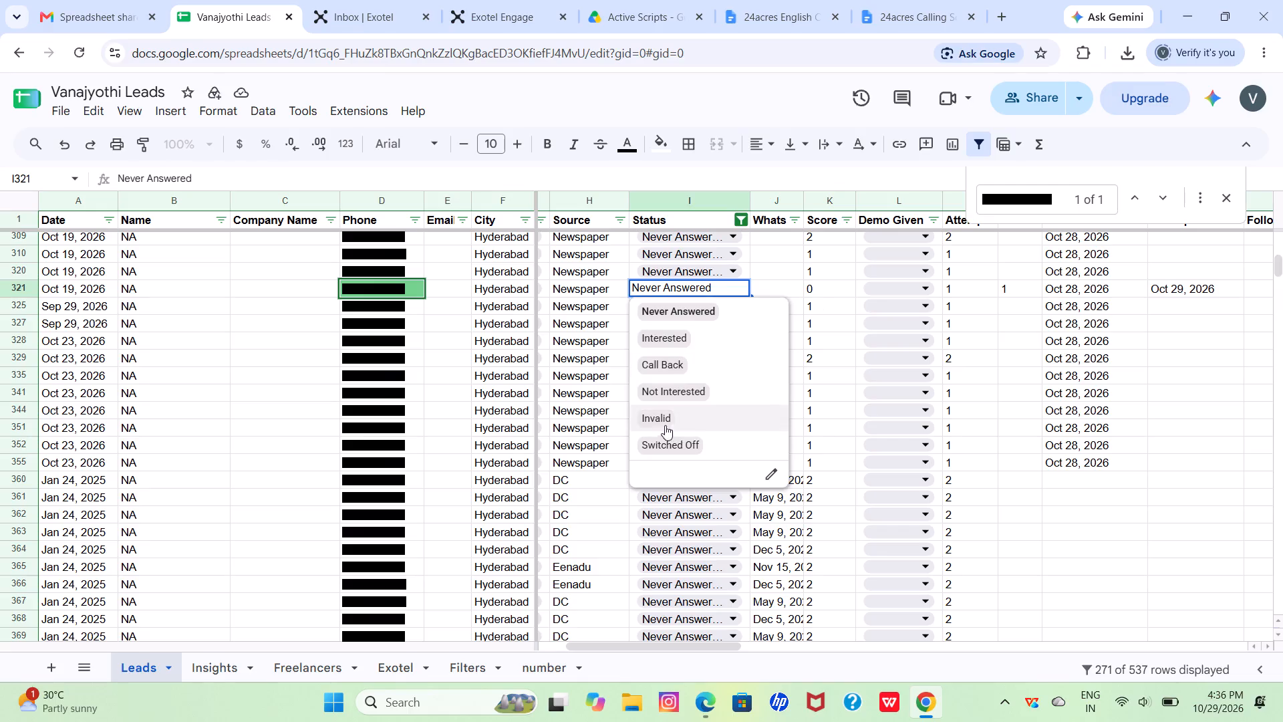
pyautogui.click(674, 385)
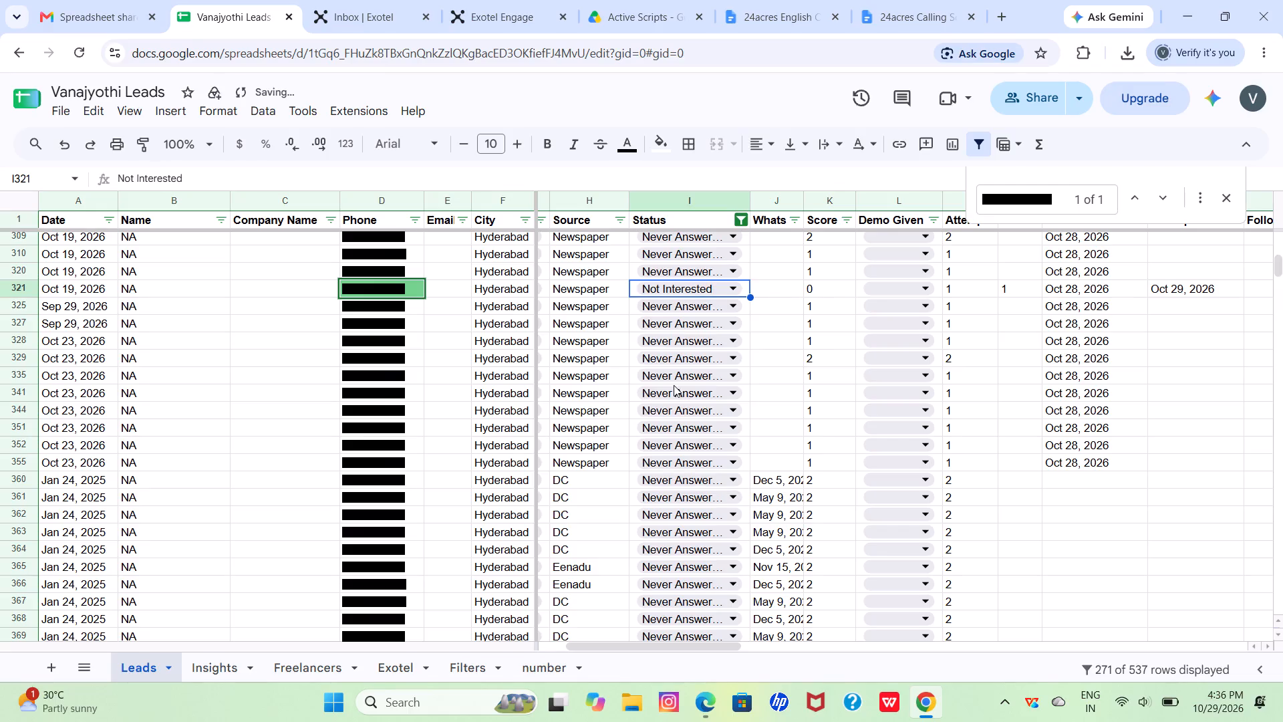
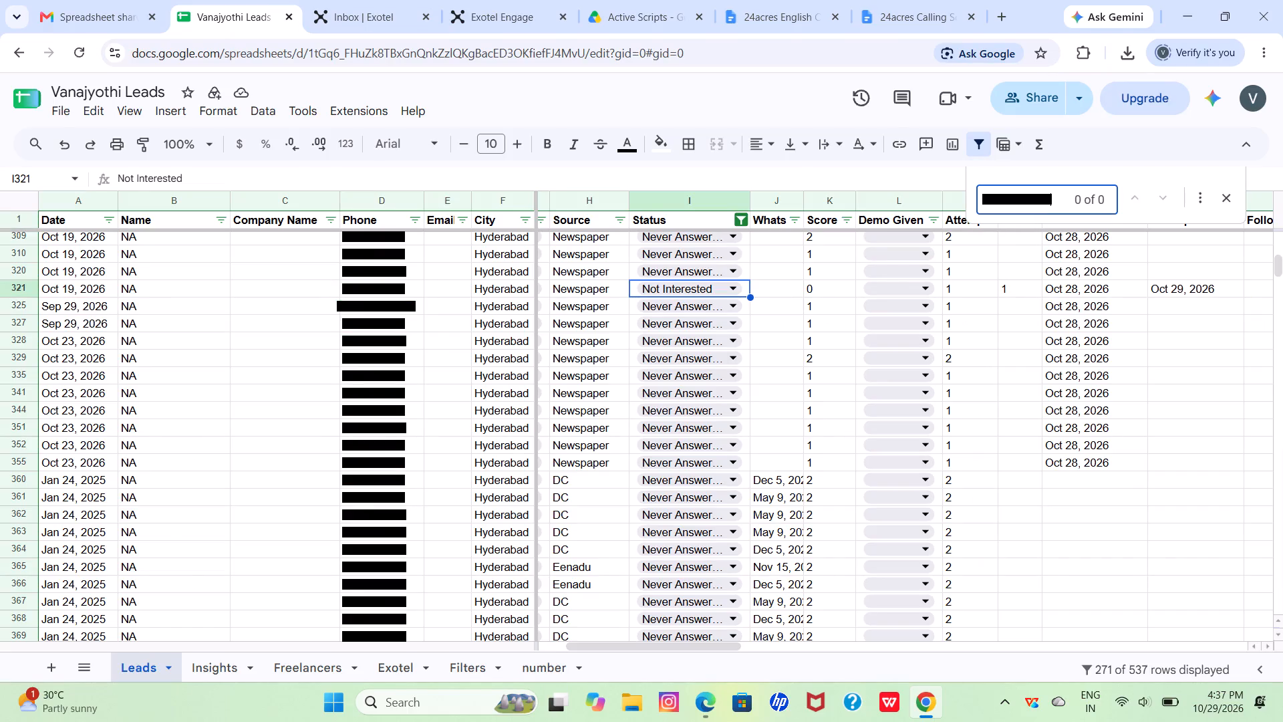
# Remove the leading digit from the phone number search to locate the matching lead.
pyautogui.click(986, 196)
pyautogui.click(990, 201)
pyautogui.press('BackSpace')
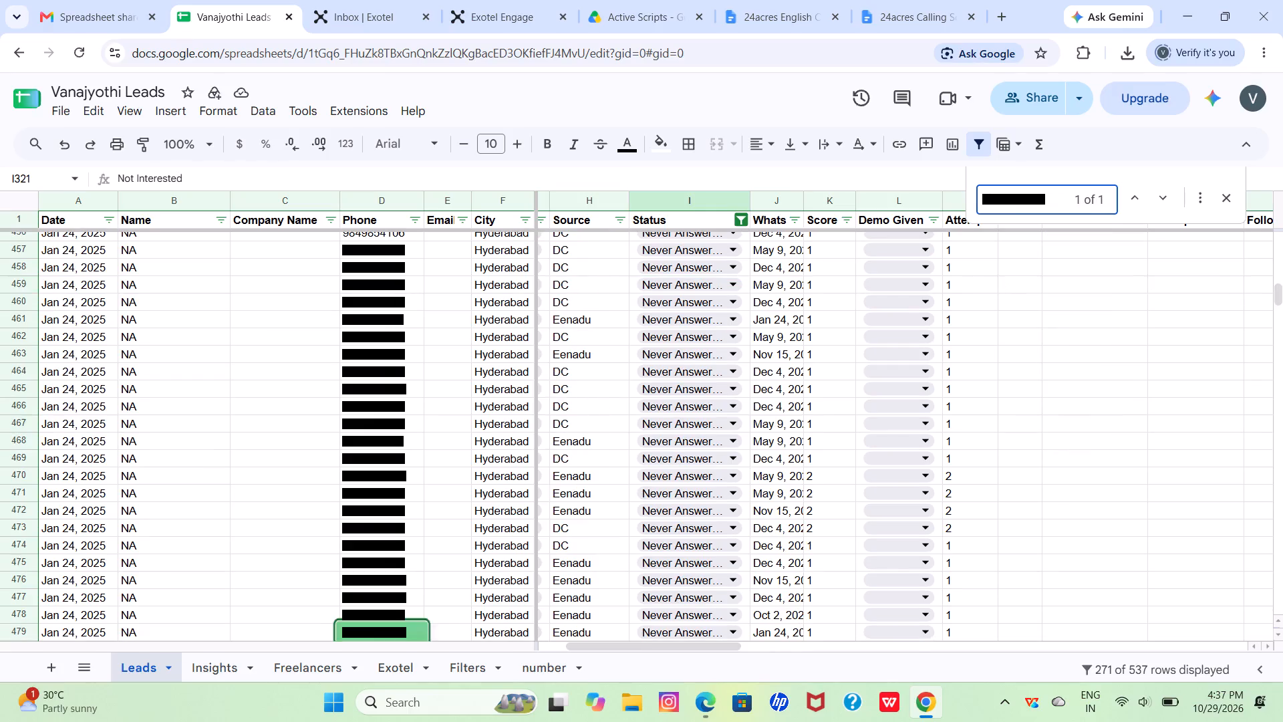
pyautogui.scroll(-4, 877, 478)
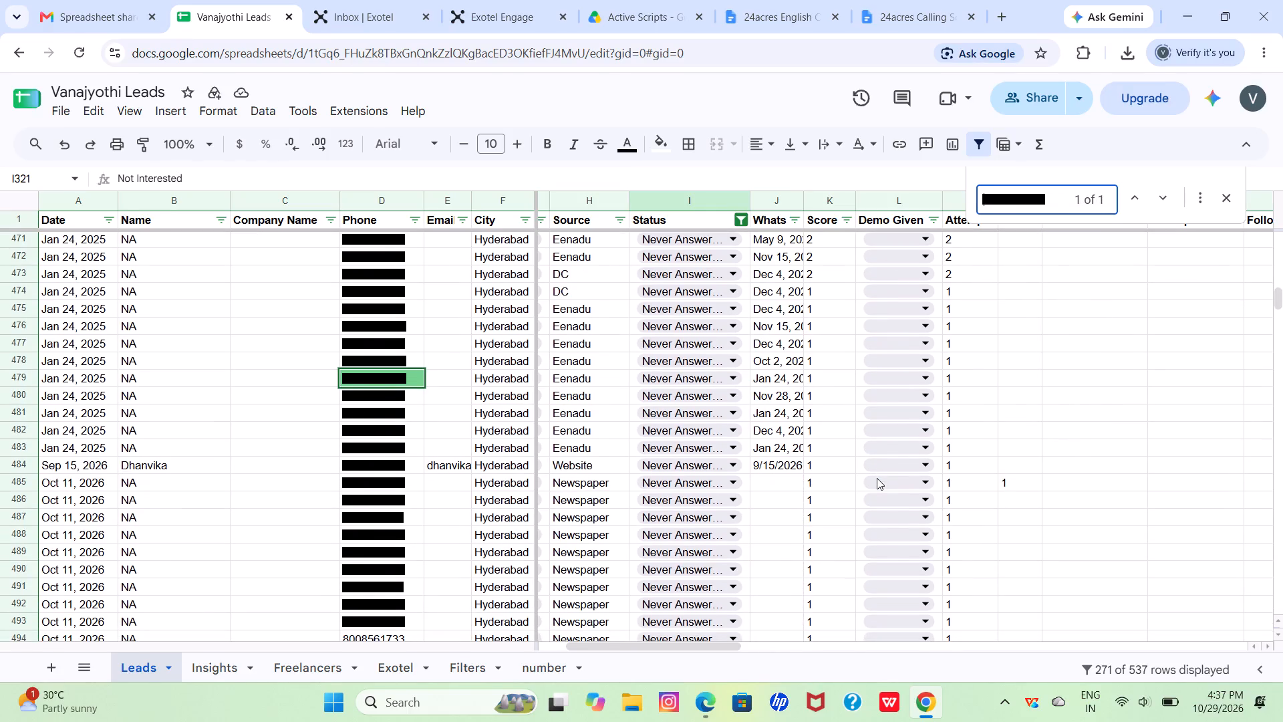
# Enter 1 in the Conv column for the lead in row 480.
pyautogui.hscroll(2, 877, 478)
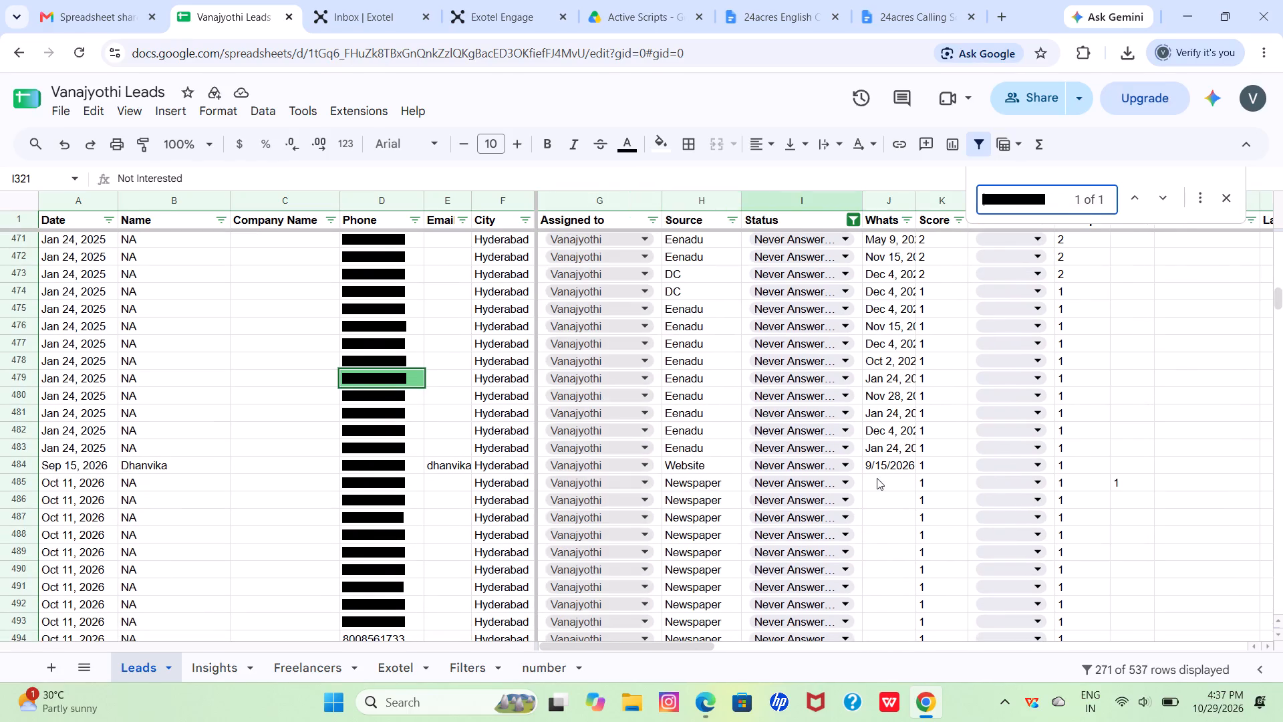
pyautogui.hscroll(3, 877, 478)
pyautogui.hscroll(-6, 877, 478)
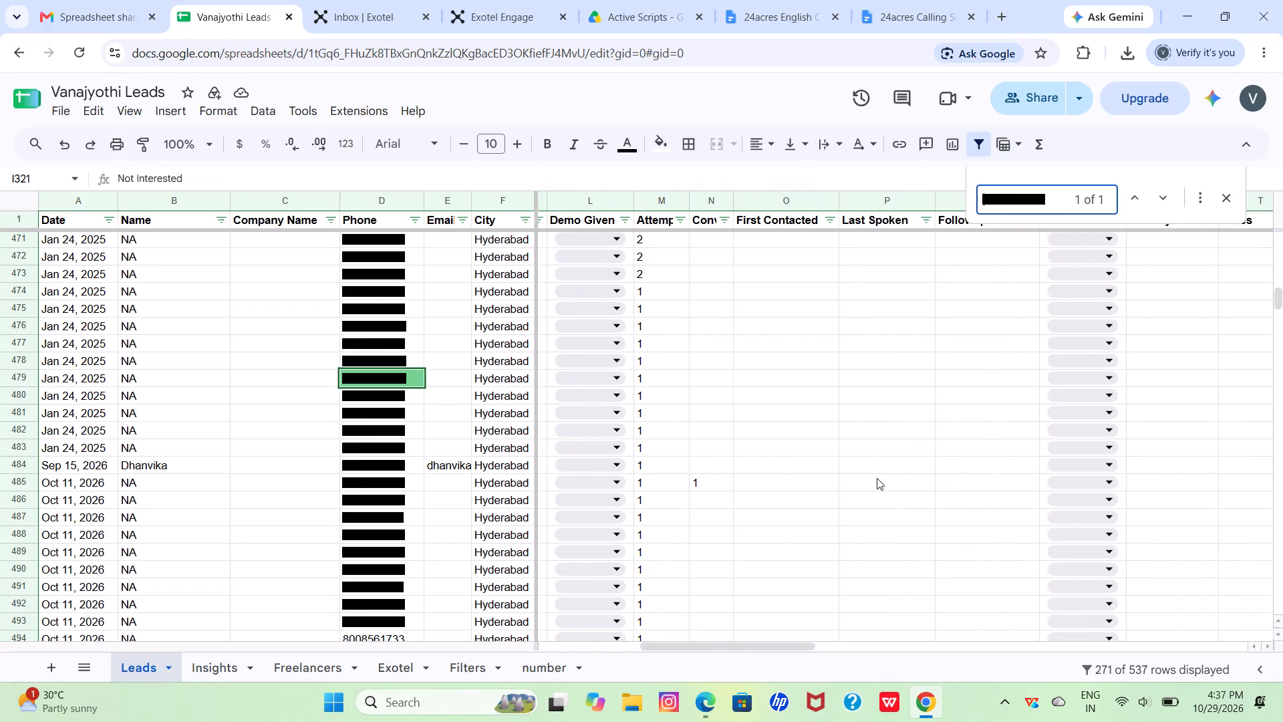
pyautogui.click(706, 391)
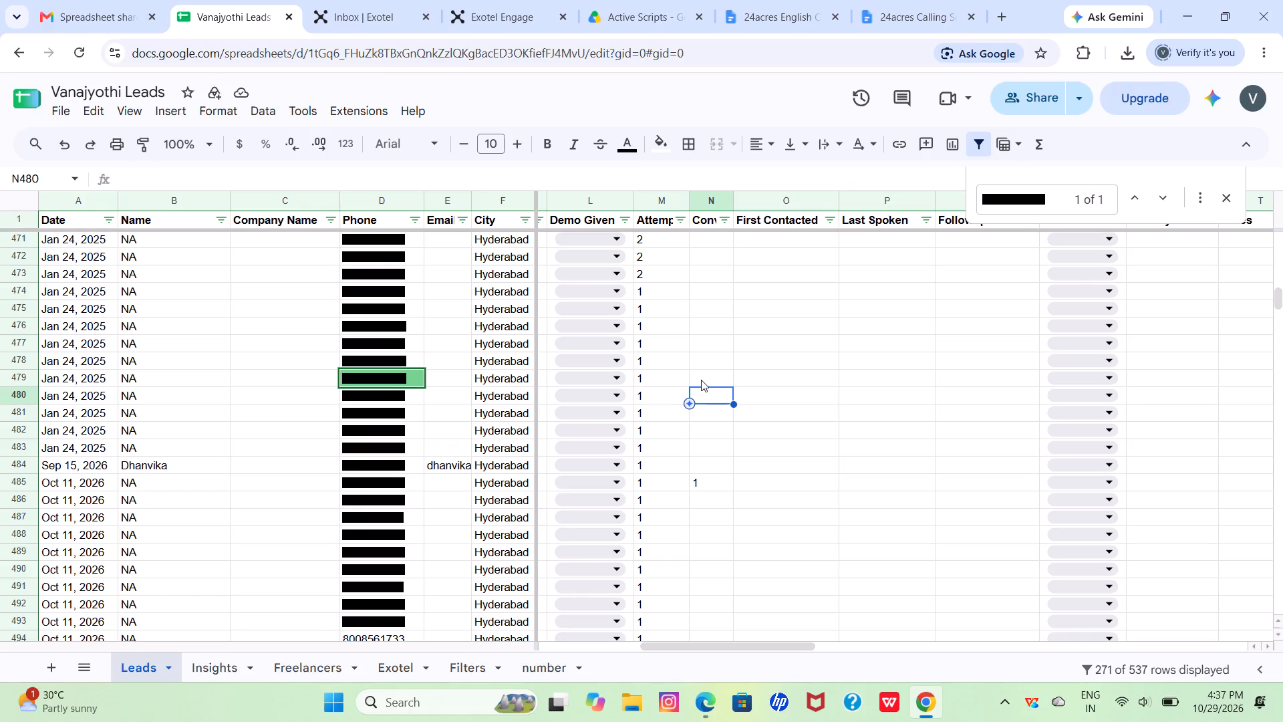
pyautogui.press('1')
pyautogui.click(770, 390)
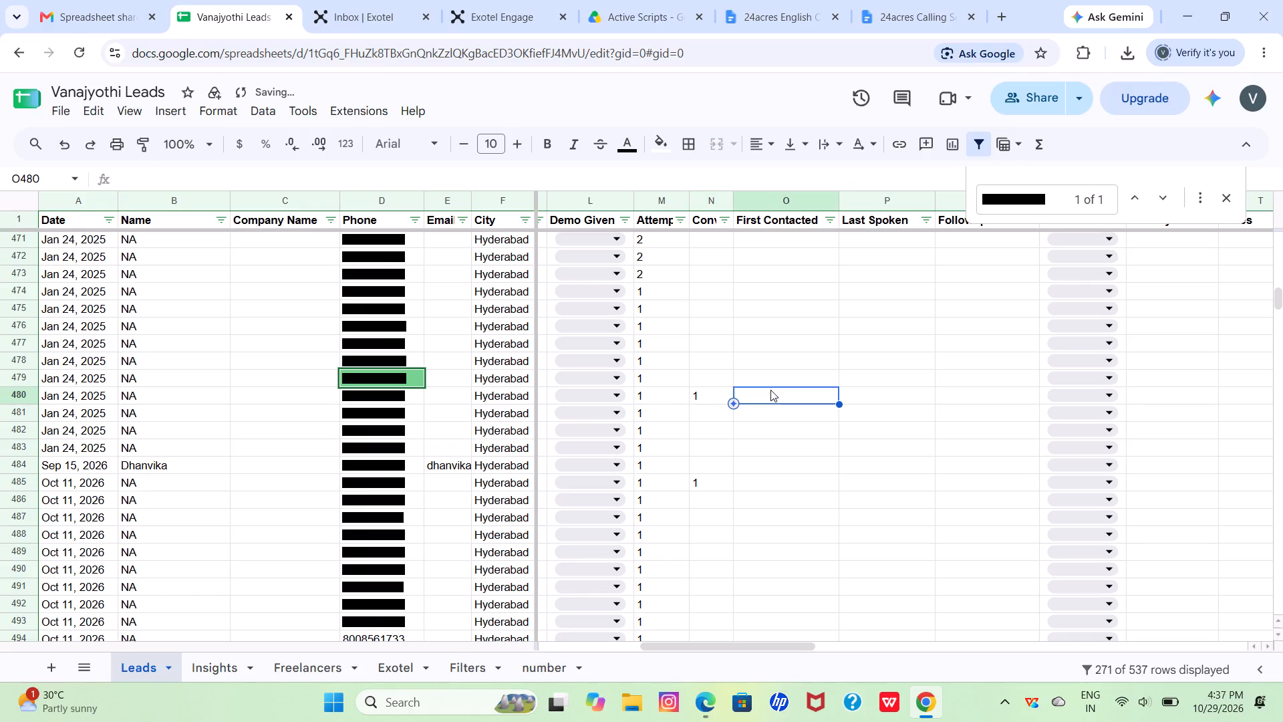
# Copy the Oct 29, 2026 date from the First Contacted cell of the lead in row 437.
pyautogui.scroll(7, 770, 390)
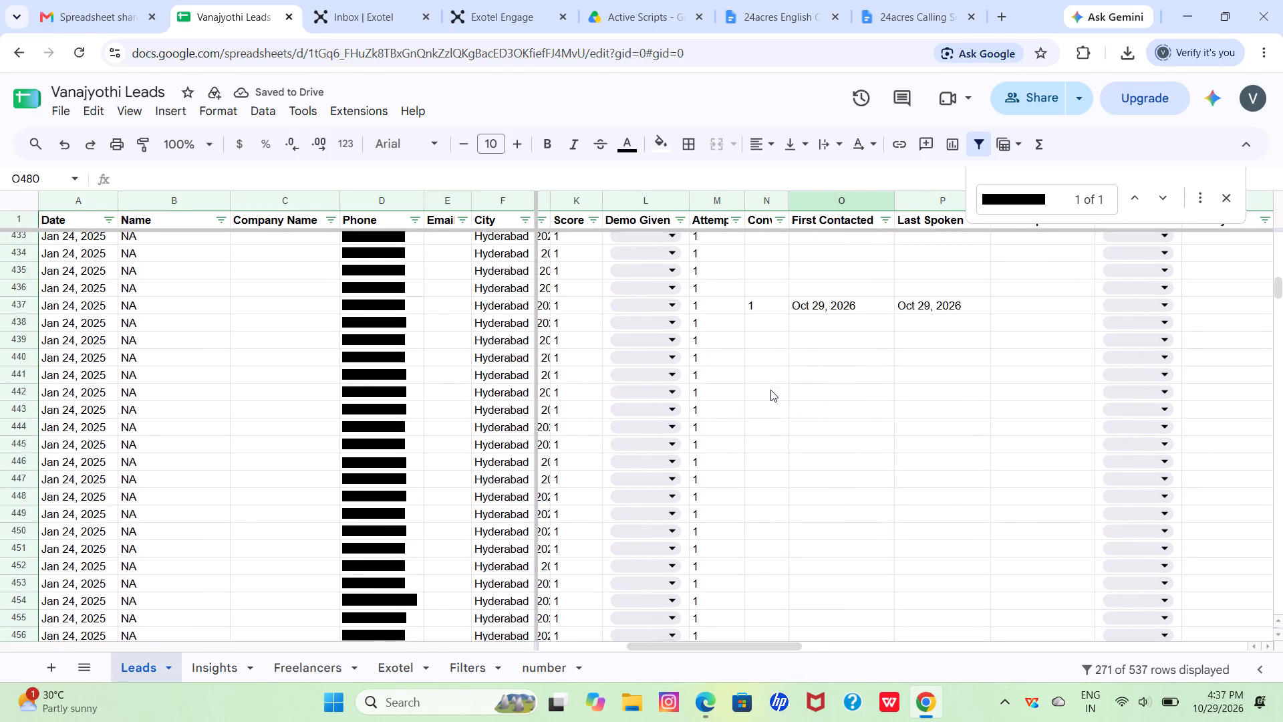
pyautogui.scroll(1, 770, 390)
pyautogui.click(830, 336)
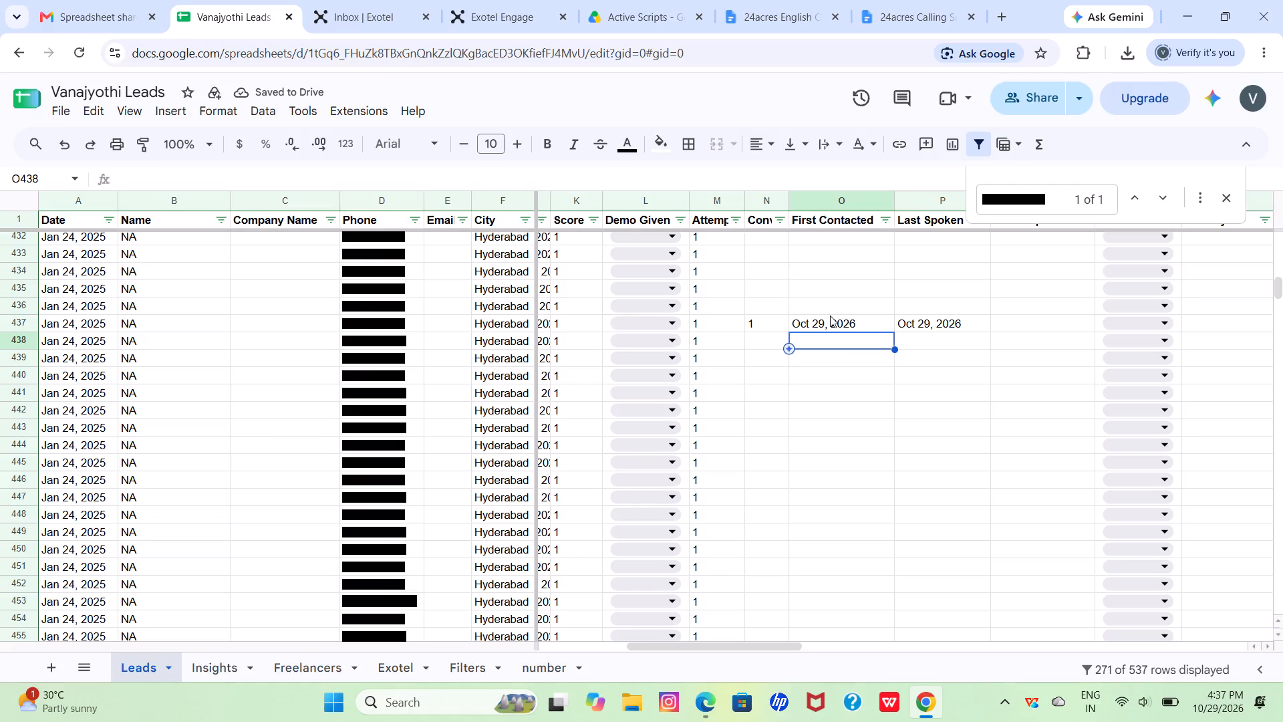
pyautogui.click(833, 322)
pyautogui.hotkey('ctrl', 'c')
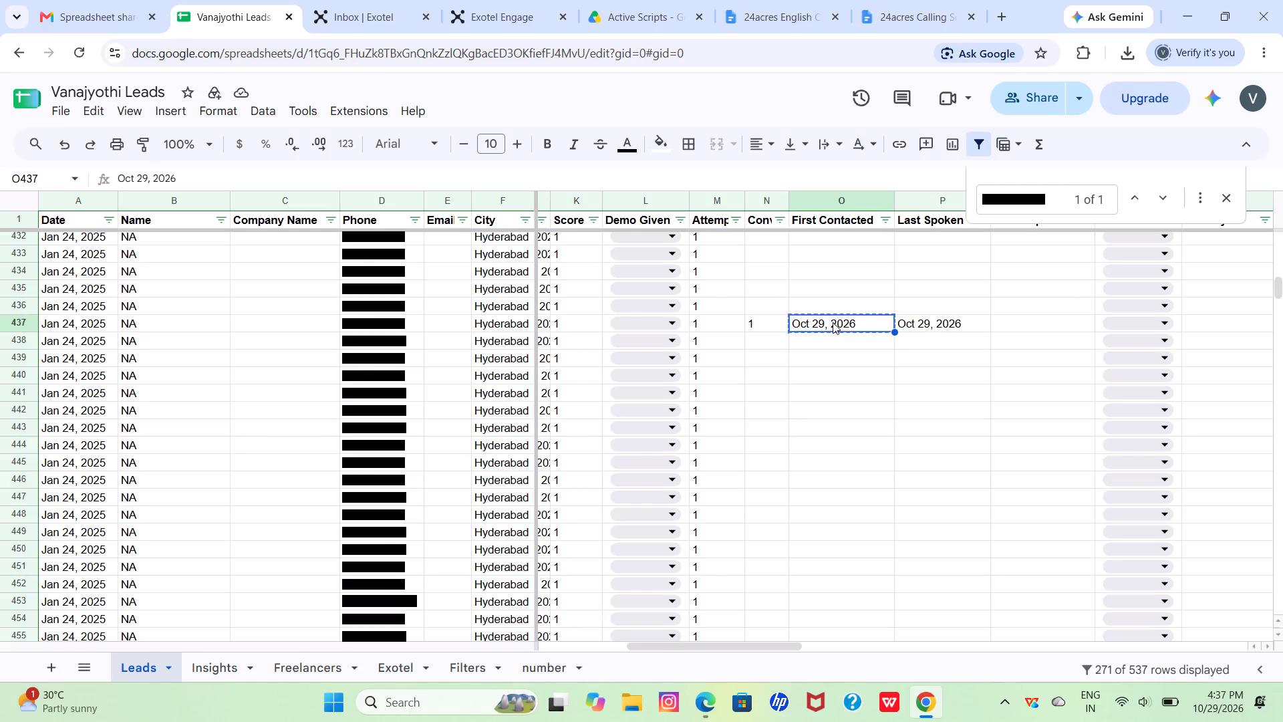
# Clear the Conv values of the leads in rows 480 and 485.
pyautogui.scroll(-9, 833, 322)
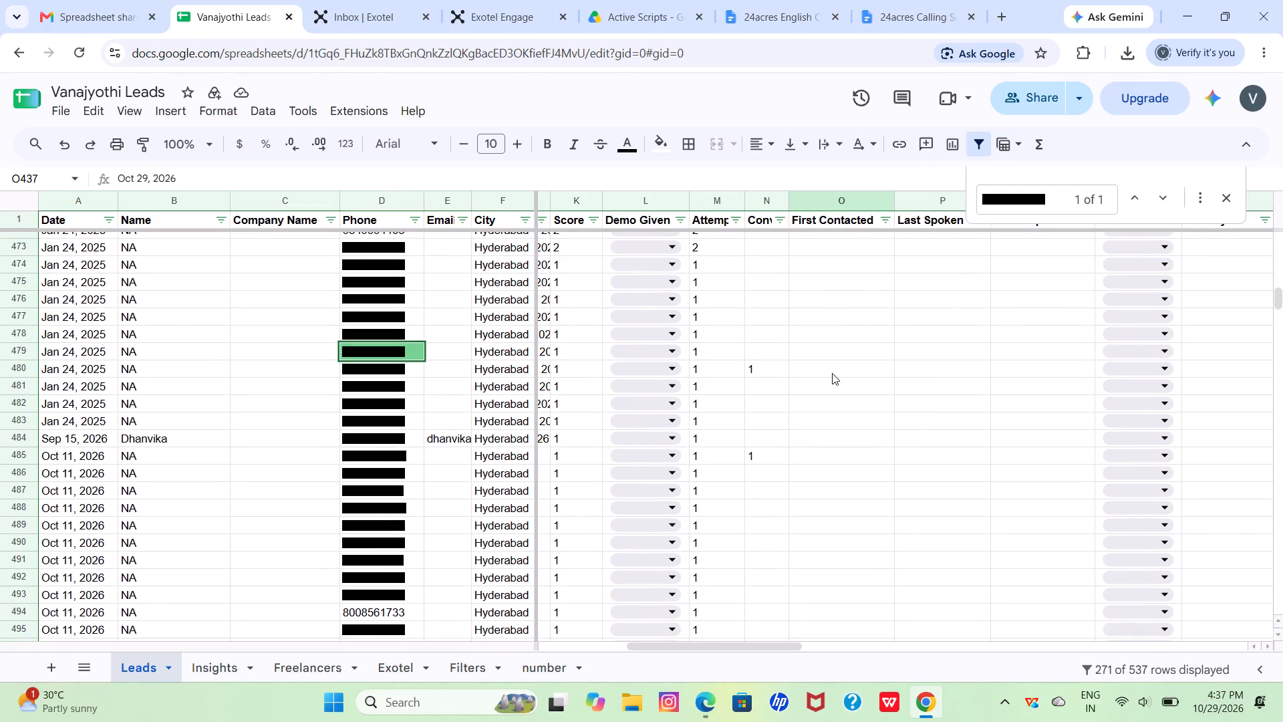
pyautogui.click(823, 463)
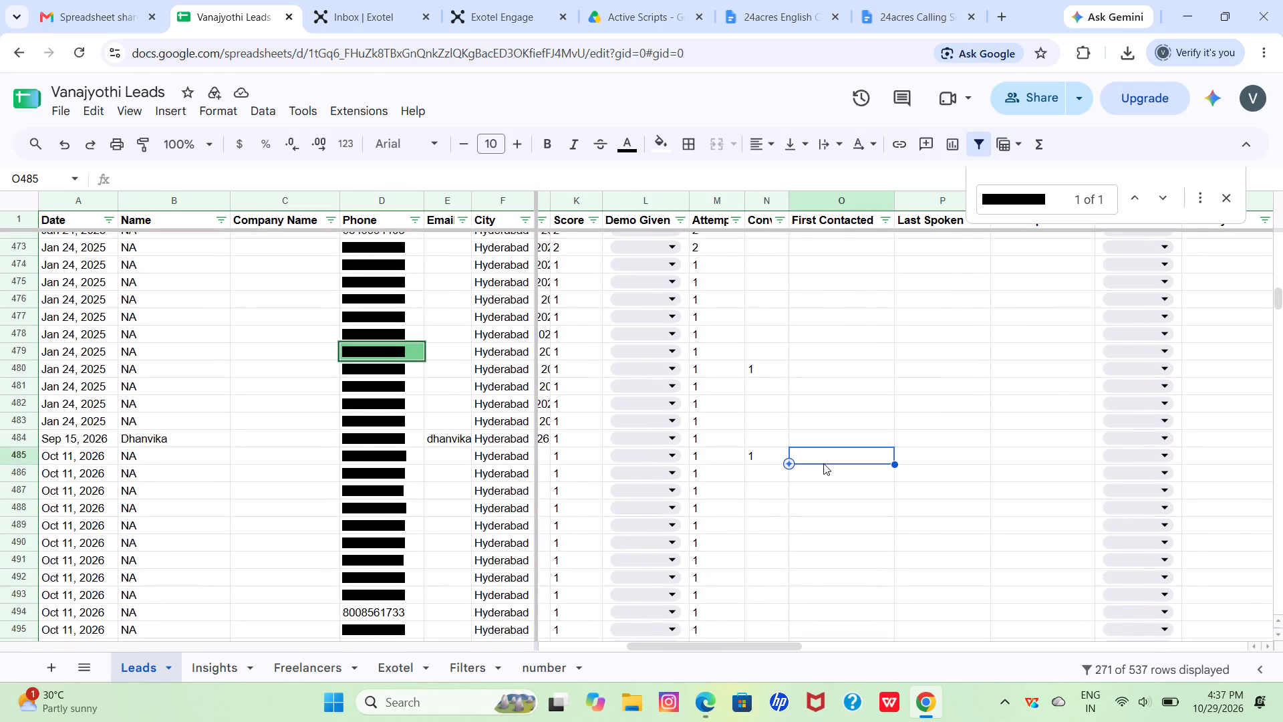
pyautogui.hscroll(3, 829, 449)
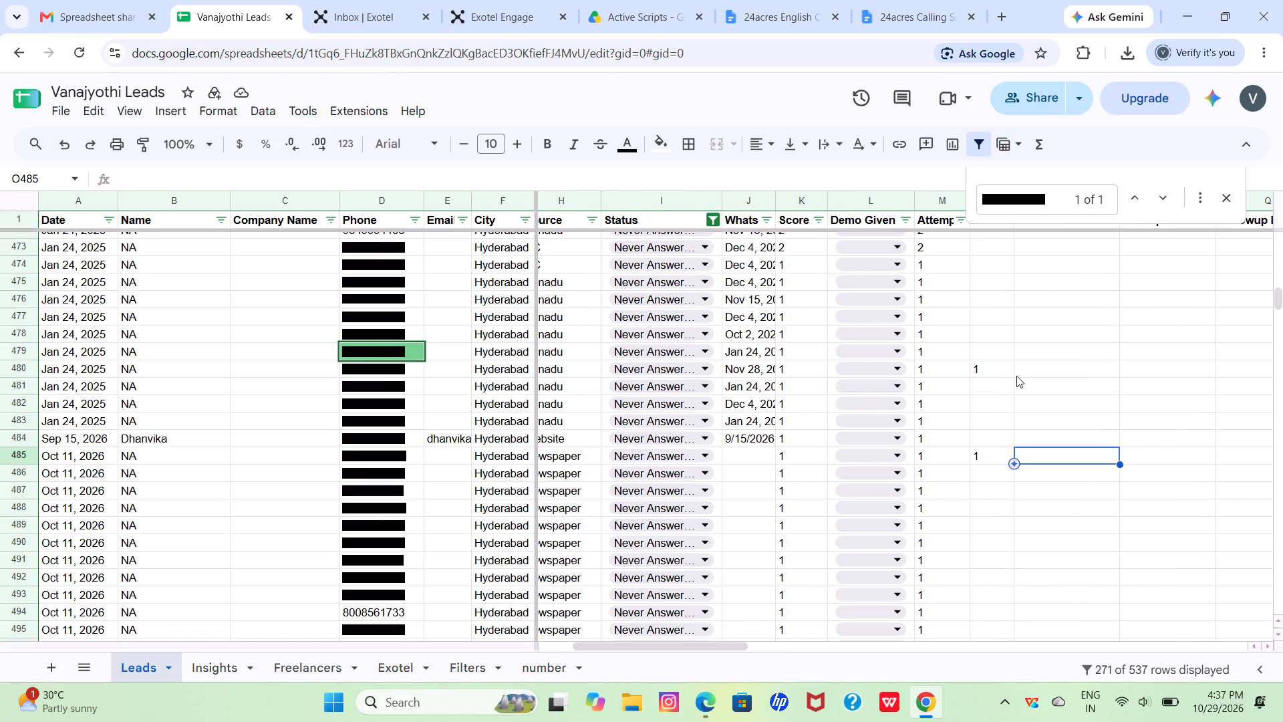
pyautogui.click(987, 346)
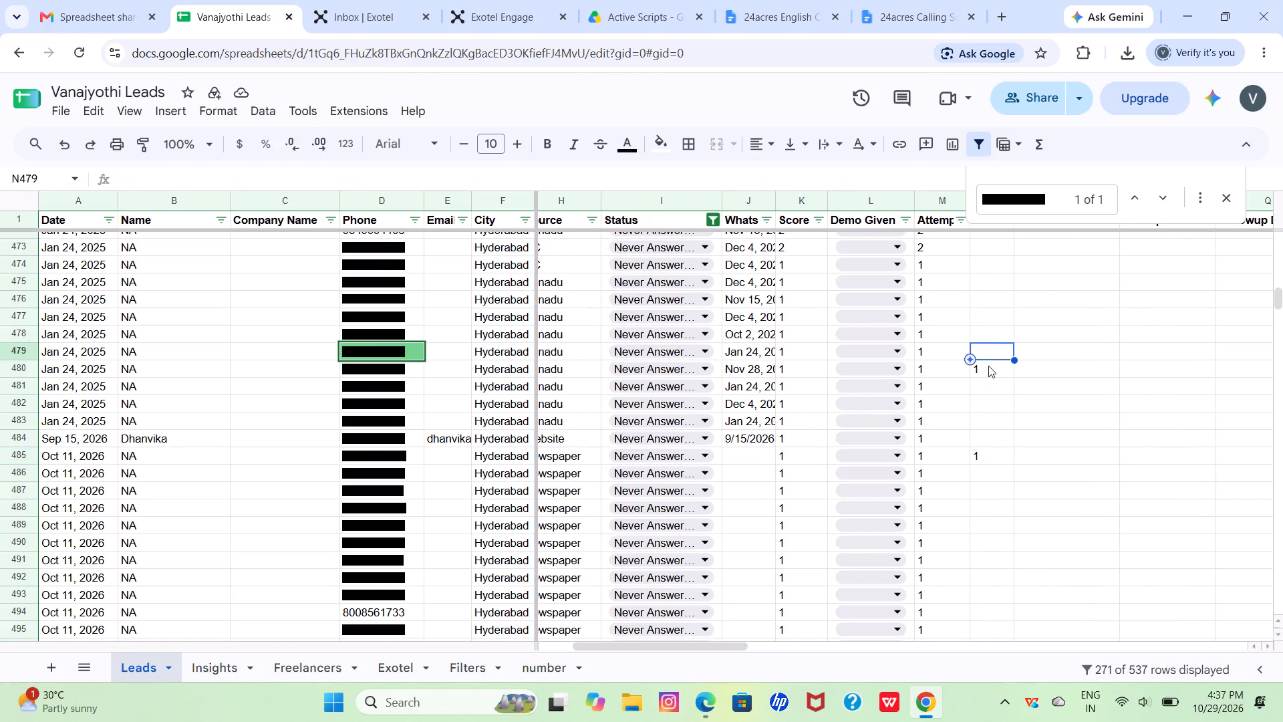
pyautogui.click(988, 366)
pyautogui.press('BackSpace')
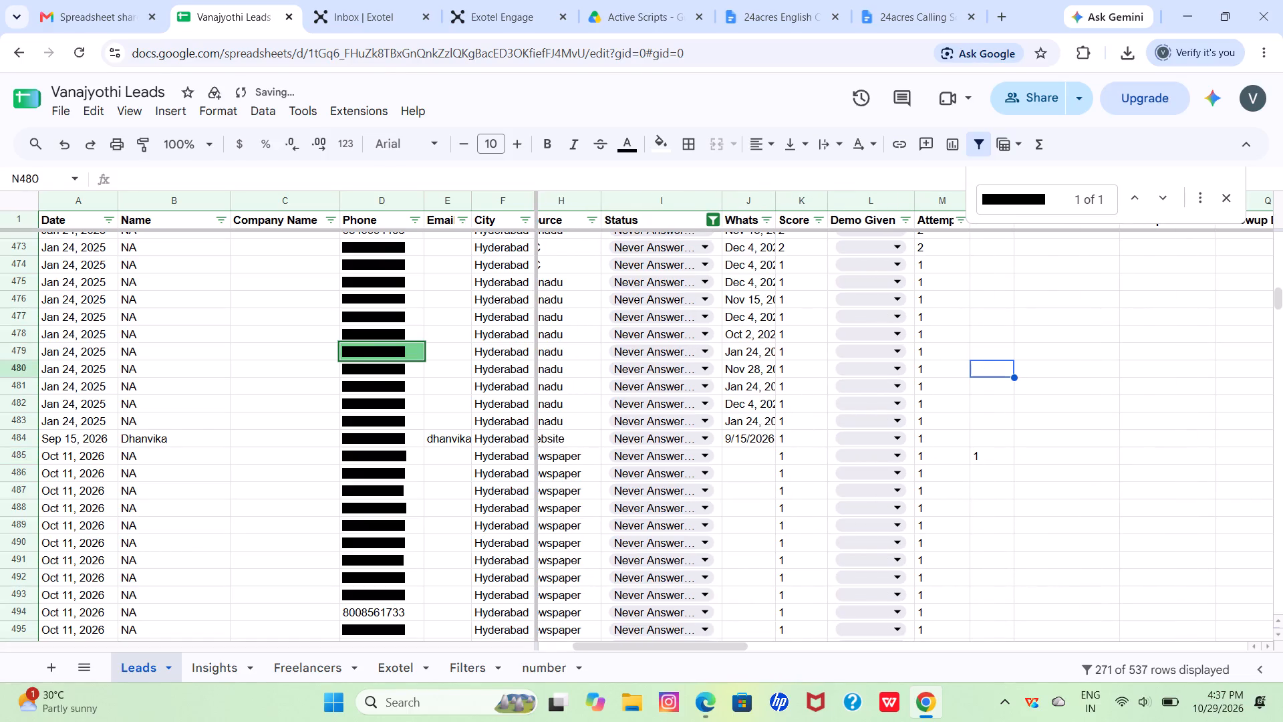
pyautogui.click(986, 447)
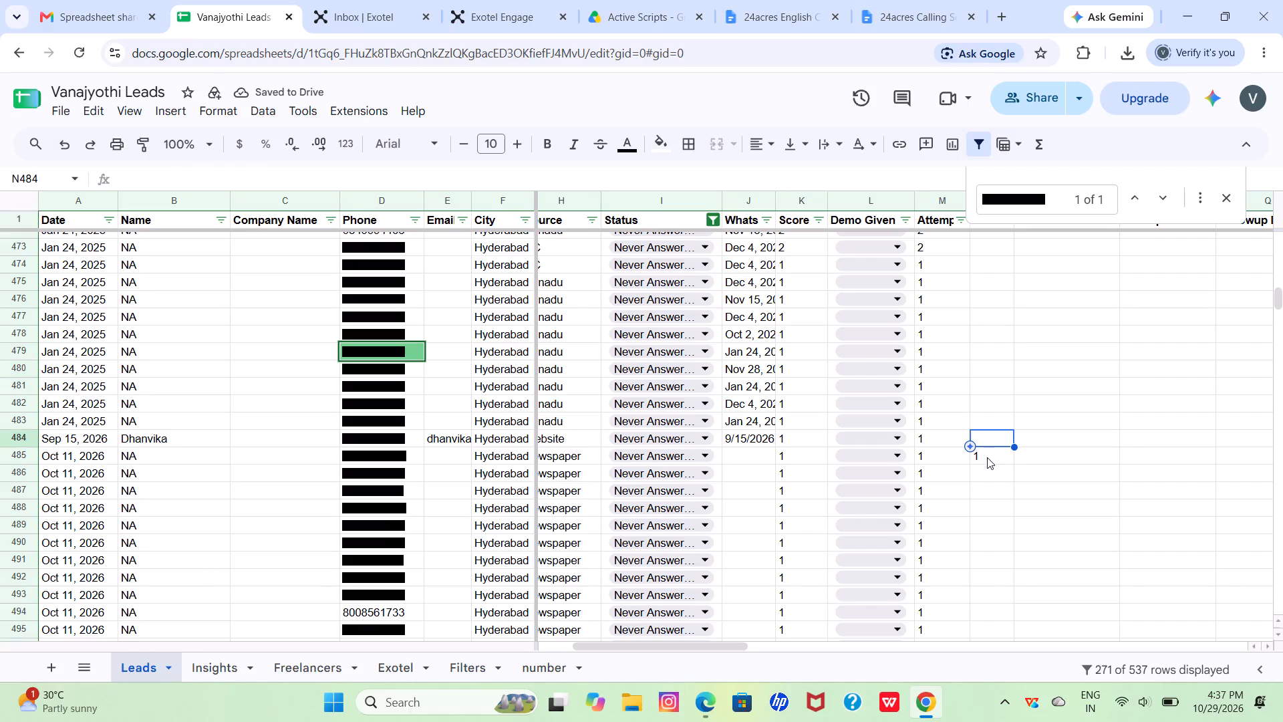
pyautogui.click(987, 457)
pyautogui.press('\\')
pyautogui.press('BackSpace')
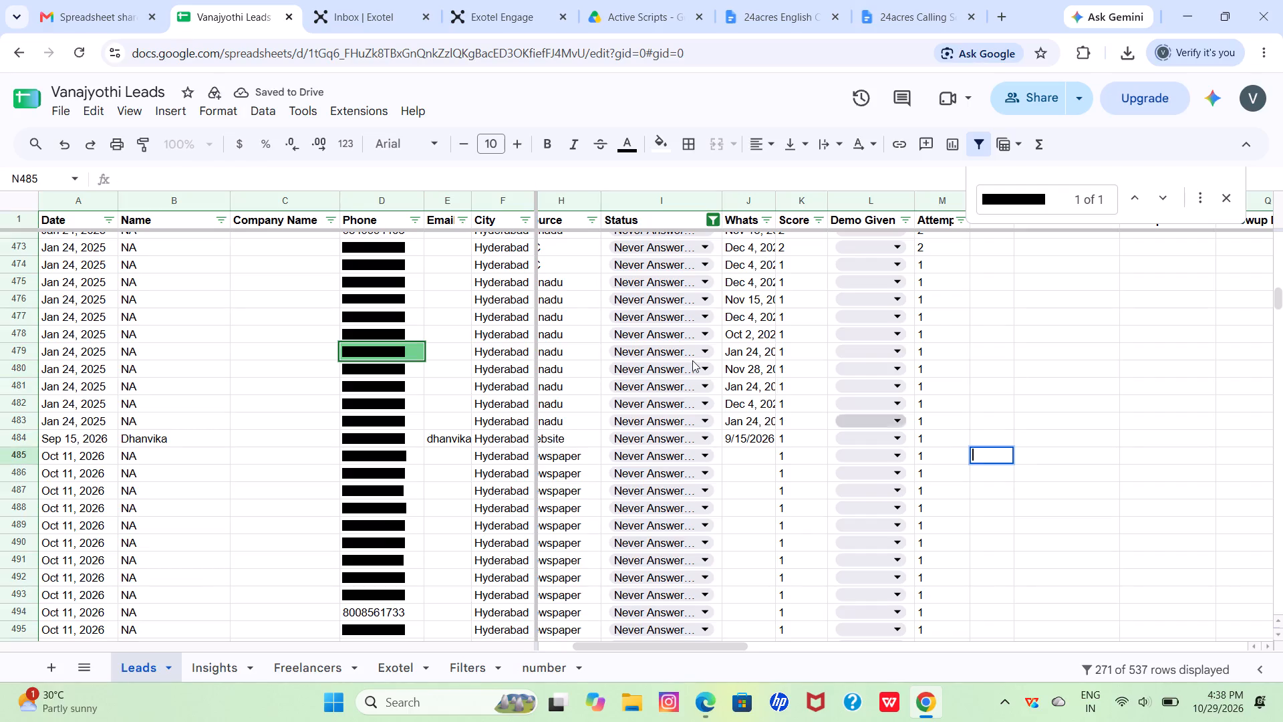
# For the lead in row 479, enter 1 in Conv and paste Oct 29, 2026 into First Contacted and Last Spoken.
pyautogui.click(986, 357)
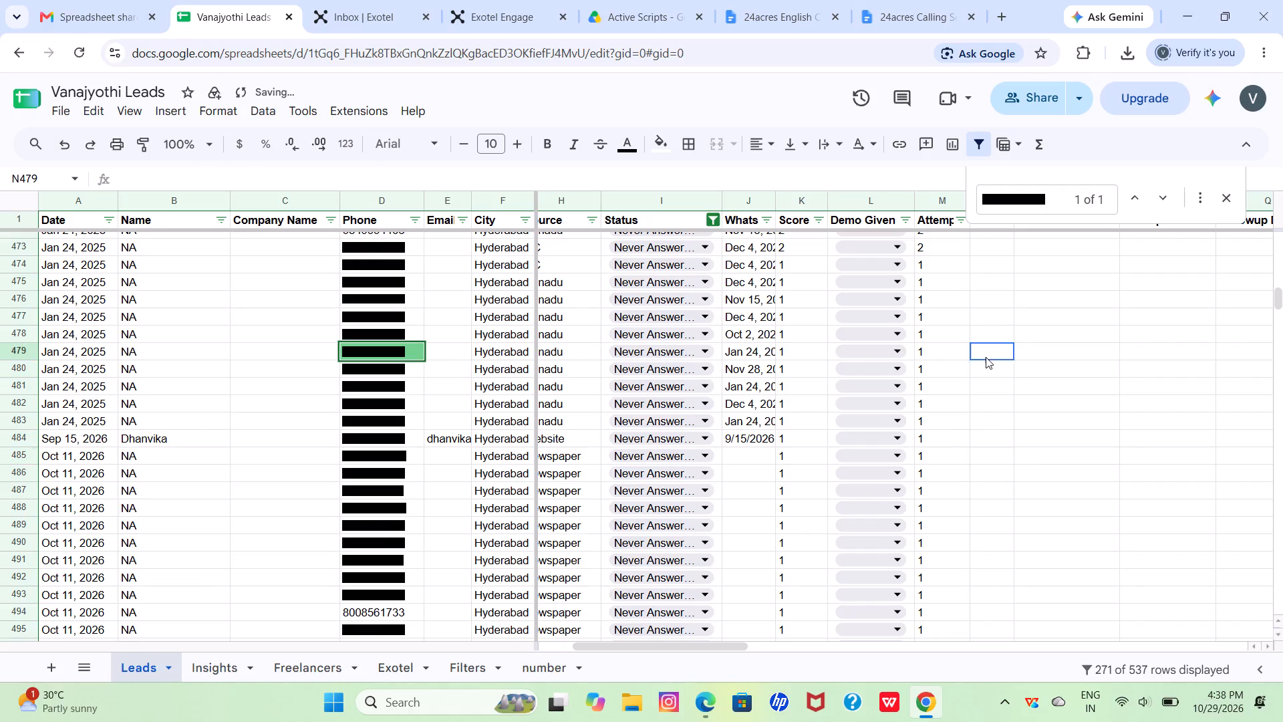
pyautogui.press('1')
pyautogui.click(1039, 360)
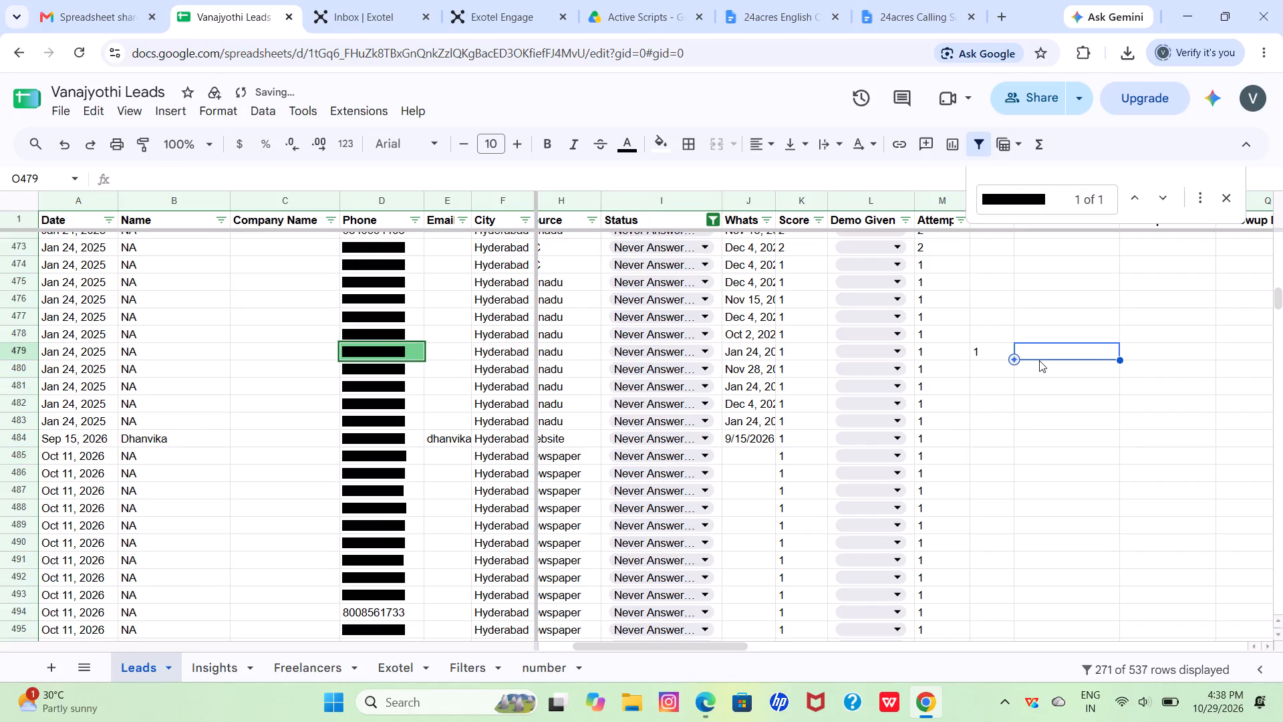
pyautogui.hotkey('ctrl', 'v')
pyautogui.hscroll(-1, 1039, 360)
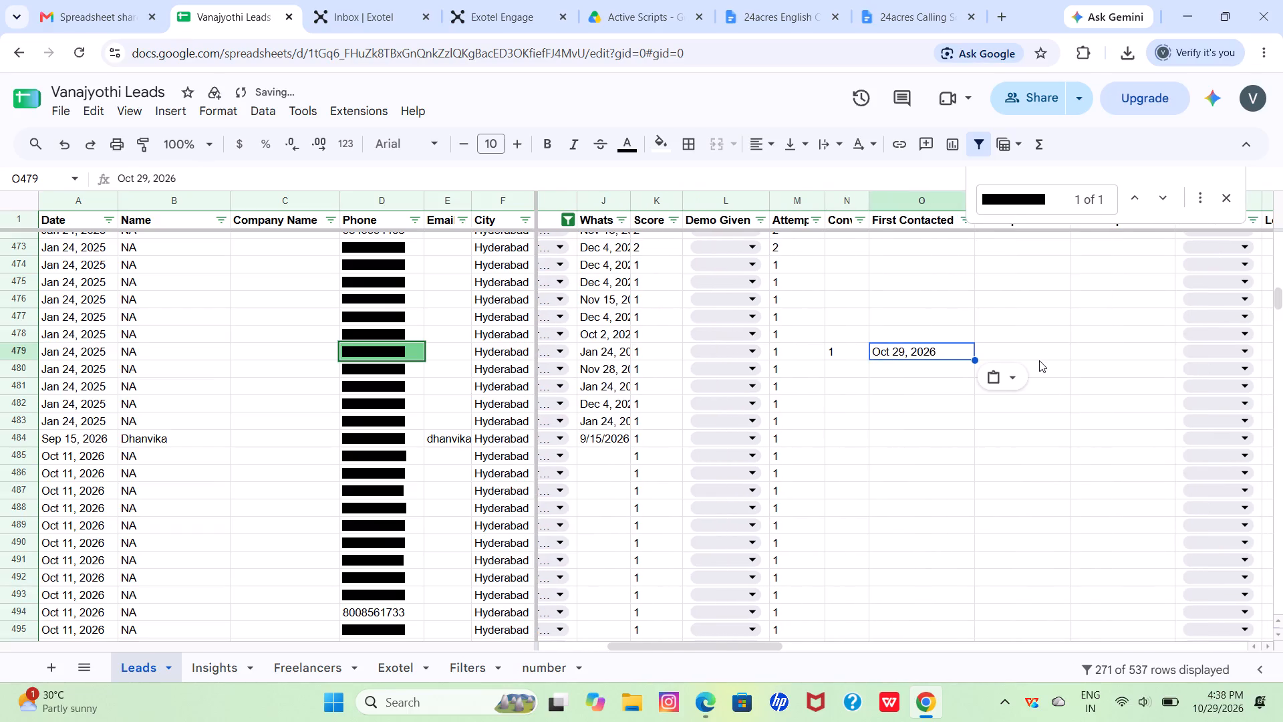
pyautogui.click(1039, 360)
pyautogui.hotkey('ctrl', 'v')
# Enter the note "not gave time to speak" in the Notes column for the lead in row 479.
pyautogui.hscroll(-5, 1039, 360)
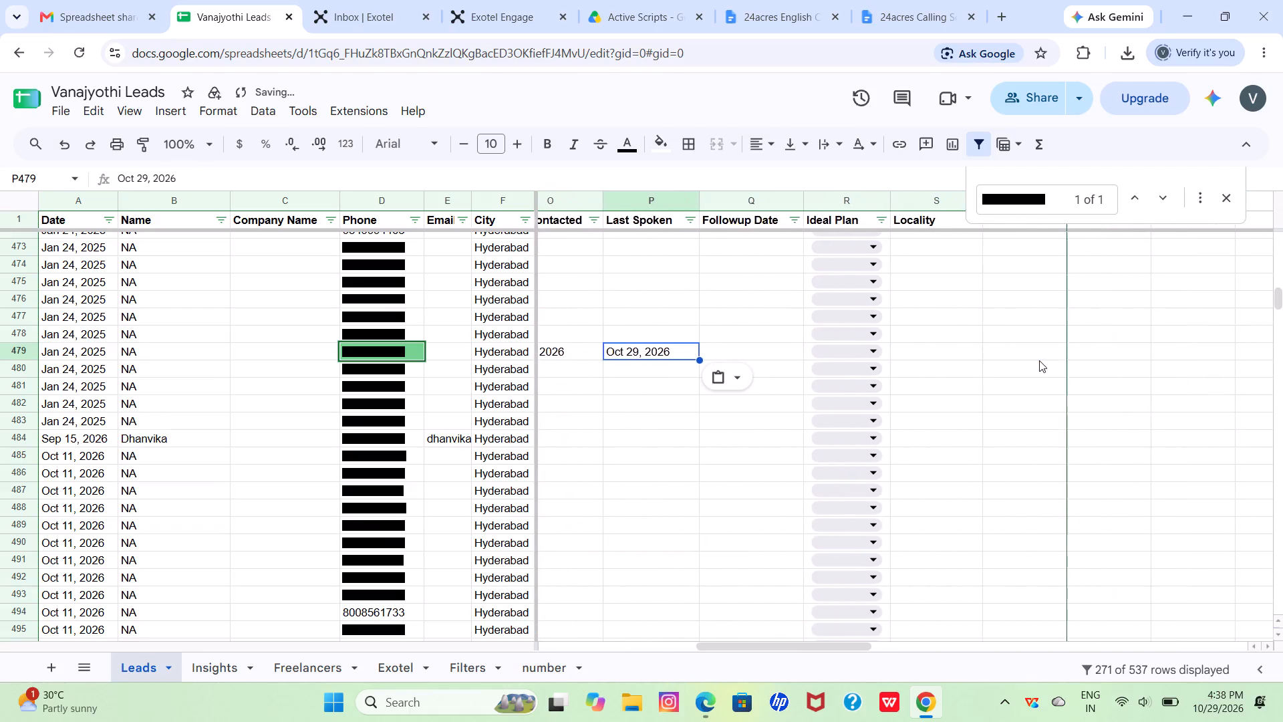
pyautogui.click(1022, 357)
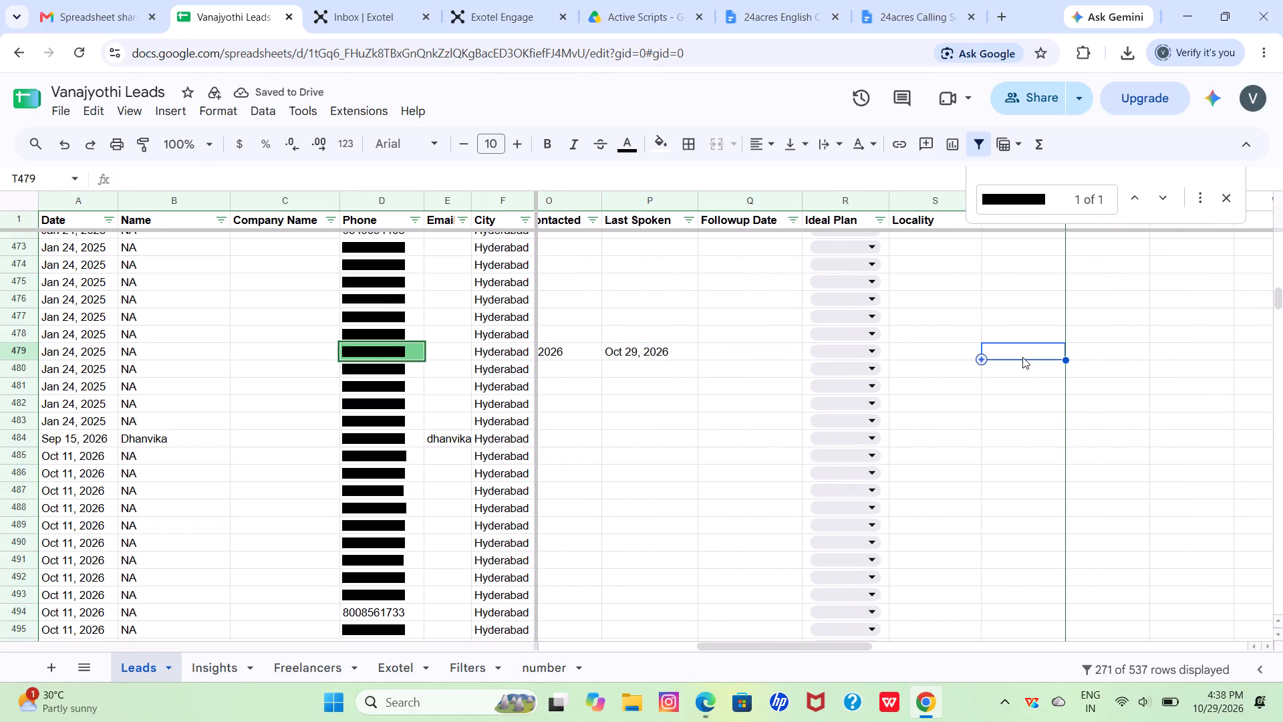
pyautogui.write('NOT')
pyautogui.press('space')
pyautogui.press('BackSpace')
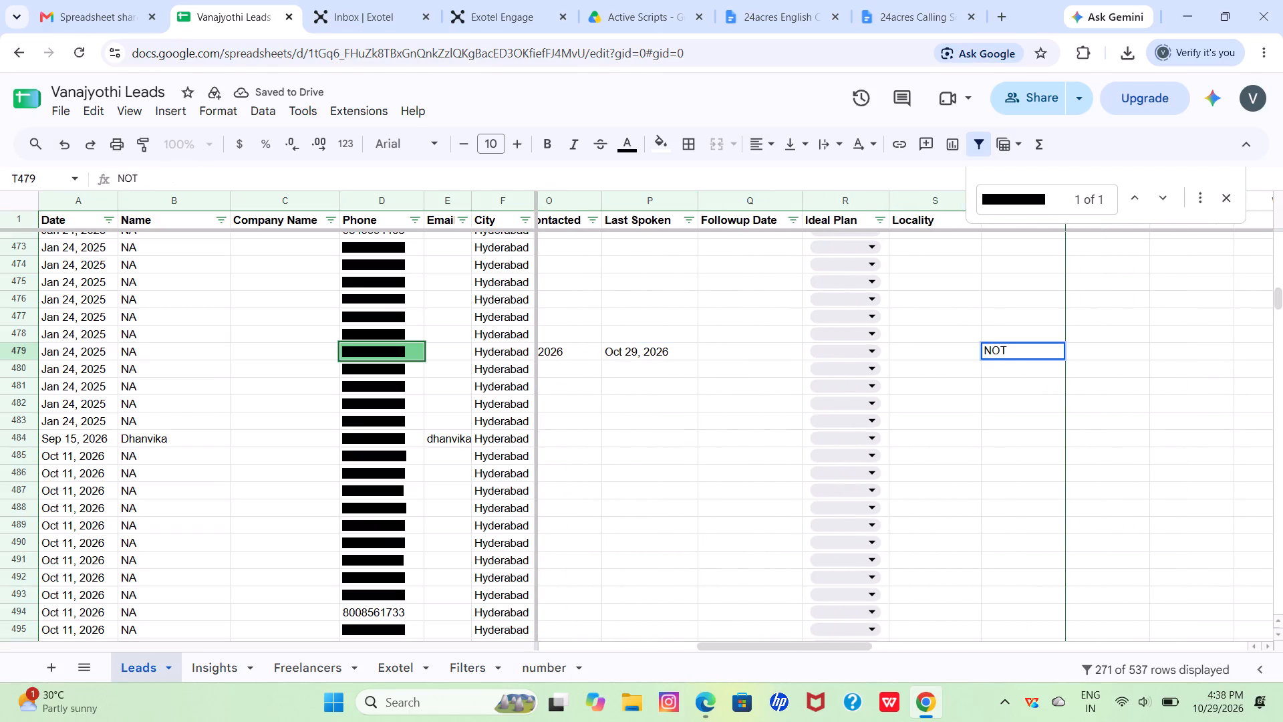
pyautogui.press('BackSpace')
pyautogui.press('BackSpace')
pyautogui.press('BackSpace')
pyautogui.write('not gave')
pyautogui.press('space')
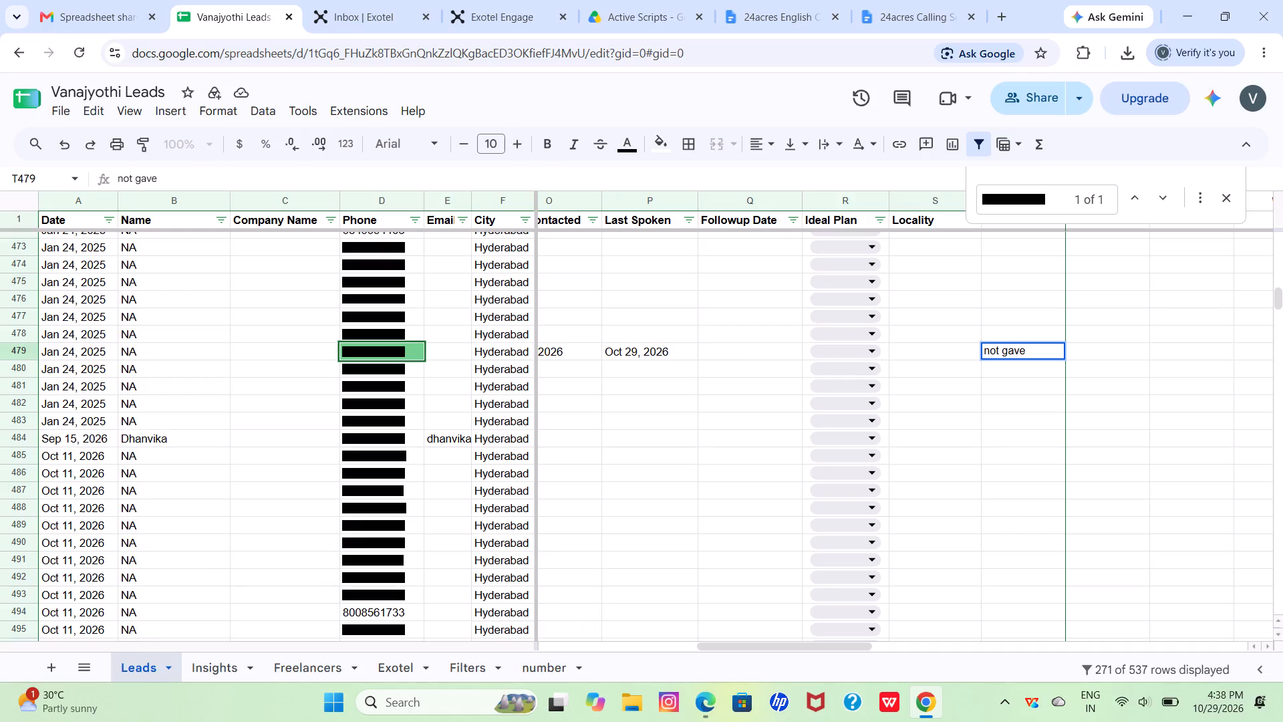
pyautogui.write('time to speak')
pyautogui.press('space')
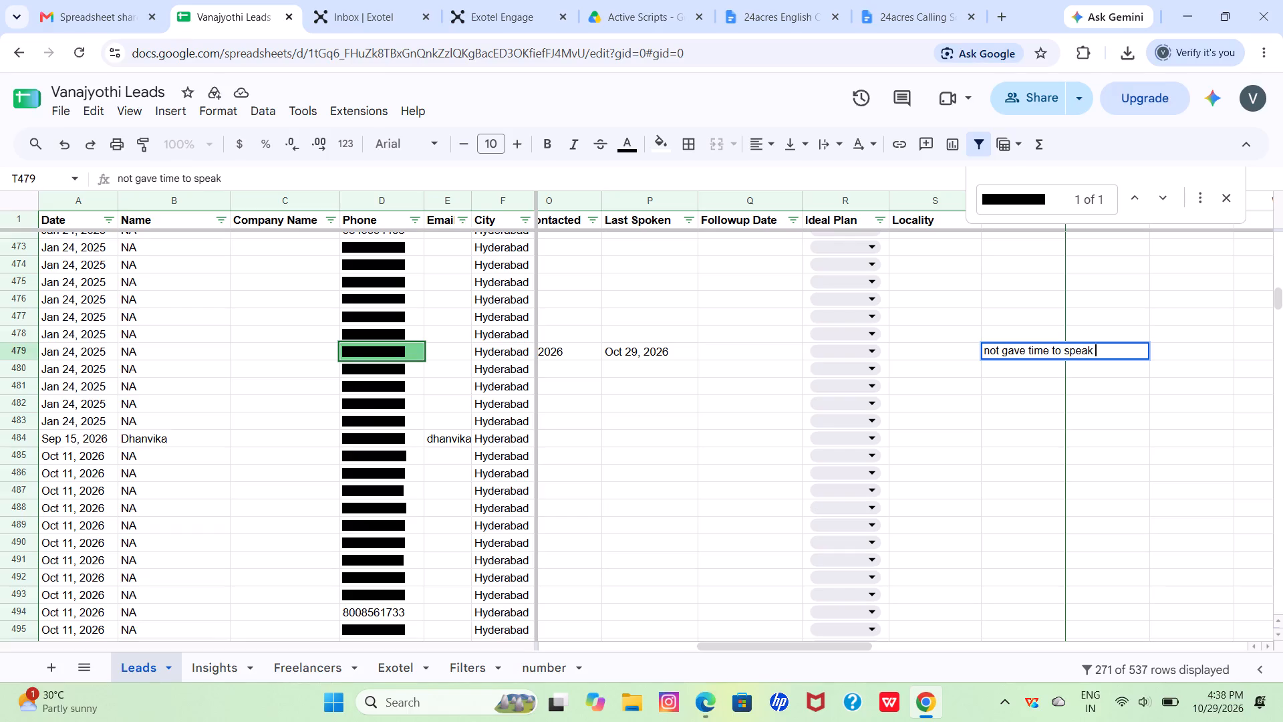
pyautogui.click(760, 358)
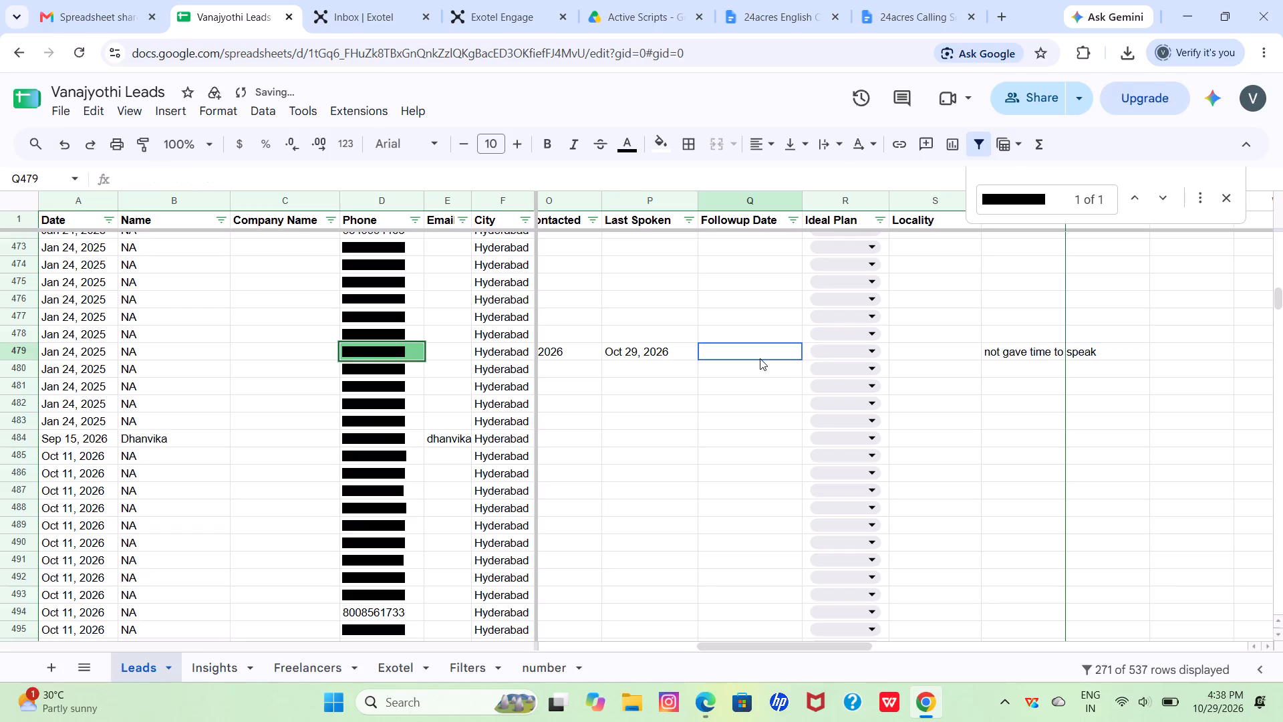
pyautogui.hscroll(5, 760, 358)
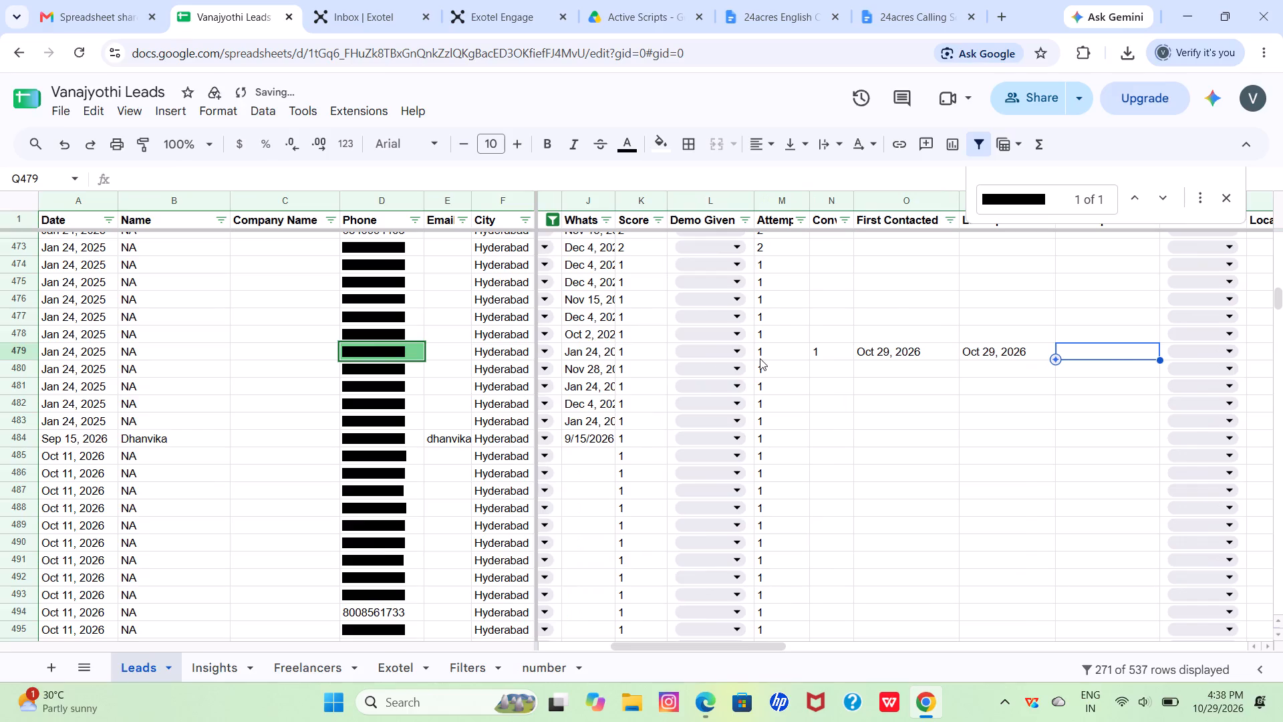
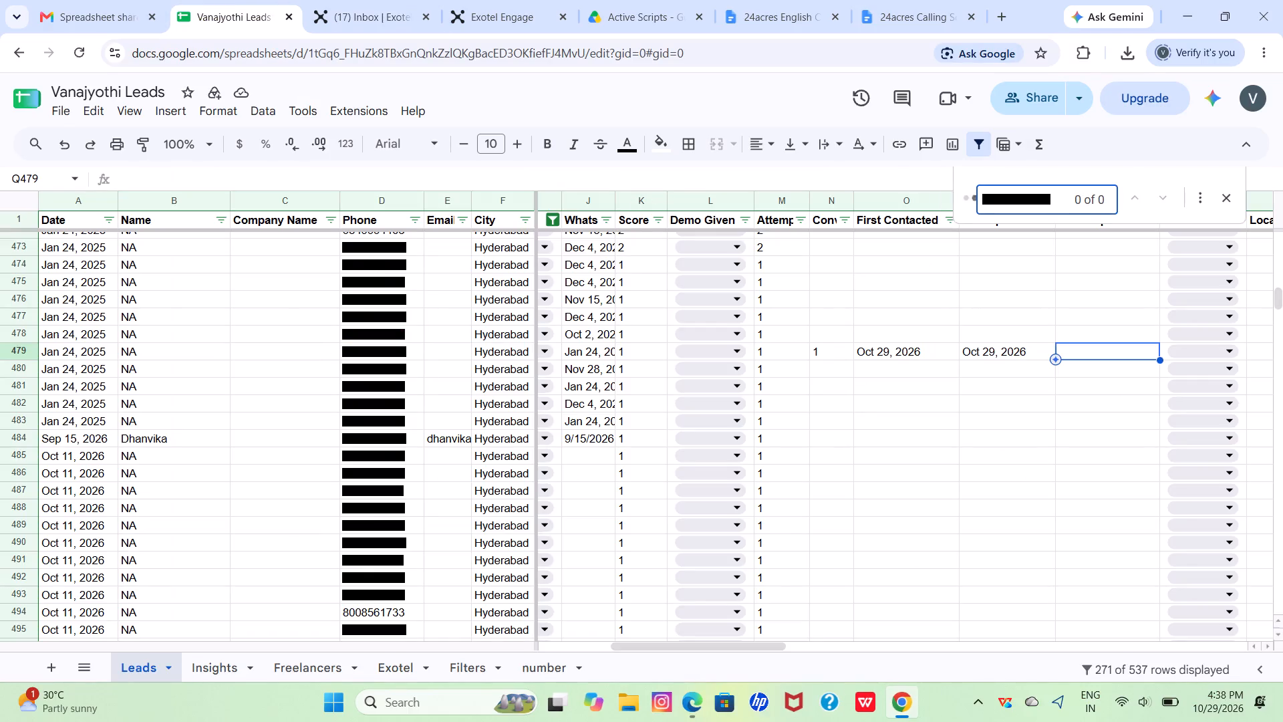
# Search the Leads sheet for the lead's phone number after removing the extra leading character from the search text.
pyautogui.click(986, 194)
pyautogui.click(987, 194)
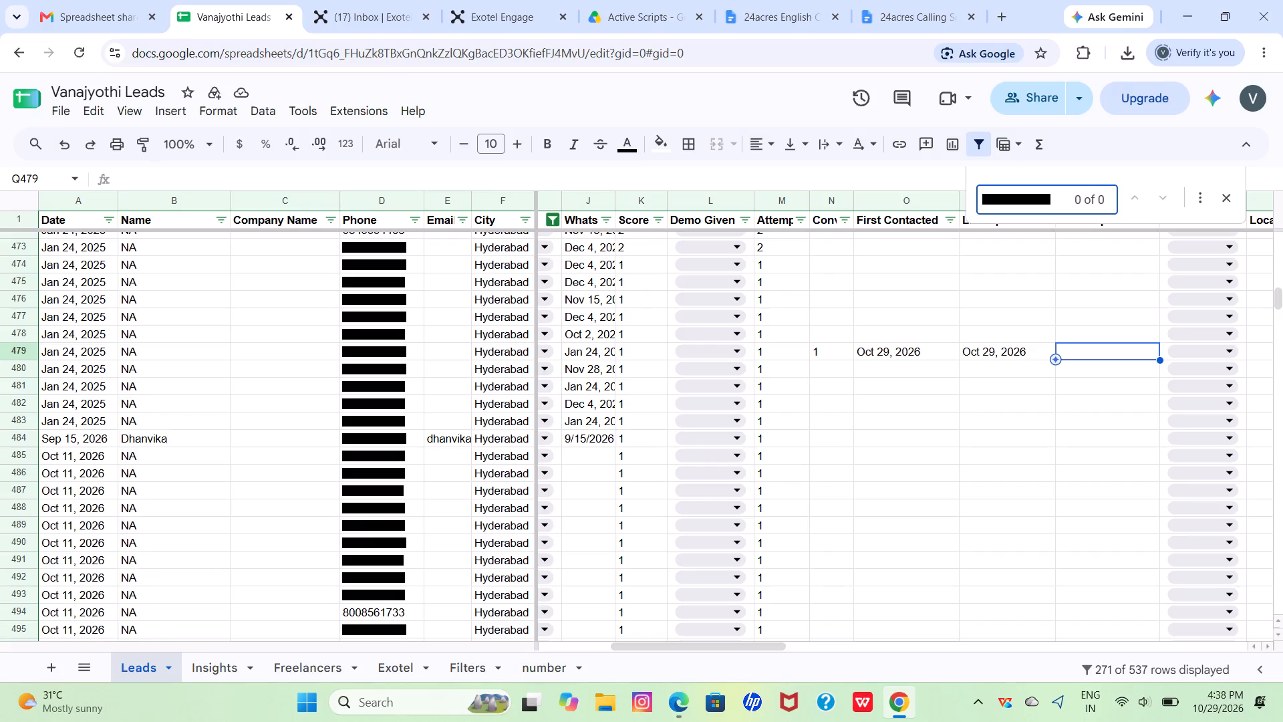
pyautogui.press('BackSpace')
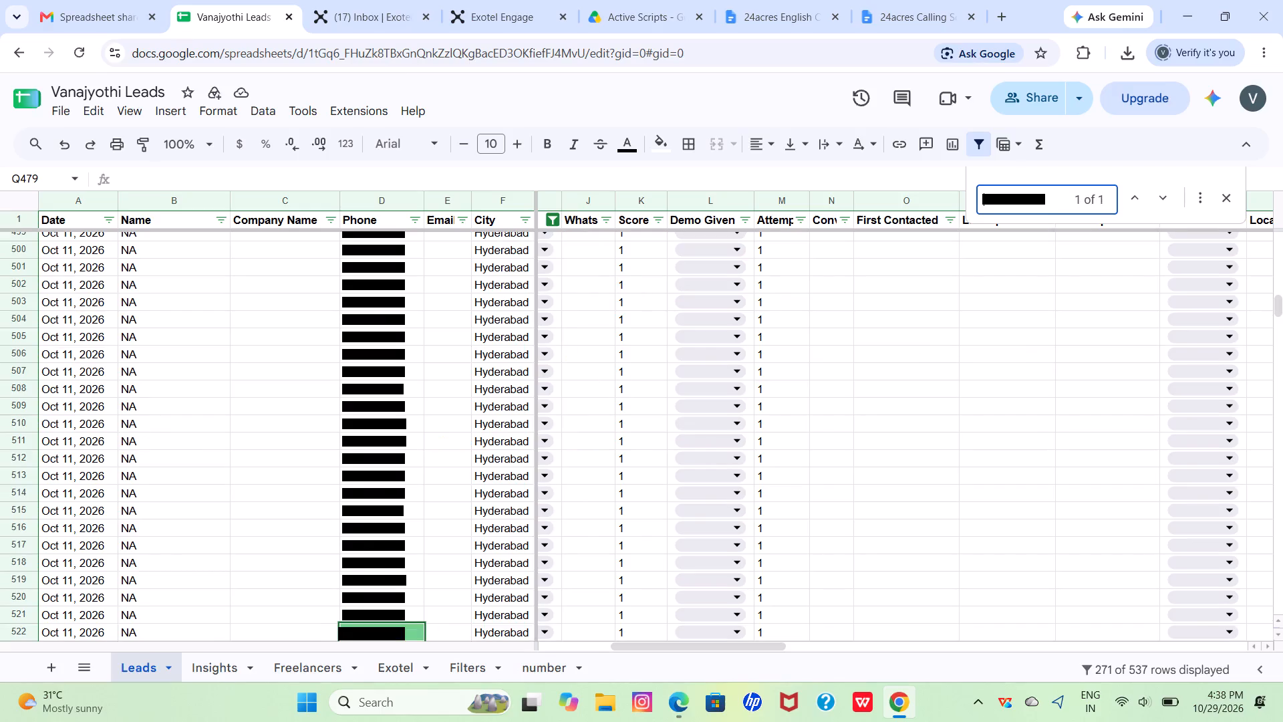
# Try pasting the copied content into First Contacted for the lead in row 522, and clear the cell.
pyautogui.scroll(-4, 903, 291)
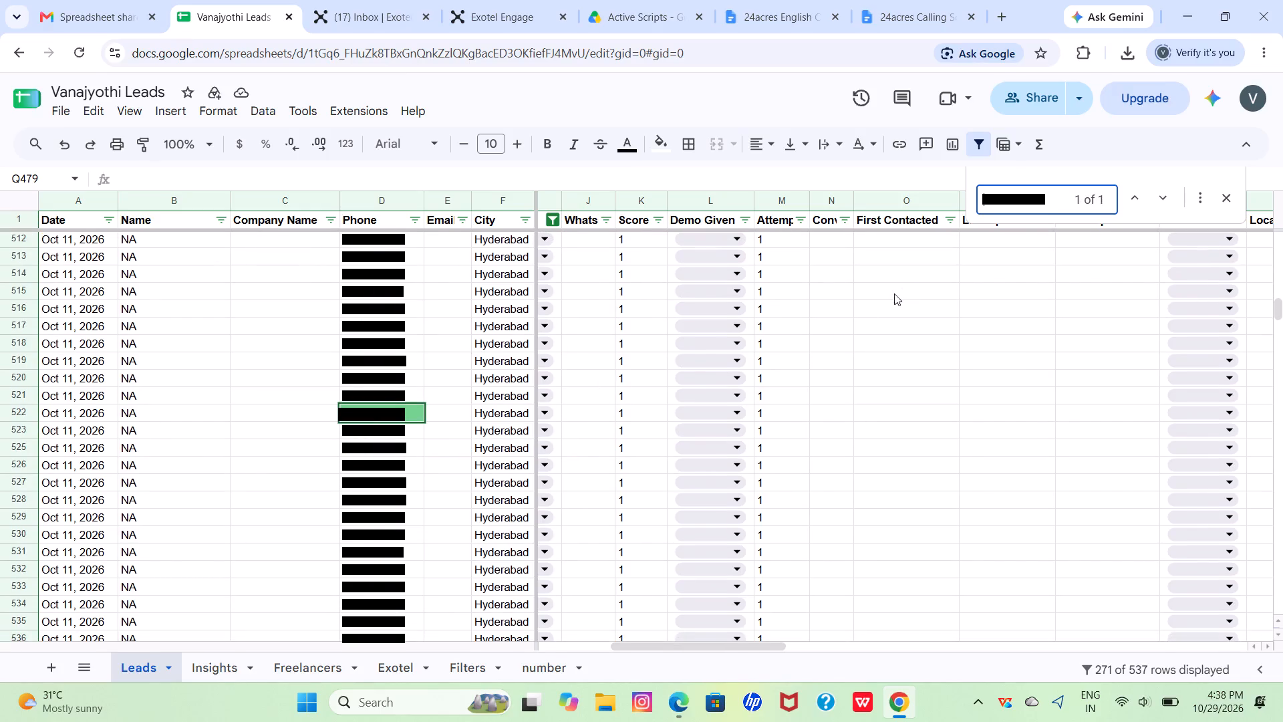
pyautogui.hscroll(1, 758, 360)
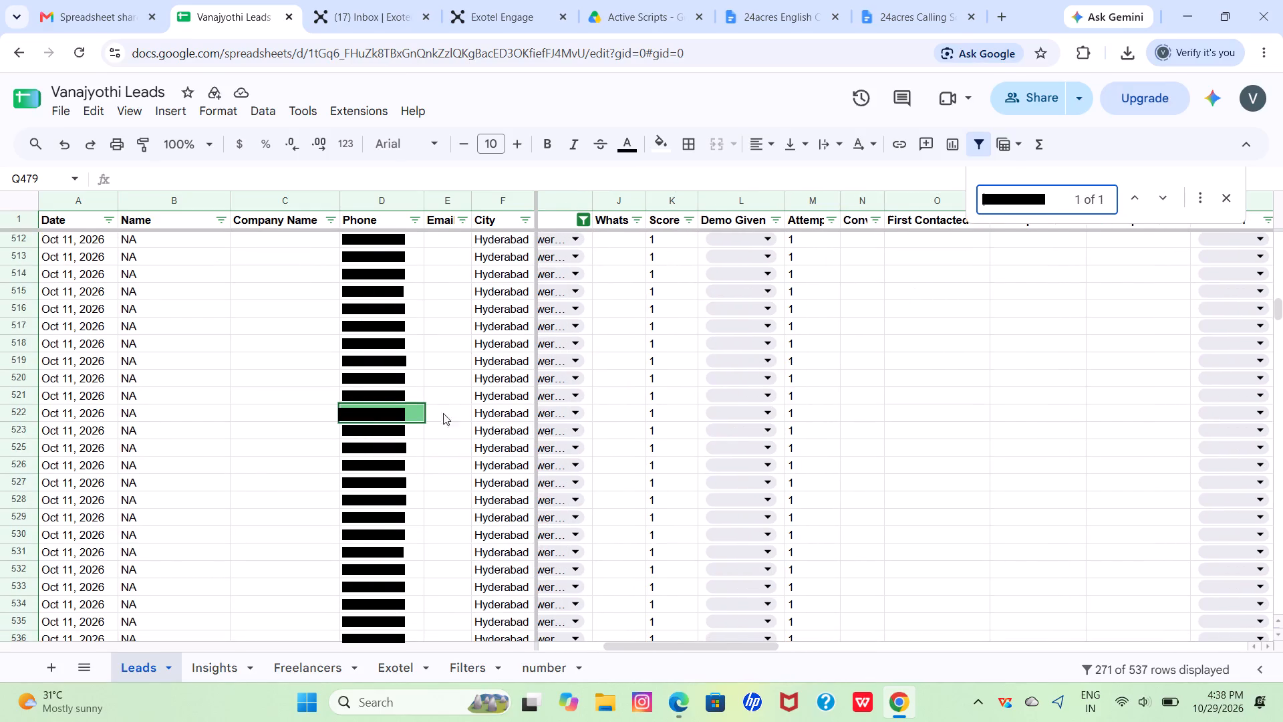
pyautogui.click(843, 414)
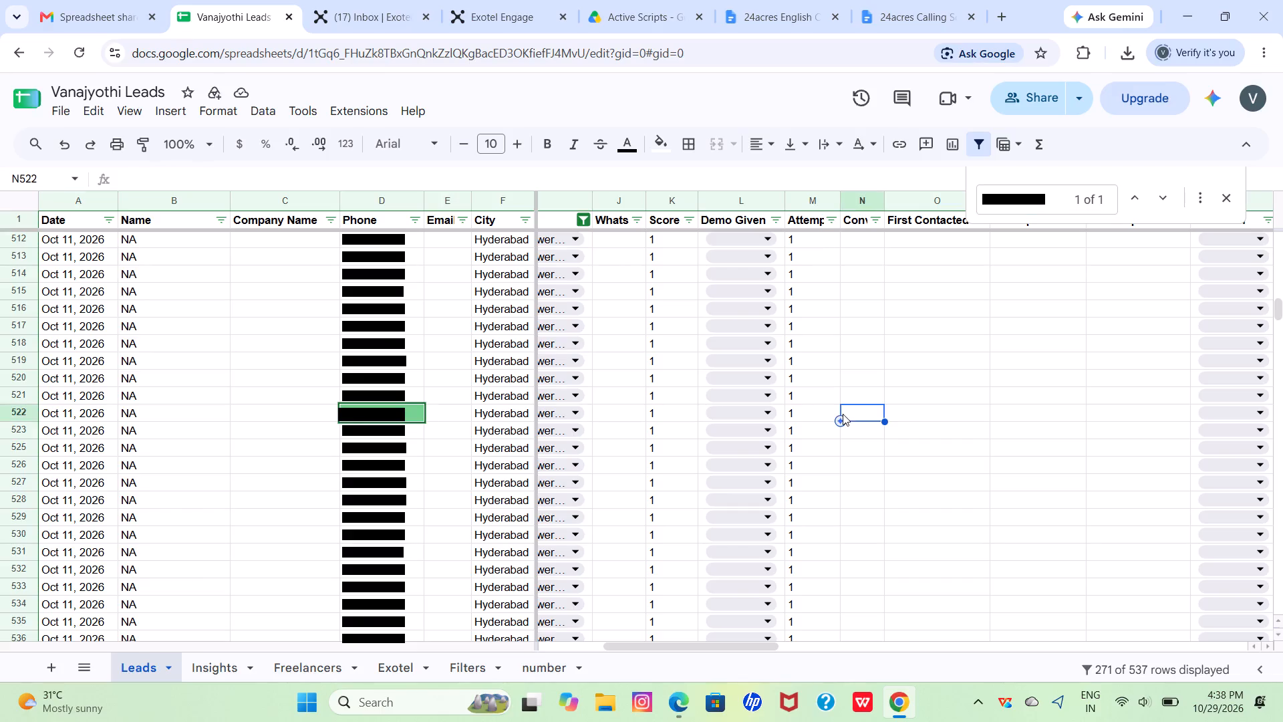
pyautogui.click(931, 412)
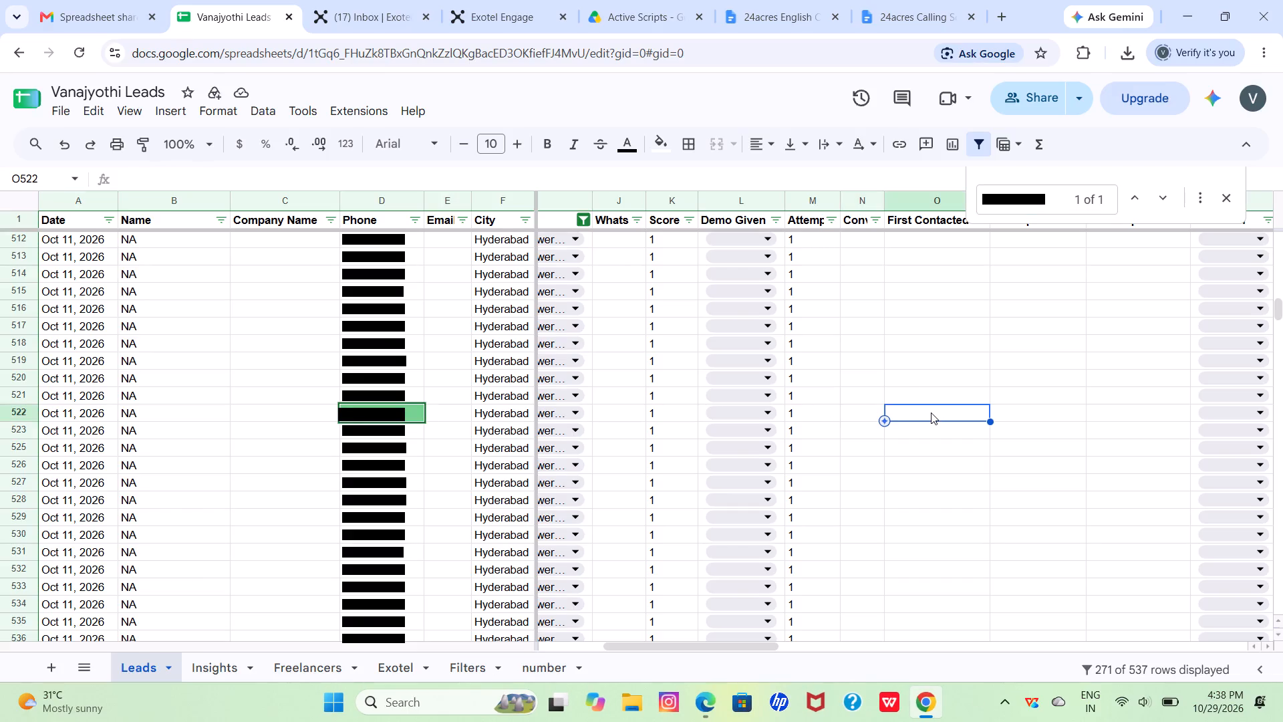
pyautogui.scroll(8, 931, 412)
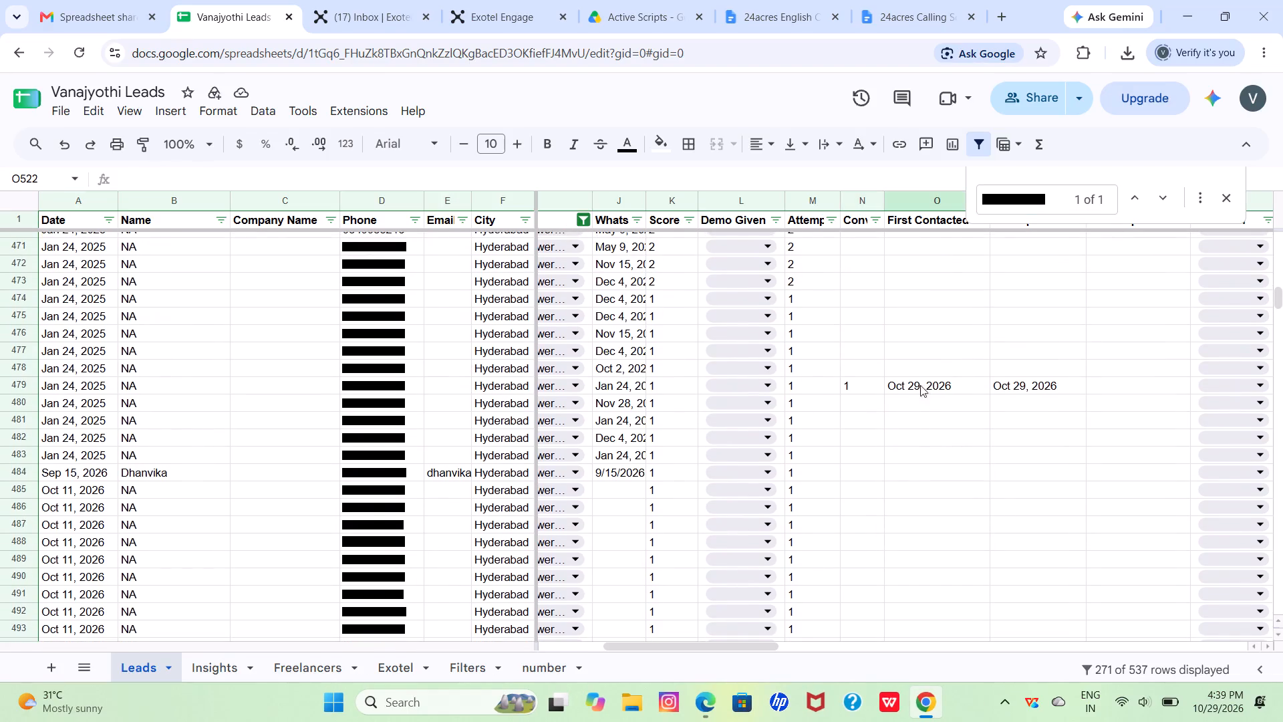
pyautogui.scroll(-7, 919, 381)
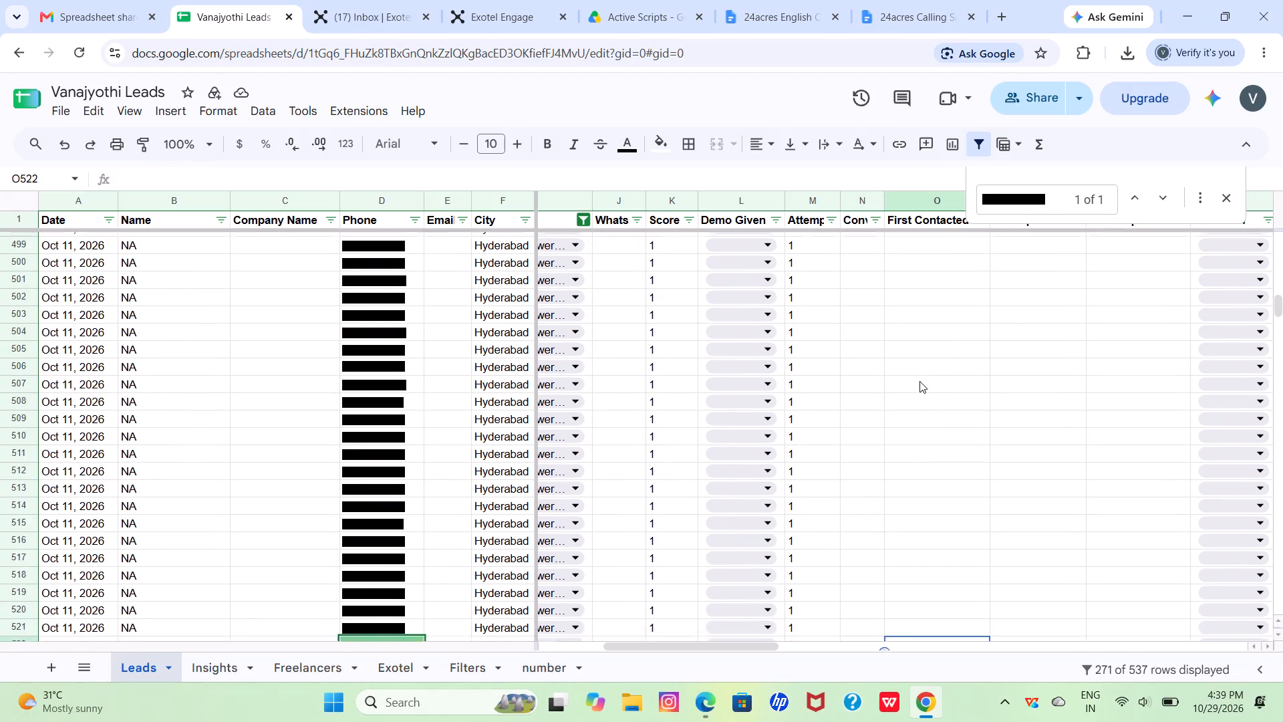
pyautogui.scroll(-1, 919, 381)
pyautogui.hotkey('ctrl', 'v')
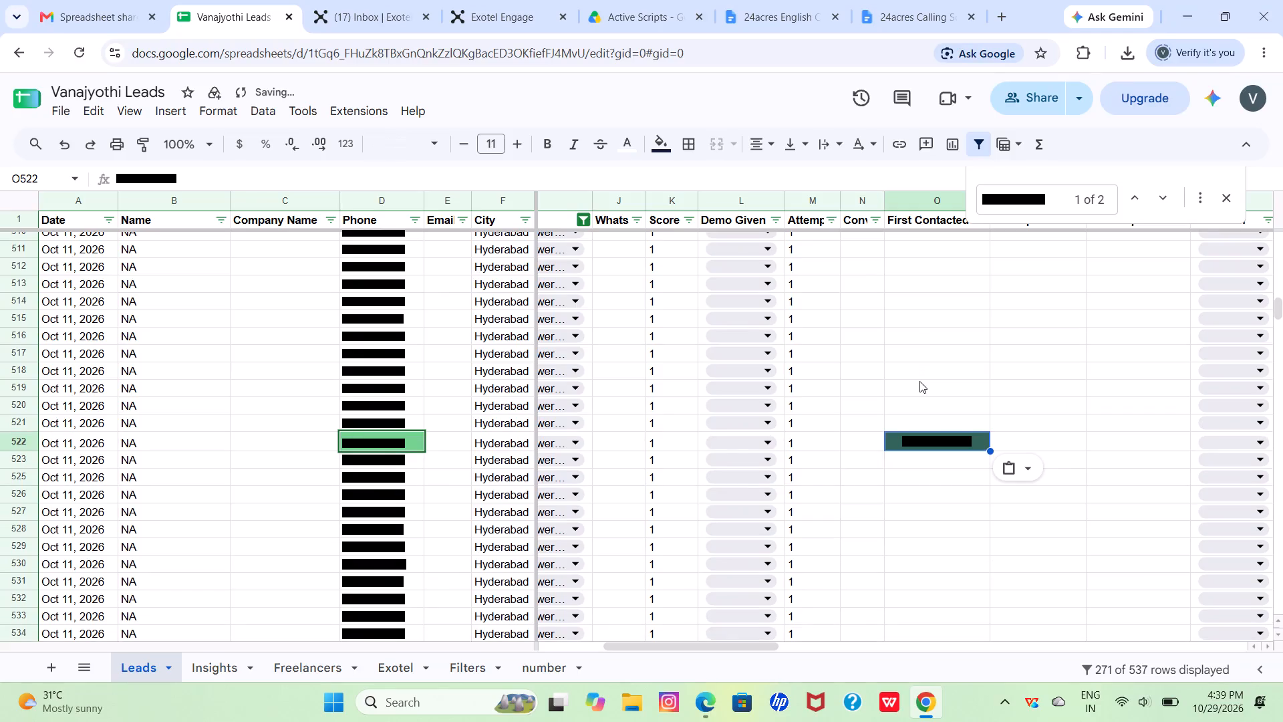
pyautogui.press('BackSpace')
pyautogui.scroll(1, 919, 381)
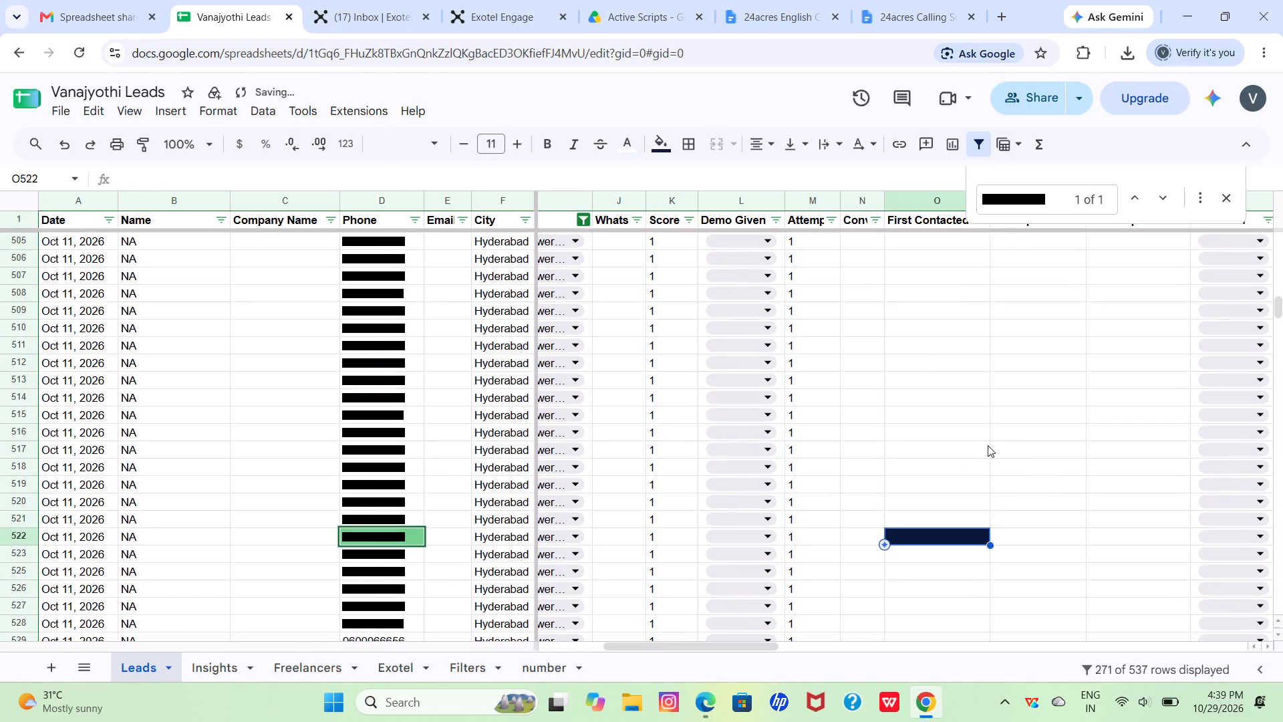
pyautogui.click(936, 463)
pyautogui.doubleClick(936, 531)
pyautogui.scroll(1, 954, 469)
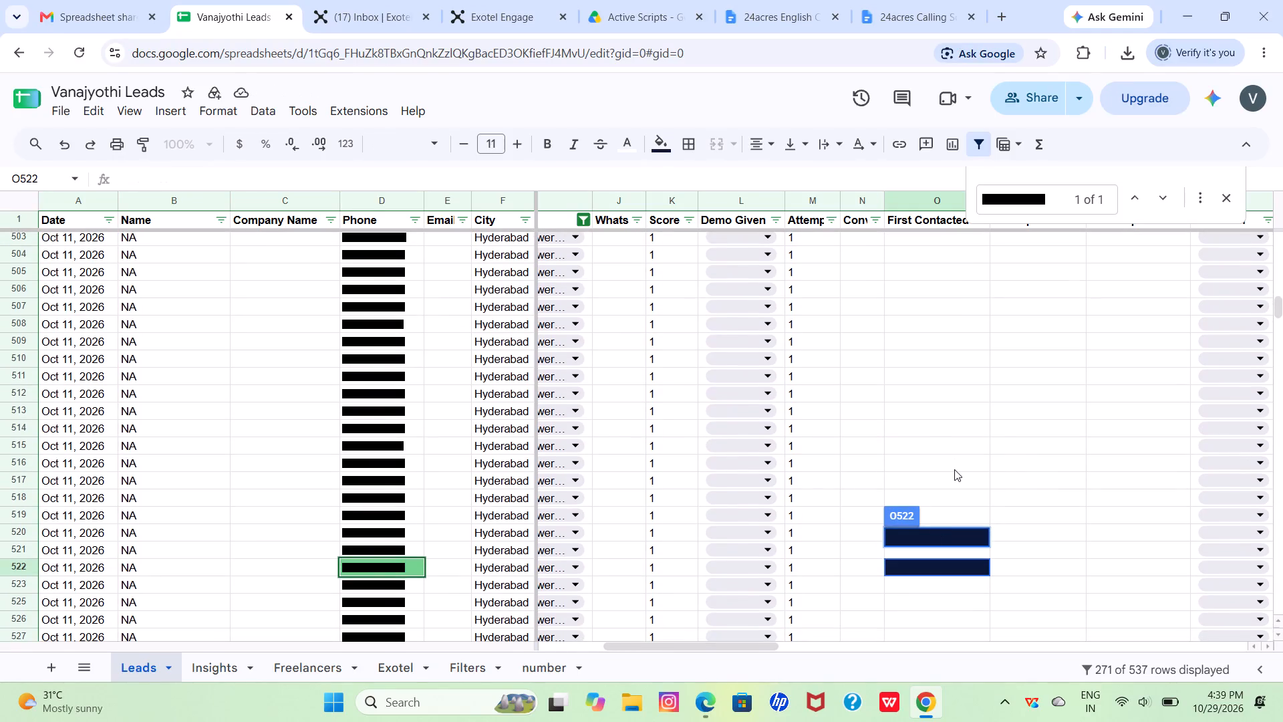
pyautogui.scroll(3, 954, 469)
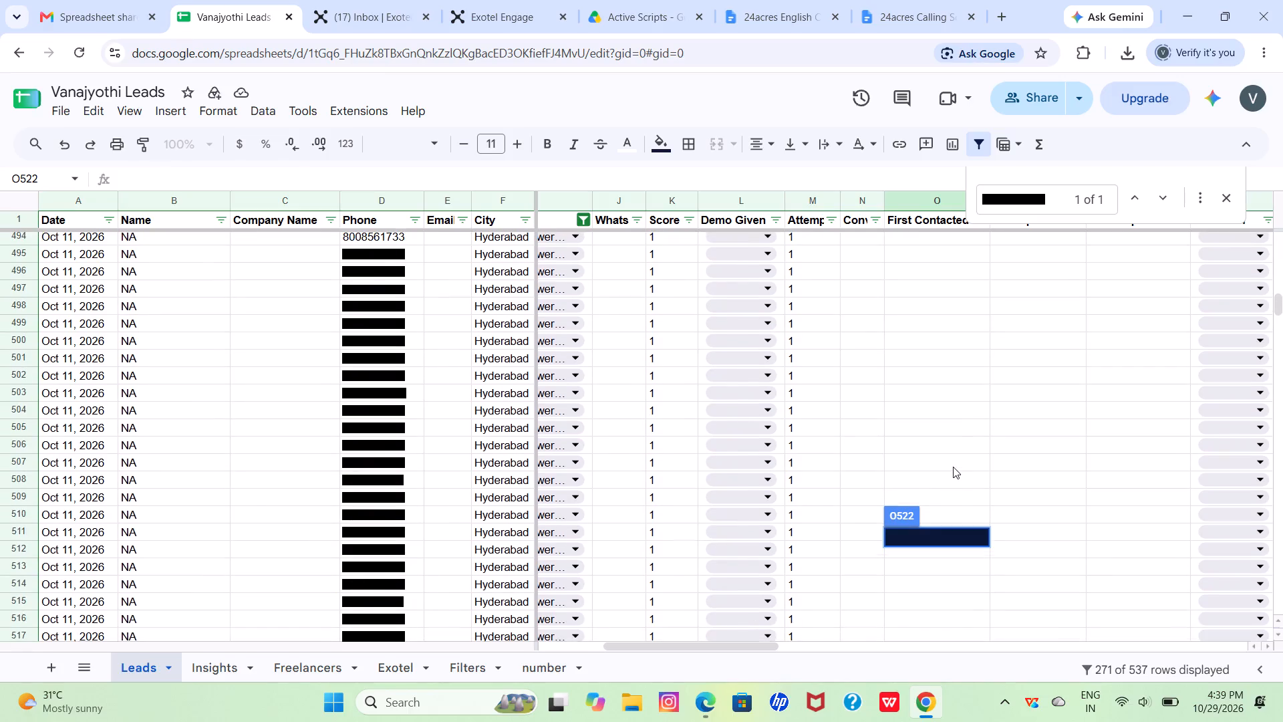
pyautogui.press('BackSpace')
# Copy Oct 29, 2026 from First Contacted in row 479 into First Contacted for the lead in row 522.
pyautogui.scroll(1, 896, 310)
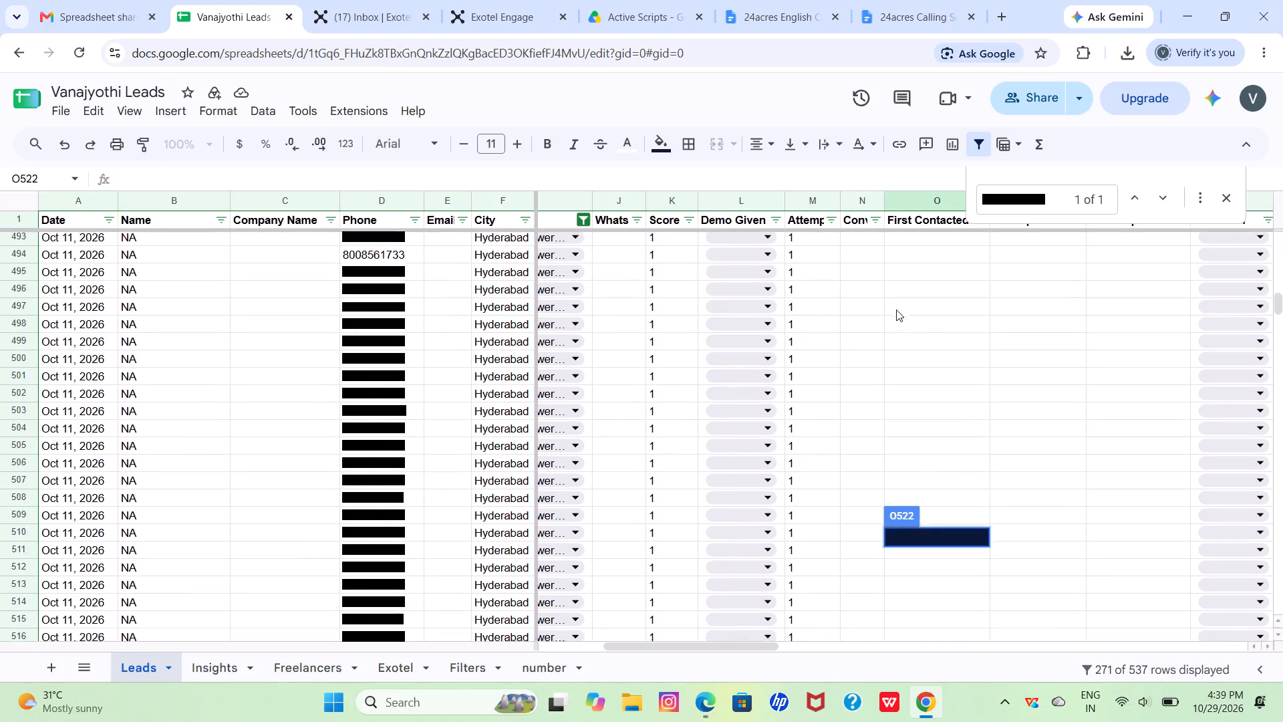
pyautogui.scroll(5, 896, 310)
pyautogui.click(929, 247)
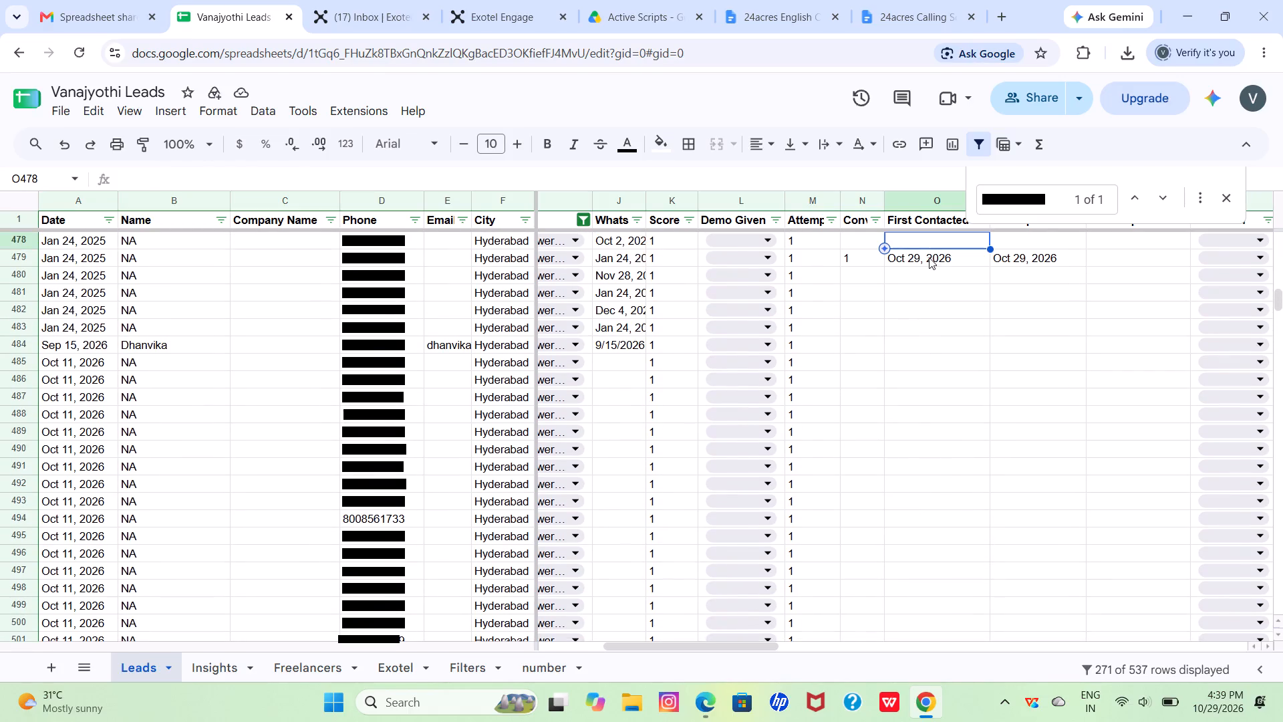
pyautogui.click(929, 262)
pyautogui.hotkey('ctrl', 'c')
pyautogui.scroll(-2, 929, 262)
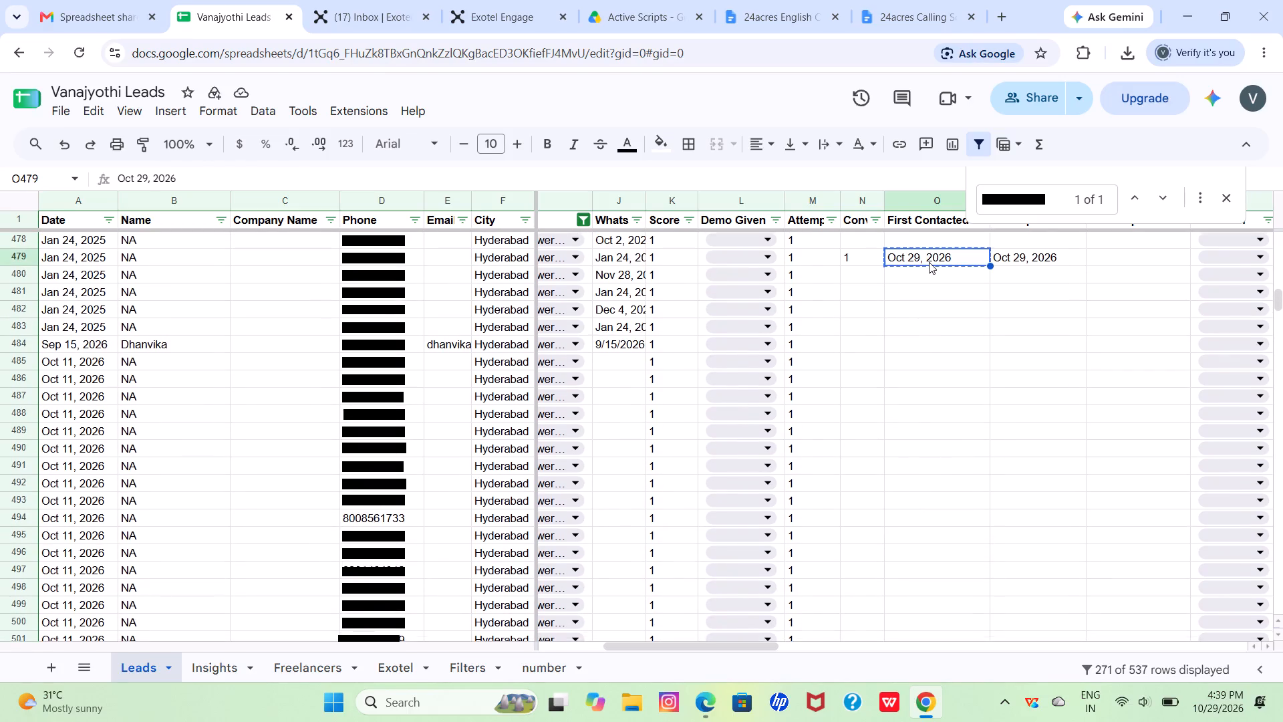
pyautogui.scroll(-3, 929, 262)
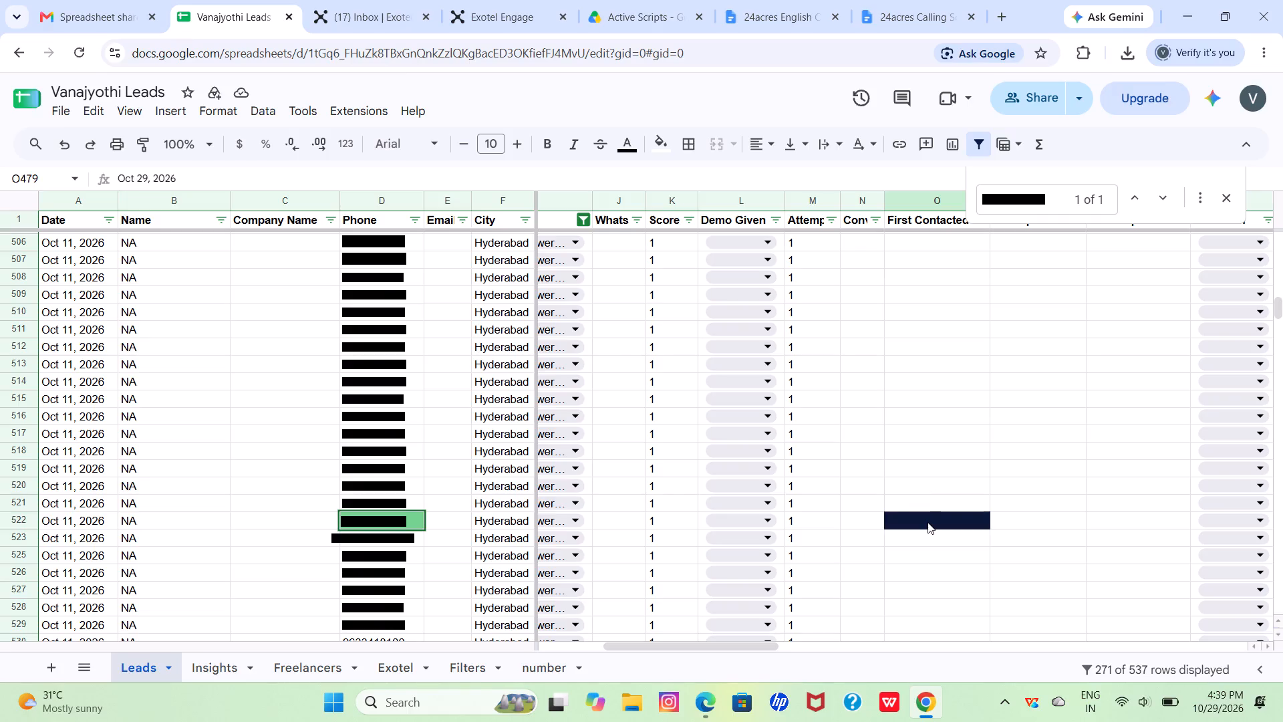
pyautogui.click(928, 522)
pyautogui.hotkey('ctrl', 'v')
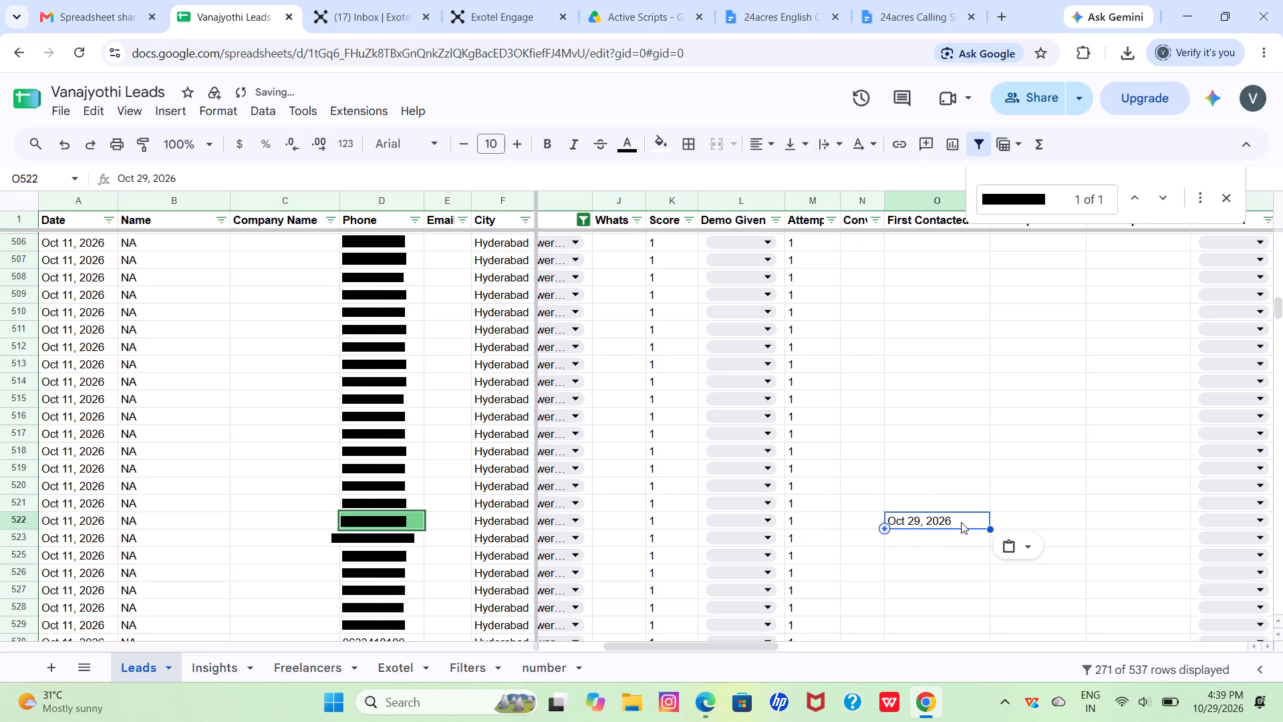
# For the lead in row 522, enter 1 in Conv and copy Oct 29, 2026 from First Contacted into Last Spoken.
pyautogui.click(853, 521)
pyautogui.press('1')
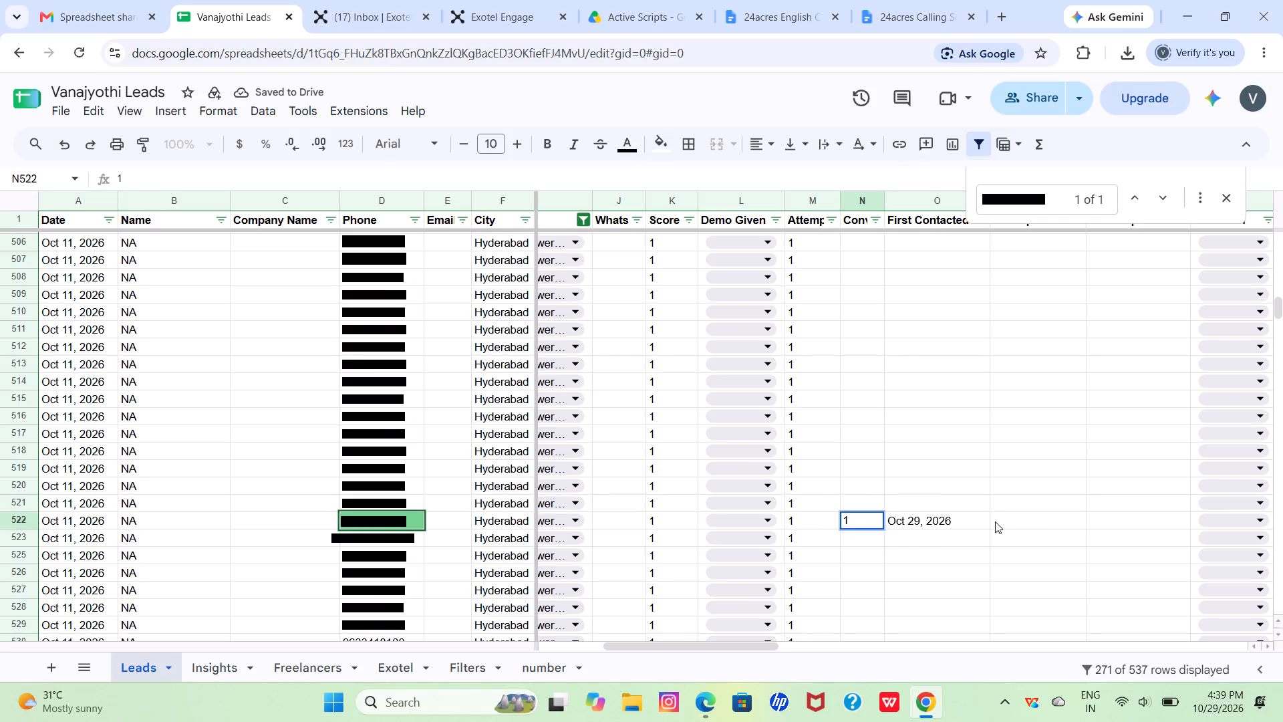
pyautogui.click(959, 525)
pyautogui.hotkey('ctrl', 'c')
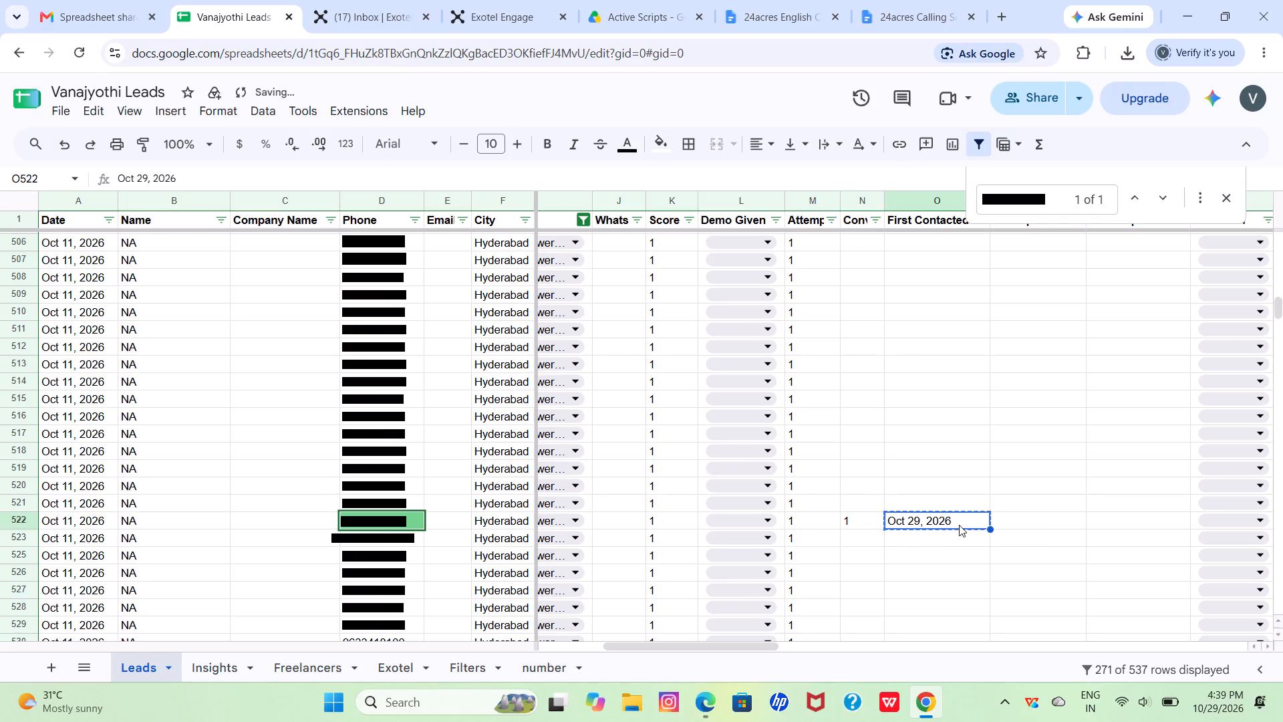
pyautogui.click(1036, 519)
pyautogui.hotkey('ctrl', 'v')
# Enter the note "dont have any kind of property for sale or rent" in Notes for the lead in row 522.
pyautogui.hscroll(-4, 1036, 519)
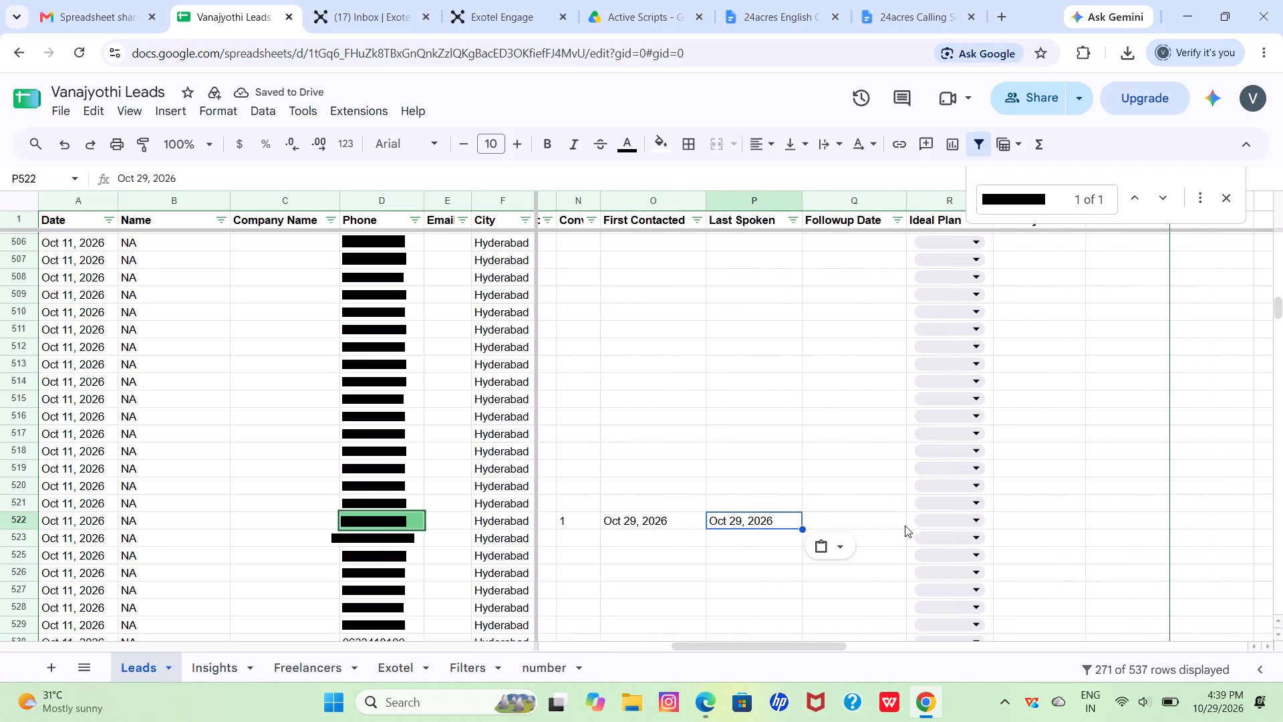
pyautogui.click(1108, 511)
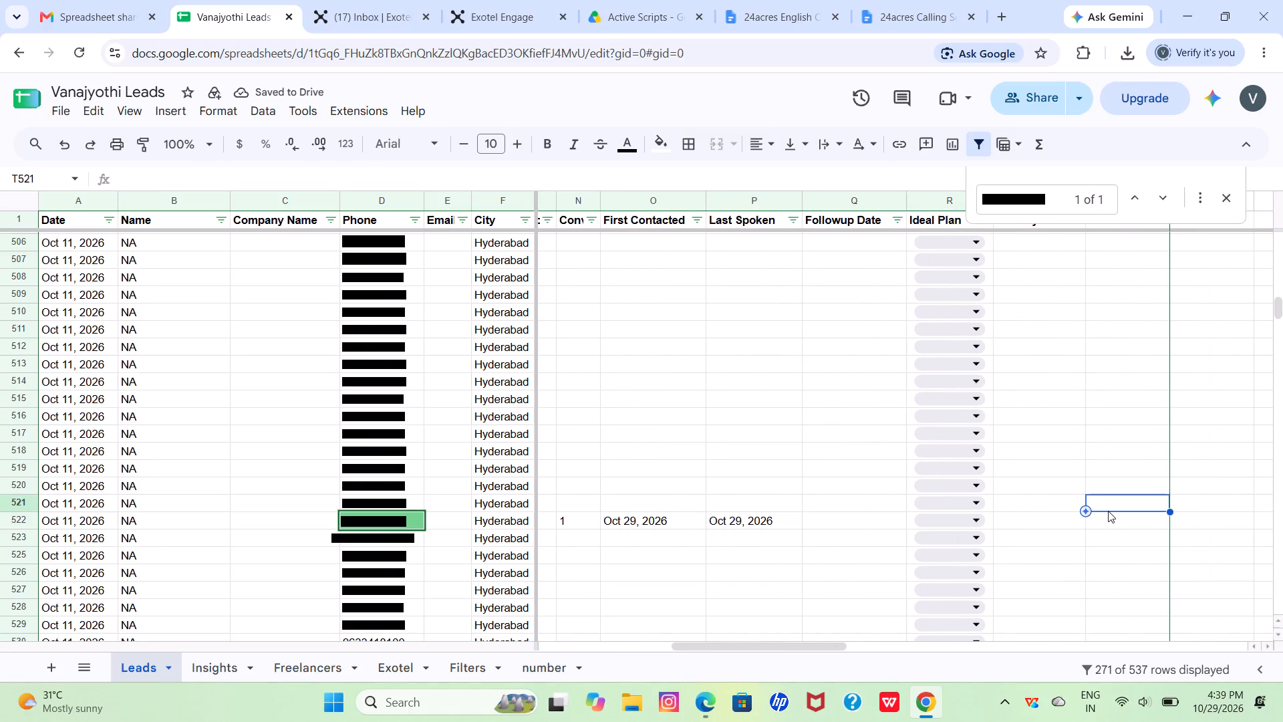
pyautogui.click(1109, 518)
pyautogui.hscroll(-3, 1109, 518)
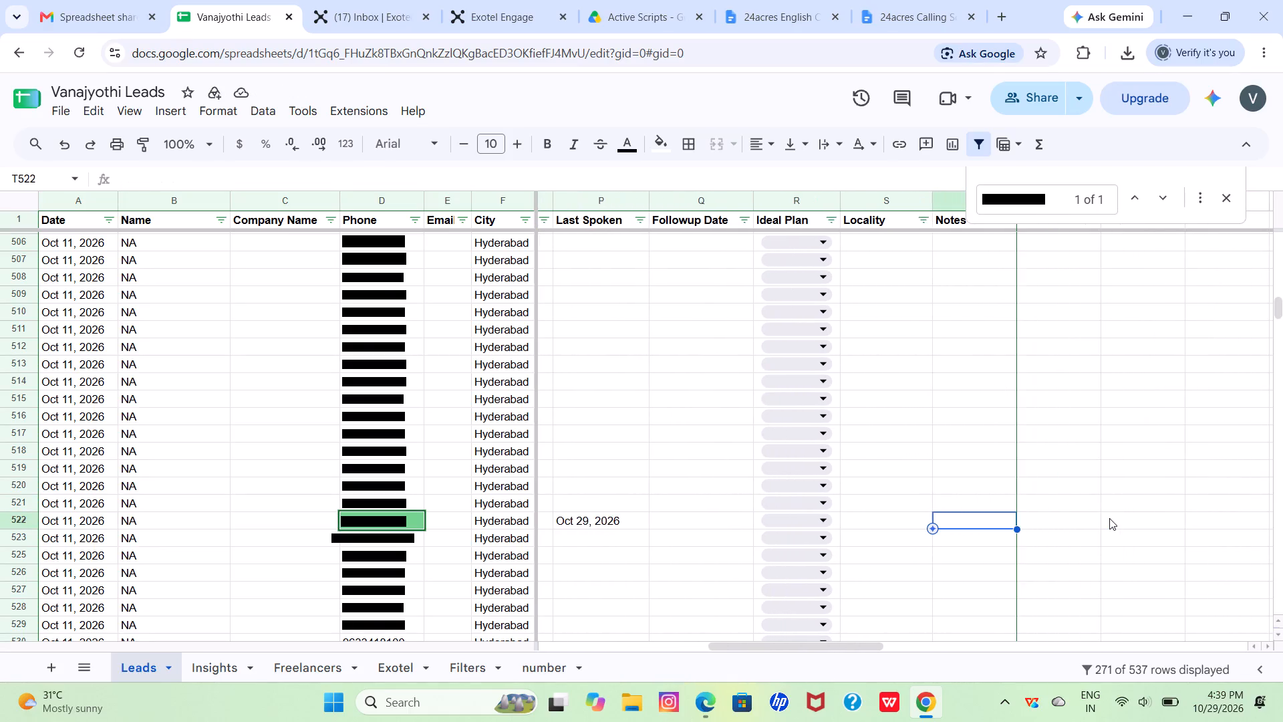
pyautogui.write('dont have any kind of property for')
pyautogui.press('space')
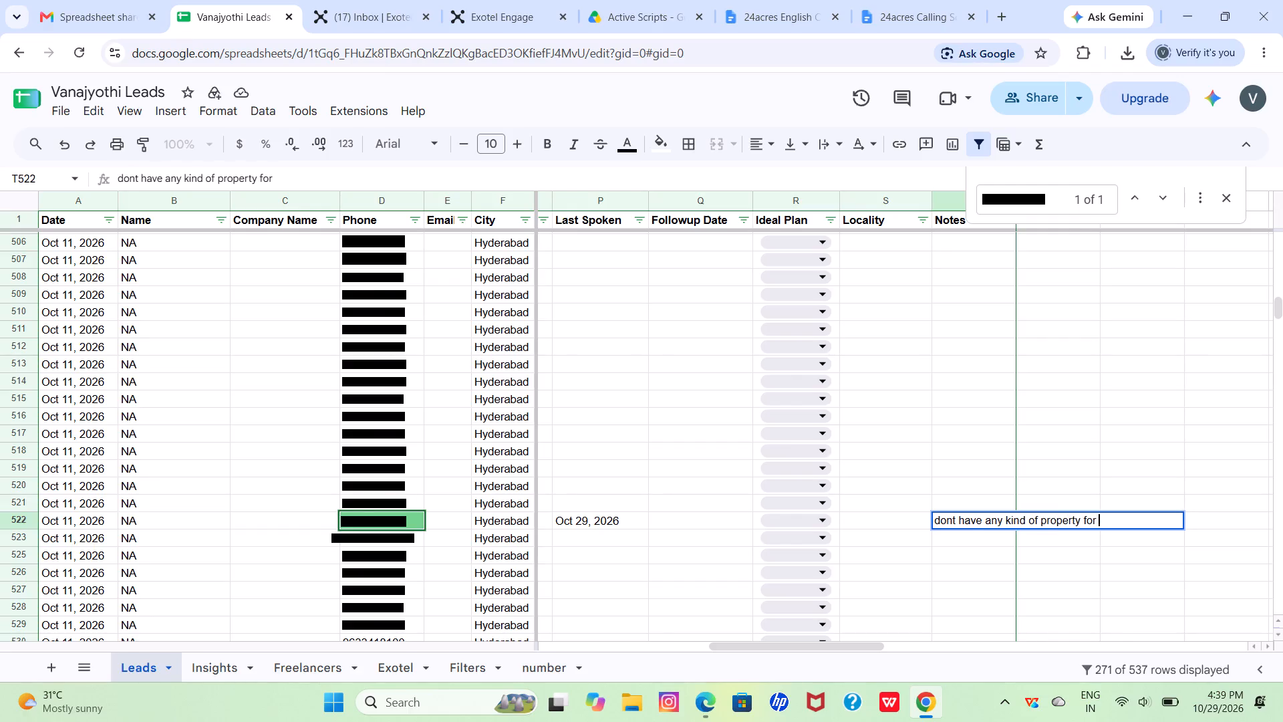
pyautogui.write('sale or rent')
pyautogui.press('Return')
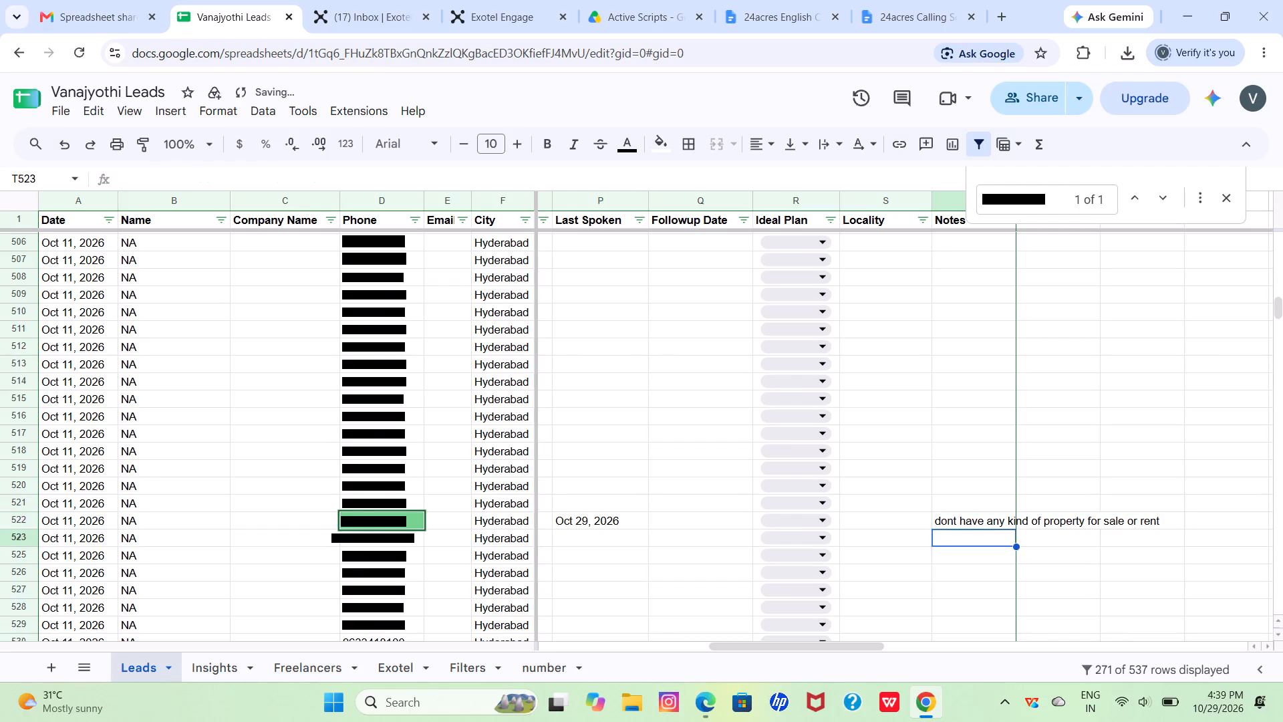
# Copy the Oct 29, 2026 date from the First Contacted cell of the lead in row 522.
pyautogui.hscroll(6, 1109, 518)
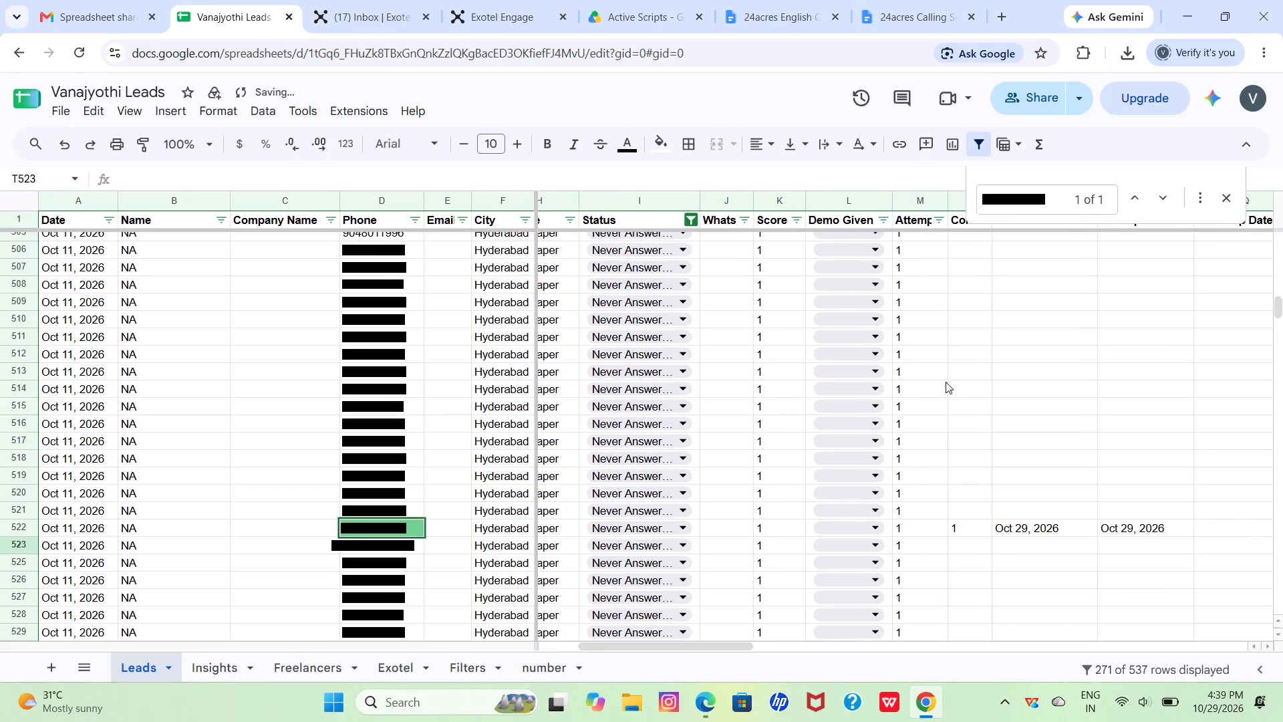
pyautogui.scroll(-3, 795, 529)
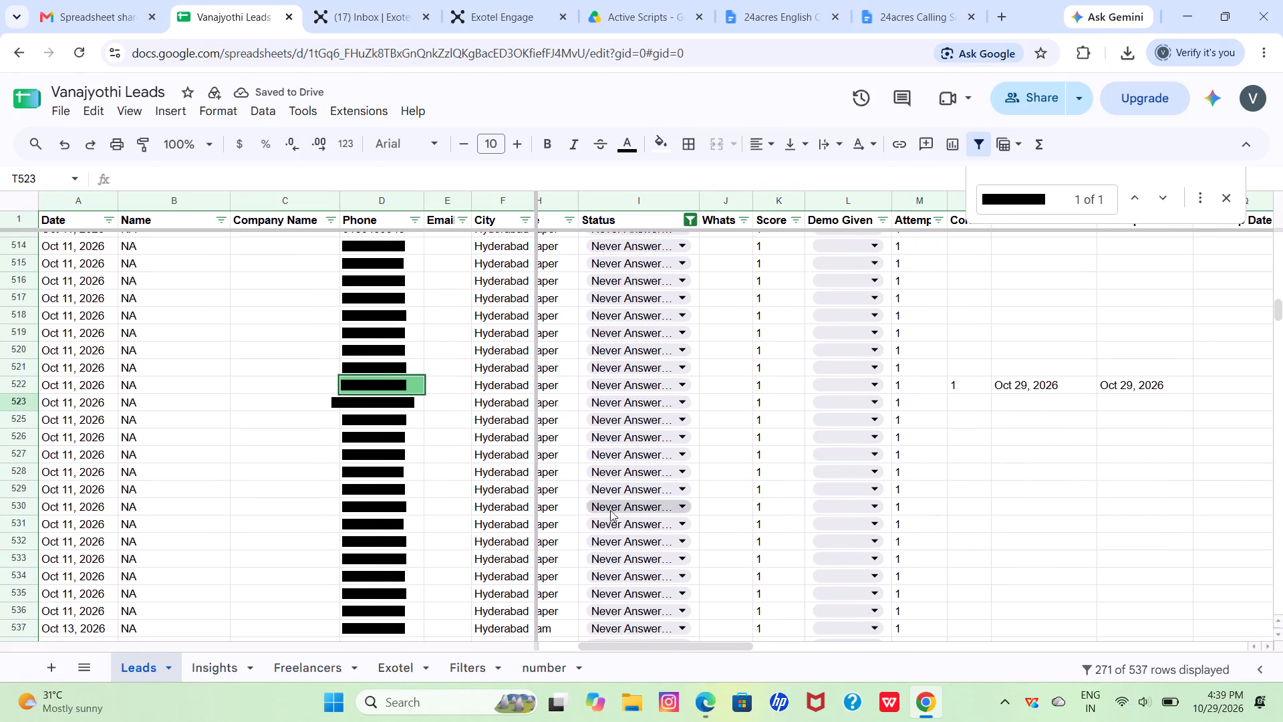
pyautogui.click(1016, 388)
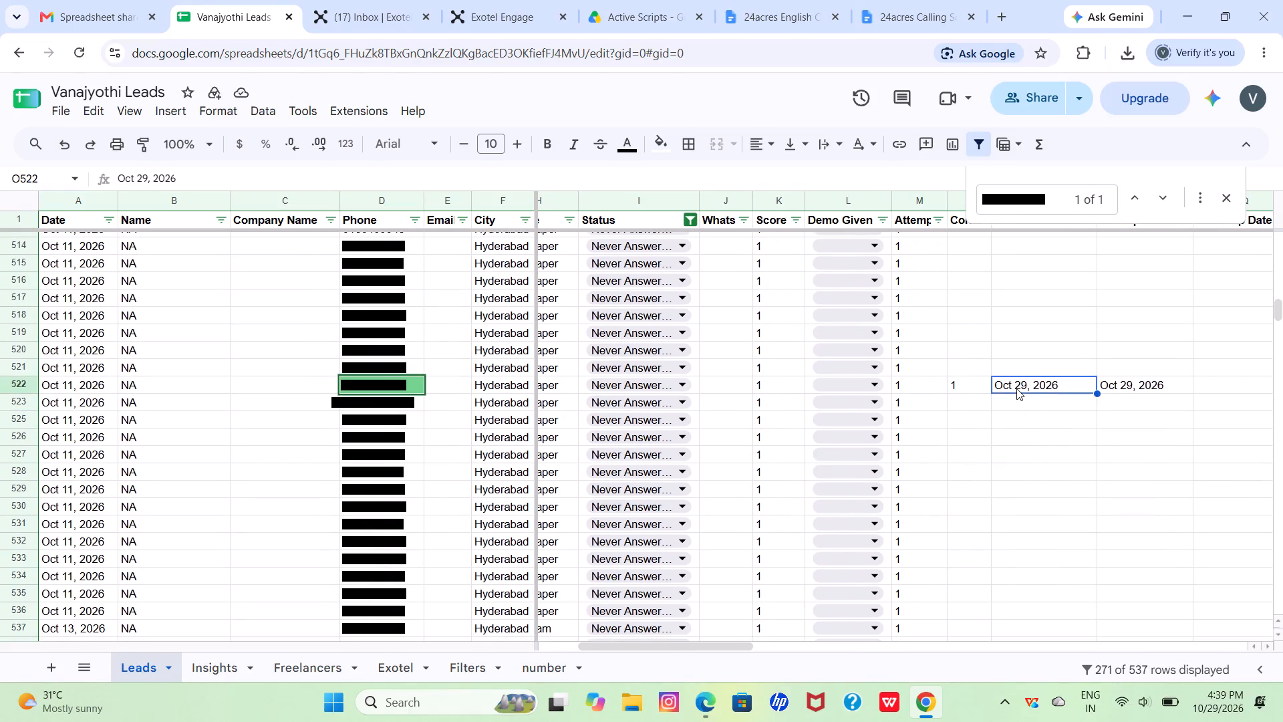
pyautogui.hotkey('ctrl', 'c')
pyautogui.click(1028, 412)
# Set the Status of the contacted lead in row 426 to Not Interested.
pyautogui.scroll(-5, 1028, 412)
pyautogui.scroll(8, 1028, 412)
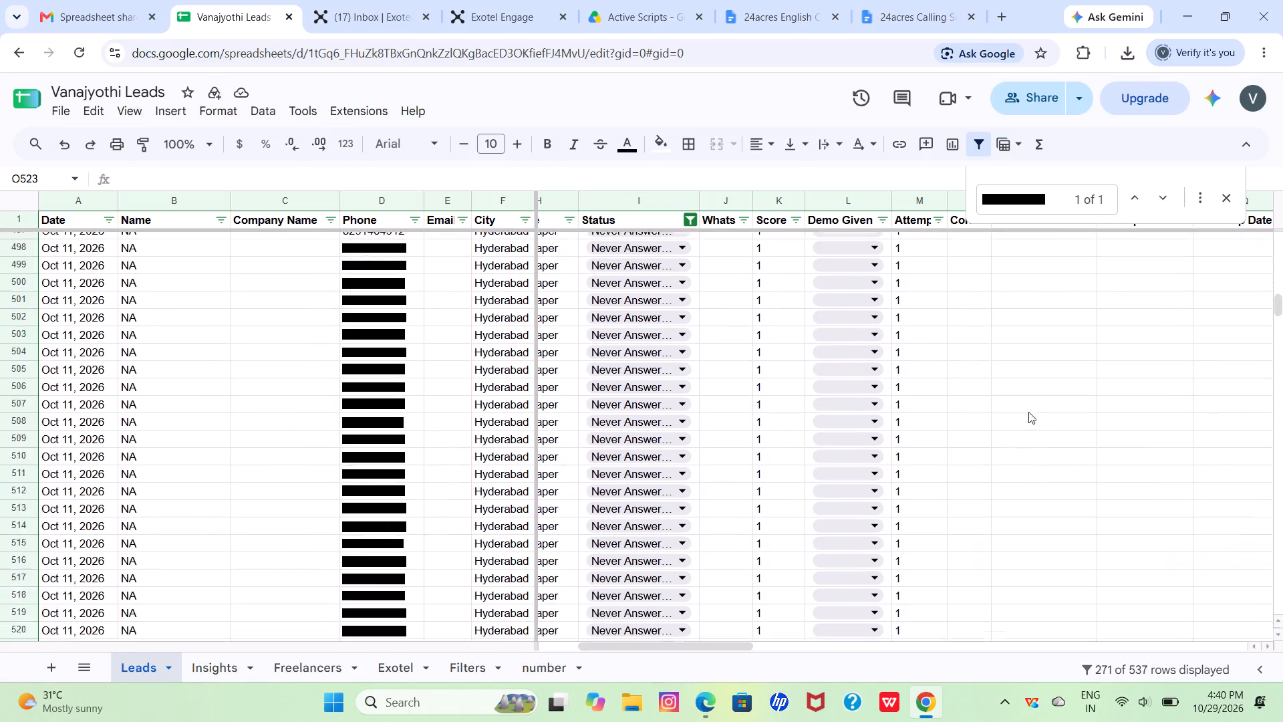
pyautogui.scroll(11, 1028, 412)
pyautogui.scroll(-11, 1028, 412)
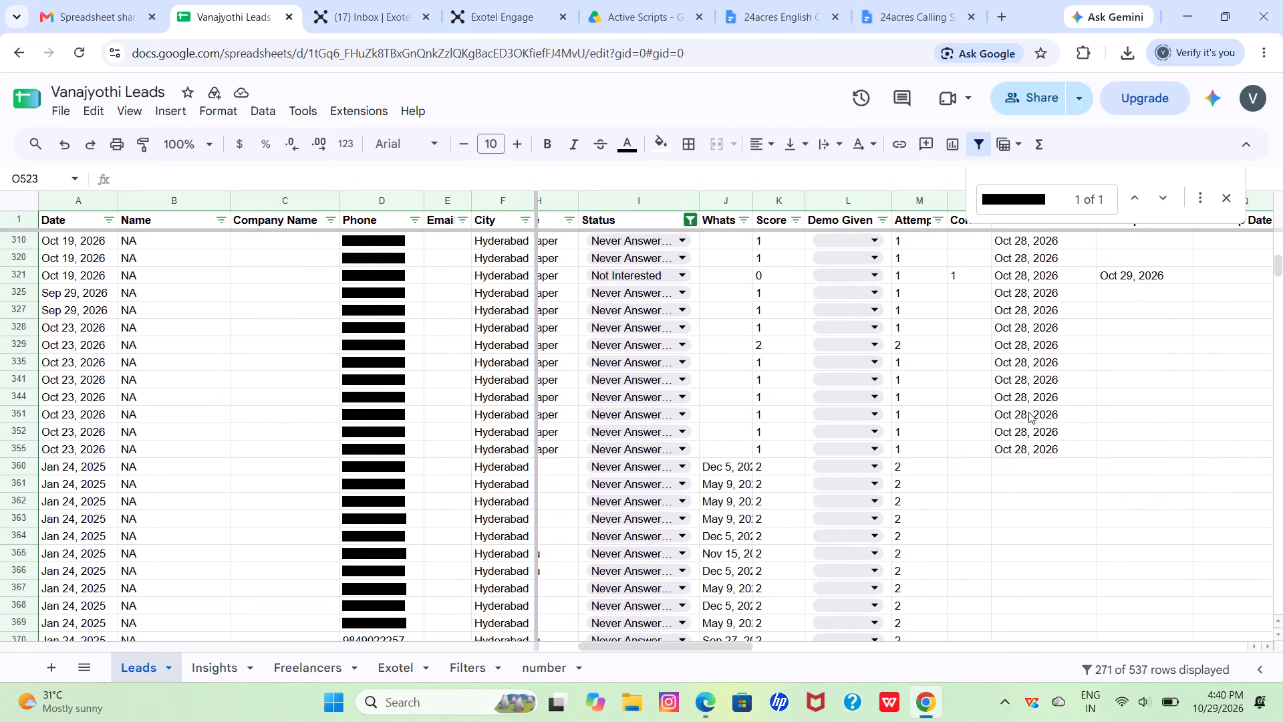
pyautogui.scroll(-6, 1028, 412)
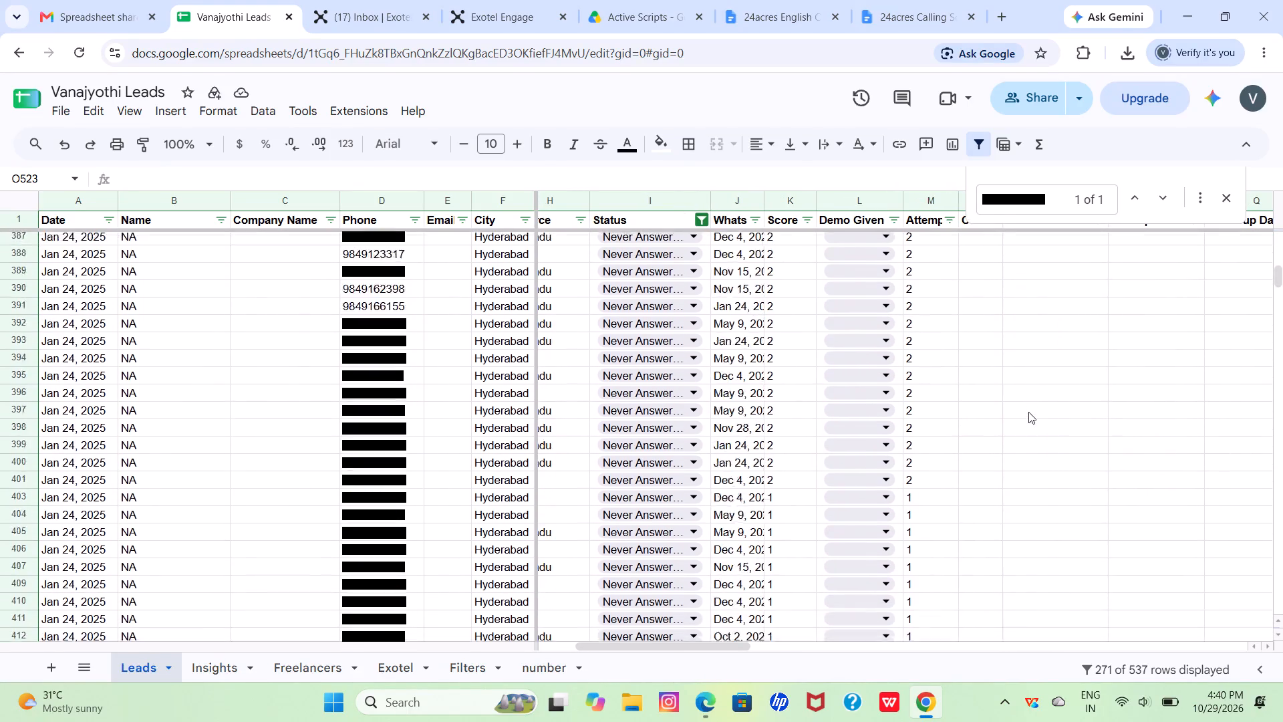
pyautogui.scroll(-4, 1028, 412)
pyautogui.scroll(3, 1028, 412)
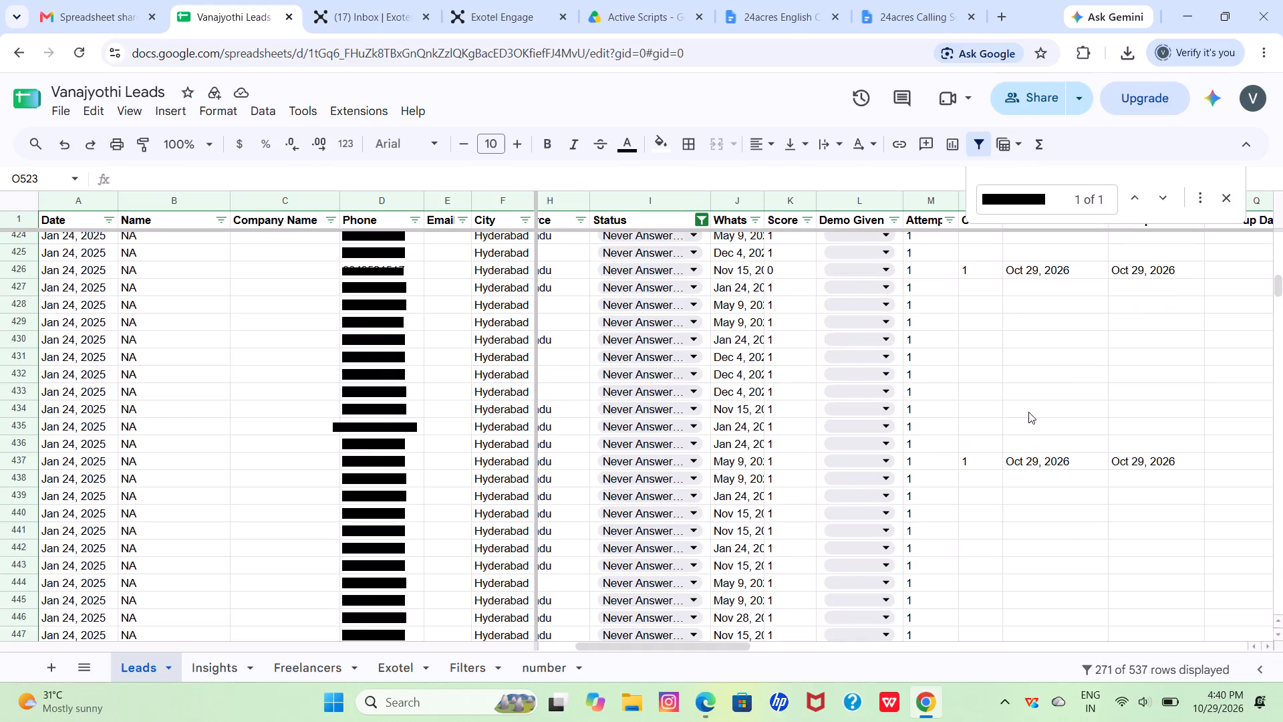
pyautogui.click(687, 277)
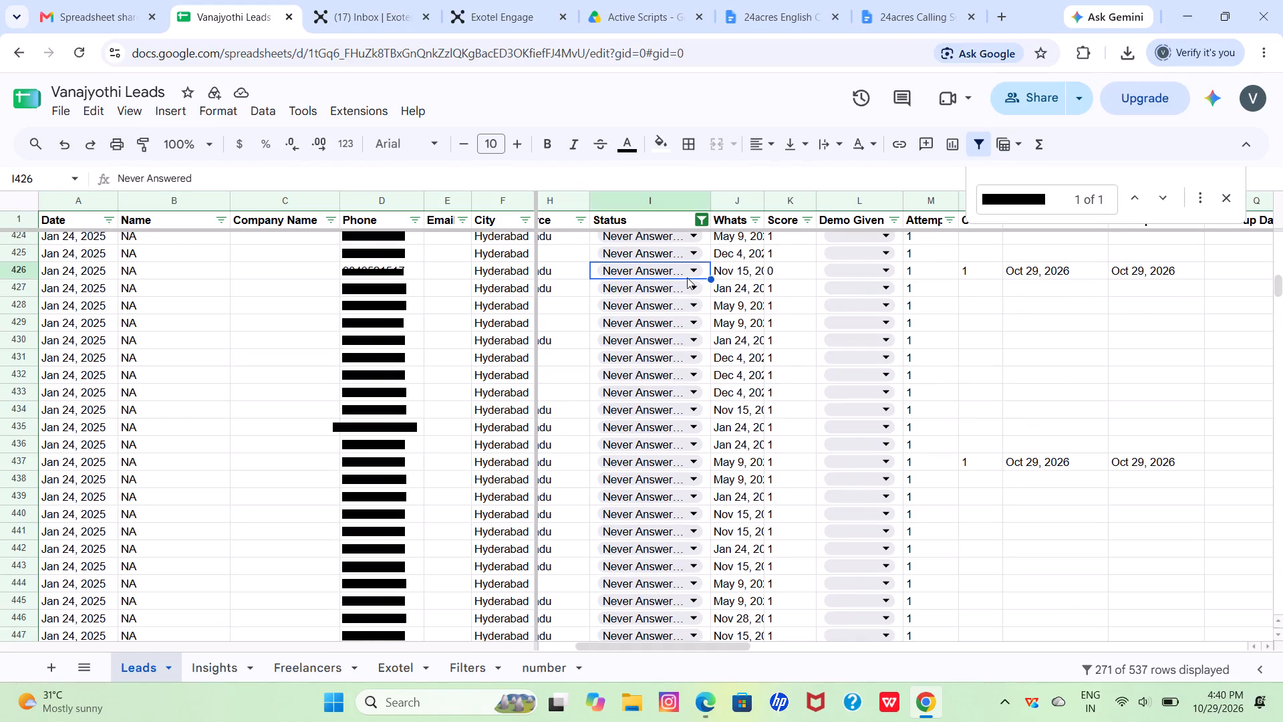
pyautogui.click(687, 272)
pyautogui.click(639, 374)
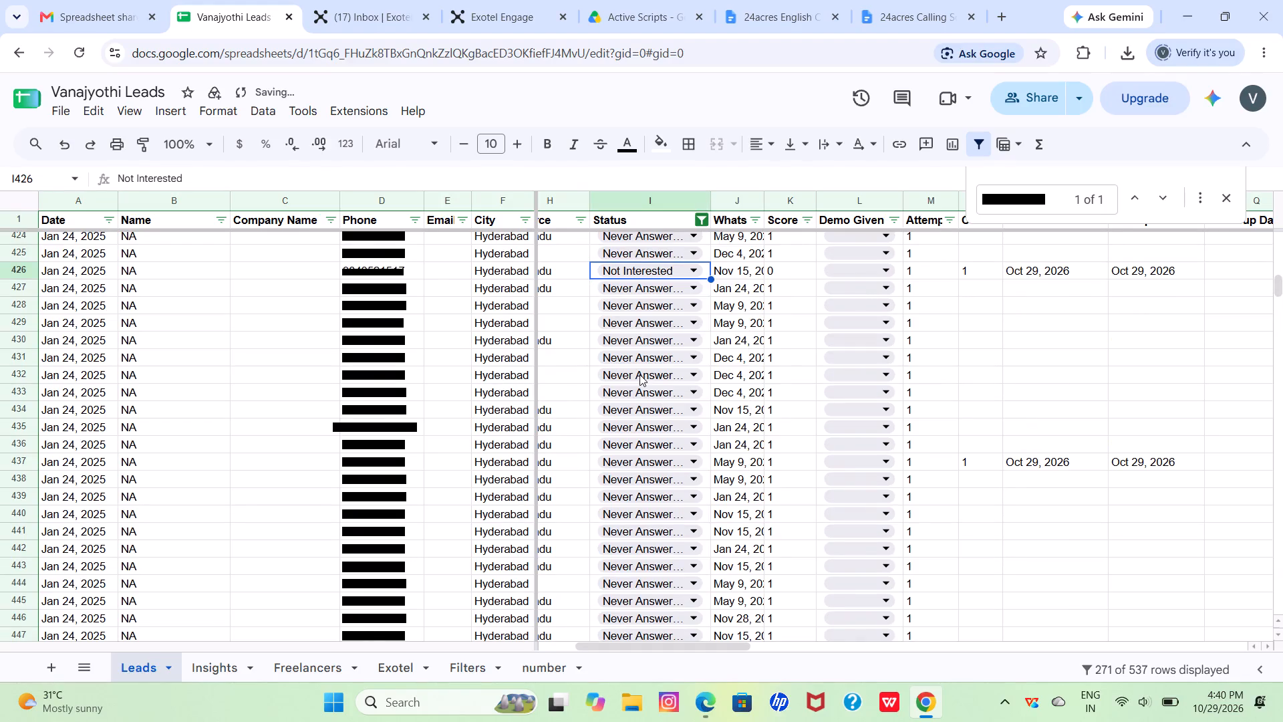
# Set the Status of the contacted lead in row 437 to Not Interested.
pyautogui.click(685, 462)
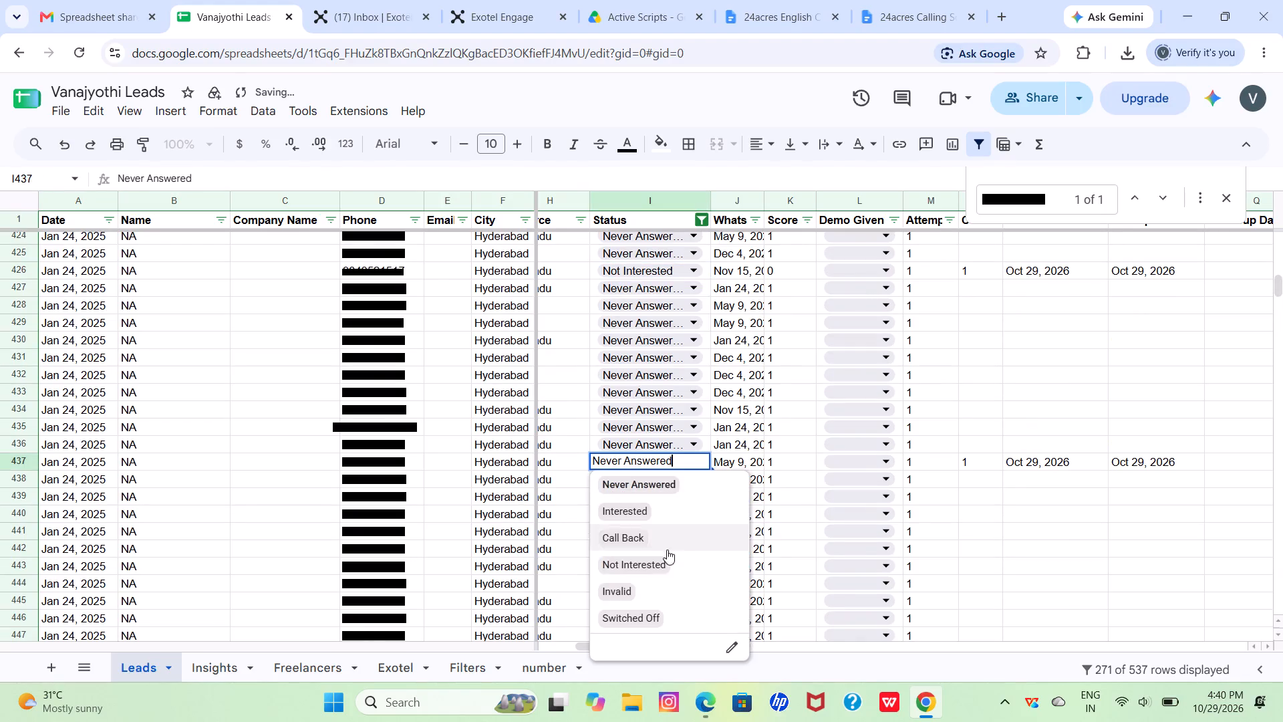
pyautogui.click(639, 571)
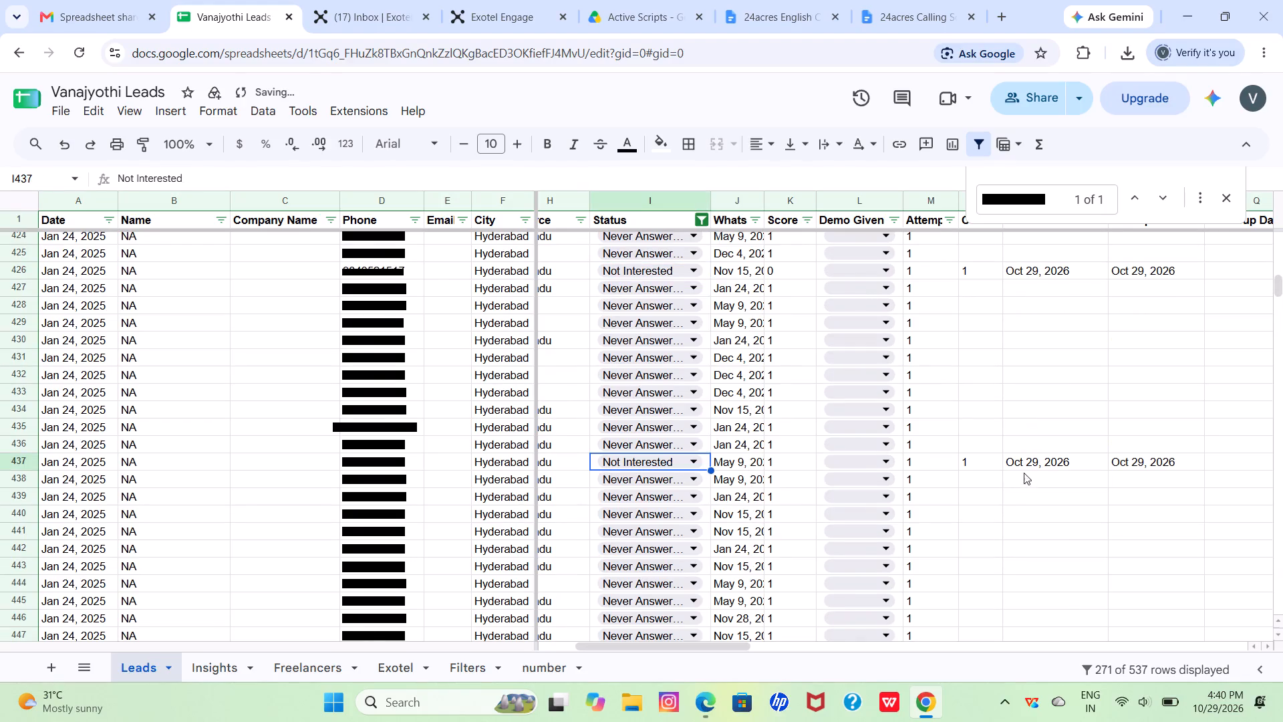
# Find the next contacted lead dated Oct 29, 2026, in row 479, and set its Status to Not Interested.
pyautogui.click(1024, 473)
pyautogui.hscroll(-6, 1024, 473)
pyautogui.scroll(-5, 1024, 473)
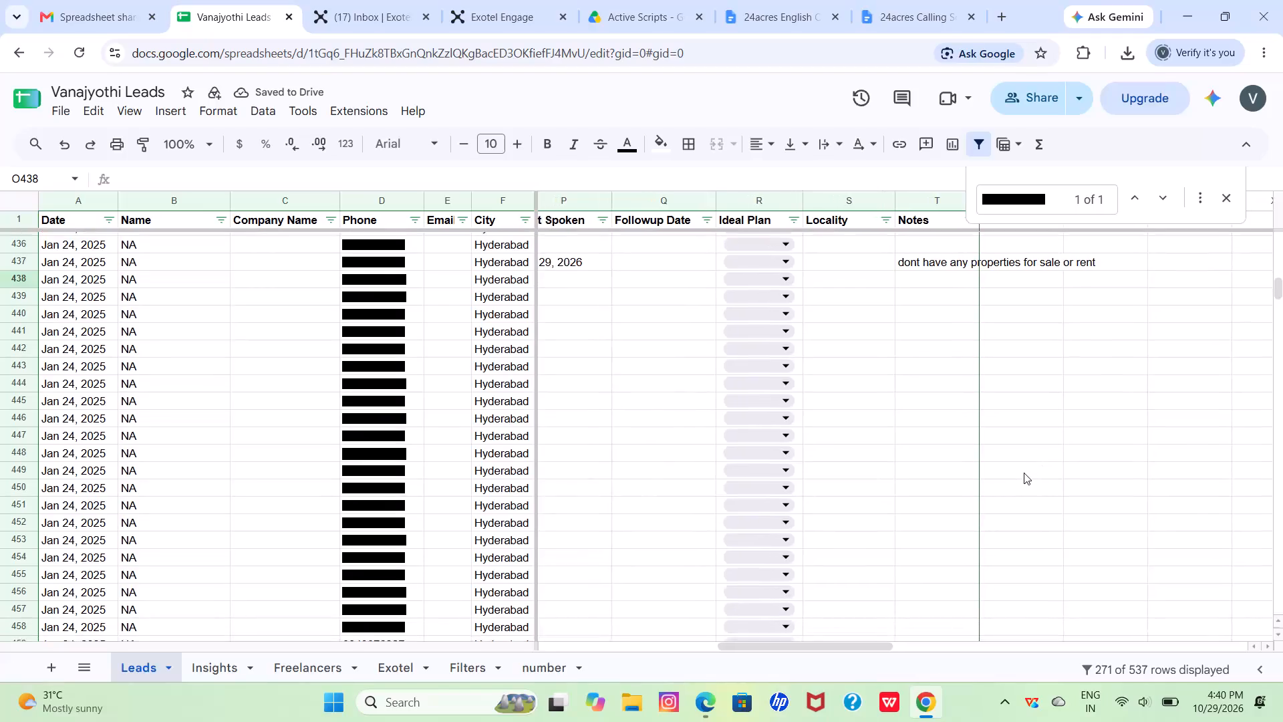
pyautogui.scroll(-3, 1024, 473)
pyautogui.hscroll(-1, 1024, 473)
pyautogui.hscroll(1, 1024, 473)
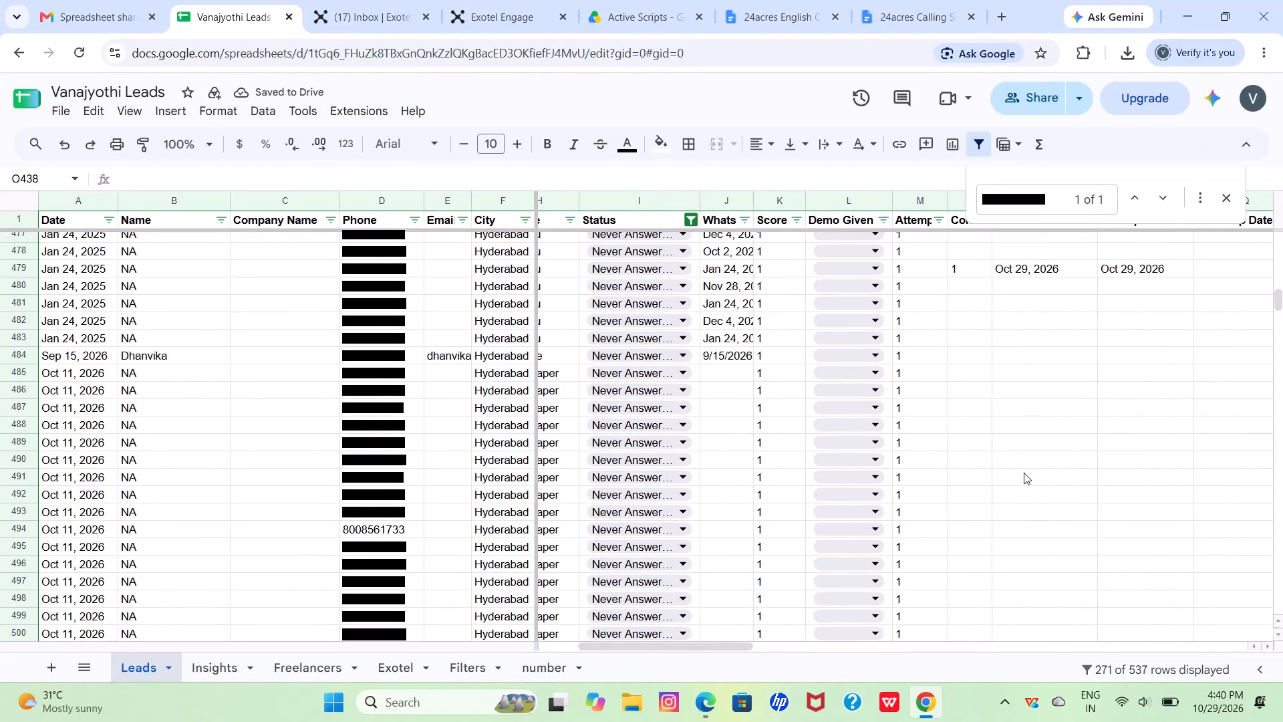
pyautogui.hscroll(-5, 1008, 471)
pyautogui.hscroll(6, 1008, 471)
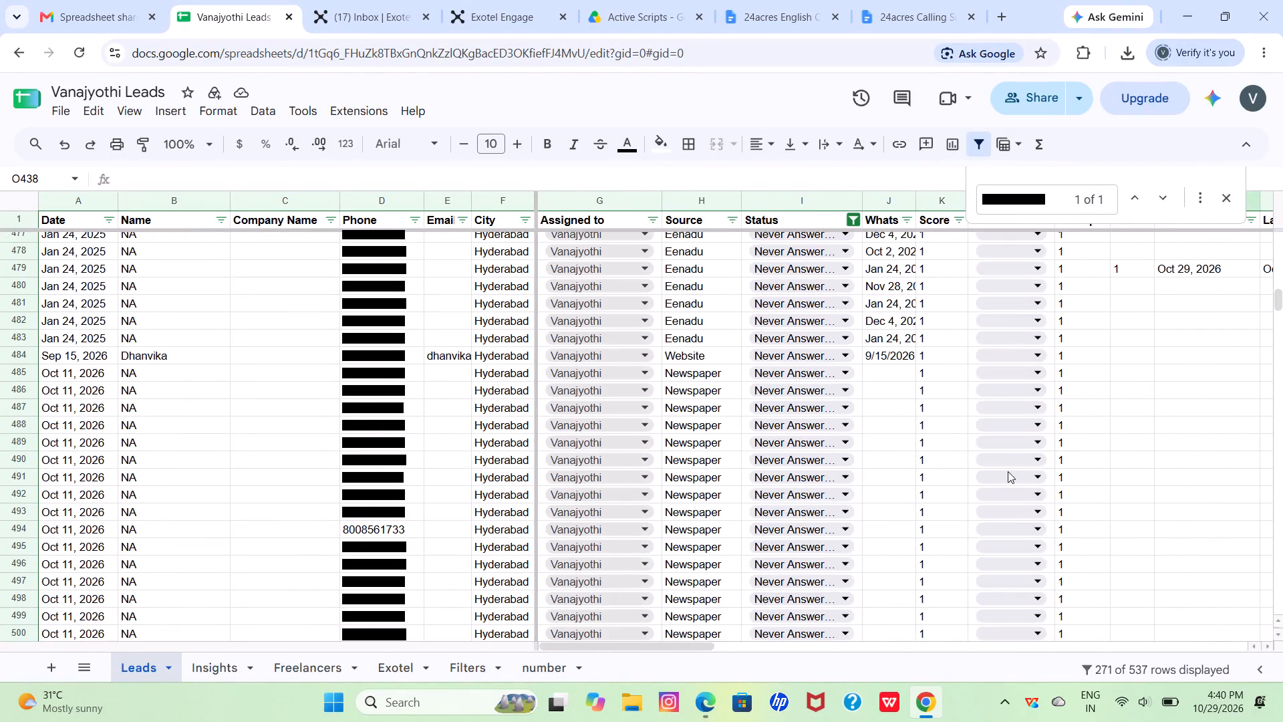
pyautogui.click(823, 270)
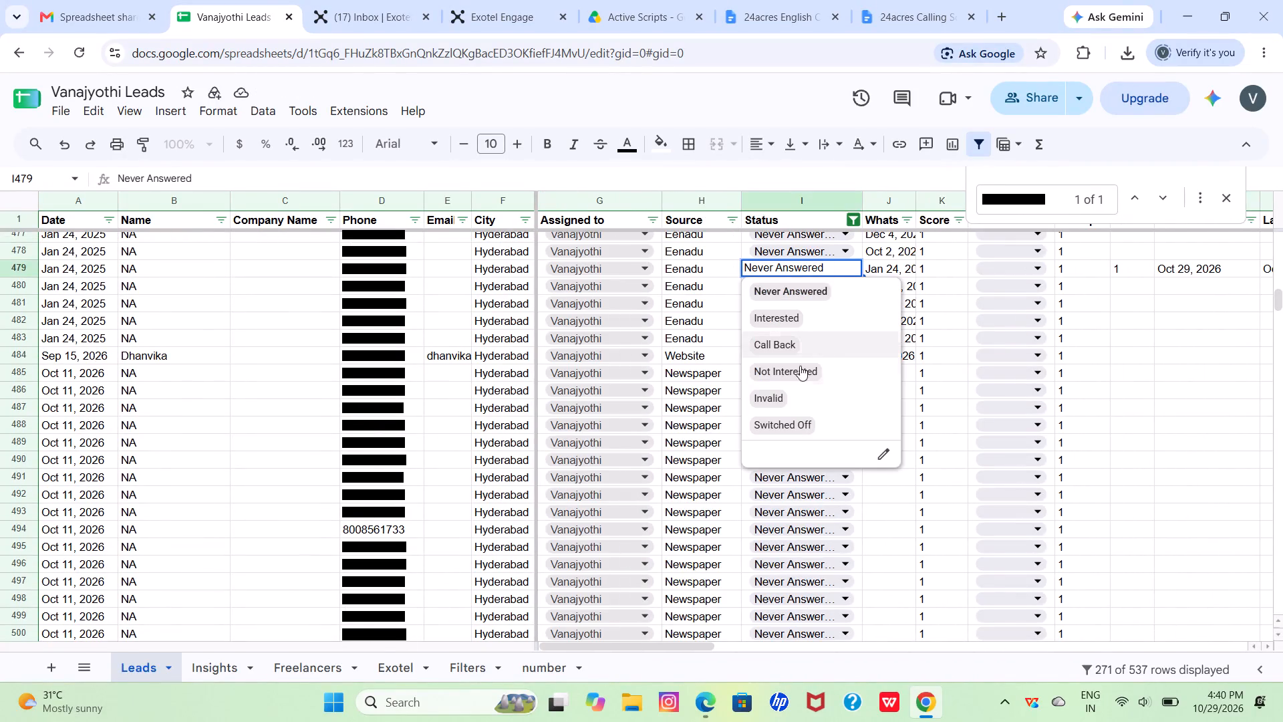
pyautogui.click(792, 380)
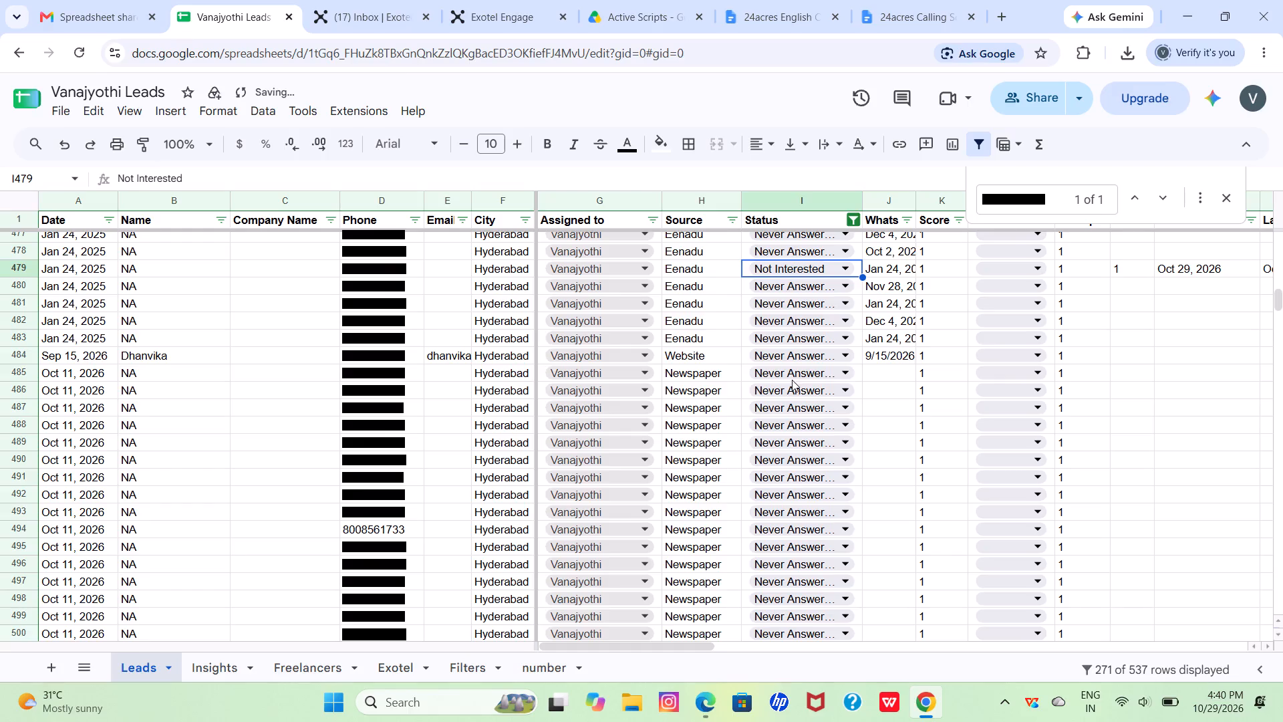
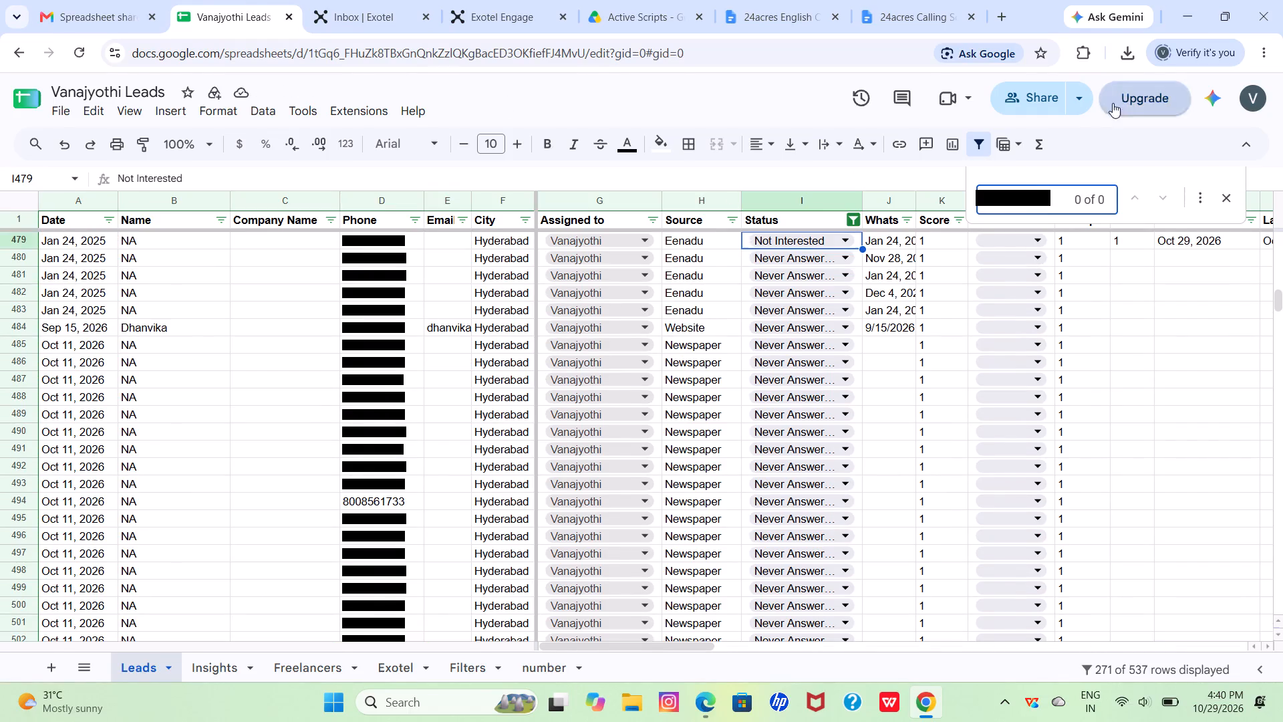
# Correct the phone number in the sheet search to locate the lead in row 248, and record 1 conversation for it.
pyautogui.click(984, 197)
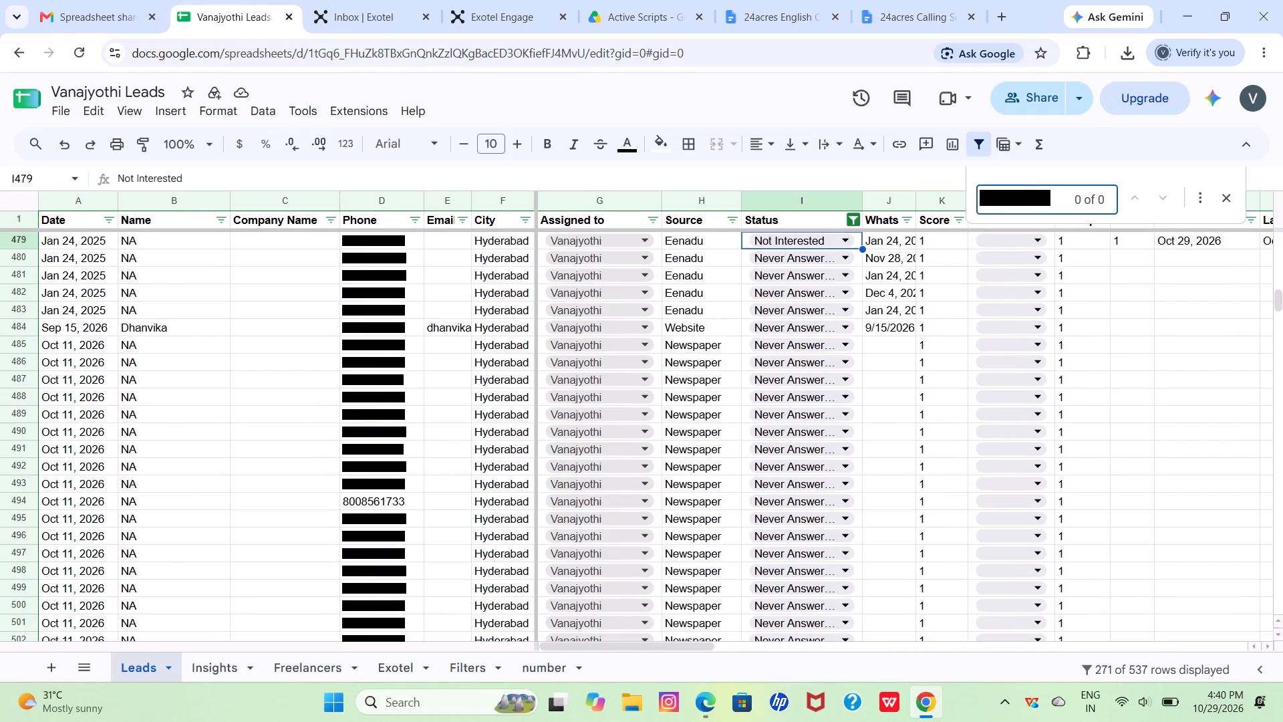
pyautogui.click(994, 200)
pyautogui.click(992, 200)
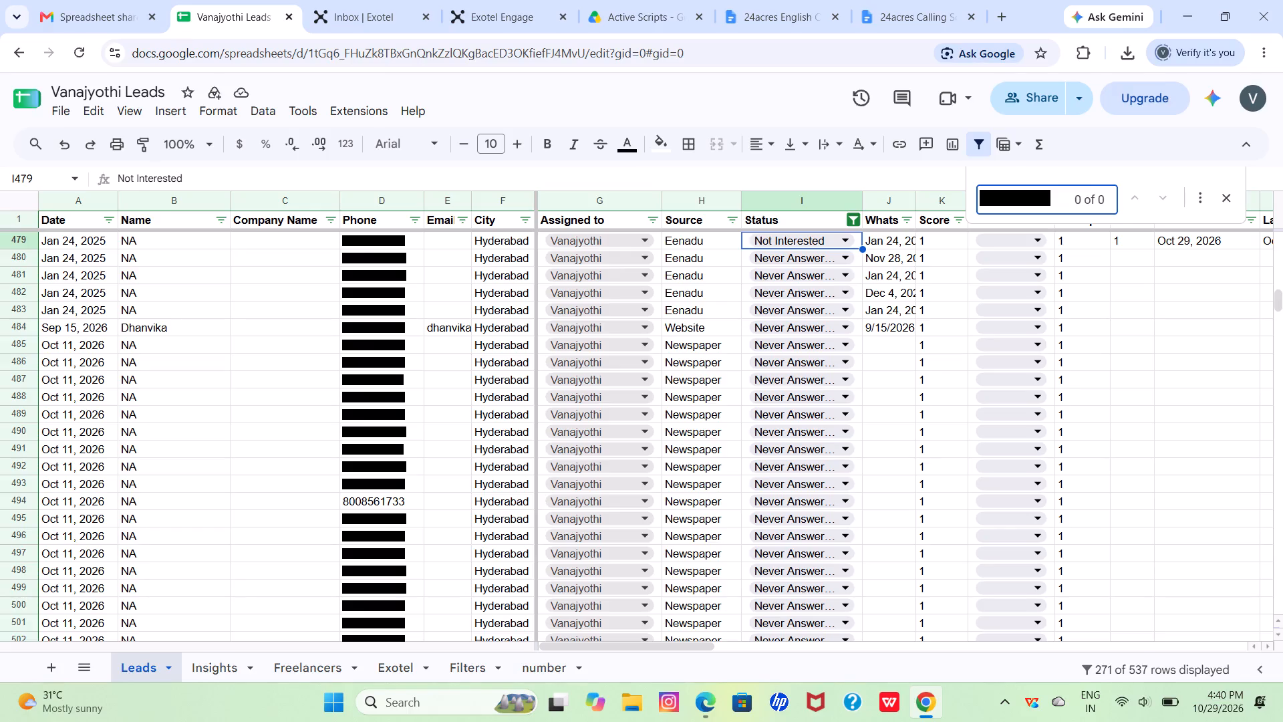
pyautogui.press('BackSpace')
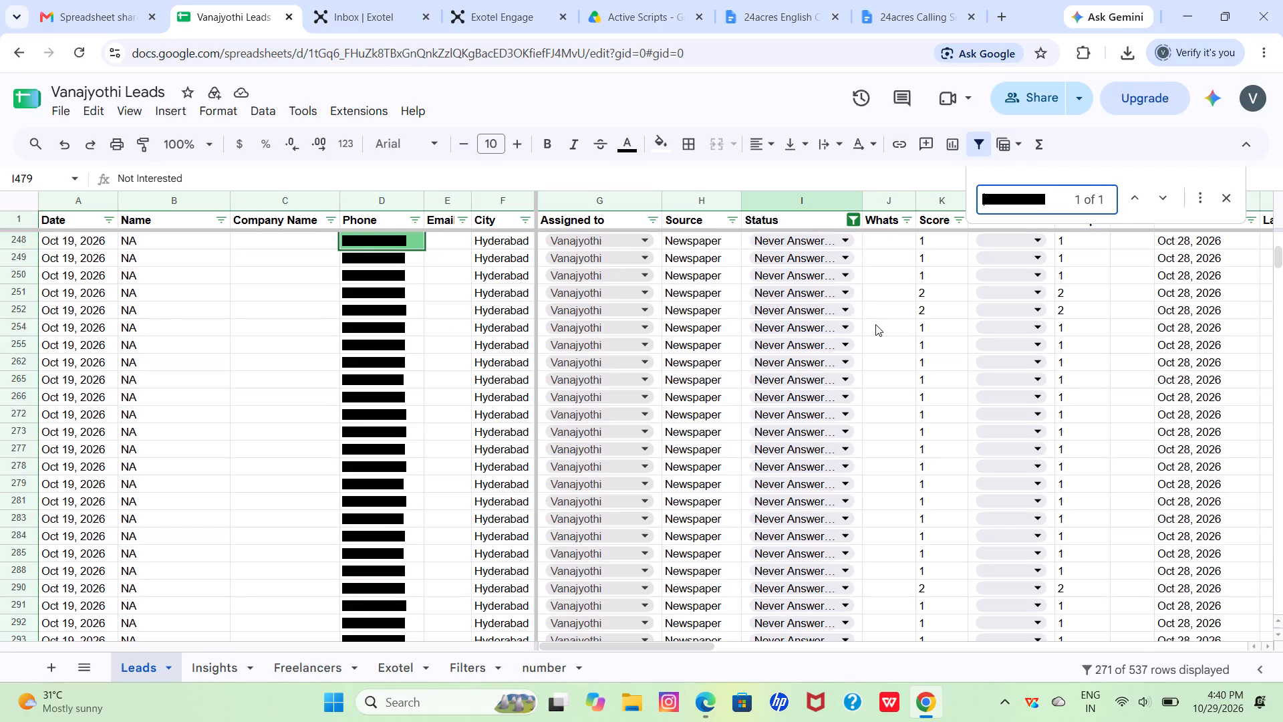
pyautogui.scroll(2, 875, 324)
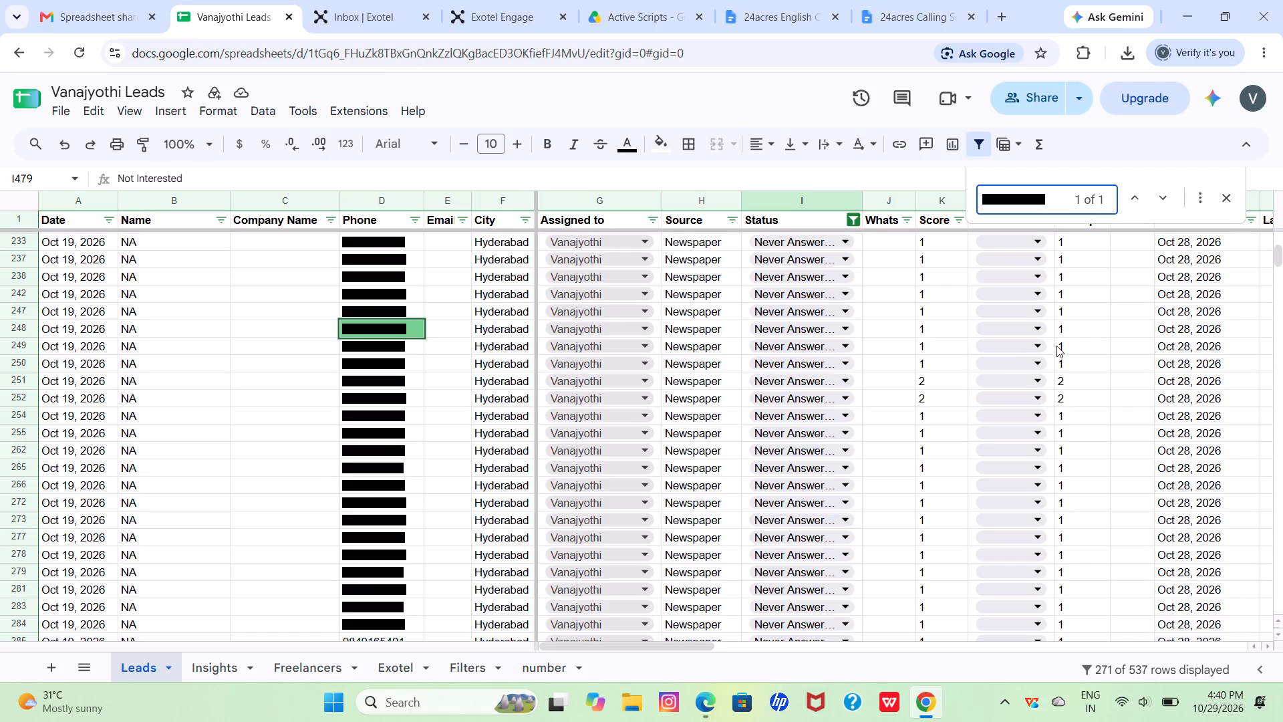
pyautogui.click(1135, 332)
pyautogui.press('1')
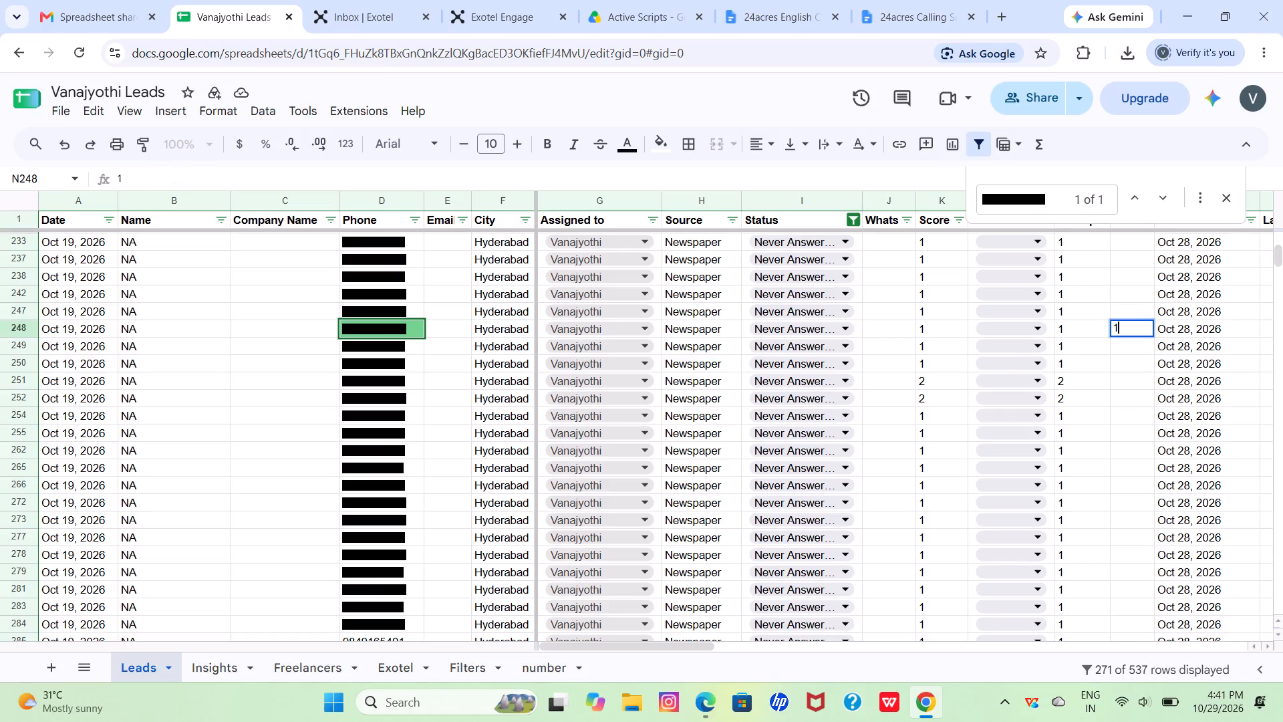
# Copy the First Contacted date of the lead in row 248 into Last Spoken and change it to Oct 29, 2026.
pyautogui.click(1208, 334)
pyautogui.hscroll(-2, 1208, 334)
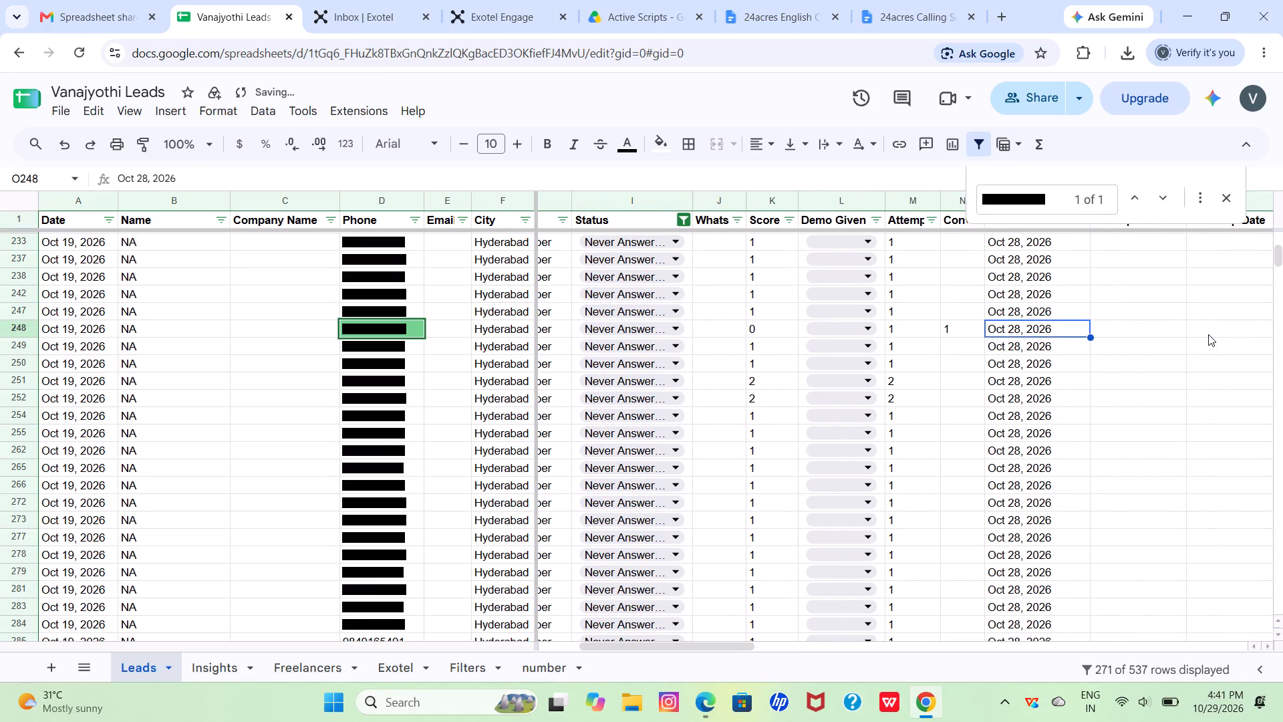
pyautogui.hotkey('ctrl', 'c')
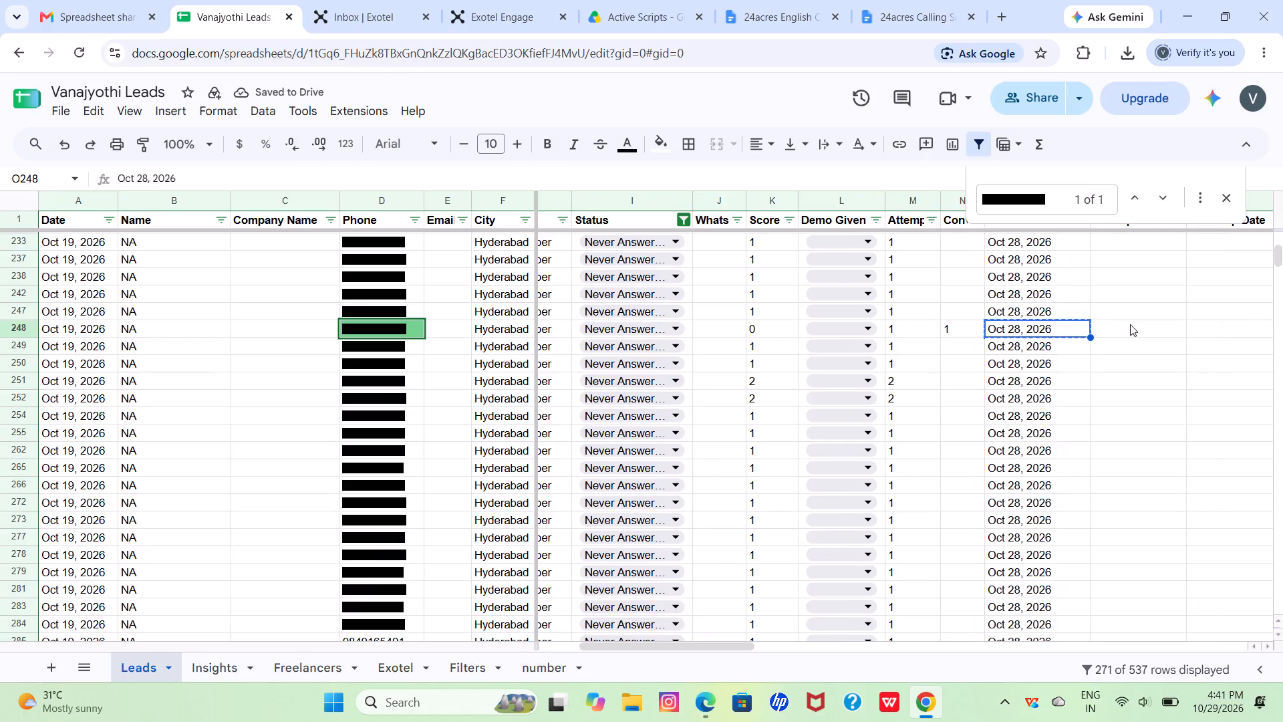
pyautogui.click(1129, 324)
pyautogui.hotkey('ctrl', 'v')
pyautogui.doubleClick(1129, 324)
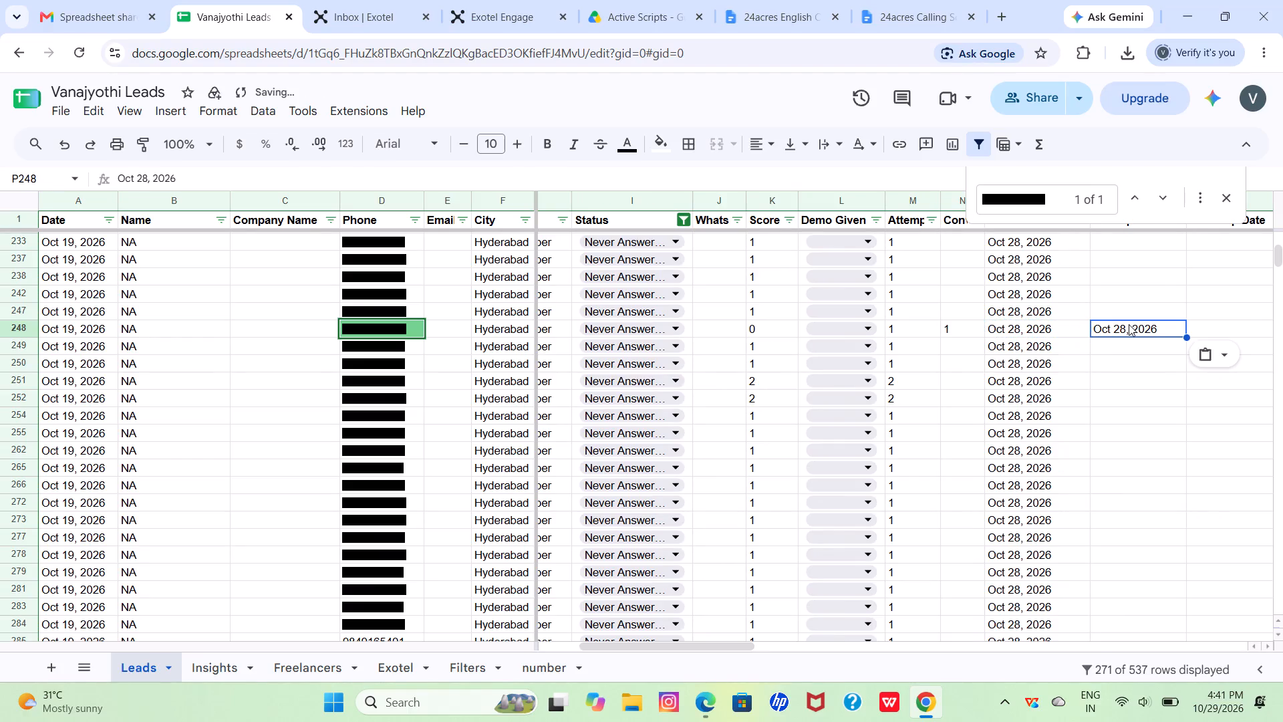
pyautogui.click(1165, 507)
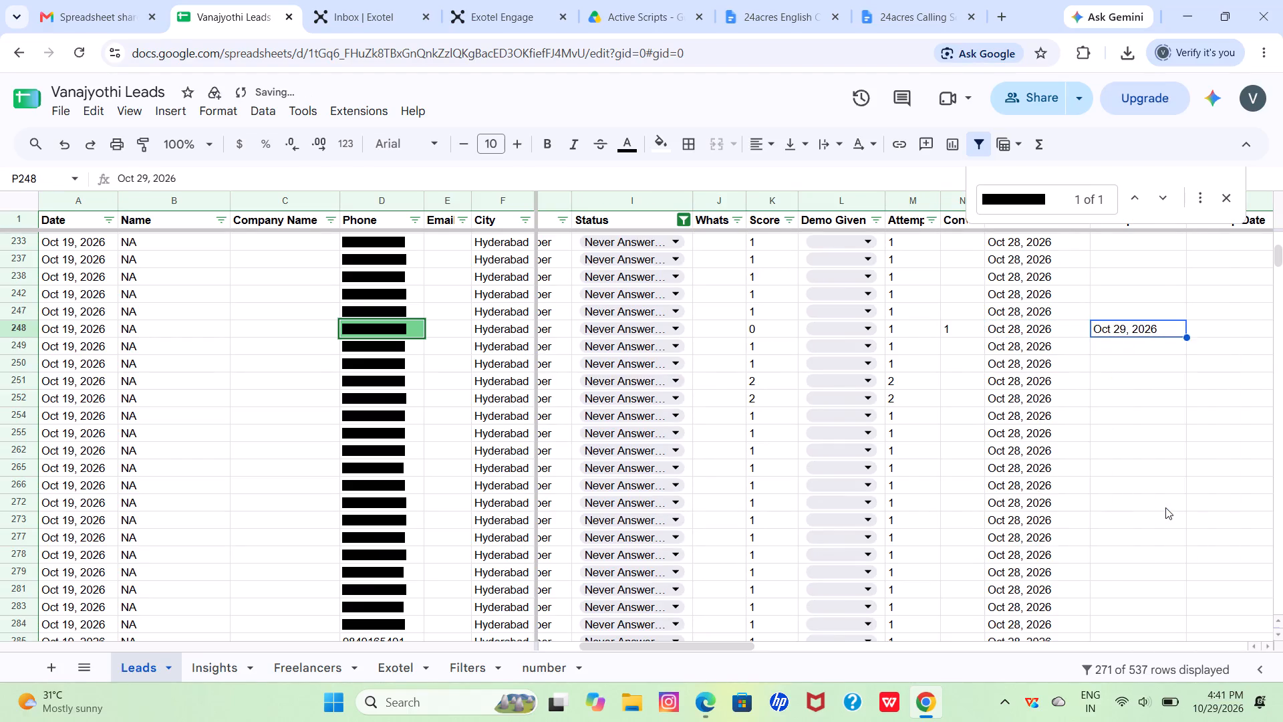
# Enter the note "dont have any kind properties for sale or rent" for the lead in row 248.
pyautogui.hscroll(-4, 1165, 507)
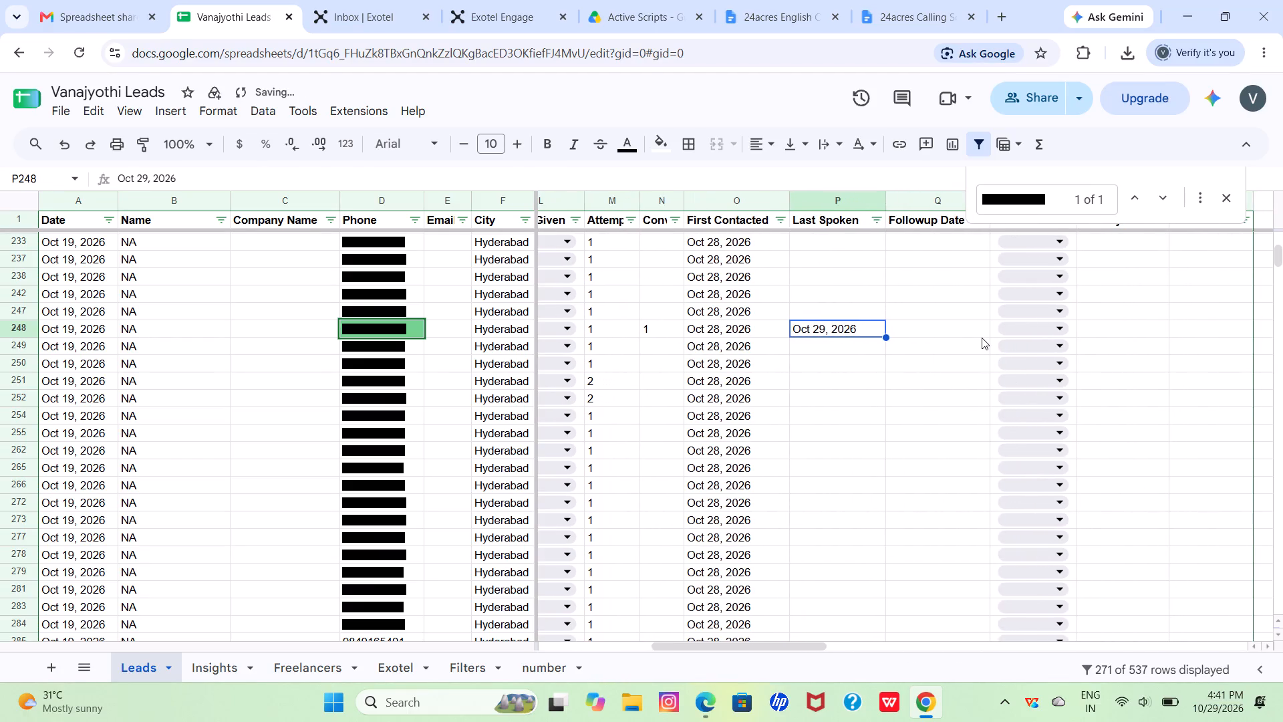
pyautogui.hscroll(-2, 925, 326)
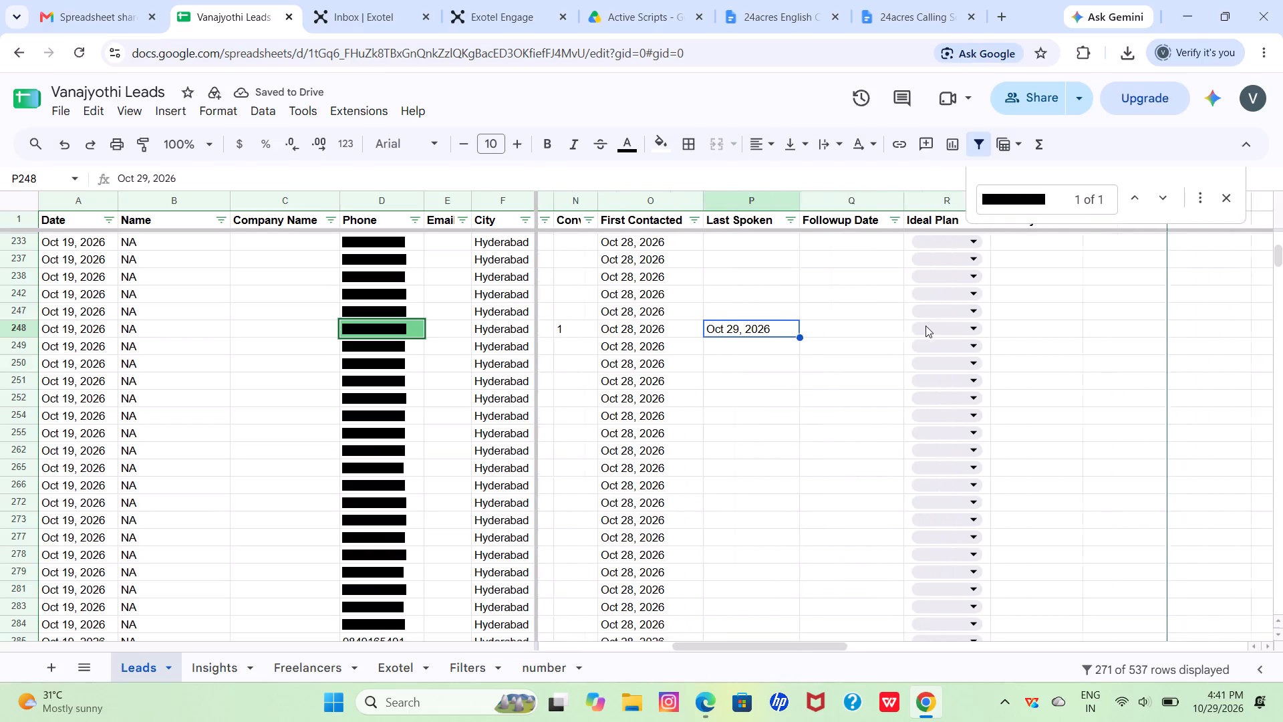
pyautogui.hscroll(-1, 925, 326)
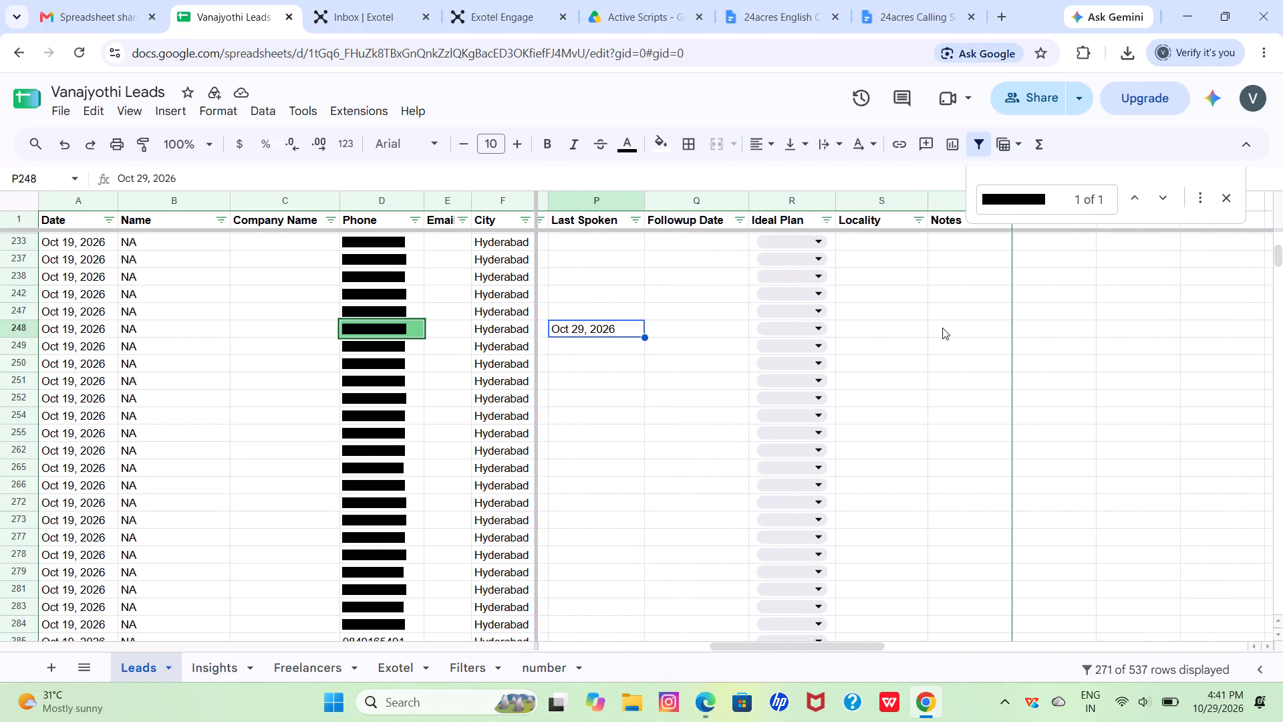
pyautogui.click(961, 326)
pyautogui.write('don')
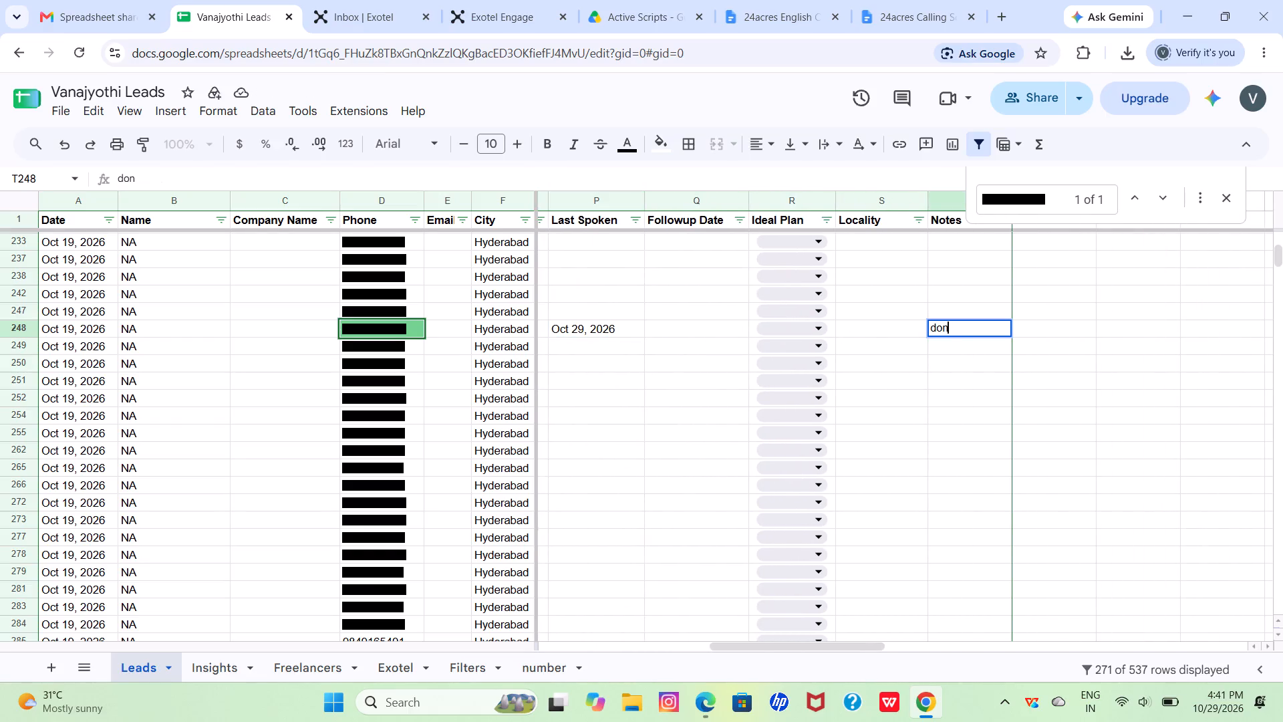
pyautogui.write('t have')
pyautogui.press('space')
pyautogui.write('any kind properties for sale o')
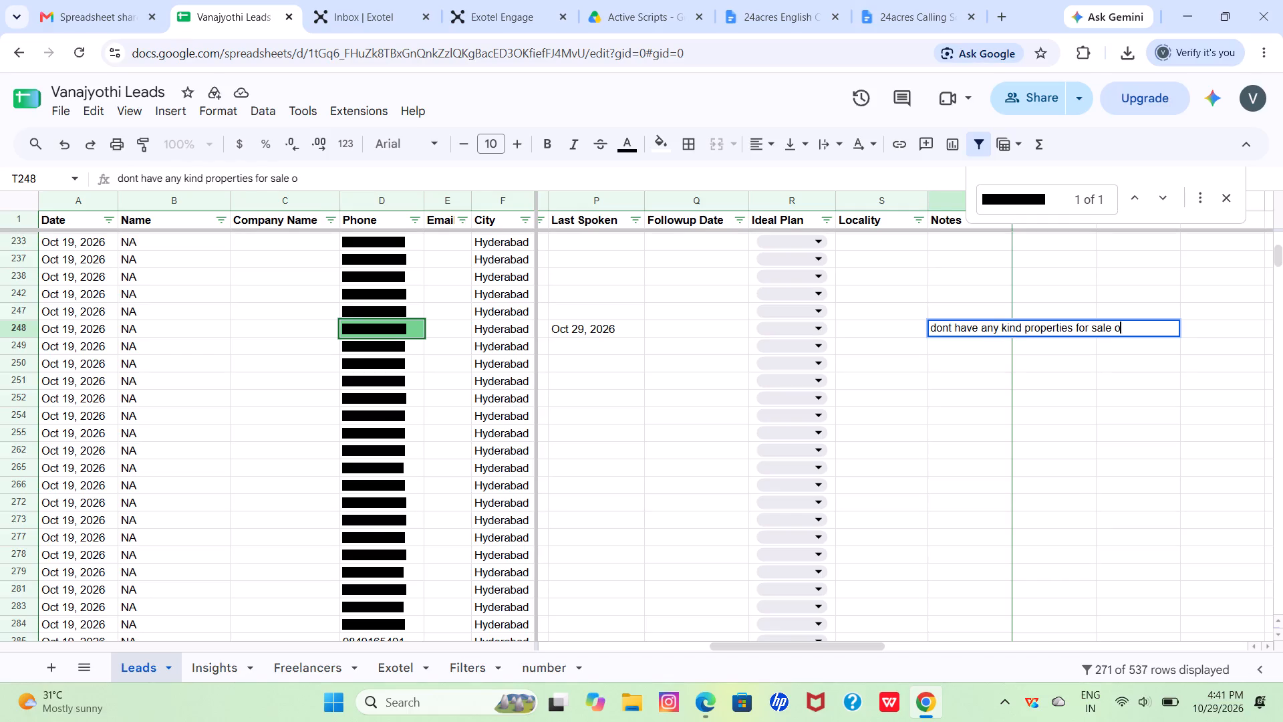
pyautogui.write('r rent')
pyautogui.press('Return')
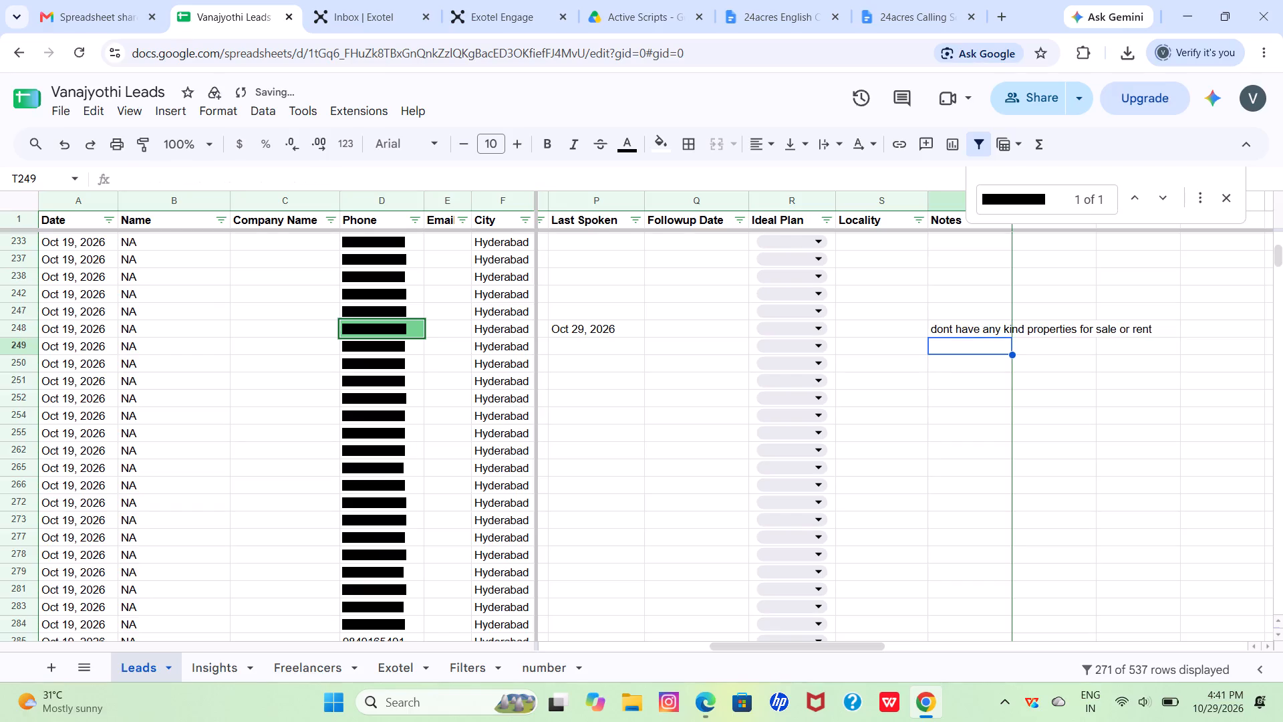
# Set the Status of the lead in row 248 to Not Interested.
pyautogui.hscroll(4, 967, 332)
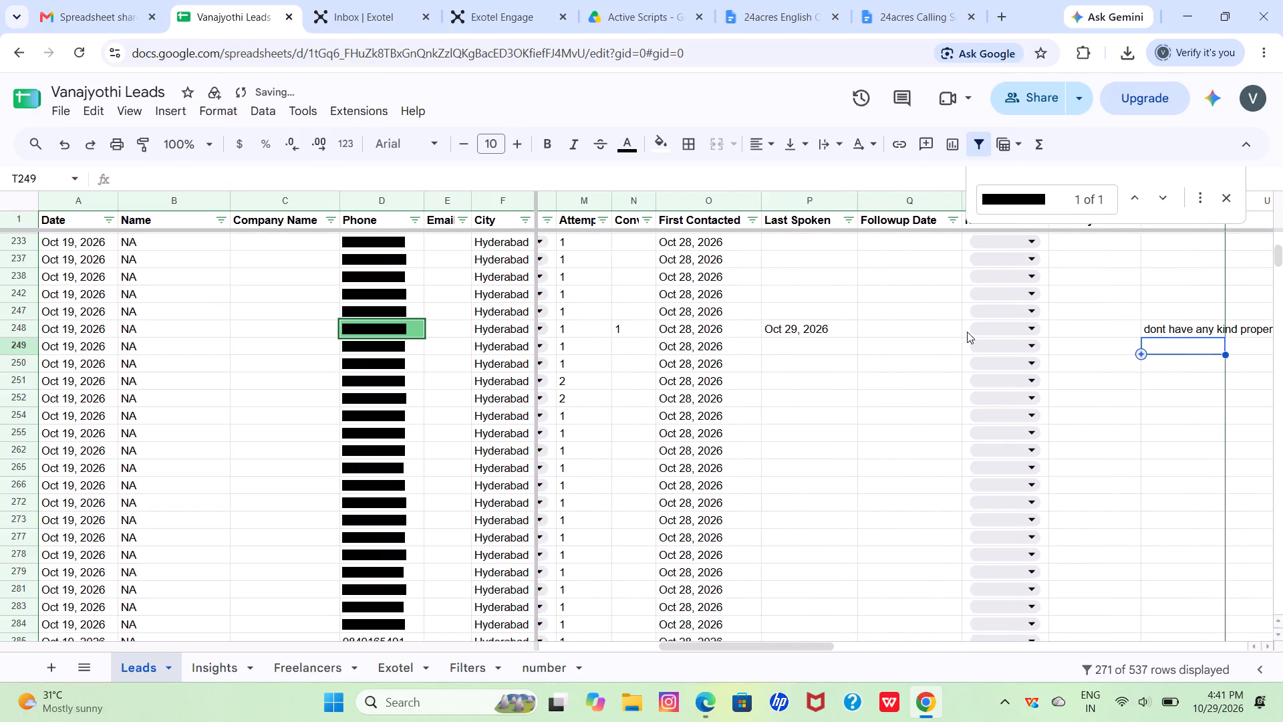
pyautogui.hscroll(5, 967, 332)
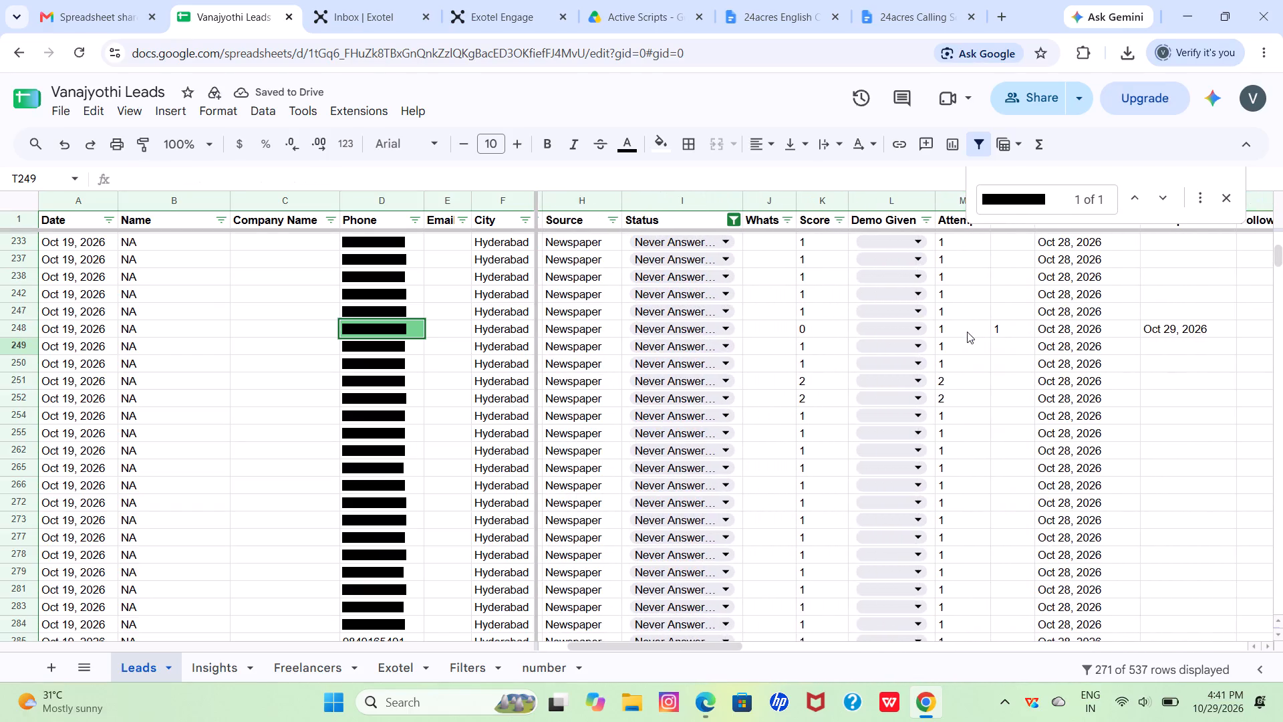
pyautogui.click(720, 335)
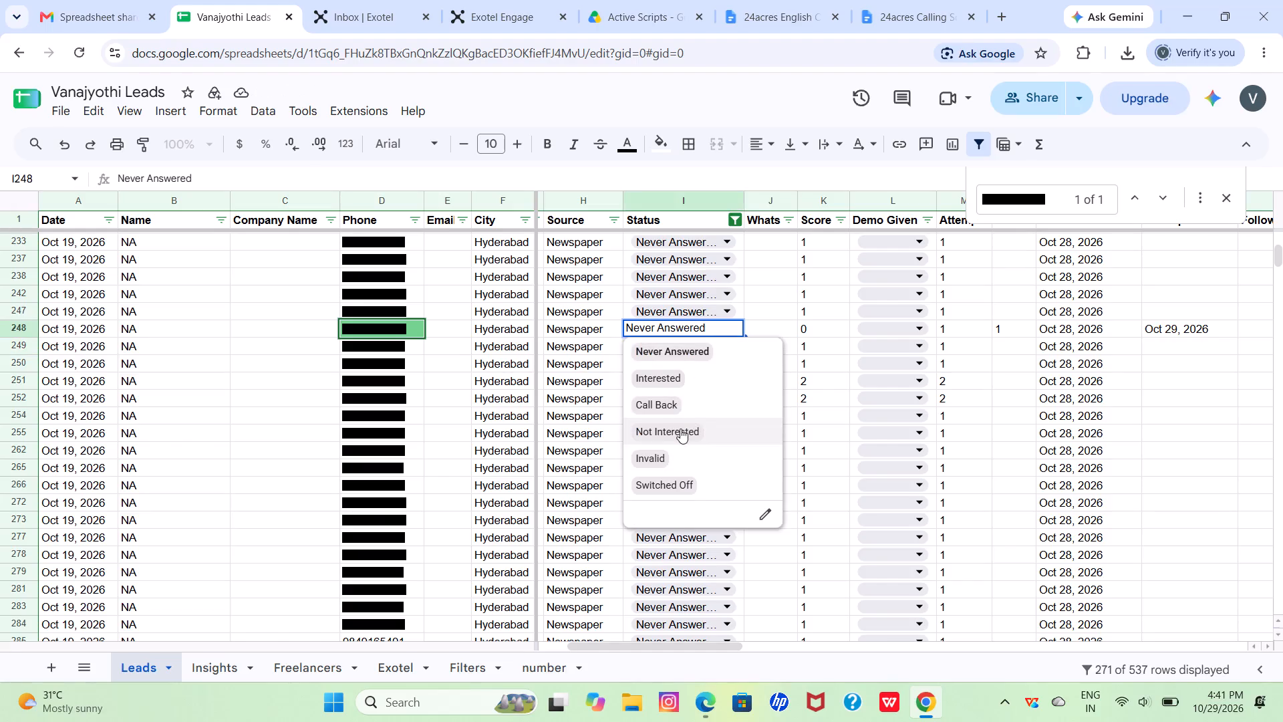
pyautogui.click(680, 429)
# Look through the filtered leads list, checking the statuses and contact dates of the contacted leads.
pyautogui.scroll(9, 680, 429)
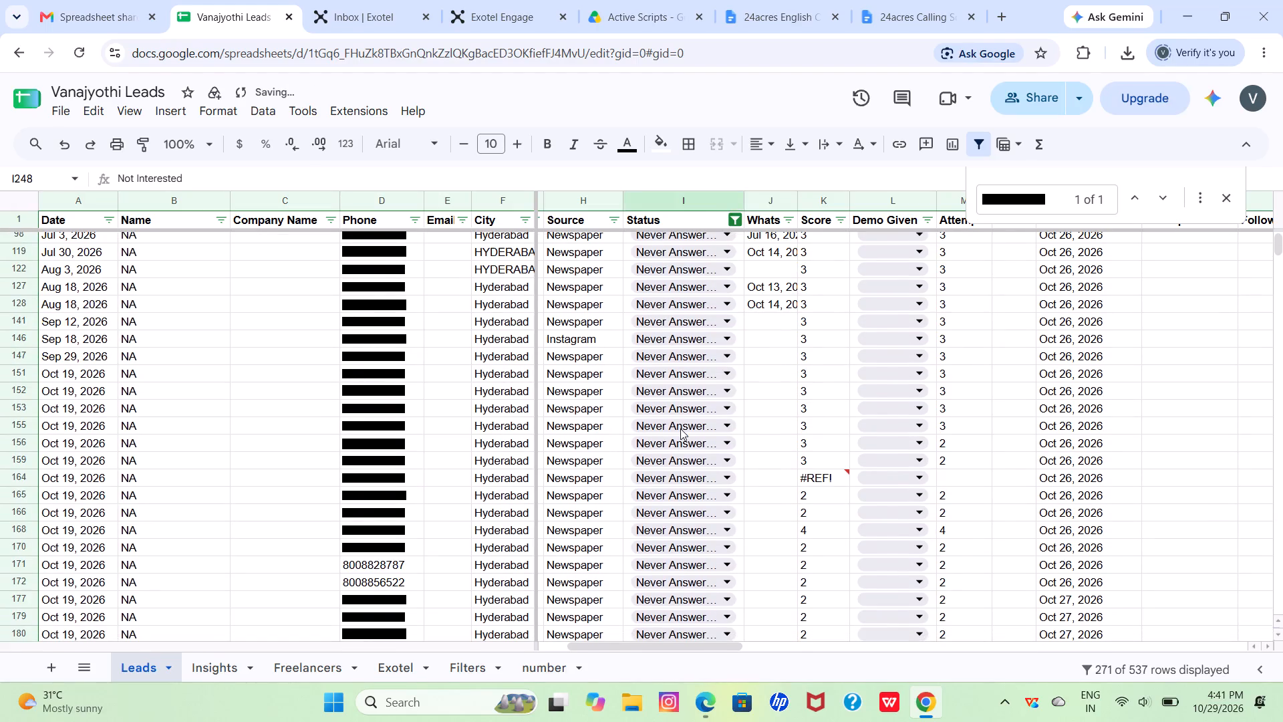
pyautogui.scroll(-8, 680, 429)
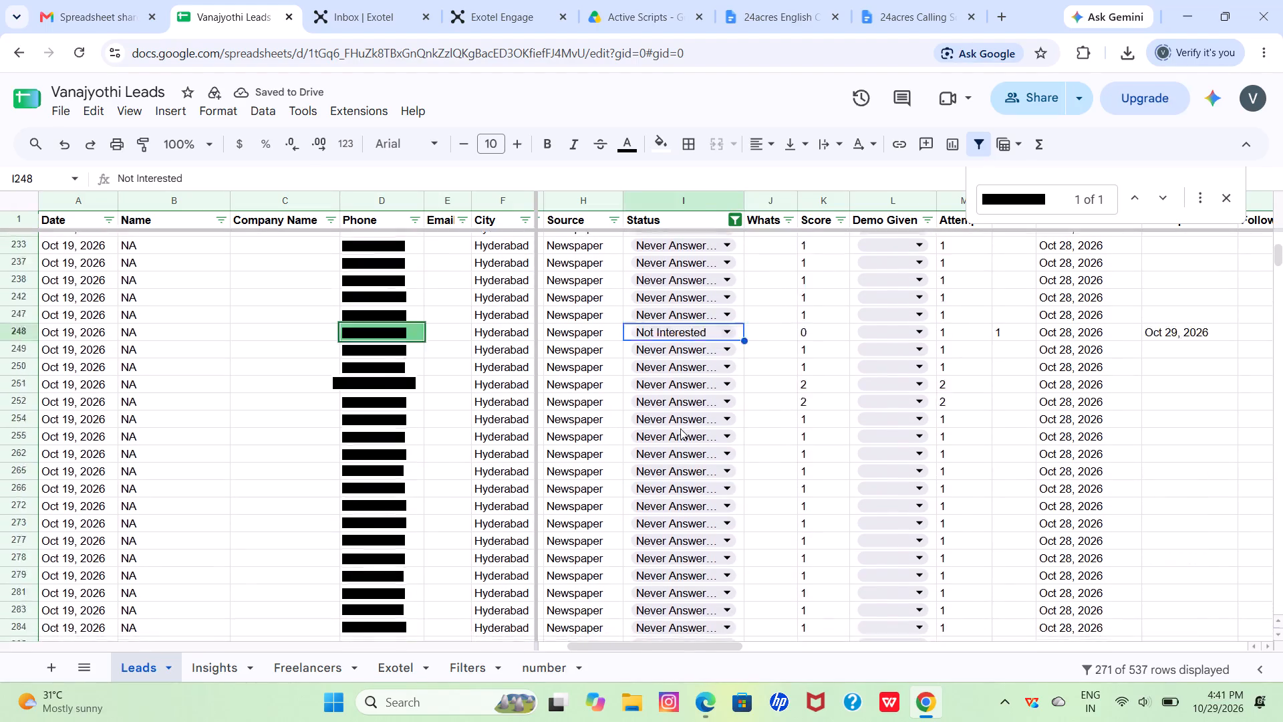
pyautogui.scroll(-7, 680, 429)
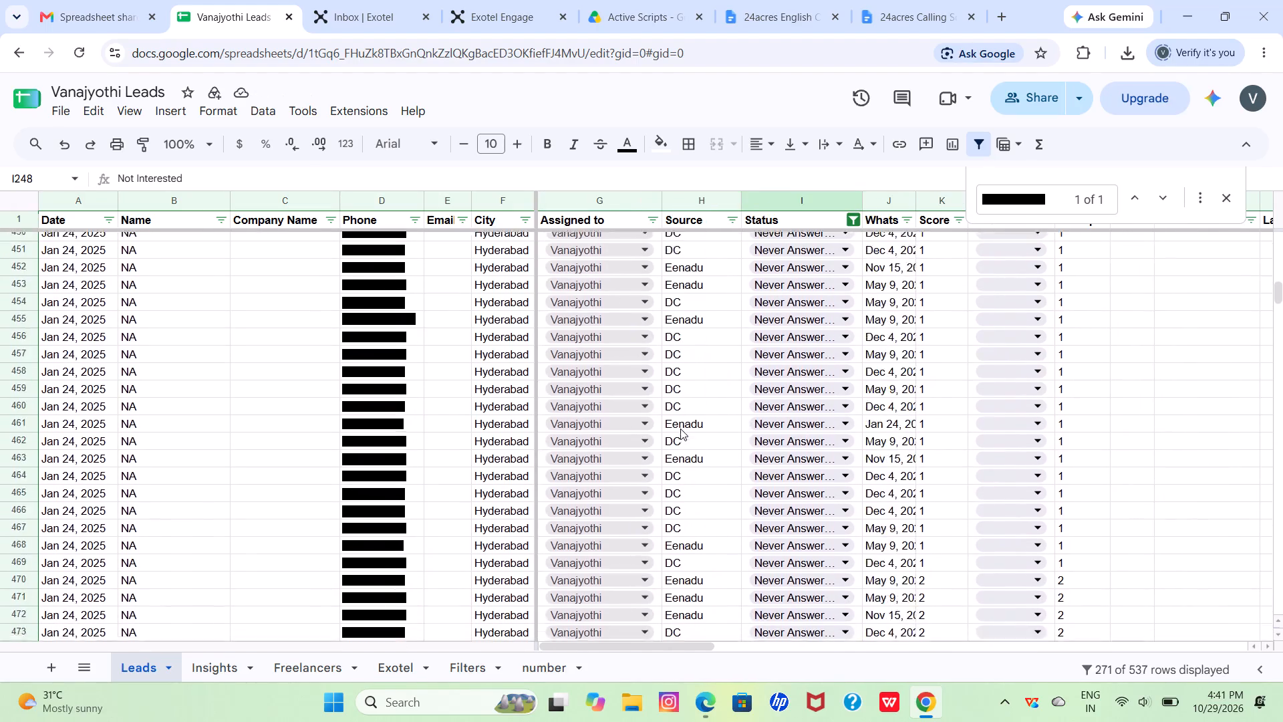
pyautogui.scroll(-3, 680, 429)
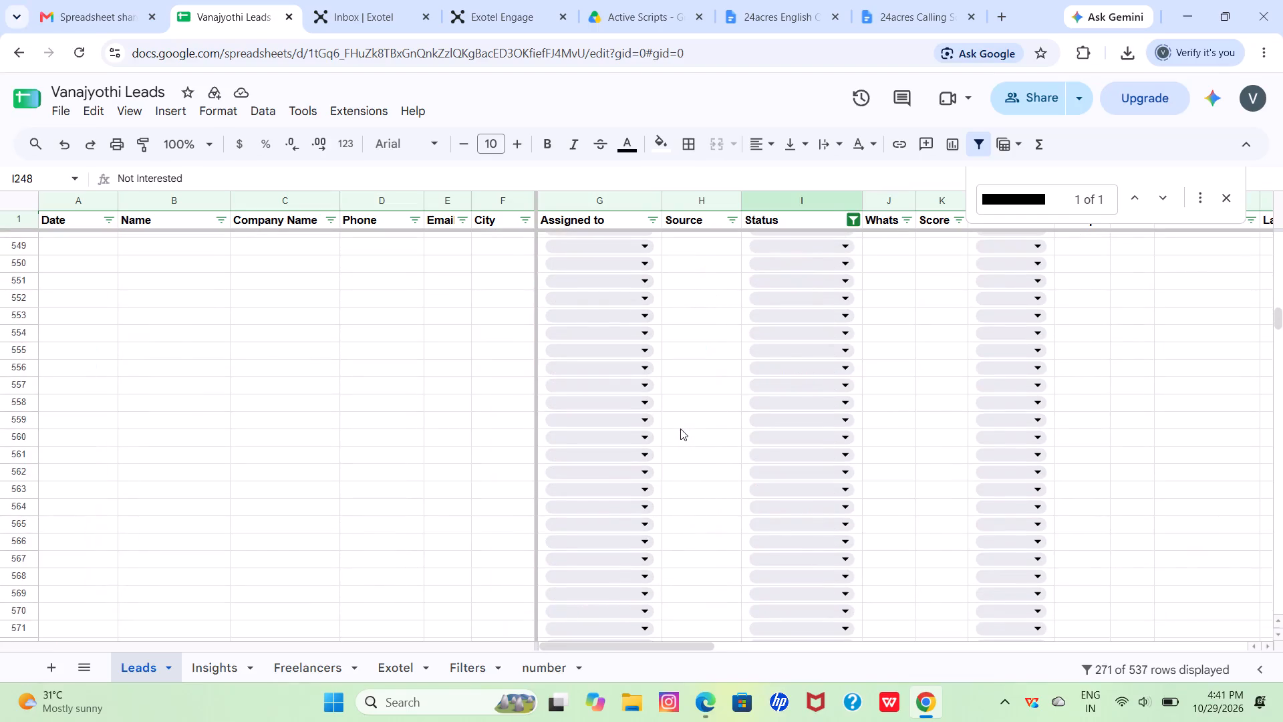
pyautogui.scroll(4, 680, 429)
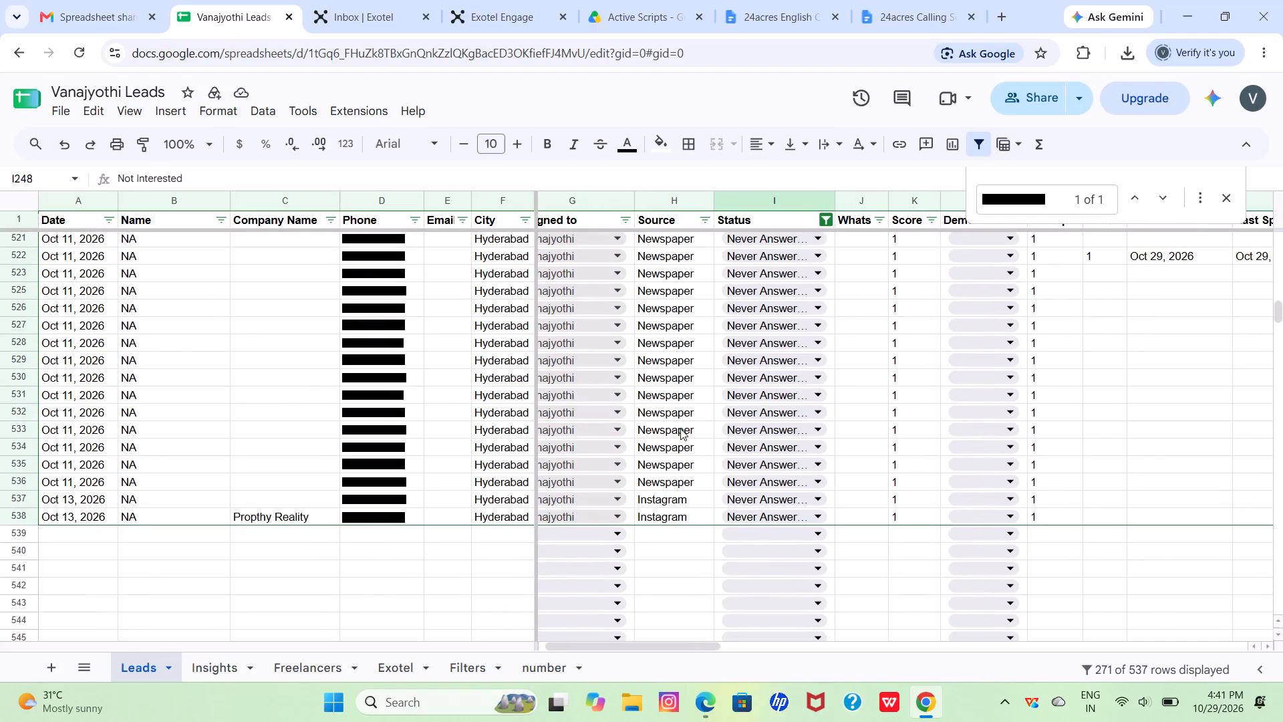
pyautogui.scroll(11, 680, 429)
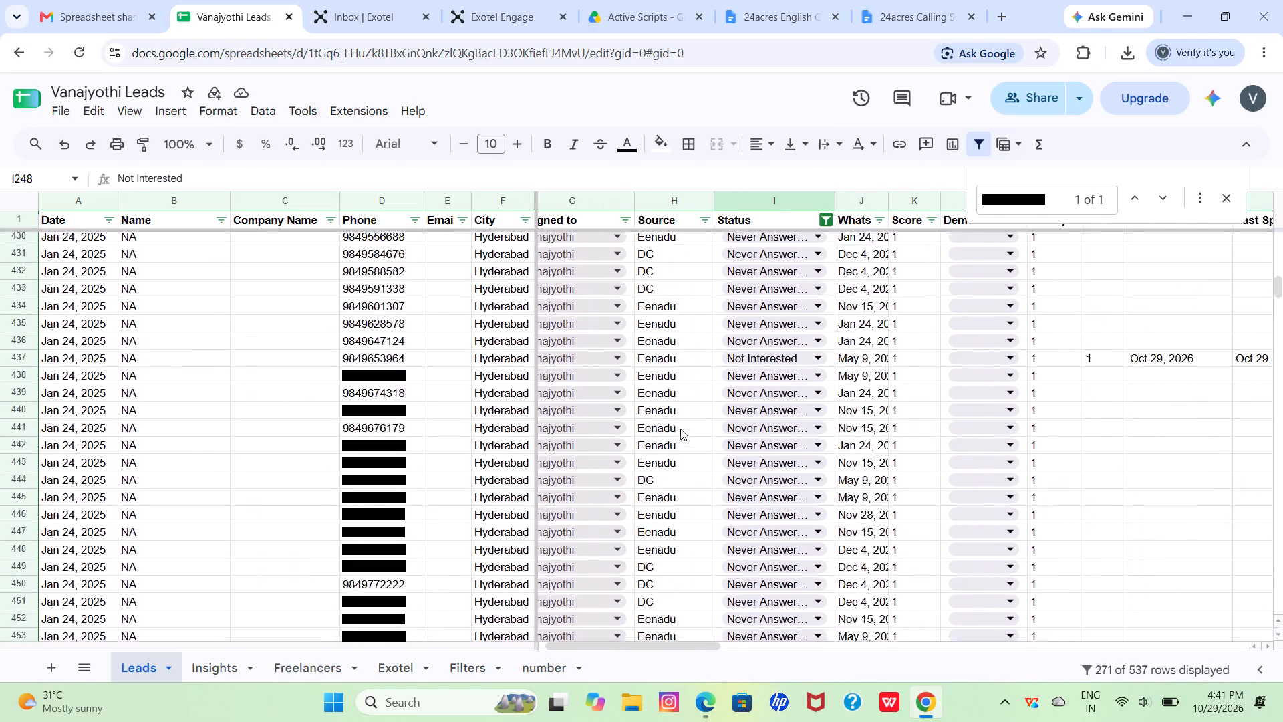
pyautogui.scroll(12, 680, 429)
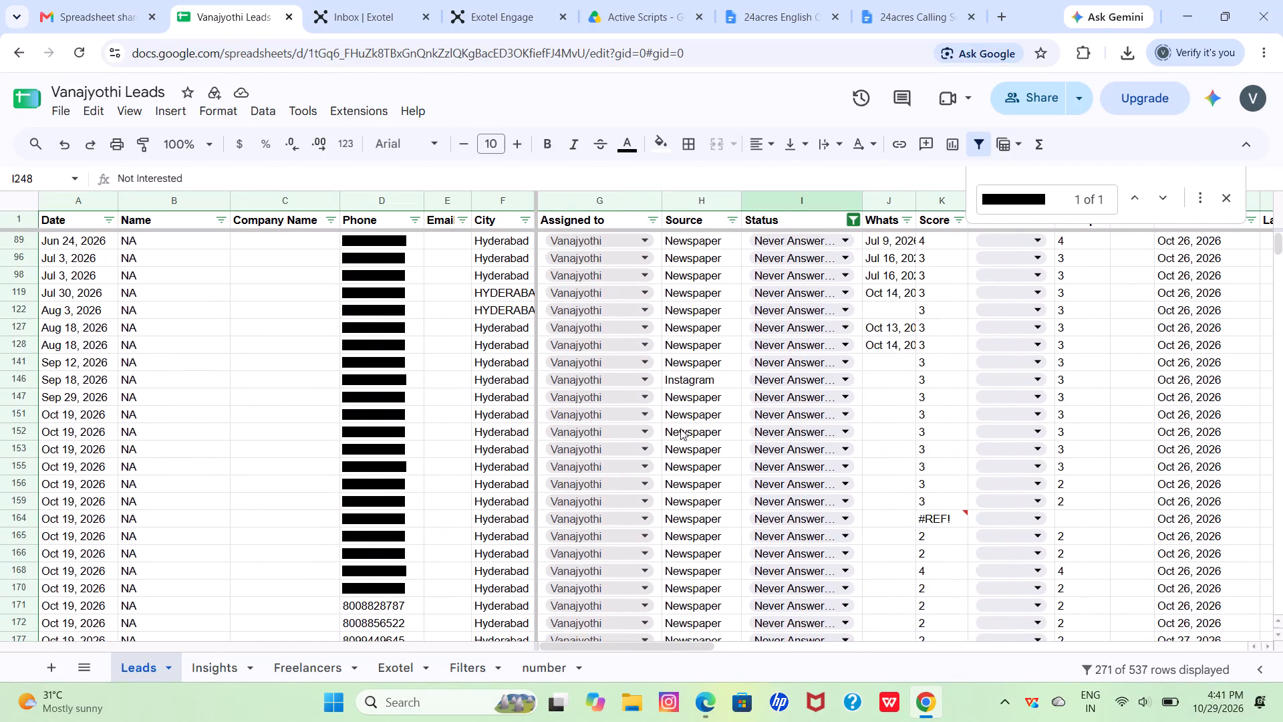
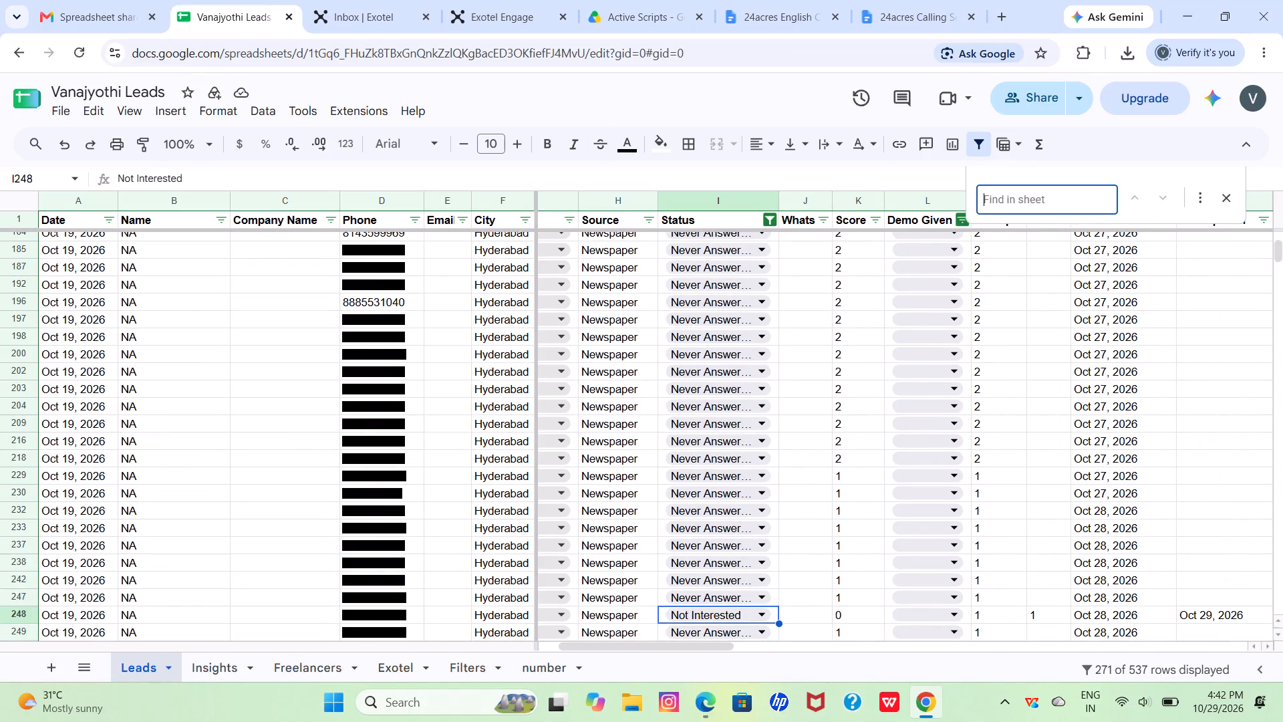
# Find the lead matching the copied phone number and enter 1 in the conversations column of its row 423.
pyautogui.hotkey('ctrl', 'v')
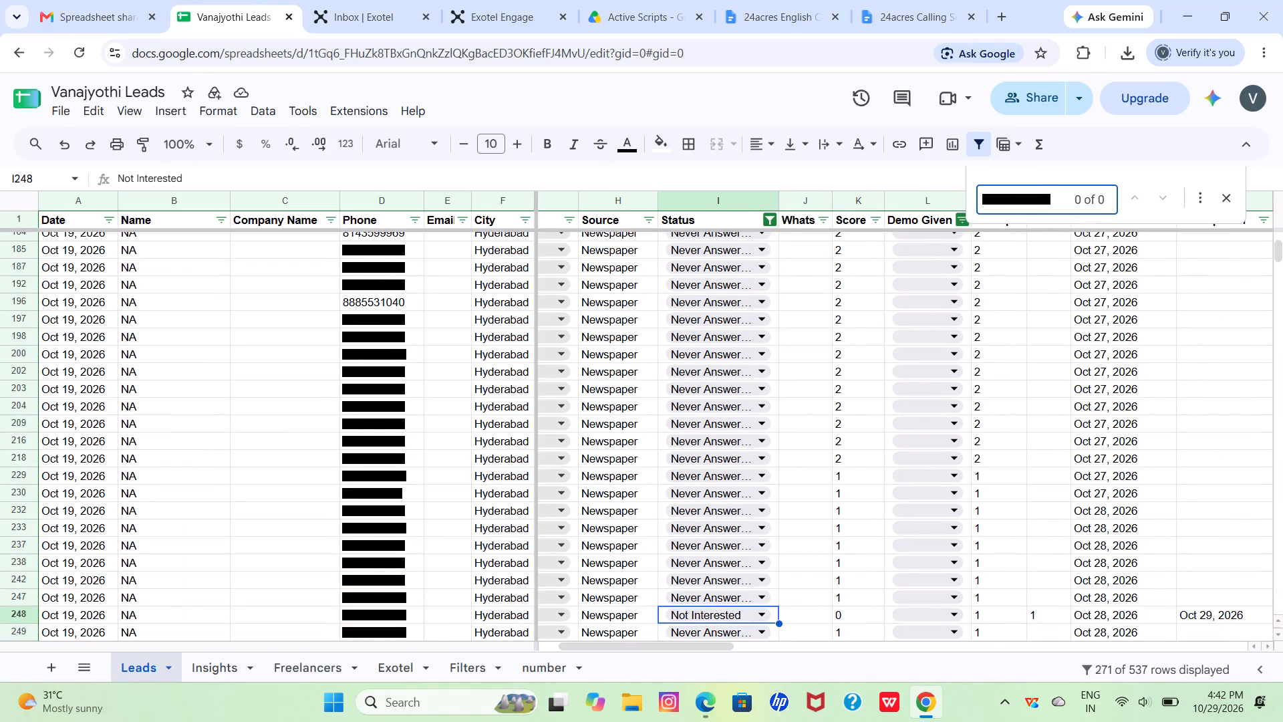
pyautogui.click(991, 195)
pyautogui.press('BackSpace')
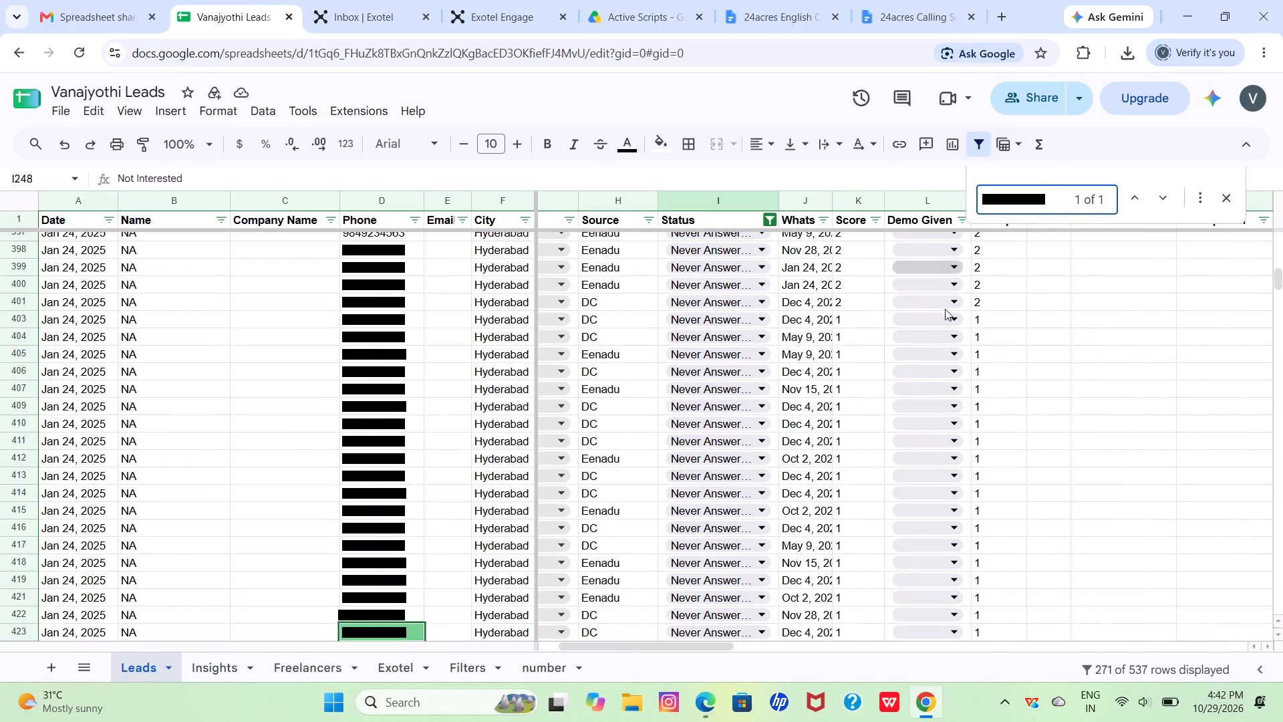
pyautogui.scroll(-4, 902, 364)
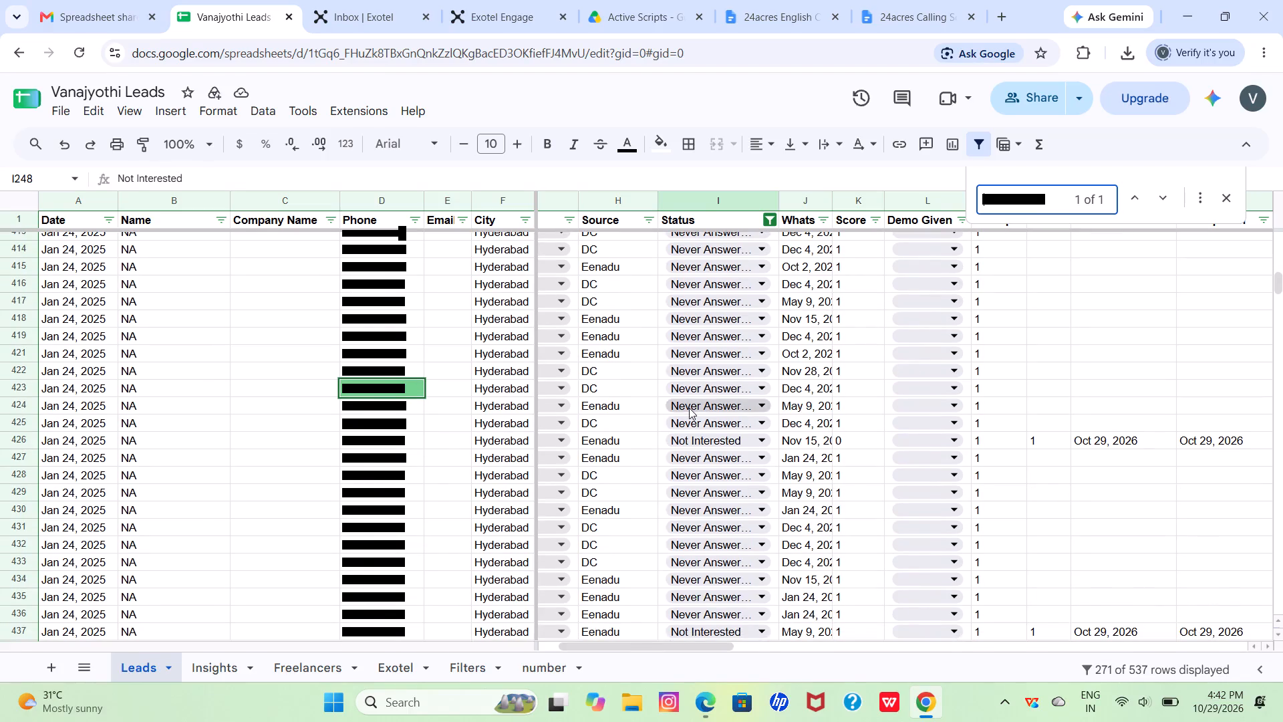
pyautogui.click(1040, 387)
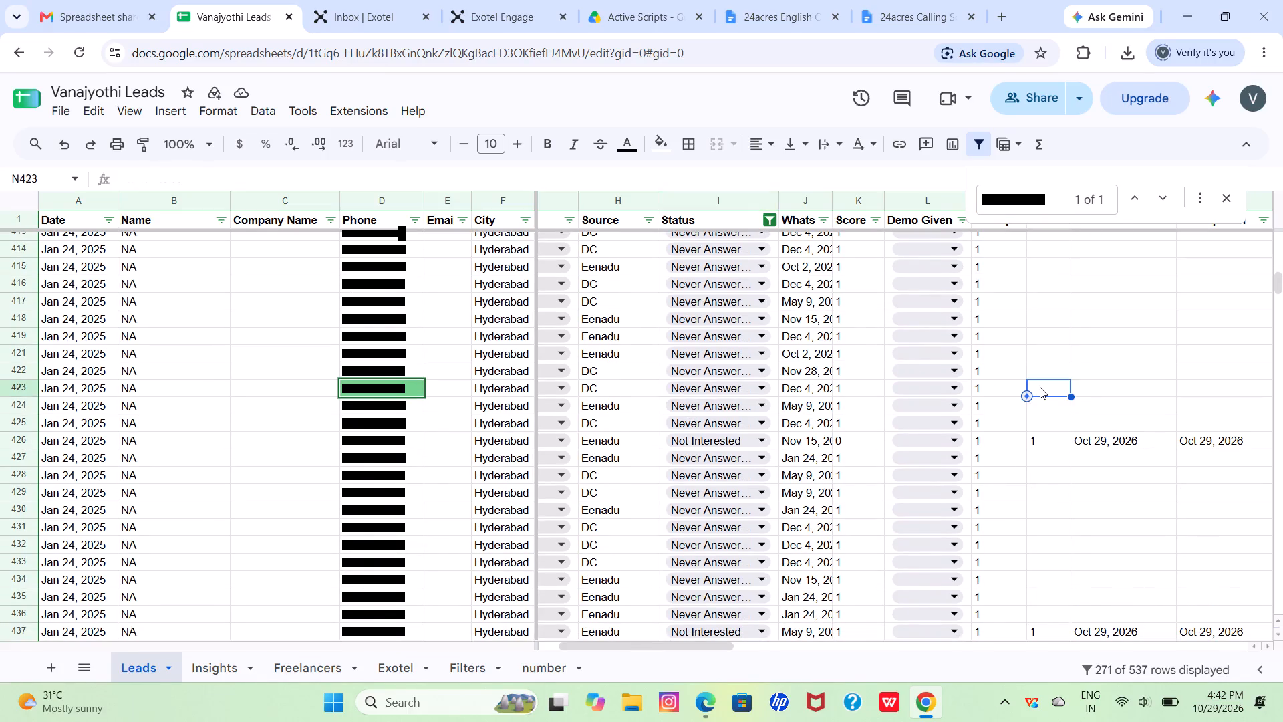
pyautogui.press('1')
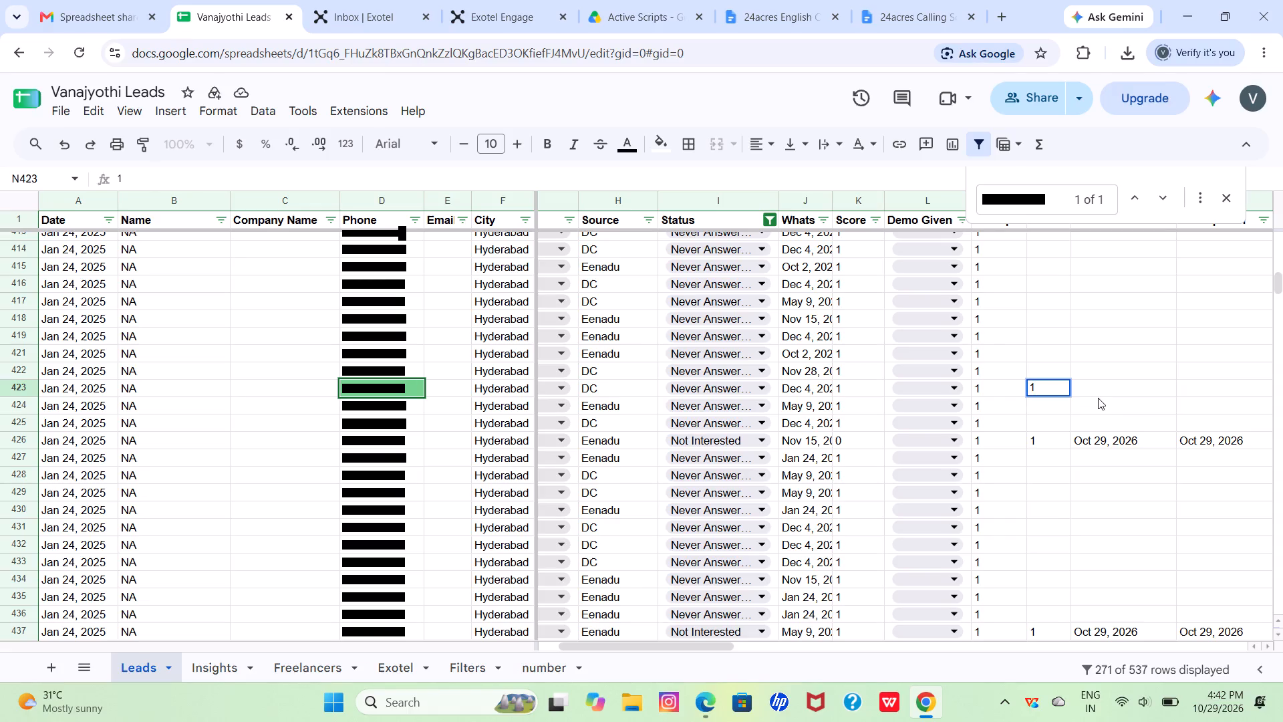
# Copy the date Oct 29, 2026 from row 426 into First Contacted and Last Spoken for the lead in row 423.
pyautogui.click(1103, 440)
pyautogui.hotkey('ctrl', 'c')
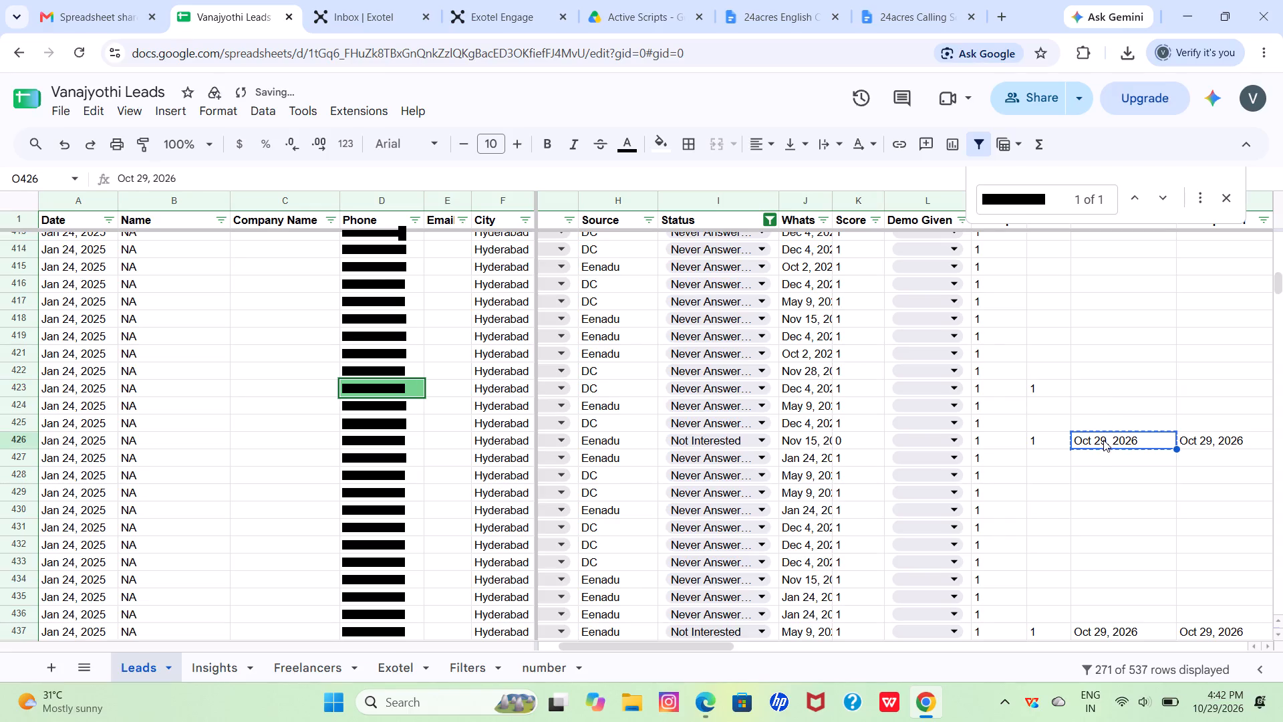
pyautogui.click(1103, 392)
pyautogui.hotkey('ctrl', 'v')
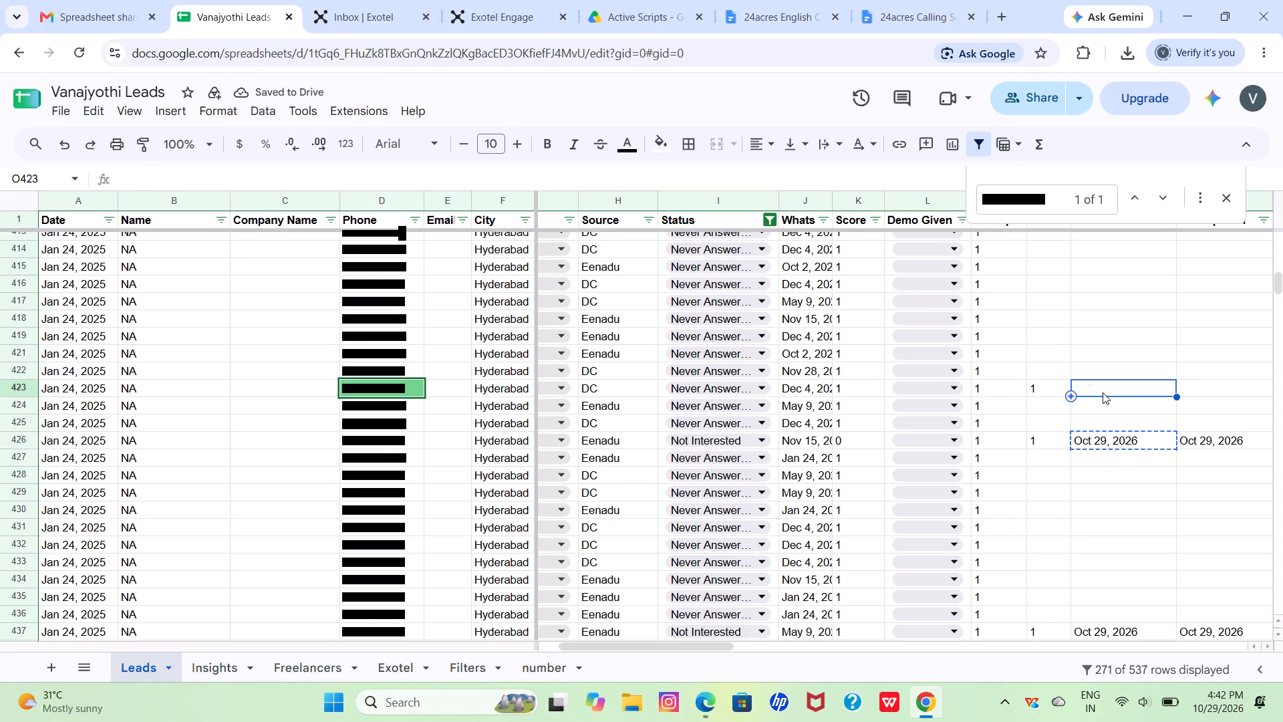
pyautogui.hscroll(-2, 1103, 392)
pyautogui.click(1079, 390)
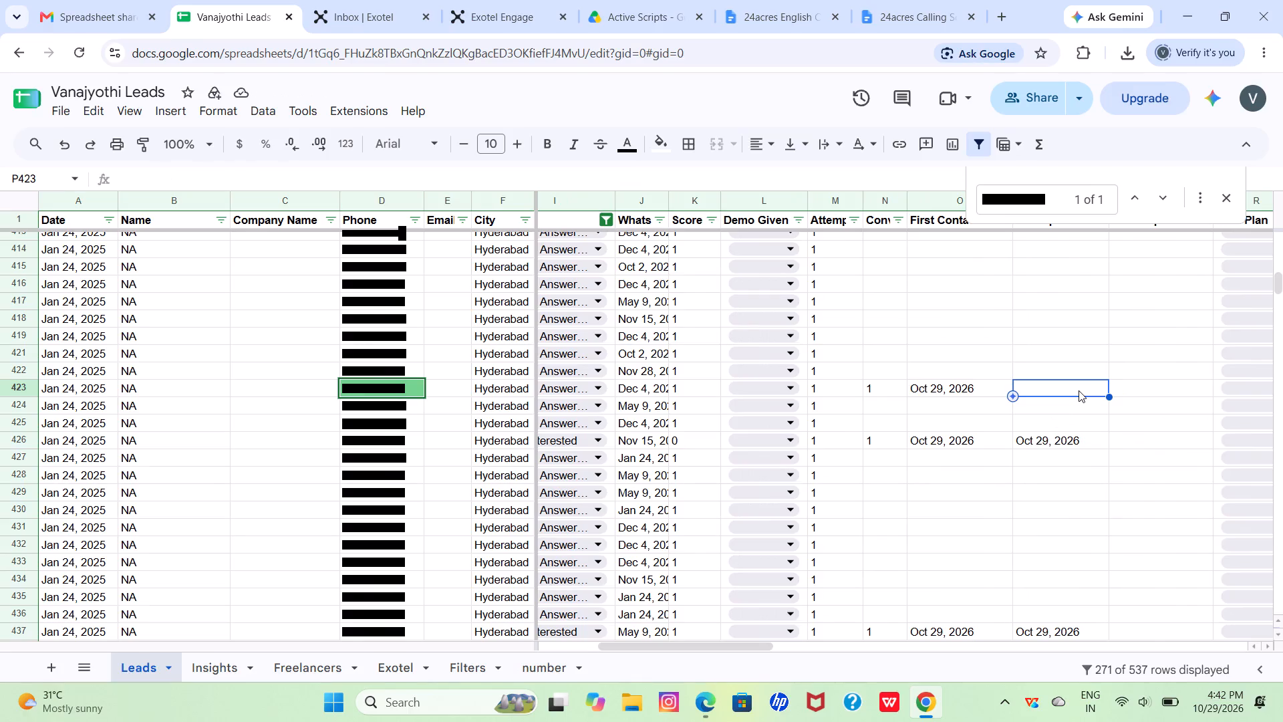
pyautogui.hotkey('ctrl', 'v')
# Copy the note "dont have any properties for sale or rent" from row 437 to the lead in row 423.
pyautogui.hscroll(-2, 1079, 390)
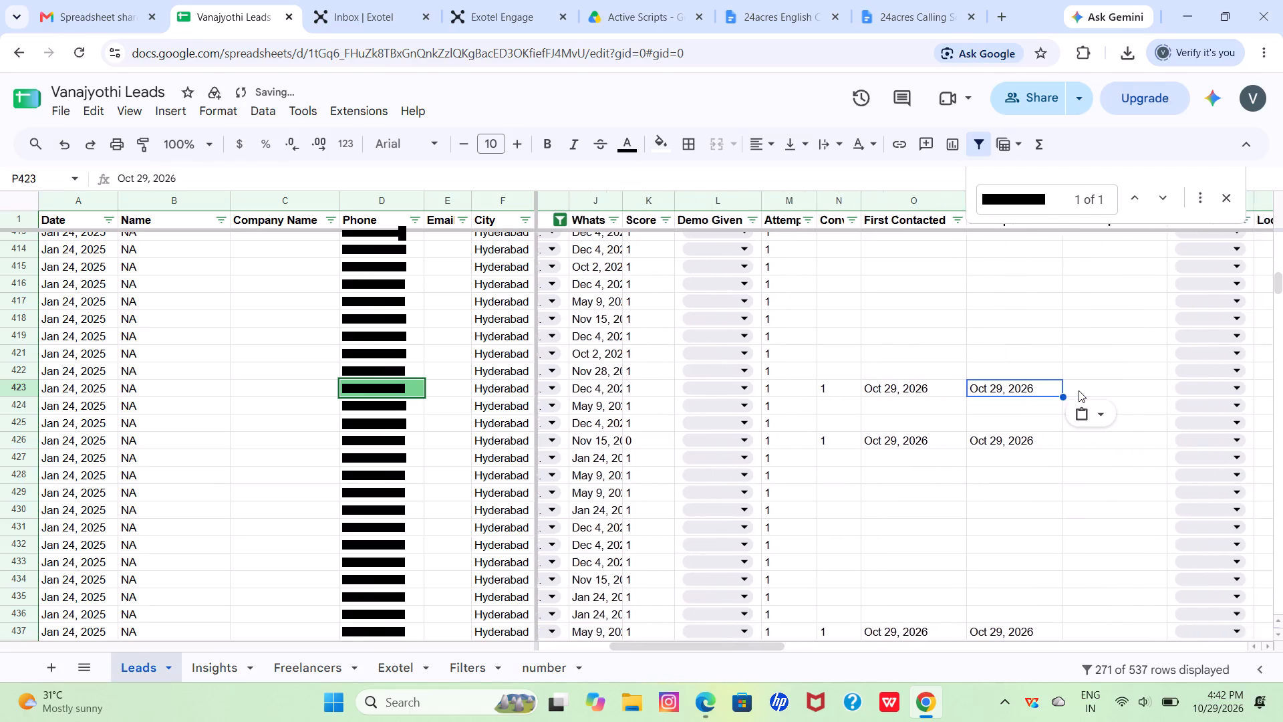
pyautogui.hscroll(-4, 1079, 390)
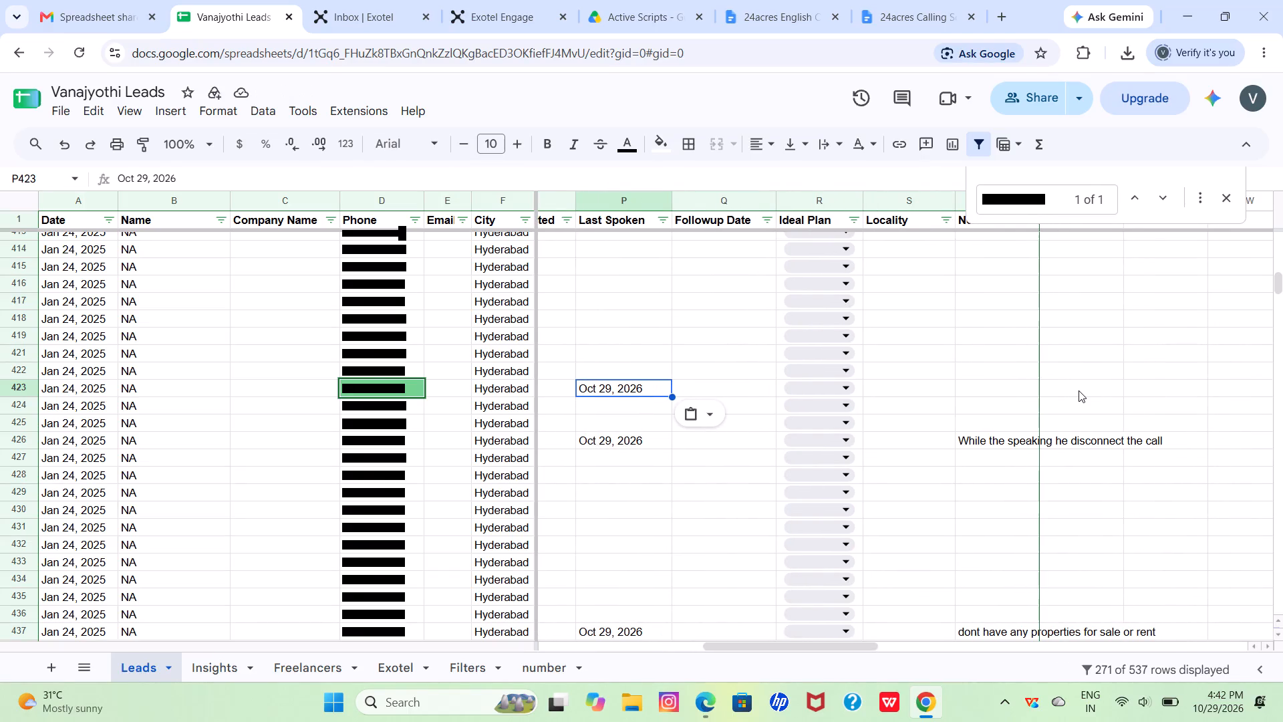
pyautogui.click(990, 393)
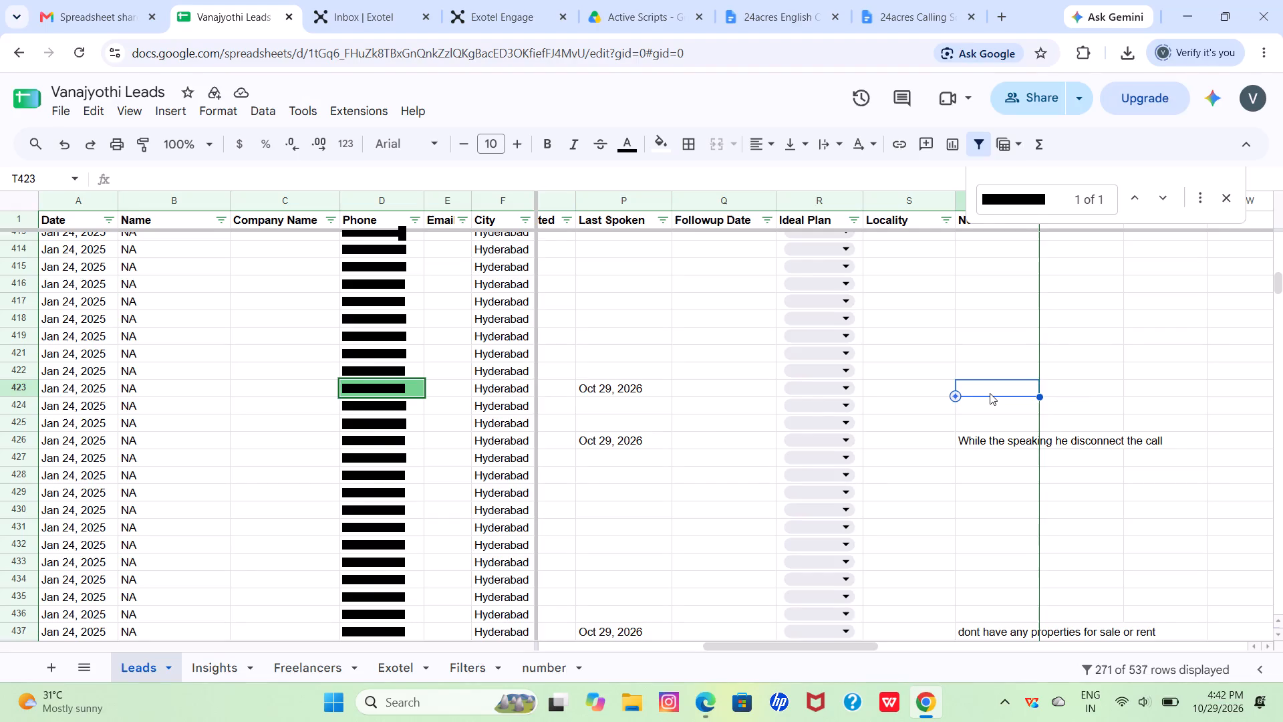
pyautogui.scroll(-1, 993, 613)
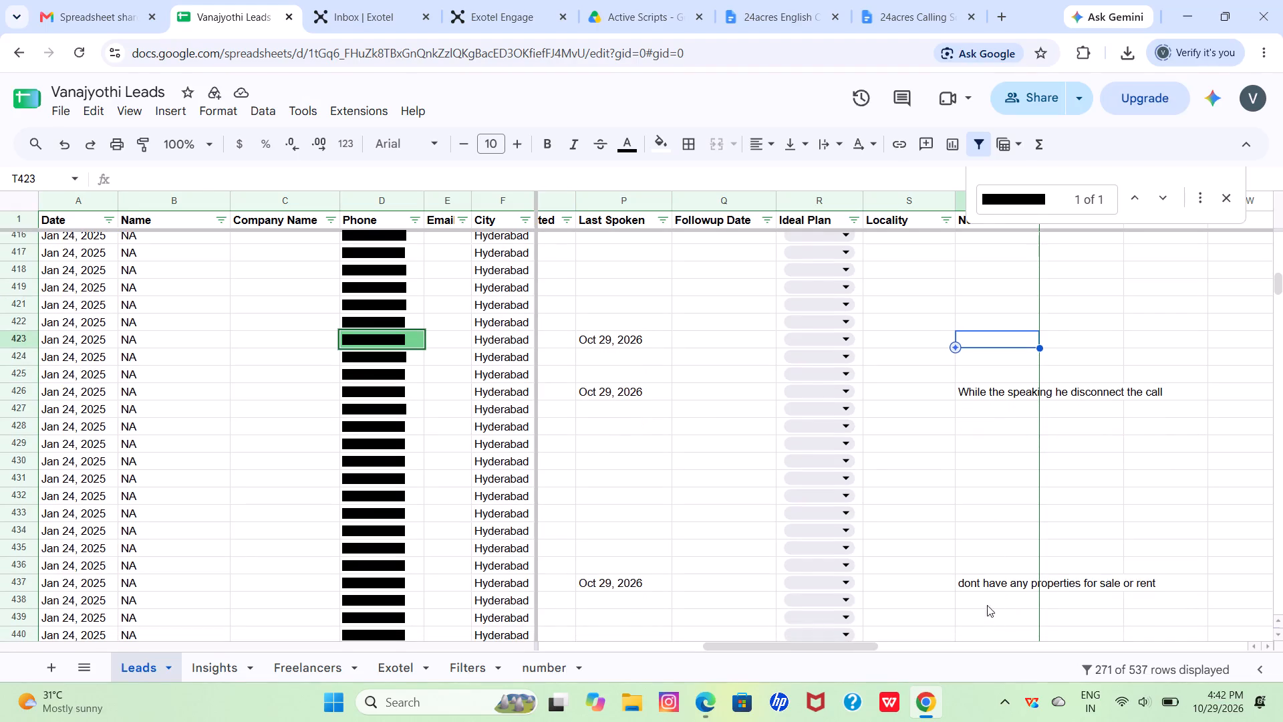
pyautogui.click(980, 583)
pyautogui.hotkey('ctrl', 'c')
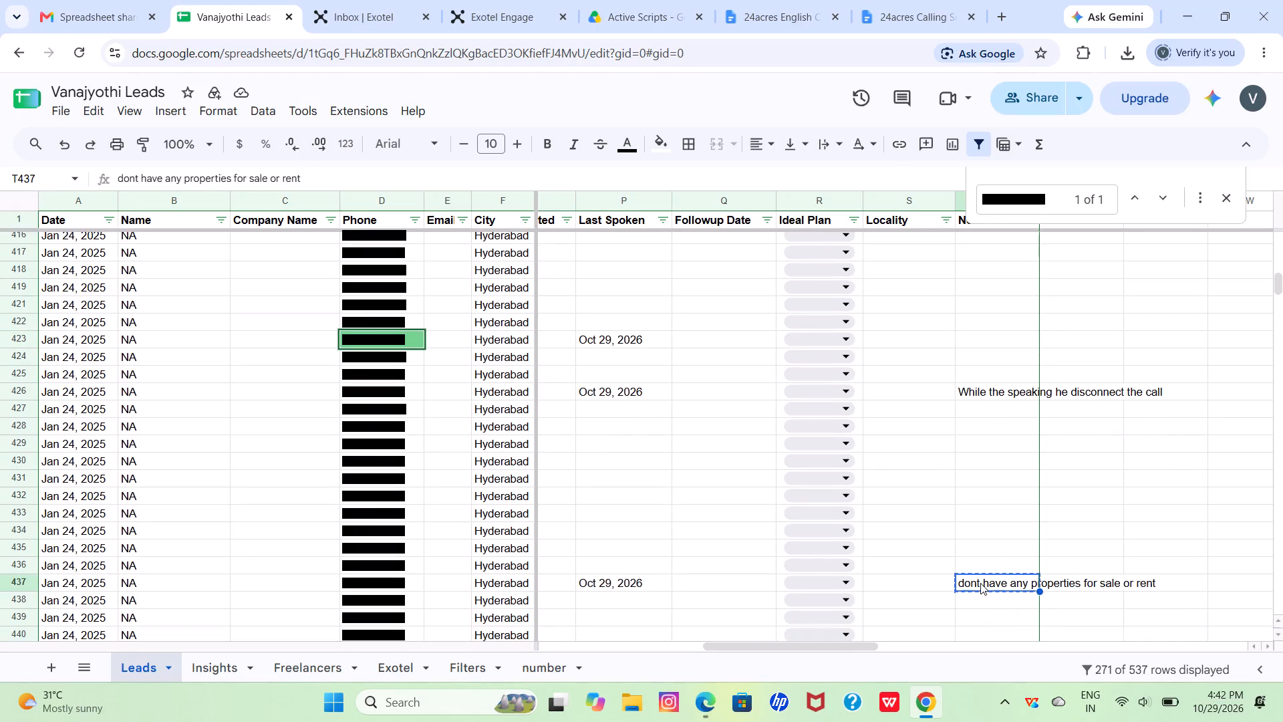
pyautogui.scroll(1, 980, 583)
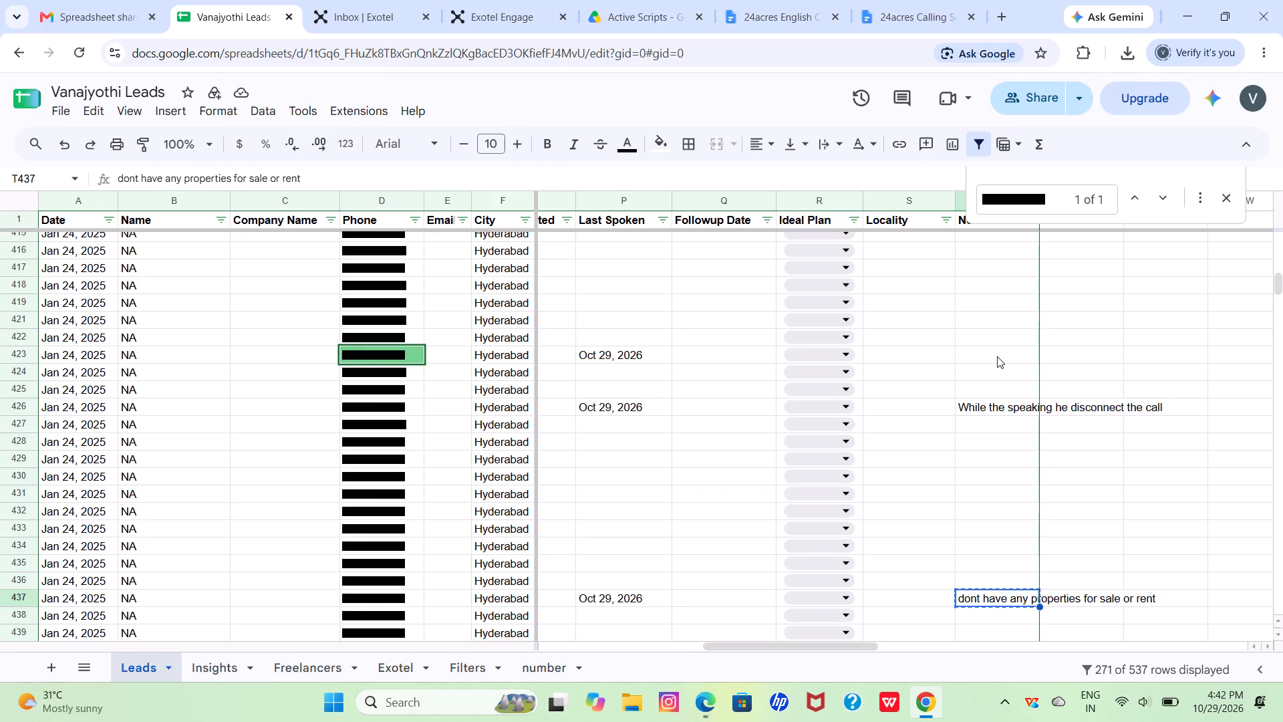
pyautogui.click(997, 356)
pyautogui.hotkey('ctrl', 'v')
# Set the Status of the lead in row 423 to Not Interested.
pyautogui.hscroll(5, 997, 356)
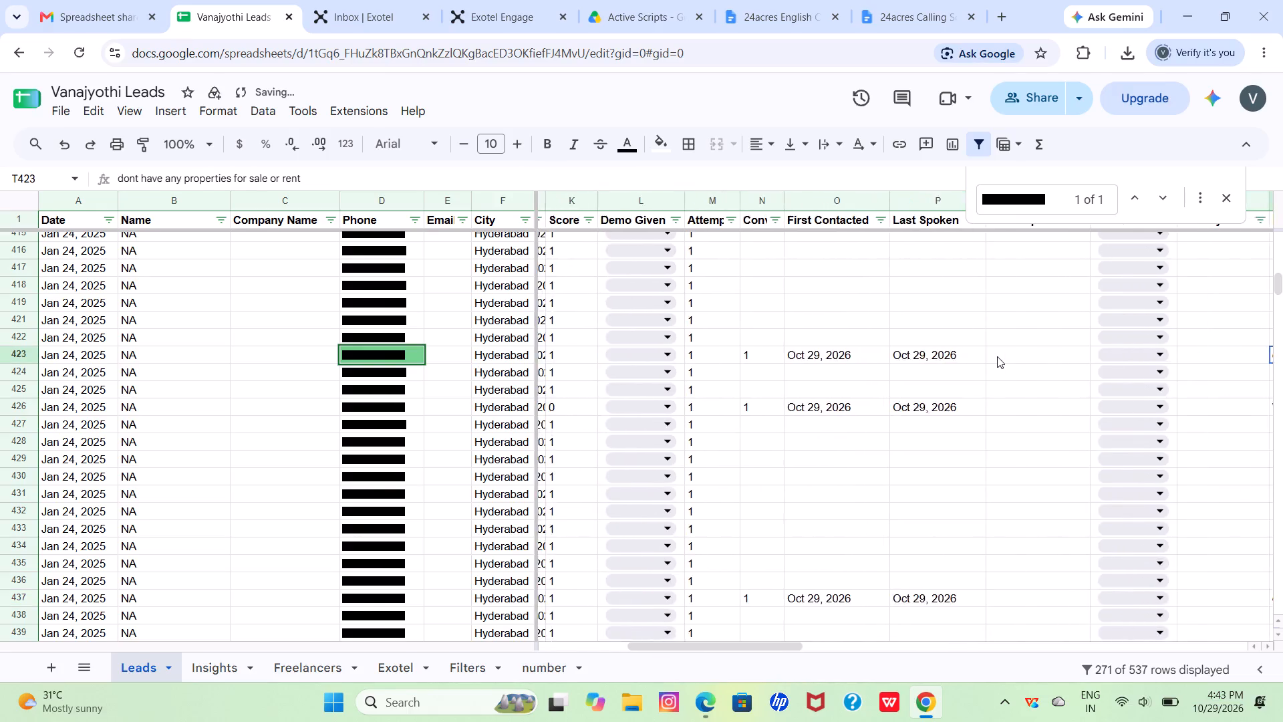
pyautogui.hscroll(2, 997, 356)
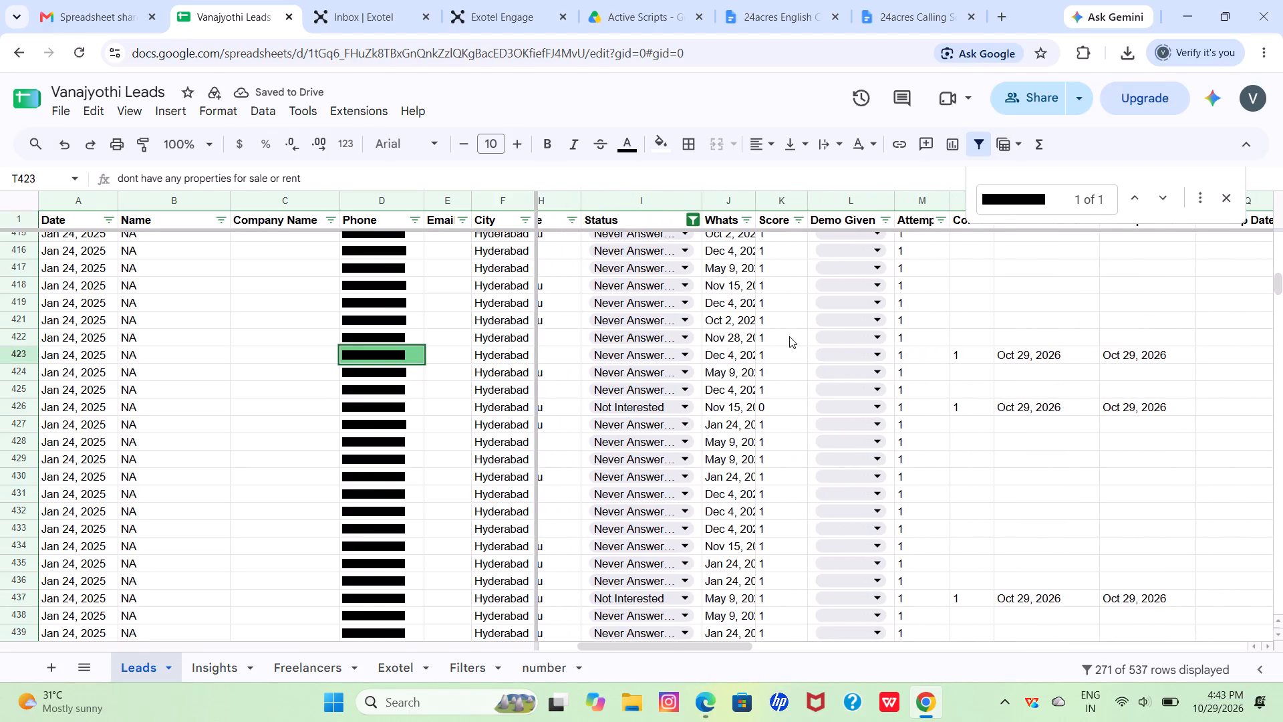
pyautogui.click(676, 362)
pyautogui.click(641, 451)
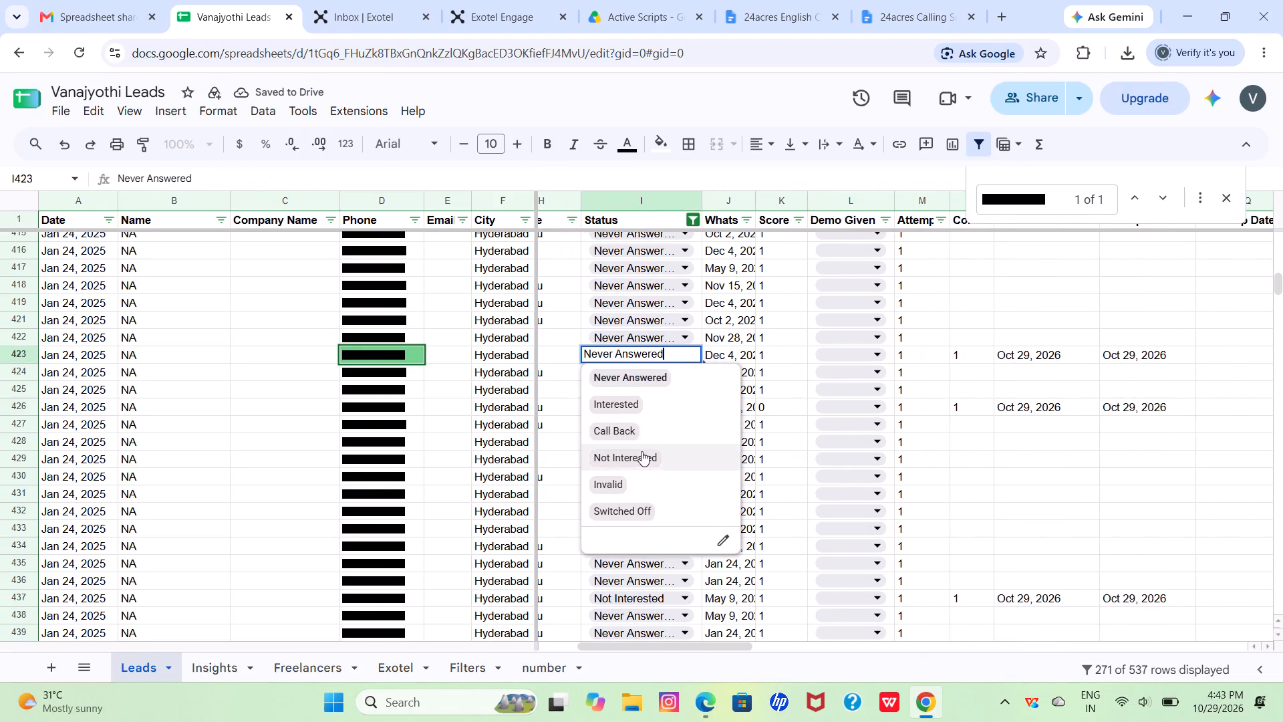
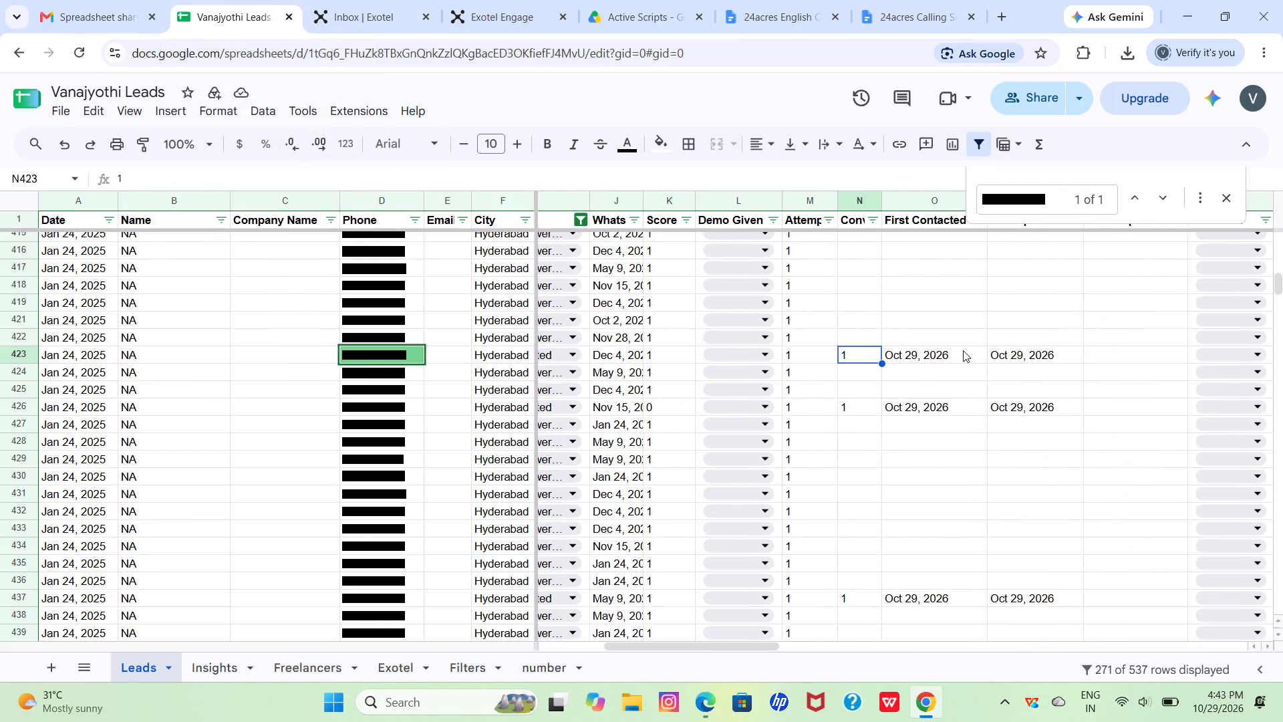
# Clear the phone number from the sheet search.
pyautogui.click(1052, 207)
pyautogui.press('BackSpace')
pyautogui.press('BackSpace')
pyautogui.press('BackSpace')
pyautogui.press('BackSpace')
pyautogui.press('BackSpace')
pyautogui.press('BackSpace')
pyautogui.press('BackSpace')
pyautogui.press('BackSpace')
pyautogui.press('BackSpace')
pyautogui.press('BackSpace')
pyautogui.press('BackSpace')
pyautogui.press('BackSpace')
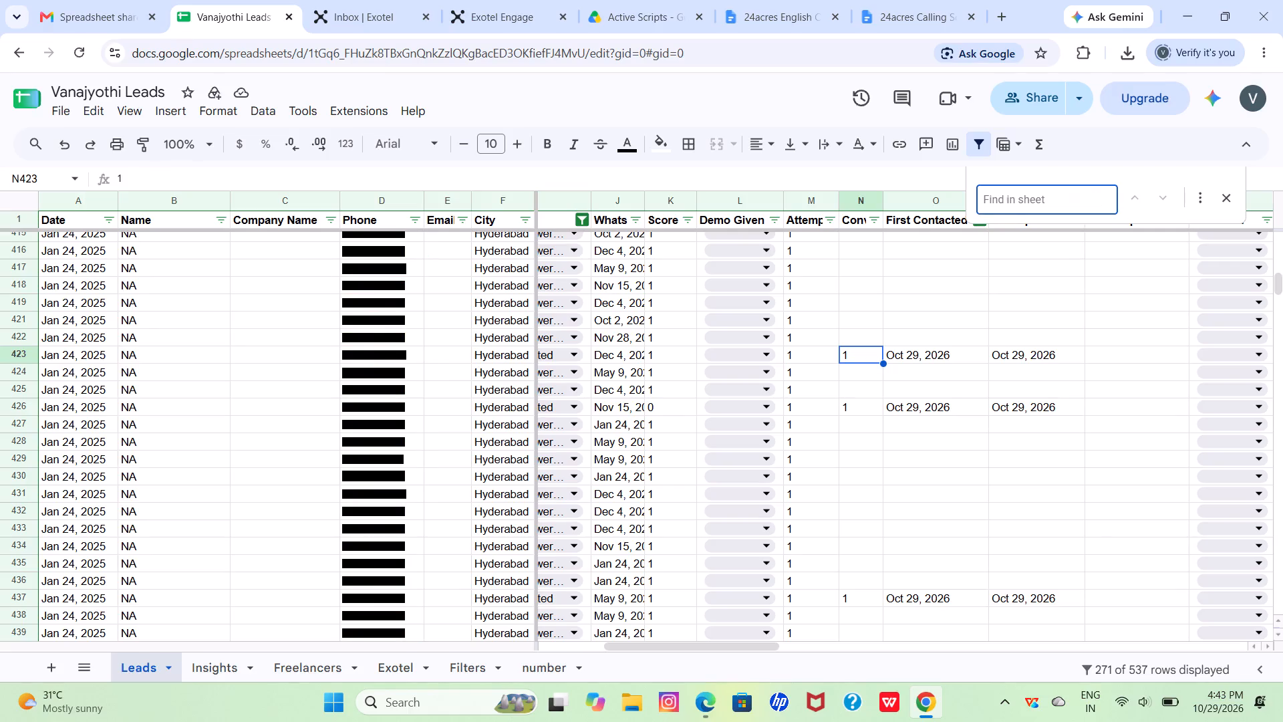
# Look through the filtered leads down to the last rows, checking statuses, conversations, contact dates and notes.
pyautogui.scroll(8, 970, 332)
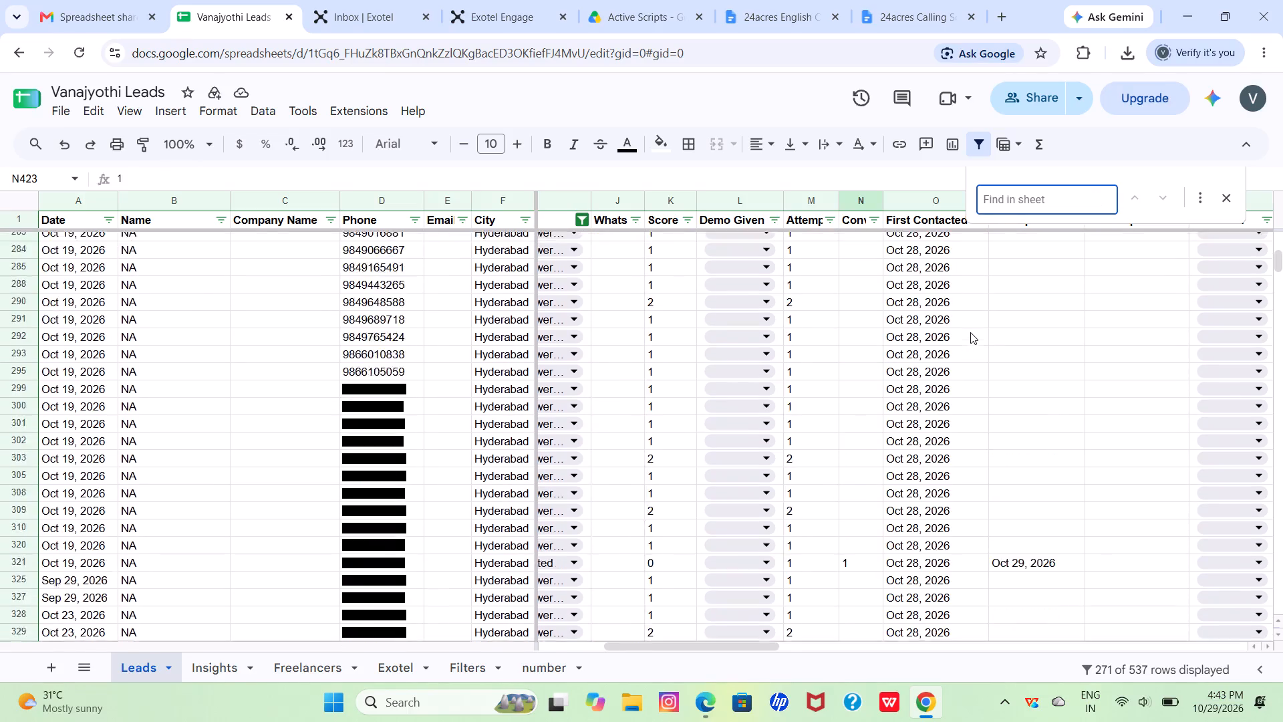
pyautogui.scroll(8, 970, 332)
pyautogui.scroll(-4, 970, 332)
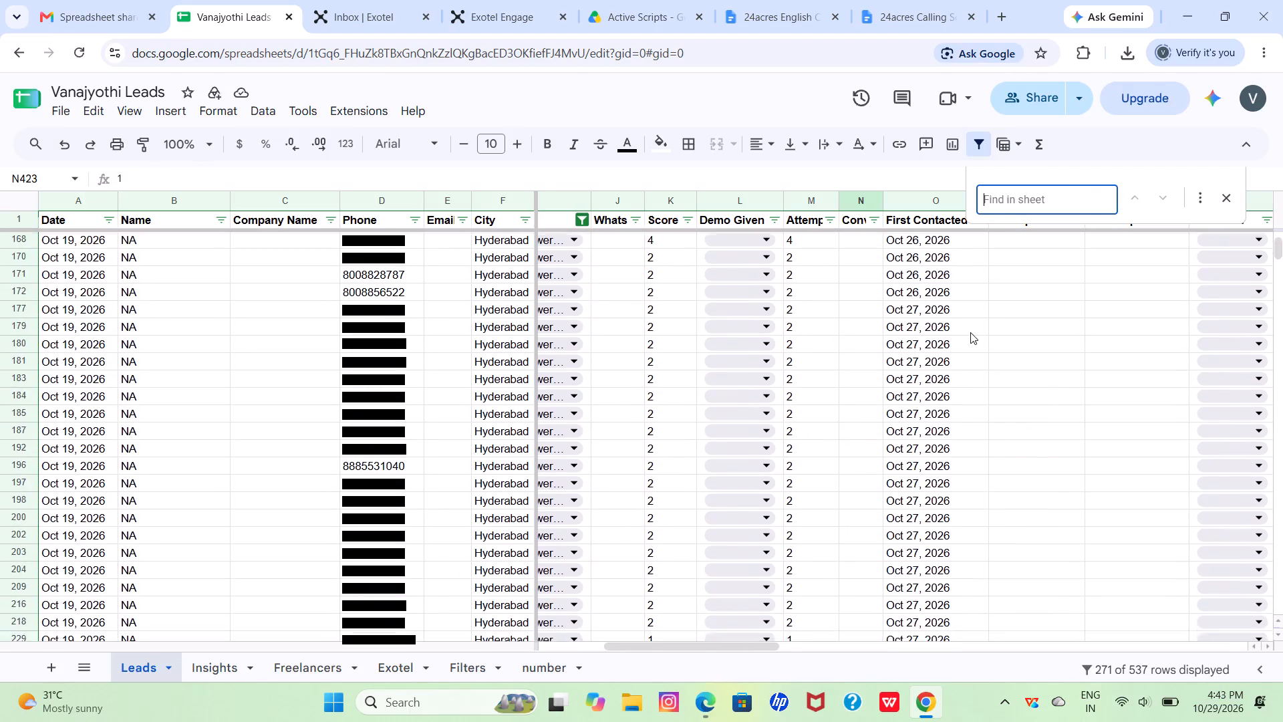
pyautogui.scroll(-7, 970, 332)
pyautogui.hscroll(-8, 970, 332)
pyautogui.hscroll(5, 970, 332)
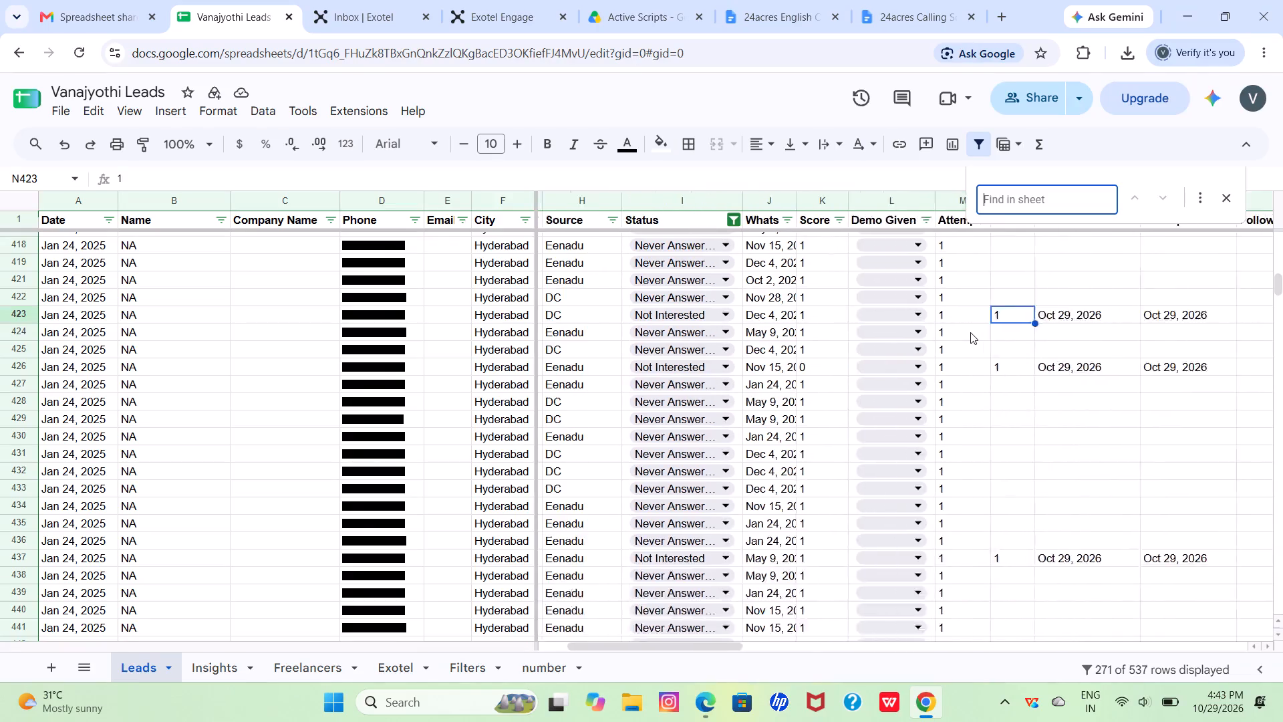
pyautogui.scroll(-2, 970, 332)
pyautogui.hscroll(-5, 970, 332)
pyautogui.scroll(-11, 970, 332)
pyautogui.scroll(2, 970, 332)
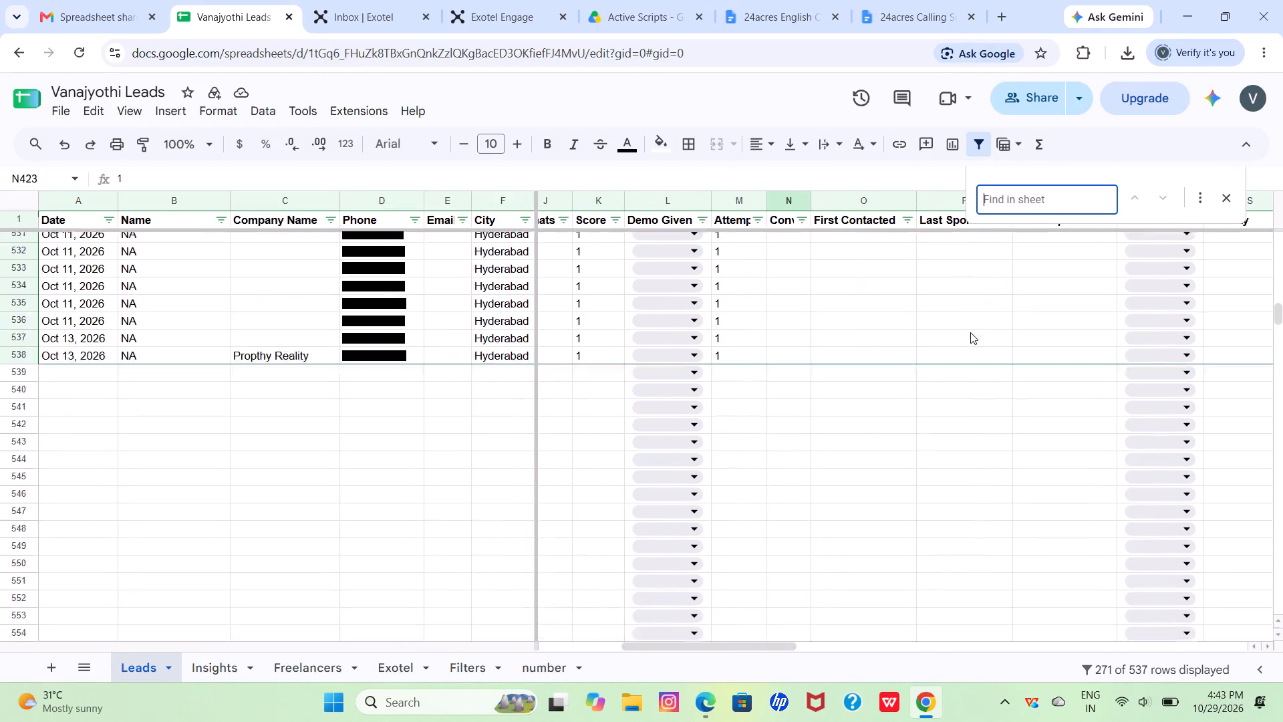
pyautogui.scroll(2, 970, 332)
pyautogui.hscroll(-6, 970, 332)
pyautogui.hscroll(6, 970, 332)
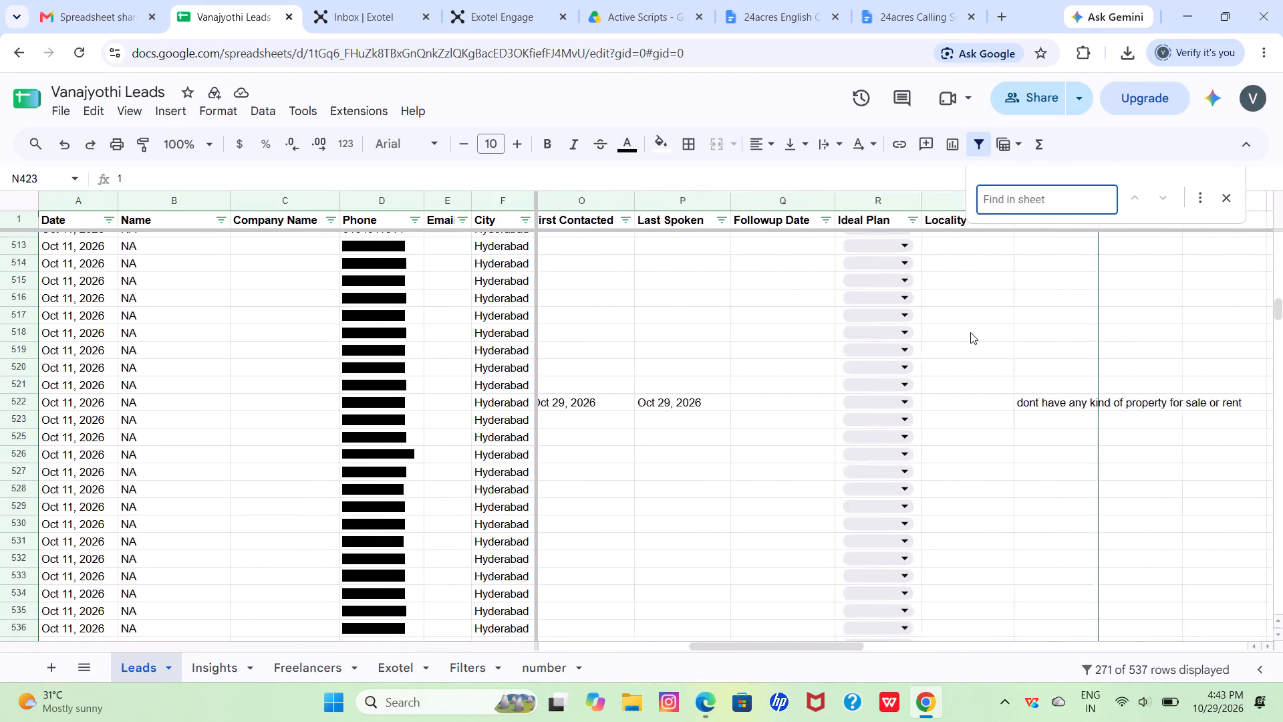
pyautogui.hscroll(4, 970, 332)
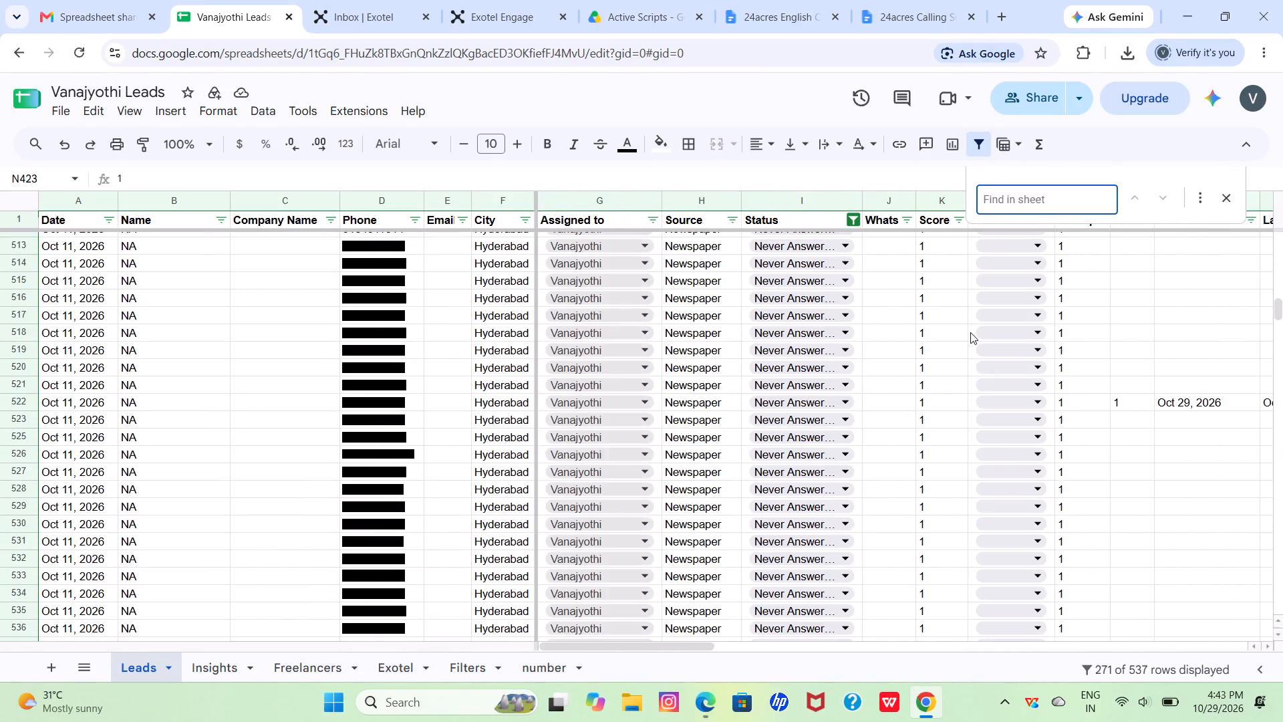
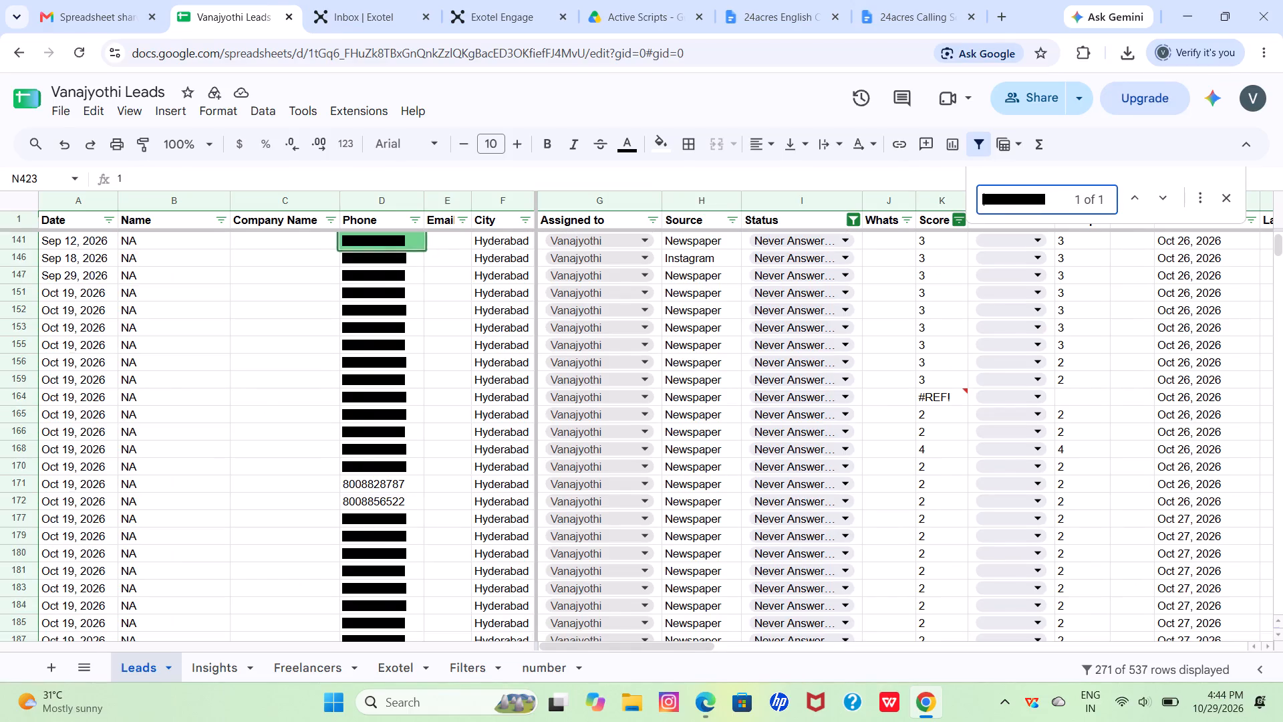
# Enter 1 in the conversations column for the searched Sep 12, 2026 lead in row 141.
pyautogui.scroll(1, 996, 264)
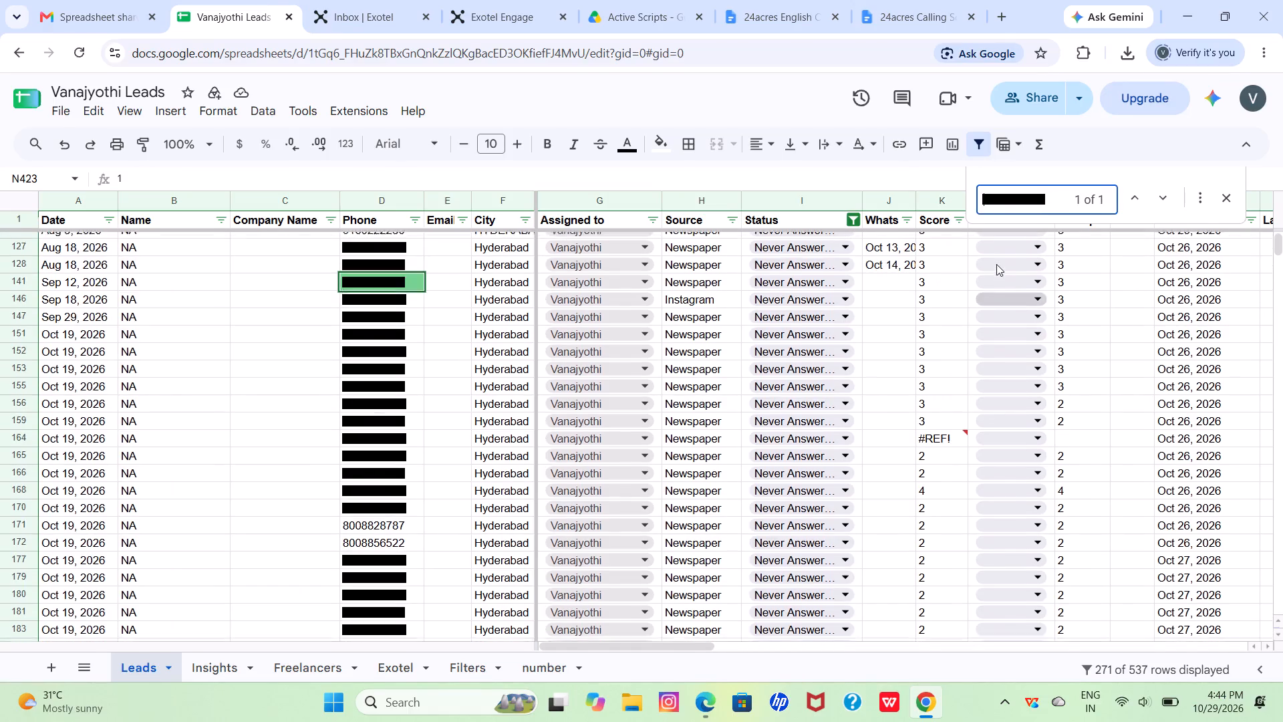
pyautogui.scroll(1, 996, 264)
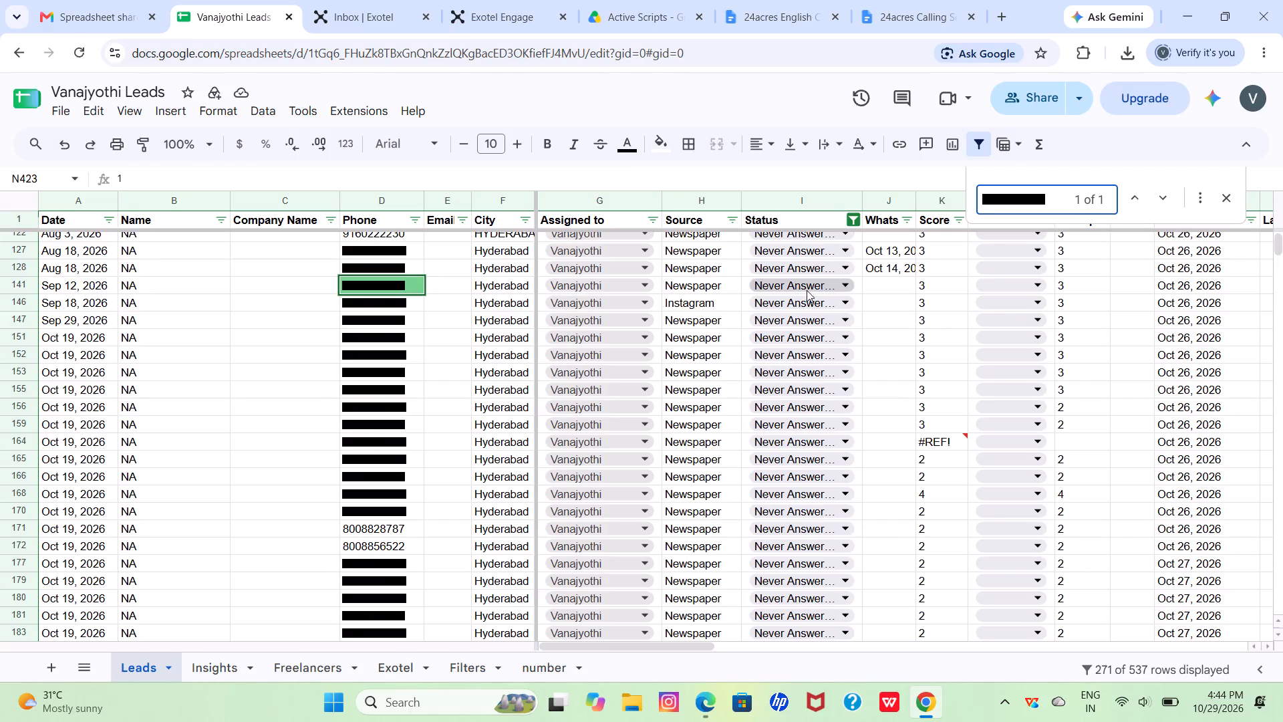
pyautogui.click(1123, 287)
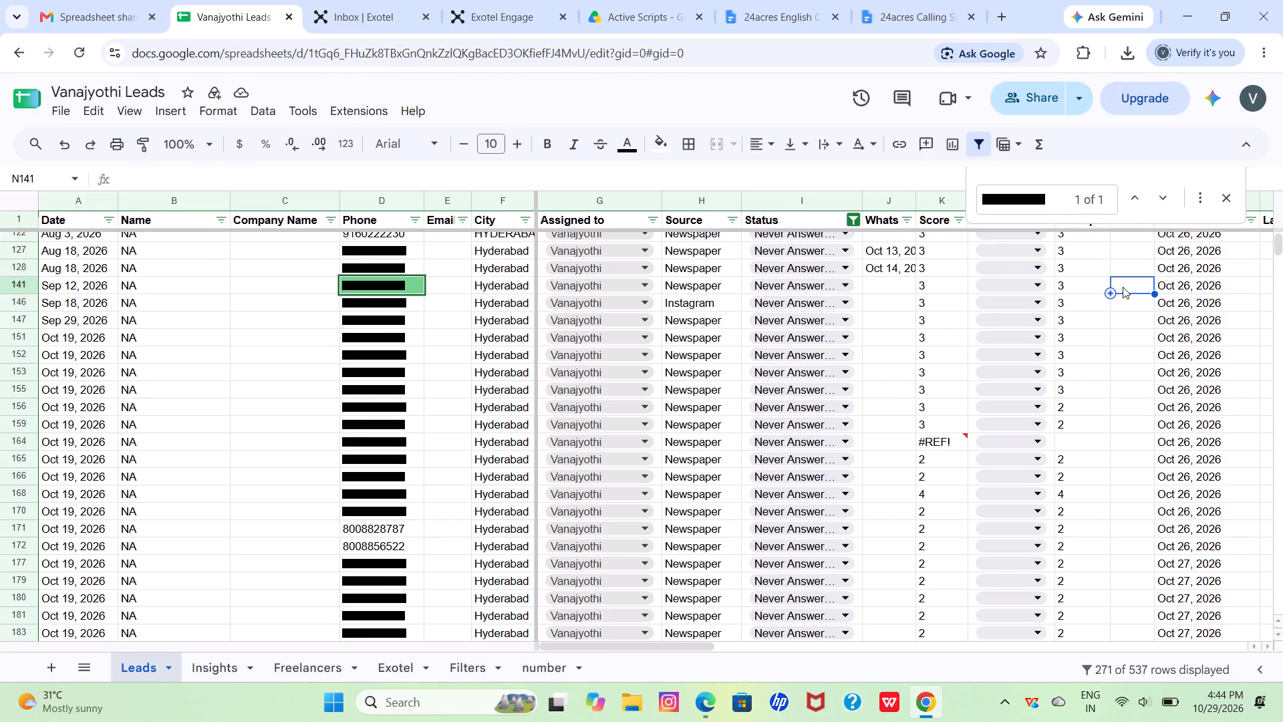
pyautogui.press('1')
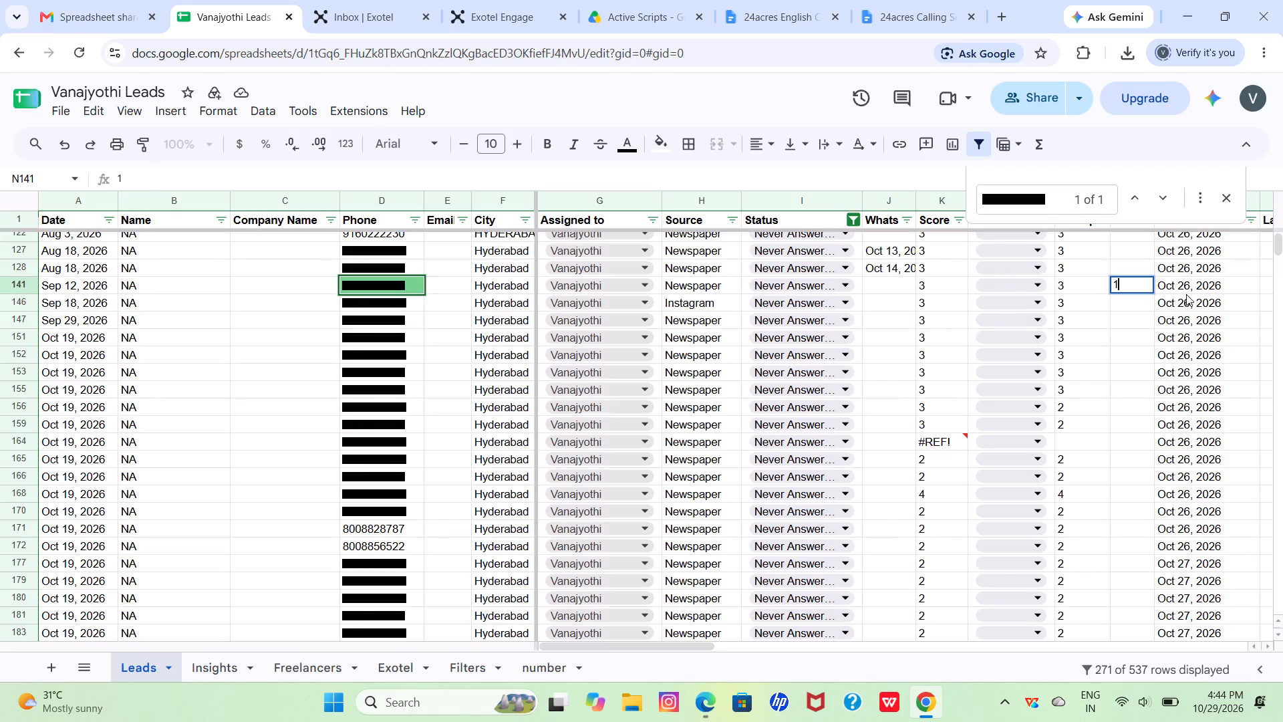
# Copy the row 141 lead's First Contacted date into Last Spoken and change it to Oct 29, 2026.
pyautogui.click(1186, 294)
pyautogui.hscroll(-2, 1186, 294)
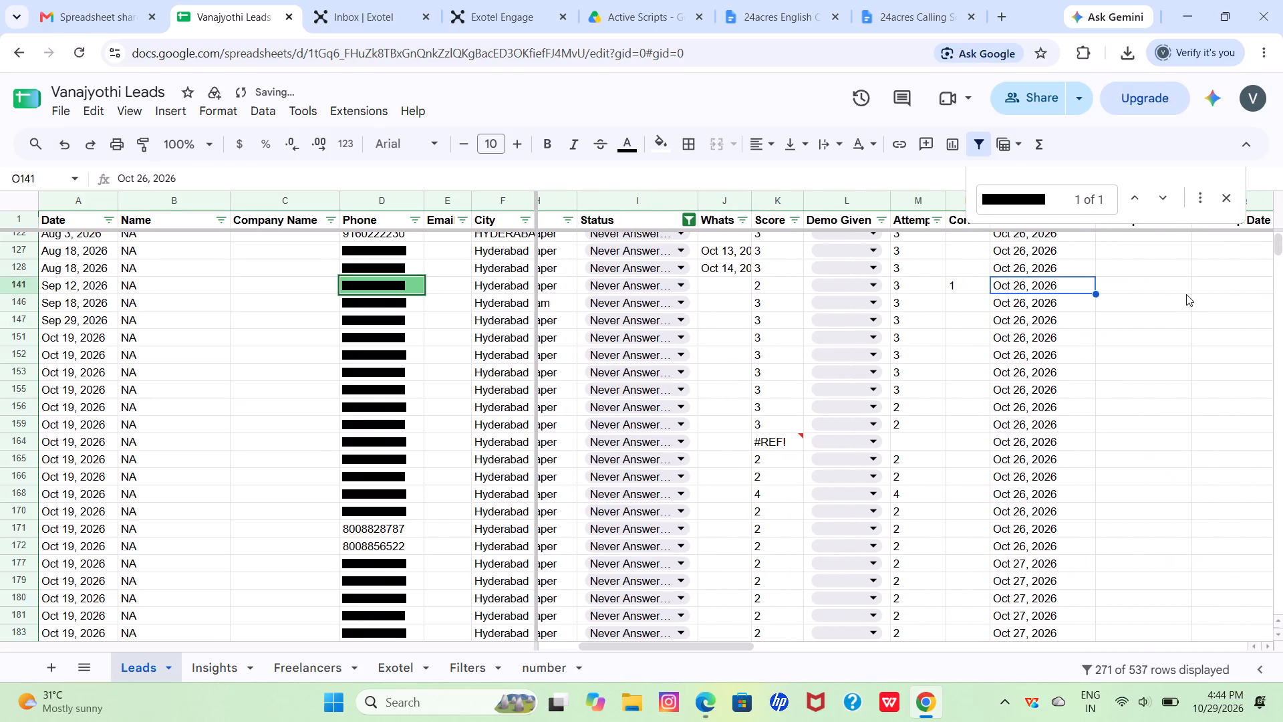
pyautogui.hotkey('ctrl', 'c')
pyautogui.click(1125, 285)
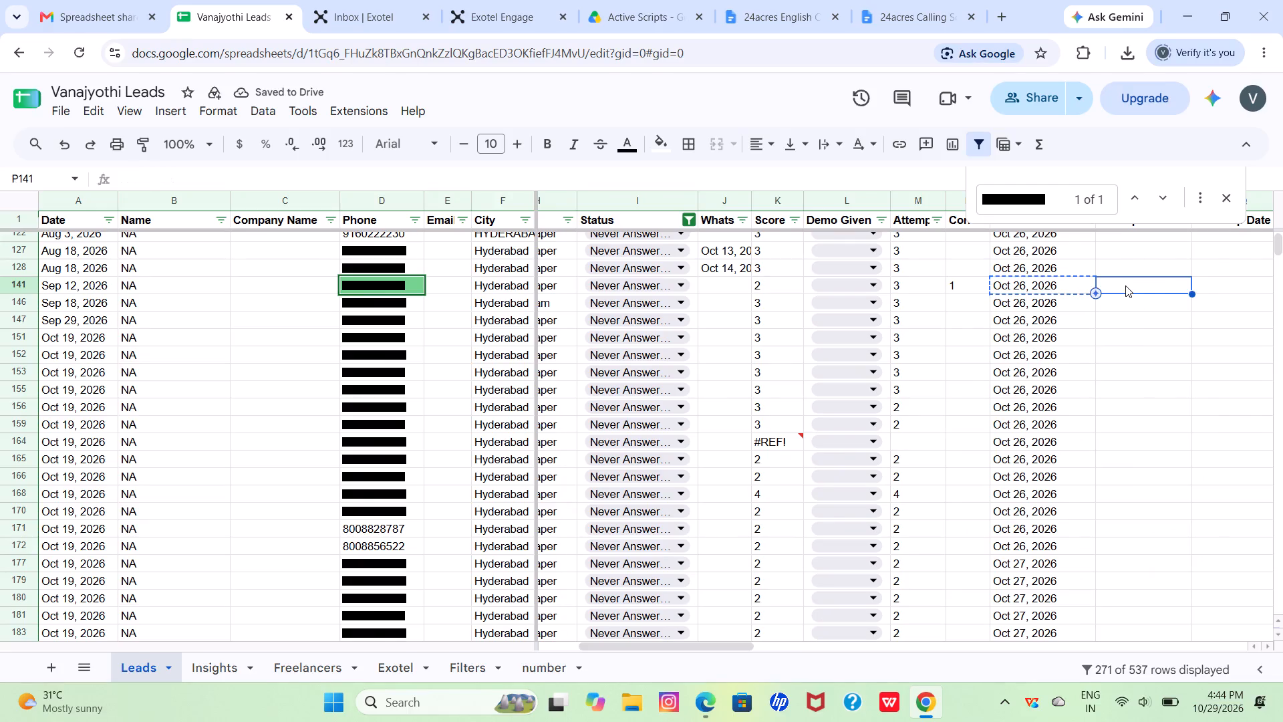
pyautogui.hotkey('ctrl', 'v')
pyautogui.doubleClick(1125, 285)
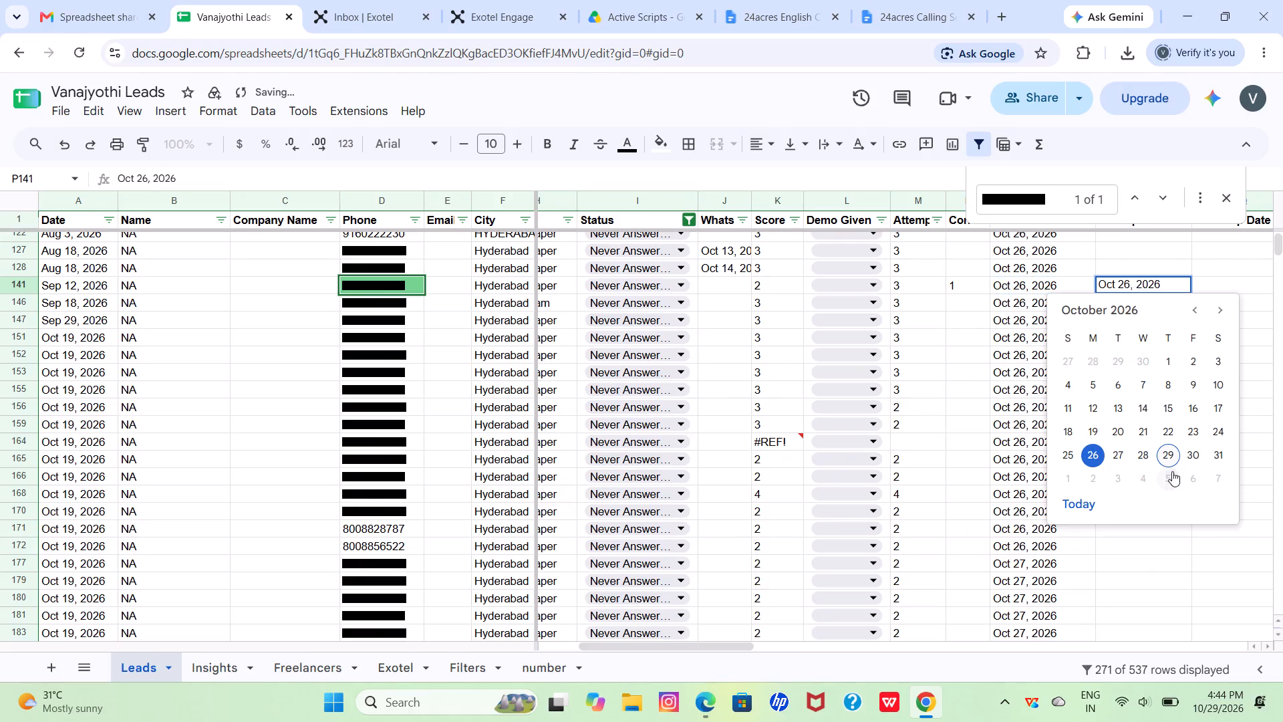
pyautogui.click(1170, 455)
# Set the row 141 lead's status to Not Interested.
pyautogui.hscroll(1, 1170, 455)
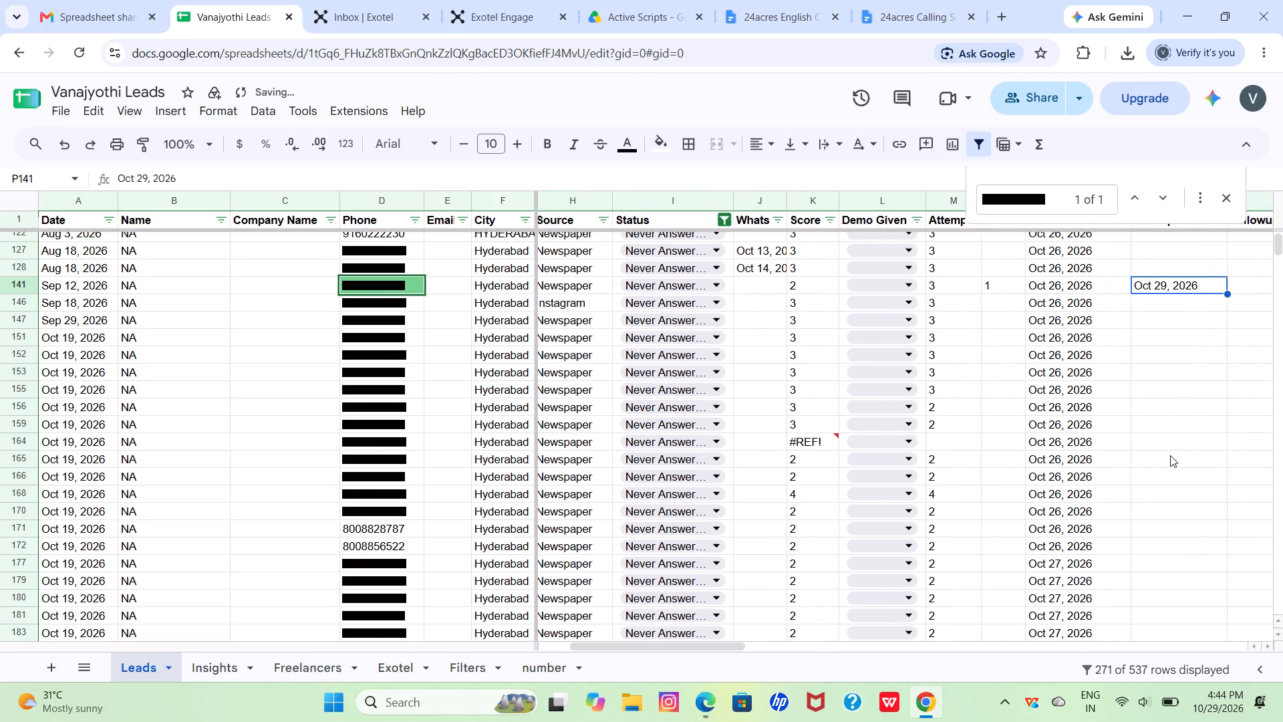
pyautogui.hscroll(1, 1170, 455)
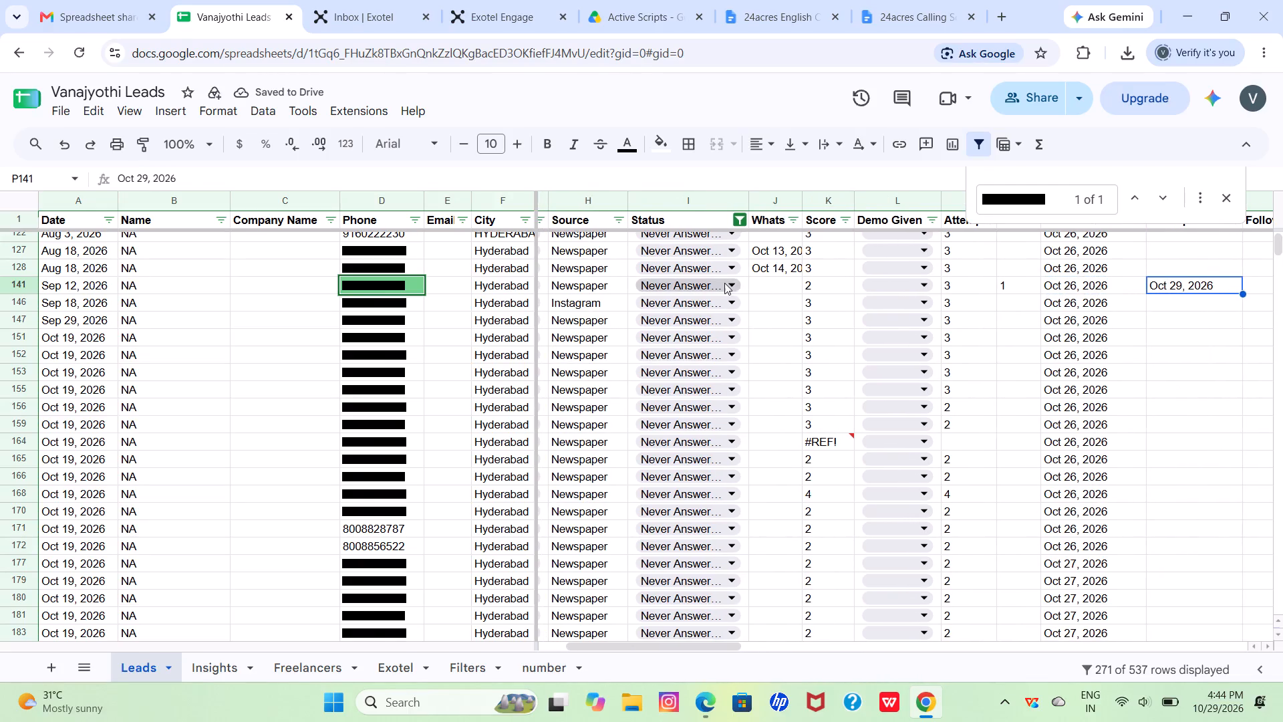
pyautogui.click(724, 283)
pyautogui.click(694, 379)
# Enter "not gave to speak and disconnected call" in the Locality cell of the row 141 lead.
pyautogui.hscroll(-3, 694, 379)
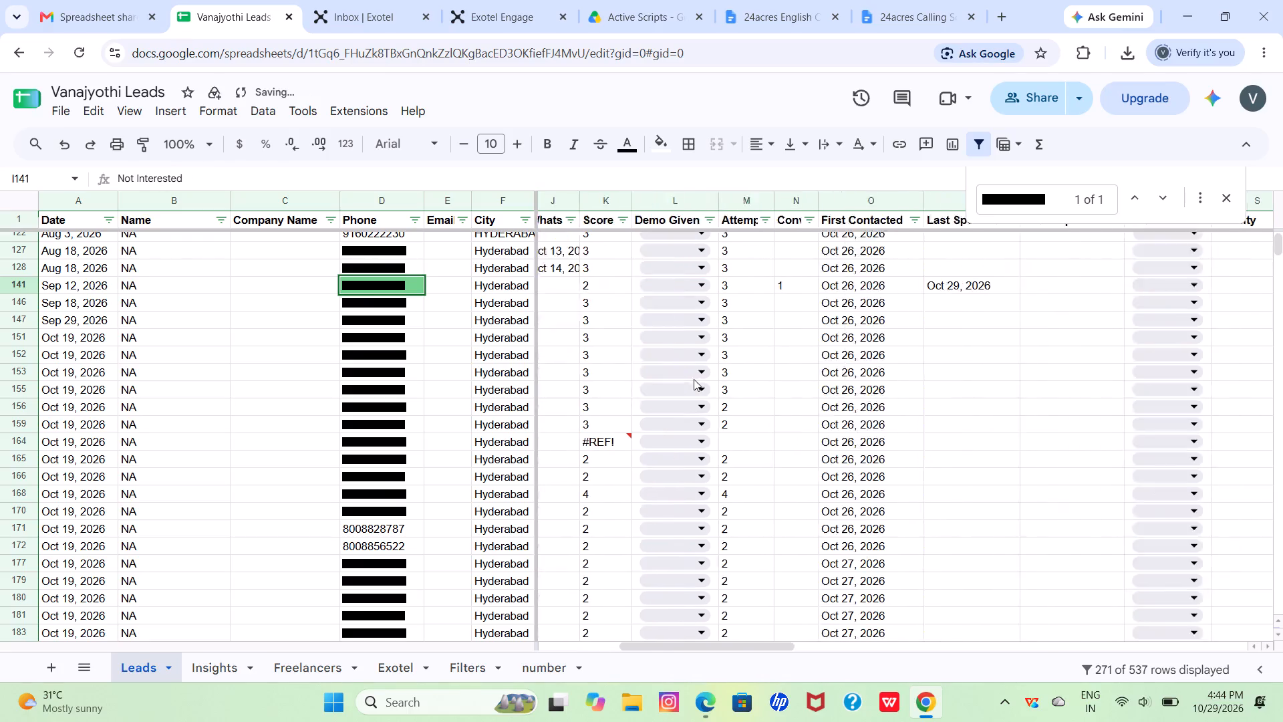
pyautogui.hscroll(-2, 694, 379)
pyautogui.hscroll(-5, 880, 348)
pyautogui.scroll(1, 880, 348)
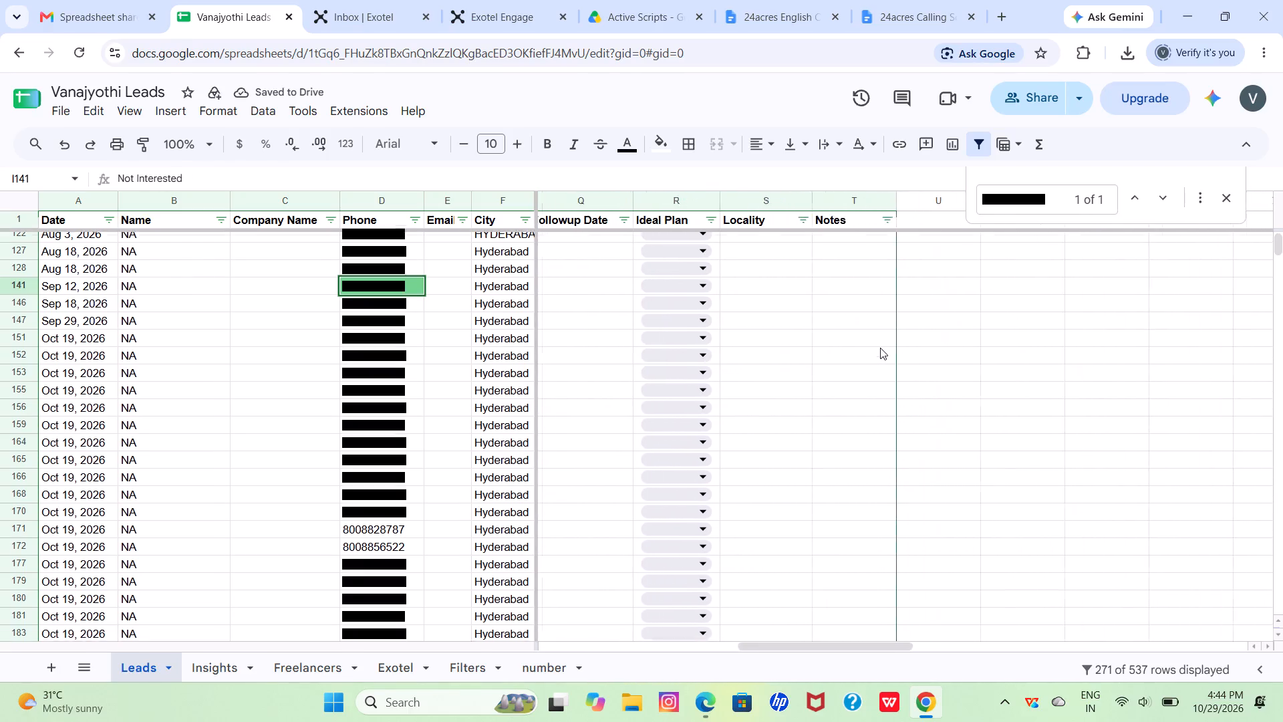
pyautogui.scroll(1, 880, 348)
pyautogui.hscroll(2, 880, 348)
pyautogui.scroll(4, 880, 348)
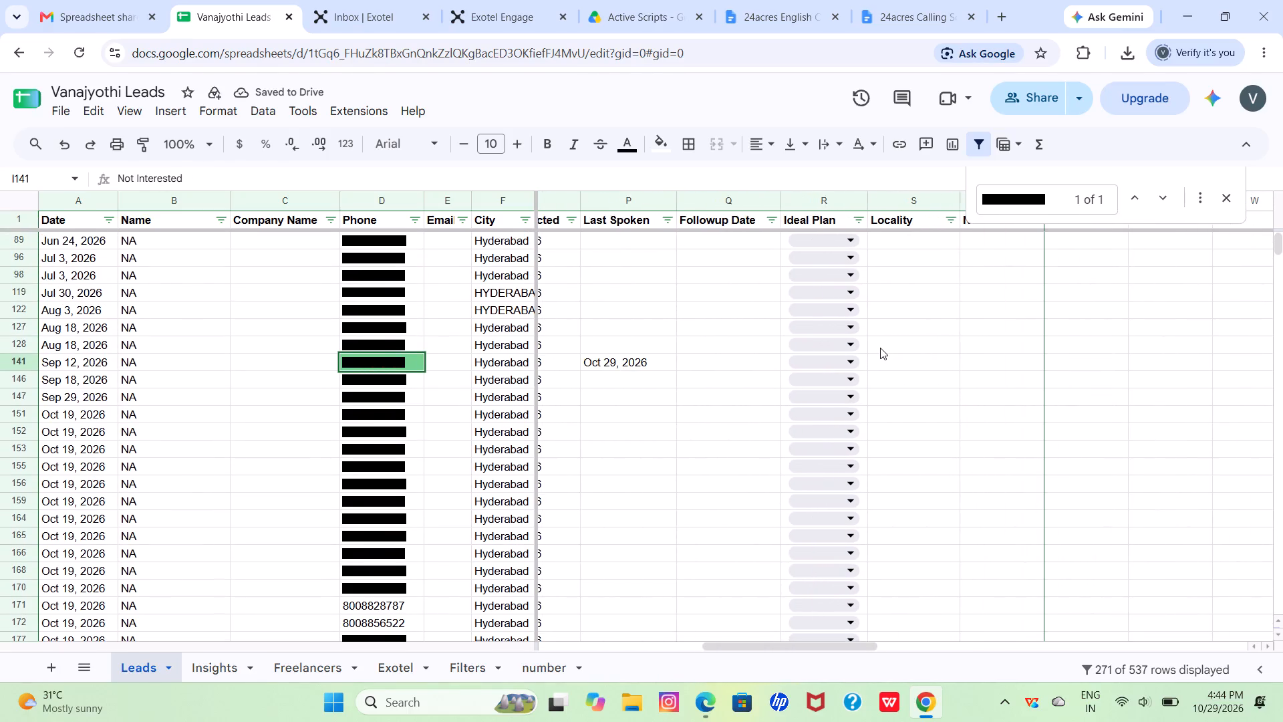
pyautogui.scroll(1, 880, 348)
pyautogui.scroll(3, 917, 285)
pyautogui.scroll(-2, 917, 285)
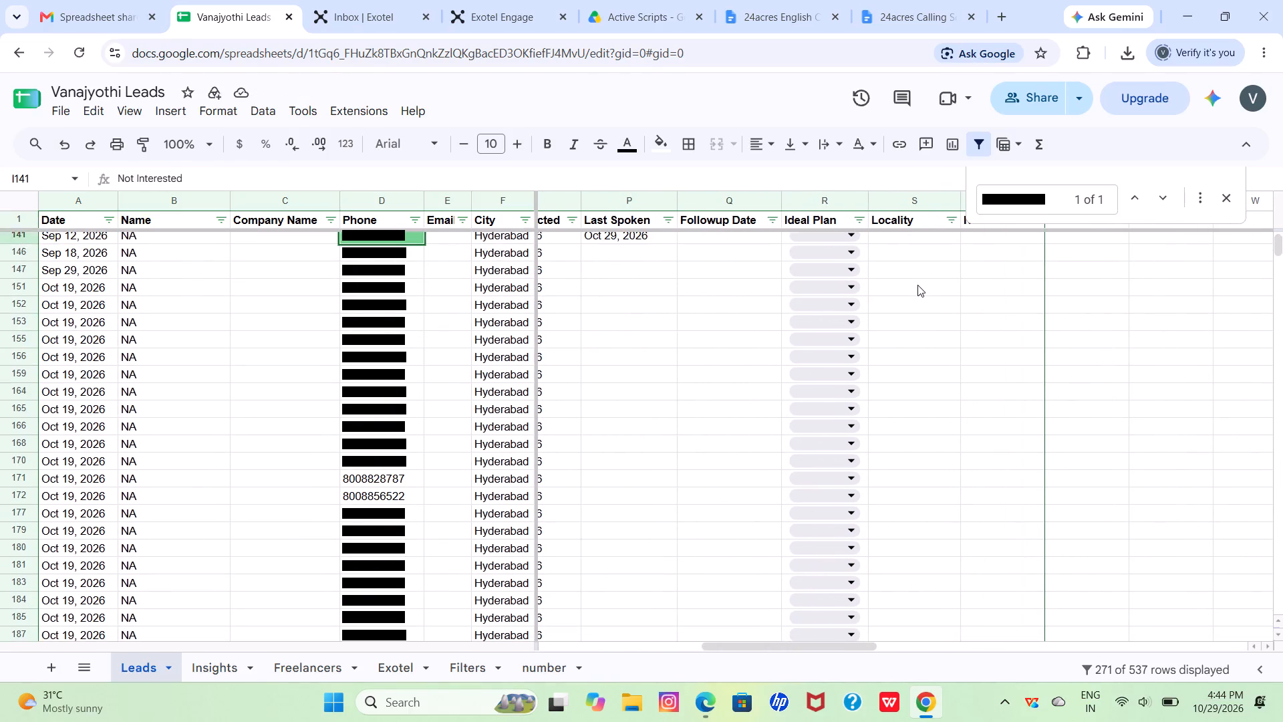
pyautogui.scroll(2, 917, 285)
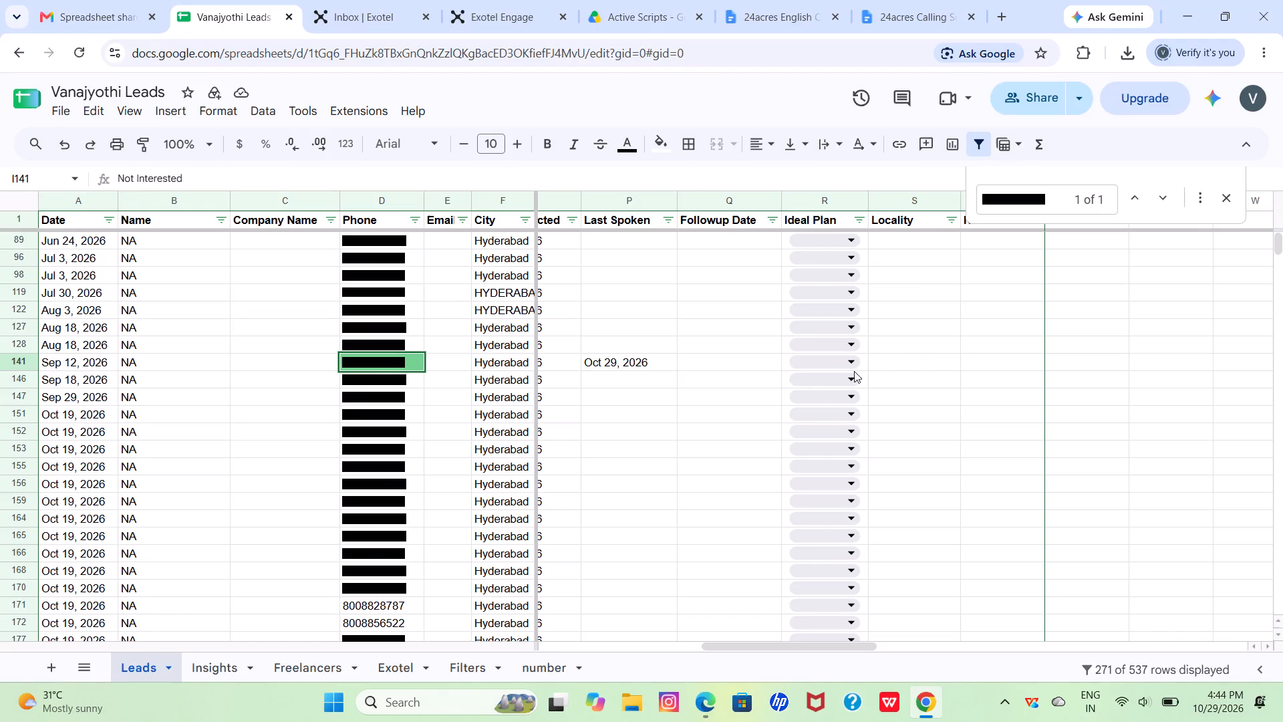
pyautogui.click(882, 369)
pyautogui.write('not gave to speak')
pyautogui.press('space')
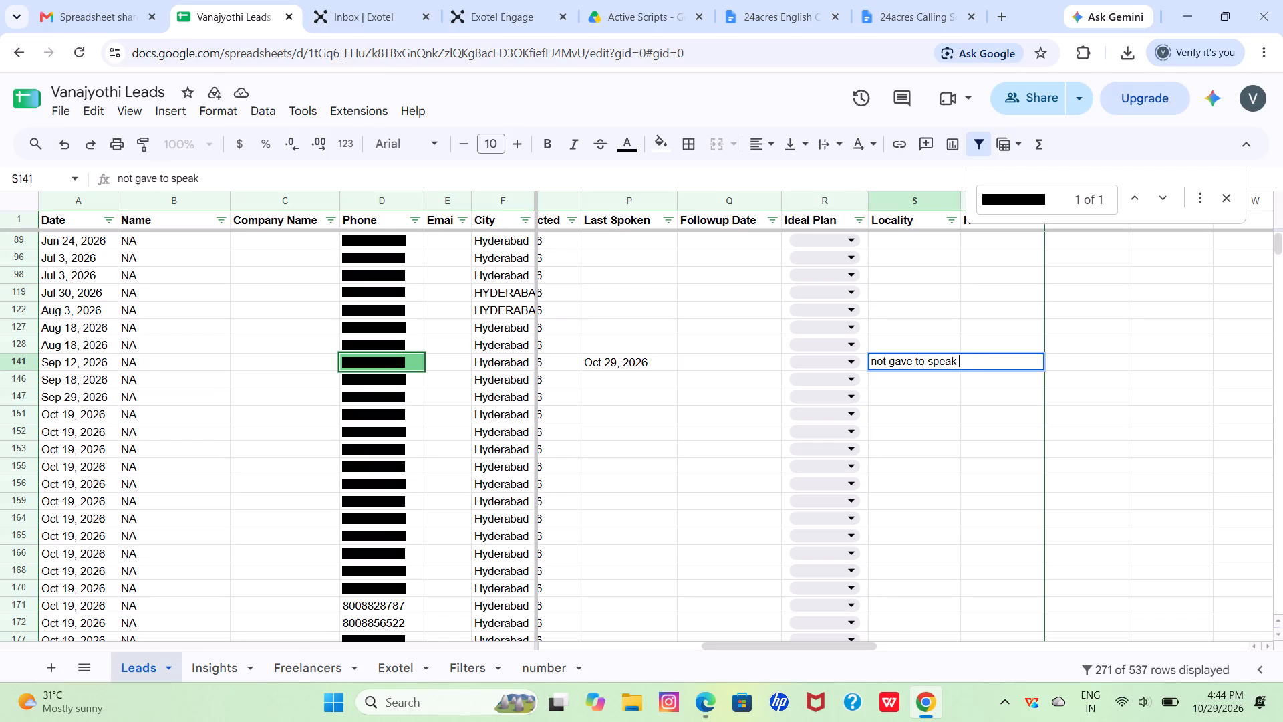
pyautogui.write('and disconnected call')
pyautogui.press('Return')
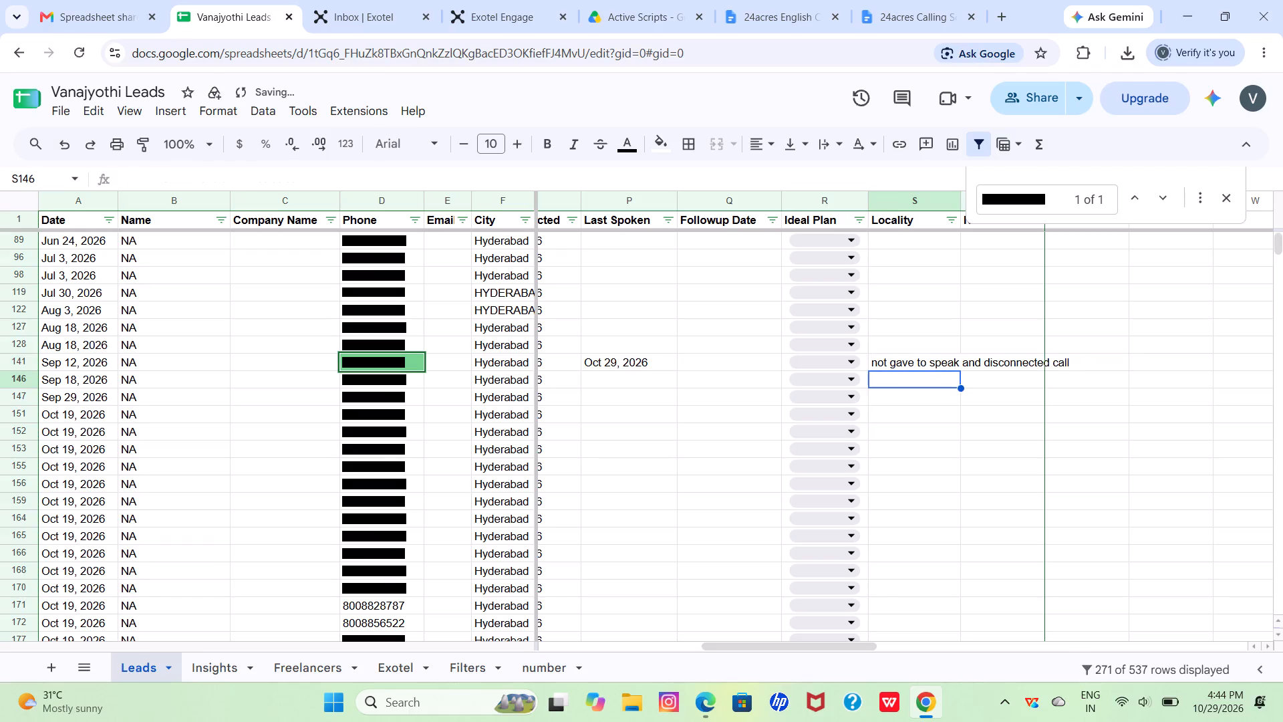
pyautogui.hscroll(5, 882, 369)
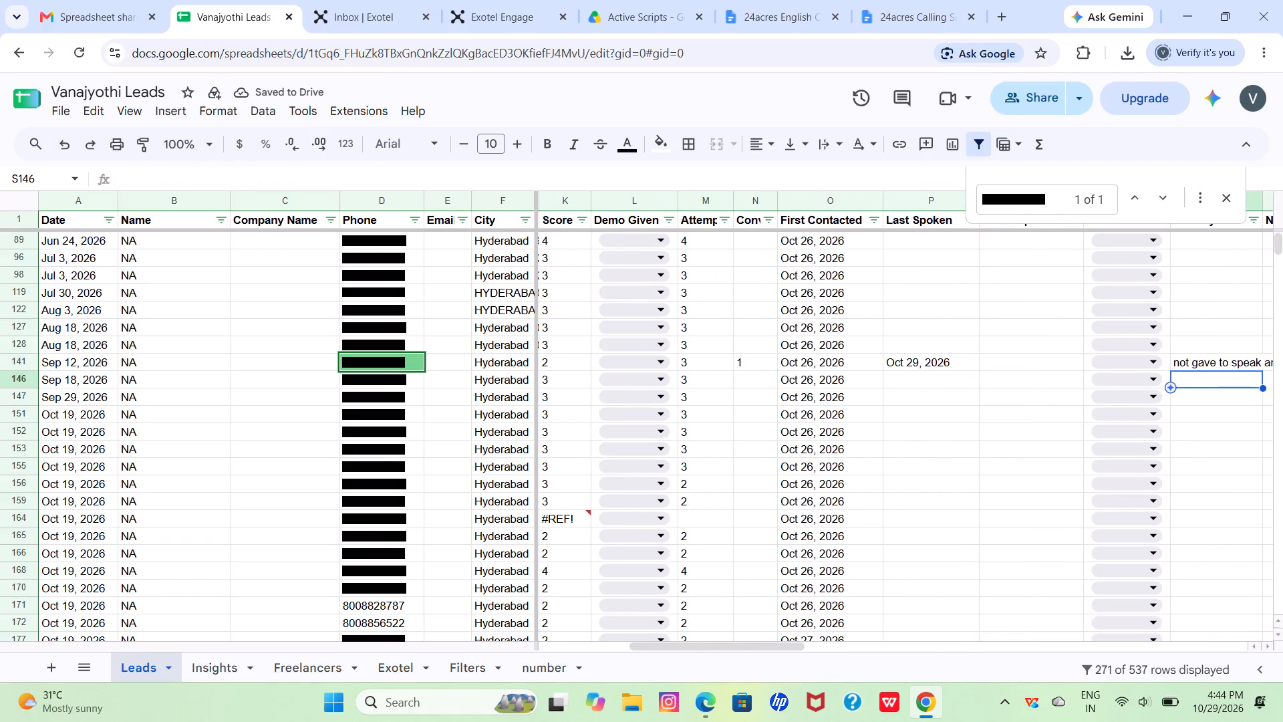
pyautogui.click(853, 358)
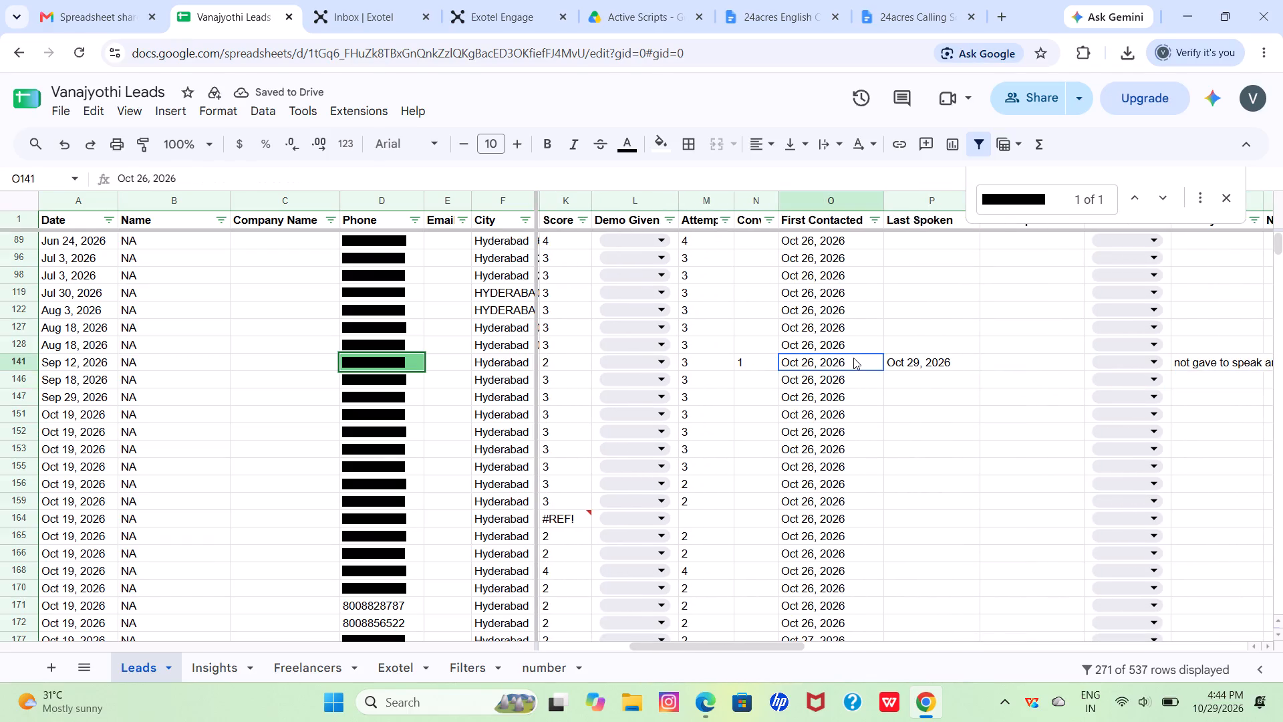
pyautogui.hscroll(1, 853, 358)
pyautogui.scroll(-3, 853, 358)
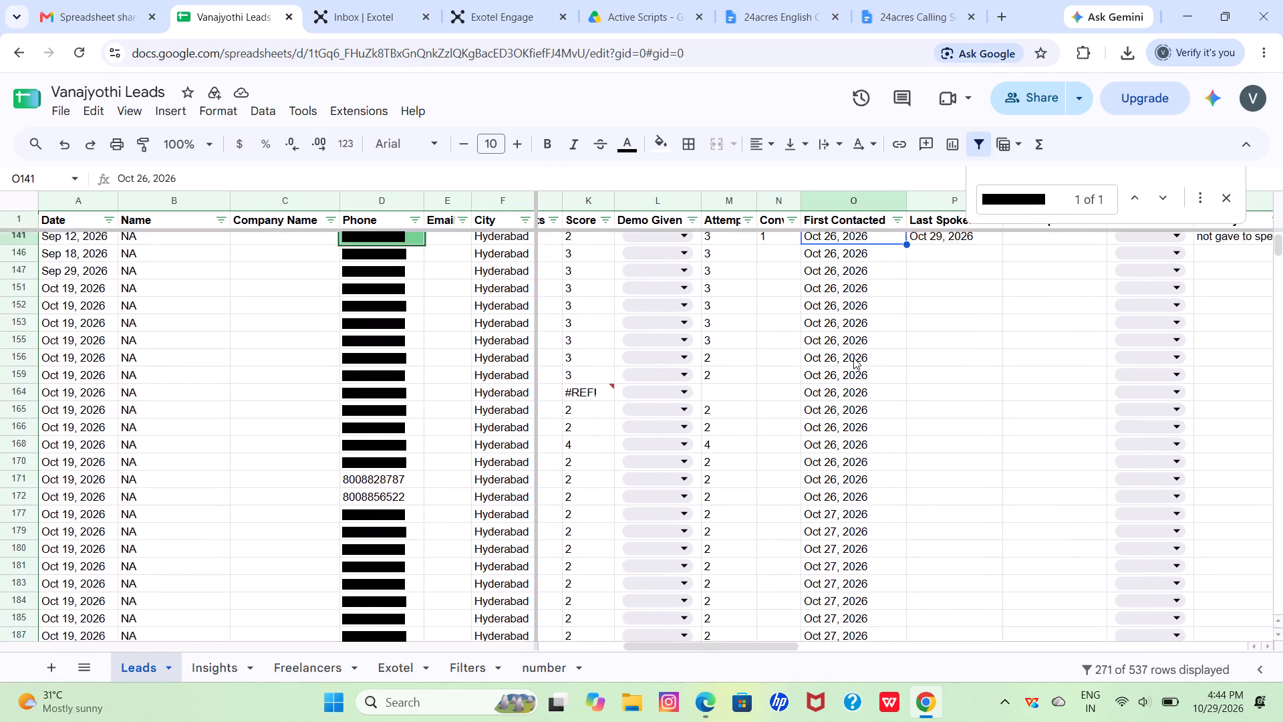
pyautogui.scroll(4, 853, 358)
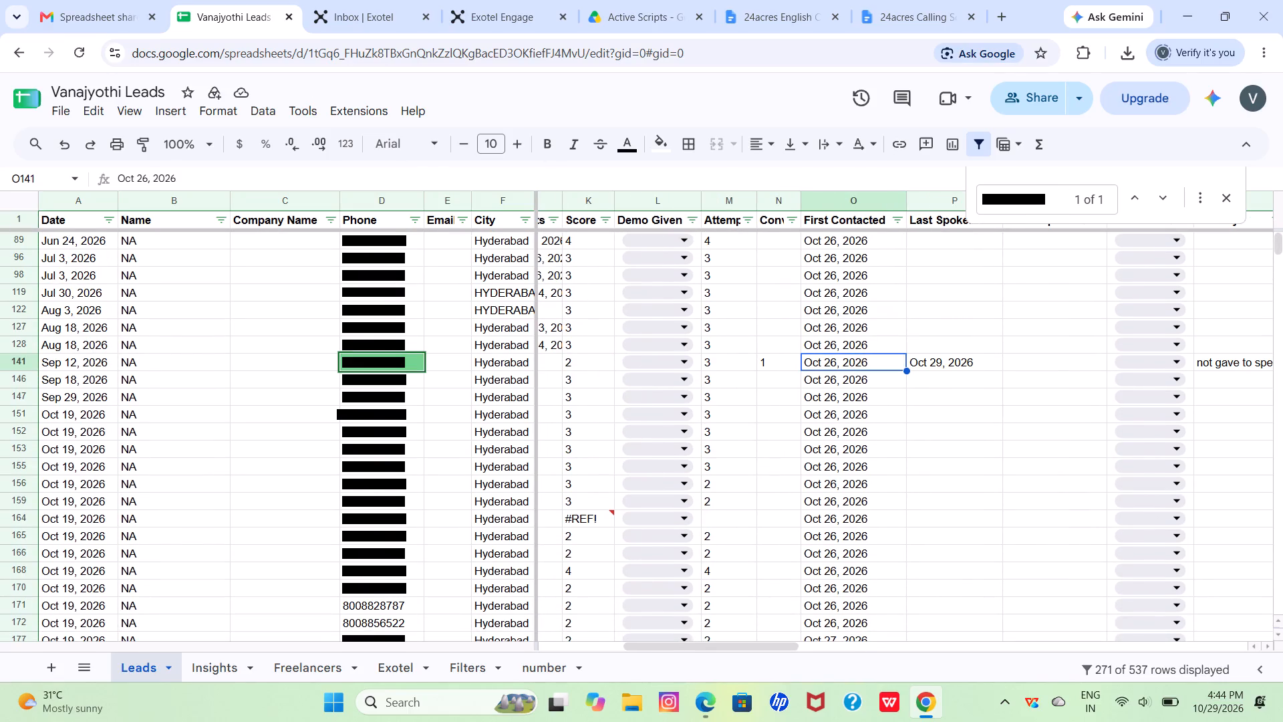
# Clear the phone number from the sheet search.
pyautogui.click(1057, 190)
pyautogui.press('BackSpace')
pyautogui.press('BackSpace')
pyautogui.press('BackSpace')
pyautogui.press('BackSpace')
pyautogui.press('BackSpace')
pyautogui.press('BackSpace')
pyautogui.press('BackSpace')
pyautogui.press('BackSpace')
pyautogui.press('BackSpace')
pyautogui.press('BackSpace')
pyautogui.press('BackSpace')
pyautogui.press('BackSpace')
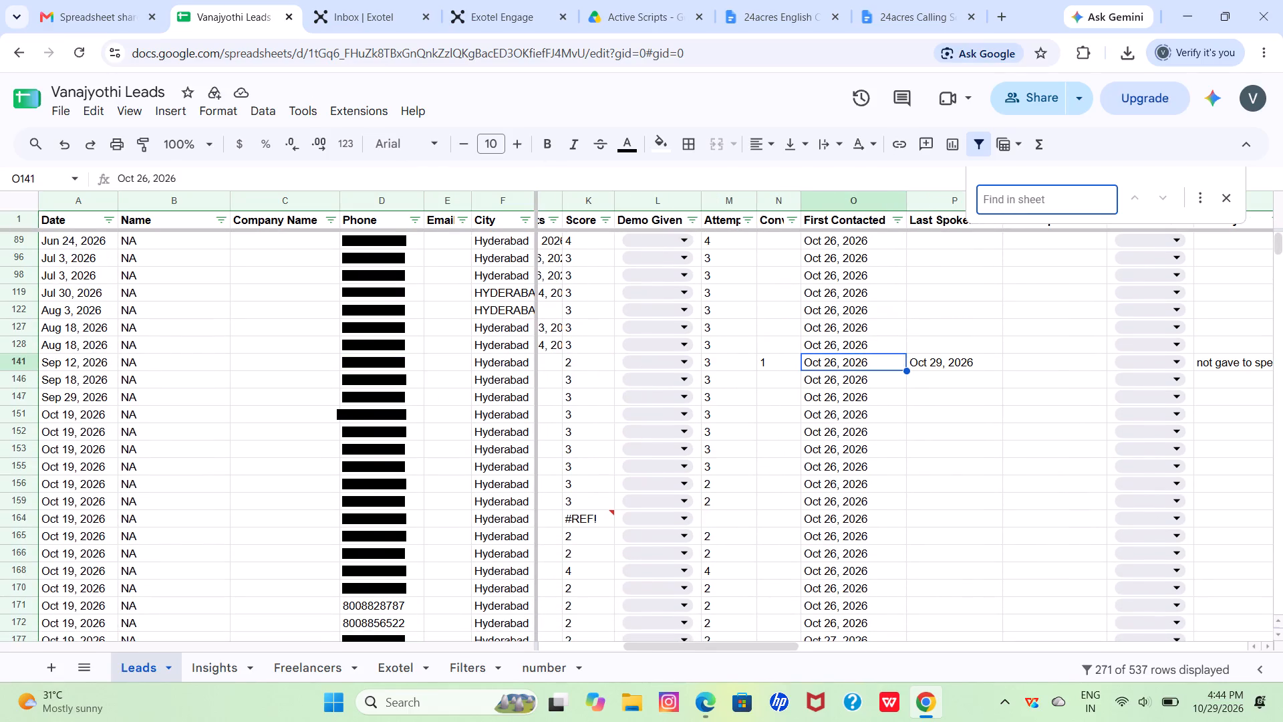
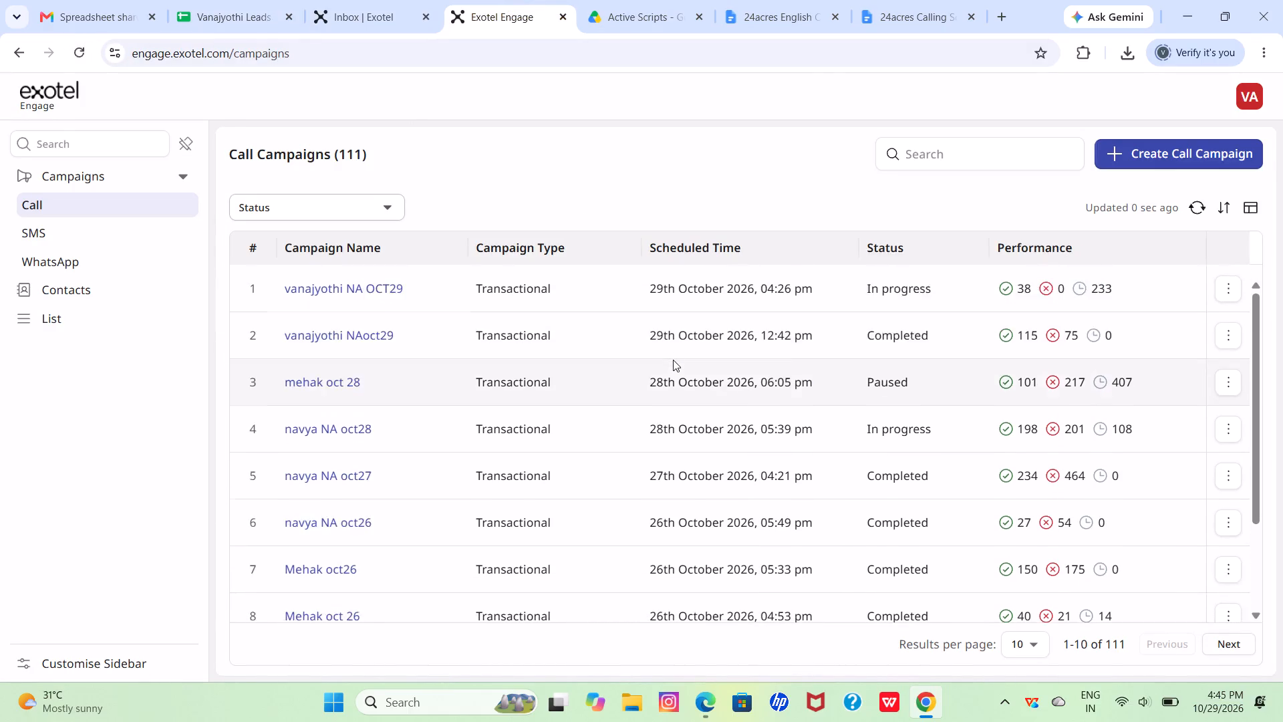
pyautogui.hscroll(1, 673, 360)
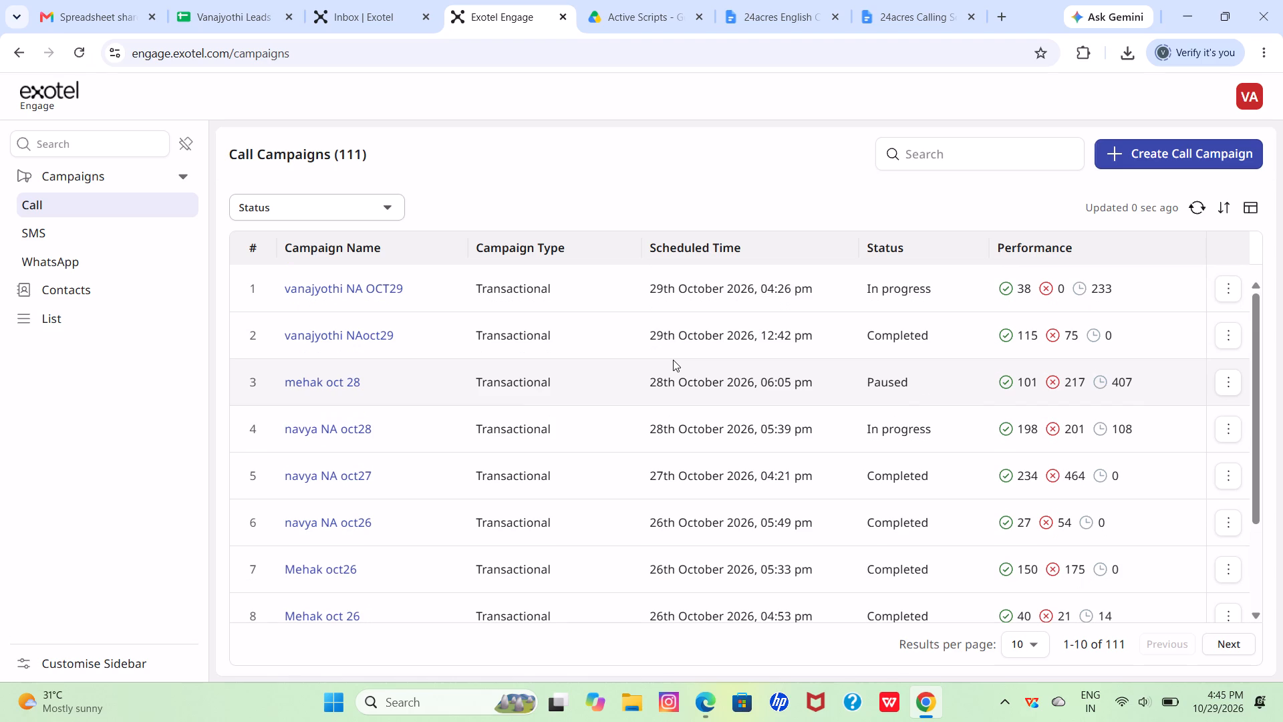
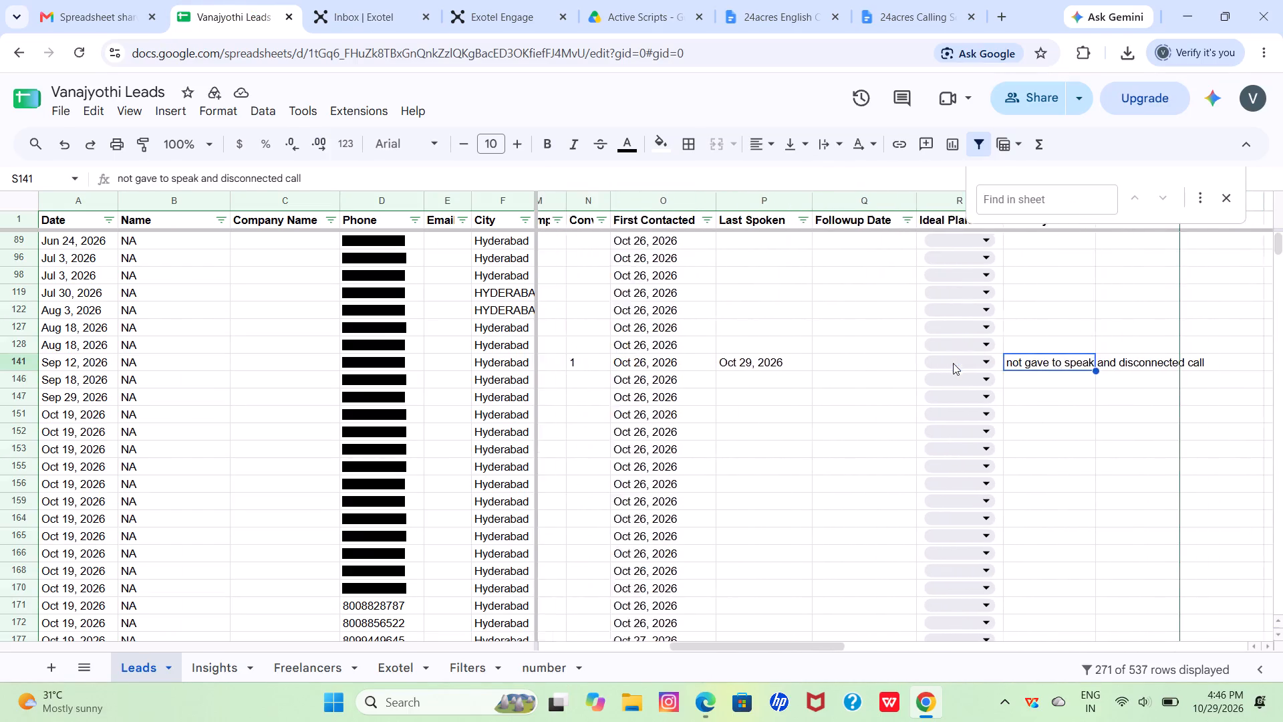
# Review the filtered rows of the Leads sheet, checking the status, attempts, conversation and contact date columns down to the last lead.
pyautogui.hscroll(4, 953, 363)
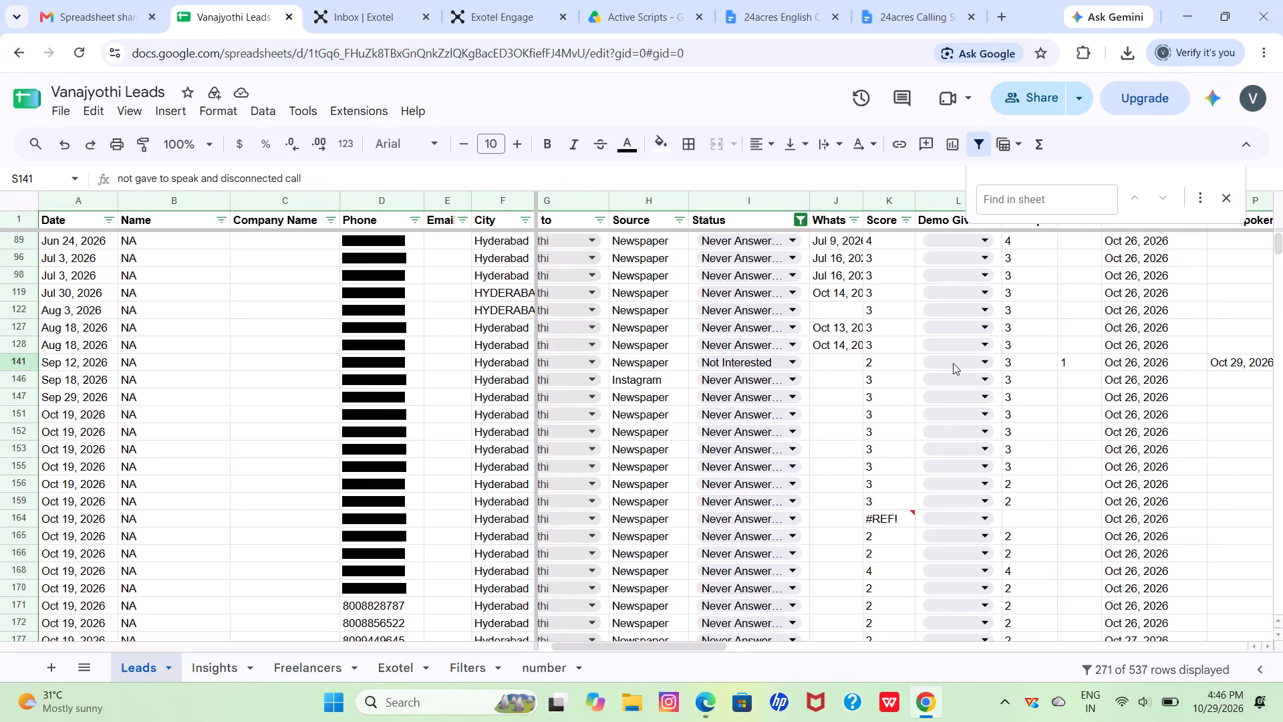
pyautogui.scroll(6, 953, 363)
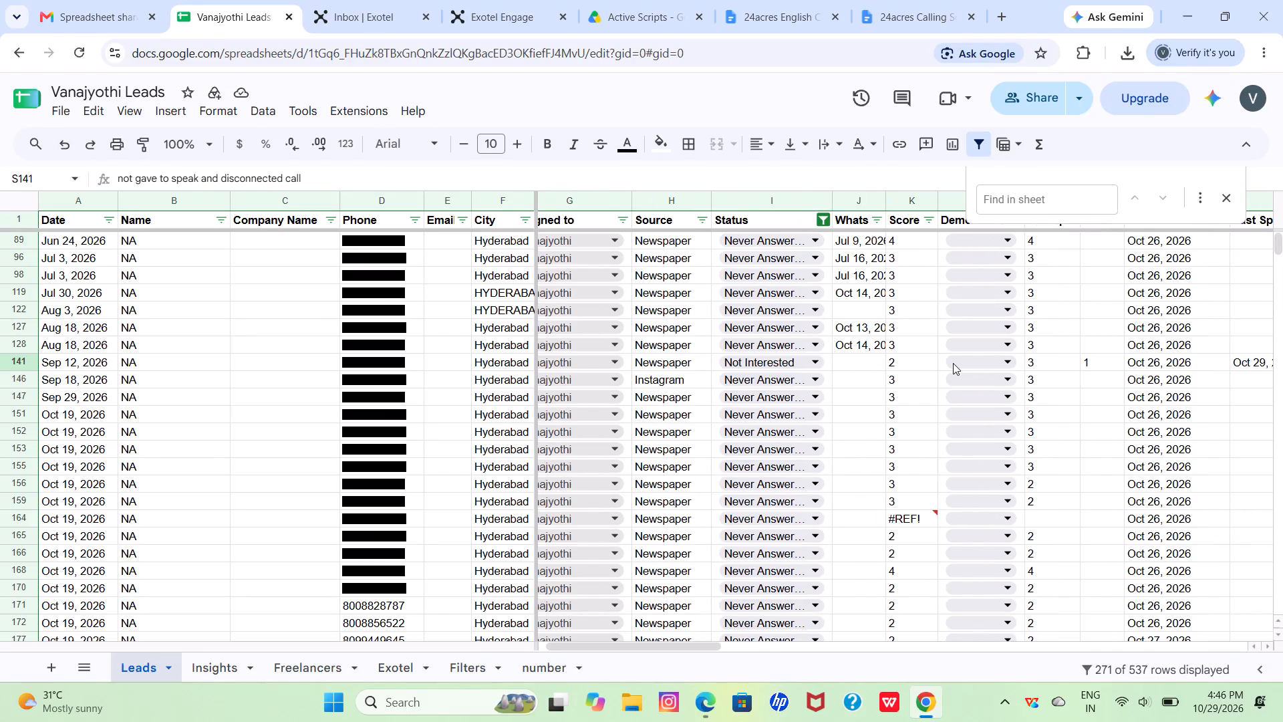
pyautogui.scroll(8, 953, 363)
pyautogui.scroll(5, 619, 404)
pyautogui.scroll(-5, 619, 404)
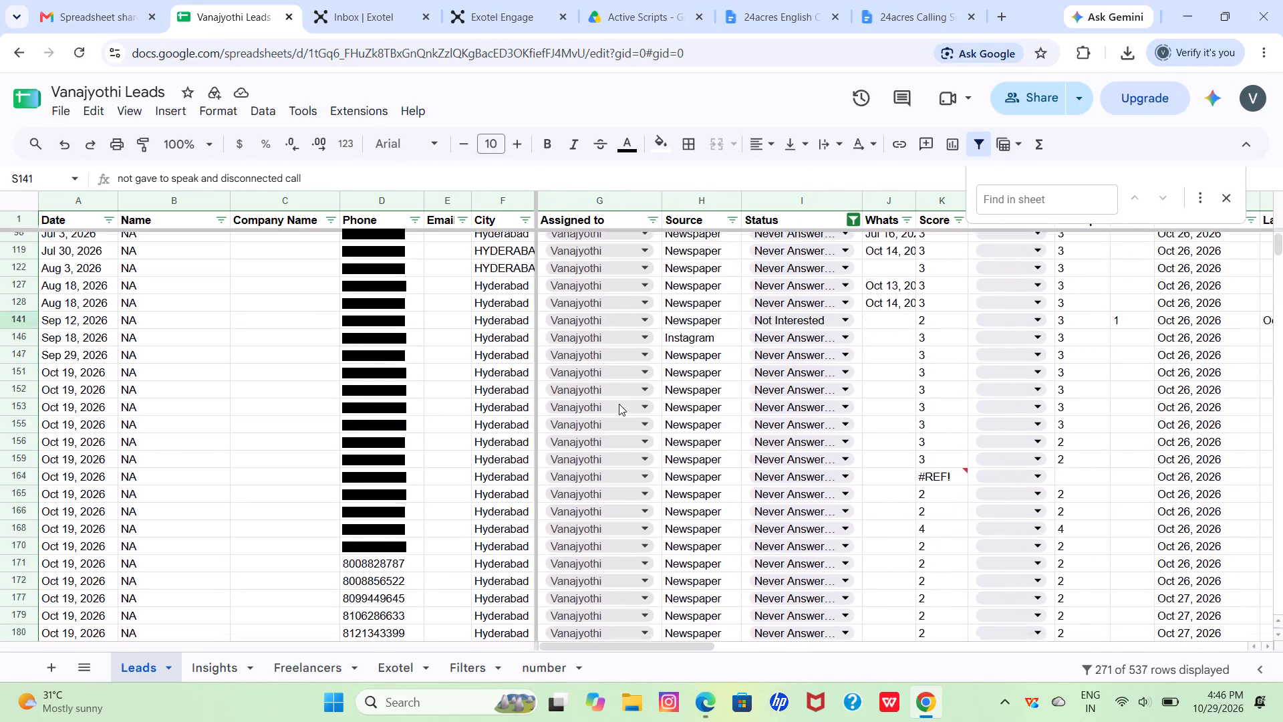
pyautogui.scroll(-2, 619, 404)
pyautogui.hscroll(-5, 619, 404)
pyautogui.scroll(-4, 619, 404)
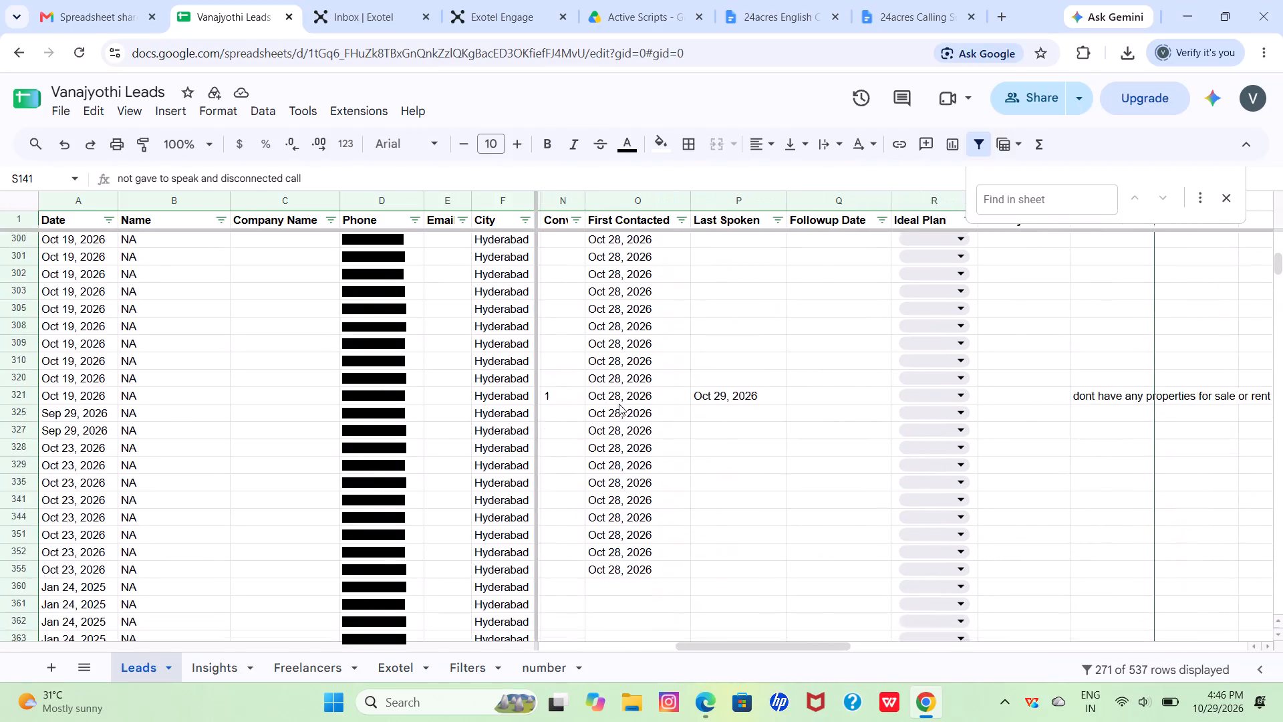
pyautogui.scroll(-4, 619, 404)
pyautogui.hscroll(2, 619, 404)
pyautogui.scroll(-10, 619, 404)
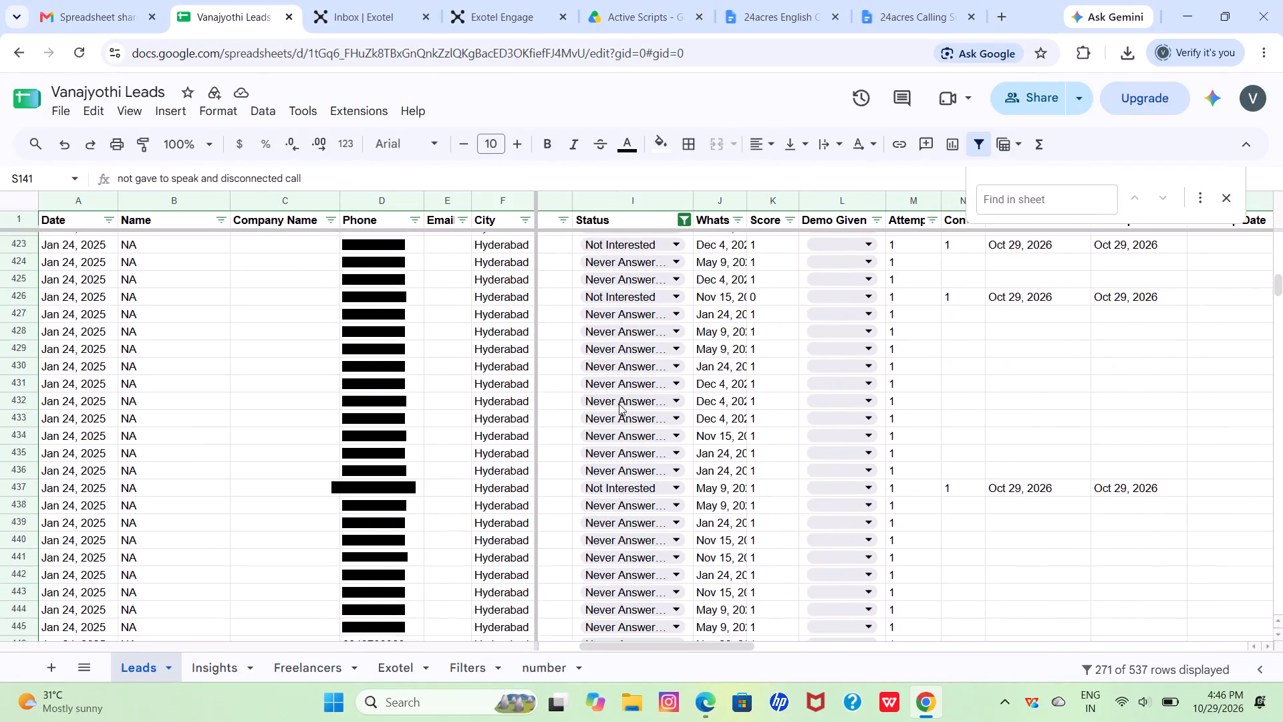
pyautogui.scroll(-8, 619, 404)
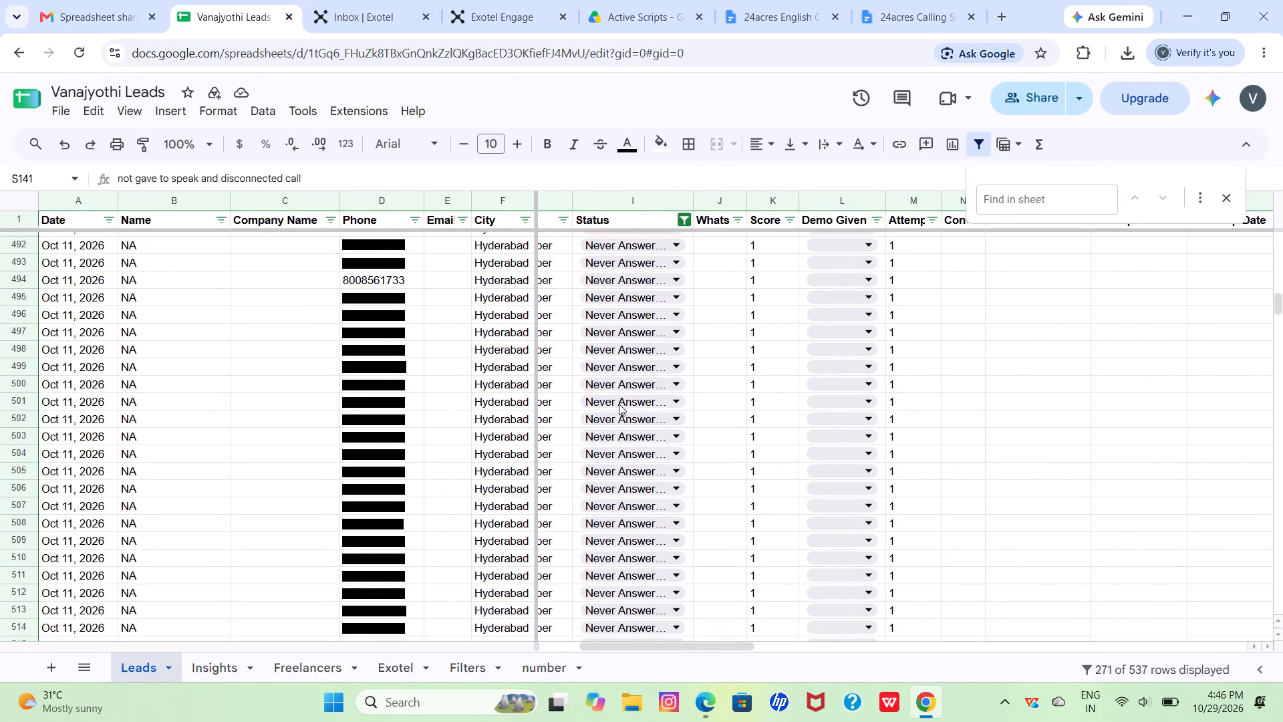
pyautogui.scroll(-5, 619, 404)
pyautogui.scroll(4, 619, 404)
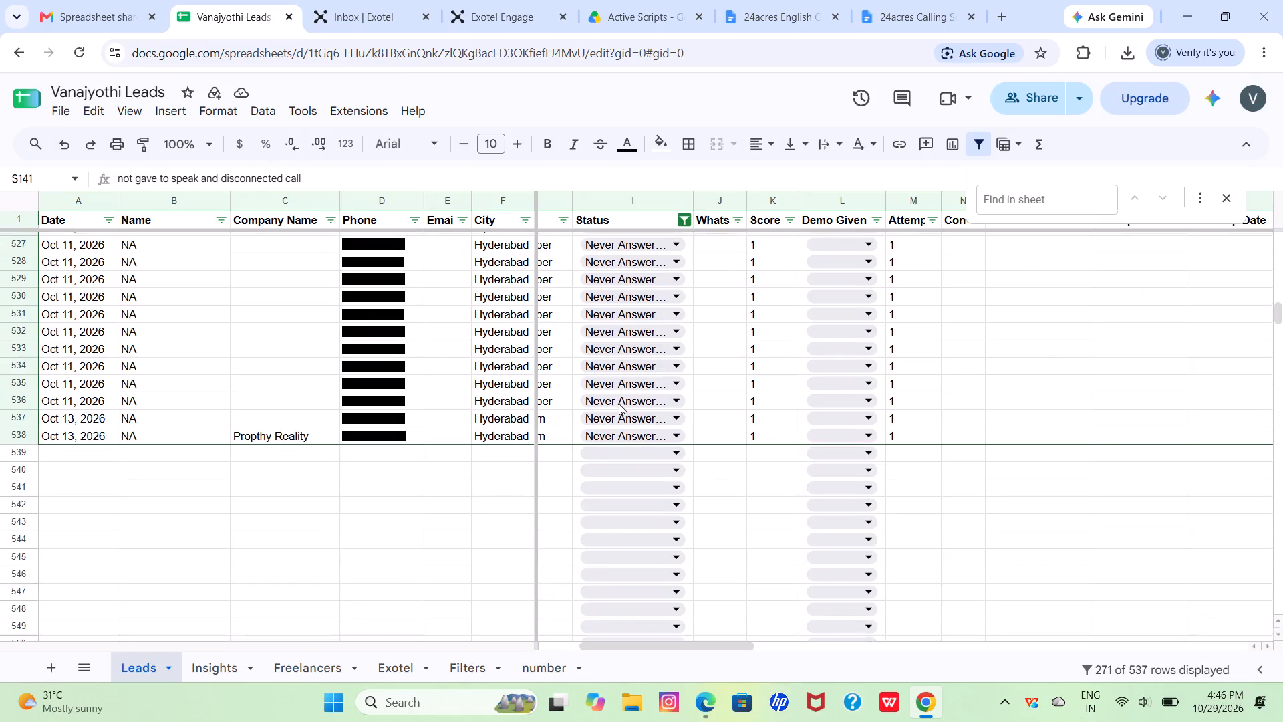
pyautogui.scroll(17, 619, 404)
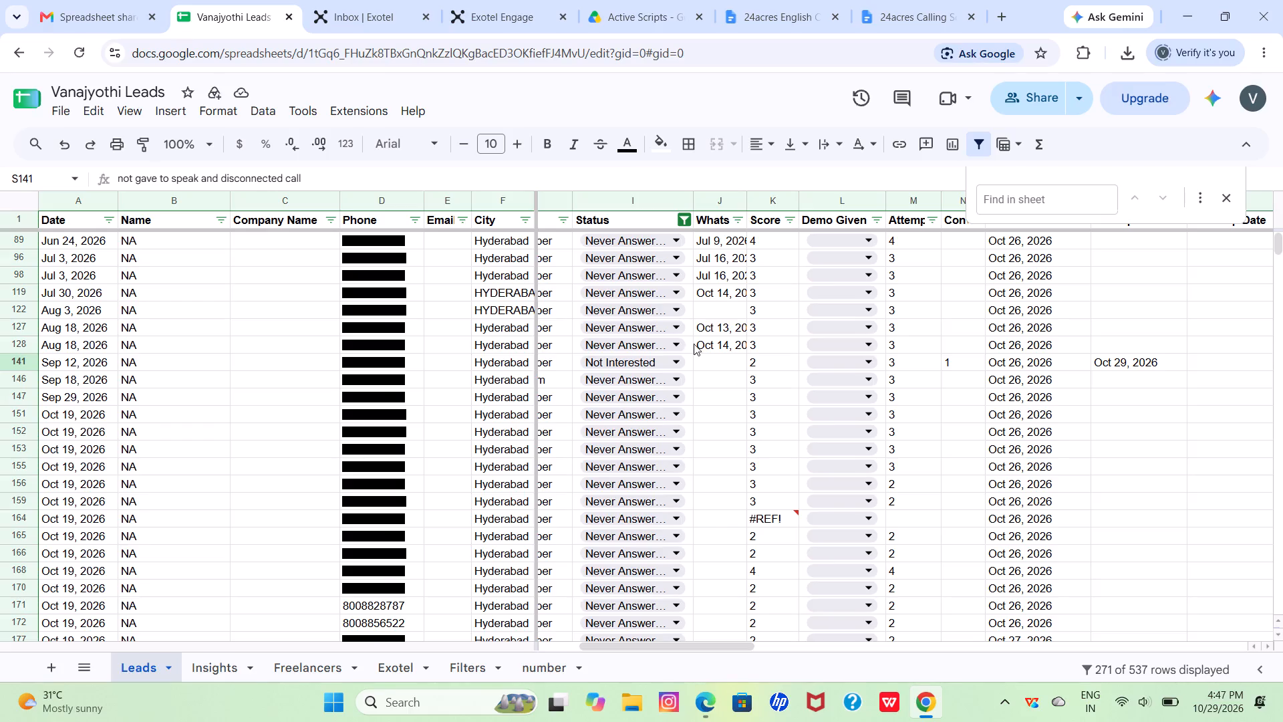
pyautogui.scroll(-12, 977, 483)
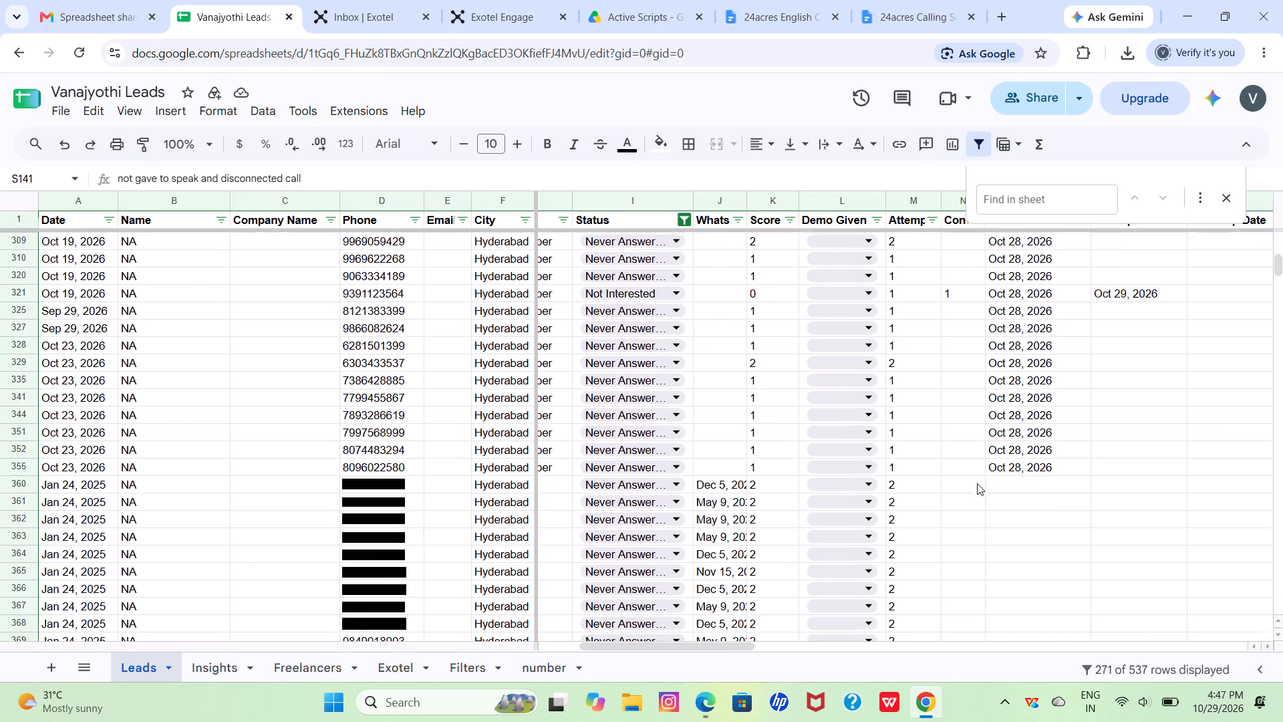
pyautogui.scroll(-6, 977, 483)
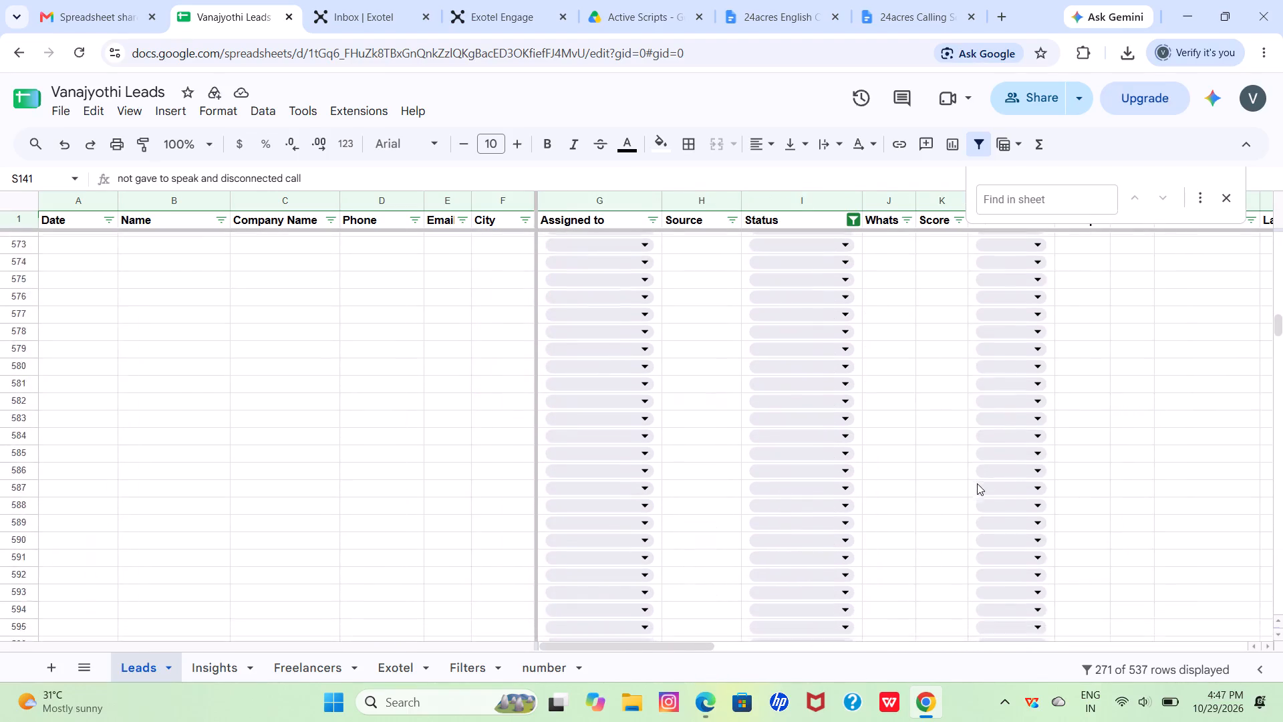
pyautogui.scroll(17, 977, 483)
pyautogui.scroll(9, 977, 483)
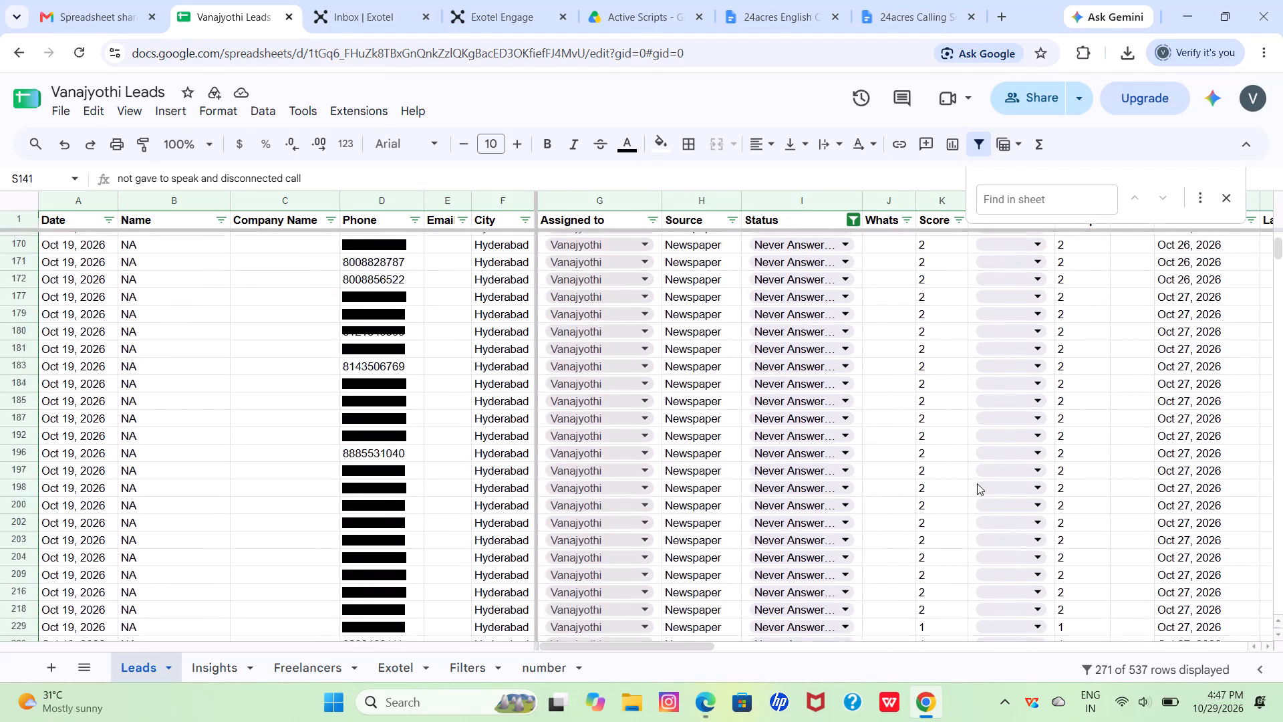
pyautogui.hscroll(-13, 977, 483)
pyautogui.hscroll(4, 977, 483)
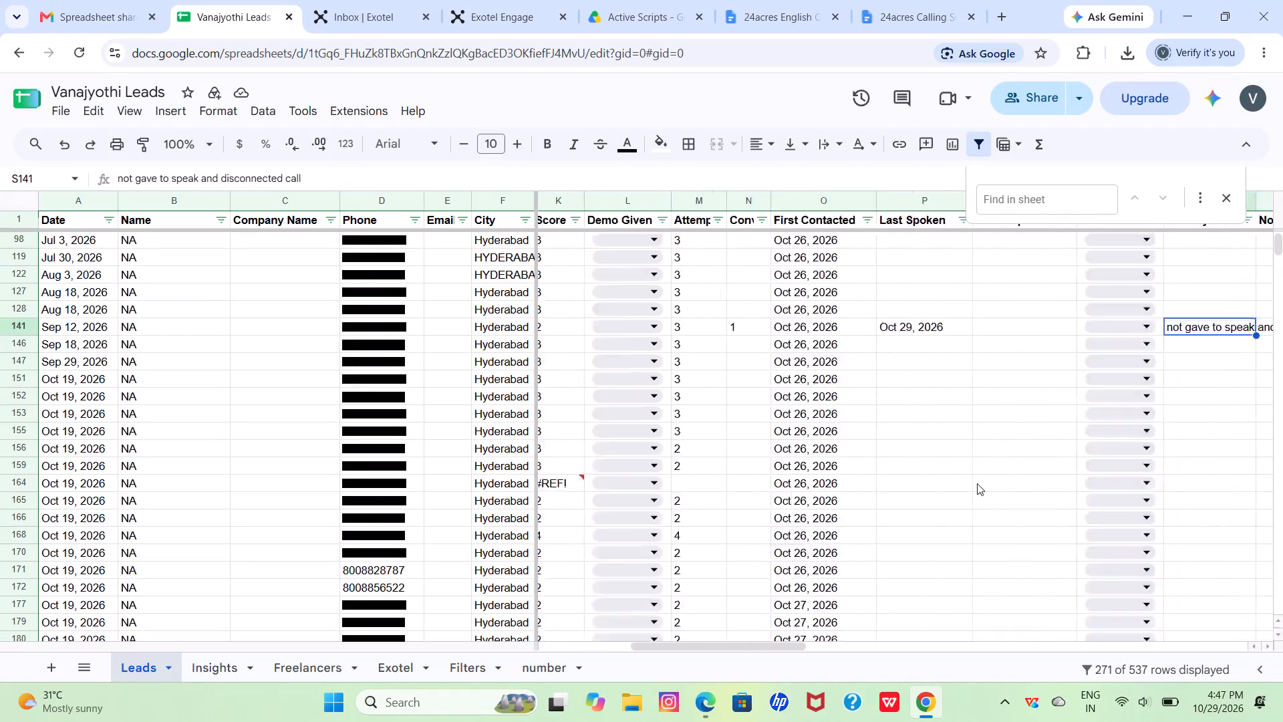
pyautogui.hscroll(1, 977, 483)
pyautogui.scroll(8, 977, 483)
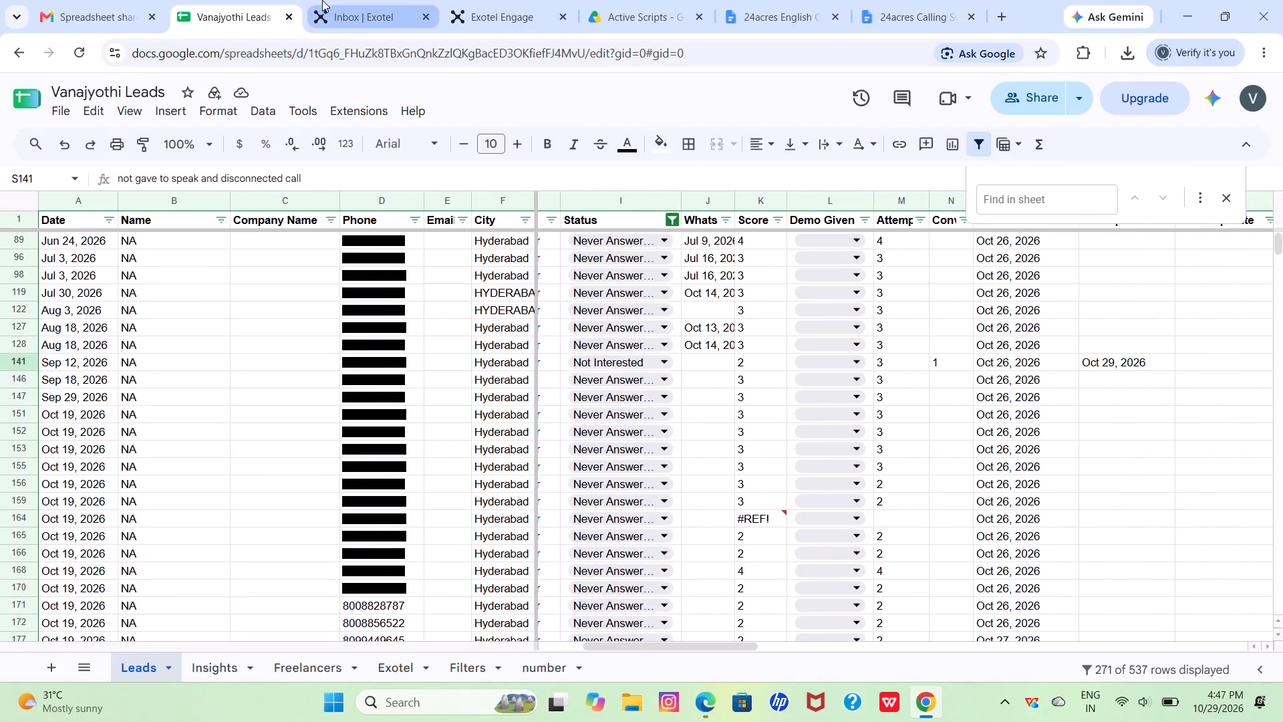
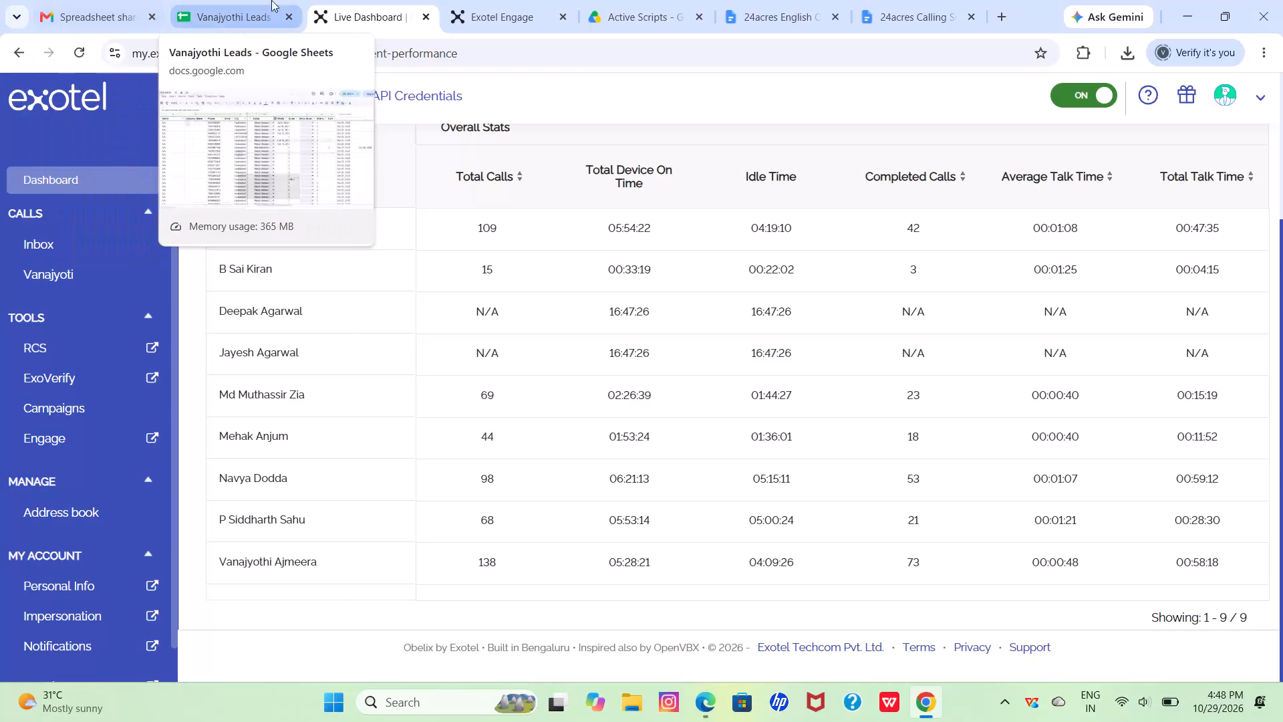
# Glance at the Vanajyothi Leads sheet, then return to the Exotel dashboard to check today's overall agent performance statistics.
pyautogui.click(283, 0)
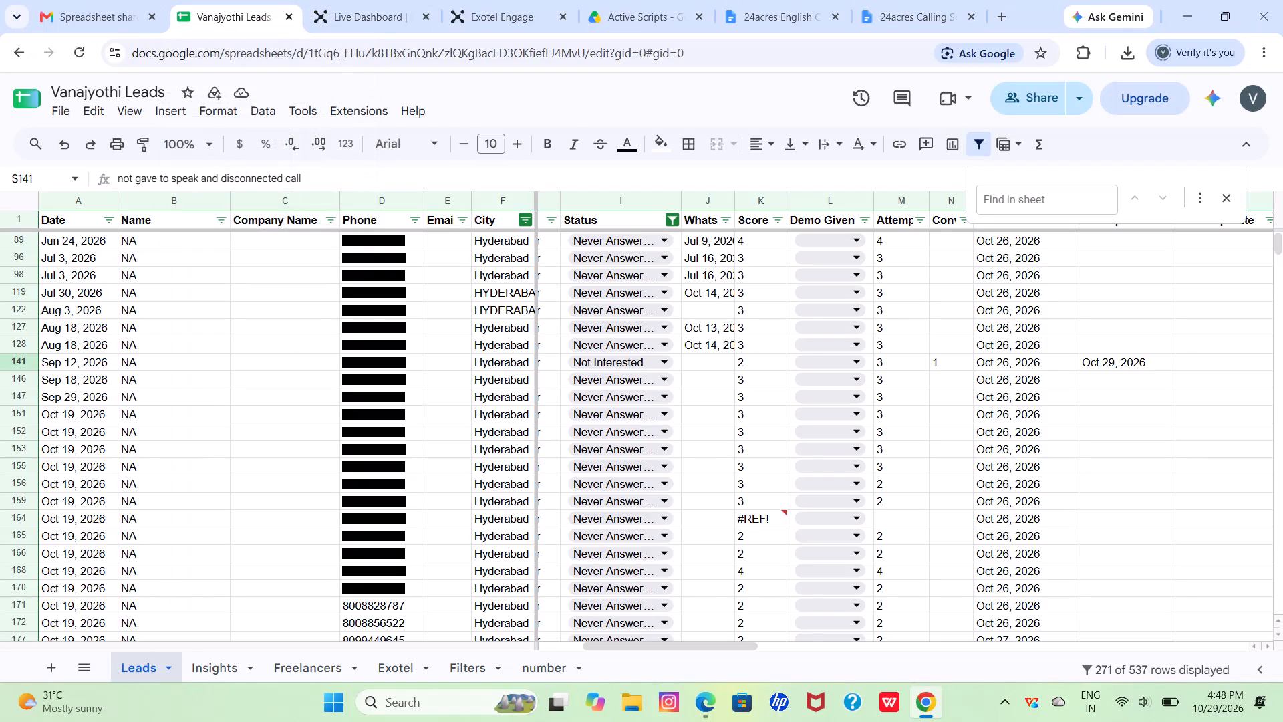
pyautogui.click(409, 1)
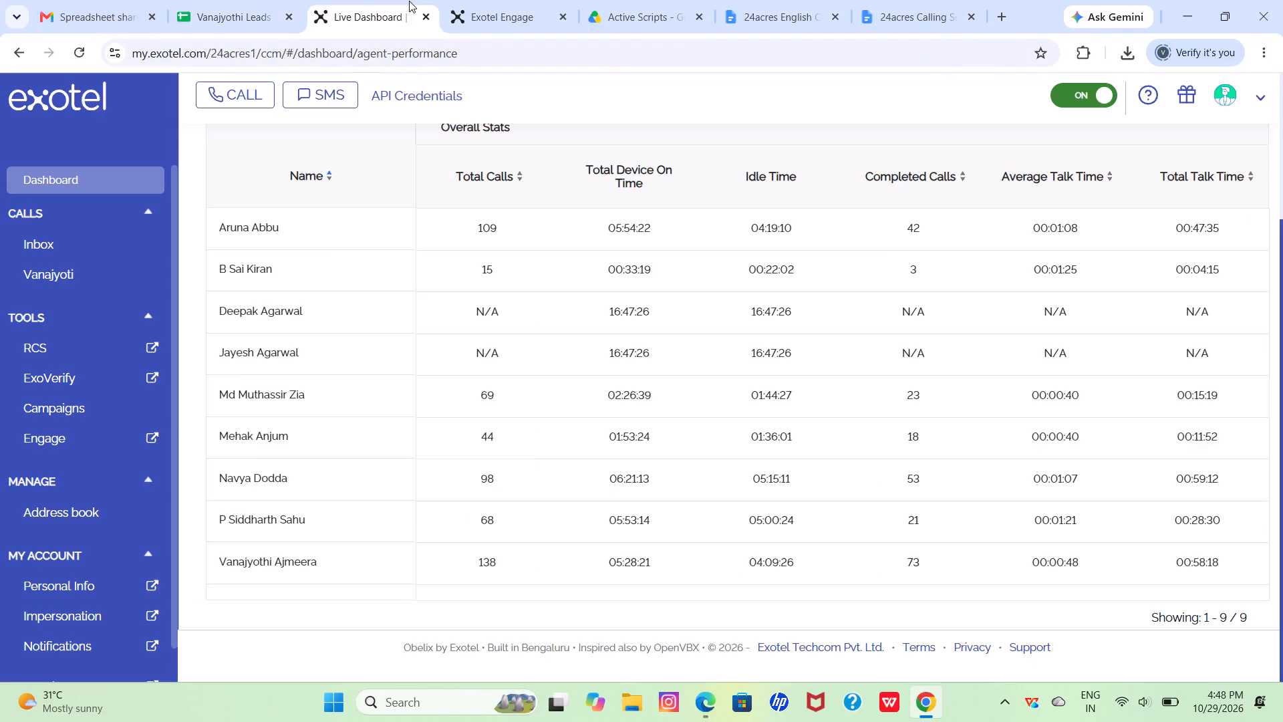
pyautogui.scroll(4, 331, 252)
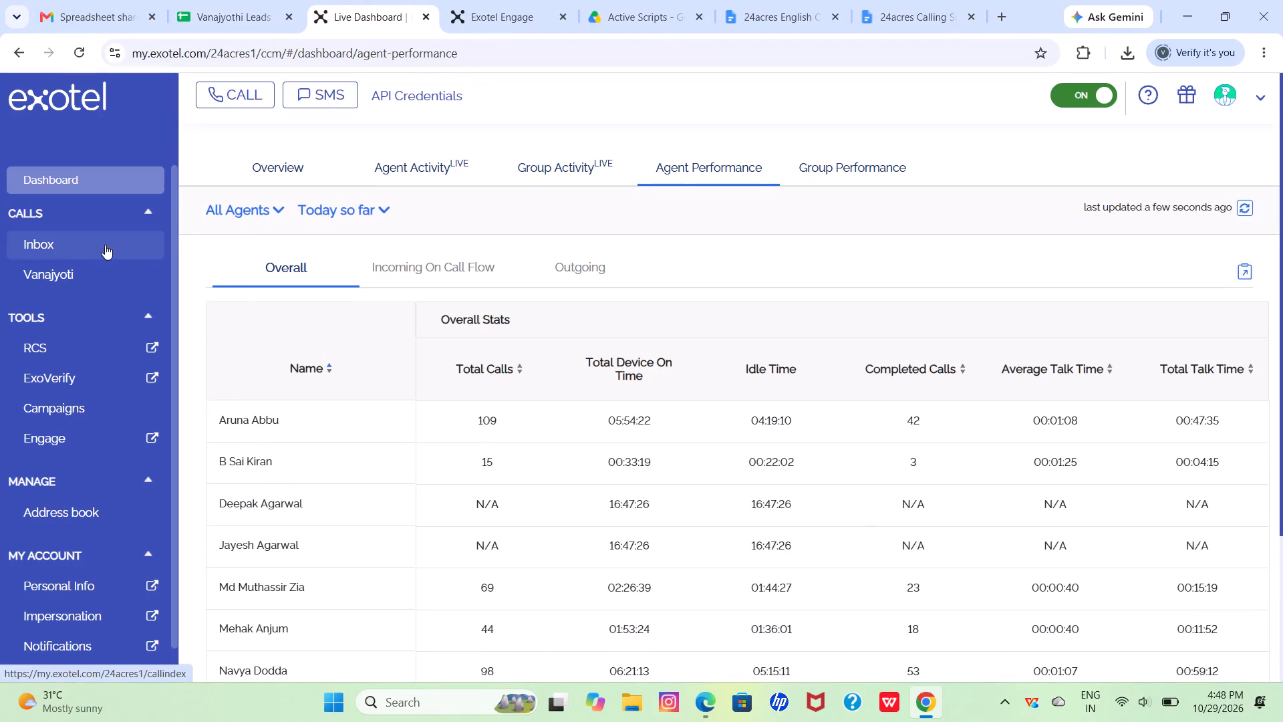
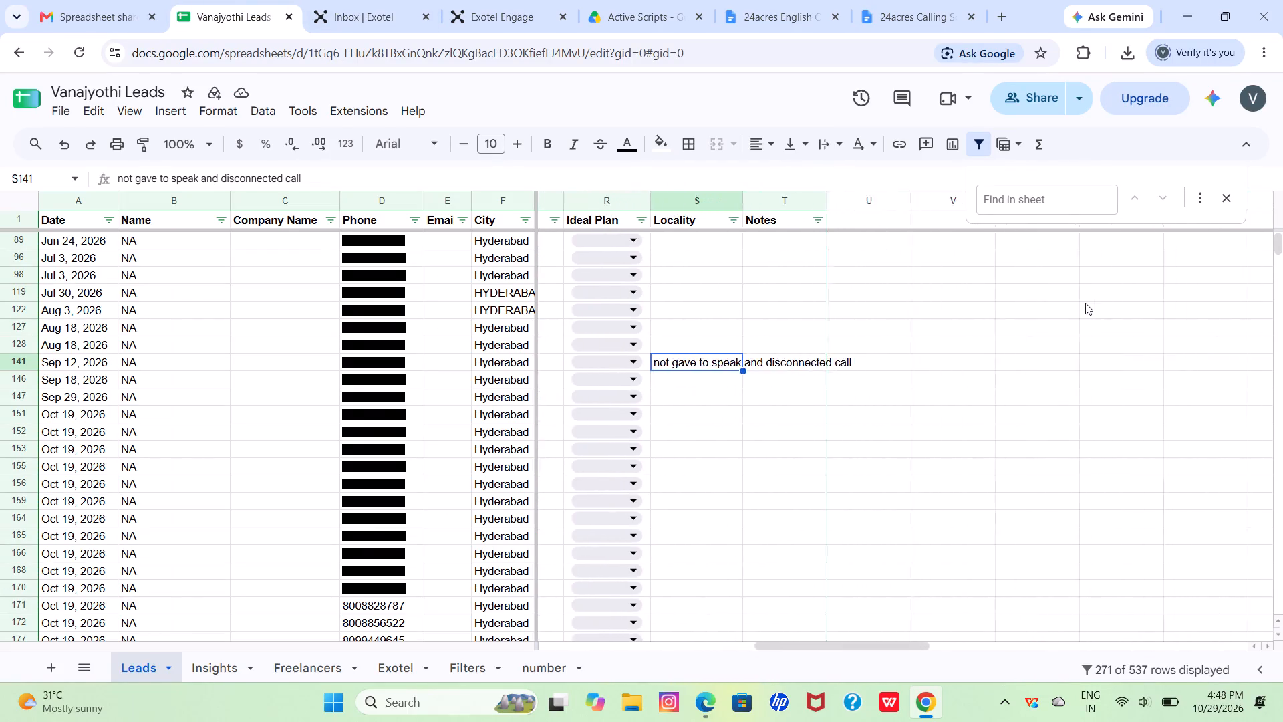
# Review the filtered Leads rows, examining the status, score, attempts, conversations, contact dates and notes recorded for each lead.
pyautogui.scroll(-7, 1085, 303)
pyautogui.hscroll(2, 1085, 303)
pyautogui.scroll(-1, 1085, 303)
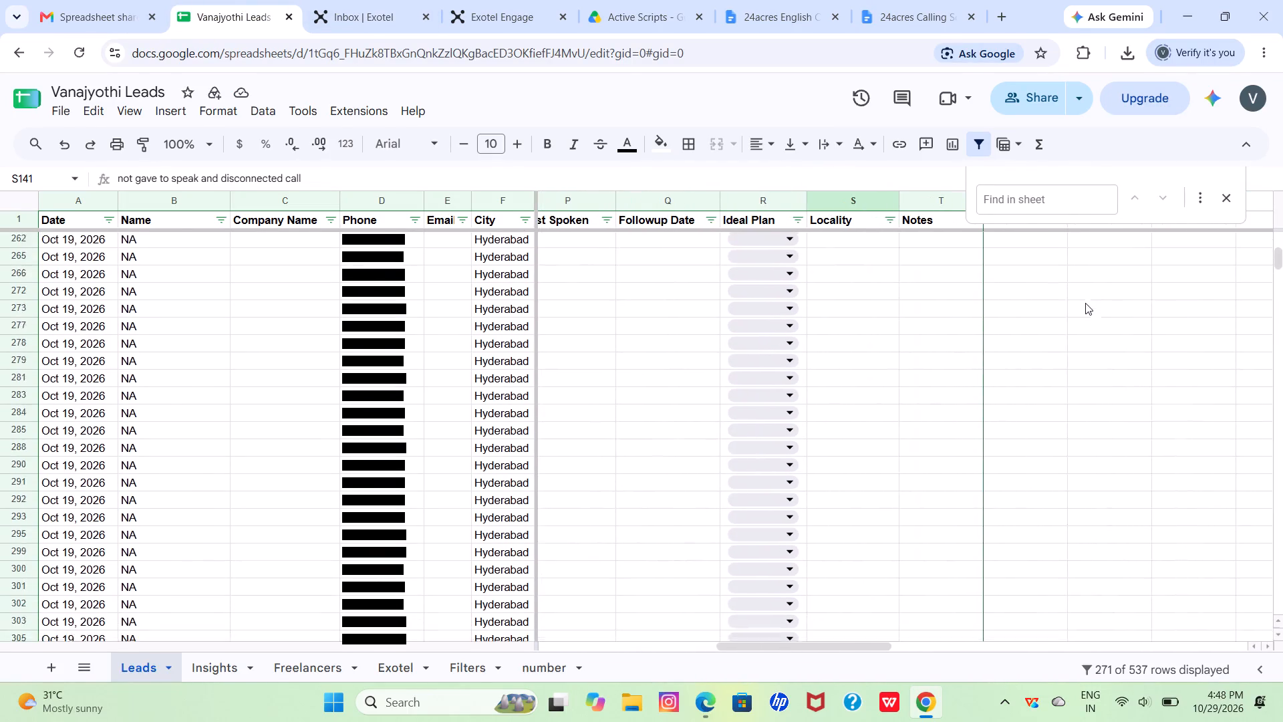
pyautogui.scroll(-5, 1085, 303)
pyautogui.scroll(3, 1085, 303)
pyautogui.hscroll(2, 1085, 303)
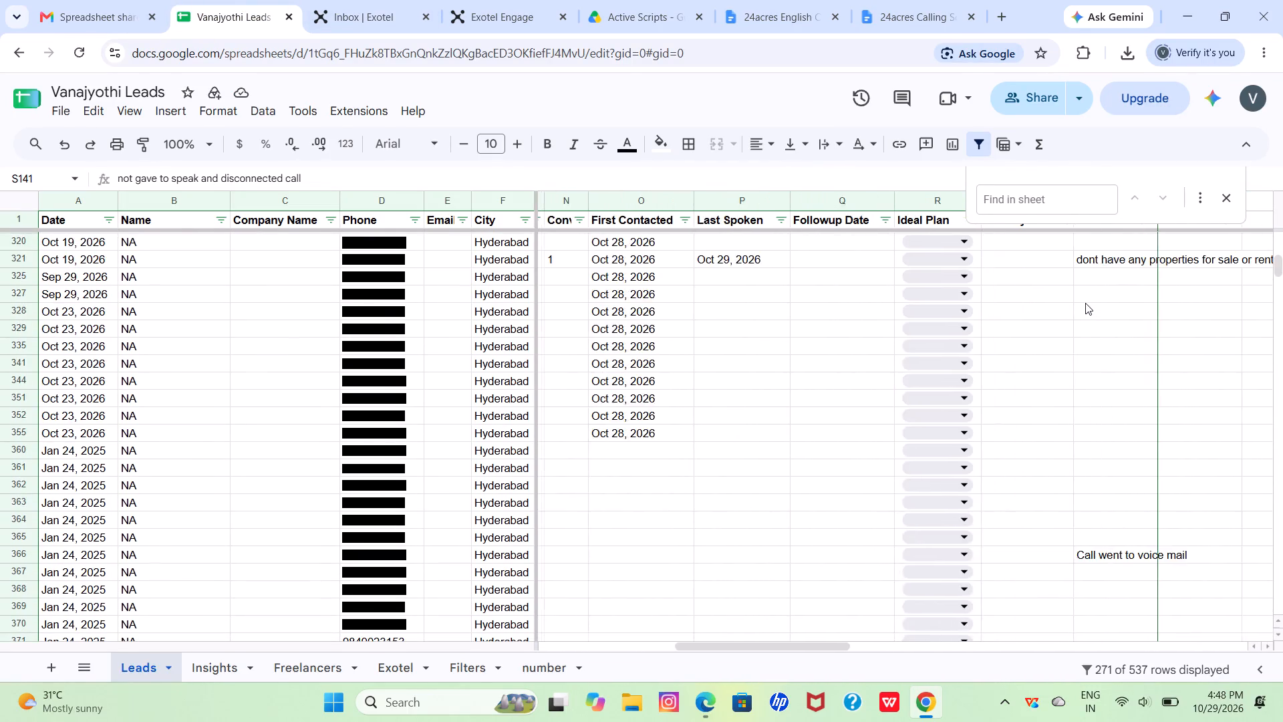
pyautogui.hscroll(2, 1085, 303)
pyautogui.scroll(3, 1085, 303)
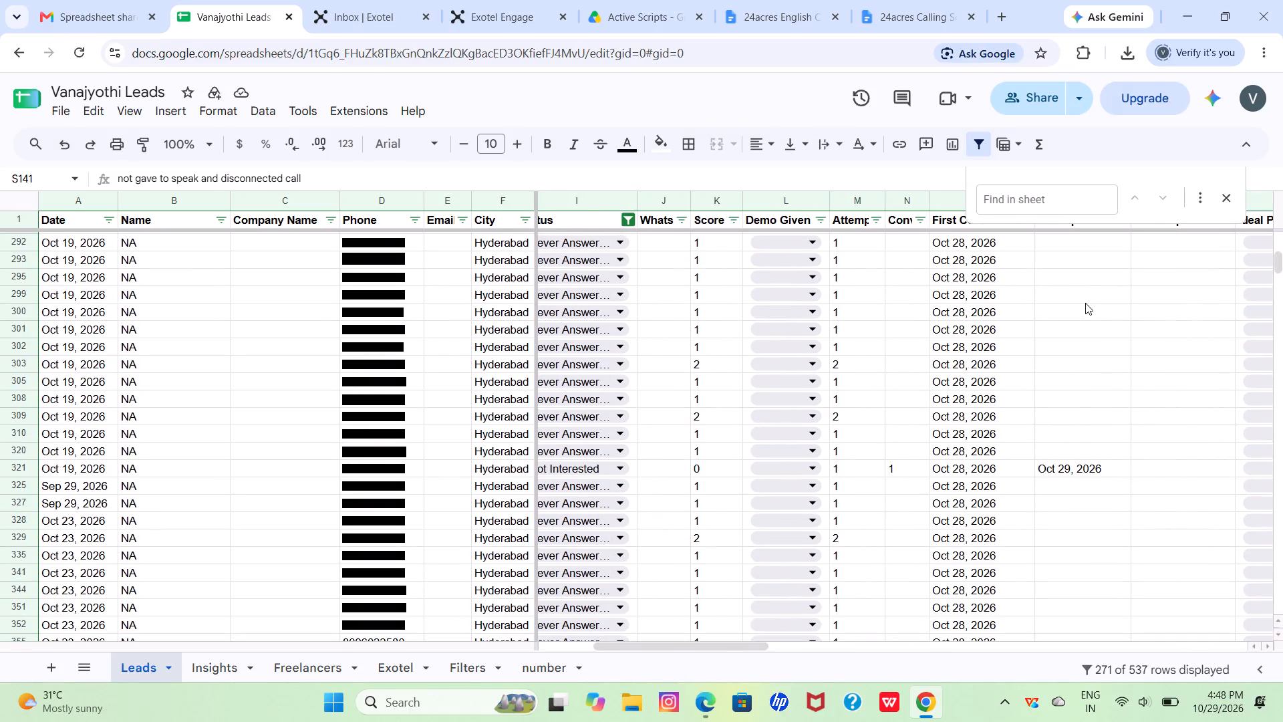
pyautogui.scroll(-7, 1085, 303)
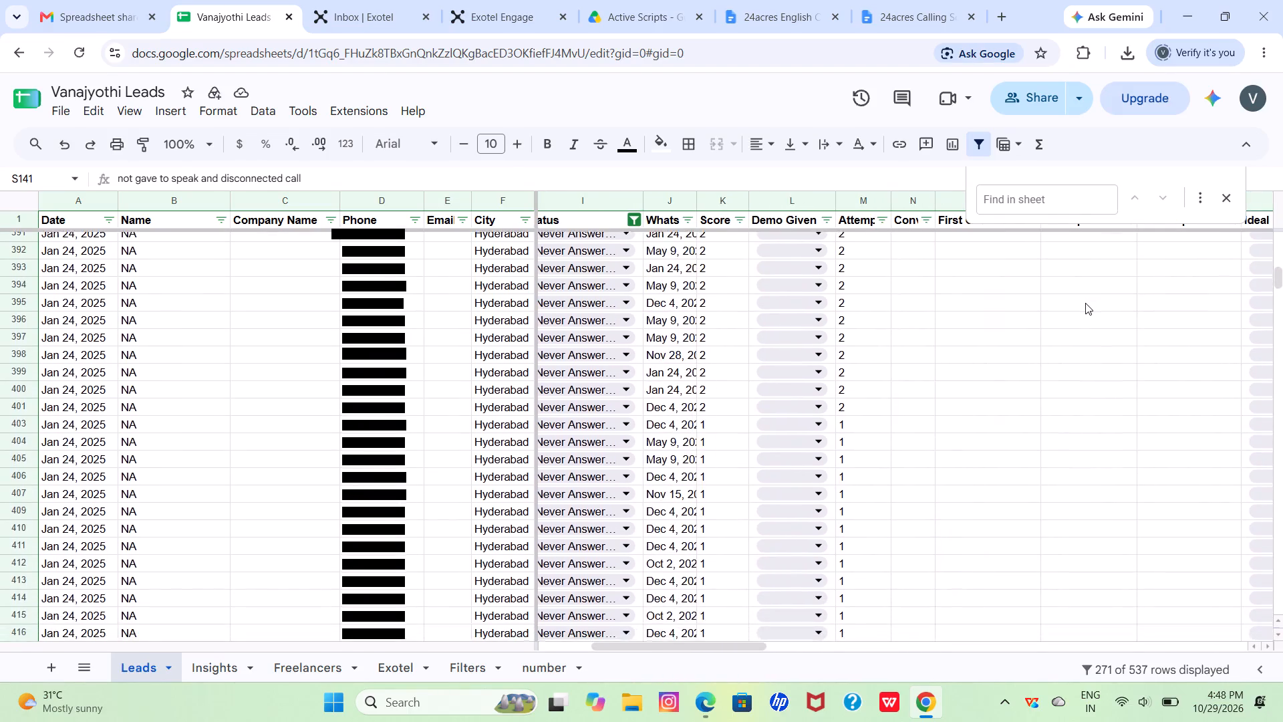
pyautogui.scroll(-5, 1085, 303)
pyautogui.scroll(4, 1085, 303)
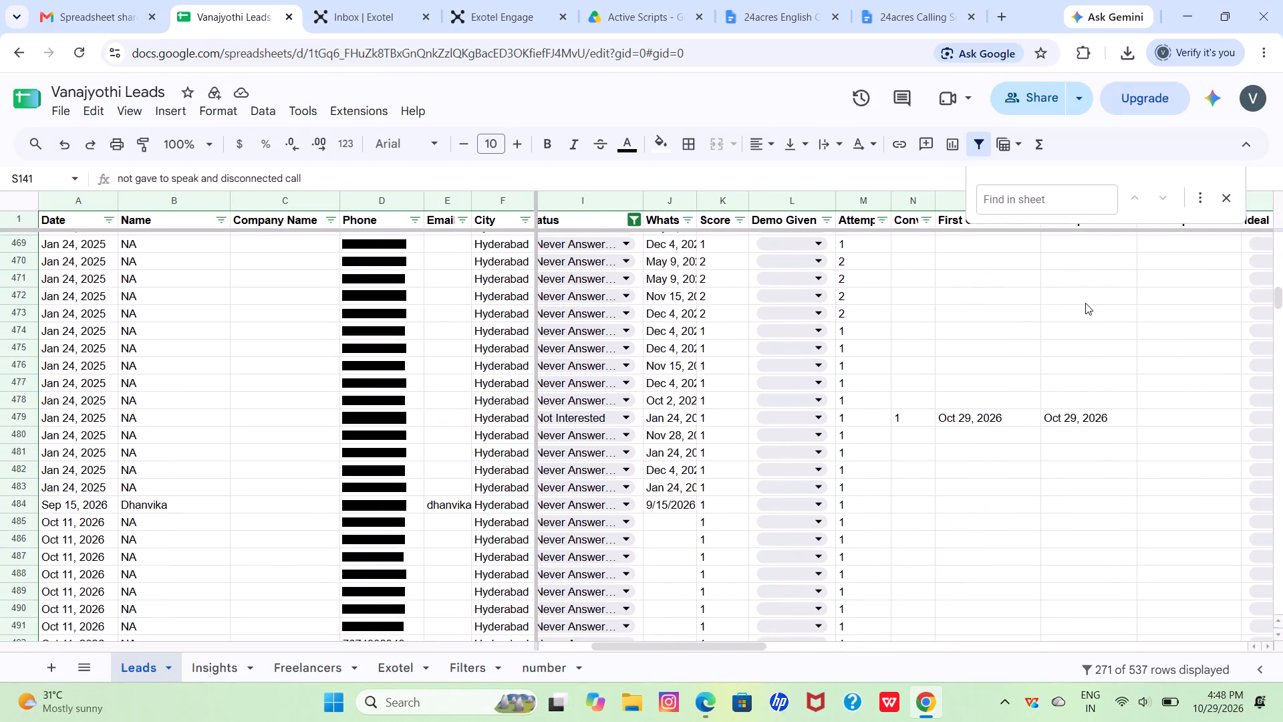
pyautogui.hscroll(-3, 1085, 303)
pyautogui.scroll(3, 1085, 303)
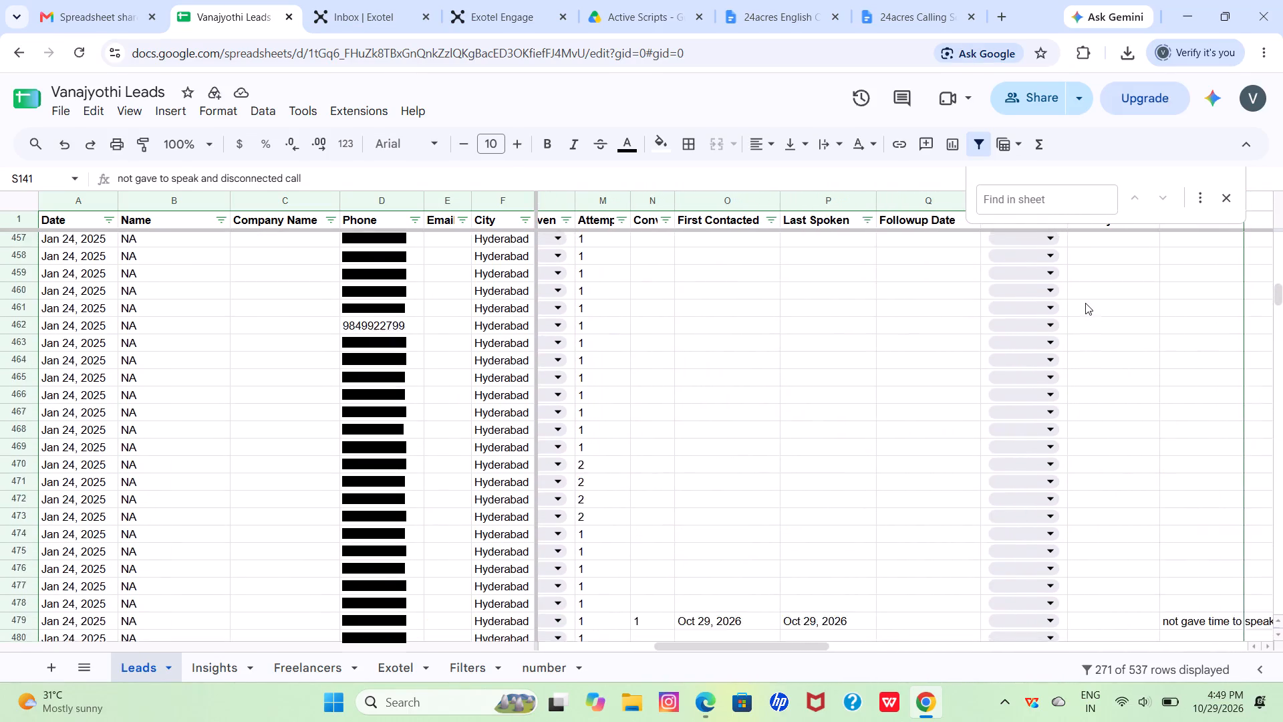
pyautogui.scroll(5, 1085, 303)
pyautogui.hscroll(-2, 1085, 303)
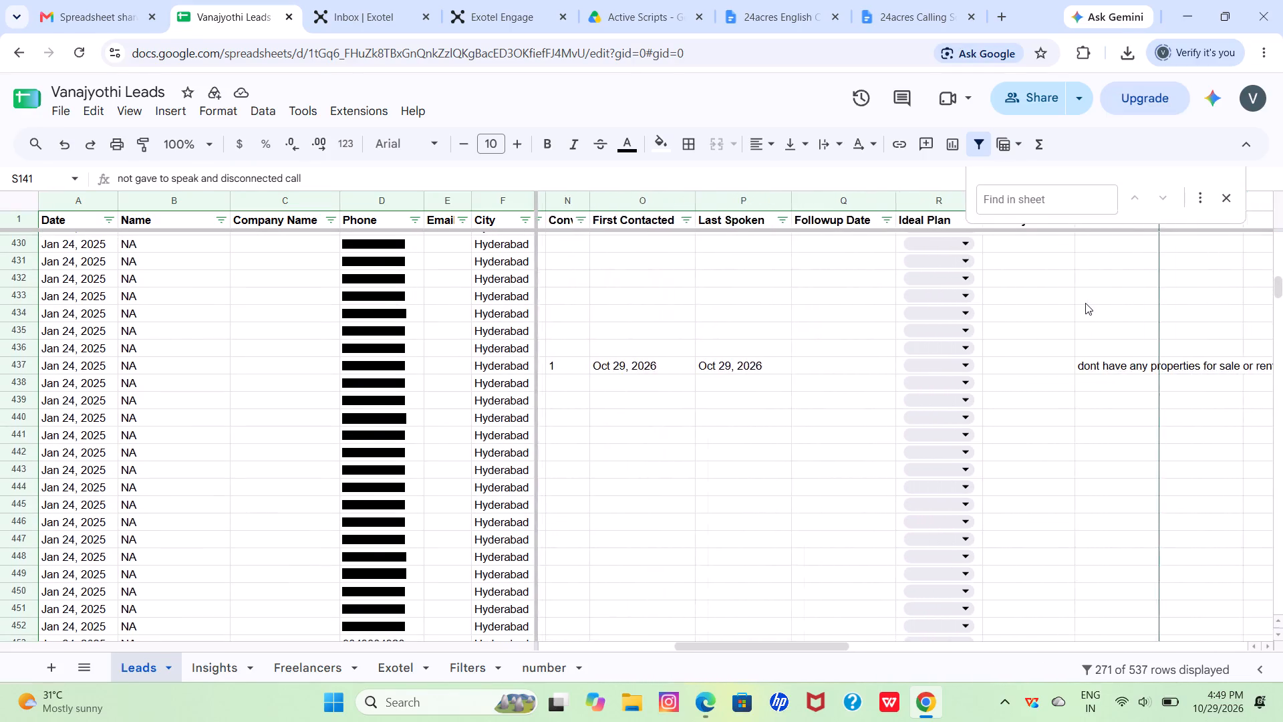
pyautogui.hscroll(-2, 1085, 303)
pyautogui.hscroll(6, 1085, 303)
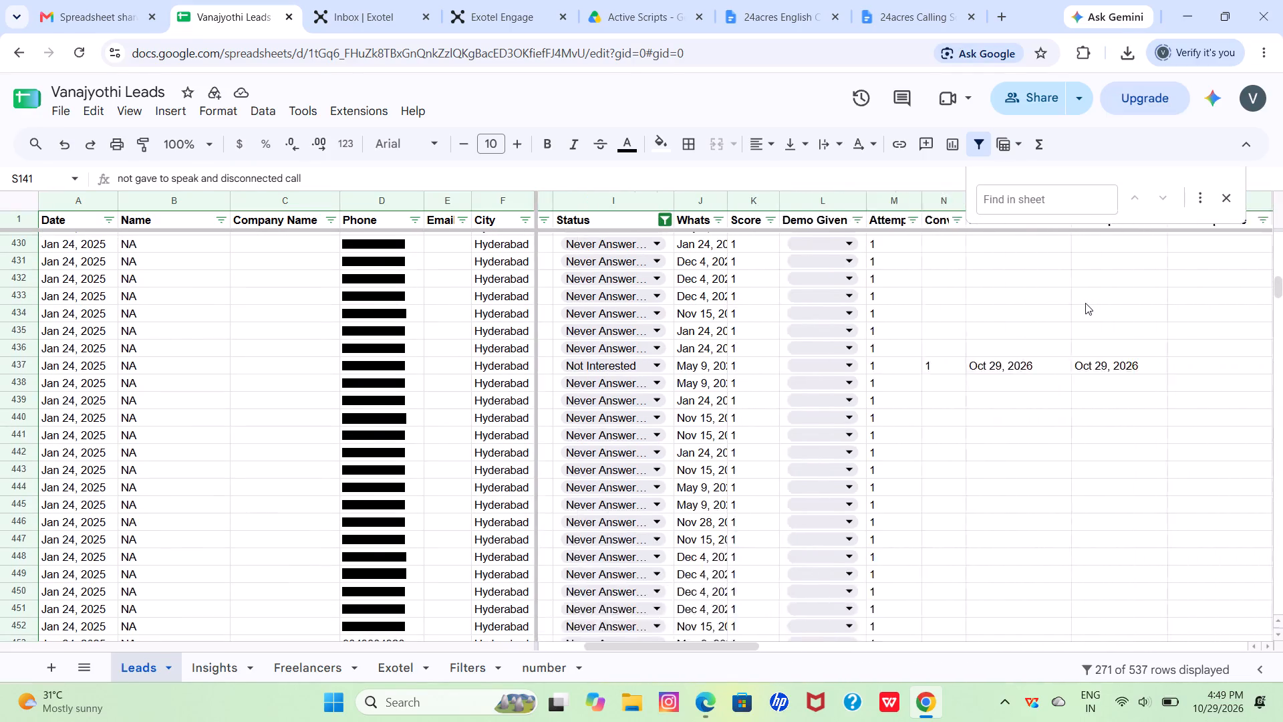
pyautogui.hscroll(1, 1085, 303)
pyautogui.scroll(-10, 1085, 303)
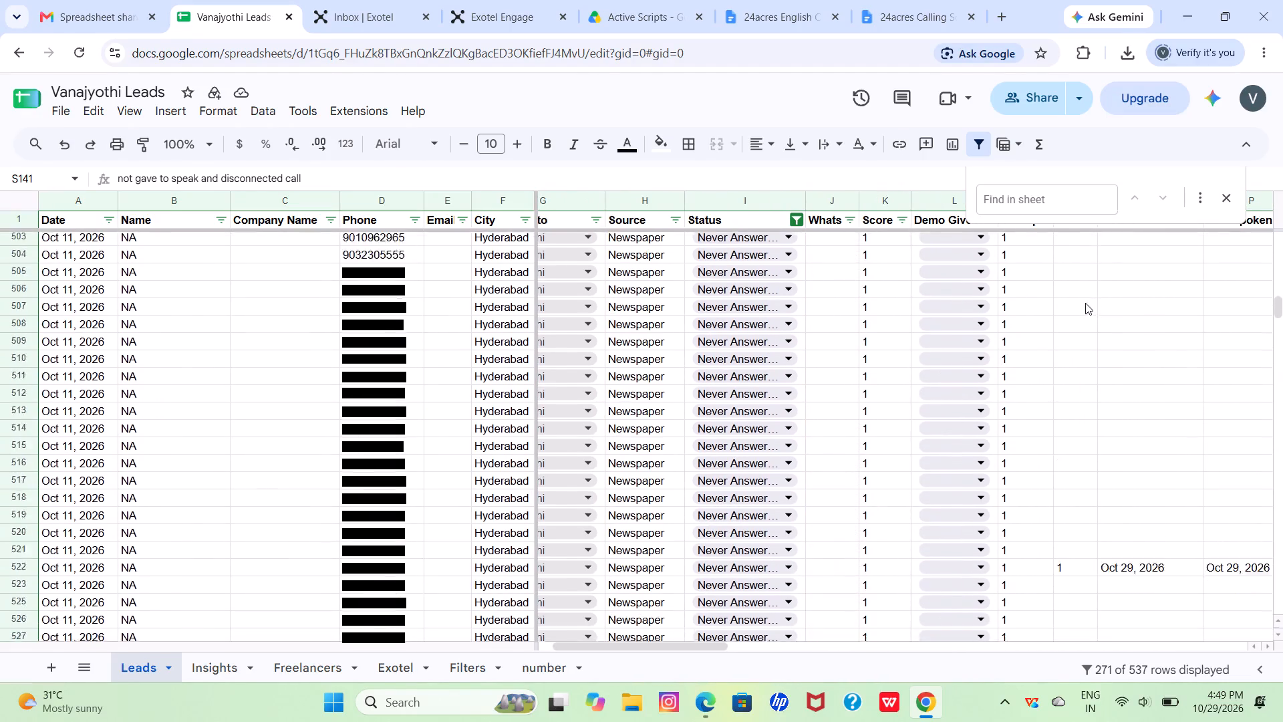
pyautogui.scroll(-5, 1085, 303)
pyautogui.scroll(7, 1085, 303)
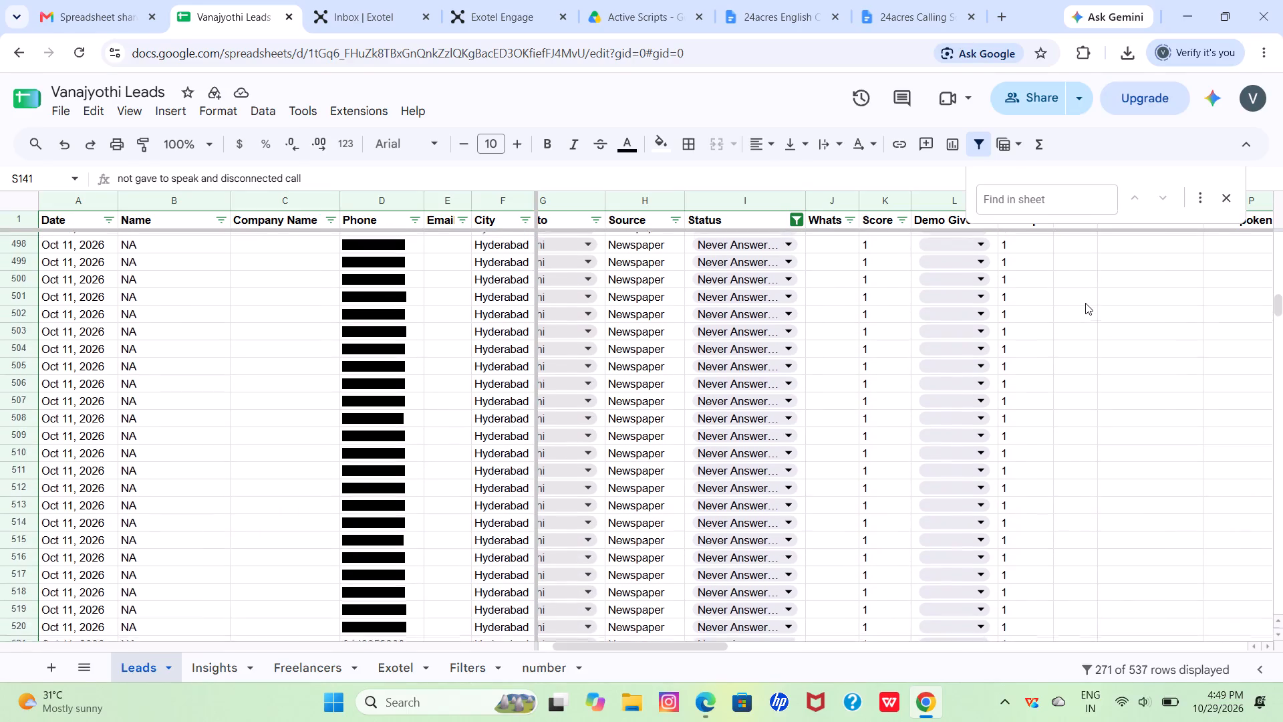
pyautogui.scroll(12, 1085, 303)
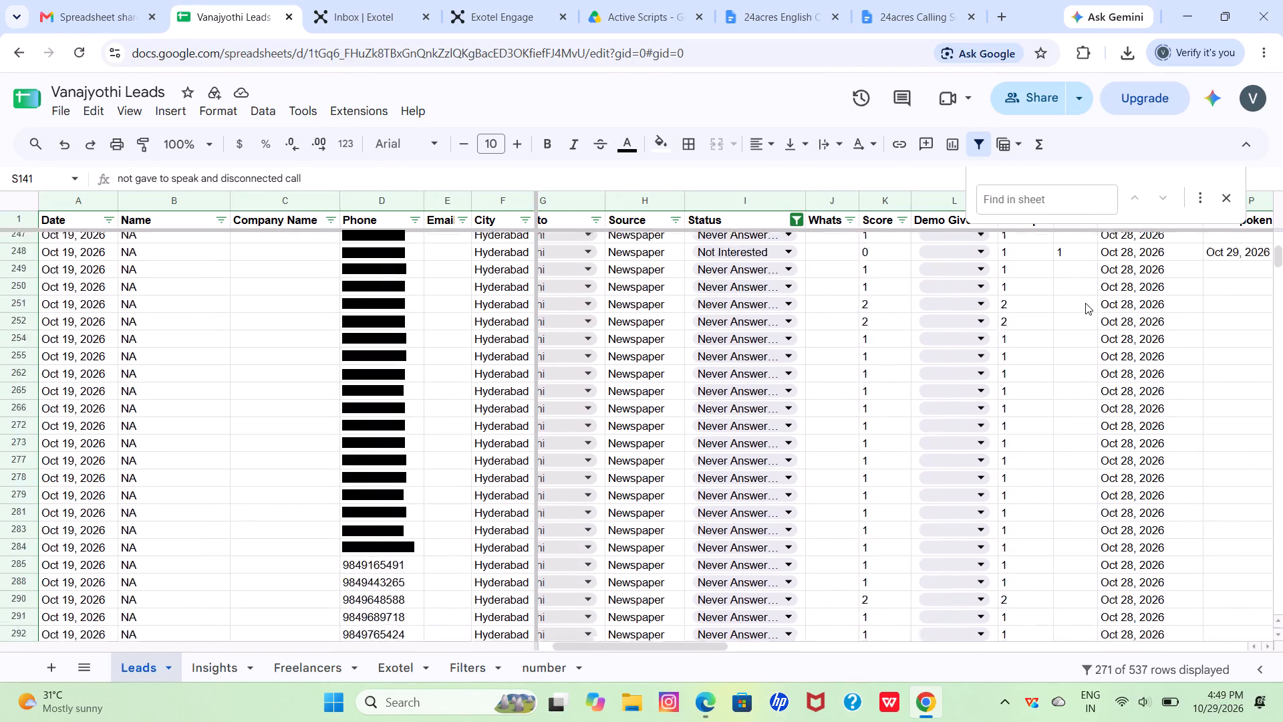
pyautogui.scroll(8, 1085, 303)
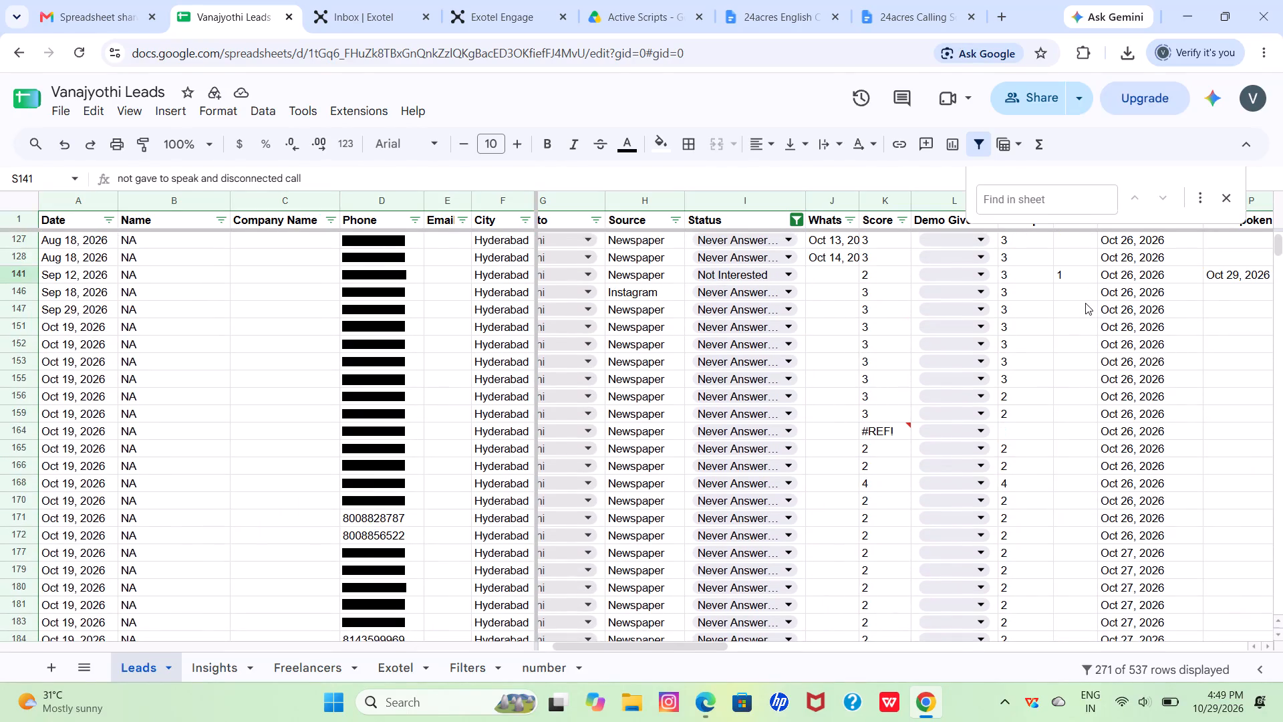
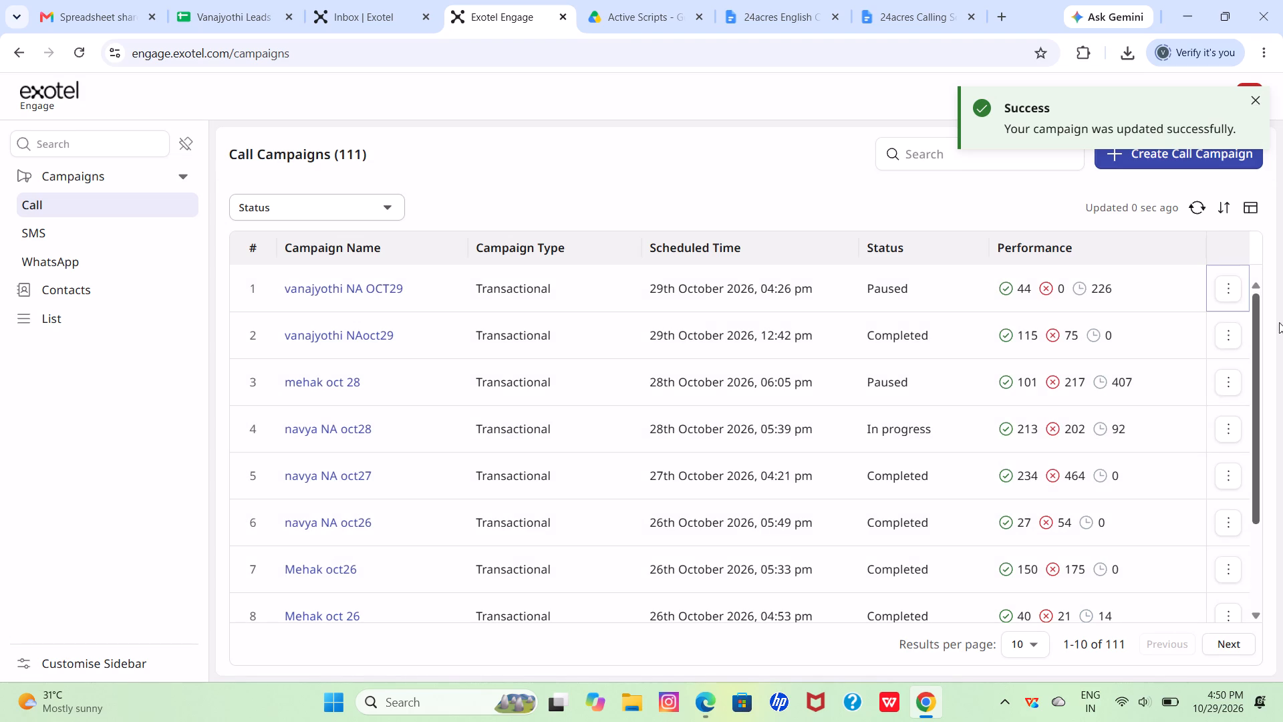
# Resume the paused call campaign vanajyothi NA OCT29 and dismiss the success notification.
pyautogui.click(1228, 279)
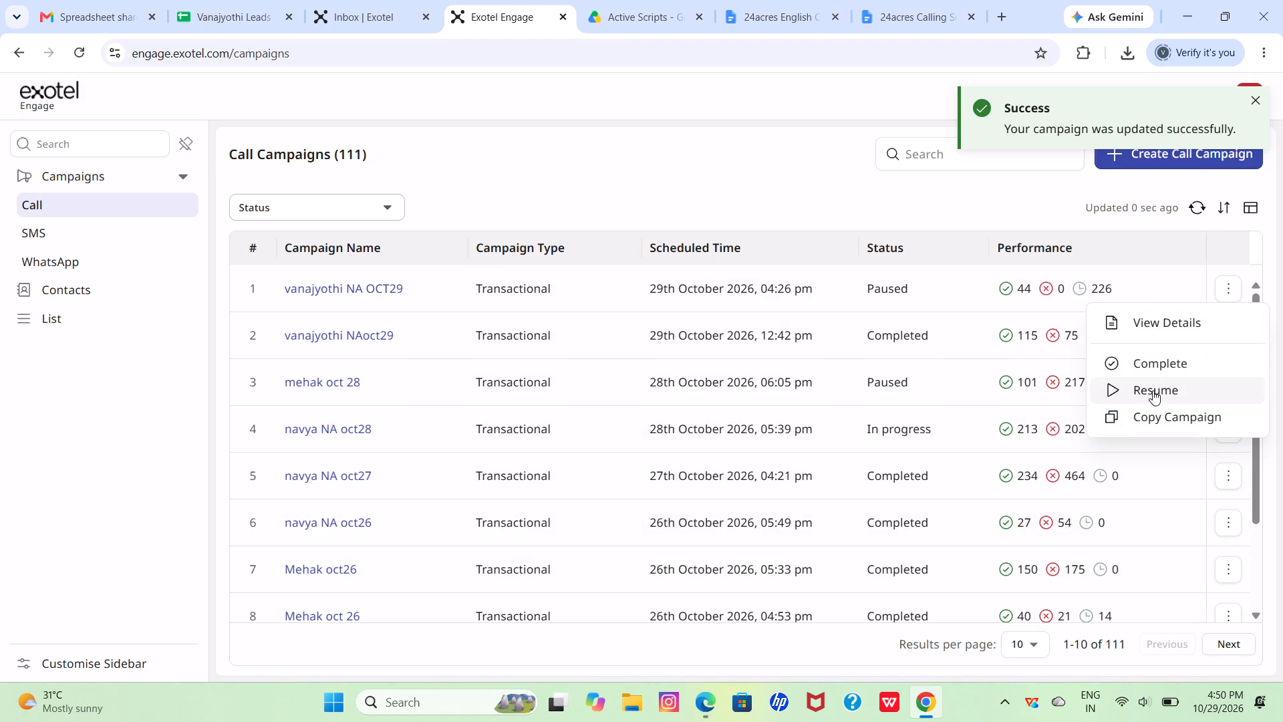
pyautogui.click(1153, 390)
pyautogui.click(837, 439)
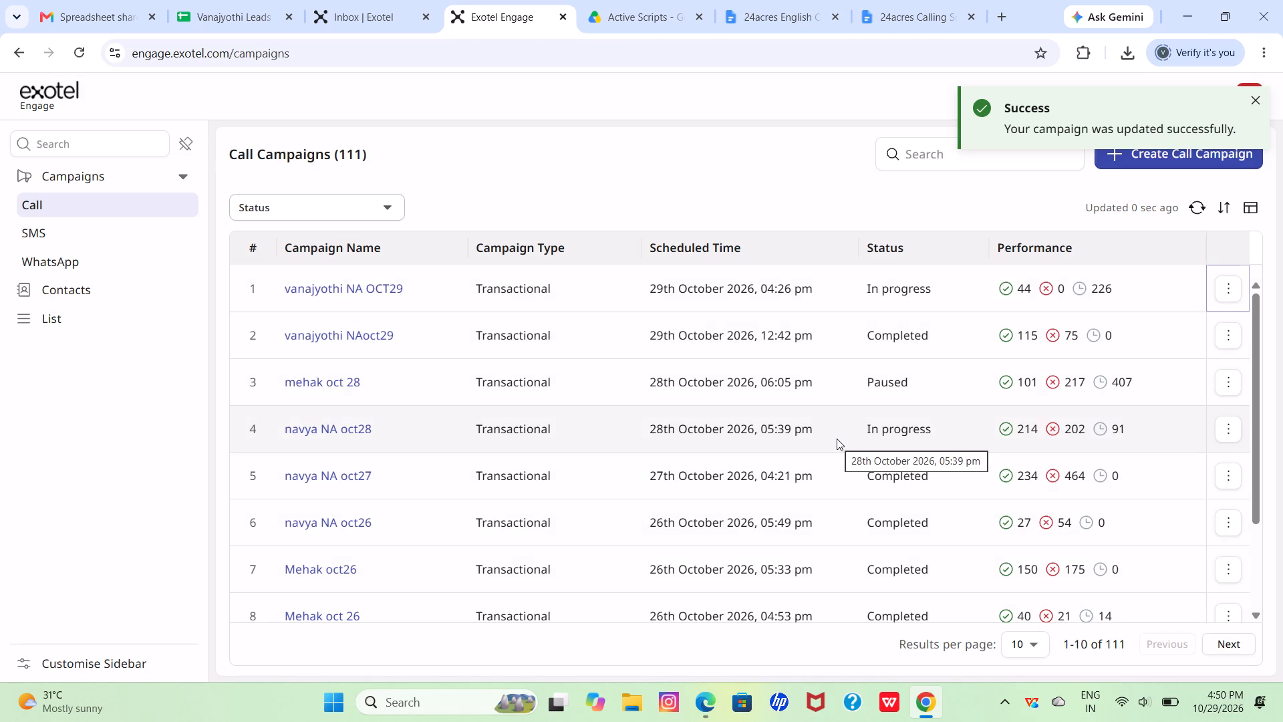
pyautogui.scroll(4, 833, 245)
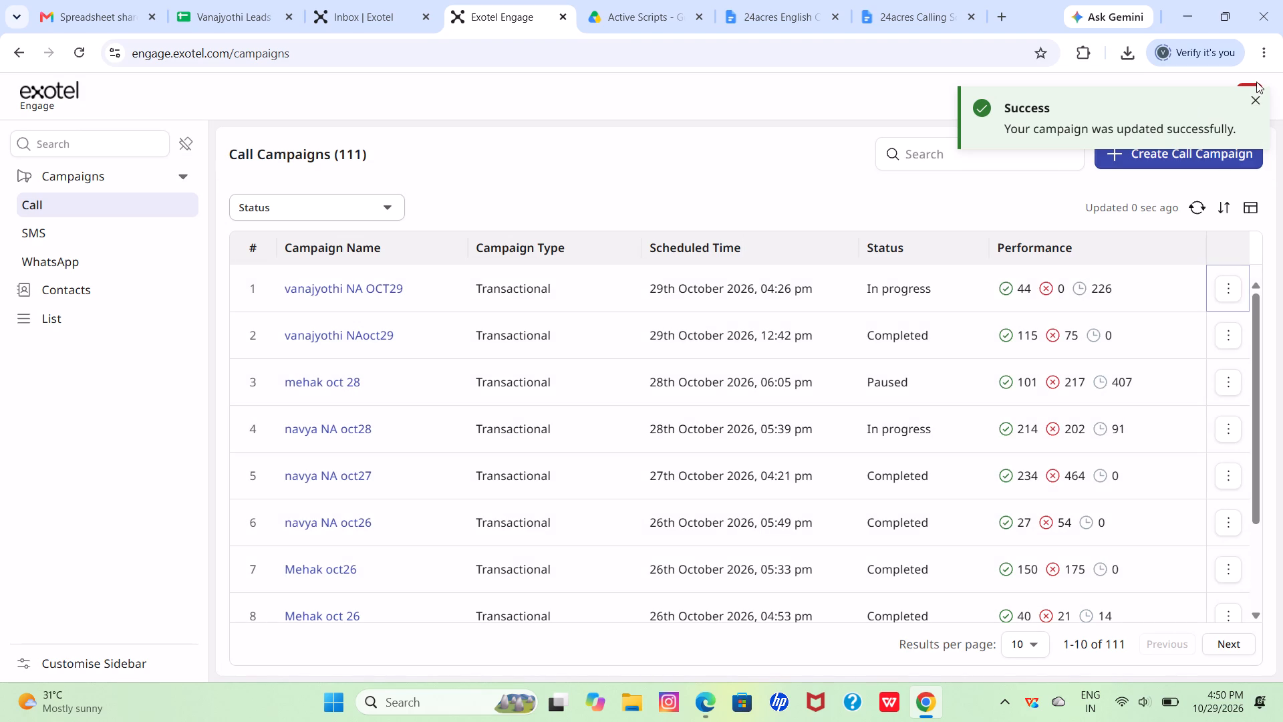
pyautogui.click(1256, 93)
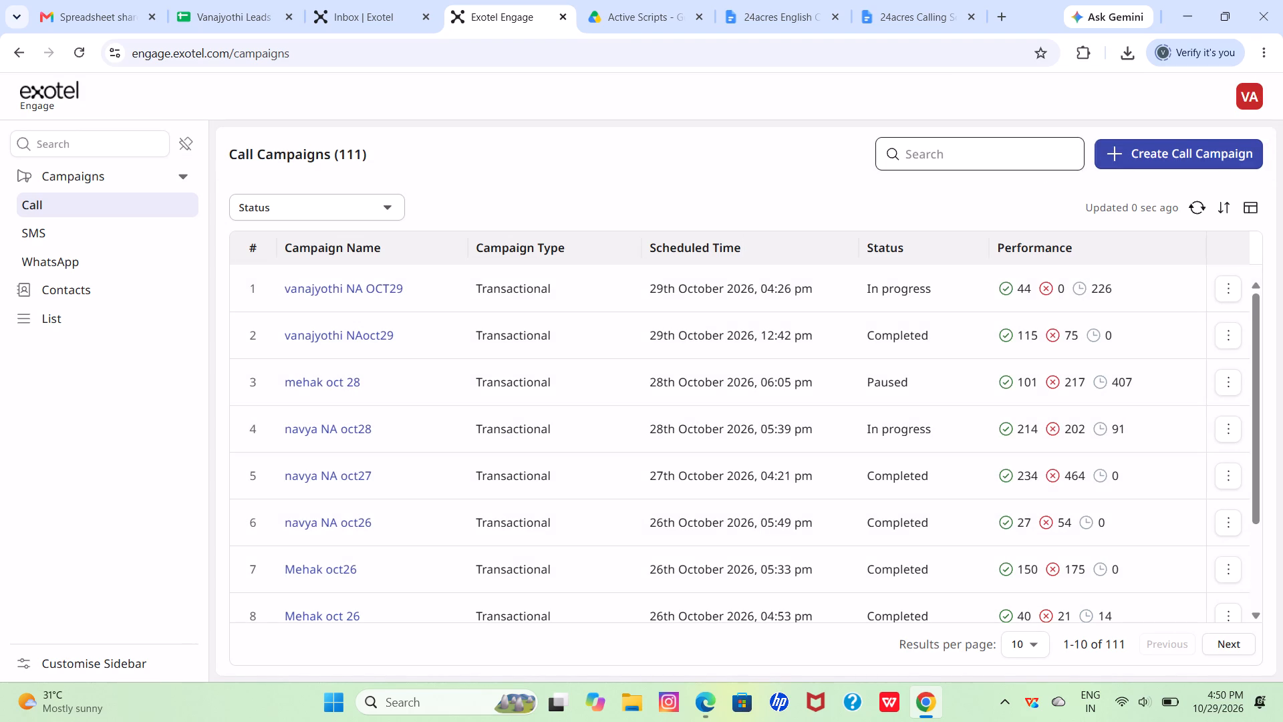
pyautogui.scroll(6, 872, 320)
# Switch to the Vanajyothi Leads spreadsheet.
pyautogui.click(241, 0)
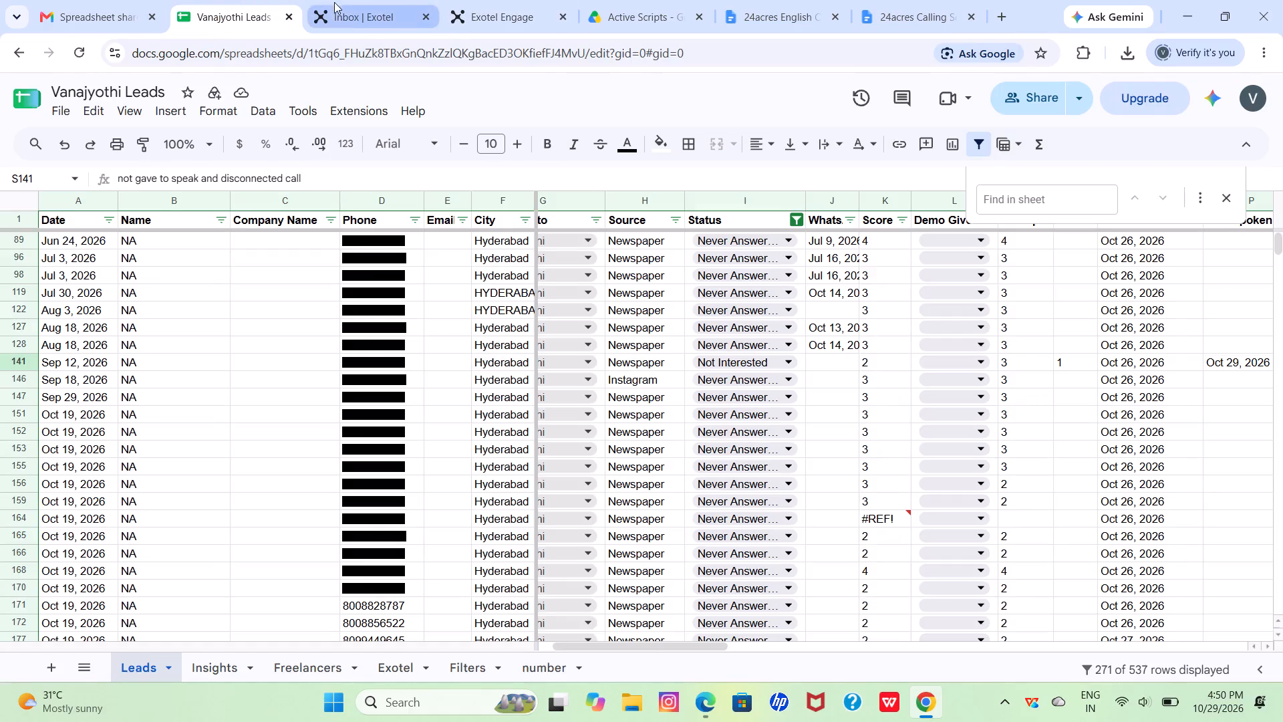
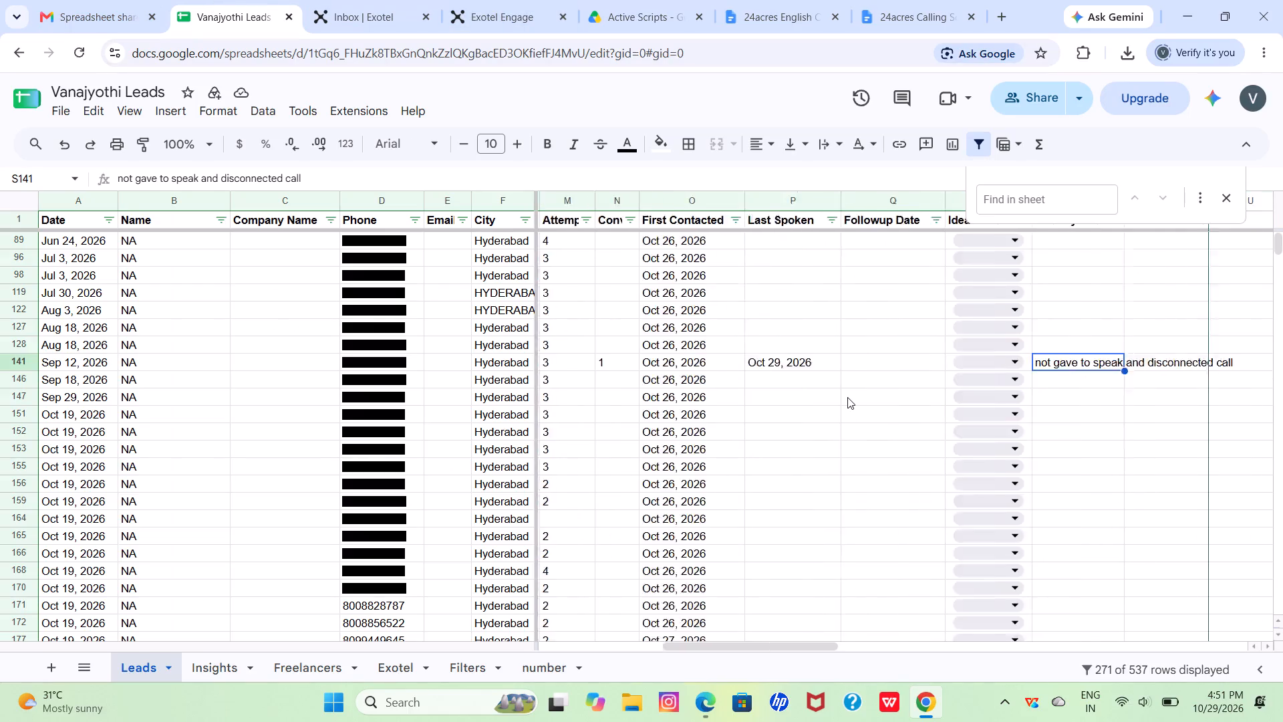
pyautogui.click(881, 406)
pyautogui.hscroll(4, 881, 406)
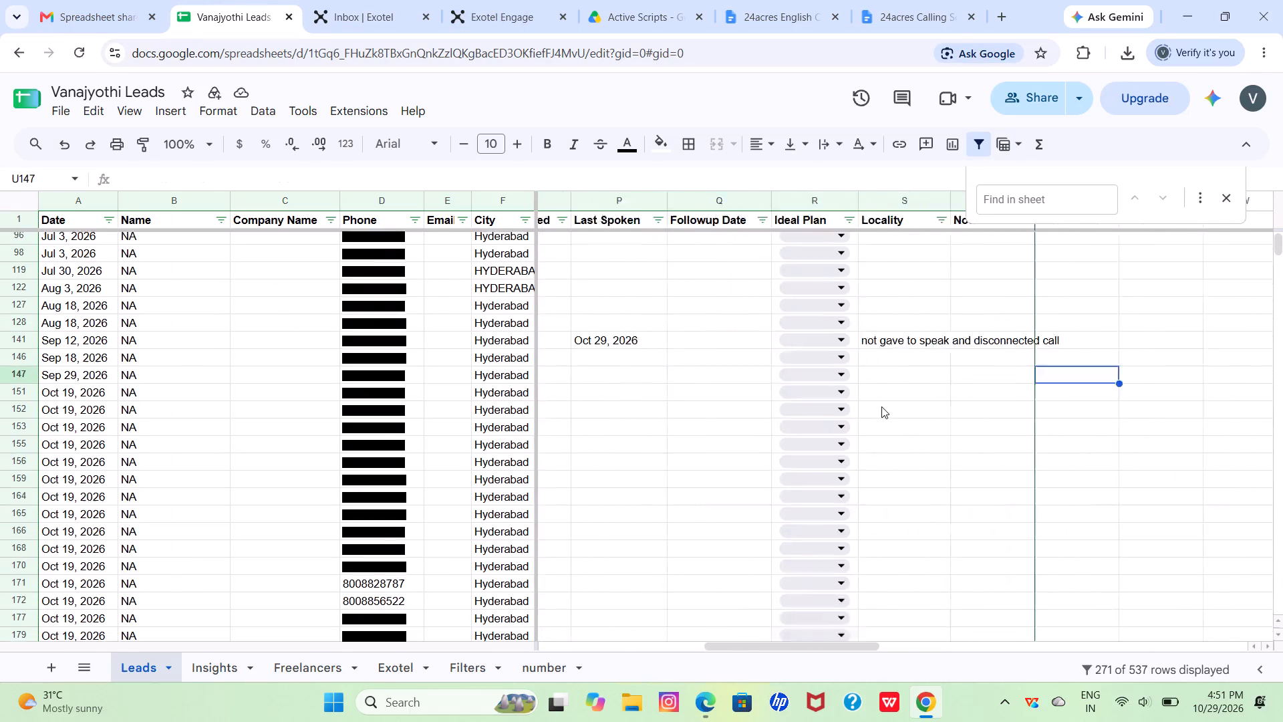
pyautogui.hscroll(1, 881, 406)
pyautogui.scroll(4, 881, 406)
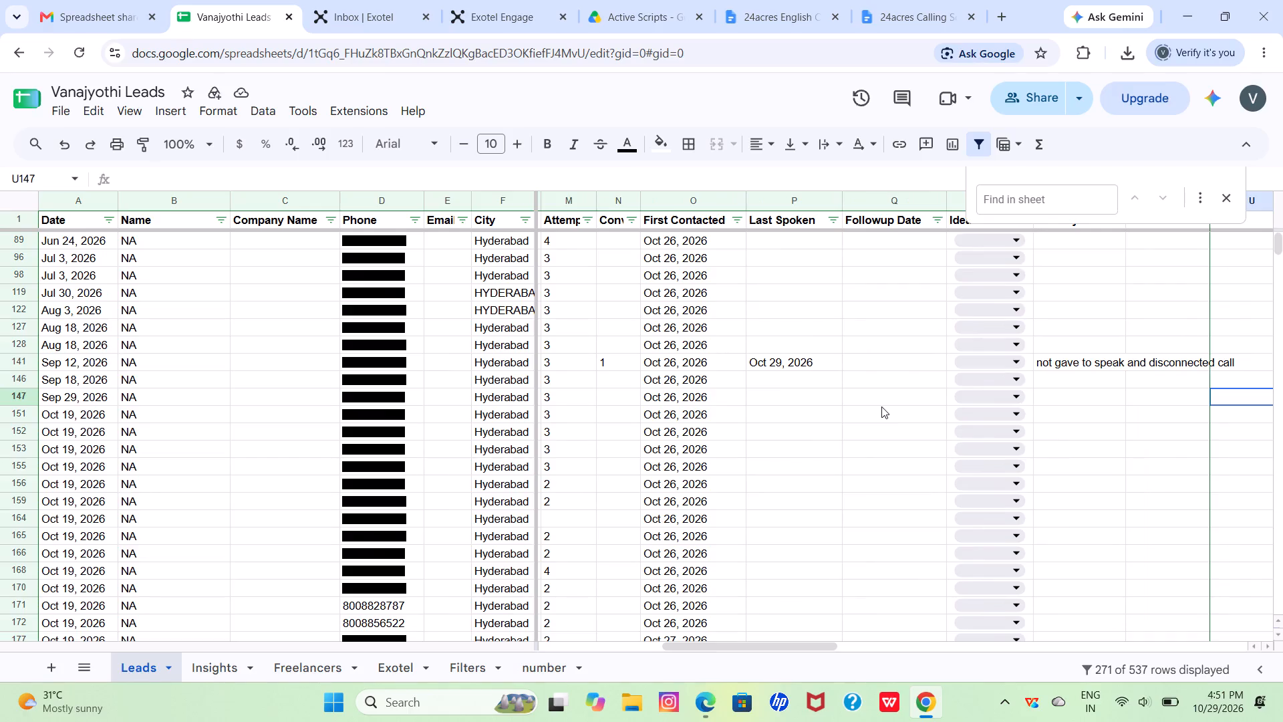
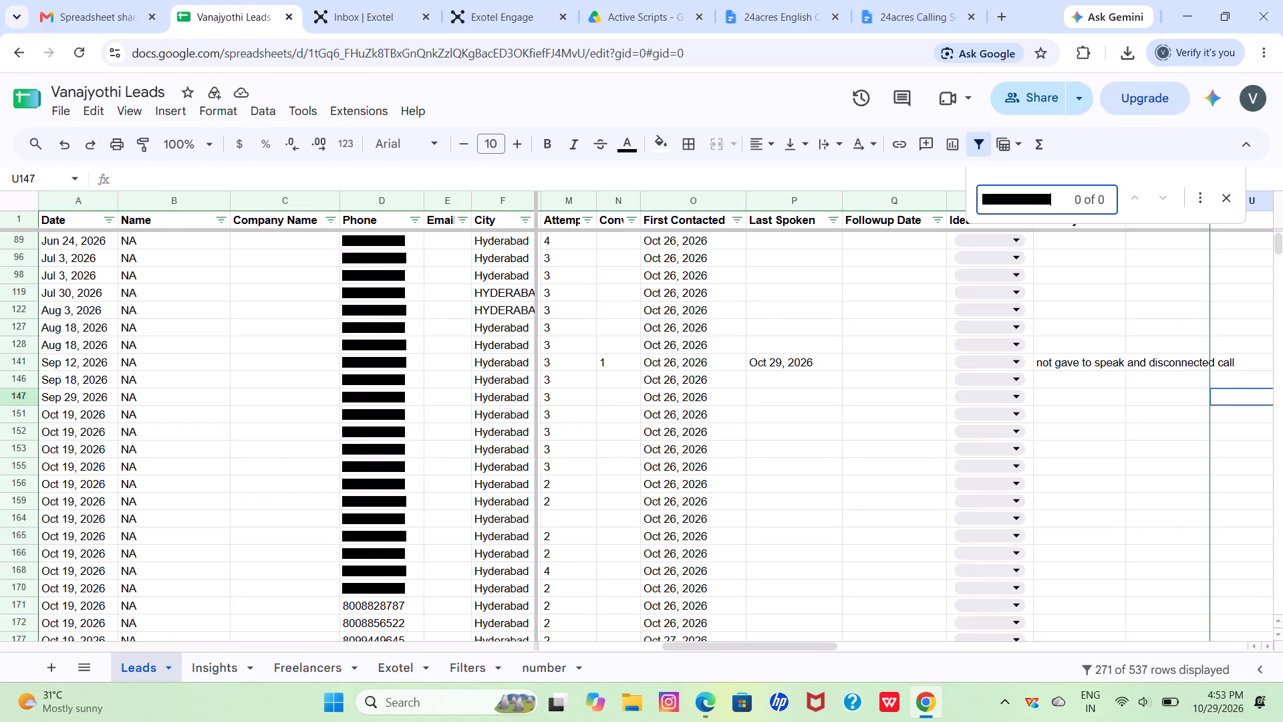
# Correct the phone number in the sheet search by removing its extra leading character to locate the called lead.
pyautogui.click(994, 197)
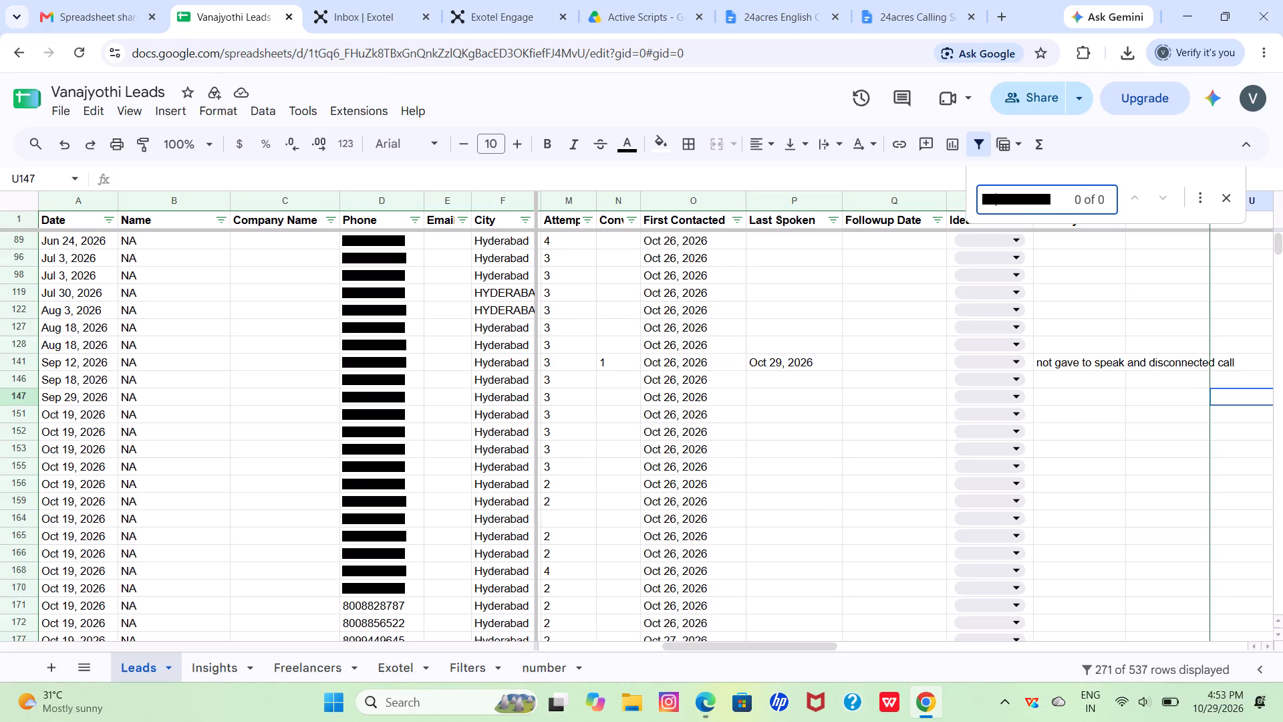
pyautogui.click(988, 197)
pyautogui.press('BackSpace')
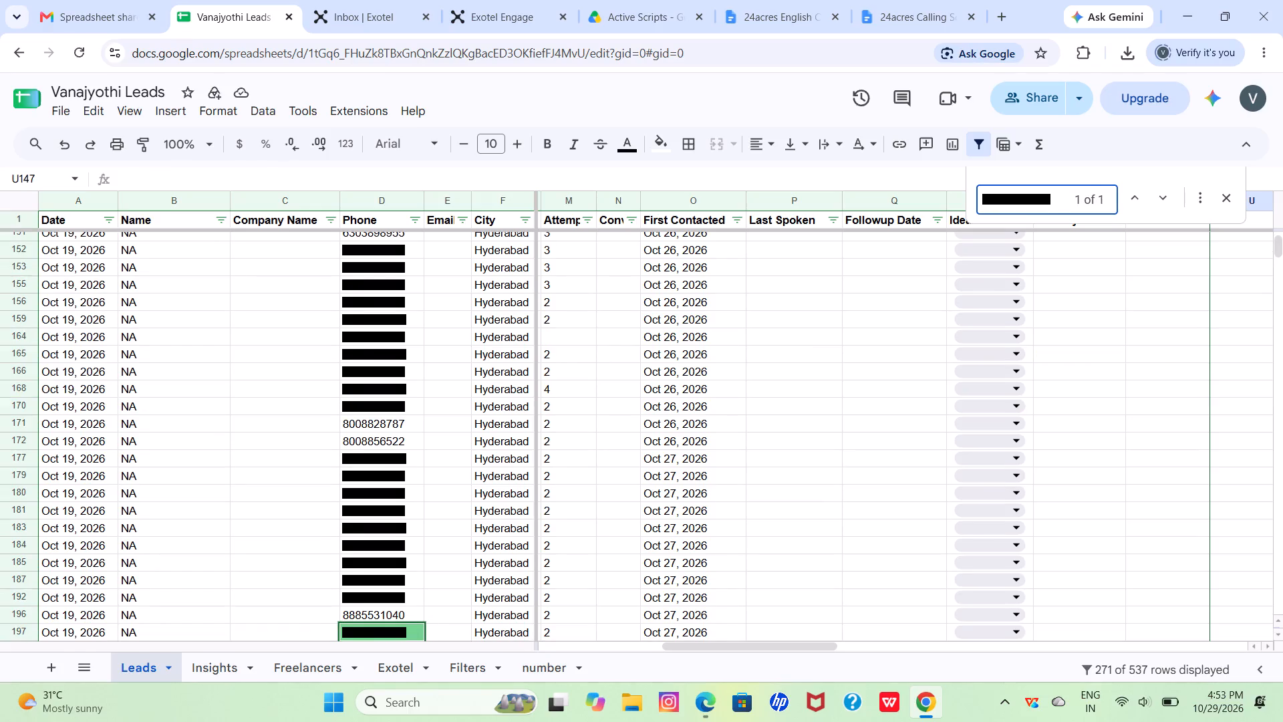
# Set the Status of the found lead in row 197 to Not Interested.
pyautogui.scroll(-4, 813, 384)
pyautogui.hscroll(3, 813, 384)
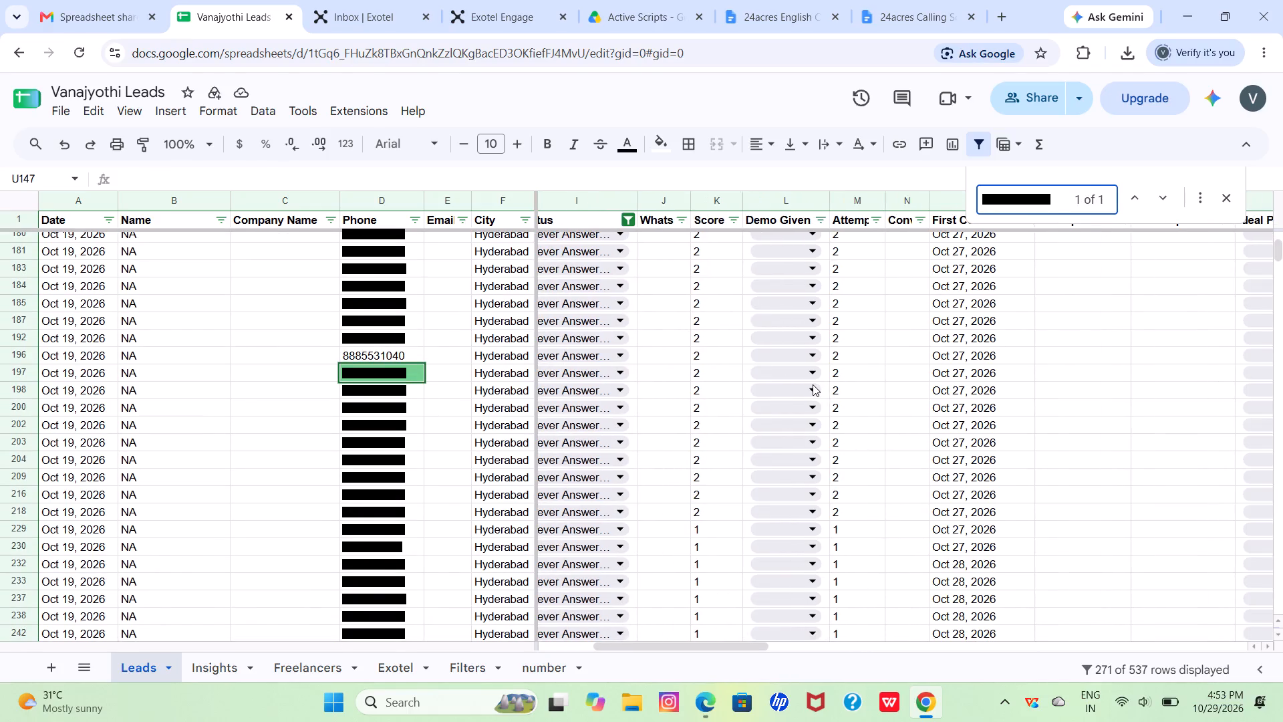
pyautogui.hscroll(4, 813, 384)
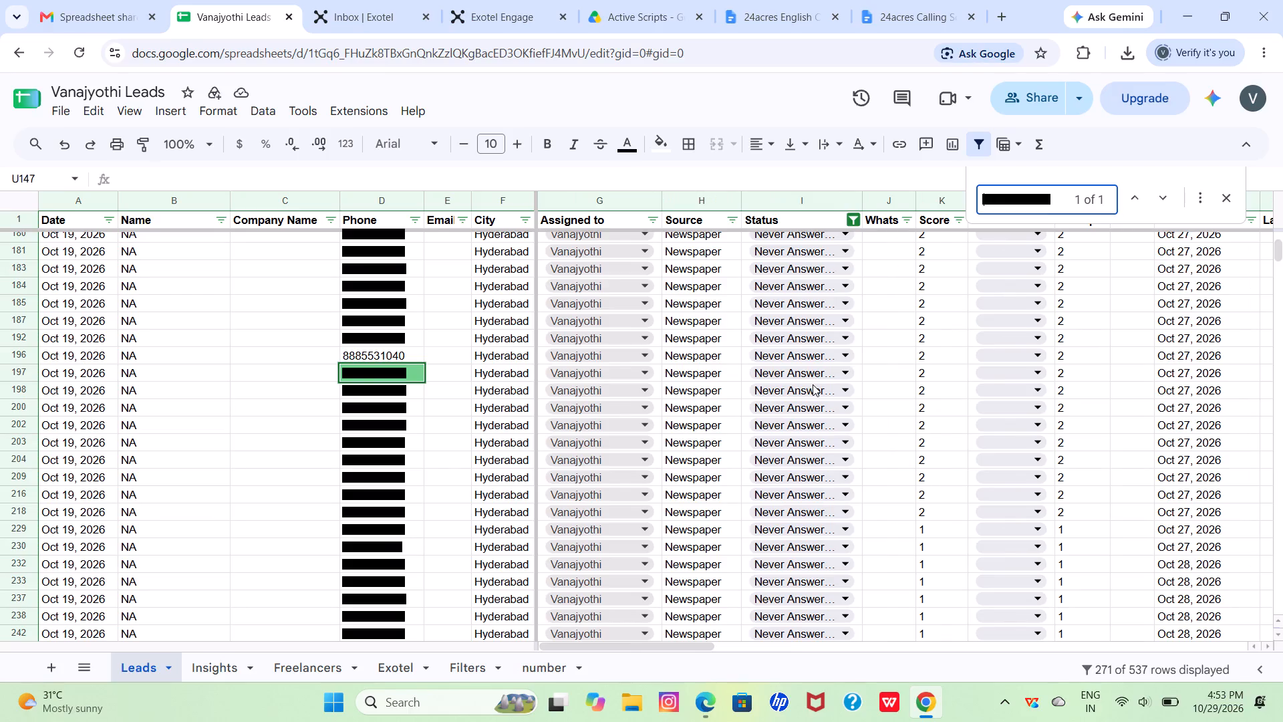
pyautogui.click(803, 373)
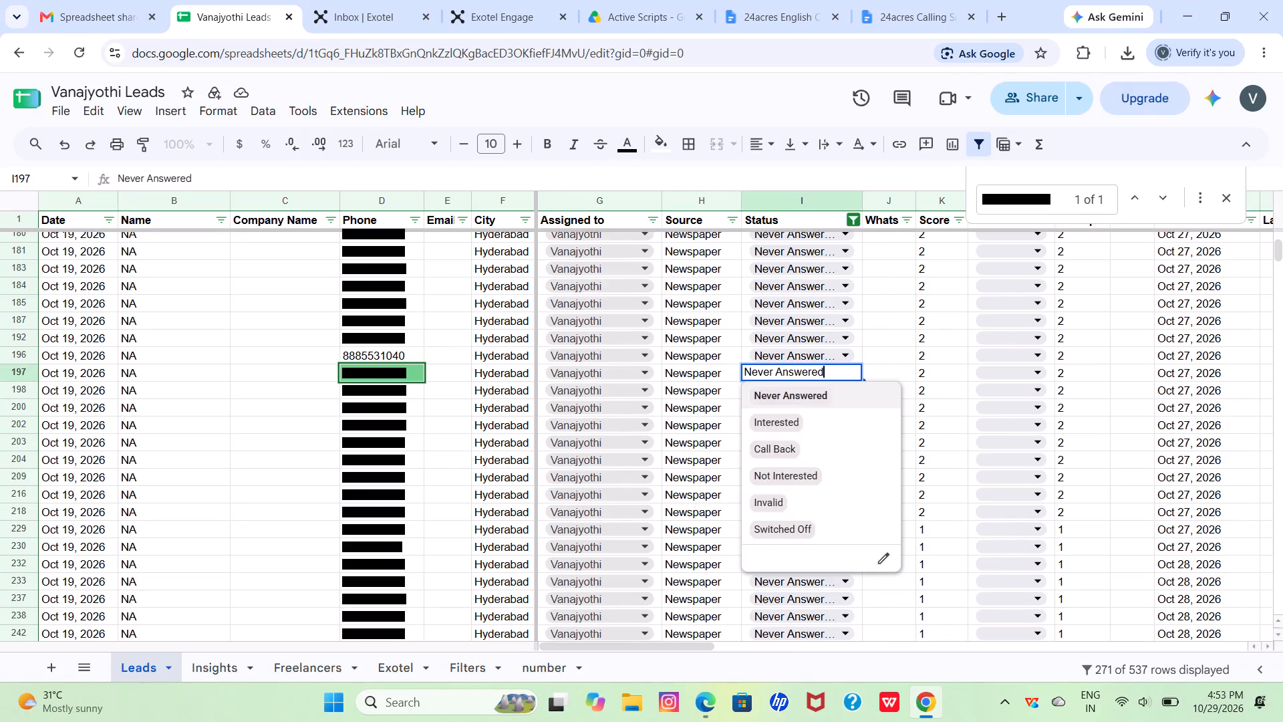
pyautogui.click(778, 467)
# Enter 1 in the Conv column for the lead in row 197.
pyautogui.hscroll(-1, 778, 467)
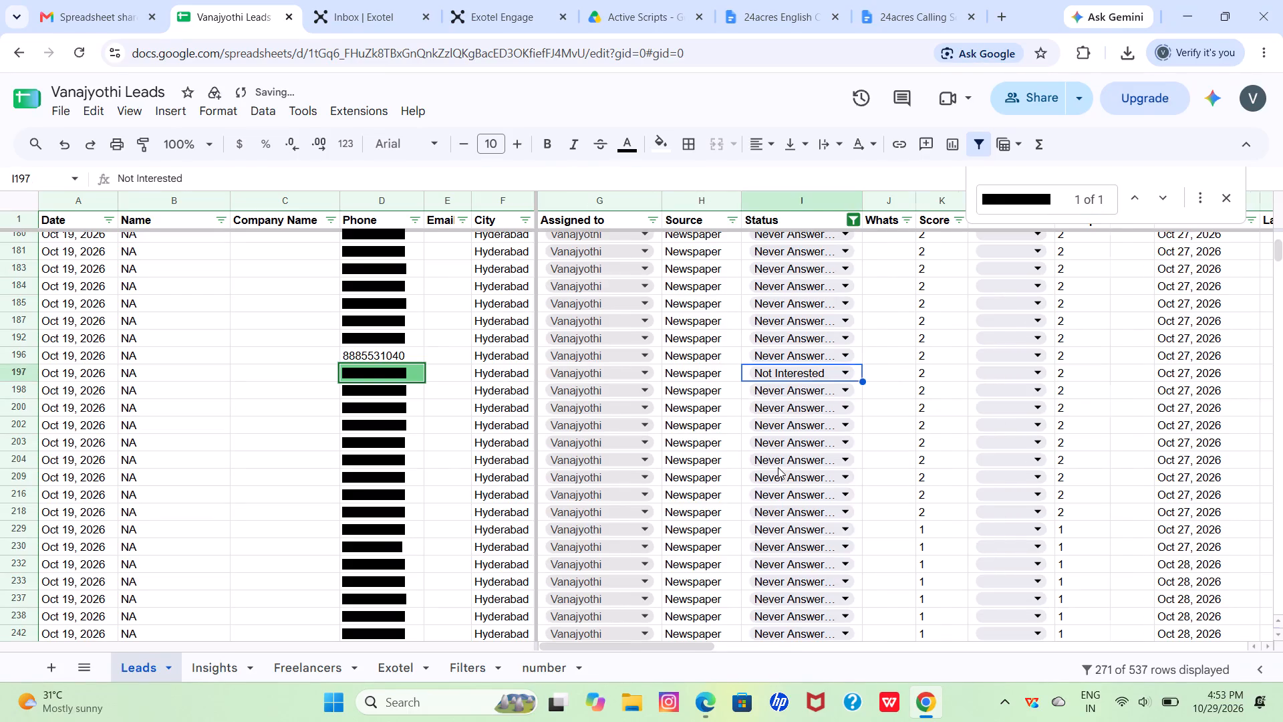
pyautogui.hscroll(-2, 778, 467)
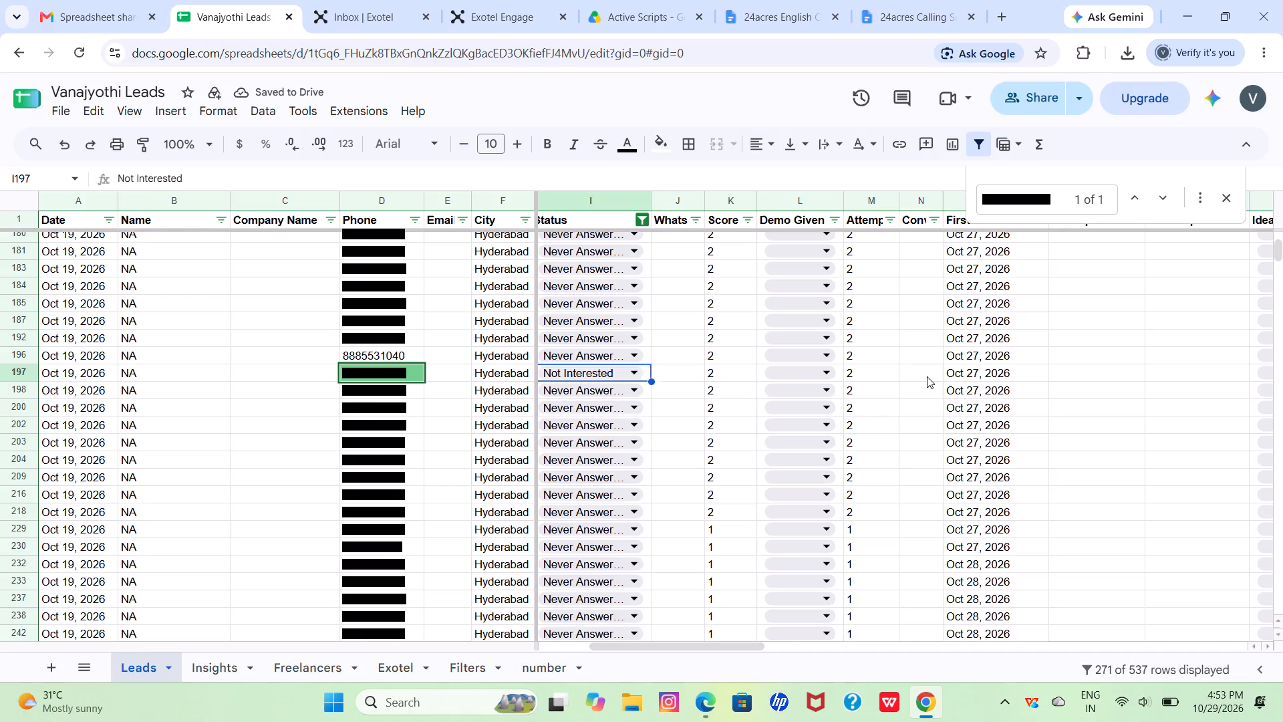
pyautogui.click(927, 376)
pyautogui.press('1')
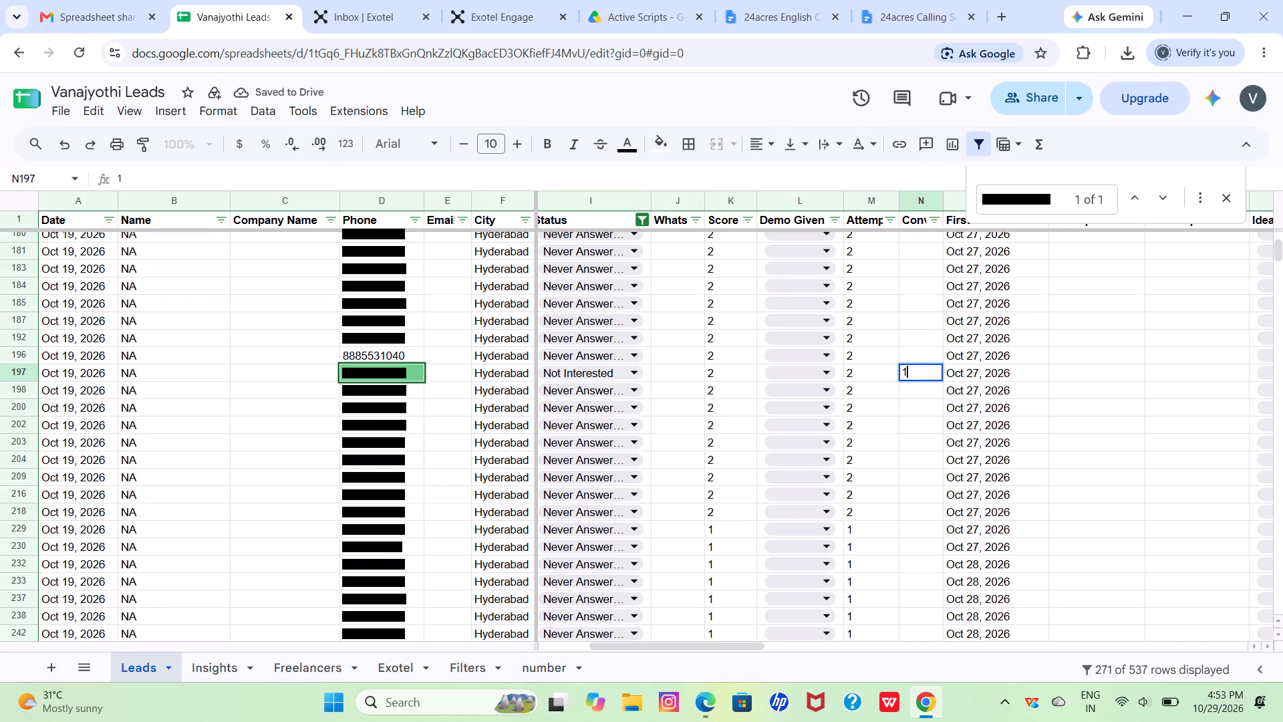
# Fill row 197's Last Spoken cell by copying its First Contacted date and changing the copy to Oct 29, 2026.
pyautogui.click(990, 378)
pyautogui.hotkey('ctrl', 'c')
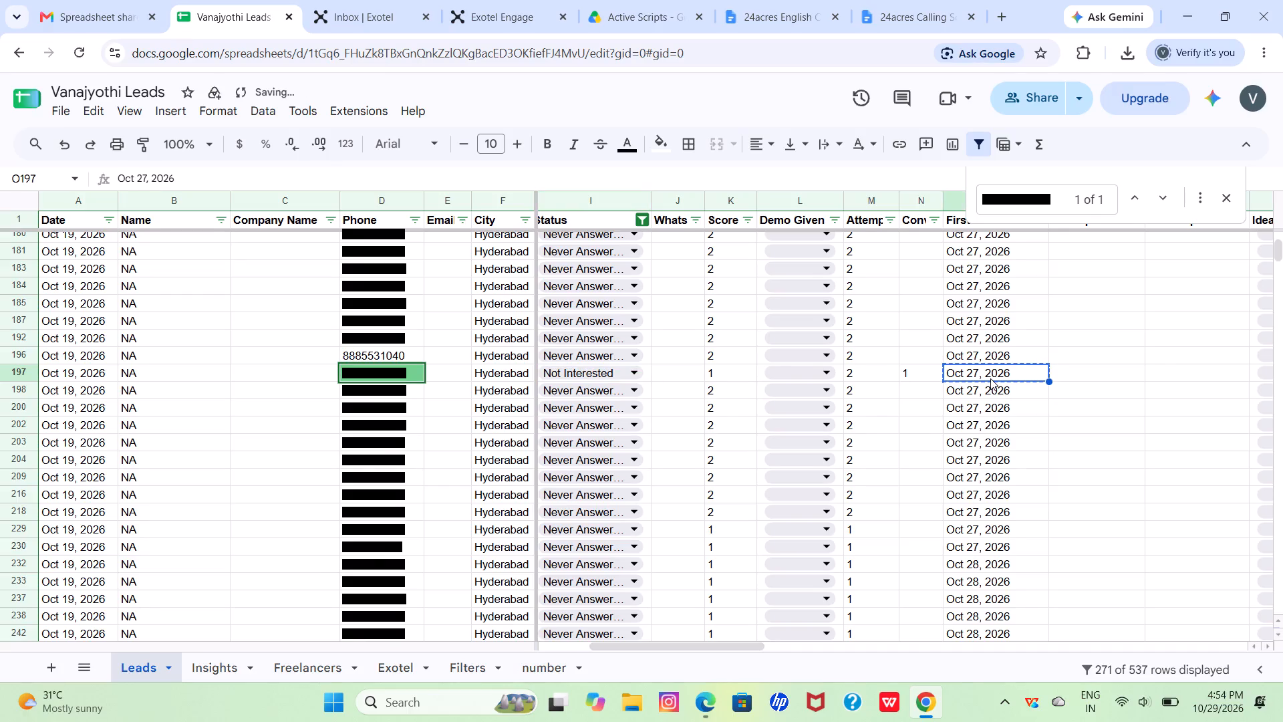
pyautogui.hscroll(-2, 990, 378)
pyautogui.click(990, 378)
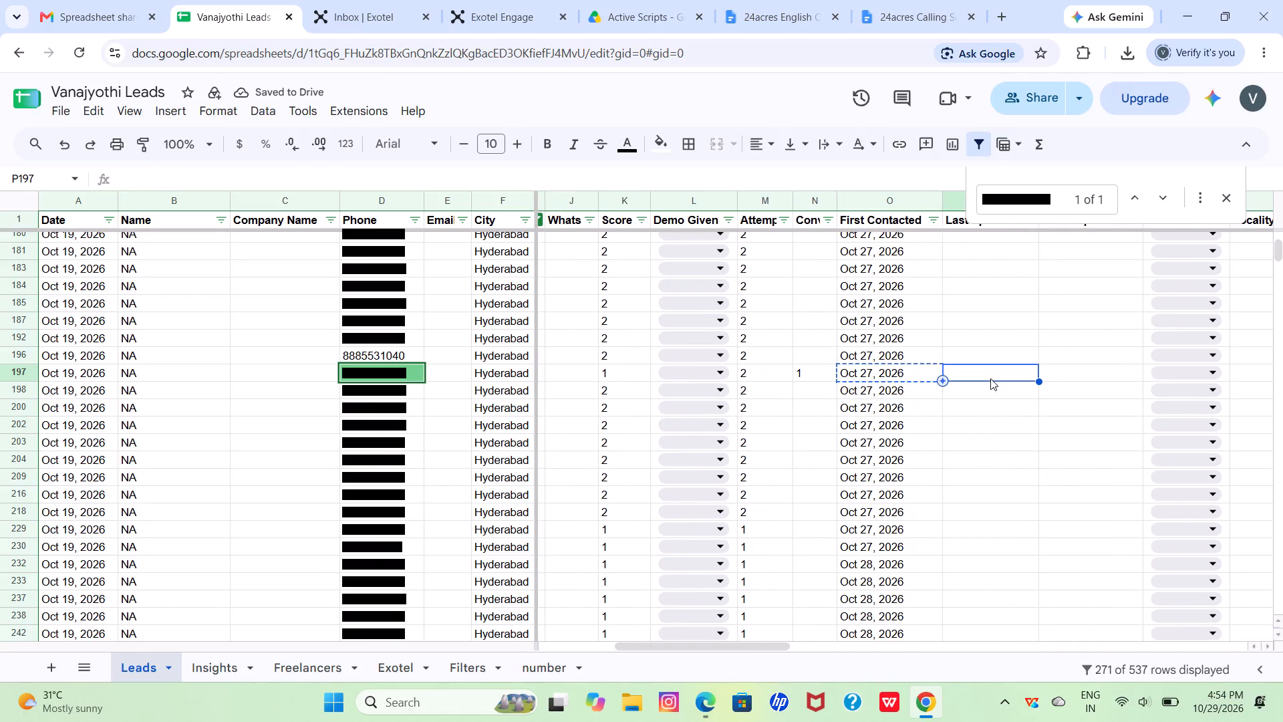
pyautogui.hotkey('ctrl', 'v')
pyautogui.doubleClick(990, 378)
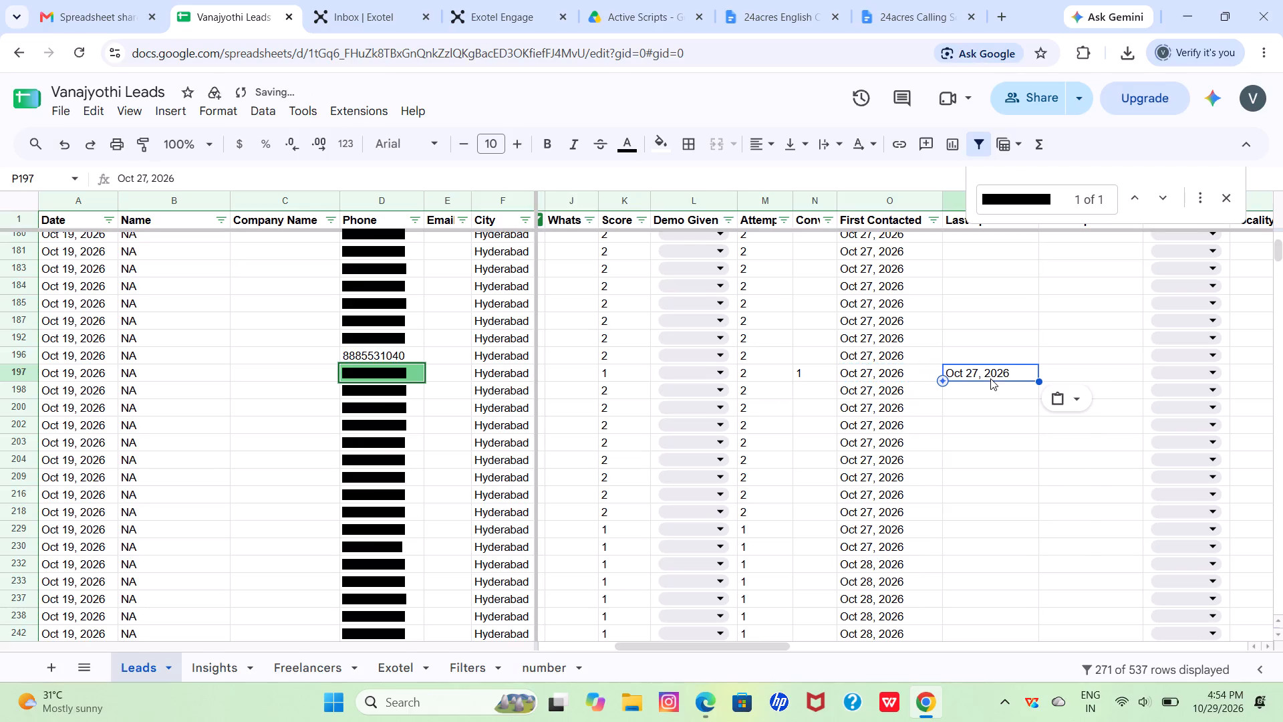
pyautogui.click(1016, 538)
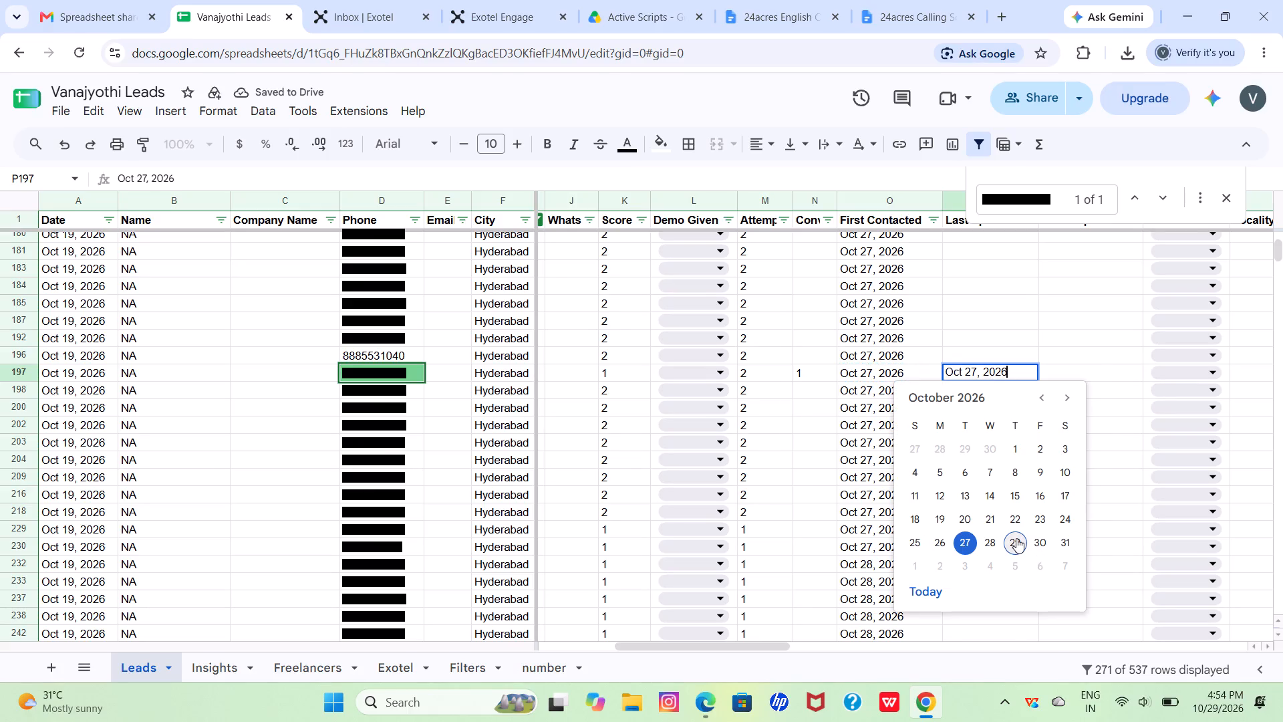
# Add the note "dont have any properties for sale or rent" to the lead in row 197.
pyautogui.hscroll(-6, 1016, 538)
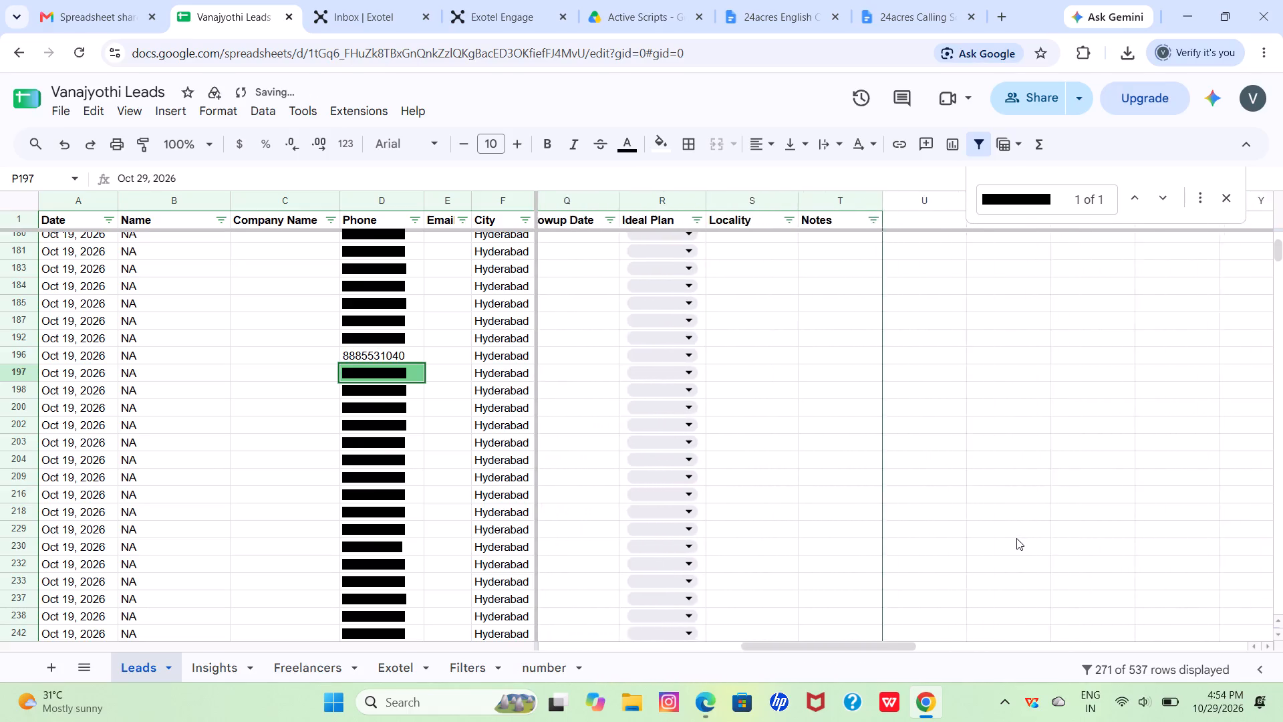
pyautogui.hscroll(1, 1016, 538)
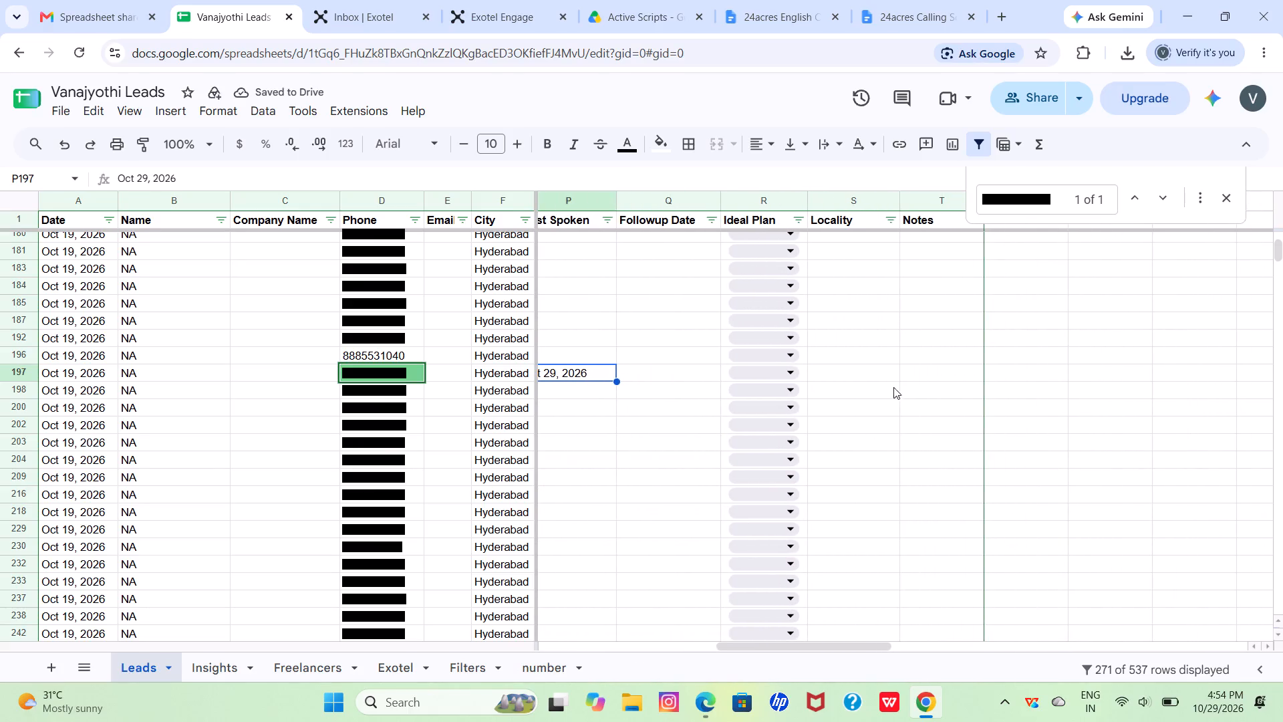
pyautogui.click(928, 379)
pyautogui.write('dont have any properties for sale or rent')
pyautogui.press('Return')
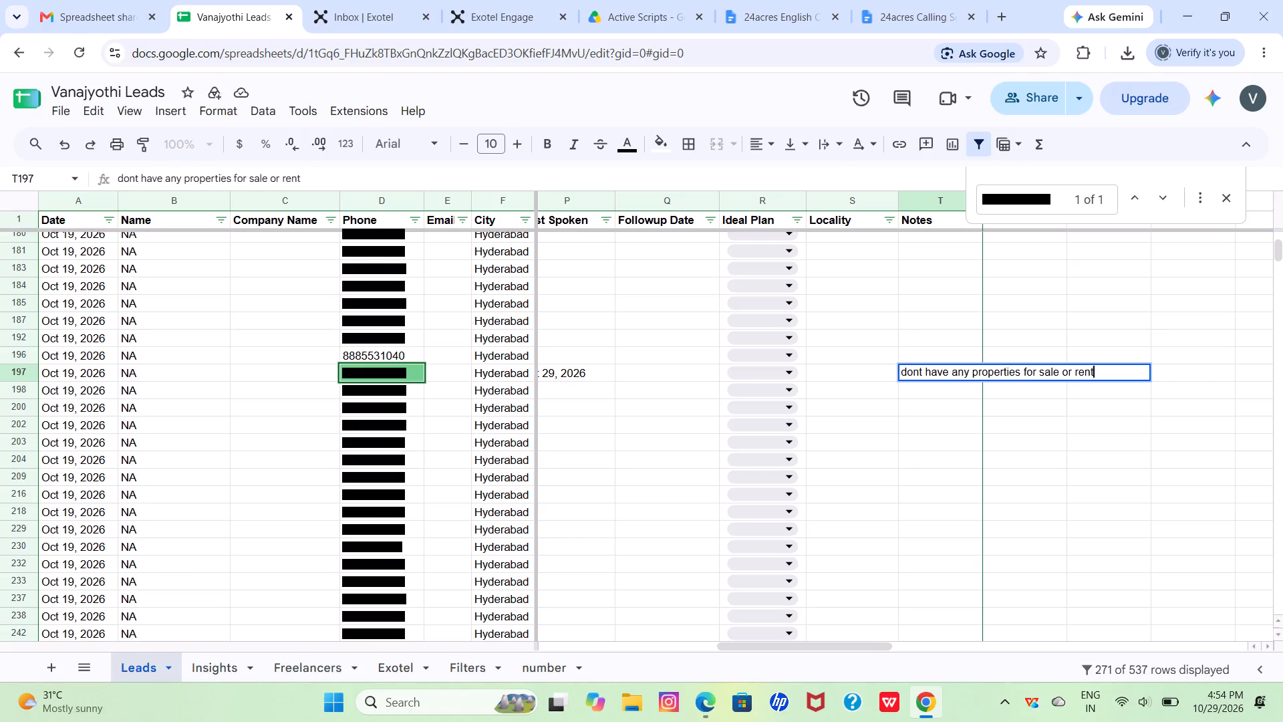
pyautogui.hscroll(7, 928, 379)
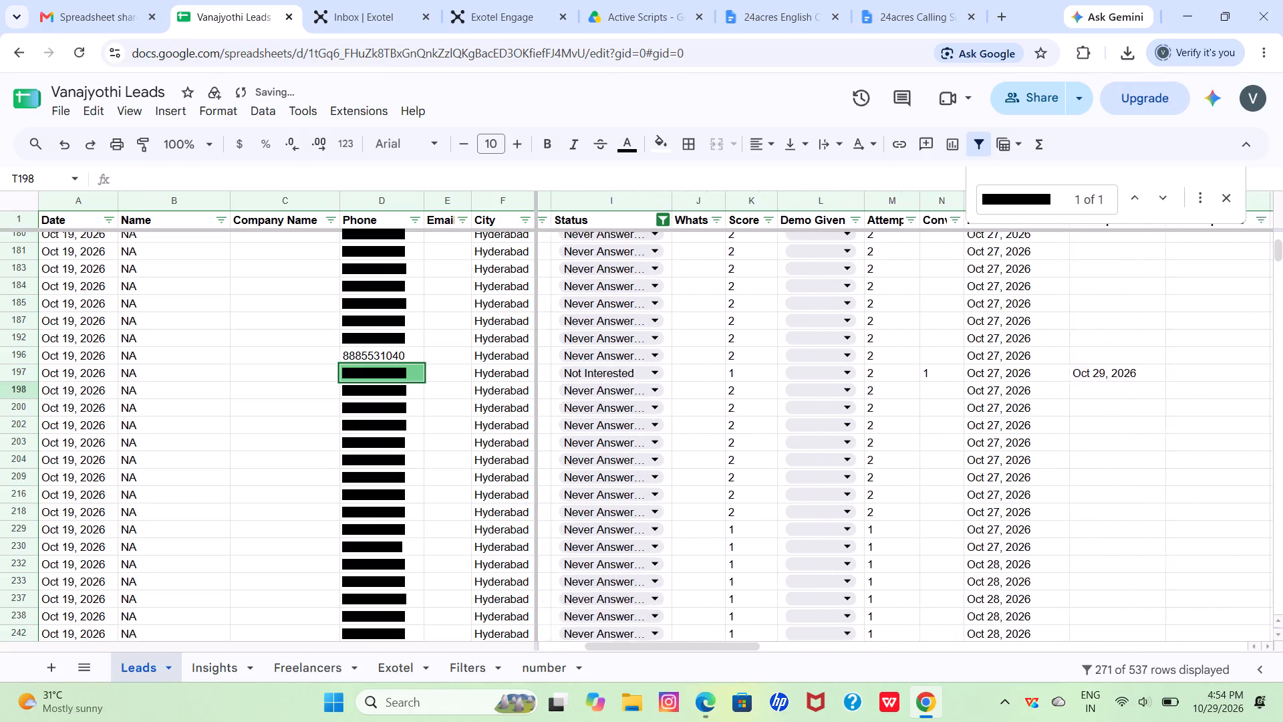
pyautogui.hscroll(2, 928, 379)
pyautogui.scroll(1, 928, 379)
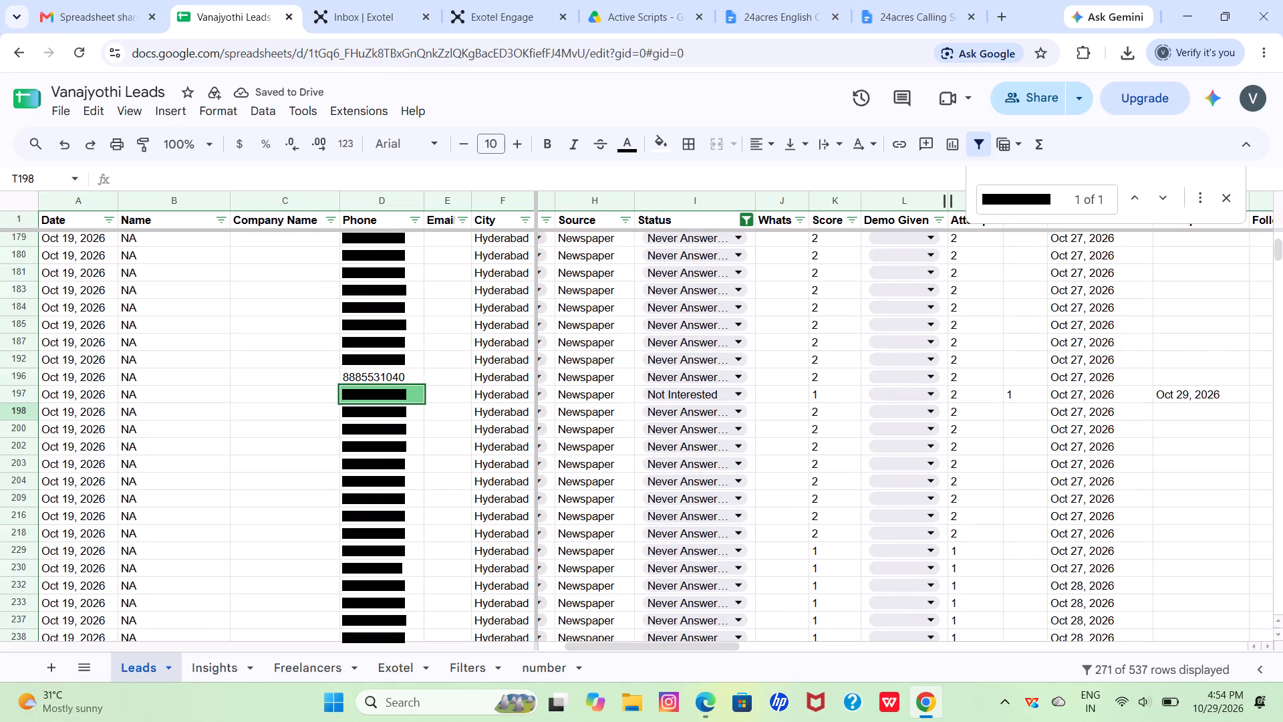
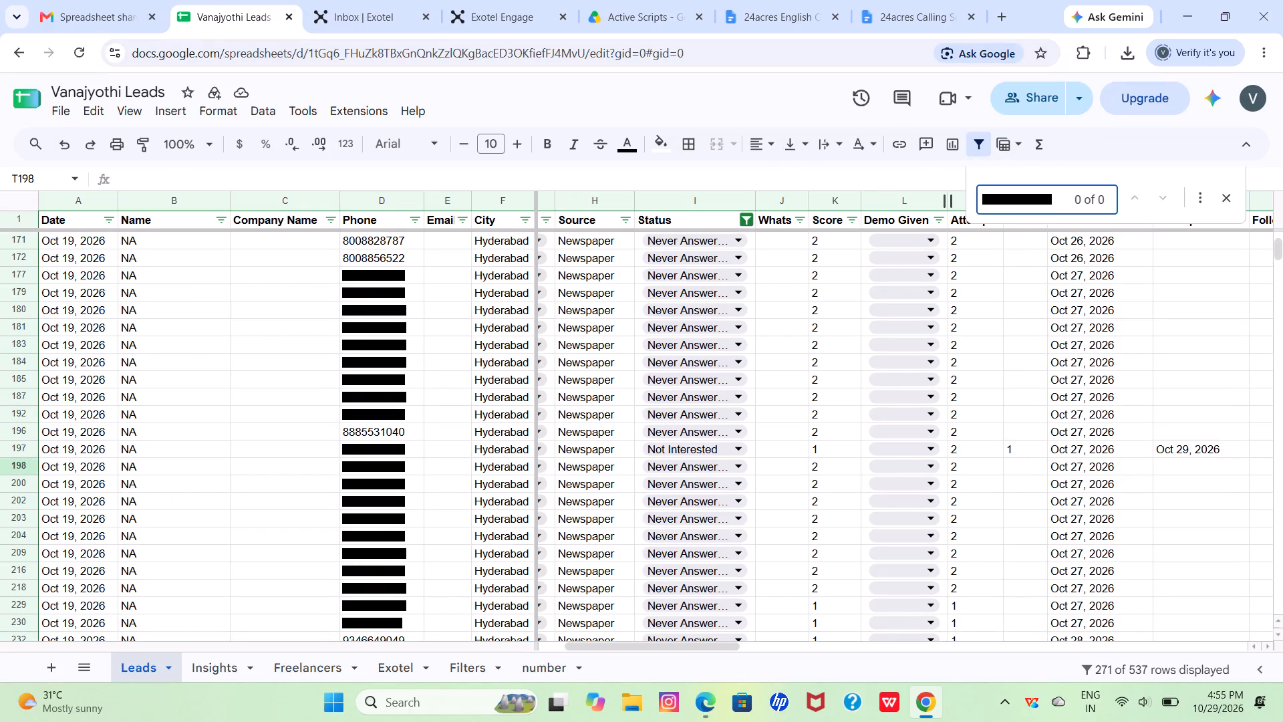
# Remove the extra leading digit from the phone number being searched to locate the called lead.
pyautogui.click(990, 194)
pyautogui.press('BackSpace')
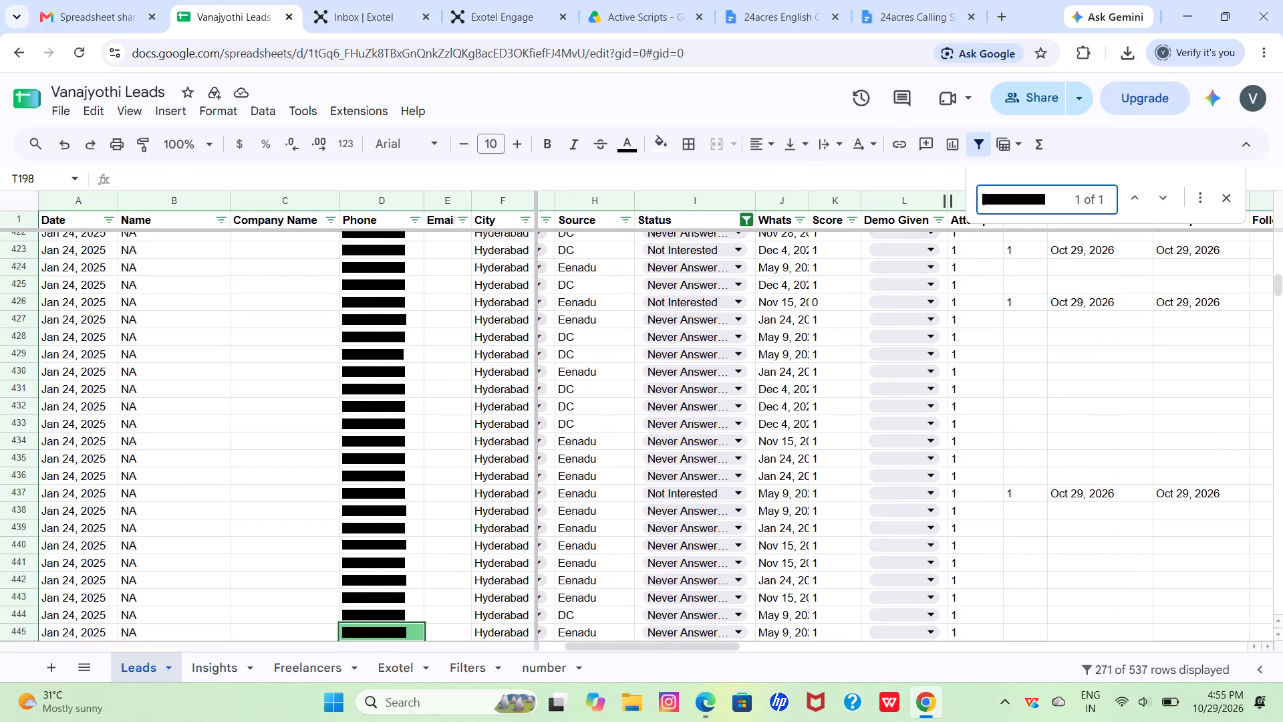
# Set the Status of the found lead in row 445 to Call Back.
pyautogui.scroll(-3, 1006, 362)
pyautogui.hscroll(1, 1006, 362)
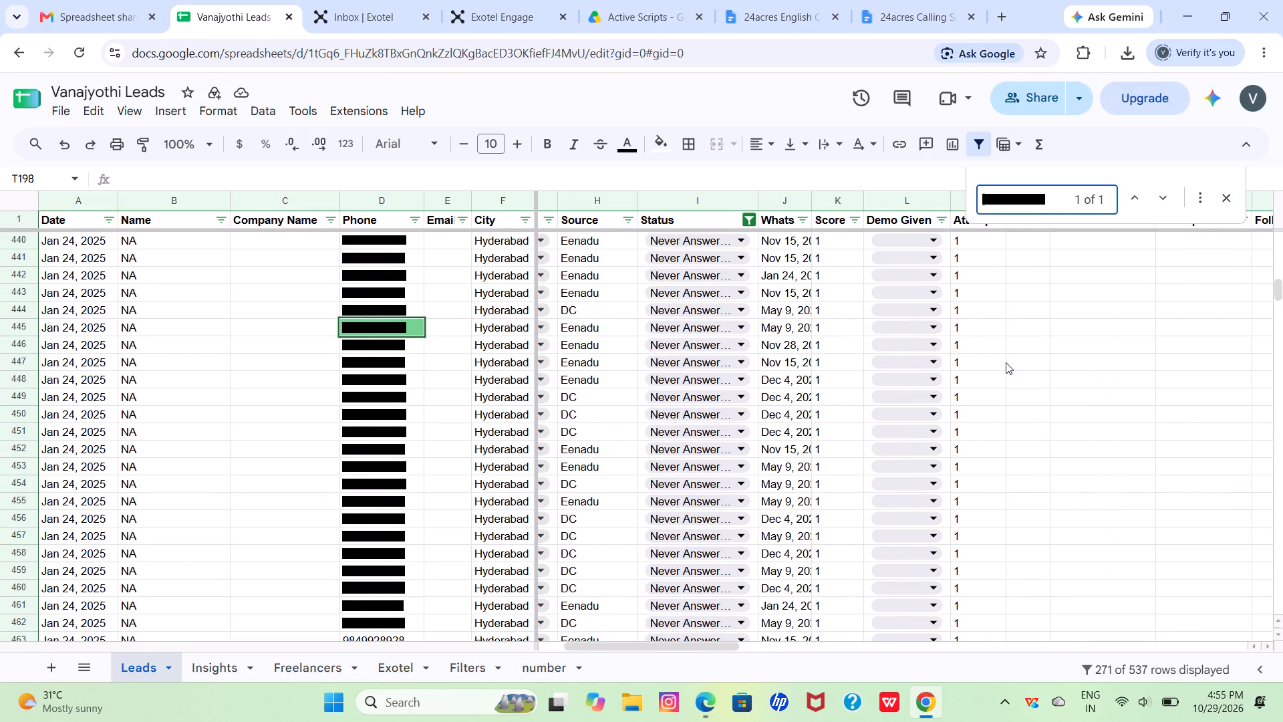
pyautogui.hscroll(1, 1006, 362)
pyautogui.click(760, 330)
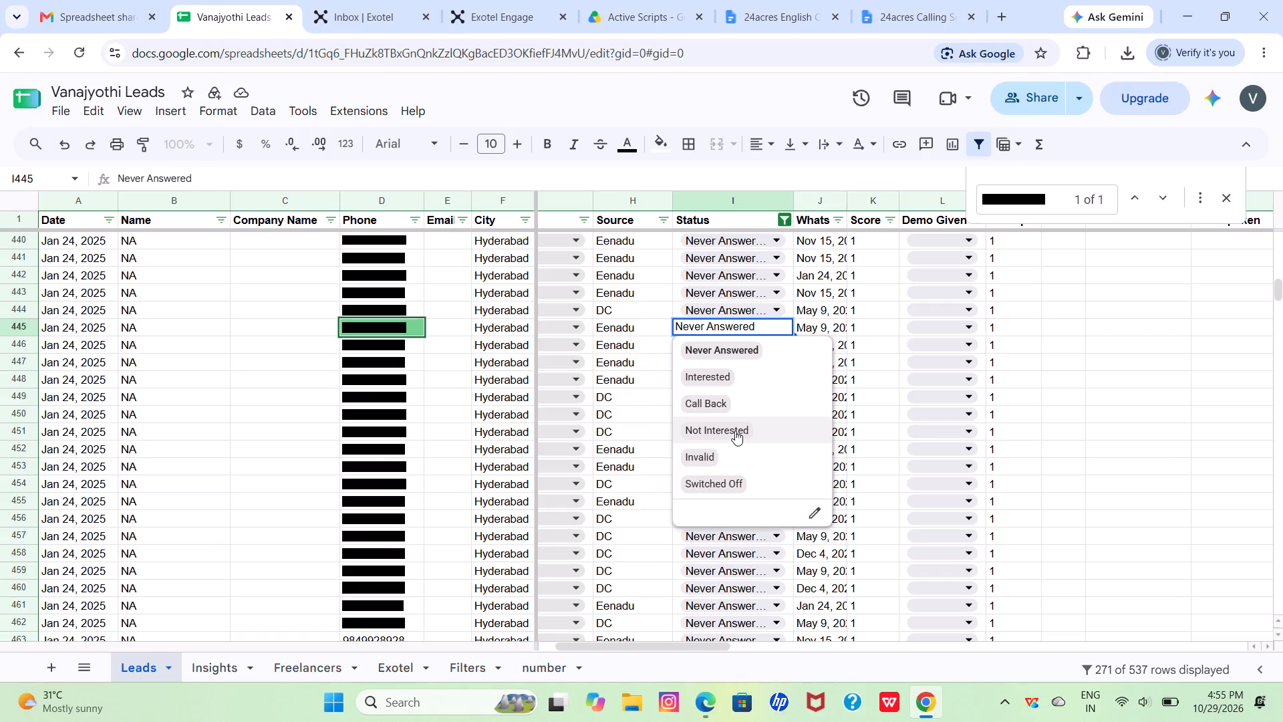
pyautogui.click(1022, 331)
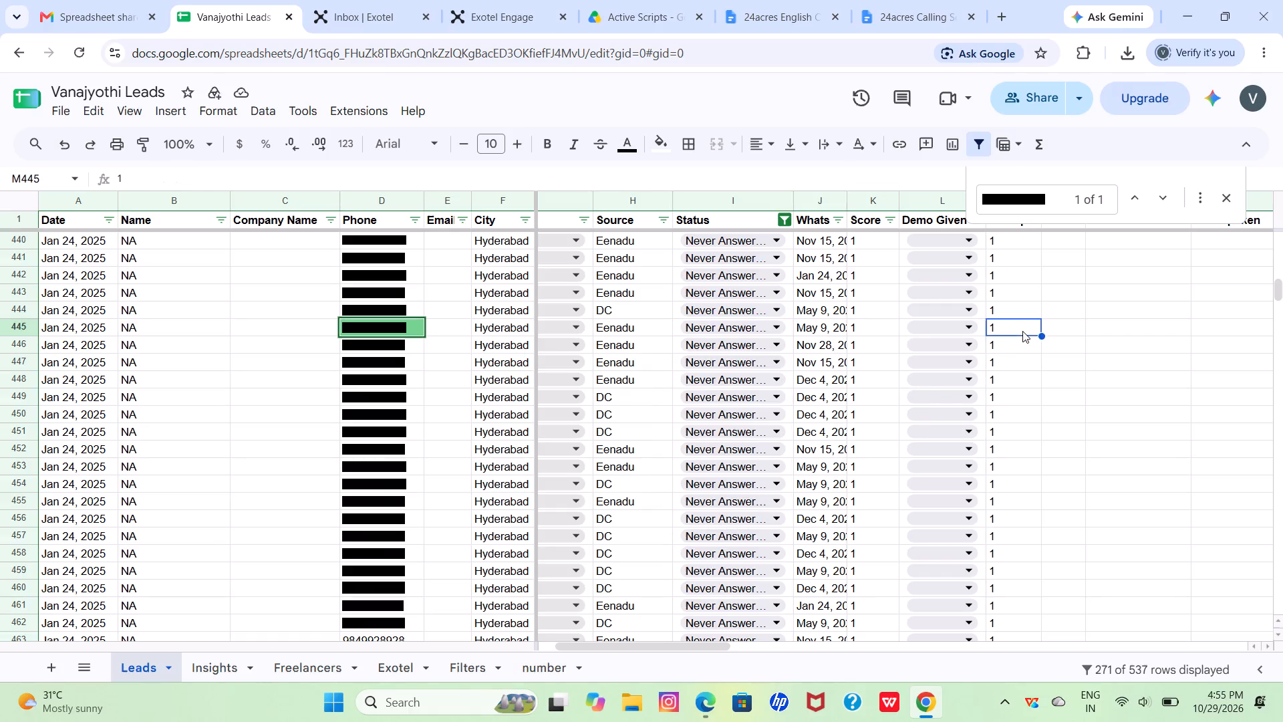
pyautogui.click(772, 328)
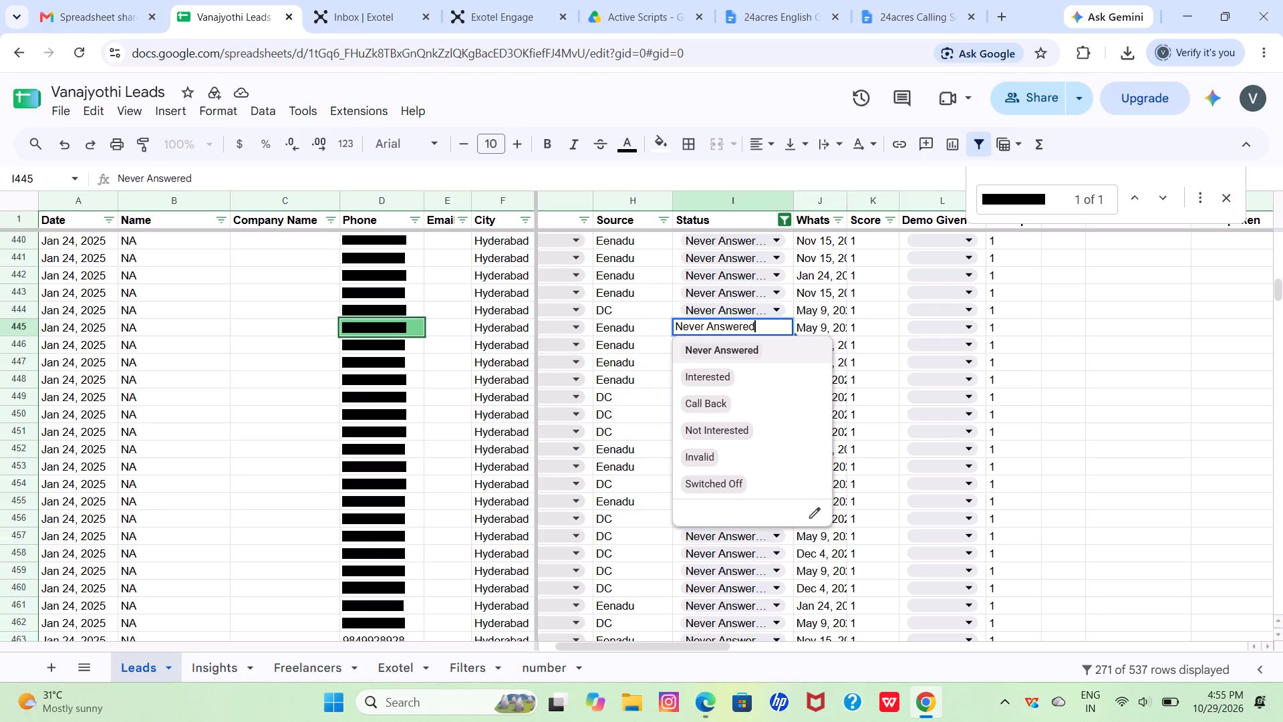
pyautogui.click(704, 400)
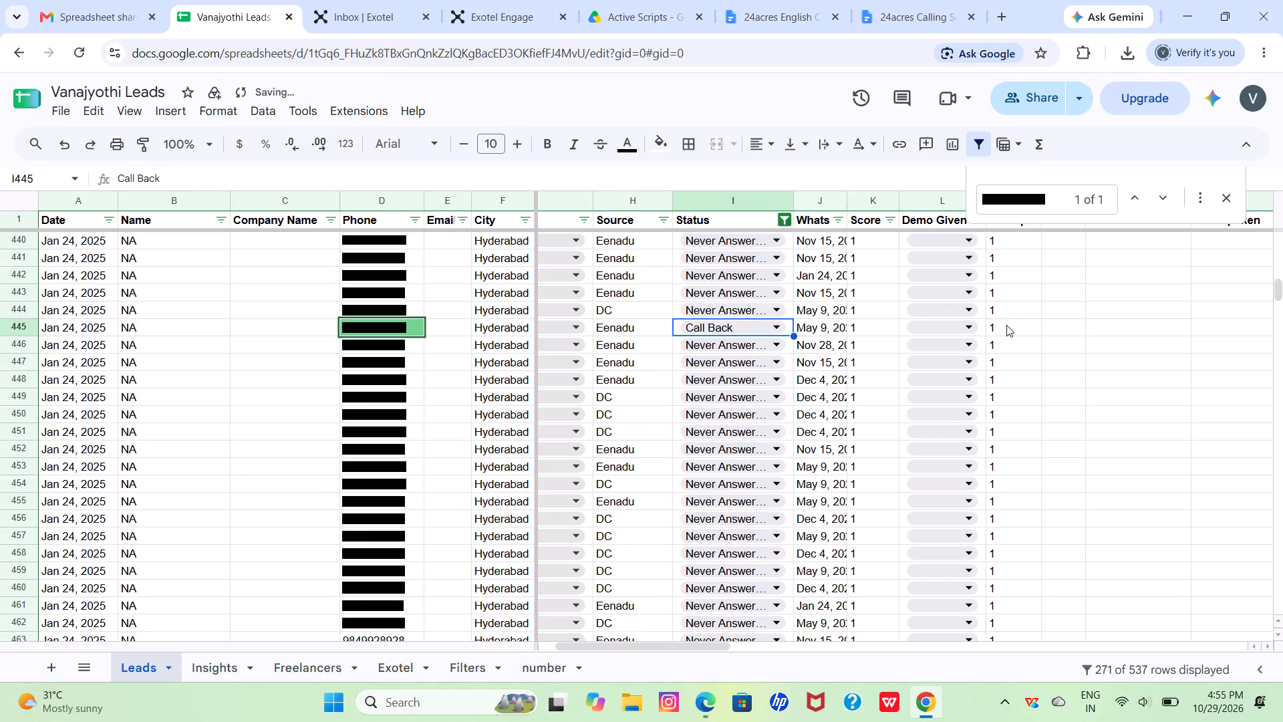
# Select the empty Conv cell for the lead in row 445.
pyautogui.click(1065, 329)
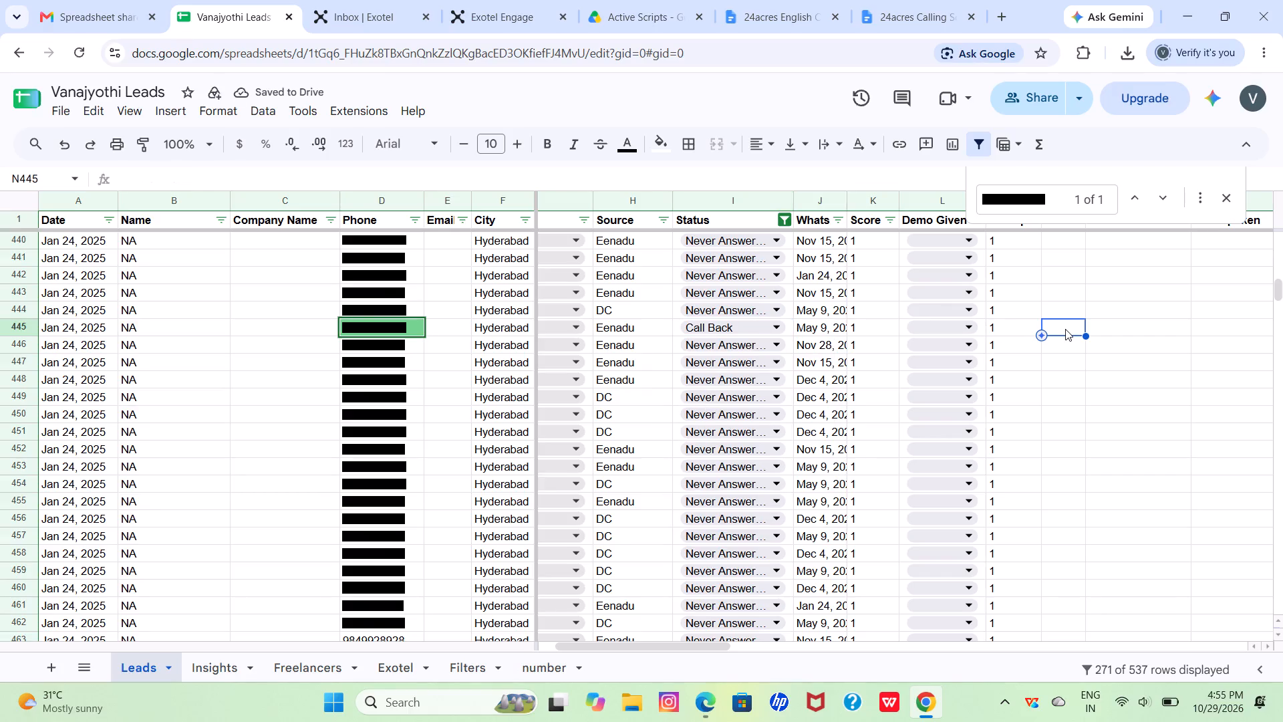
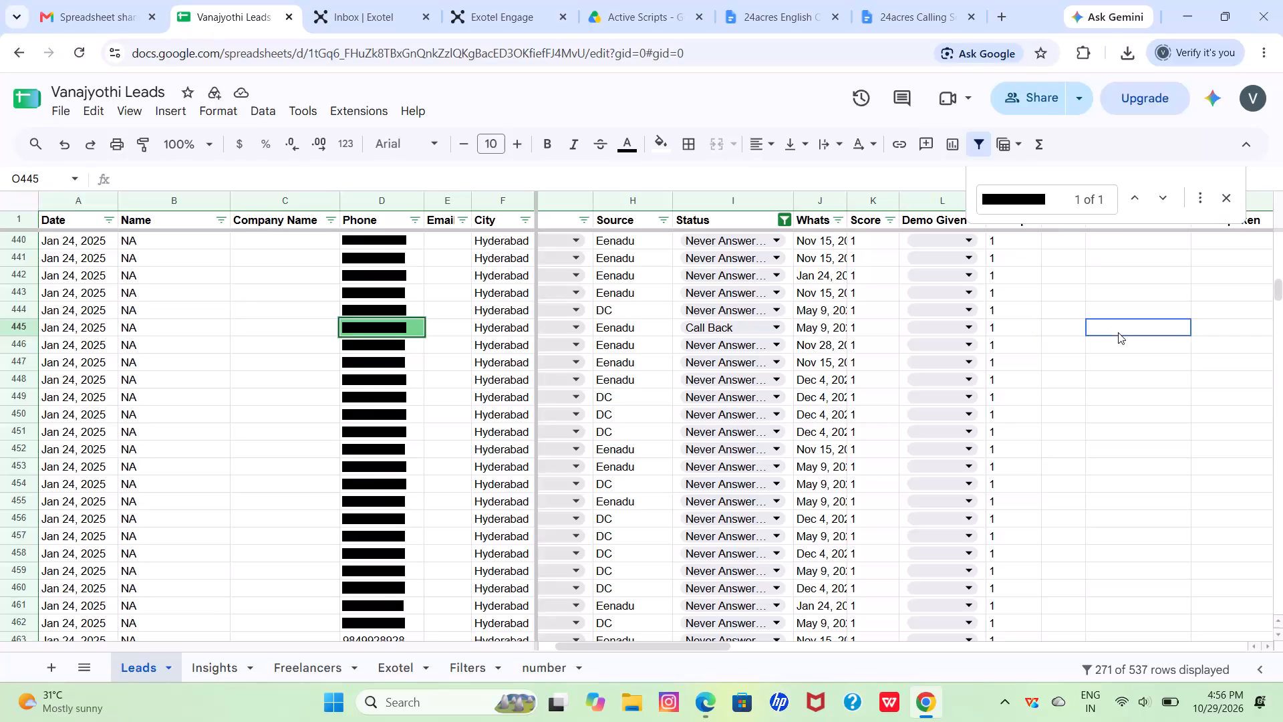
# Enter 1 in the Conv cell for the lead in row 445.
pyautogui.hscroll(-1, 1118, 332)
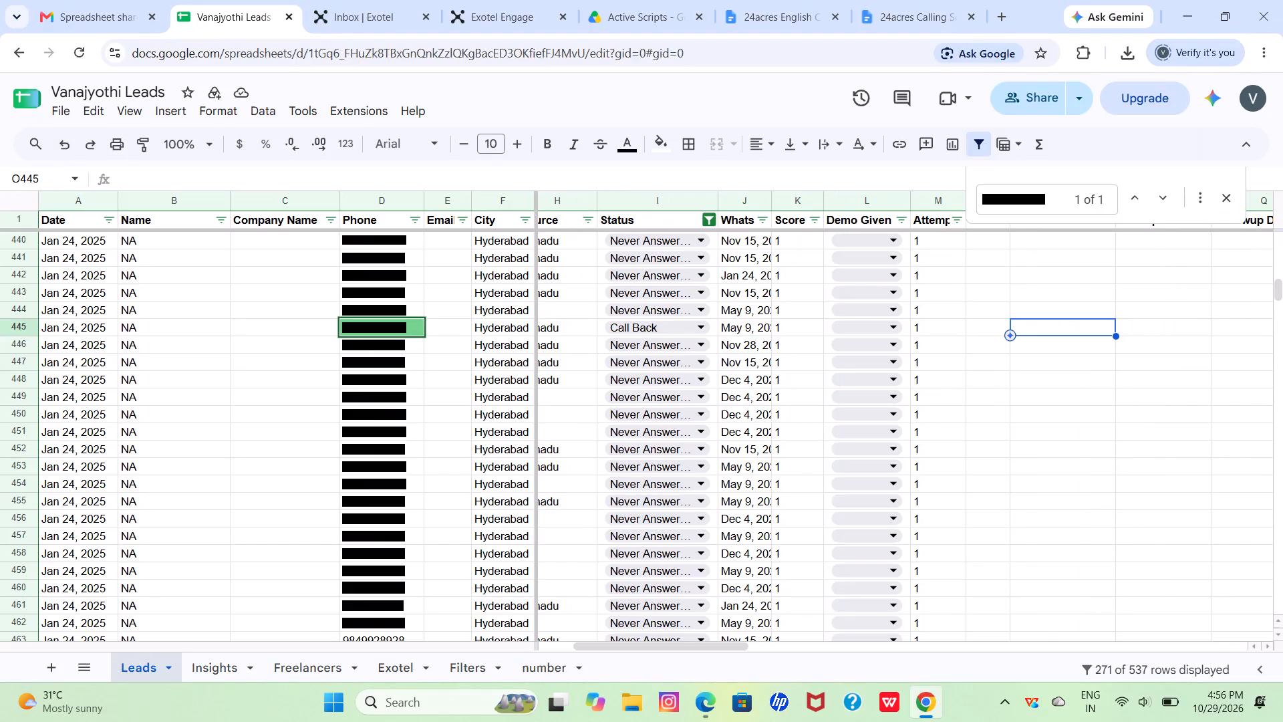
pyautogui.hscroll(2, 1118, 332)
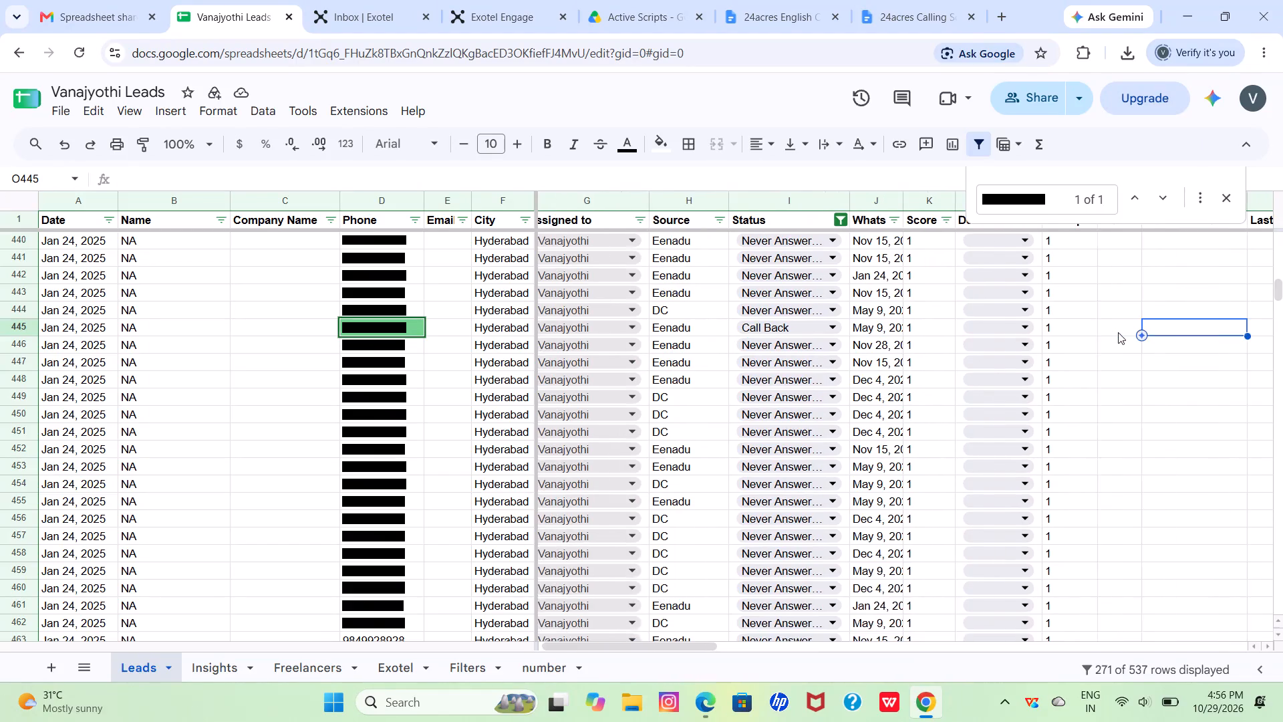
pyautogui.hscroll(1, 1118, 332)
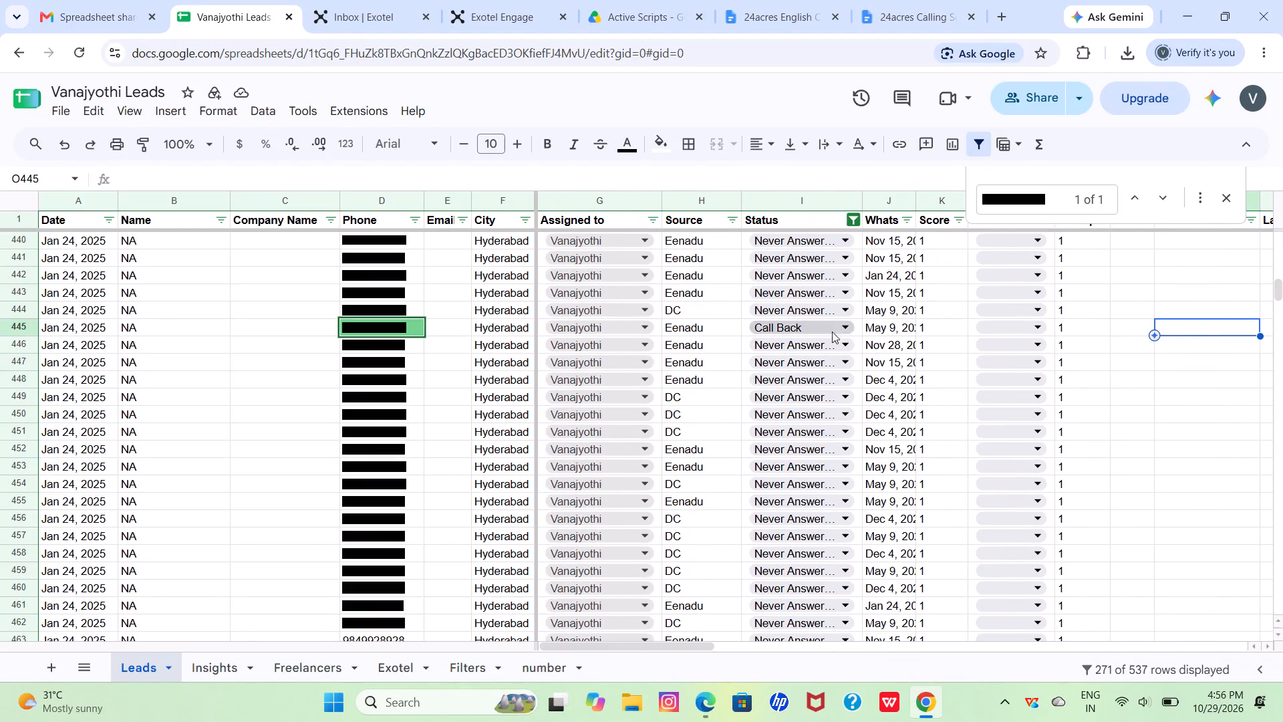
pyautogui.click(1125, 332)
pyautogui.press('1')
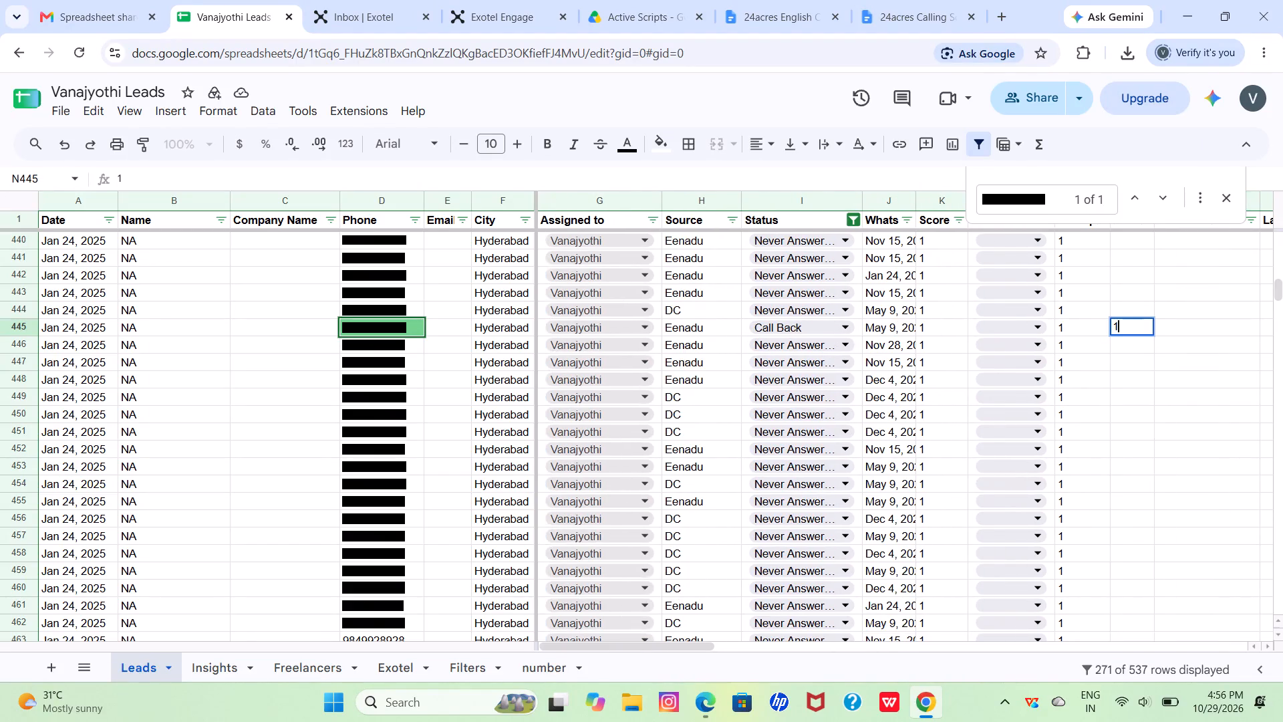
# Copy the Oct 29, 2026 date from row 437 into the First Contacted and Last Spoken cells of row 445.
pyautogui.click(1187, 332)
pyautogui.scroll(3, 1187, 332)
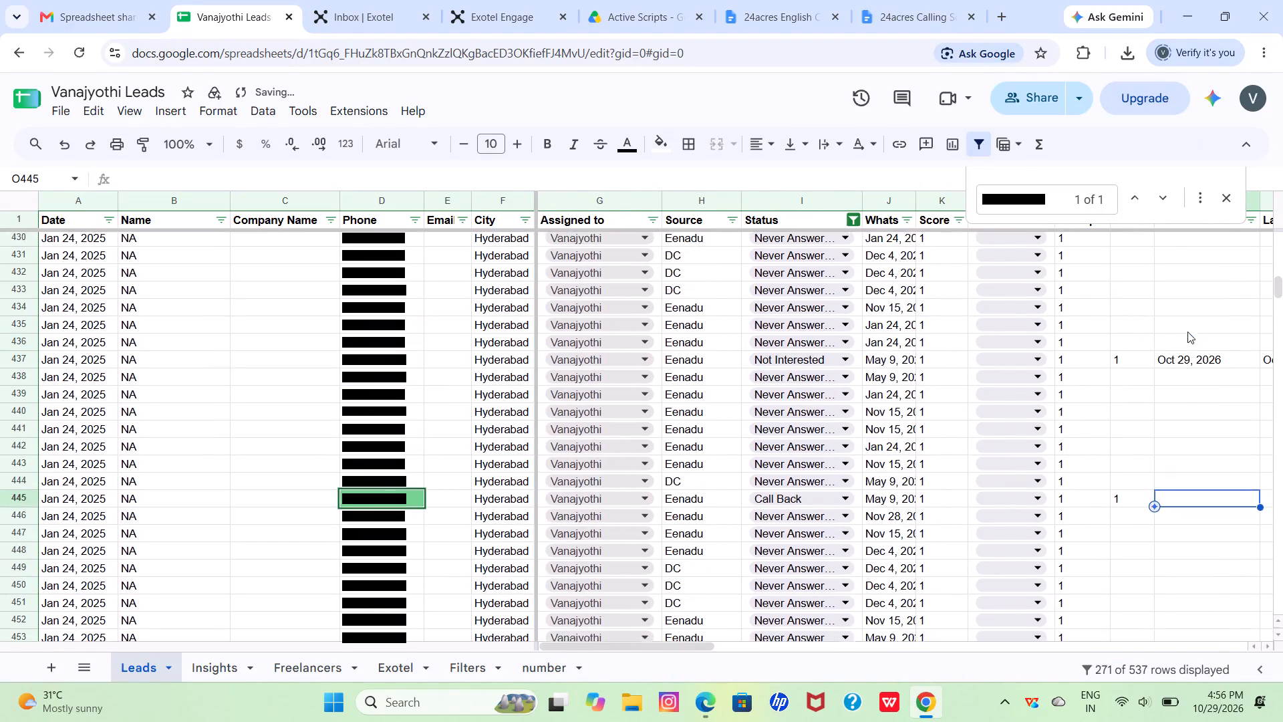
pyautogui.click(1187, 359)
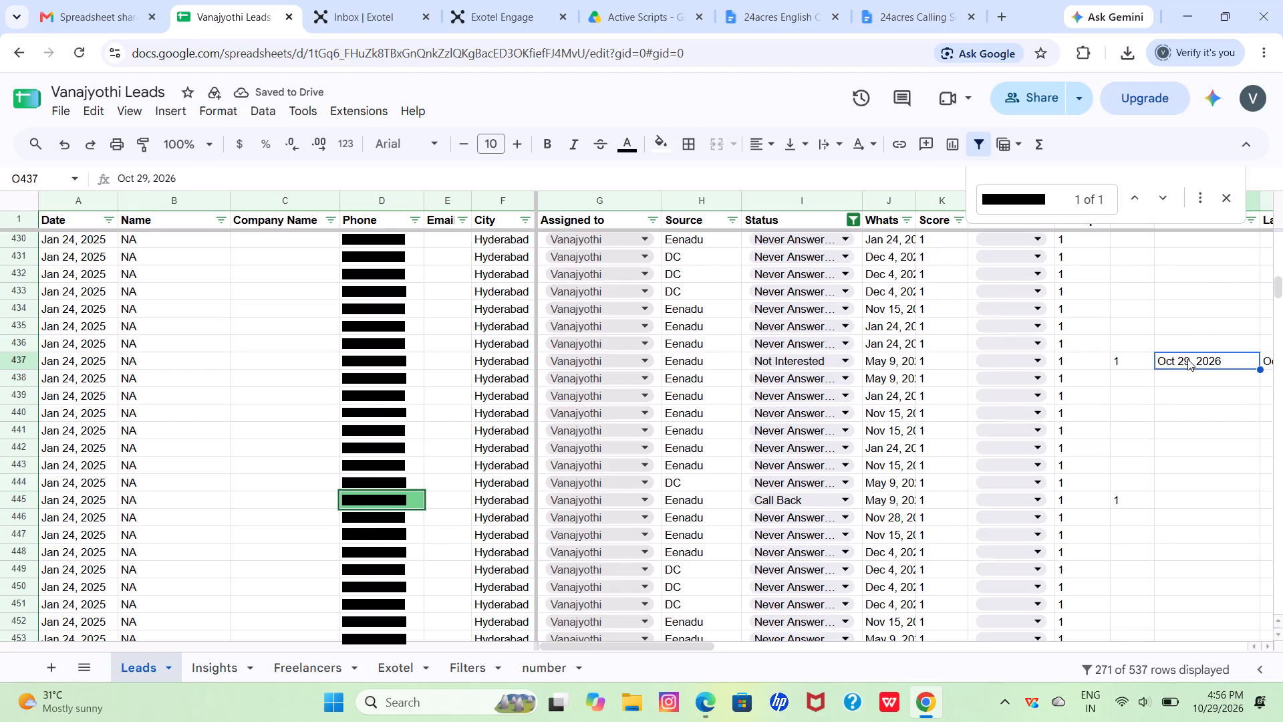
pyautogui.hotkey('ctrl', 'c')
pyautogui.scroll(-1, 1187, 359)
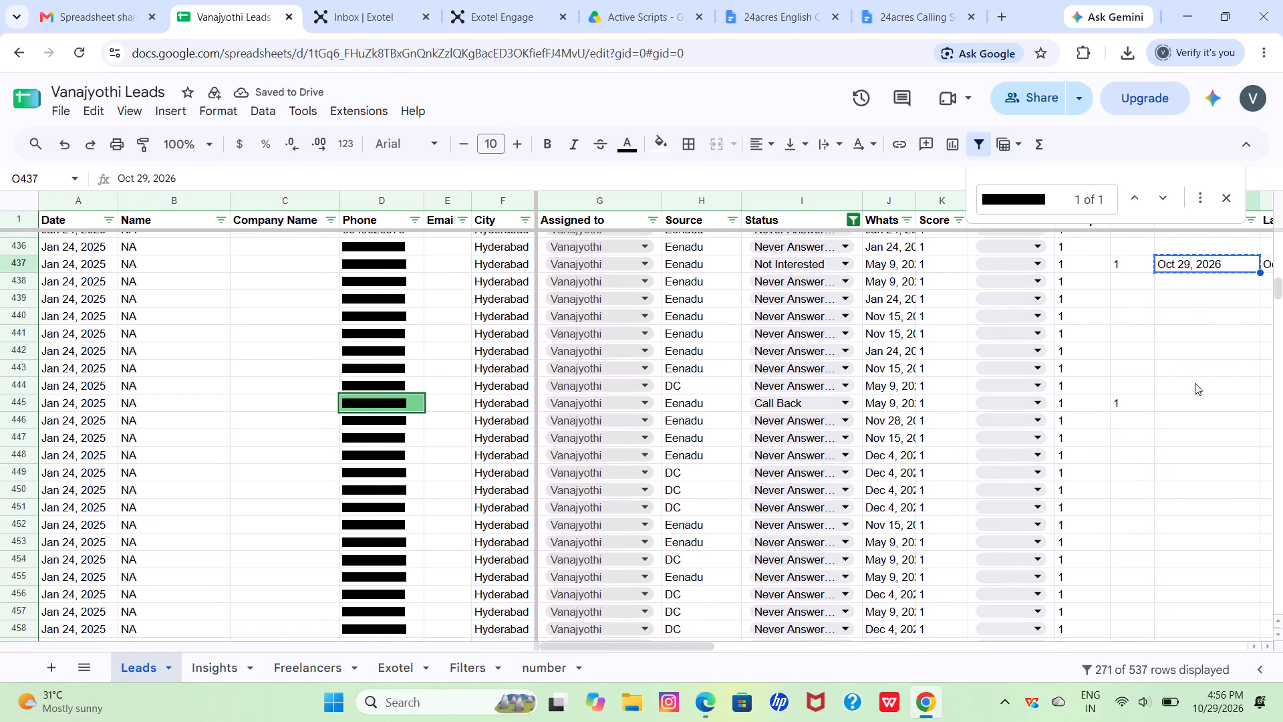
pyautogui.click(1196, 401)
pyautogui.hotkey('ctrl', 'v')
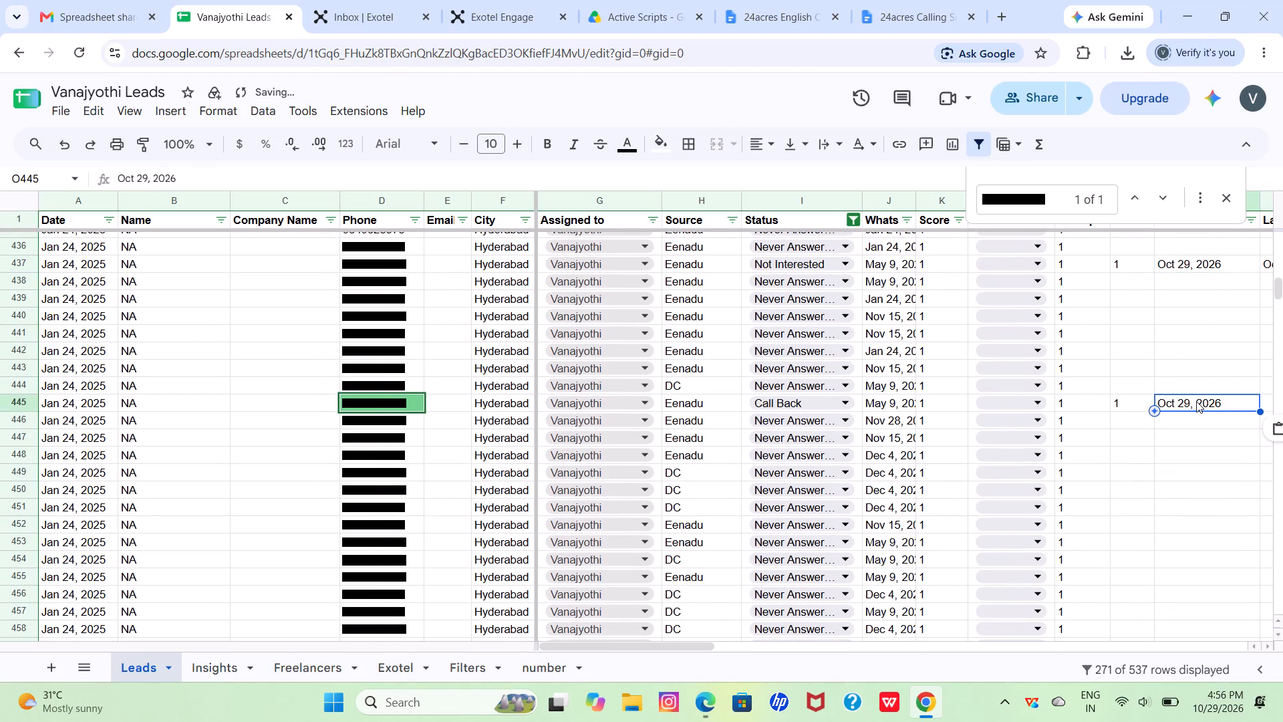
pyautogui.hscroll(-2, 1196, 401)
pyautogui.click(1149, 392)
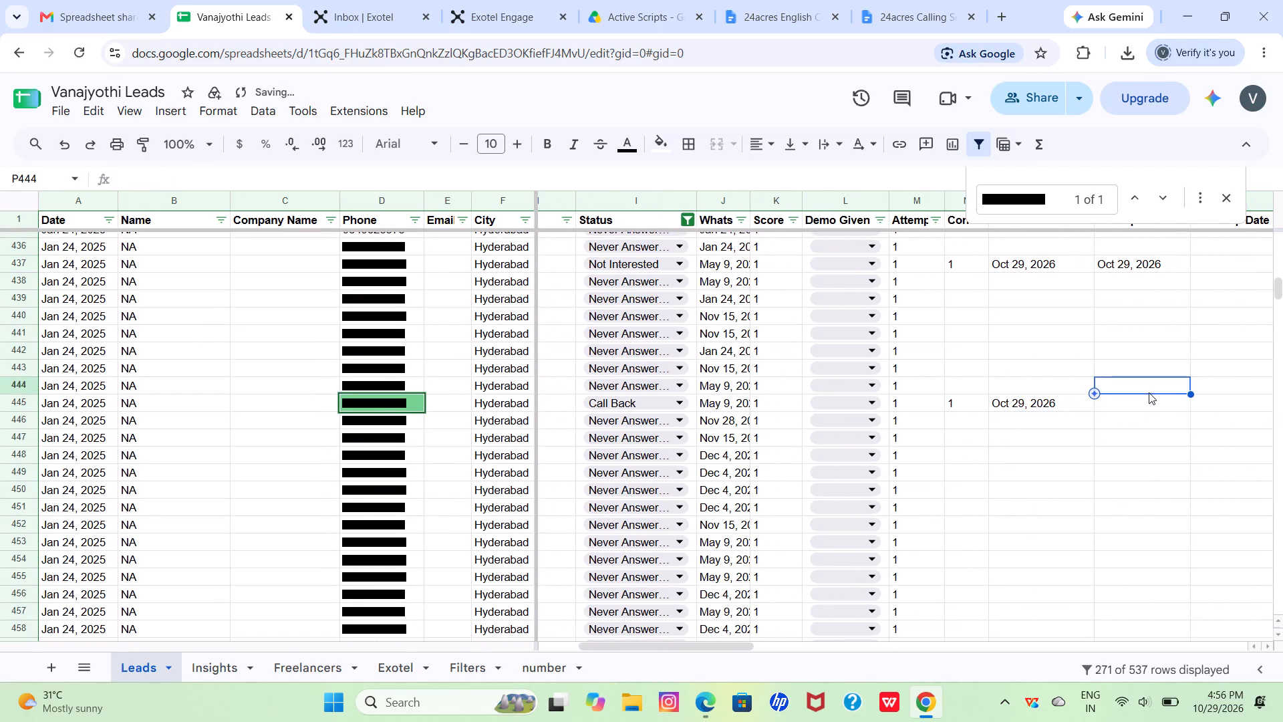
pyautogui.click(1147, 416)
pyautogui.click(1135, 404)
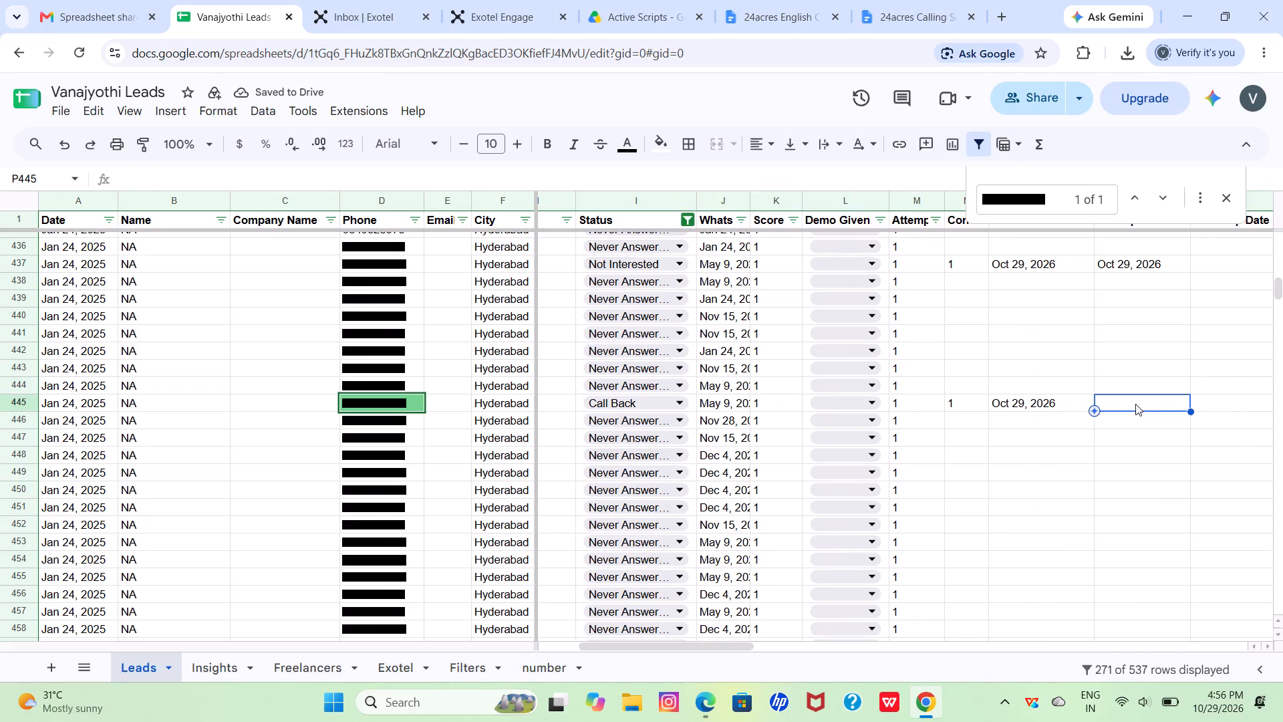
pyautogui.hotkey('ctrl', 'v')
# Add the call note "he has propert for sale and said his office at ameerpet" in cell T445.
pyautogui.hscroll(-6, 1135, 404)
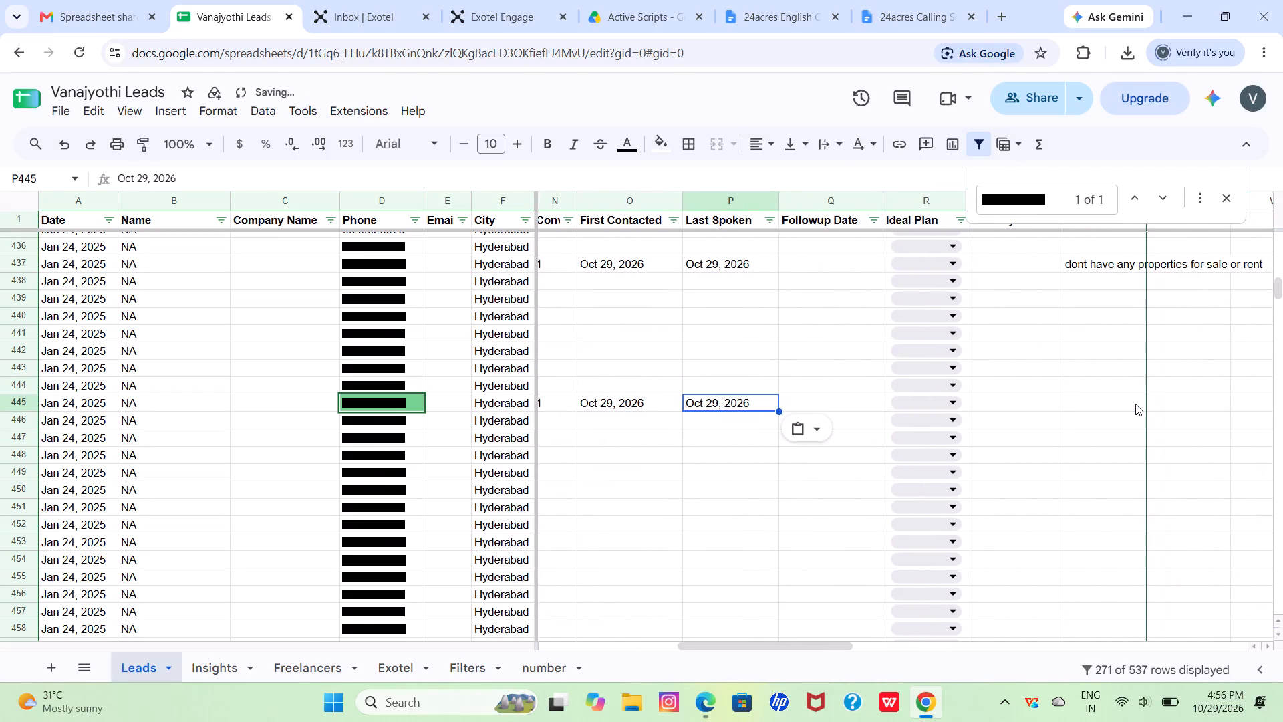
pyautogui.click(1075, 405)
pyautogui.write('he has propert')
pyautogui.press('space')
pyautogui.write('for sale a')
pyautogui.write('nd said')
pyautogui.press('space')
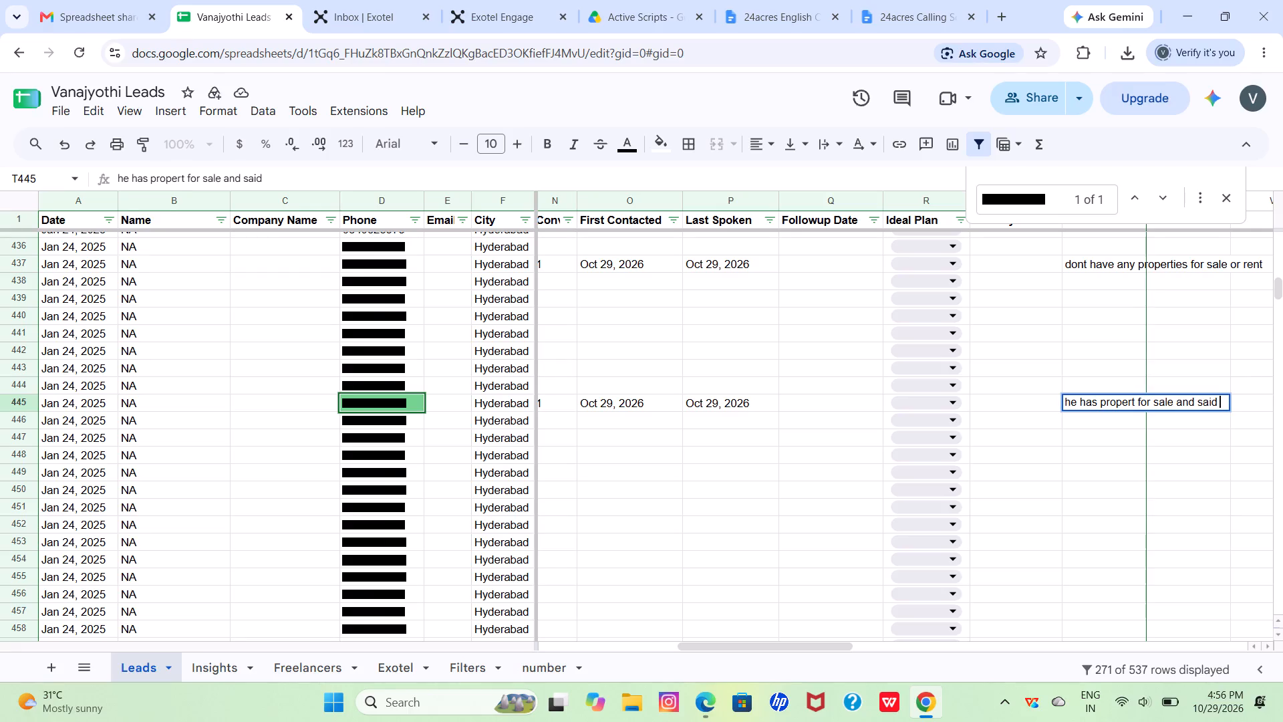
pyautogui.write('his')
pyautogui.press('space')
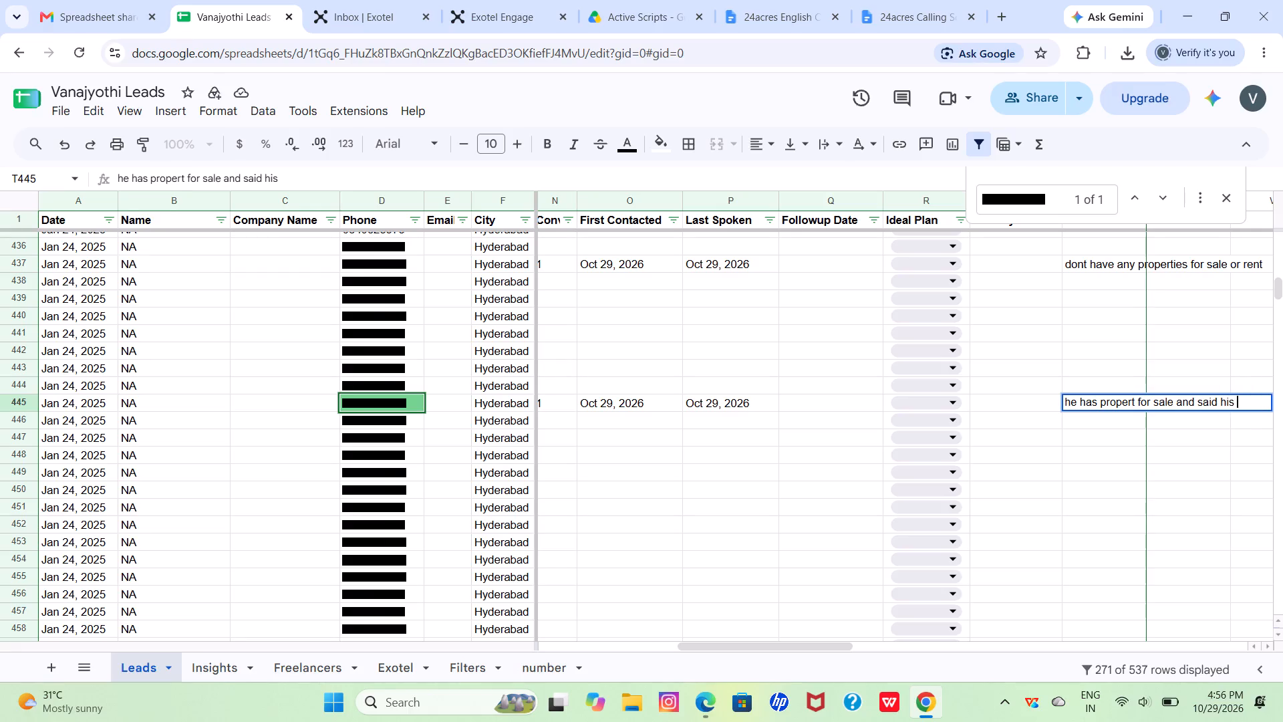
pyautogui.write('office at ameerpet')
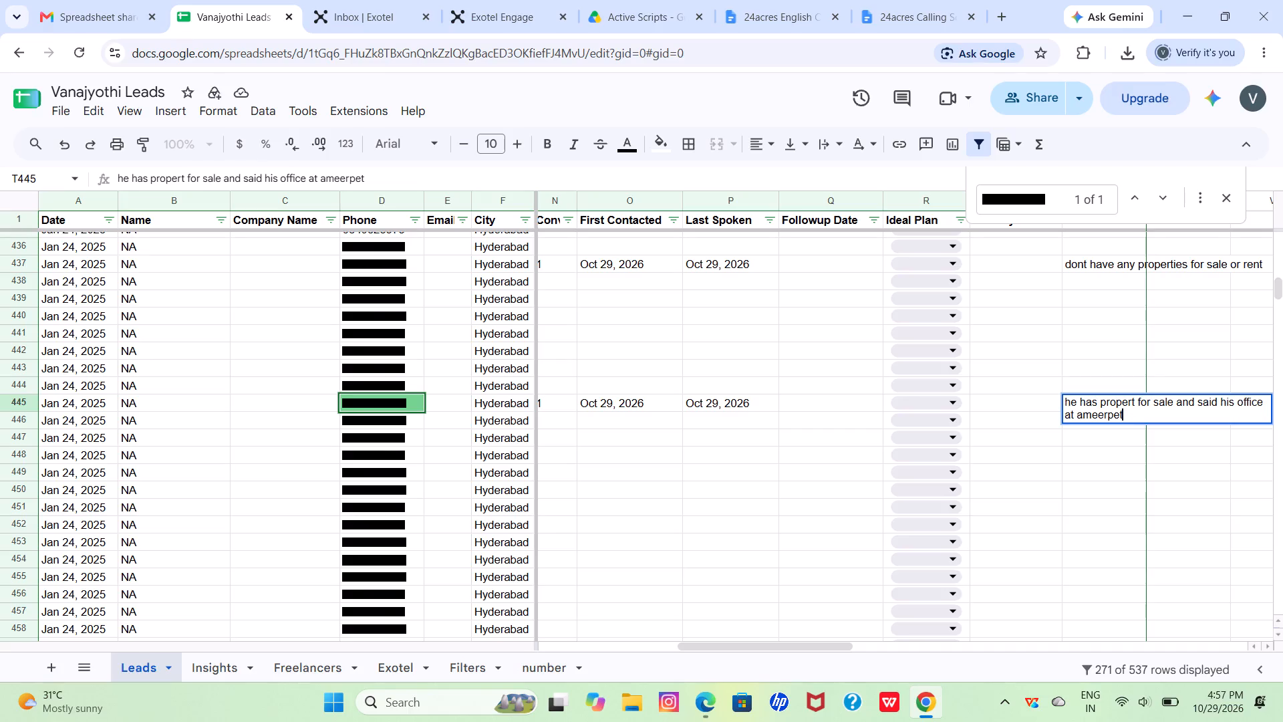
pyautogui.press('Return')
pyautogui.hscroll(5, 1075, 405)
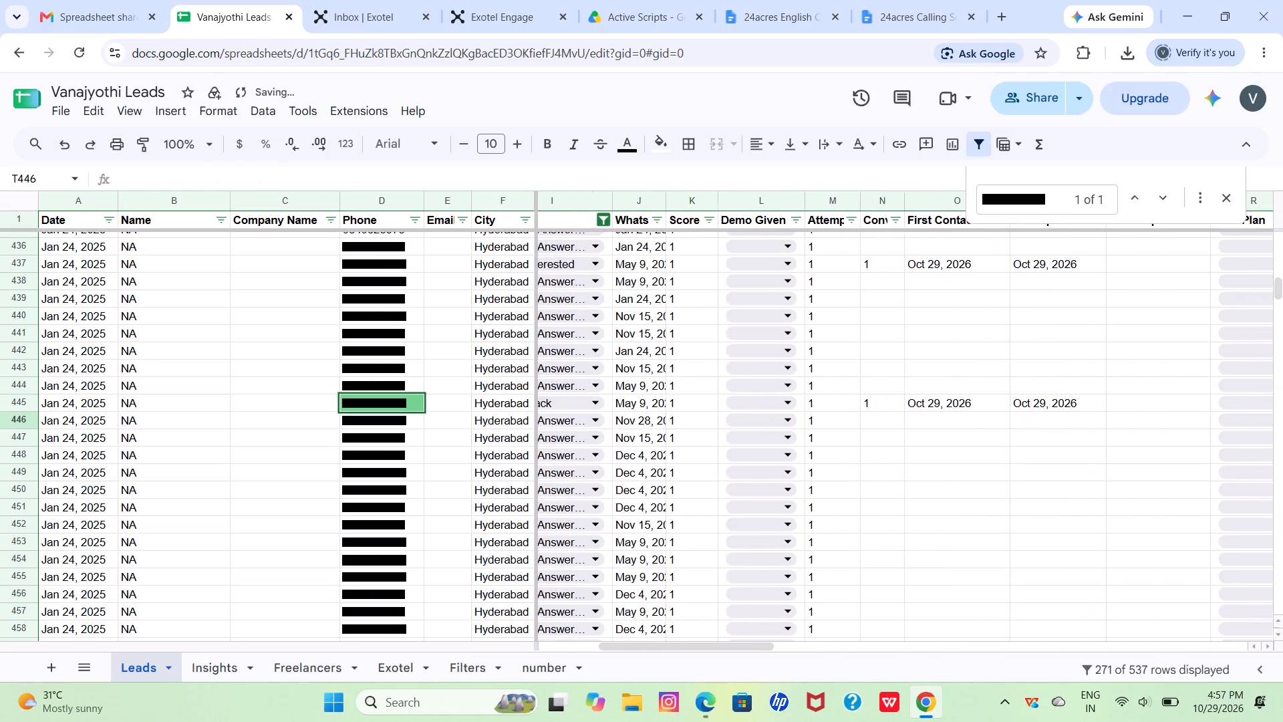
pyautogui.hscroll(4, 1075, 405)
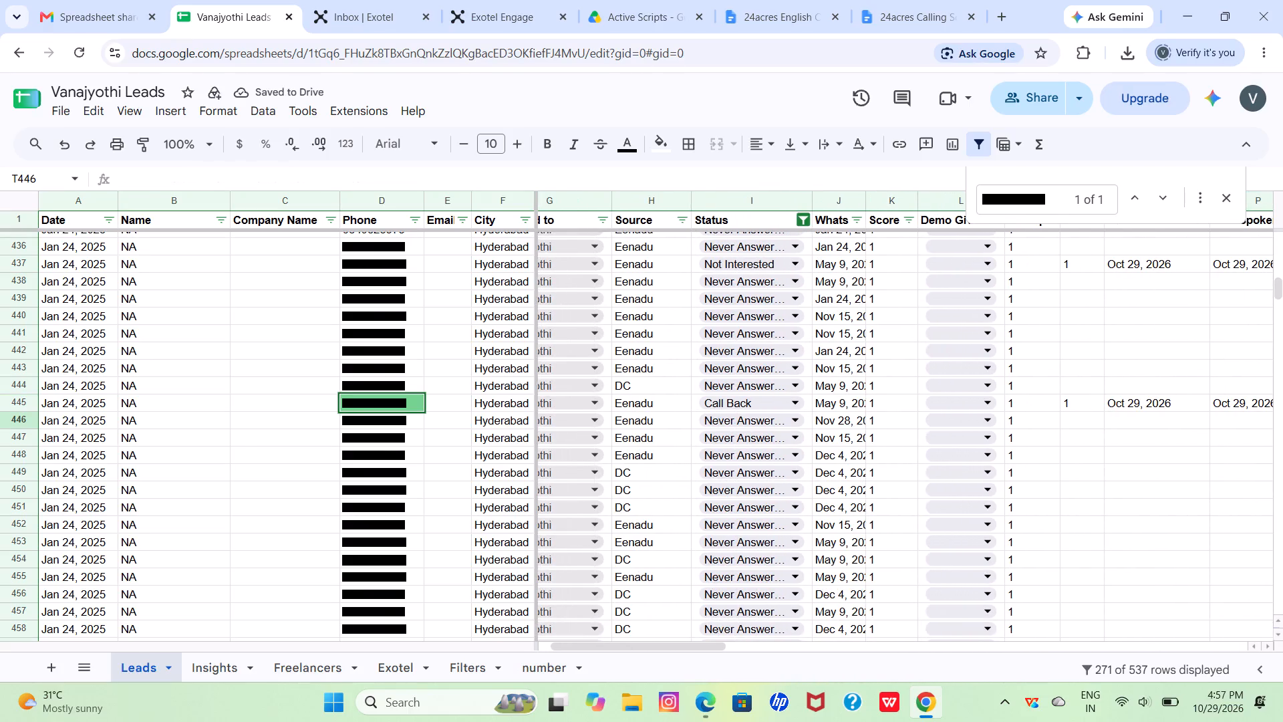
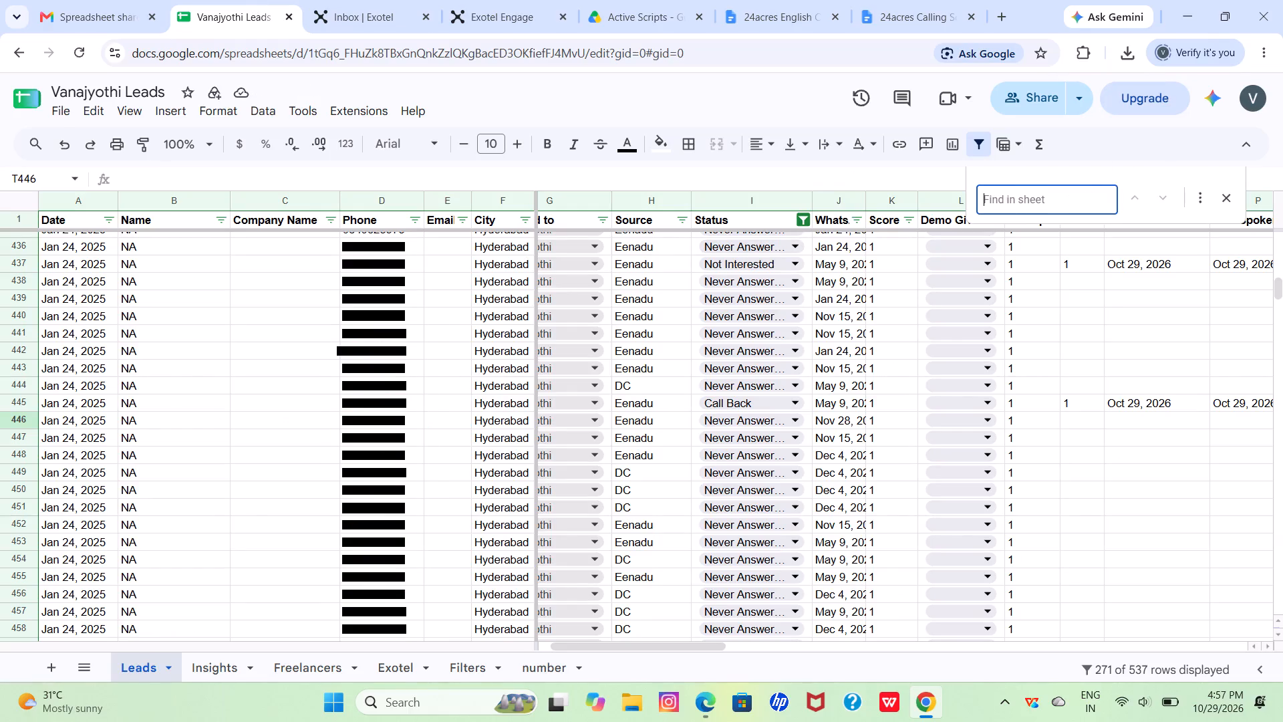
# Search the Leads sheet for the copied phone number of the called lead, without its leading digit.
pyautogui.hotkey('ctrl', 'v')
pyautogui.click(991, 194)
pyautogui.press('BackSpace')
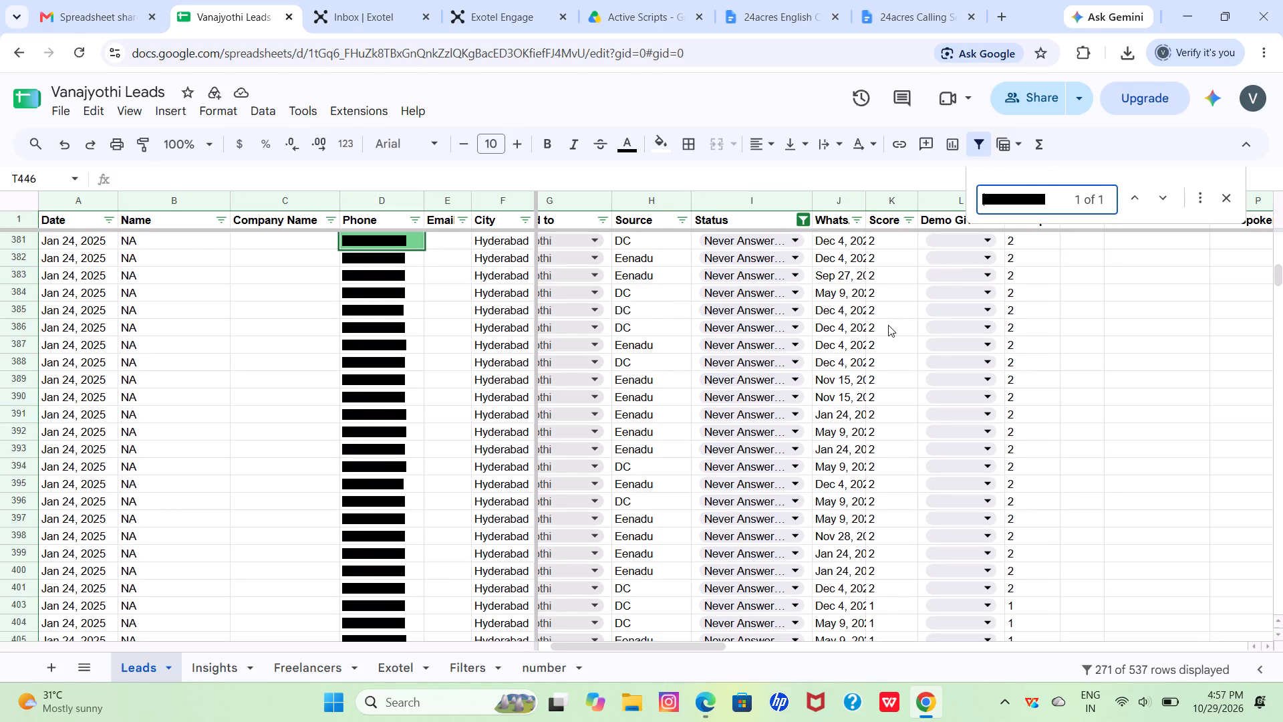
# Enter 1 in the Conv cell for the matching lead in row 381.
pyautogui.scroll(1, 888, 325)
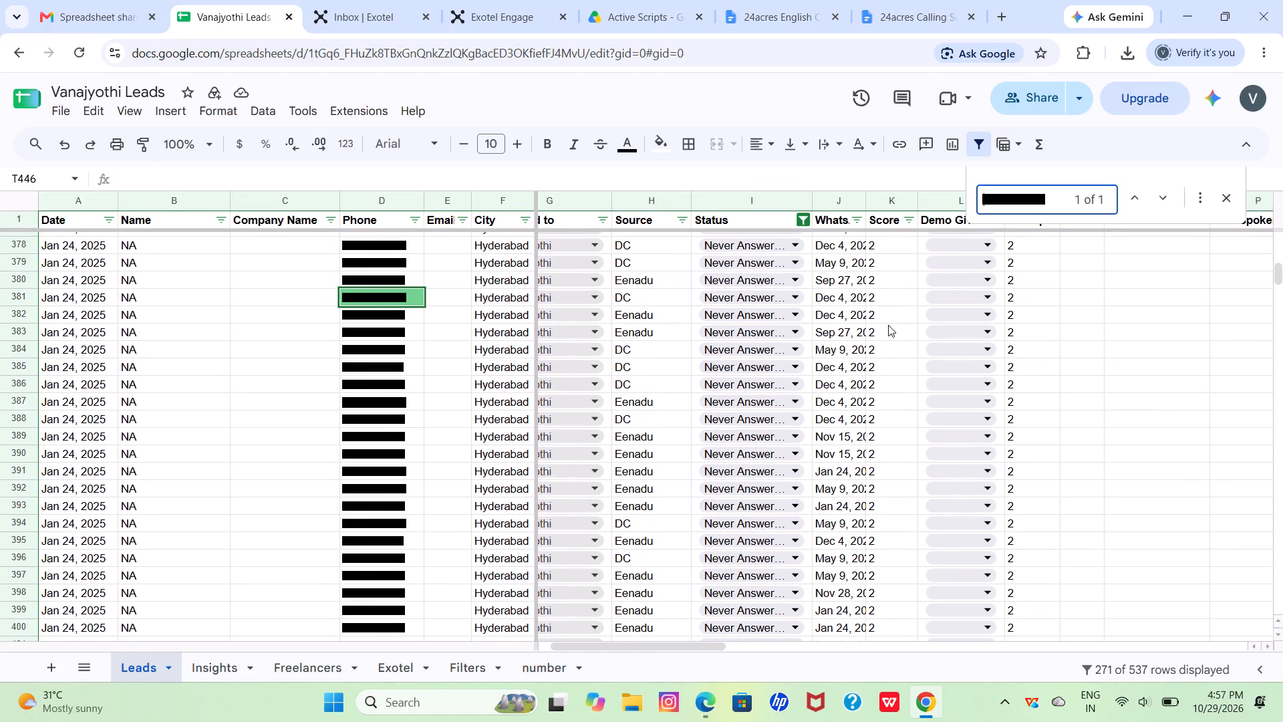
pyautogui.click(1048, 304)
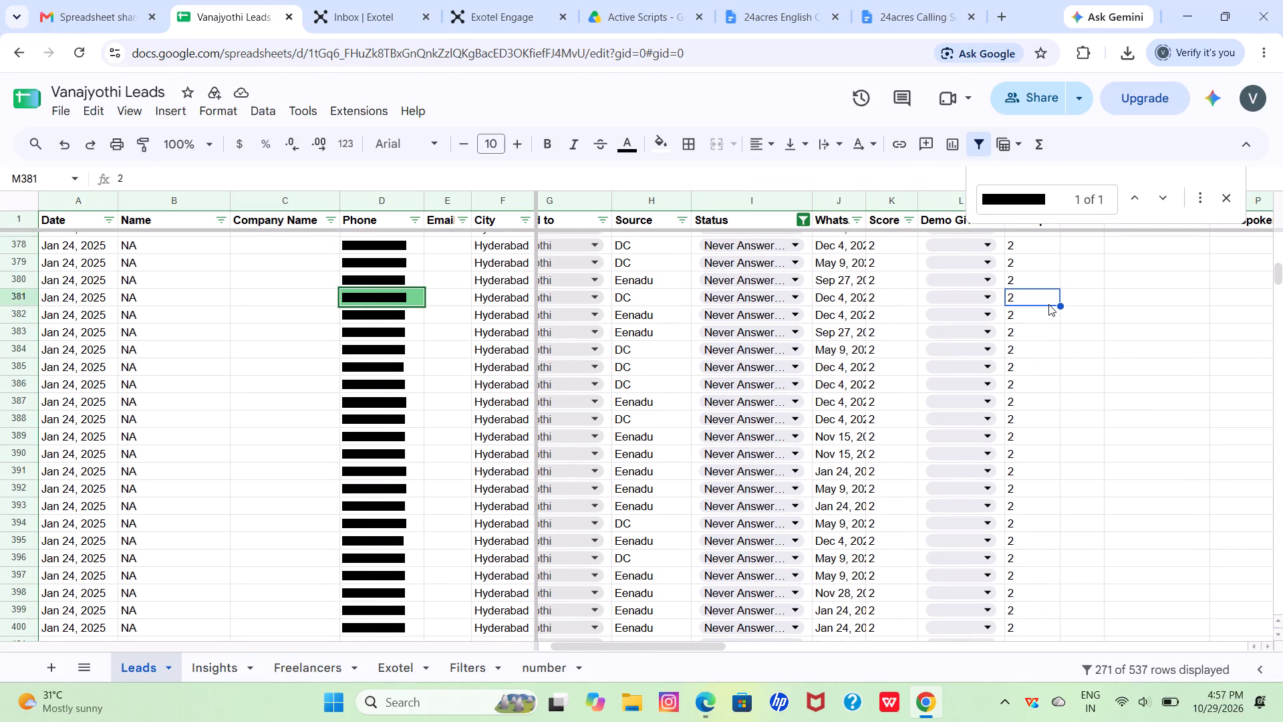
pyautogui.click(1086, 295)
pyautogui.press('1')
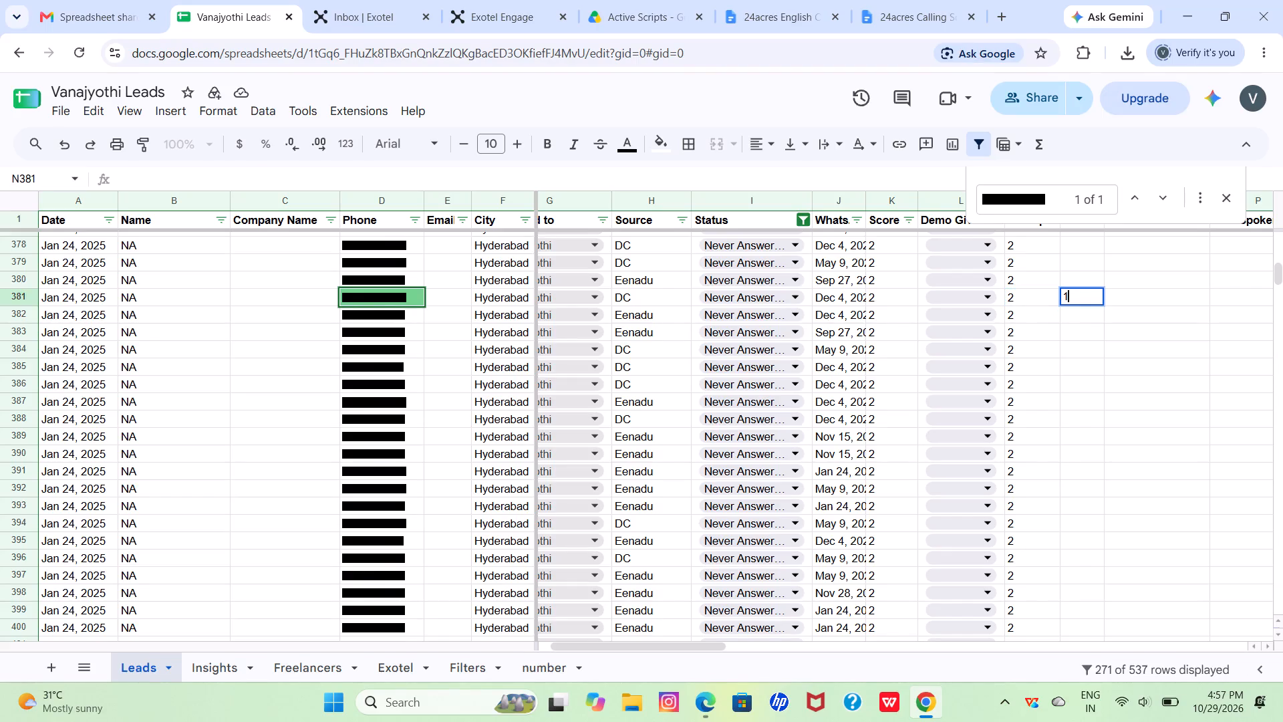
pyautogui.click(1127, 304)
# Copy the date from cell O355 into the First Contacted cell of row 381 and change it to Oct 29, 2026.
pyautogui.scroll(1, 1127, 304)
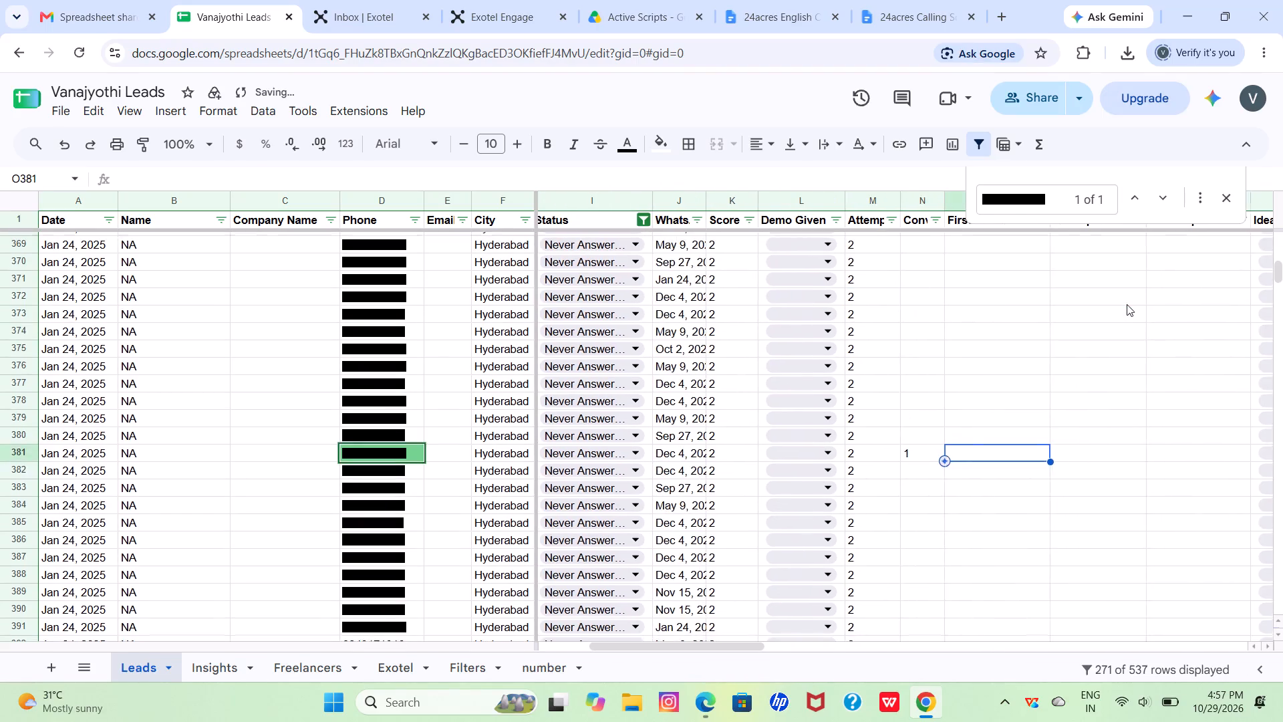
pyautogui.scroll(1, 1127, 304)
pyautogui.click(1022, 291)
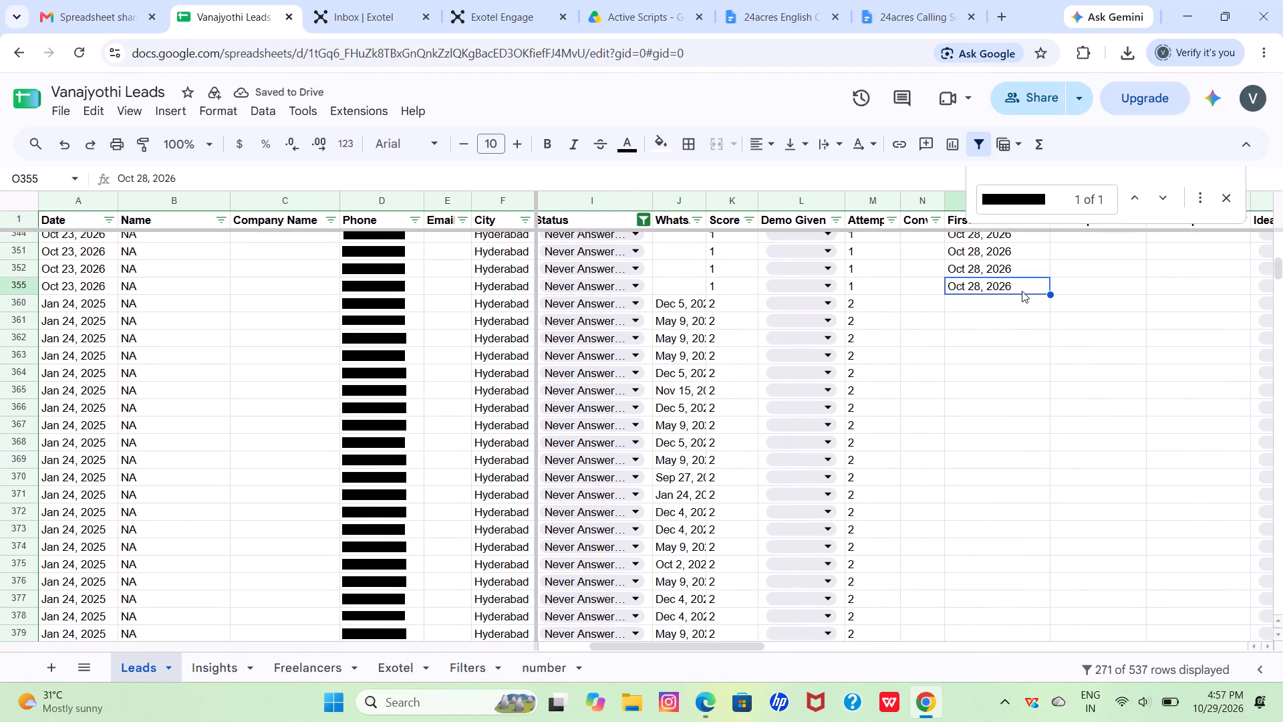
pyautogui.hotkey('ctrl', 'c')
pyautogui.scroll(-4, 1022, 291)
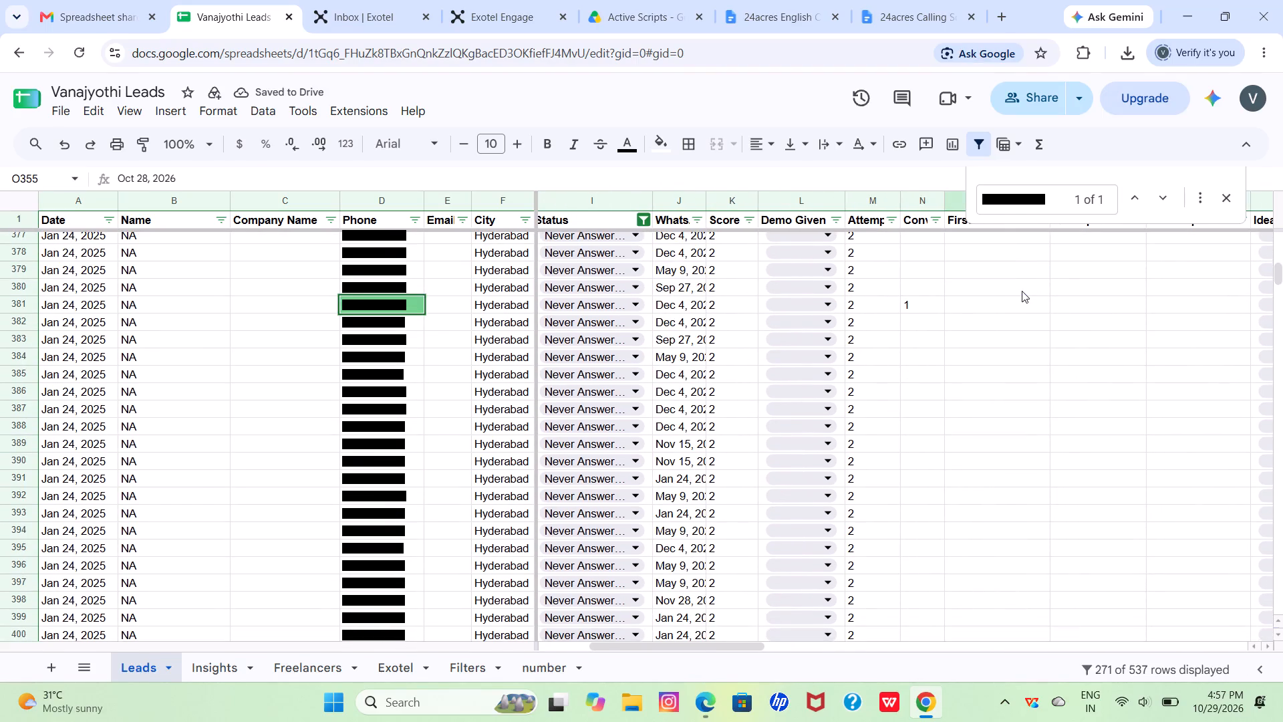
pyautogui.click(1015, 308)
pyautogui.hotkey('ctrl', 'v')
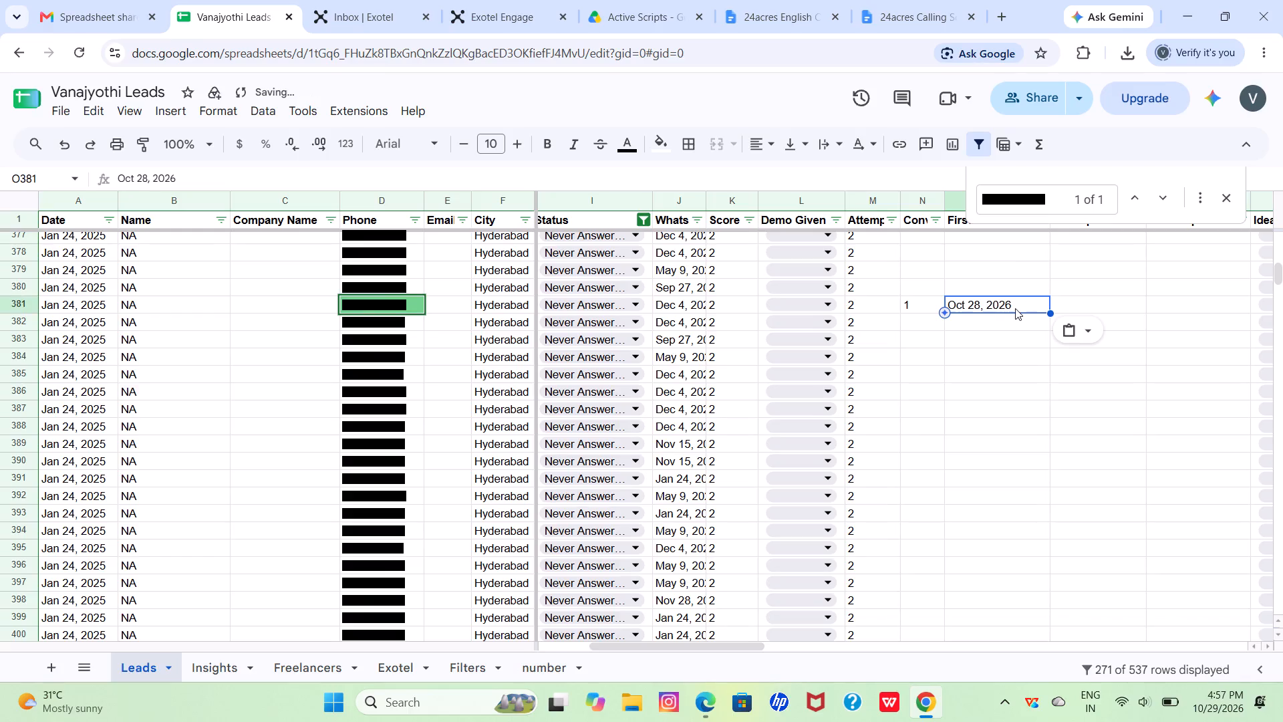
pyautogui.click(1015, 308)
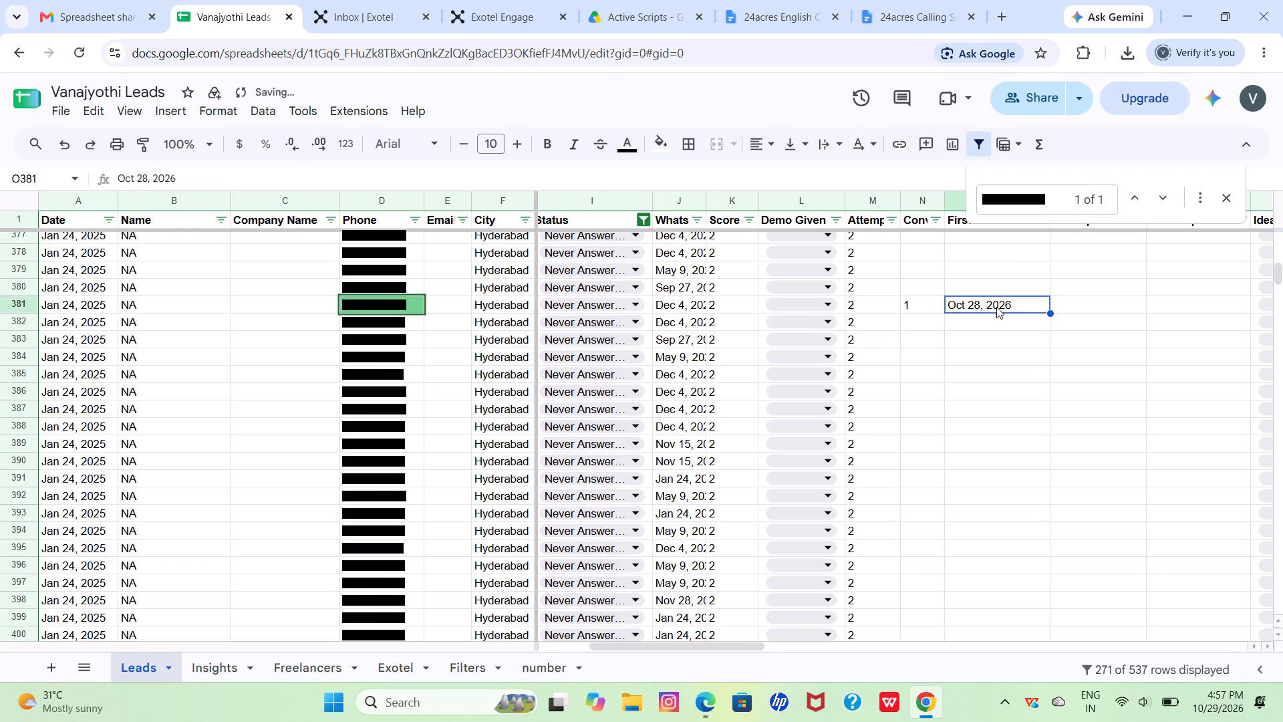
pyautogui.doubleClick(996, 307)
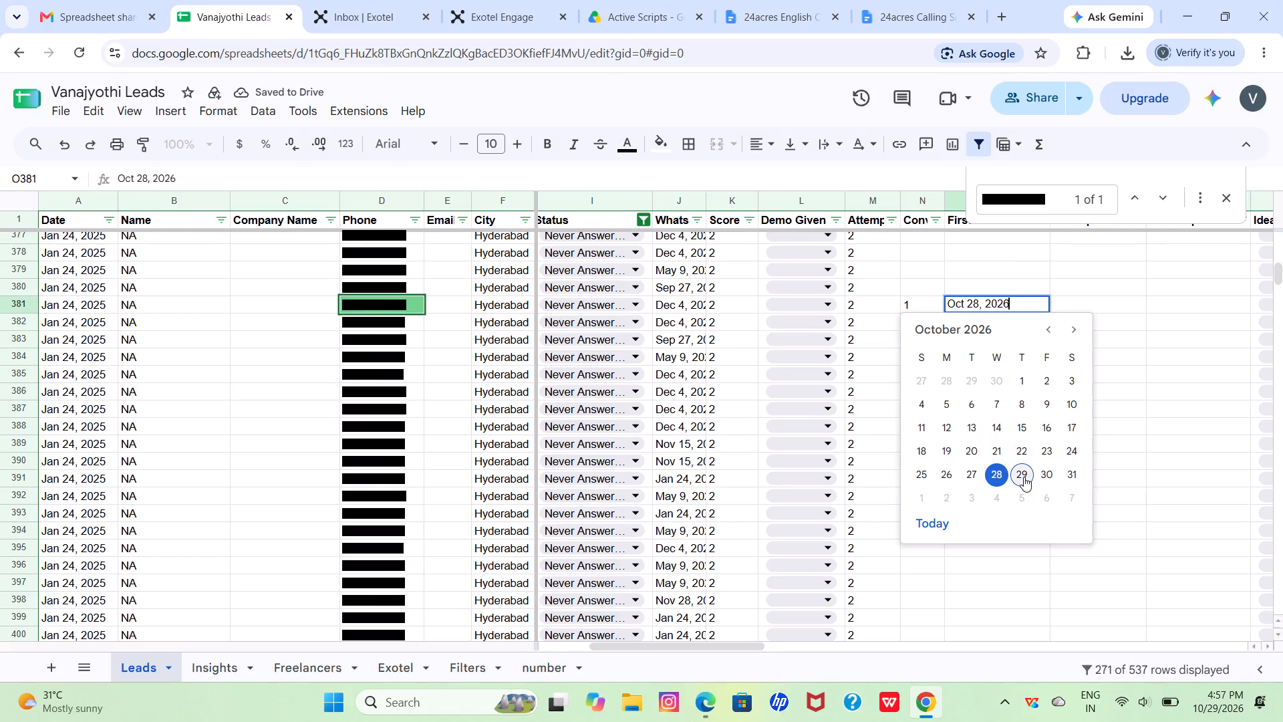
pyautogui.click(1024, 477)
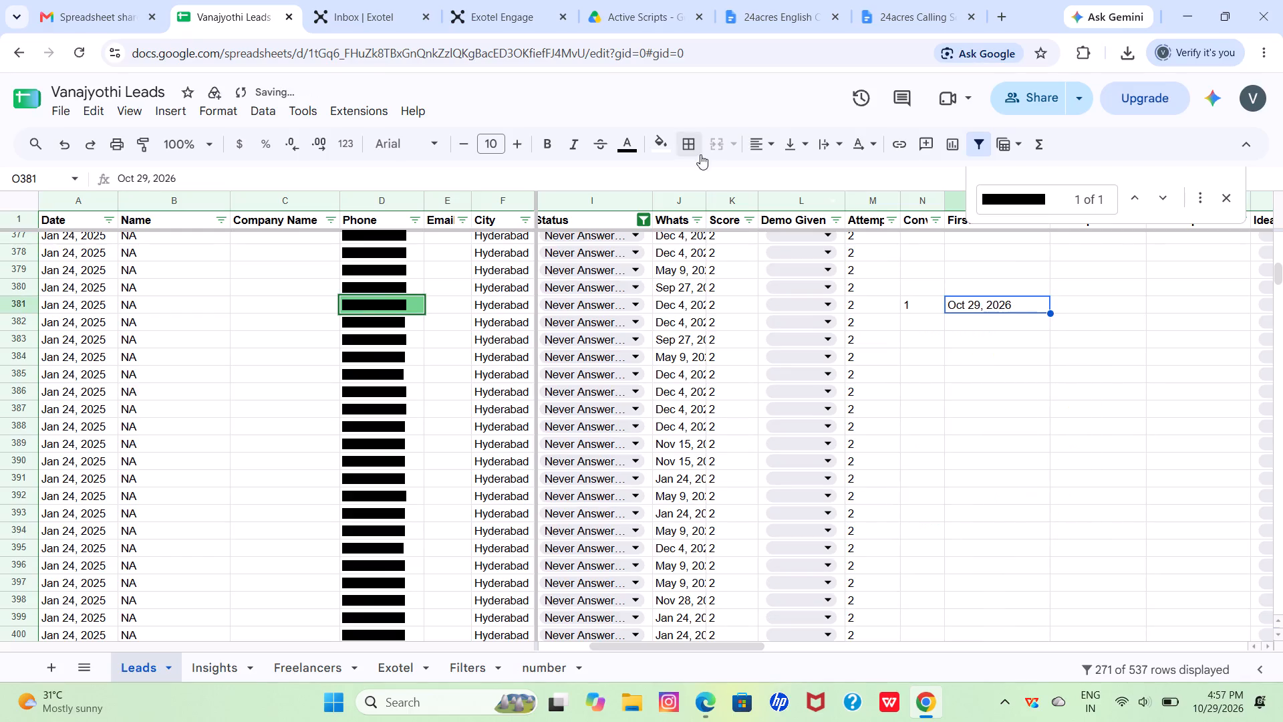
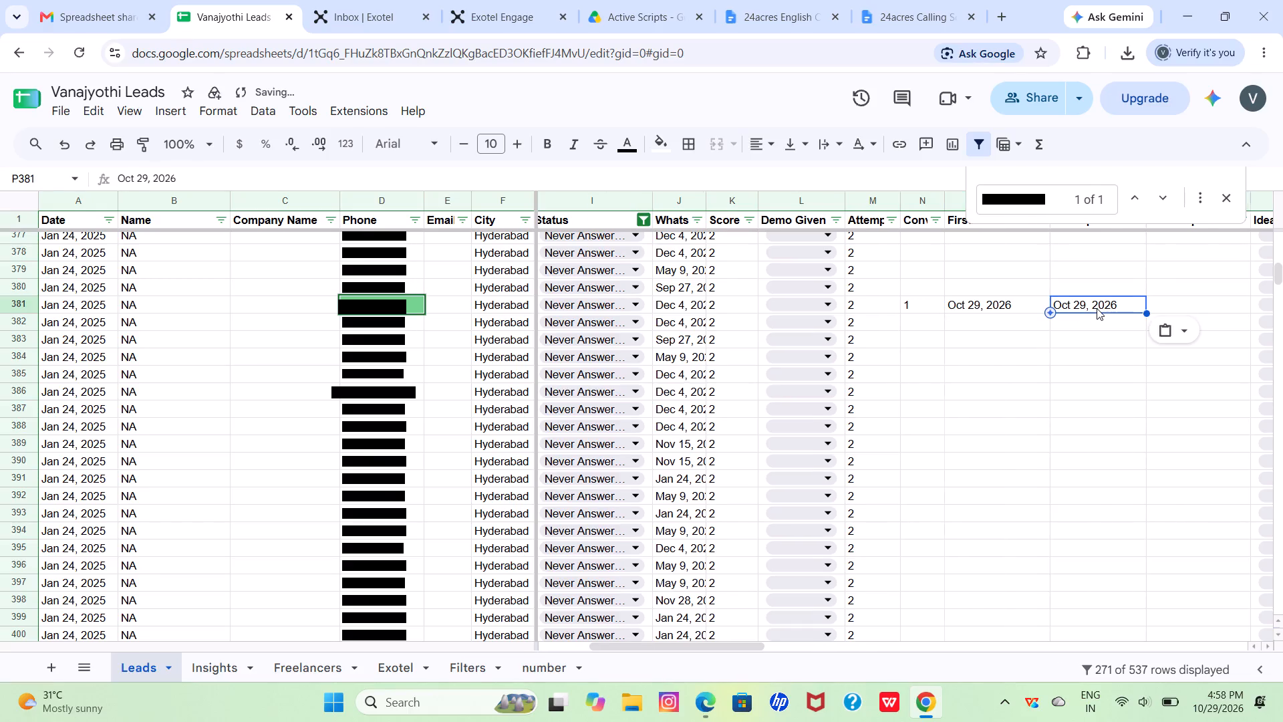
# Enter the note "right now he is busy i will call later" in the Notes cell of row 381.
pyautogui.hscroll(-5, 1097, 308)
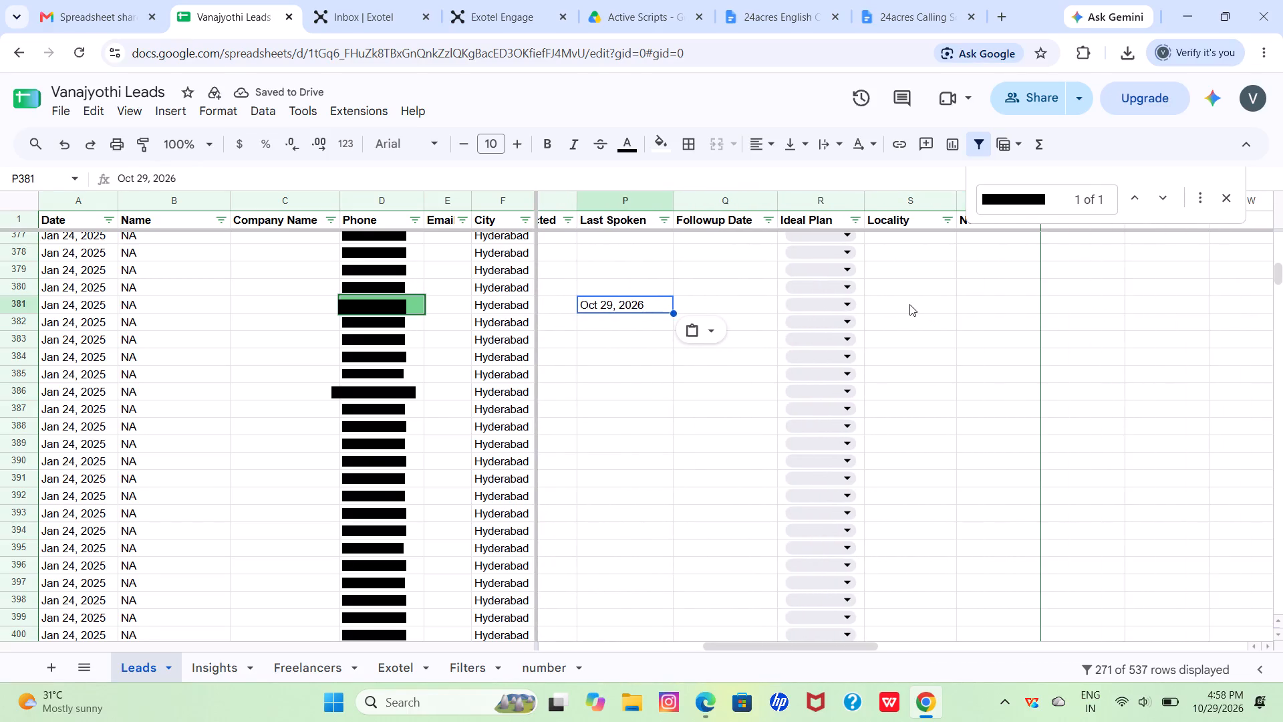
pyautogui.click(977, 316)
pyautogui.click(972, 312)
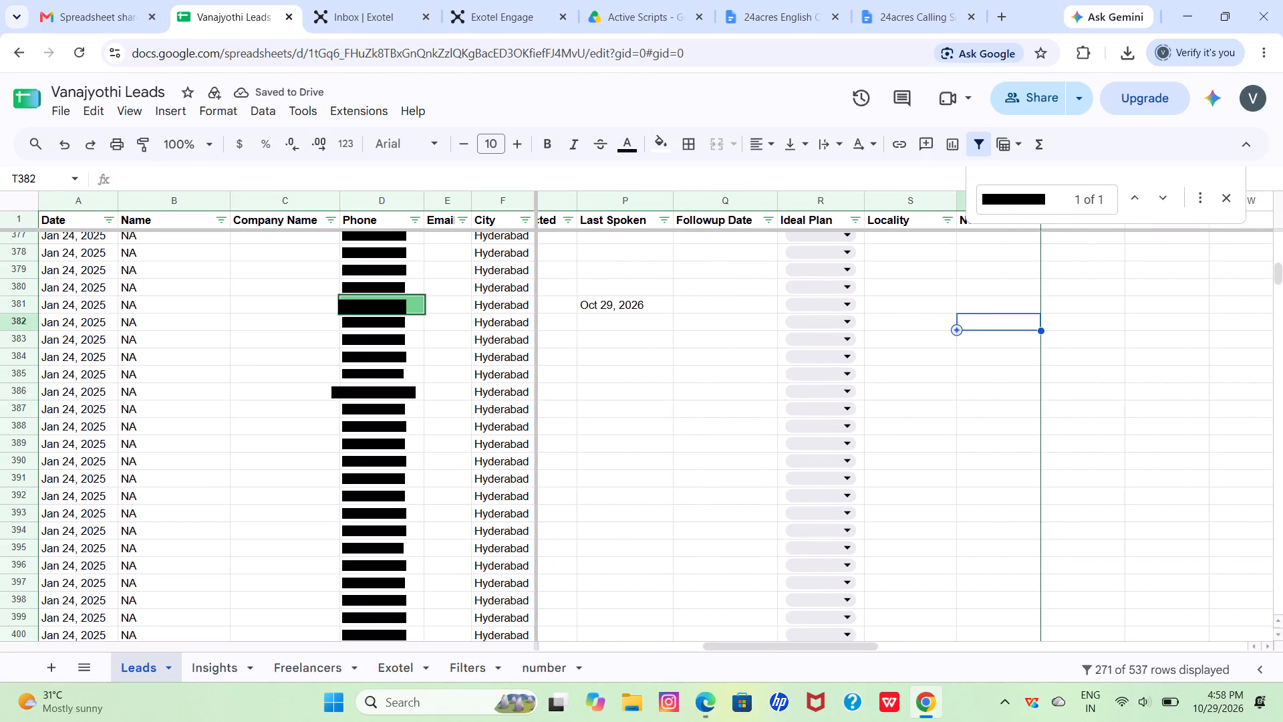
pyautogui.click(966, 306)
pyautogui.write('right now')
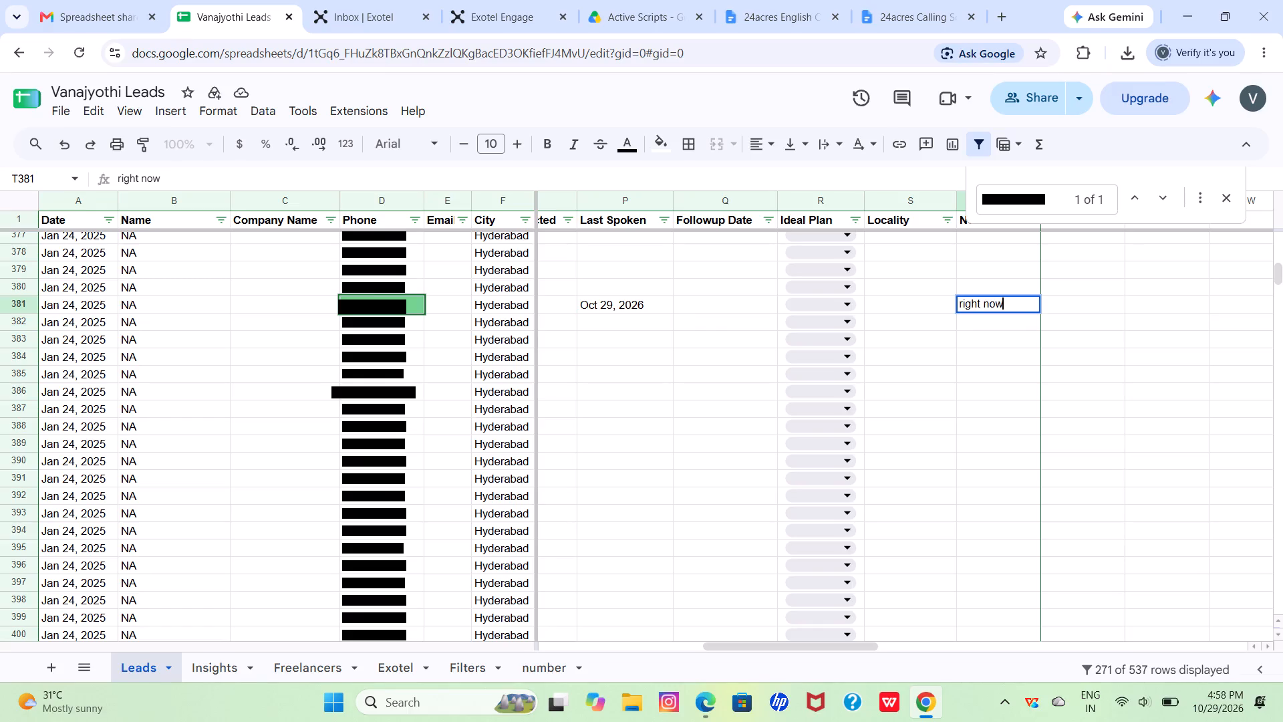
pyautogui.press('space')
pyautogui.write('he is')
pyautogui.press('space')
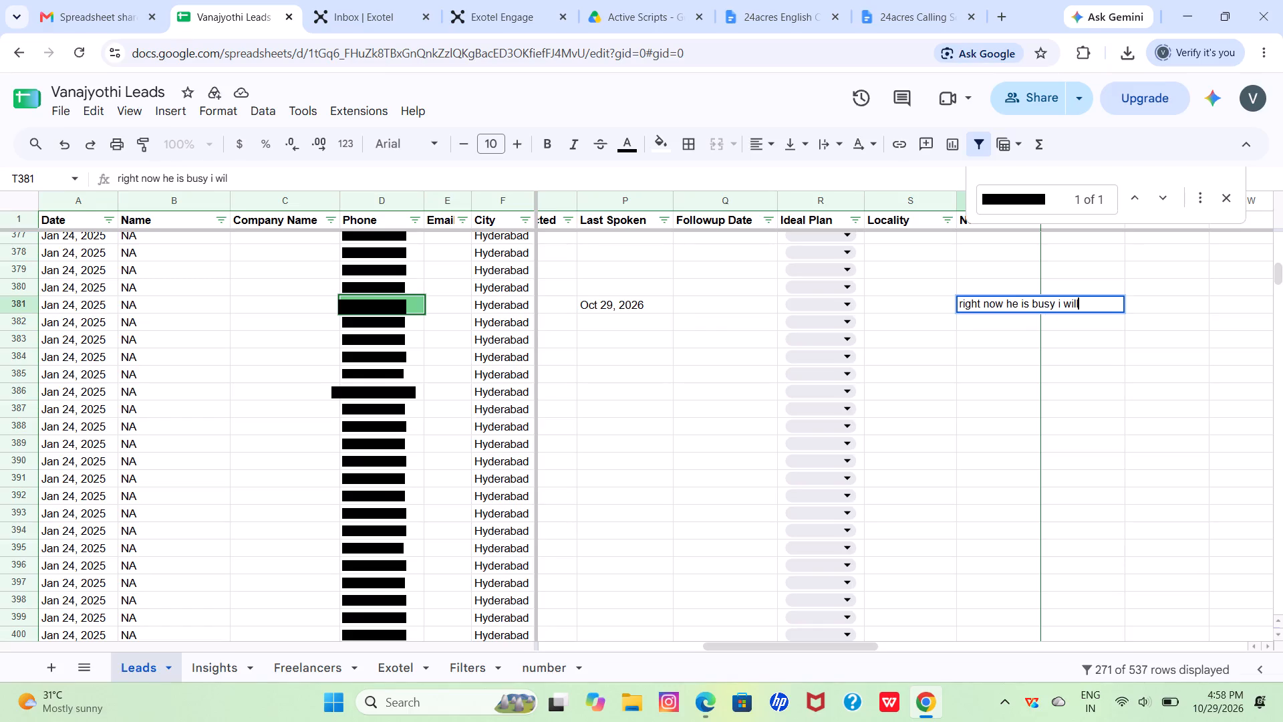
pyautogui.press('BackSpace')
pyautogui.write('ll')
pyautogui.press('BackSpace')
pyautogui.press('BackSpace')
pyautogui.write('akk')
pyautogui.press('BackSpace')
pyautogui.press('BackSpace')
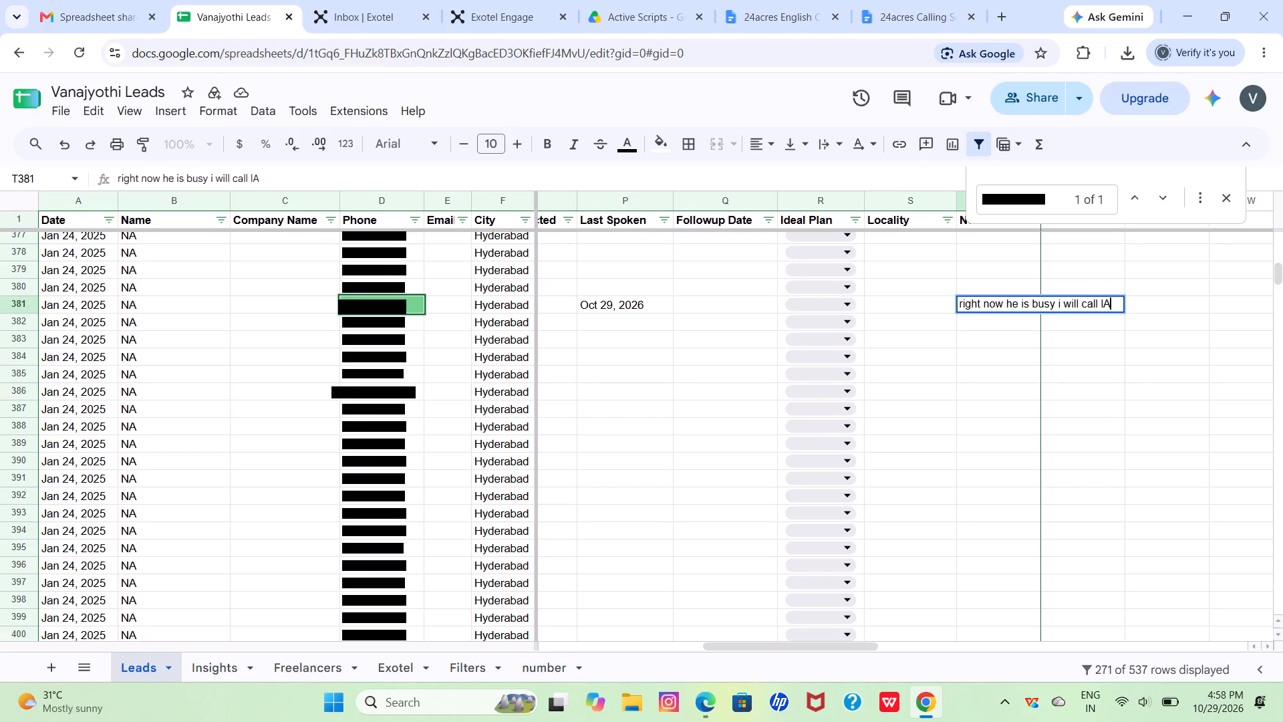
pyautogui.press('BackSpace')
pyautogui.write('ter')
pyautogui.press('BackSpace')
pyautogui.press('BackSpace')
pyautogui.press('BackSpace')
pyautogui.write('ater')
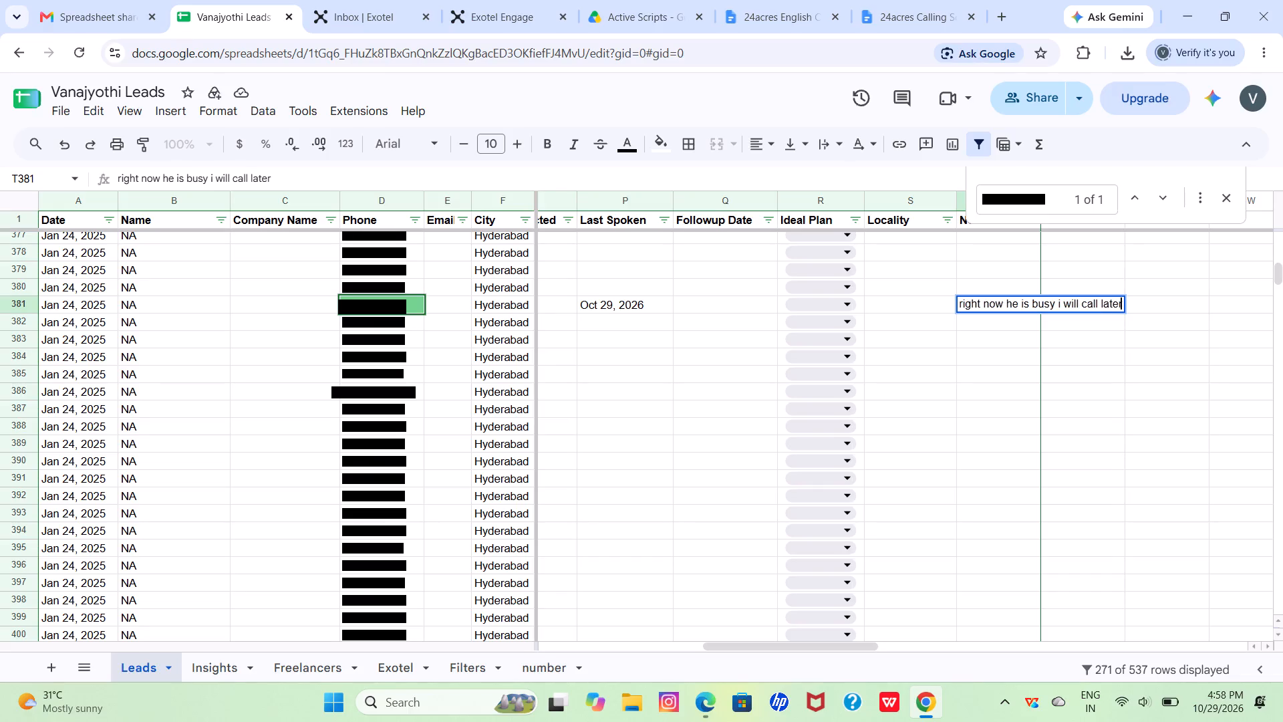
pyautogui.press('Return')
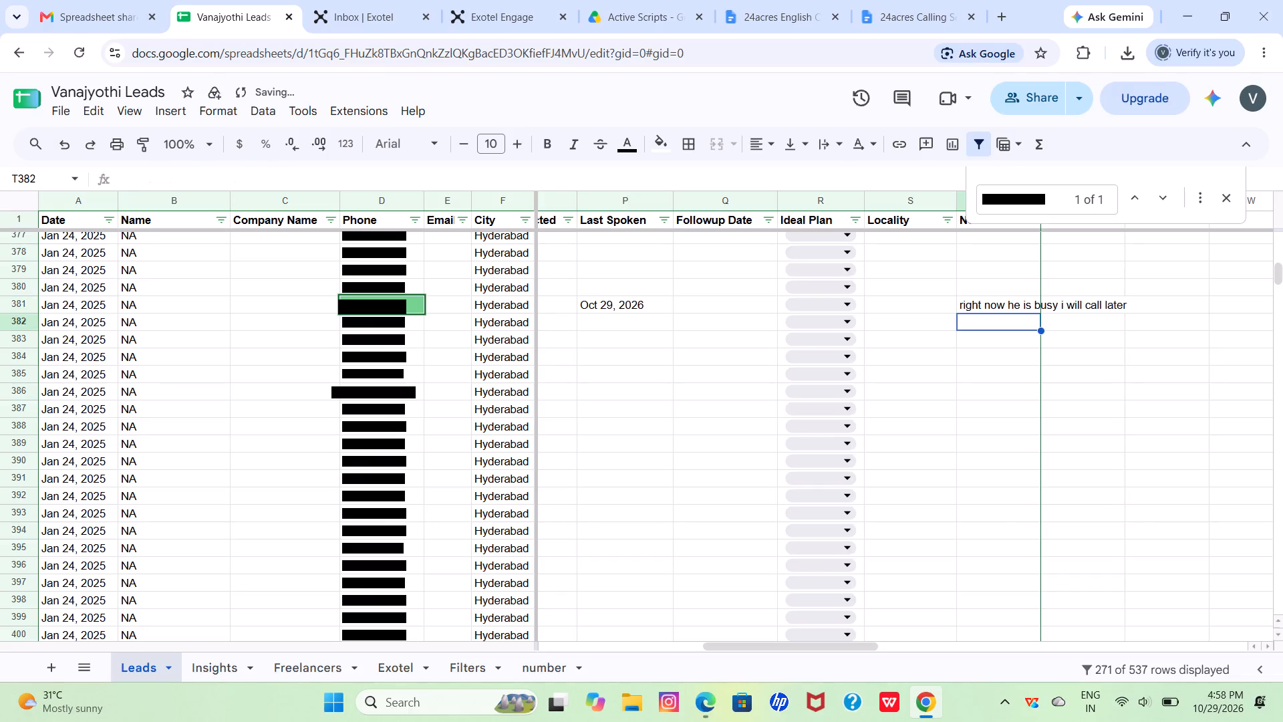
# Review the call details logged in row 381 and compare them with the contact dates and notes of earlier leads.
pyautogui.hscroll(7, 966, 306)
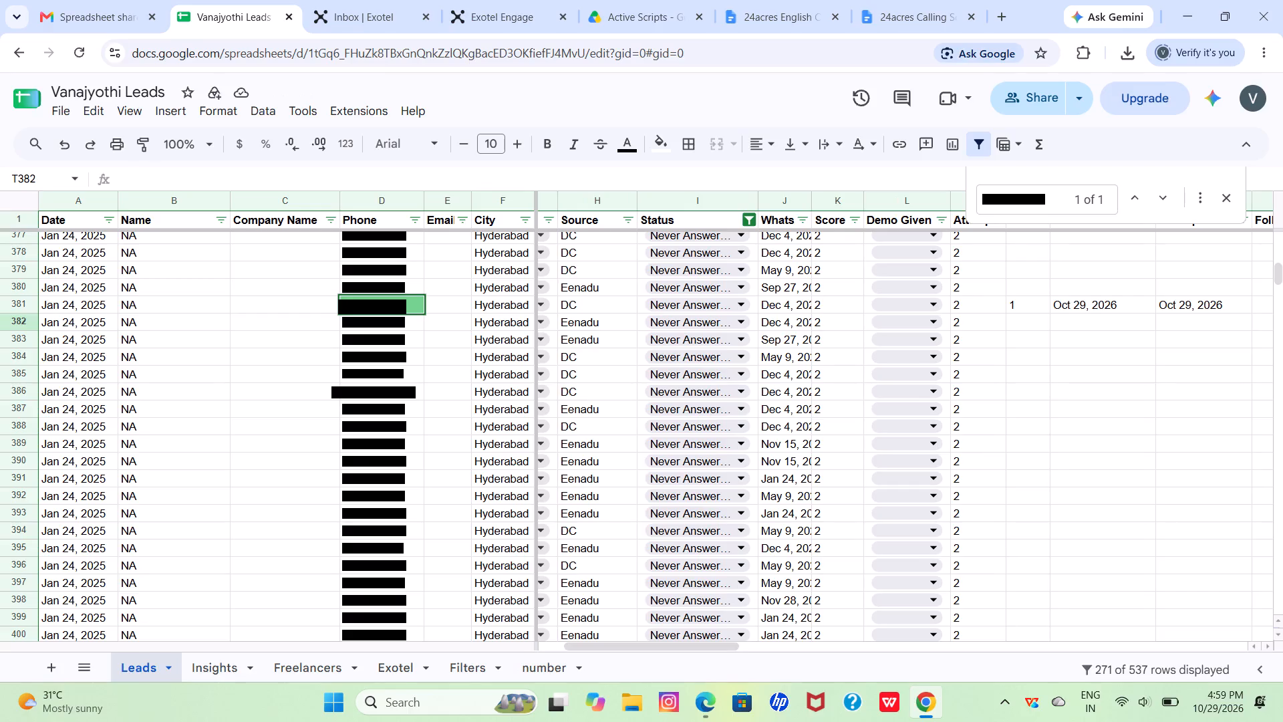
pyautogui.click(1101, 307)
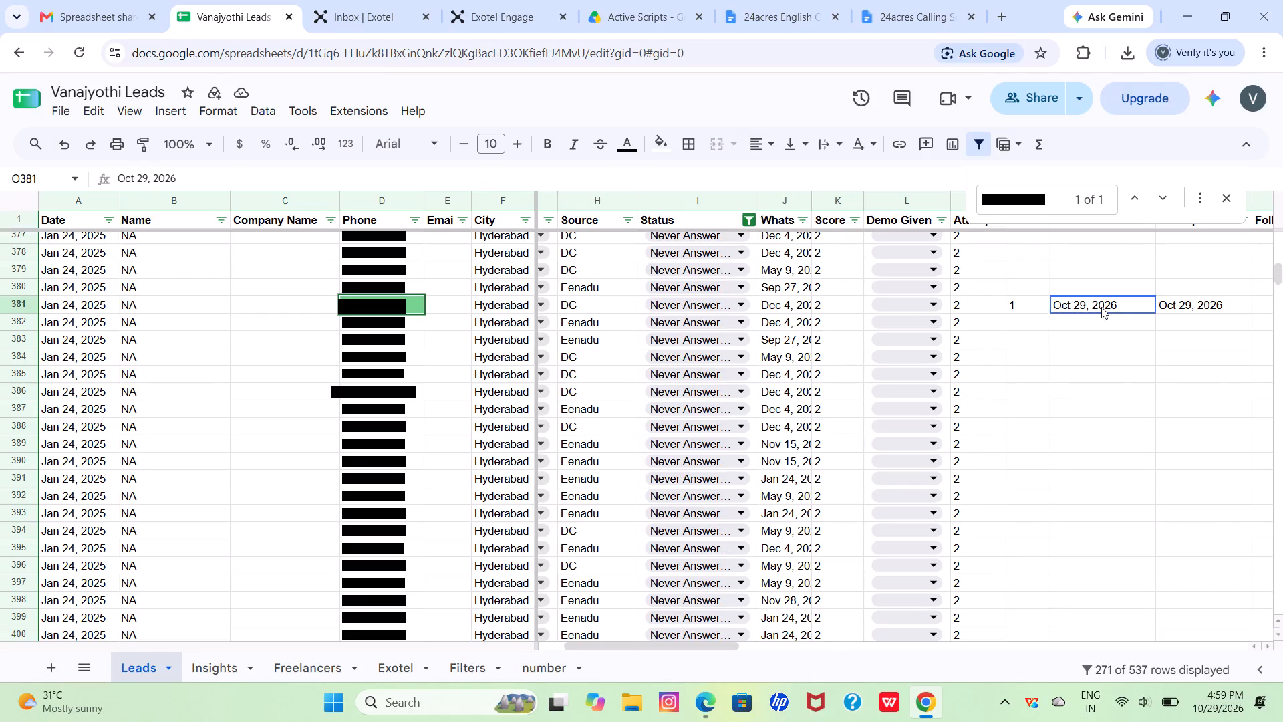
pyautogui.hscroll(-7, 1101, 307)
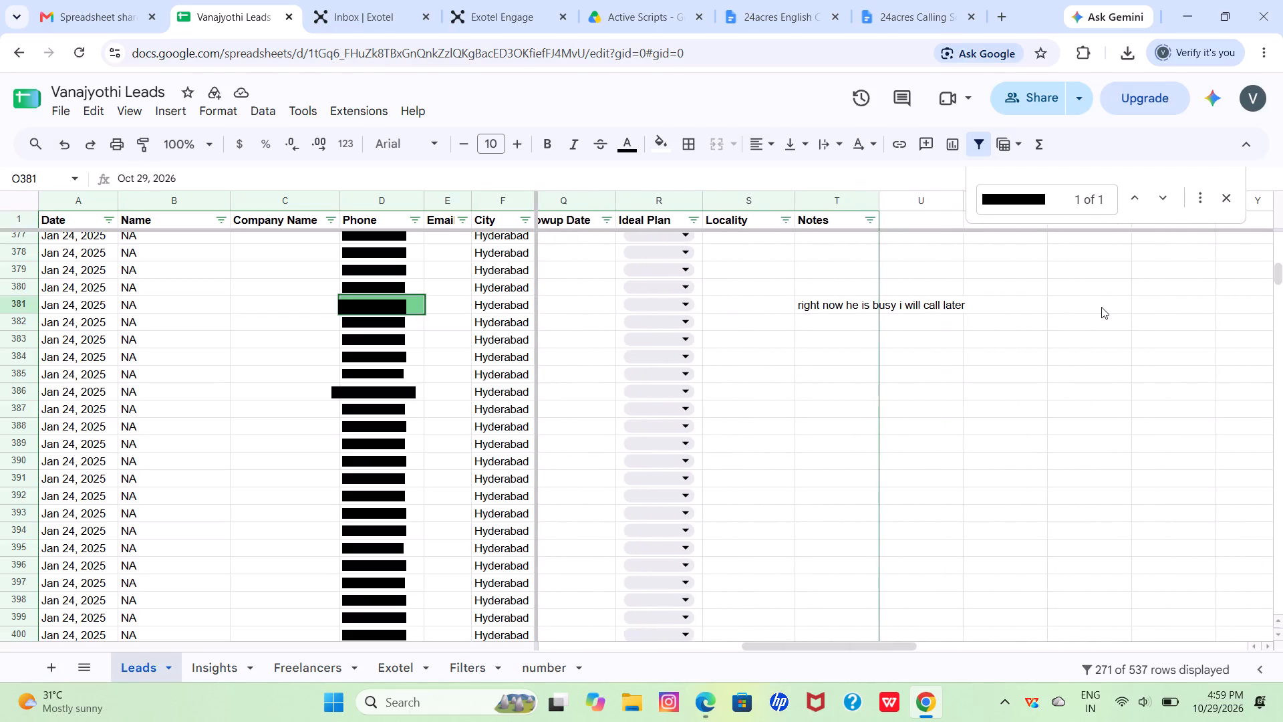
pyautogui.hscroll(5, 1101, 307)
pyautogui.scroll(4, 1101, 307)
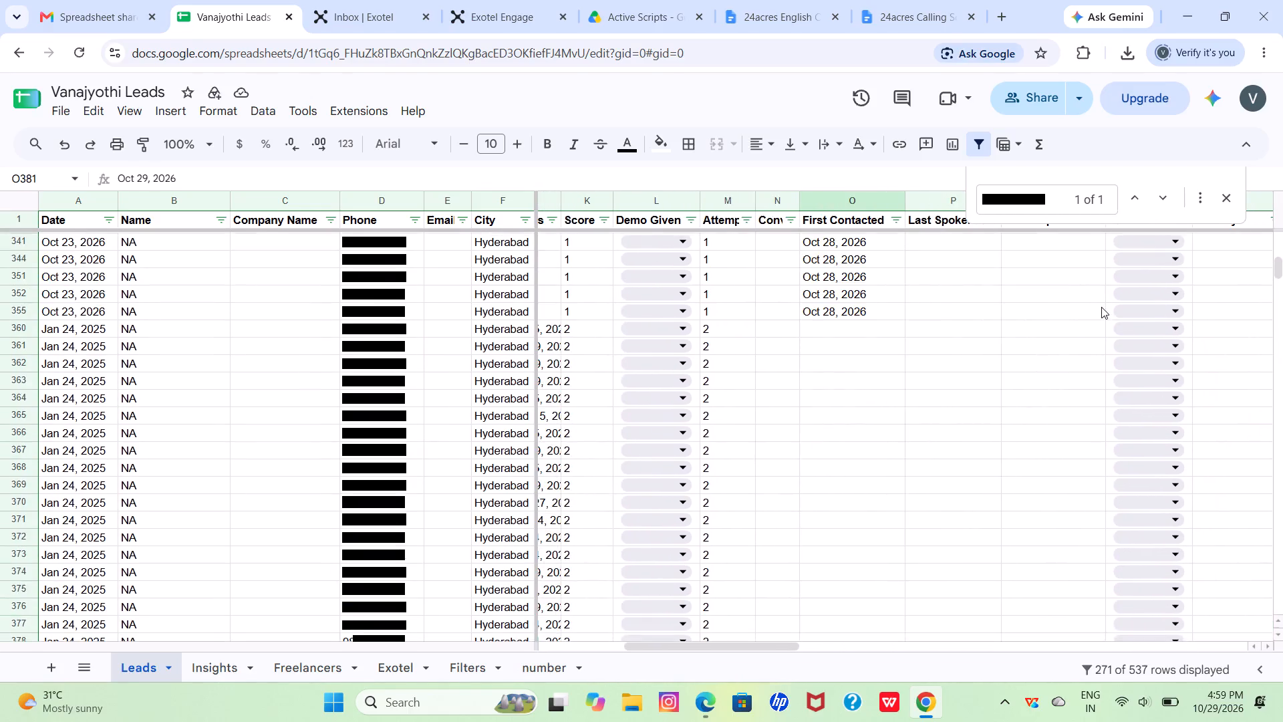
pyautogui.scroll(13, 1101, 307)
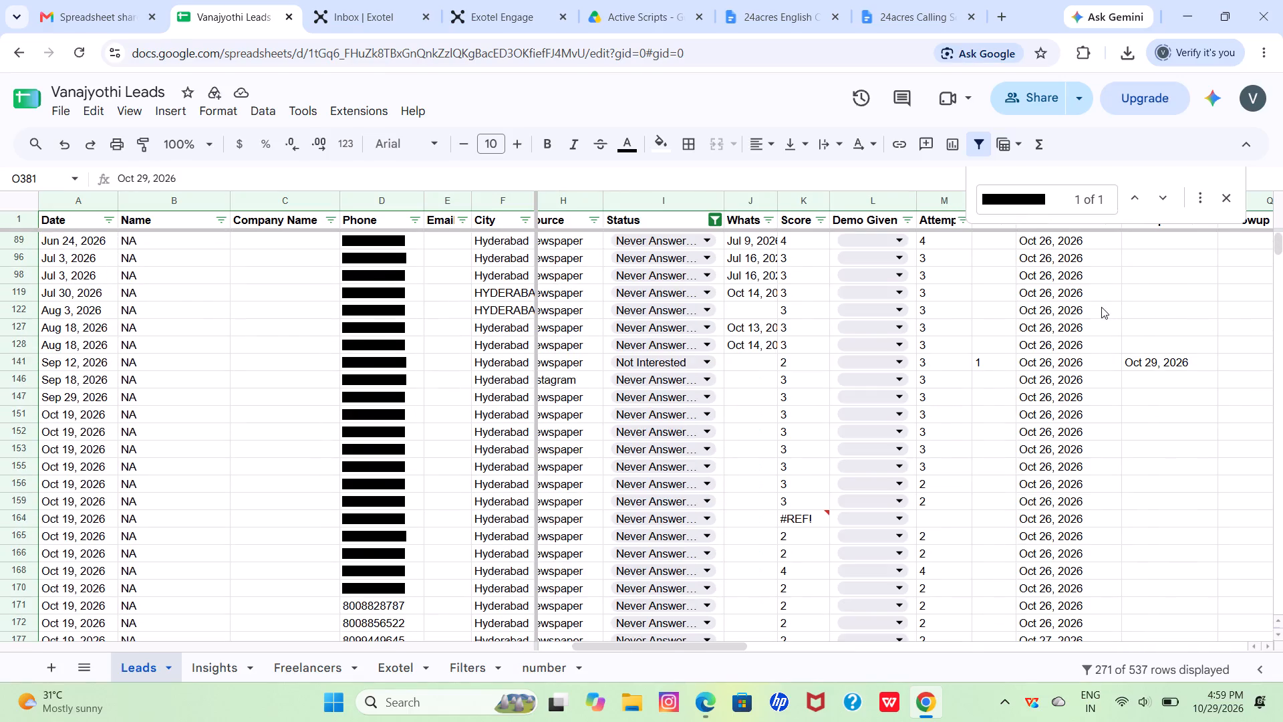
pyautogui.scroll(-1, 1101, 307)
pyautogui.hscroll(-3, 1101, 307)
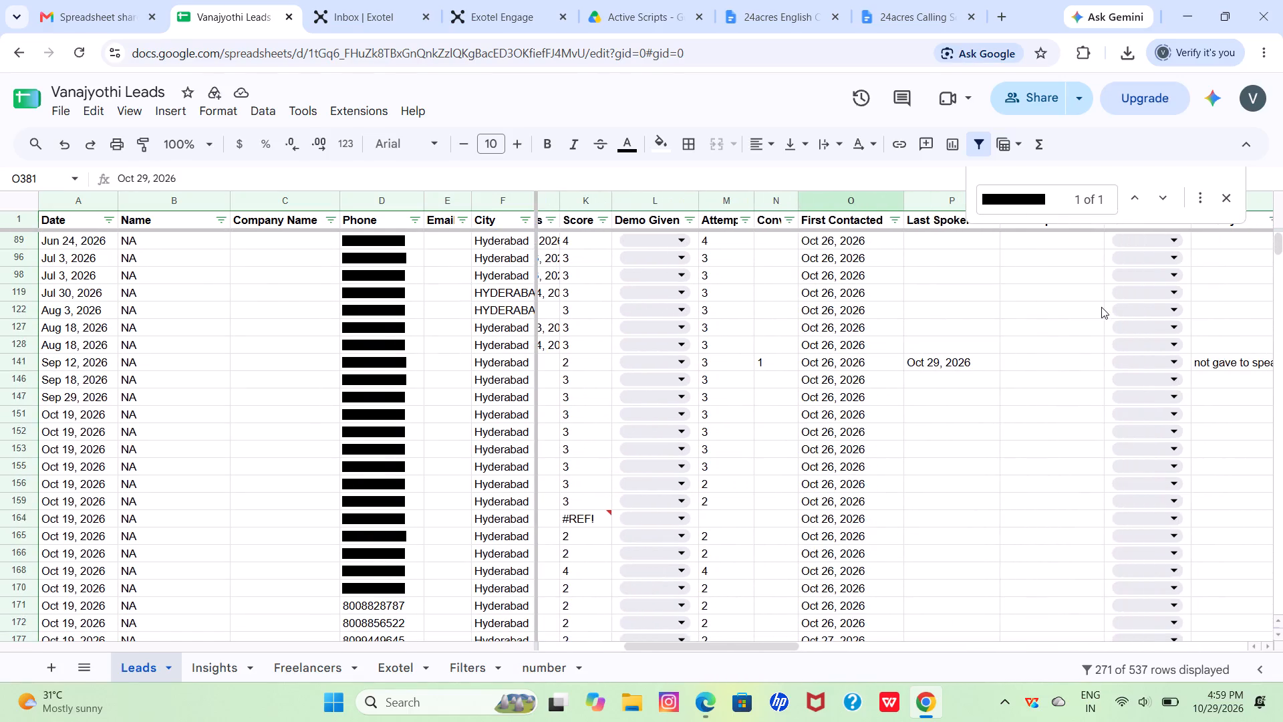
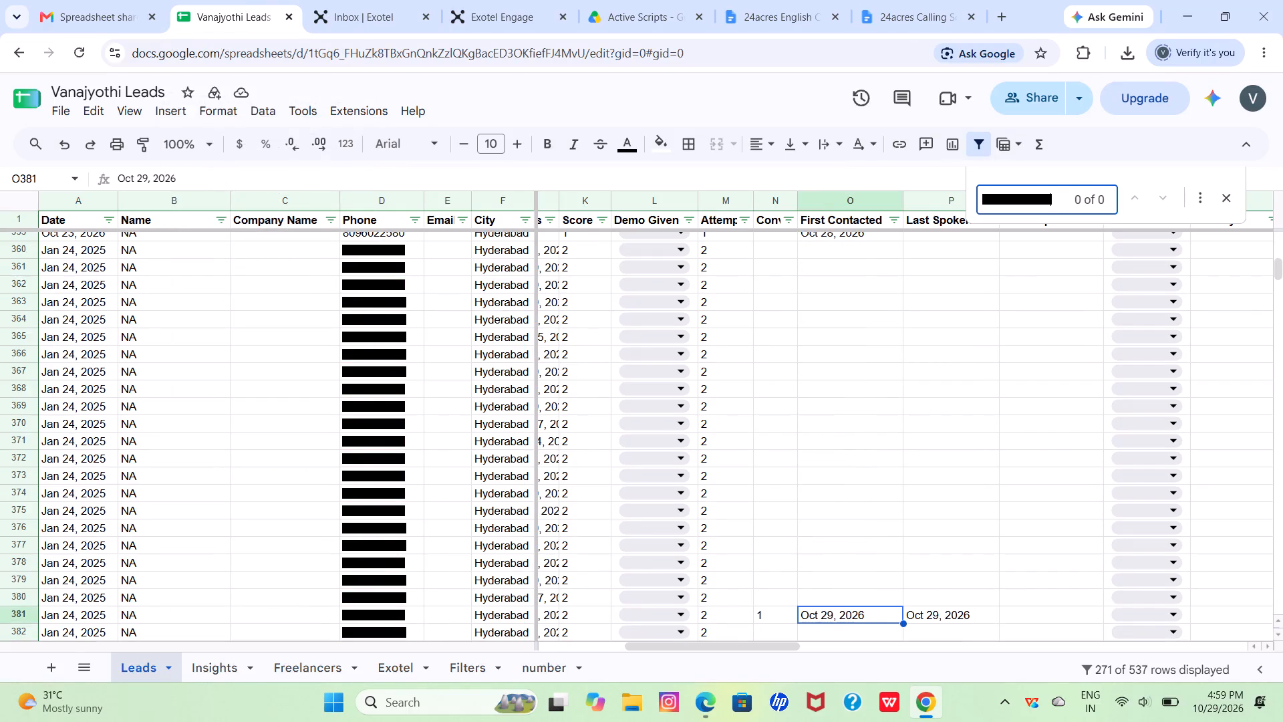
# Correct the phone number search to locate the called lead in row 512 and enter 1 in its Conv cell.
pyautogui.click(992, 195)
pyautogui.press('BackSpace')
pyautogui.scroll(-1, 962, 352)
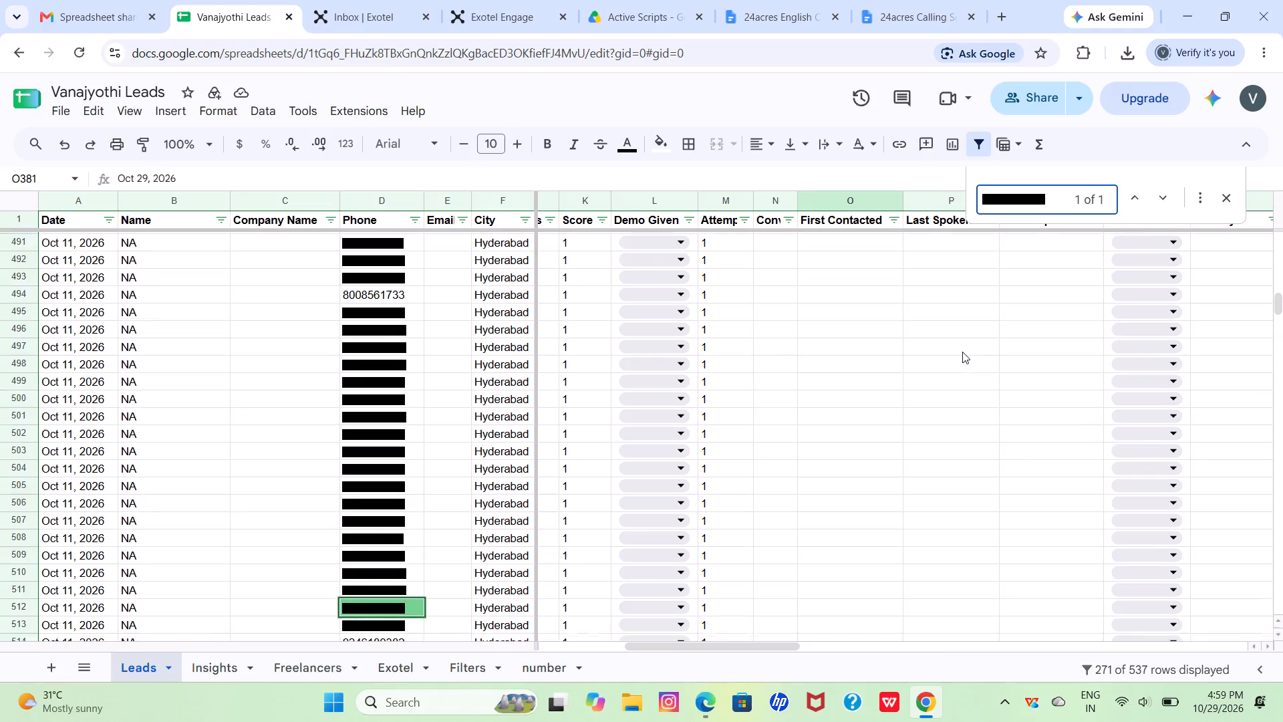
pyautogui.scroll(-1, 962, 352)
pyautogui.click(785, 457)
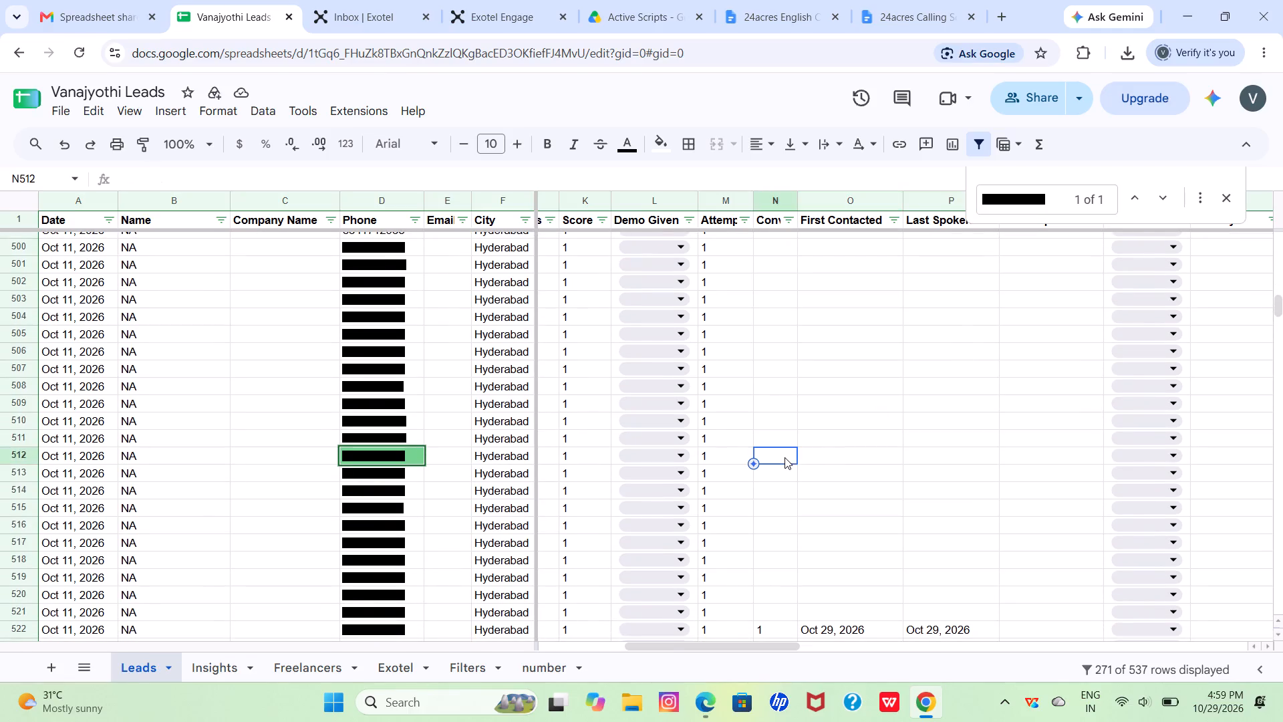
pyautogui.press('1')
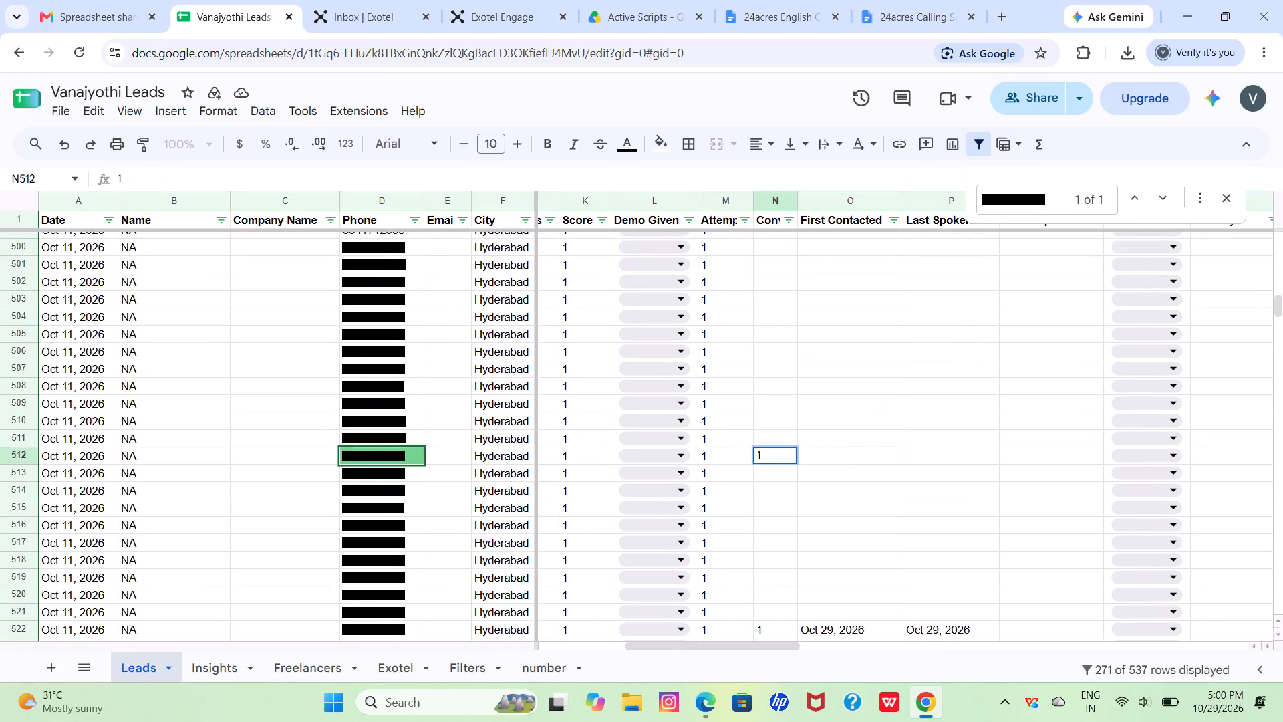
# Copy the date Oct 29, 2026 from row 522 into the First Contacted cell of row 512.
pyautogui.click(826, 459)
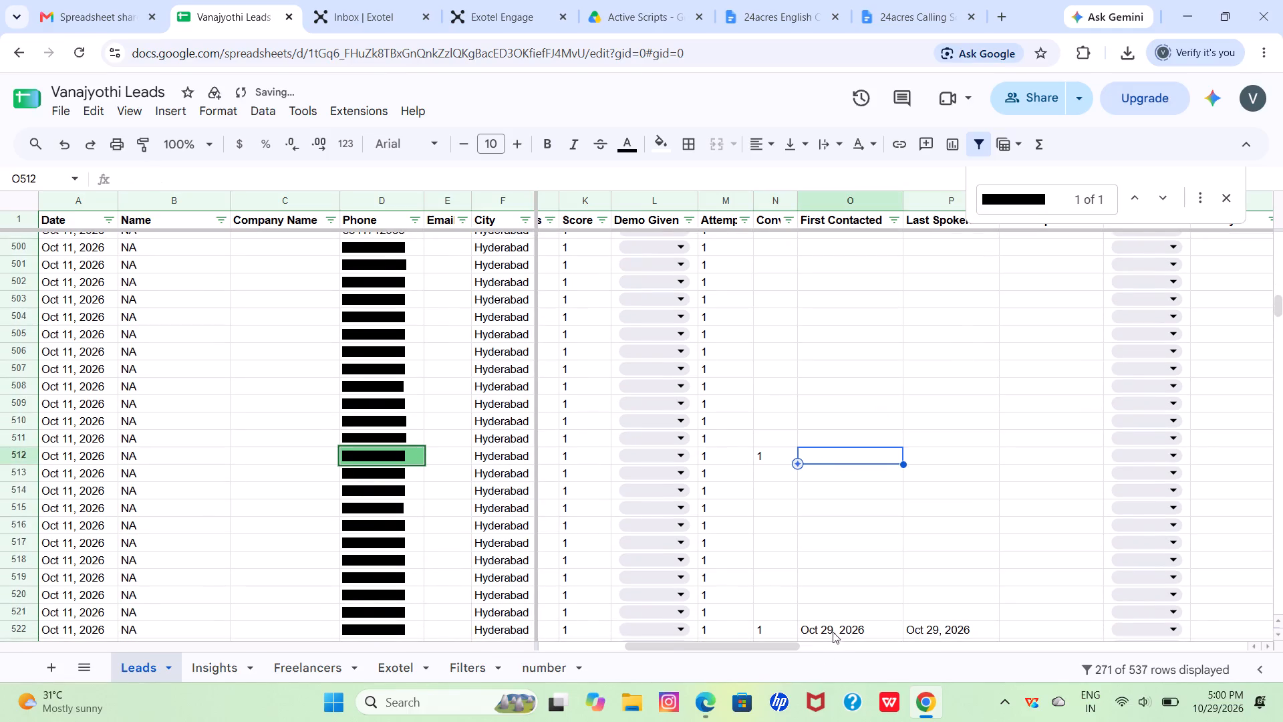
pyautogui.click(833, 631)
pyautogui.hotkey('ctrl', 'c')
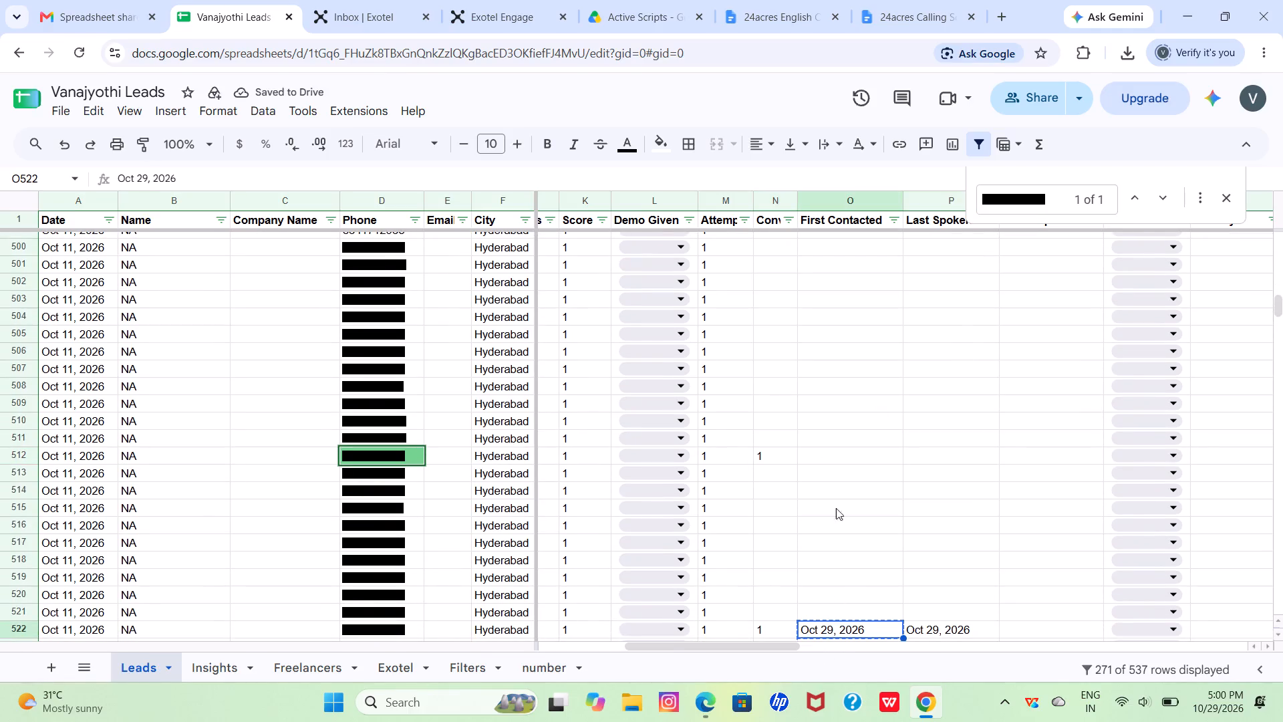
pyautogui.click(841, 462)
pyautogui.hotkey('ctrl', 'v')
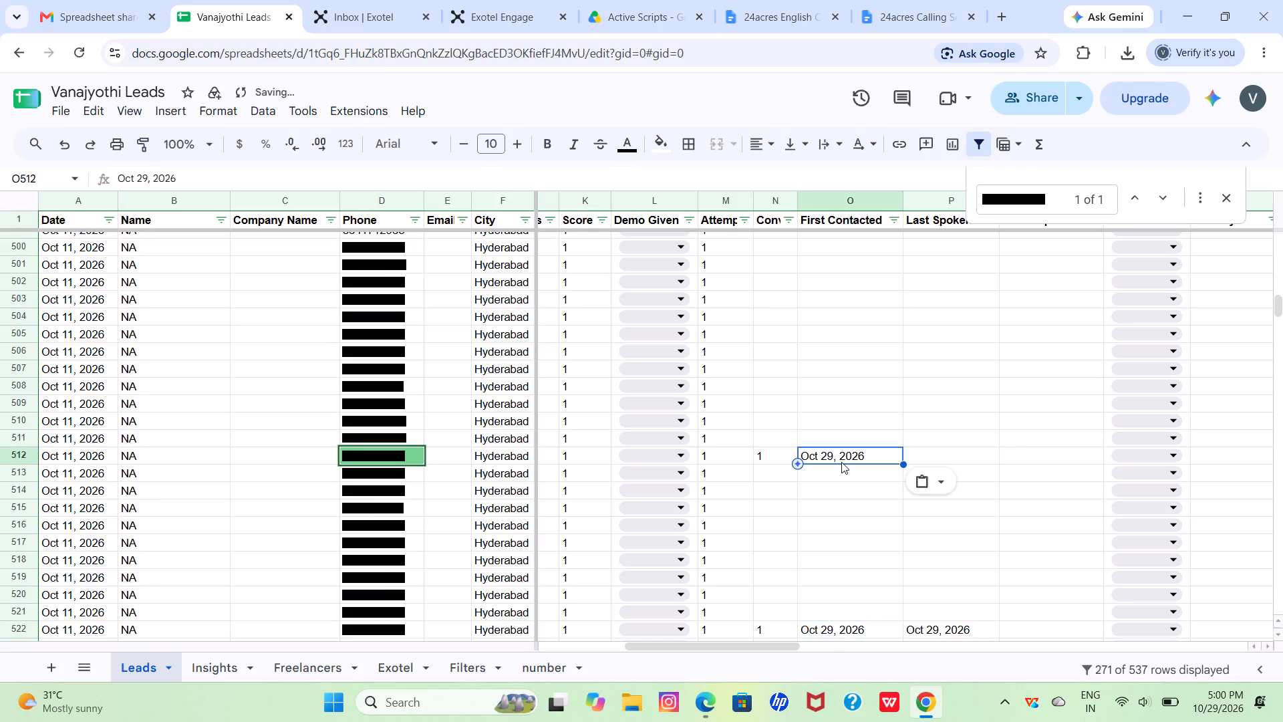
# Set the Status of the lead in row 512 to Not Interested.
pyautogui.click(935, 453)
pyautogui.hscroll(2, 935, 453)
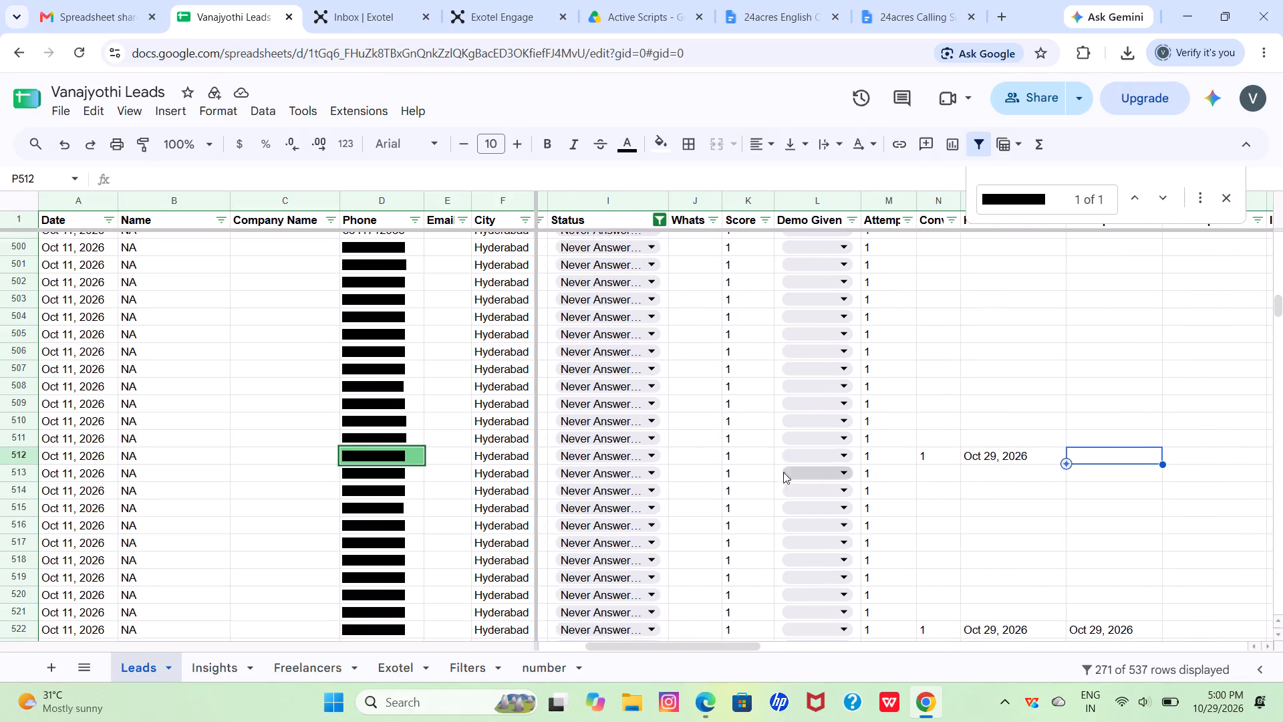
pyautogui.click(609, 457)
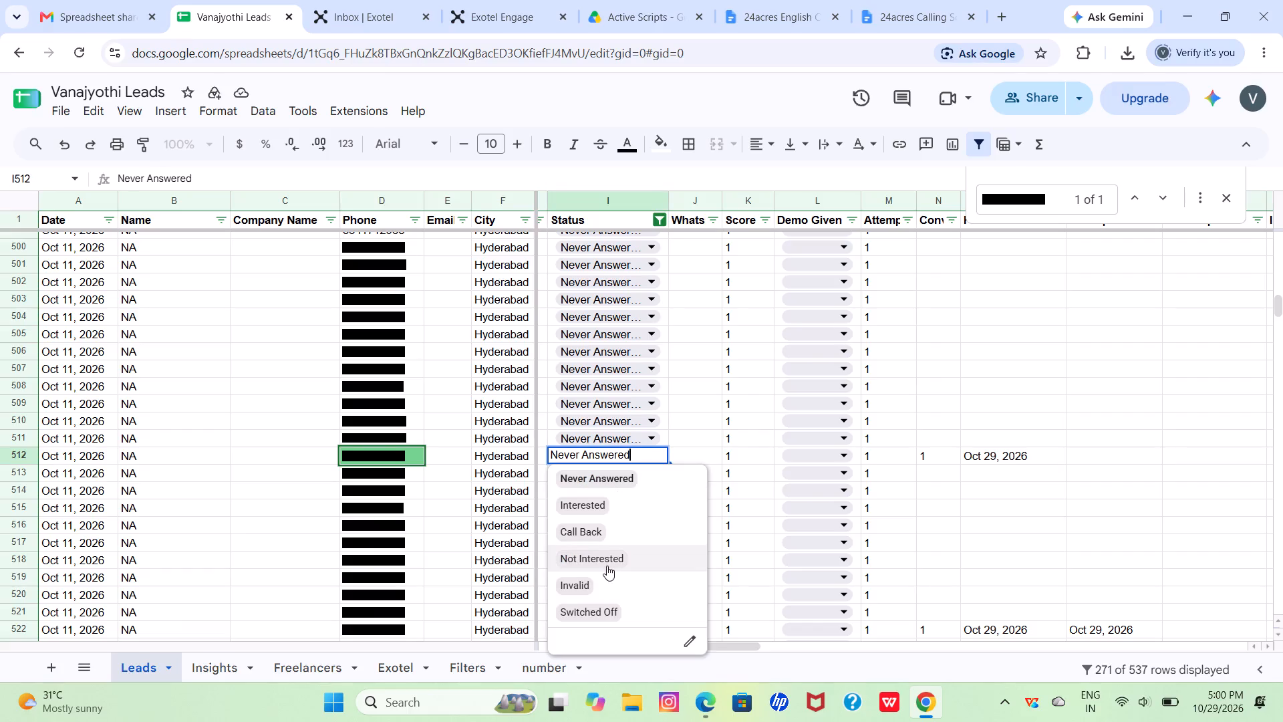
pyautogui.click(607, 566)
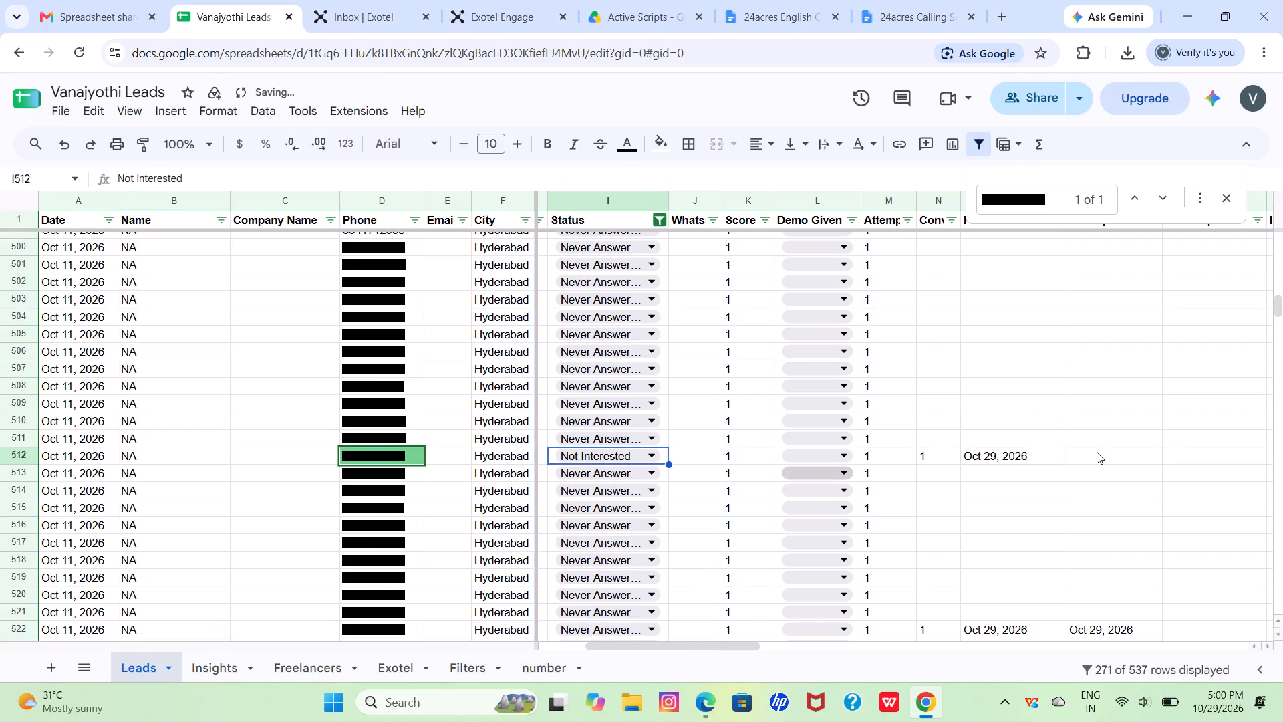
# Paste the copied date Oct 29, 2026 into the Last Spoken cell of row 512.
pyautogui.click(1097, 452)
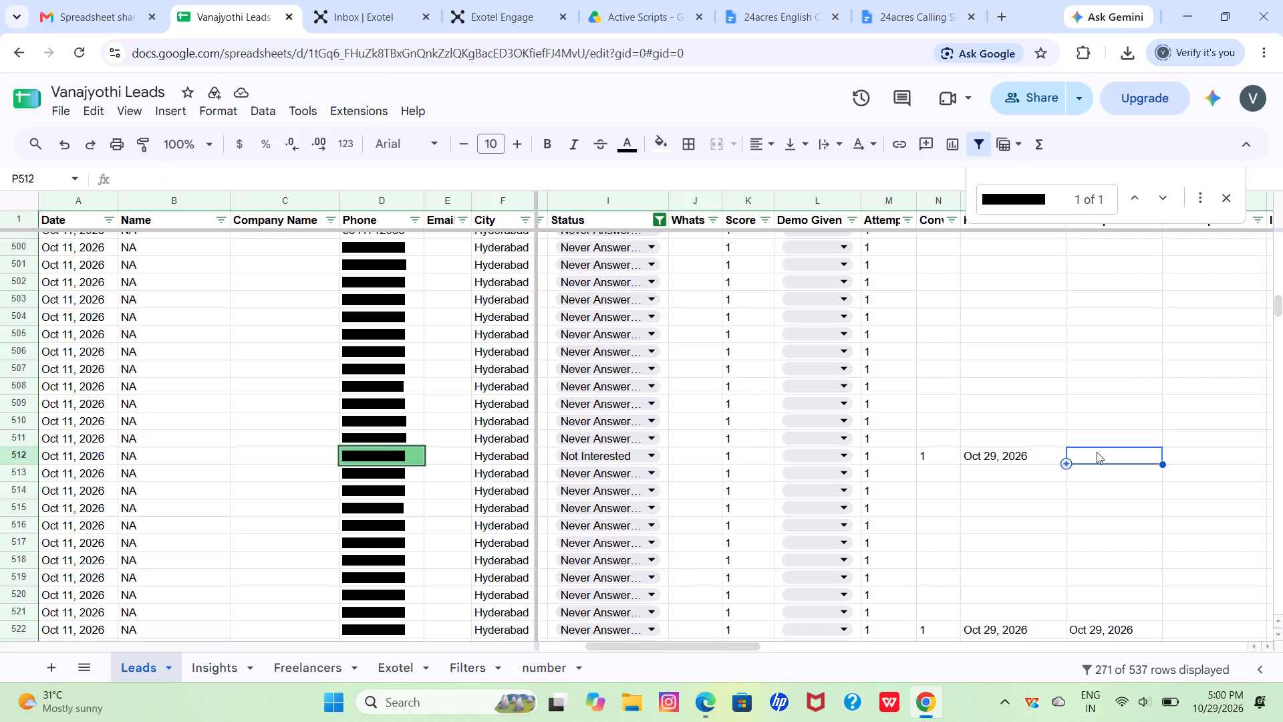
pyautogui.click(1097, 452)
pyautogui.hotkey('ctrl', 'v')
# Copy the note "dont have any kind of property for sale or rent" from row 522 into the Notes cell of row 512.
pyautogui.hscroll(-5, 1097, 452)
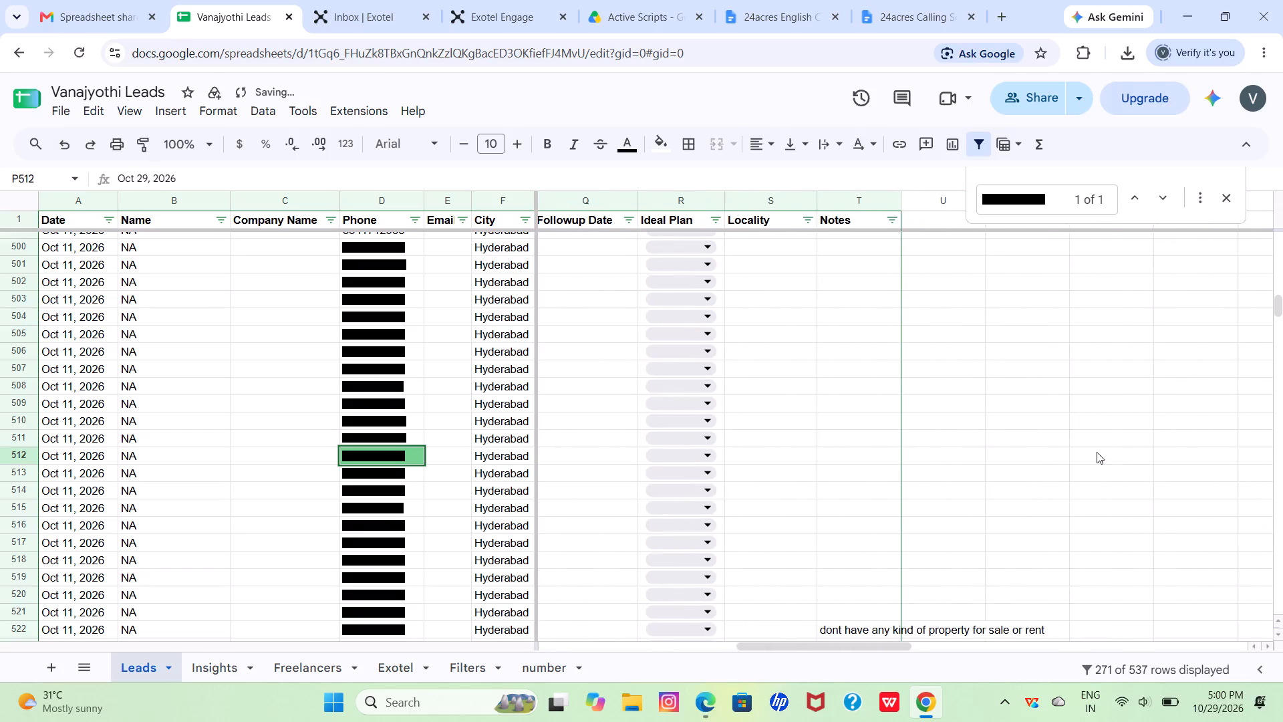
pyautogui.hscroll(4, 1097, 452)
pyautogui.hscroll(-3, 1007, 462)
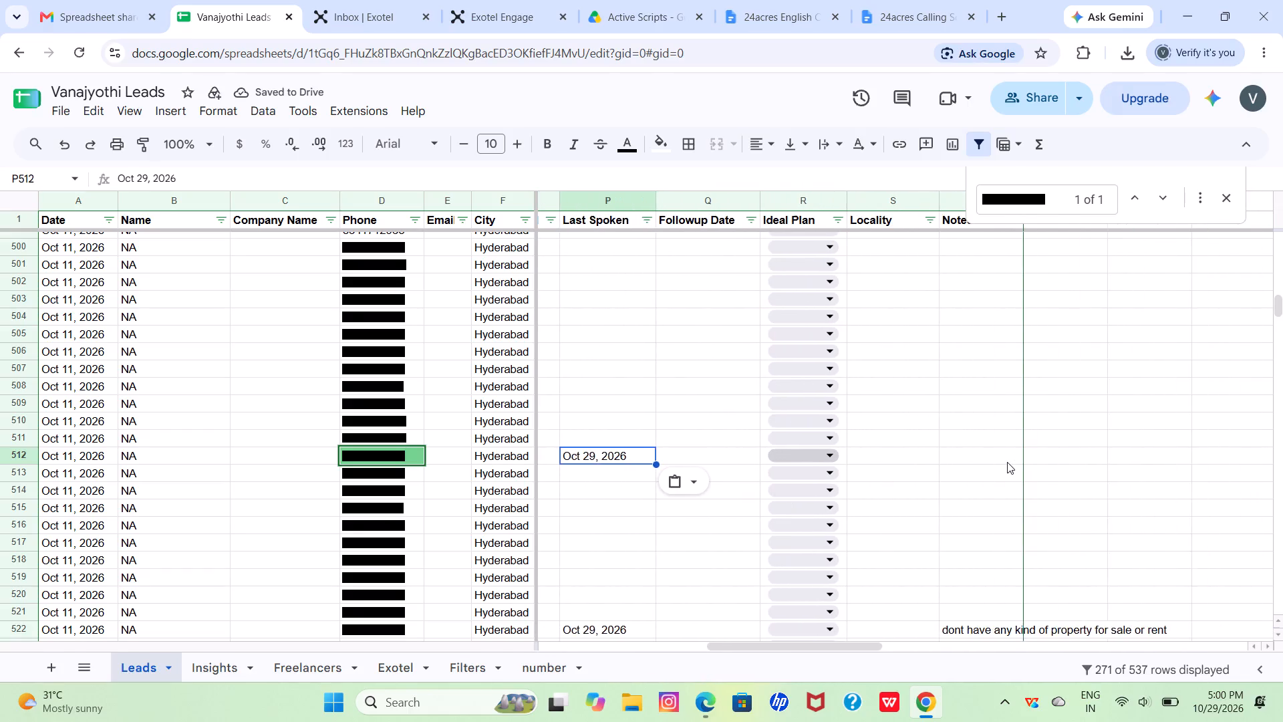
pyautogui.scroll(-1, 1007, 462)
pyautogui.click(978, 518)
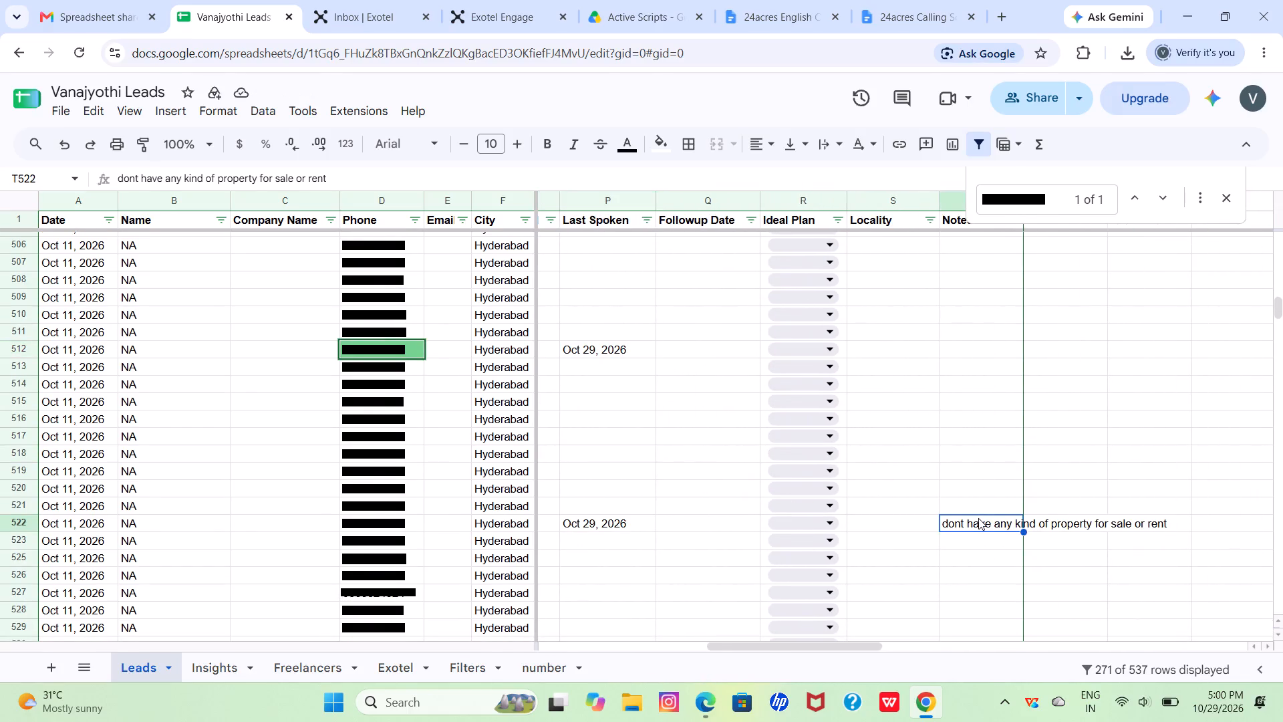
pyautogui.hotkey('ctrl', 'c')
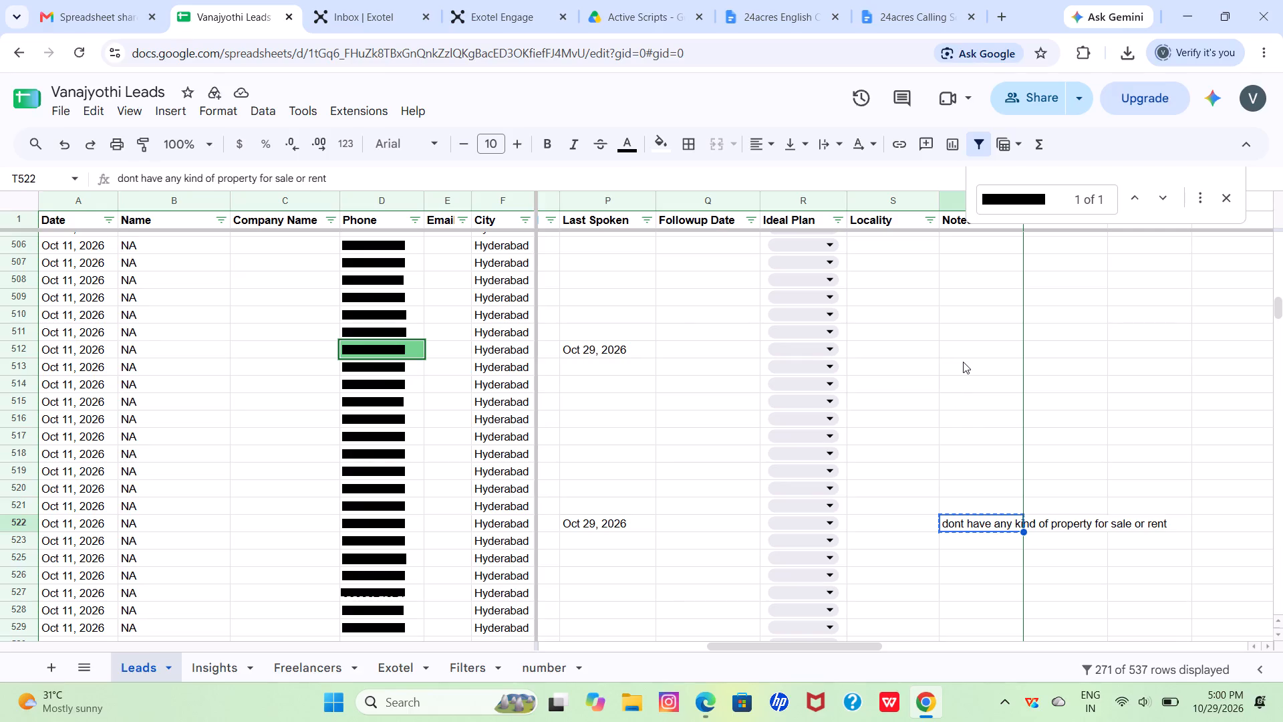
pyautogui.click(963, 362)
pyautogui.doubleClick(960, 351)
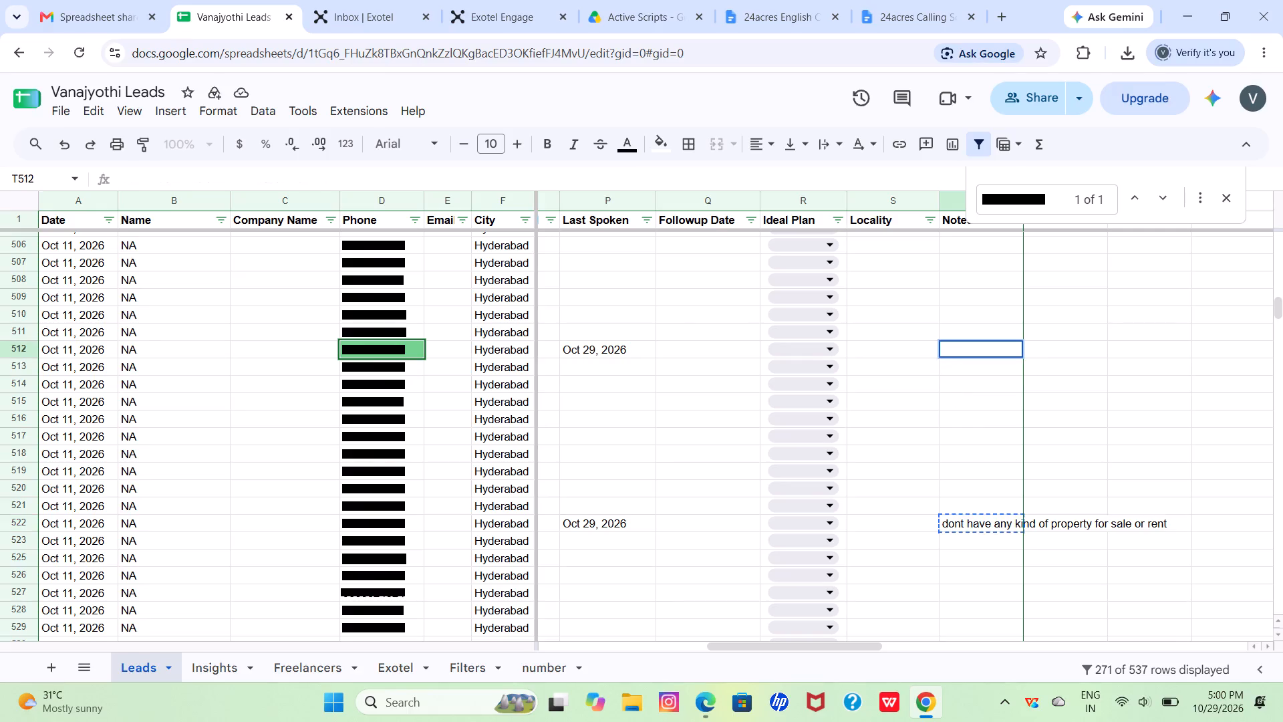
pyautogui.hotkey('ctrl', 'v')
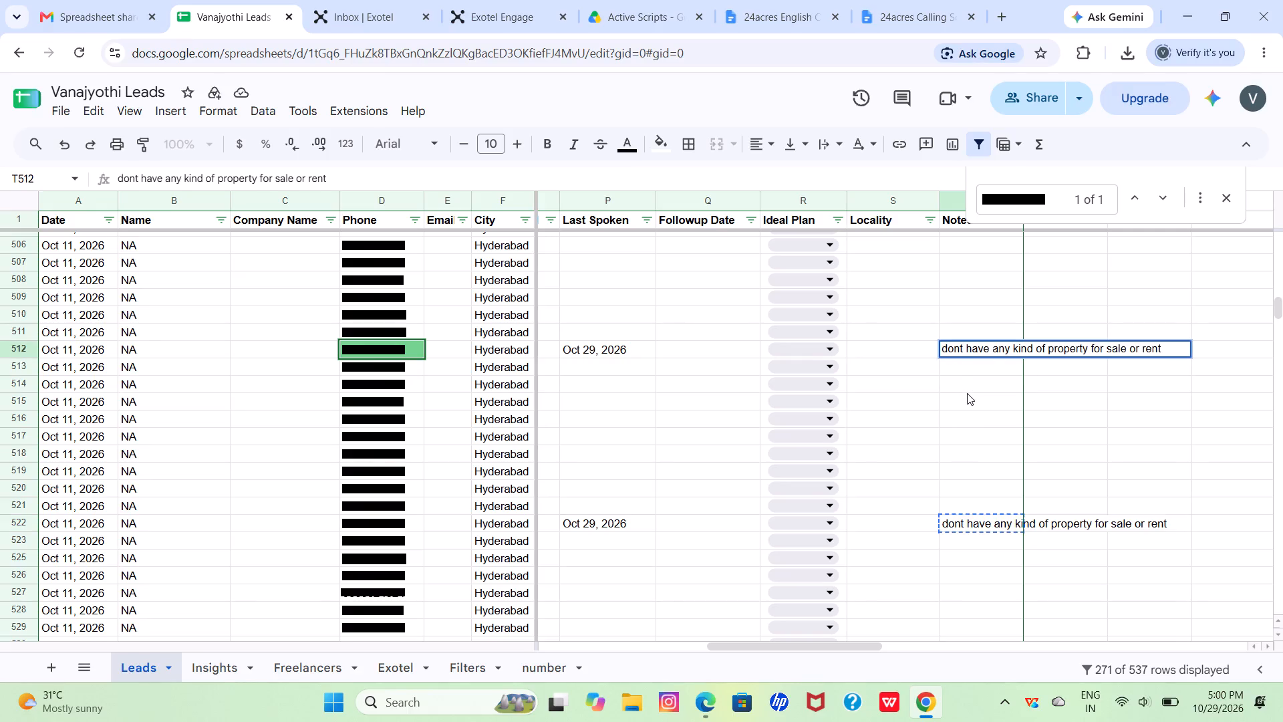
pyautogui.click(967, 393)
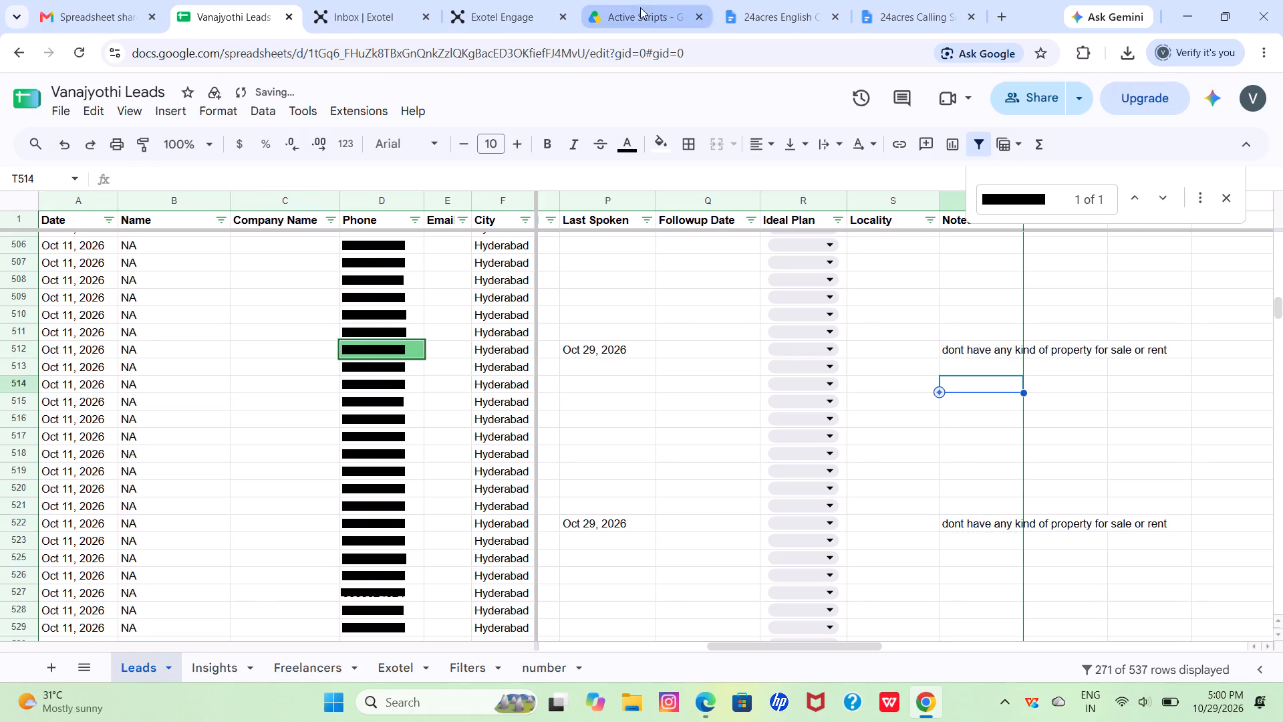
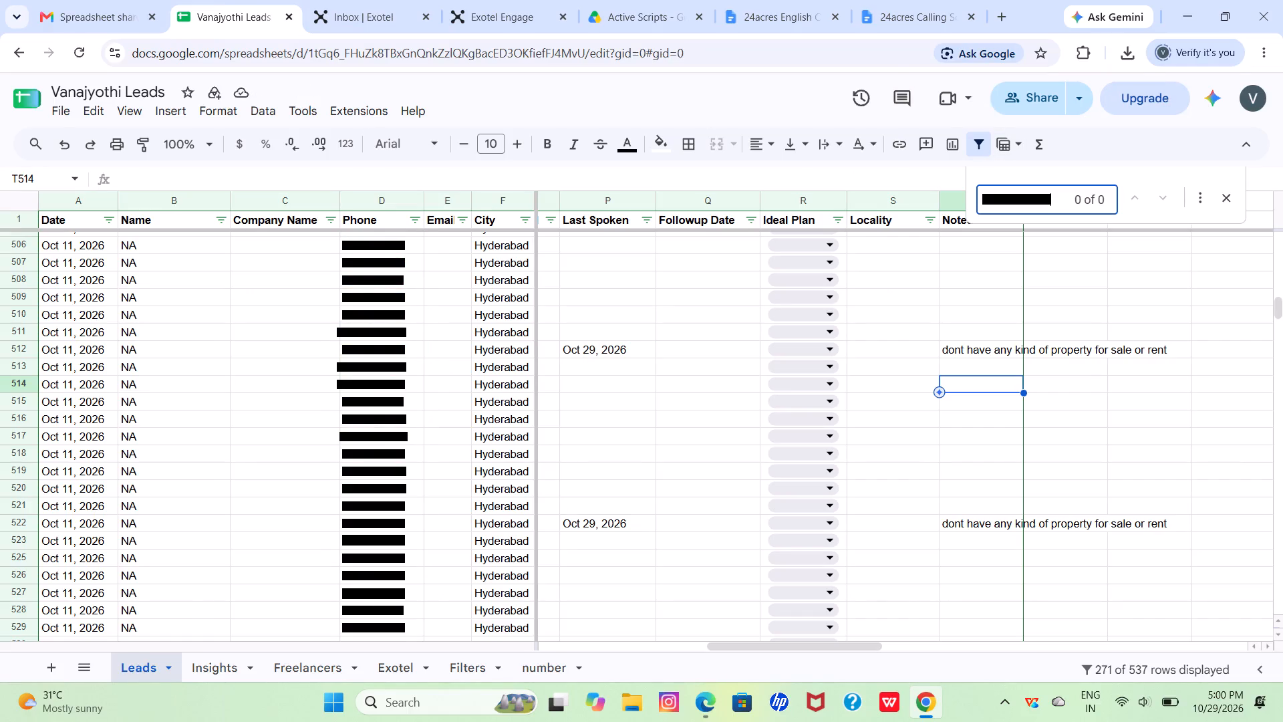
# Delete the extra digit near the start of the searched phone number to locate the called lead's row.
pyautogui.click(990, 202)
pyautogui.press('BackSpace')
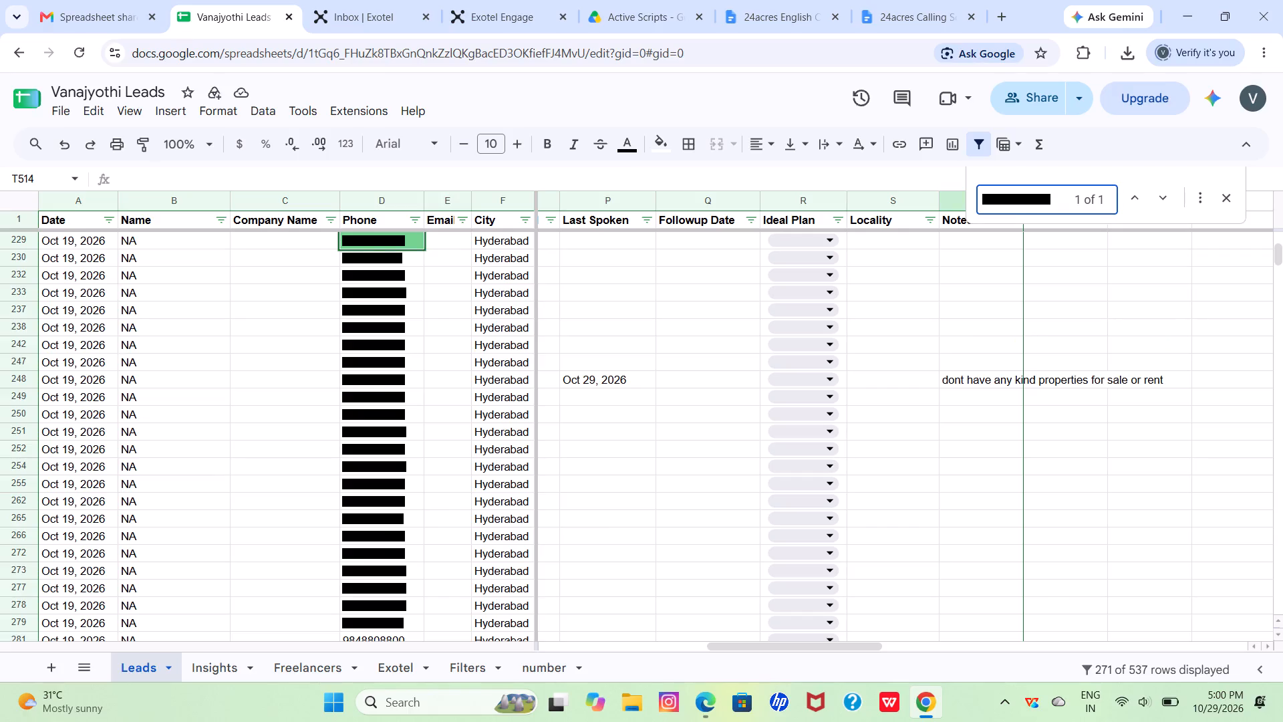
# Set the Status of the lead in row 229 to Not Interested.
pyautogui.hscroll(2, 942, 396)
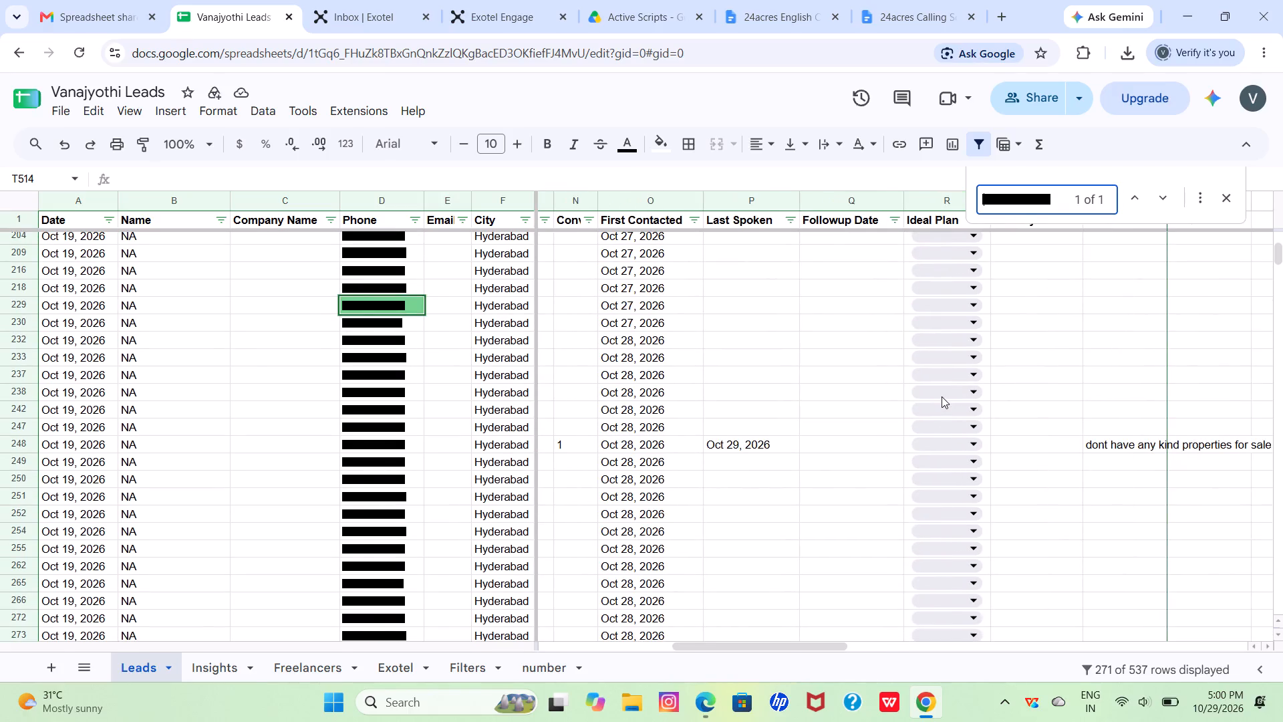
pyautogui.hscroll(3, 942, 396)
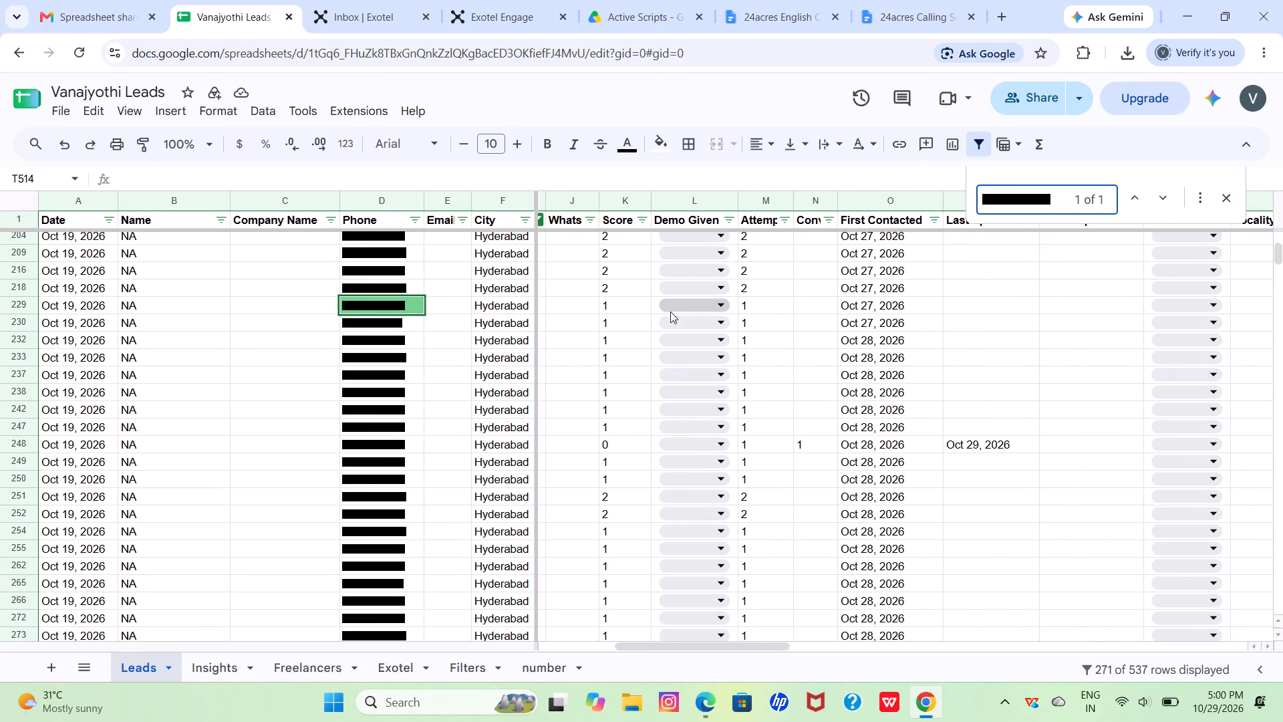
pyautogui.click(802, 307)
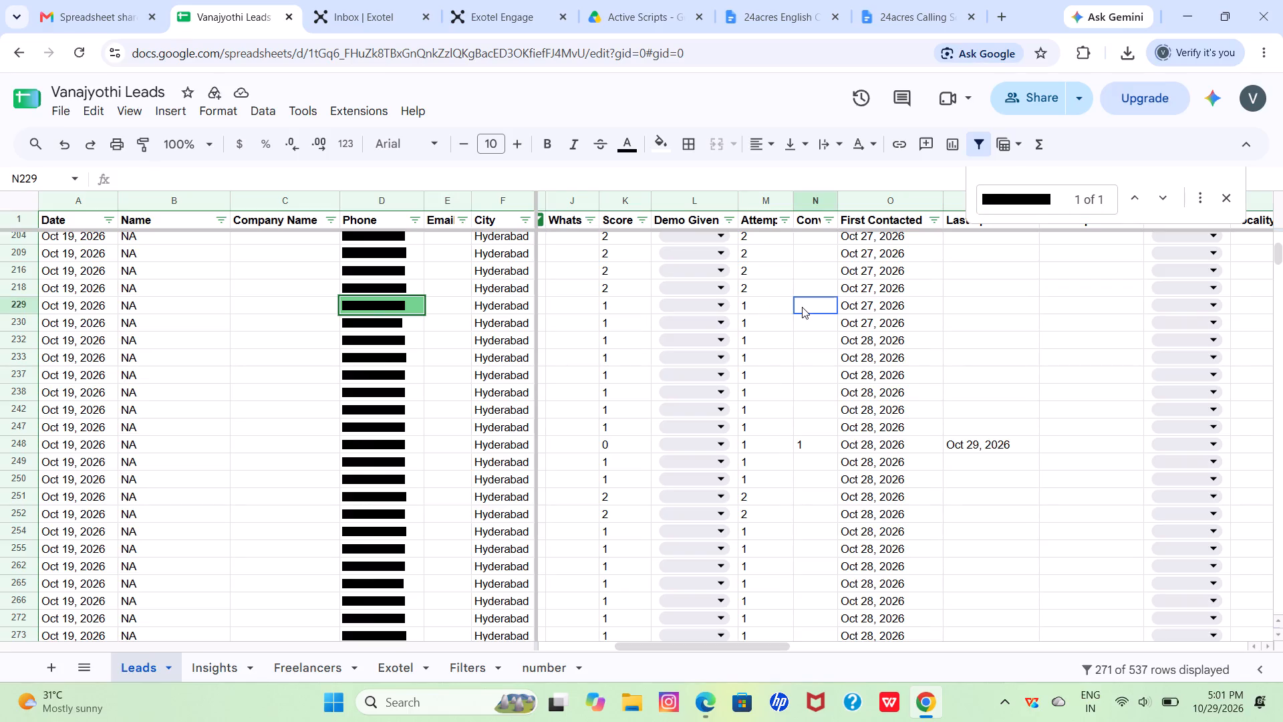
pyautogui.hscroll(4, 802, 307)
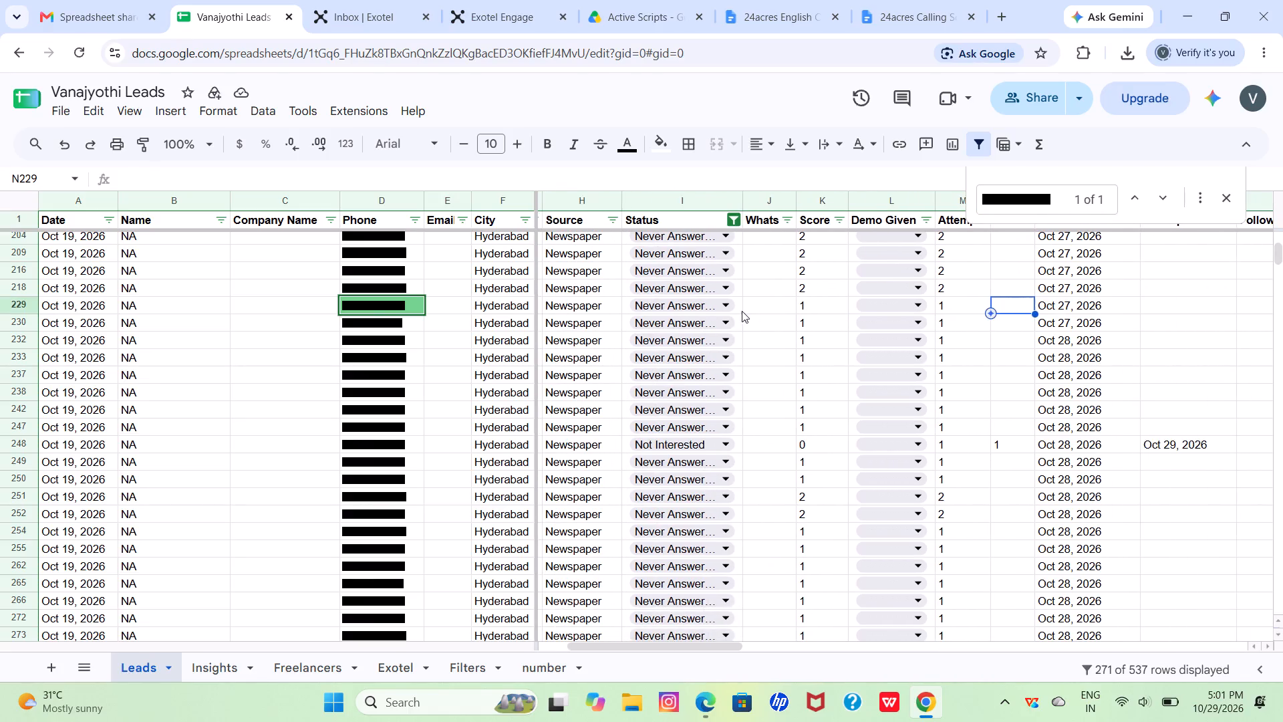
pyautogui.click(725, 307)
pyautogui.click(658, 406)
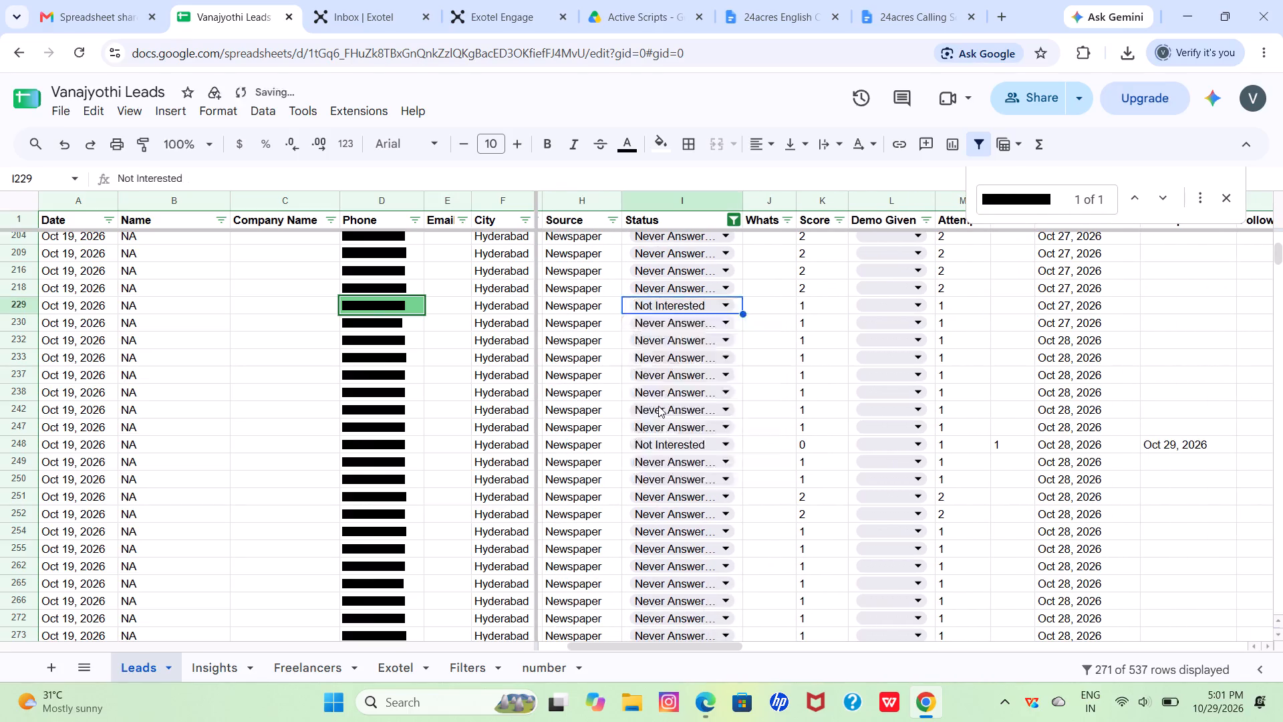
# Enter 1 in the Conv cell of row 229.
pyautogui.click(1016, 301)
pyautogui.press('1')
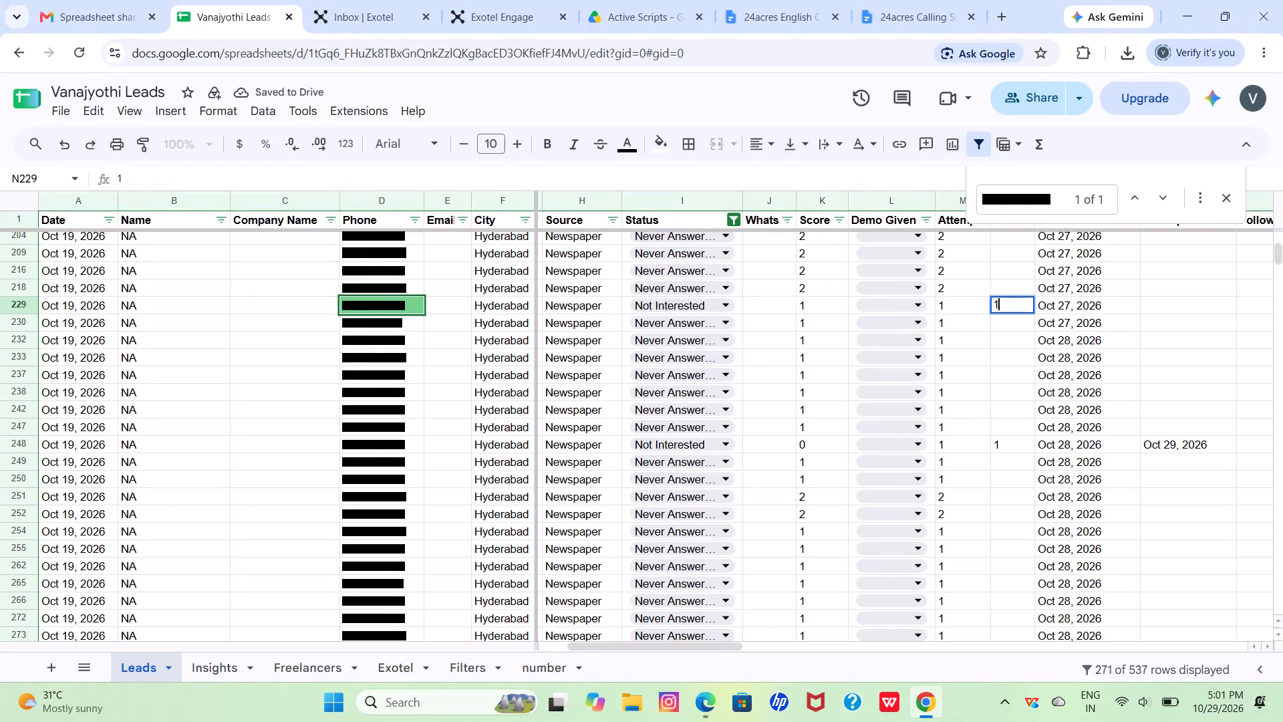
# Copy row 229's First Contacted date into its Last Spoken cell and change the pasted date to Oct 29, 2026.
pyautogui.click(1077, 307)
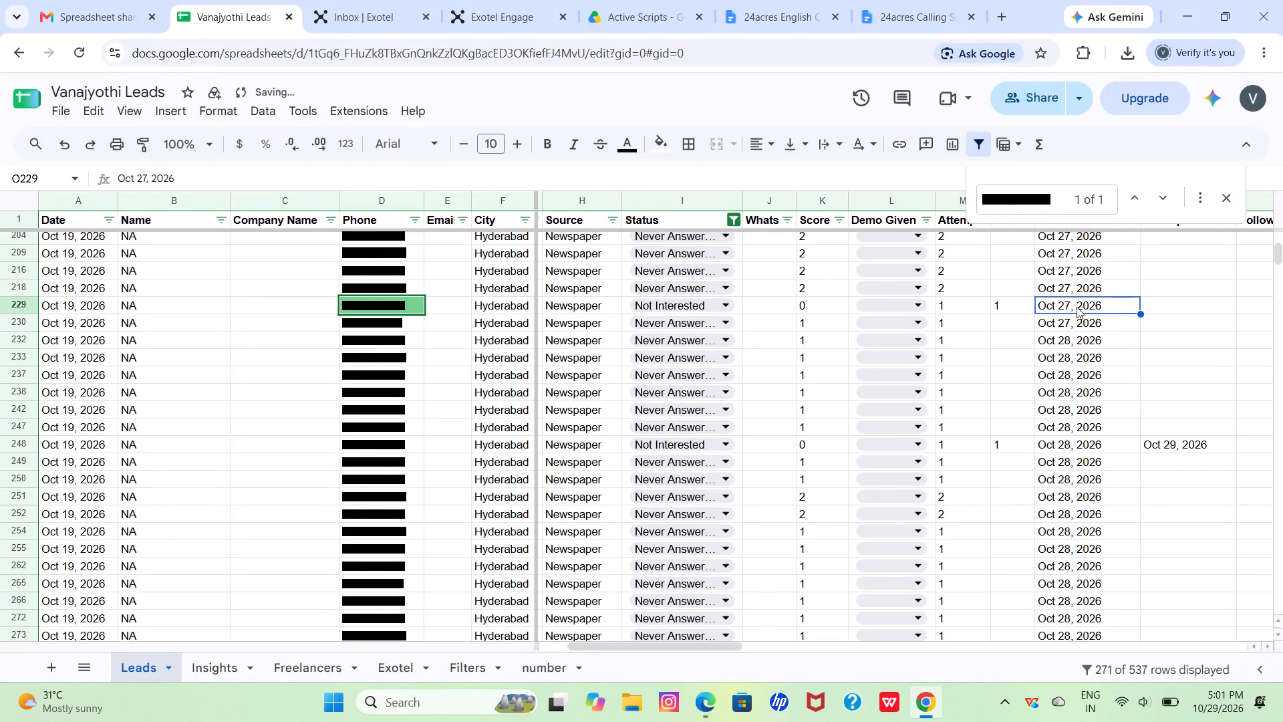
pyautogui.hotkey('ctrl', 'c')
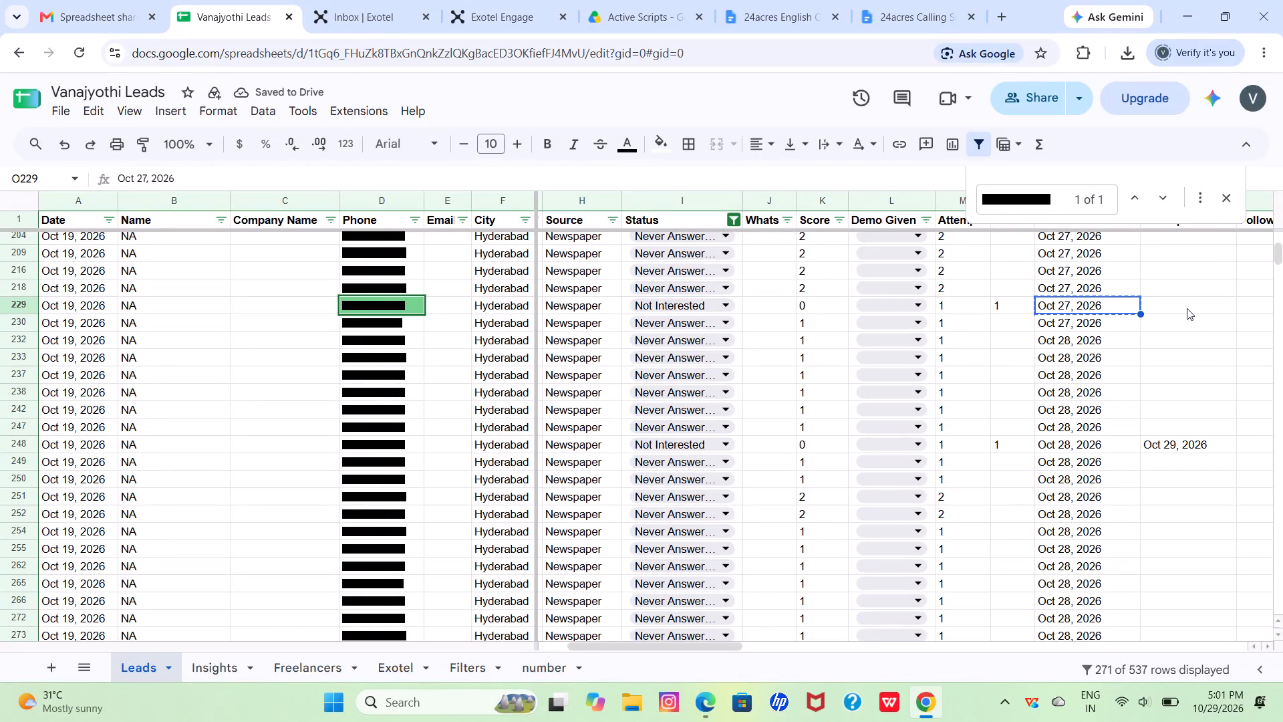
pyautogui.click(1186, 308)
pyautogui.hotkey('ctrl', 'v')
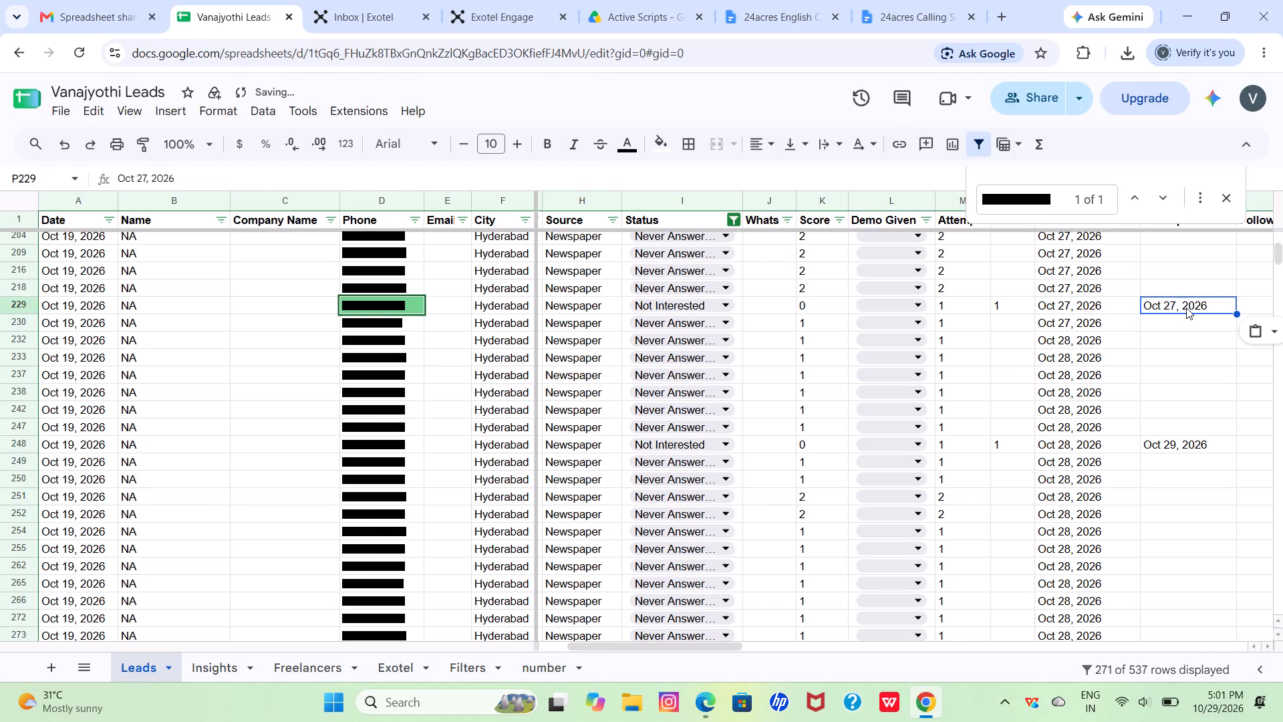
pyautogui.doubleClick(1186, 308)
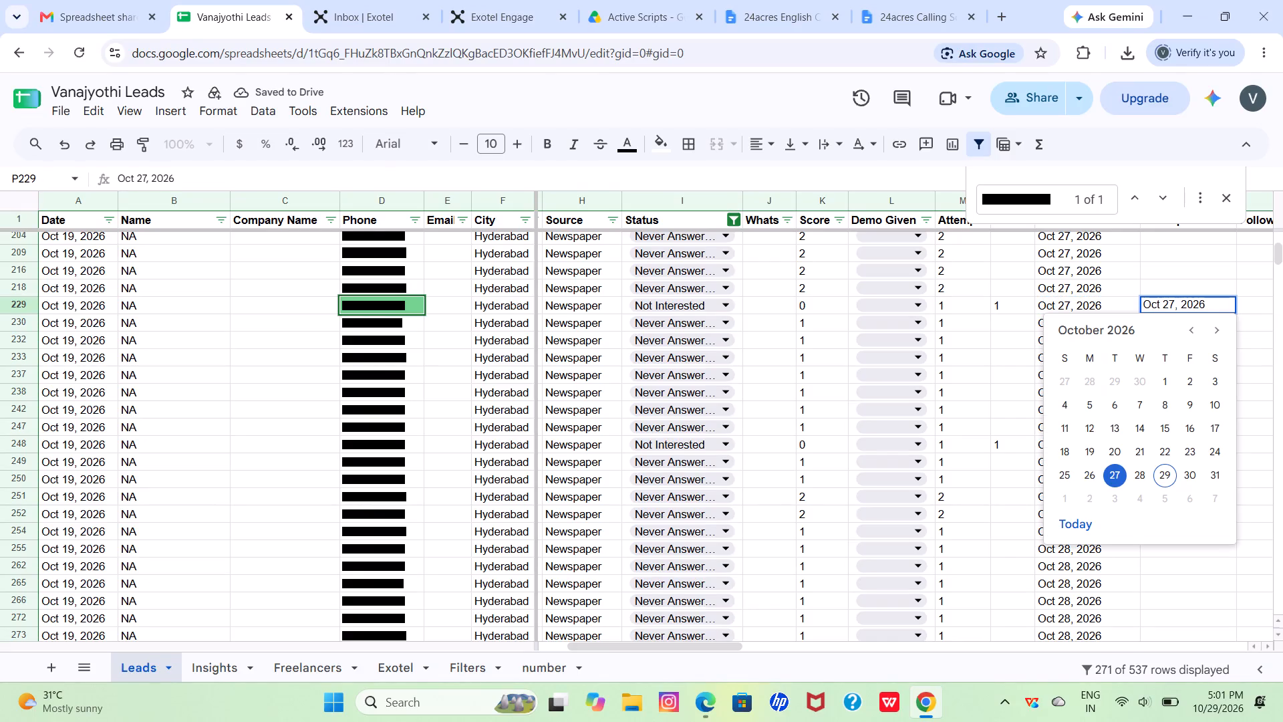
pyautogui.click(1160, 467)
pyautogui.hscroll(-3, 1160, 467)
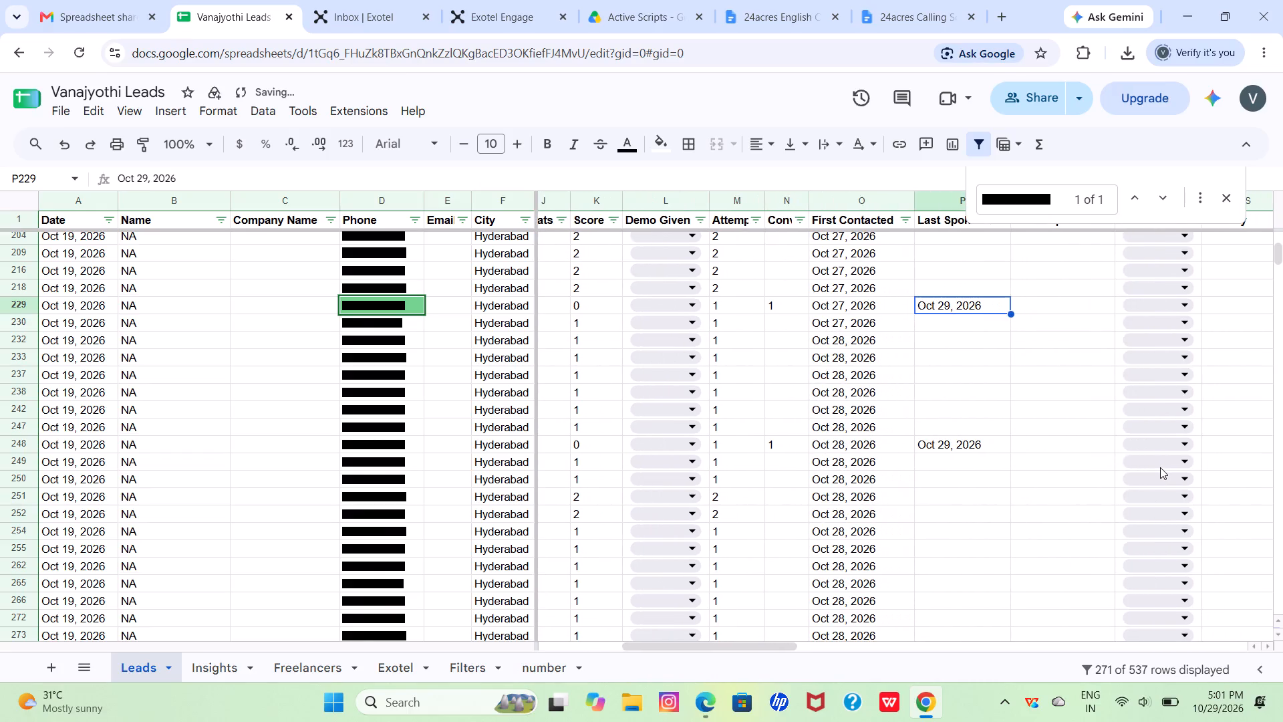
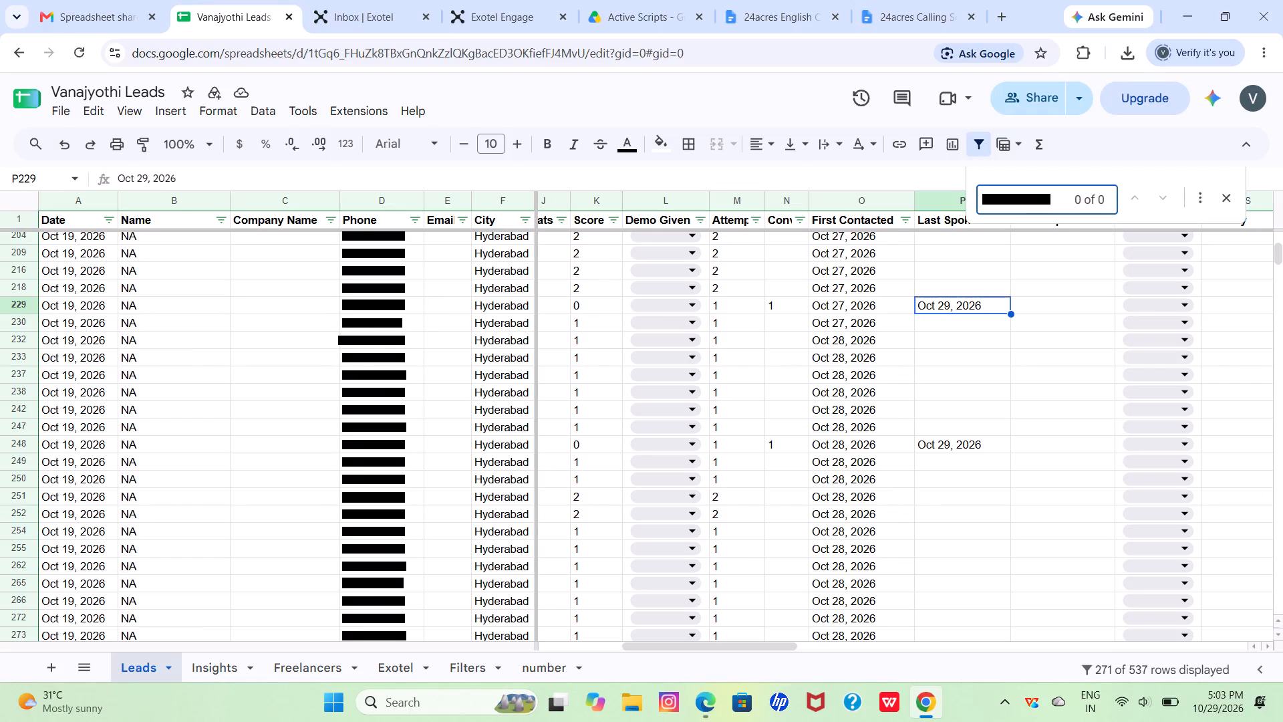
# Delete the extra leading digit from the searched phone number and locate the matching lead's row in the Leads sheet.
pyautogui.click(992, 191)
pyautogui.press('BackSpace')
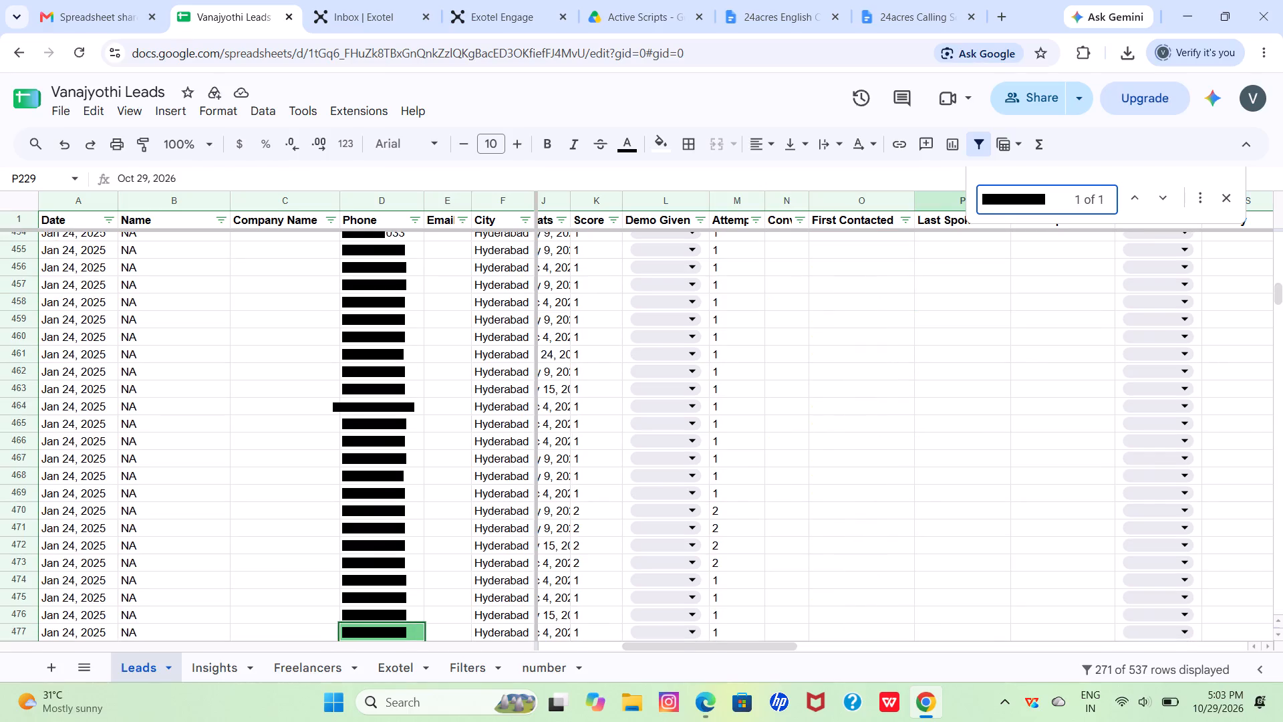
pyautogui.scroll(-3, 992, 191)
pyautogui.scroll(-3, 867, 335)
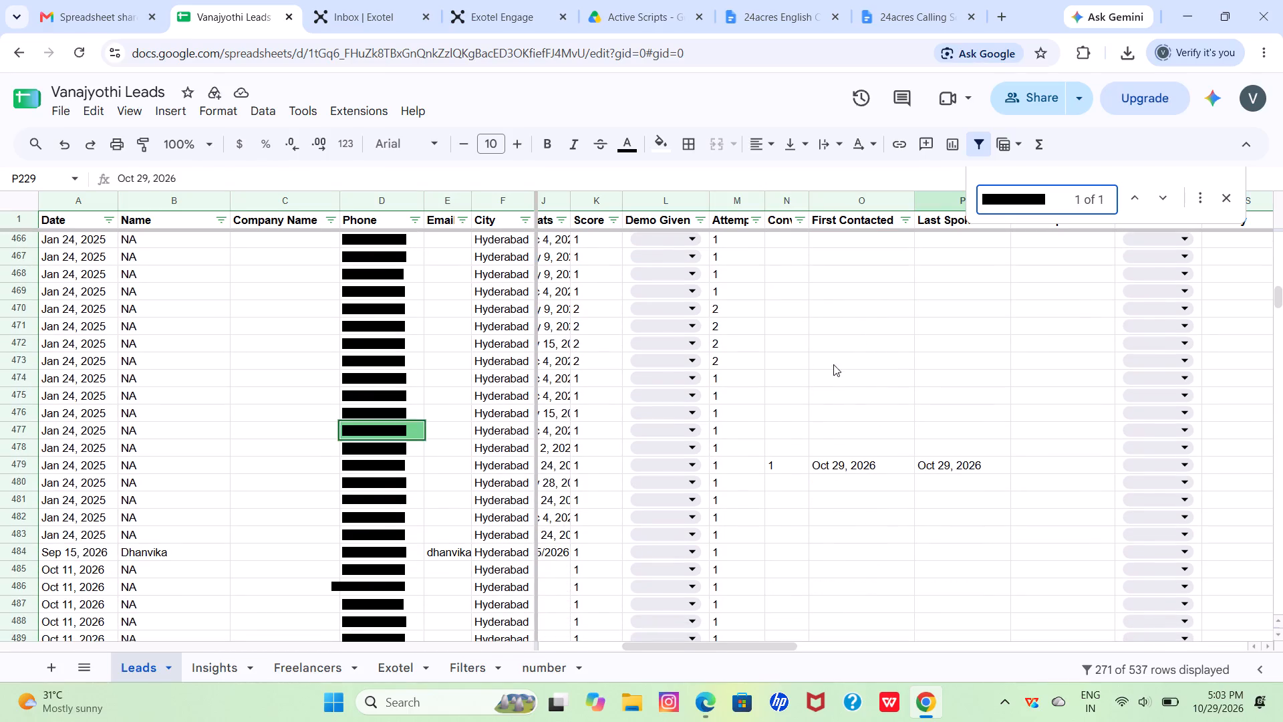
# Switch to Exotel Engage and pause the vanajyothi NA OCT29 call campaign.
pyautogui.click(498, 1)
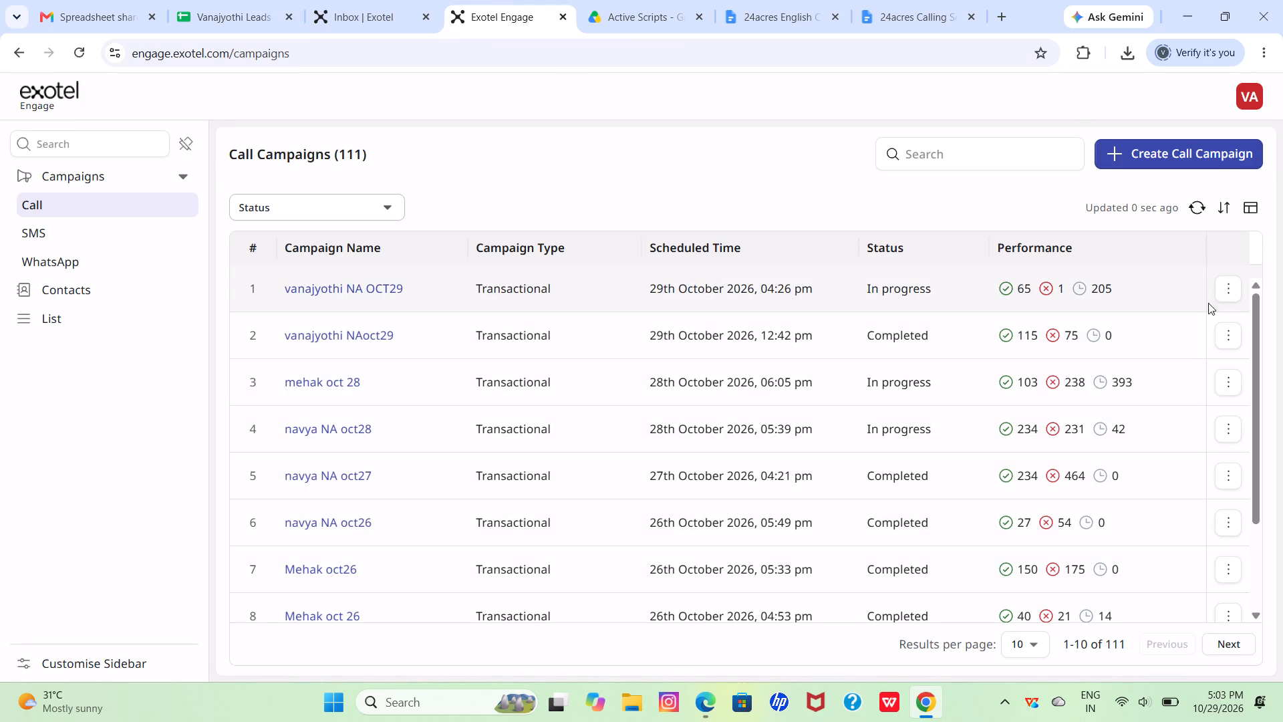
pyautogui.click(1224, 289)
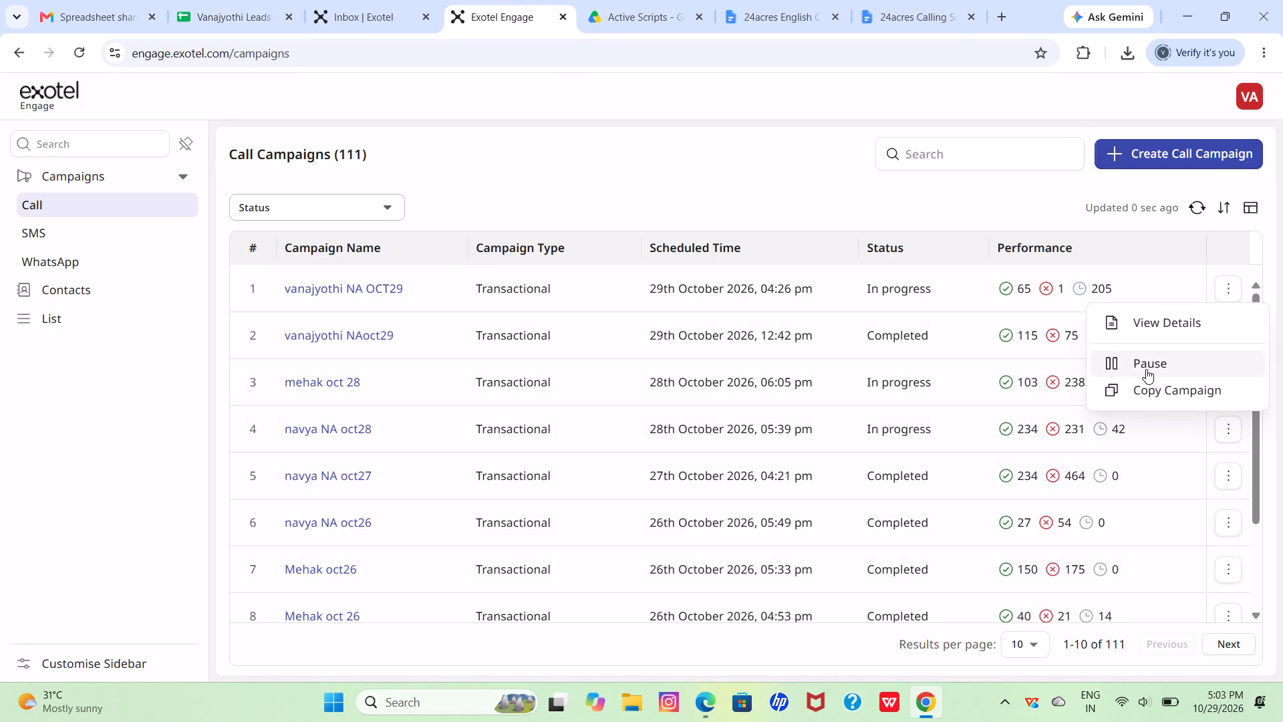
pyautogui.click(1146, 369)
pyautogui.click(865, 439)
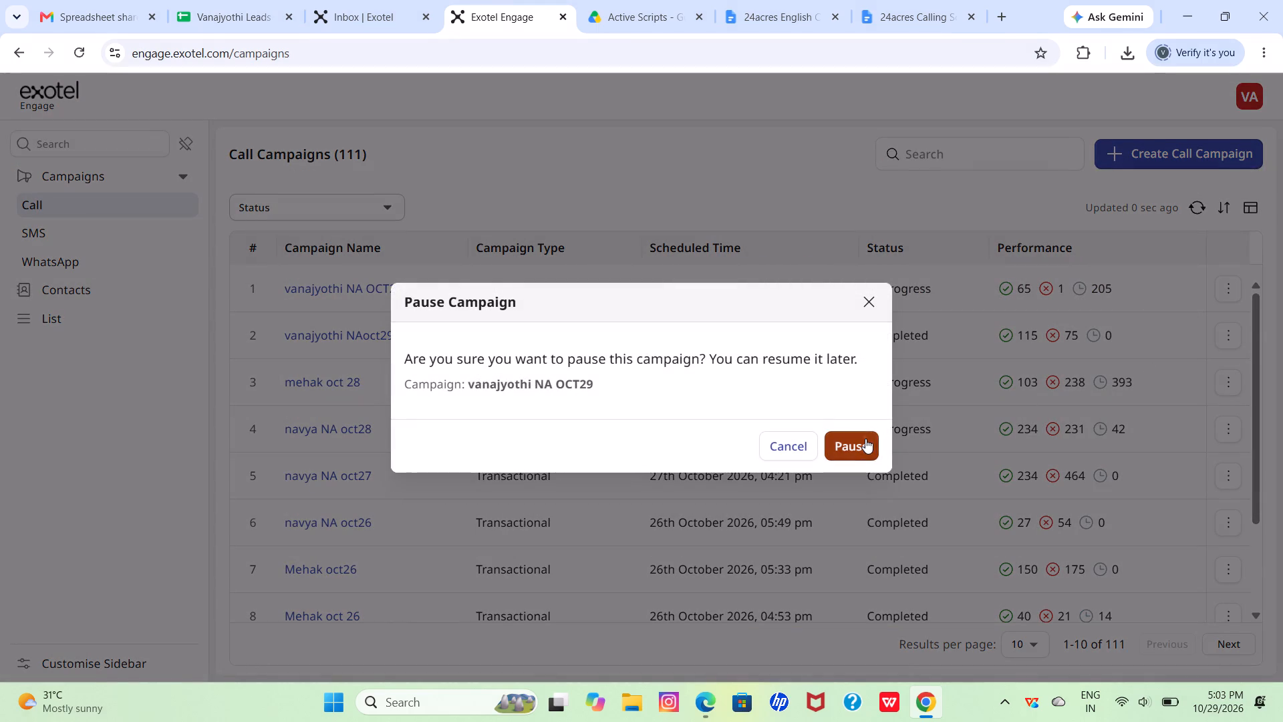
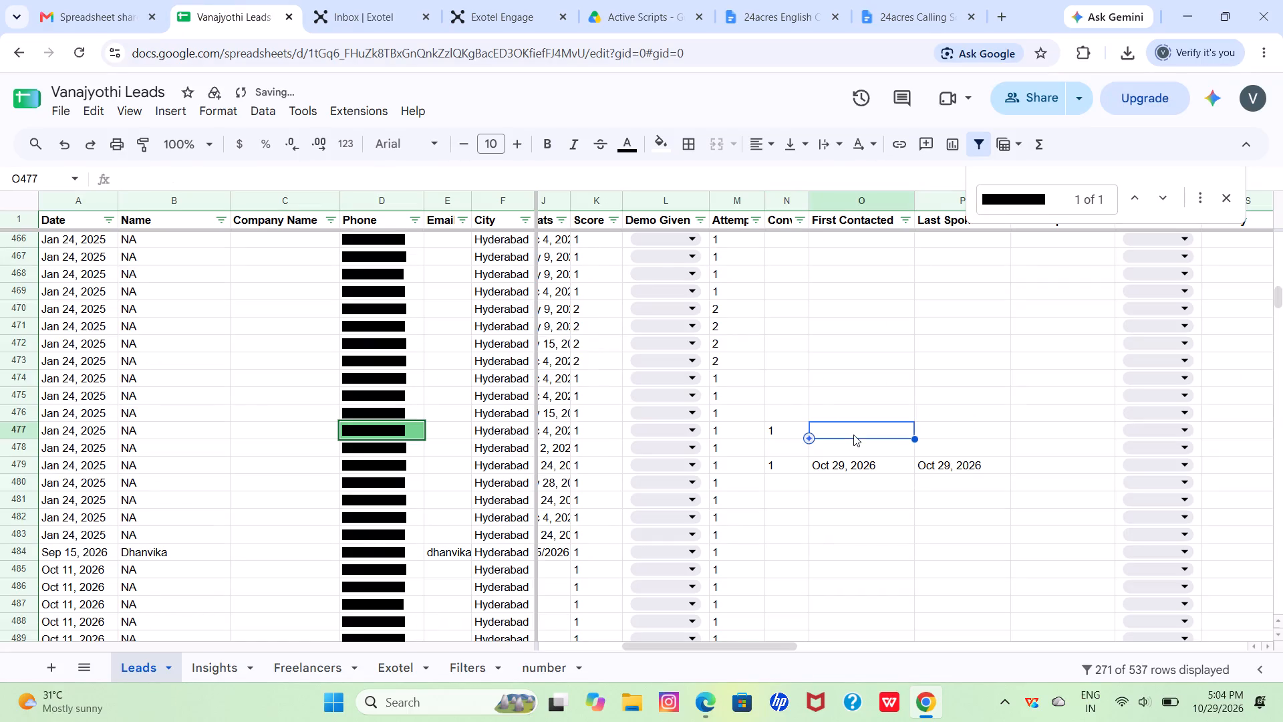
# Copy the Oct 29, 2026 date from row 479 into First Contacted and Last Spoken for the lead in row 477.
pyautogui.click(853, 468)
pyautogui.hotkey('ctrl', 'c')
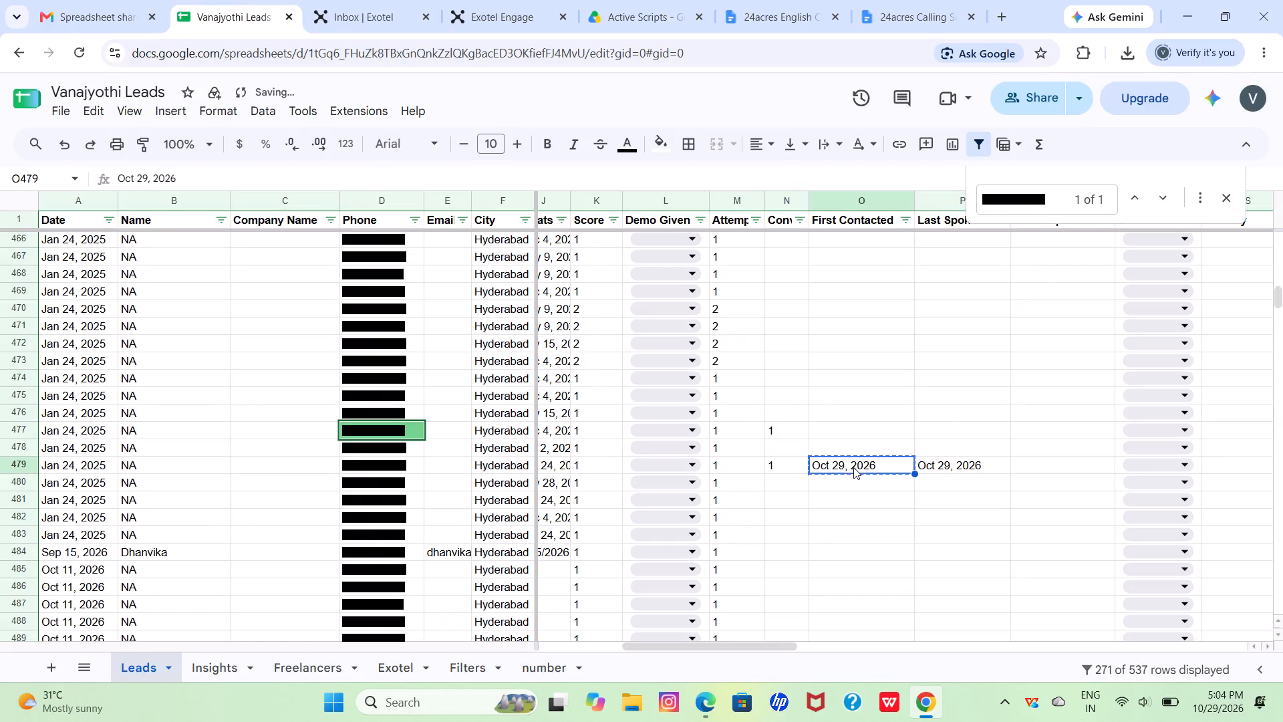
pyautogui.click(838, 435)
pyautogui.hotkey('ctrl', 'v')
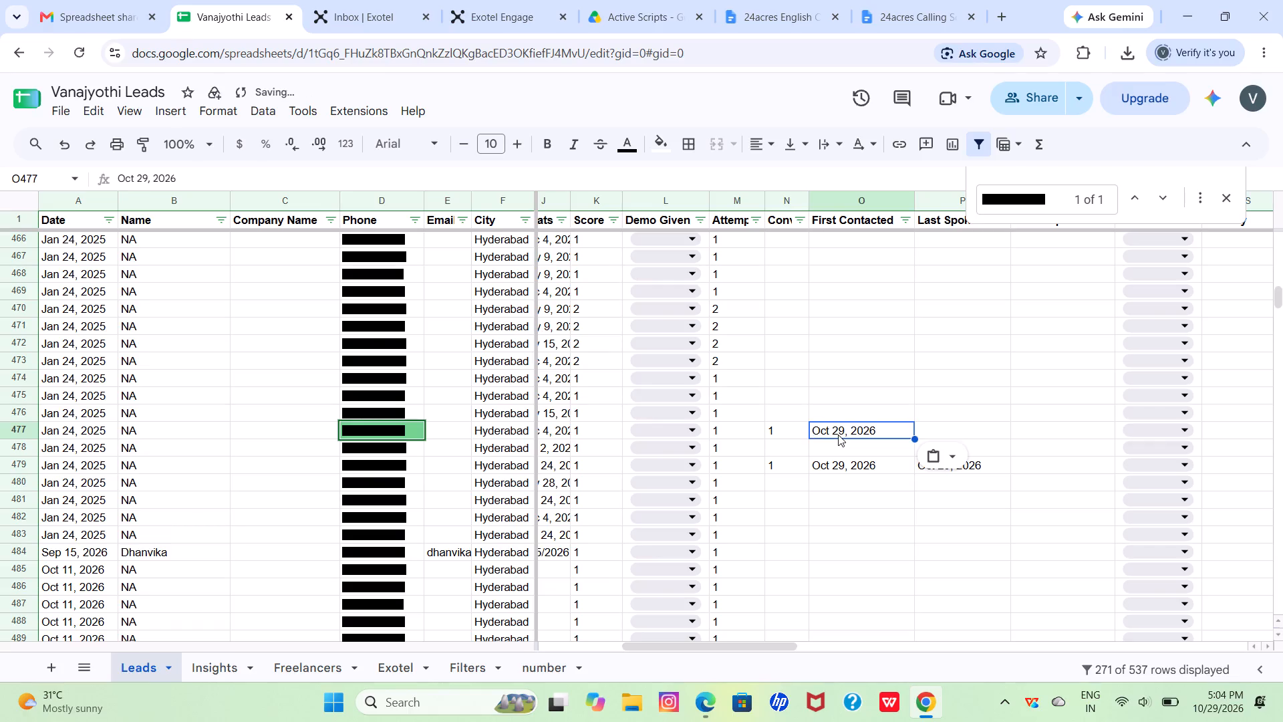
pyautogui.click(946, 424)
pyautogui.hotkey('ctrl', 'v')
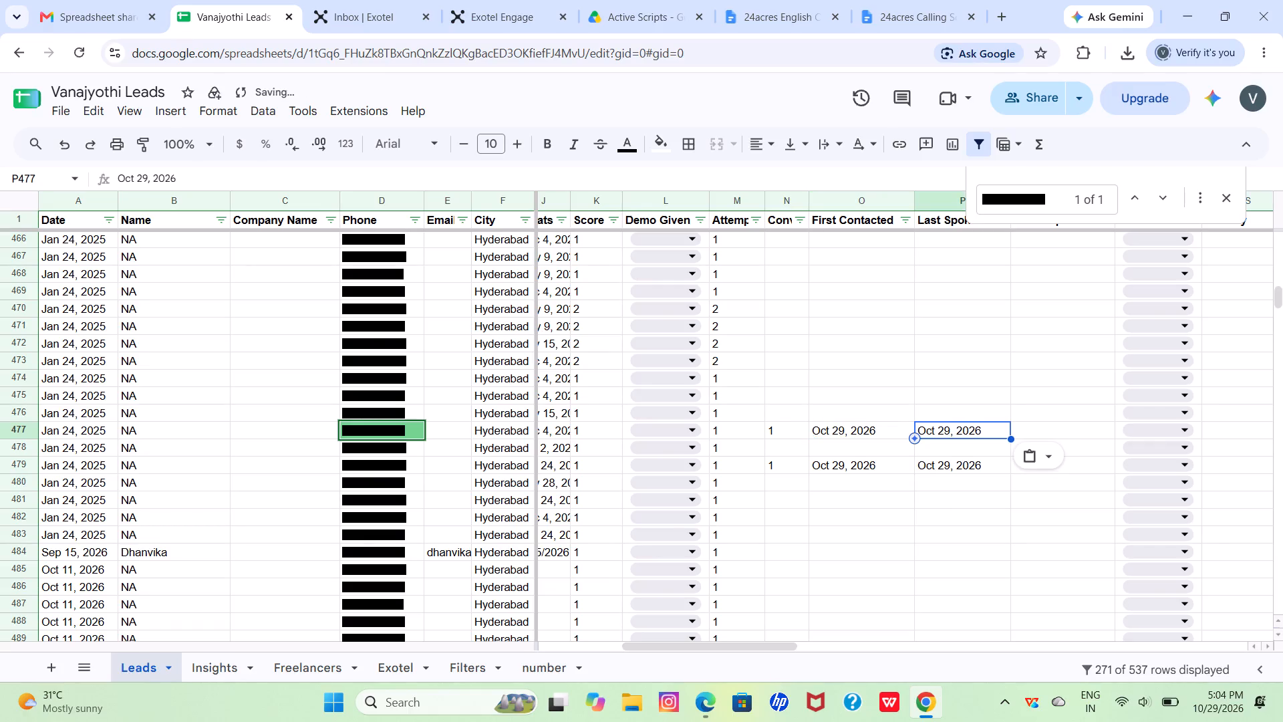
# Copy the remark "not gave time to speak" from row 479 into column T of the lead's row 477.
pyautogui.hscroll(-2, 946, 424)
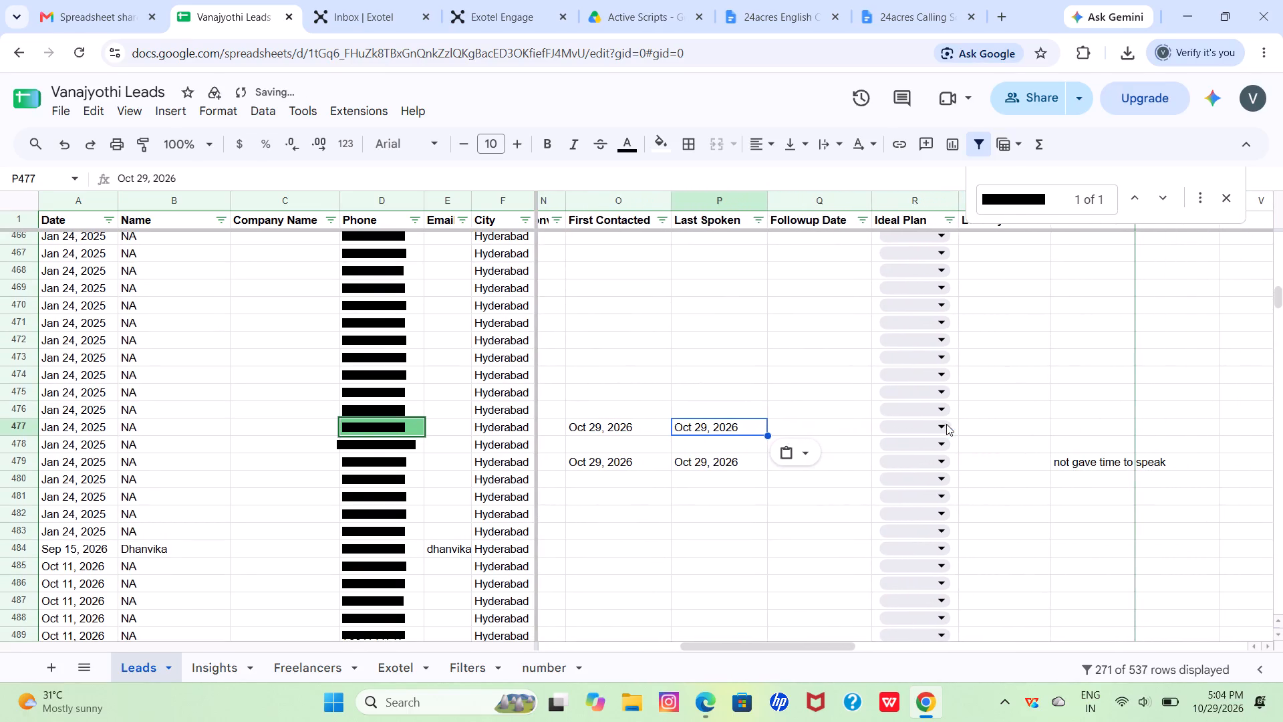
pyautogui.hscroll(-1, 875, 416)
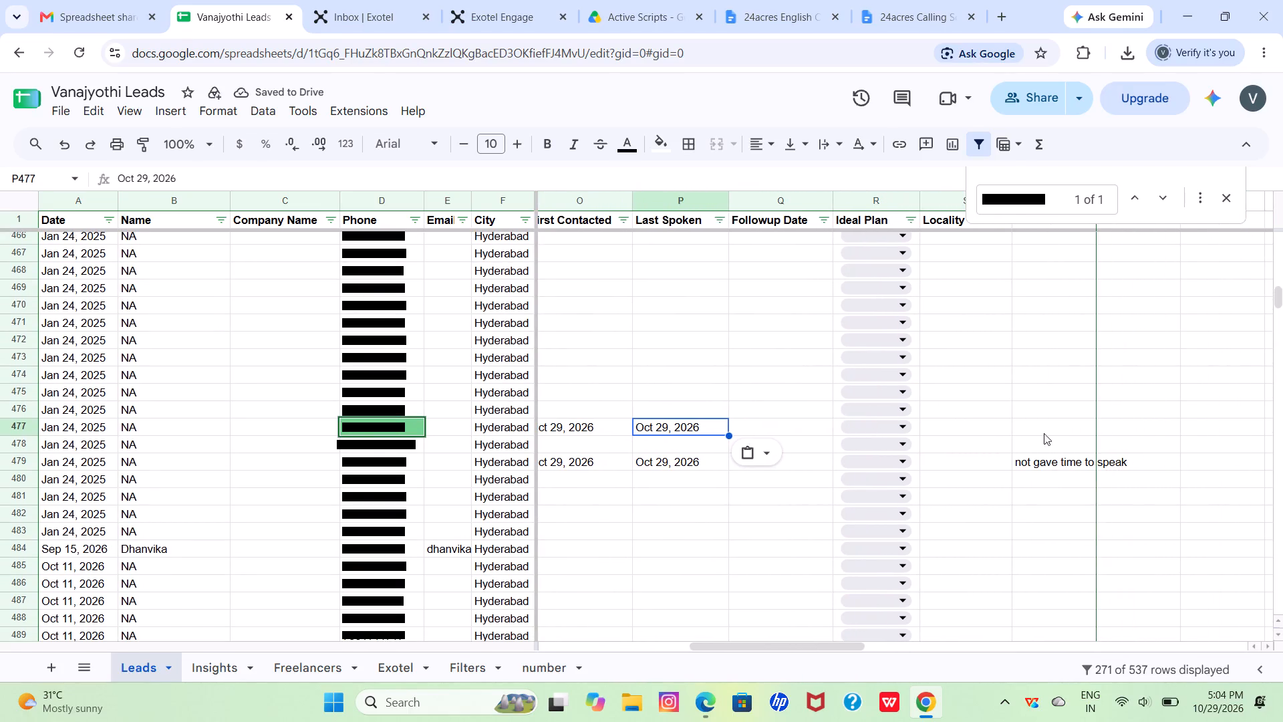
pyautogui.click(1029, 456)
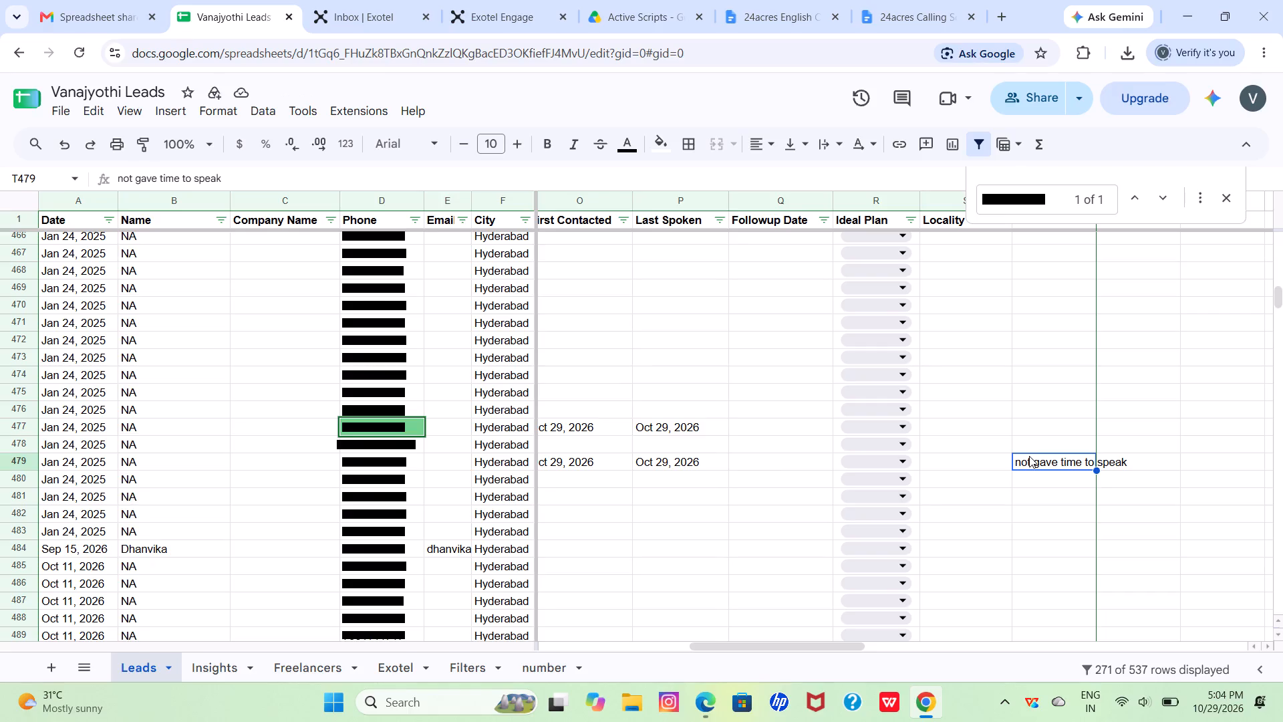
pyautogui.hotkey('ctrl', 'c')
pyautogui.click(1020, 427)
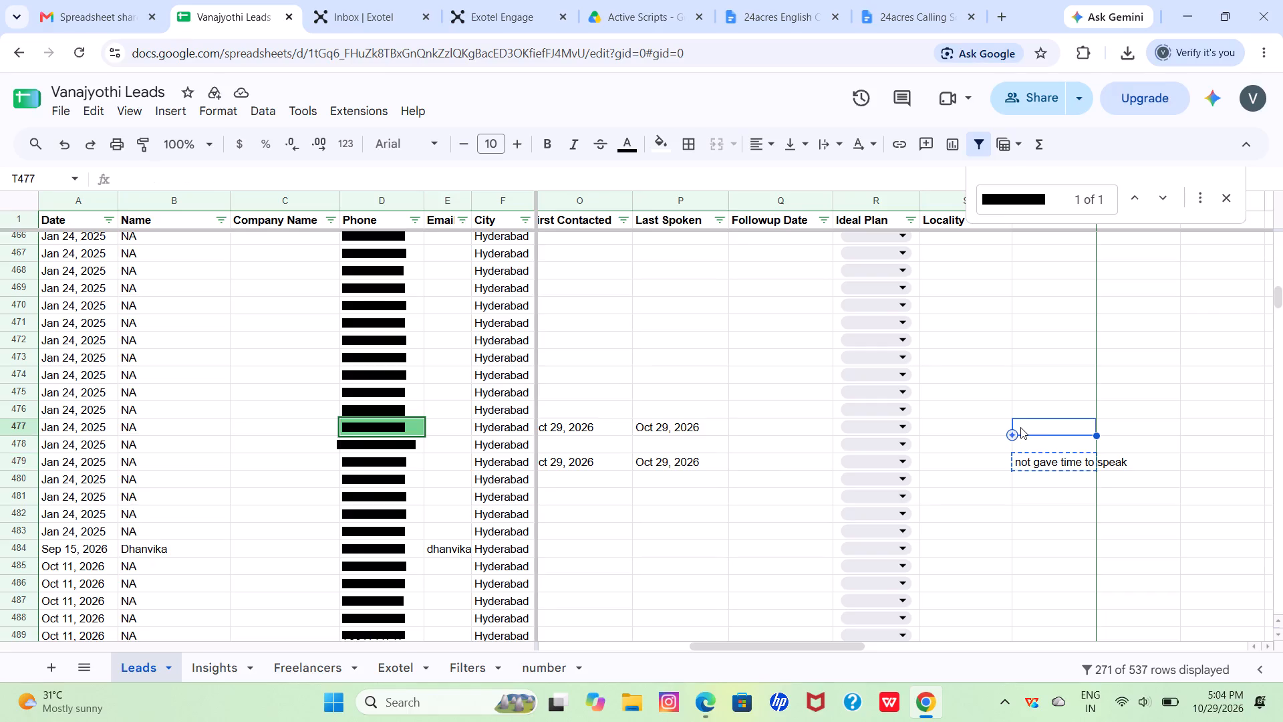
pyautogui.hotkey('ctrl', 'v')
# Clear the previous lead's phone number from the sheet search.
pyautogui.hscroll(4, 1020, 427)
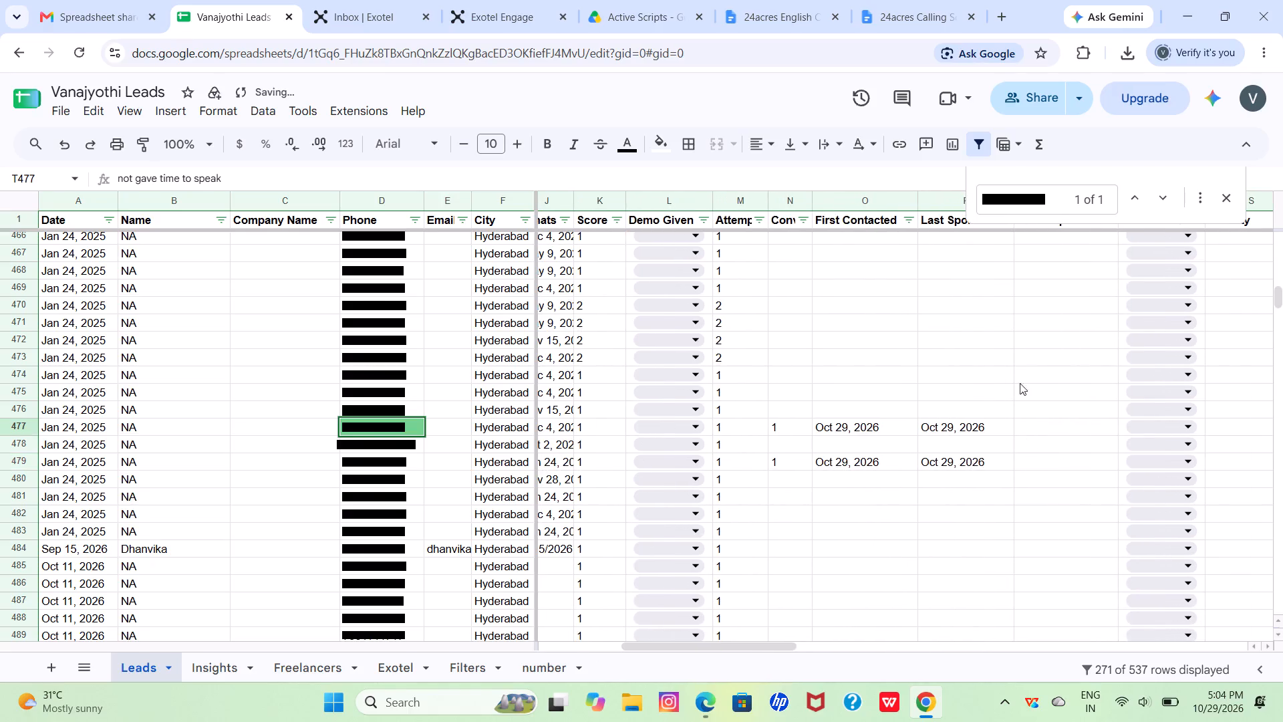
pyautogui.click(1046, 200)
pyautogui.press('BackSpace')
pyautogui.press('BackSpace')
pyautogui.press('BackSpace')
pyautogui.press('BackSpace')
pyautogui.press('BackSpace')
pyautogui.press('BackSpace')
pyautogui.press('BackSpace')
pyautogui.press('BackSpace')
pyautogui.press('BackSpace')
pyautogui.press('BackSpace')
pyautogui.press('BackSpace')
pyautogui.press('BackSpace')
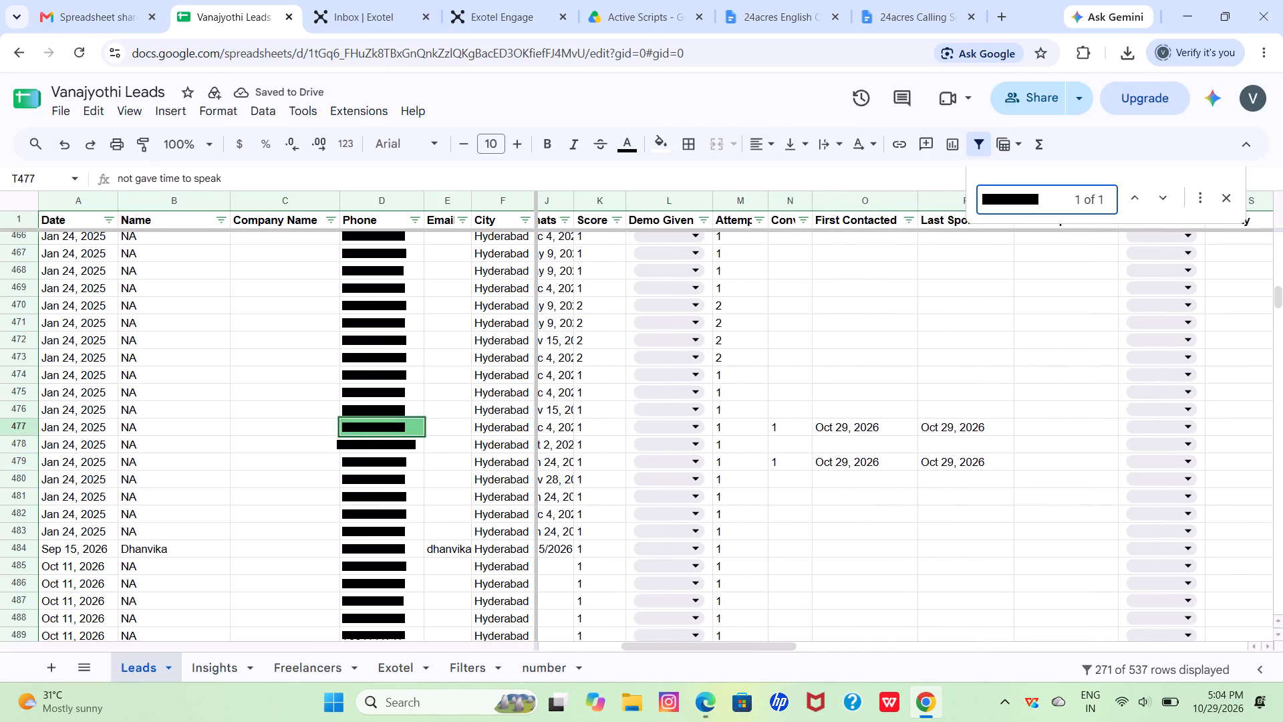
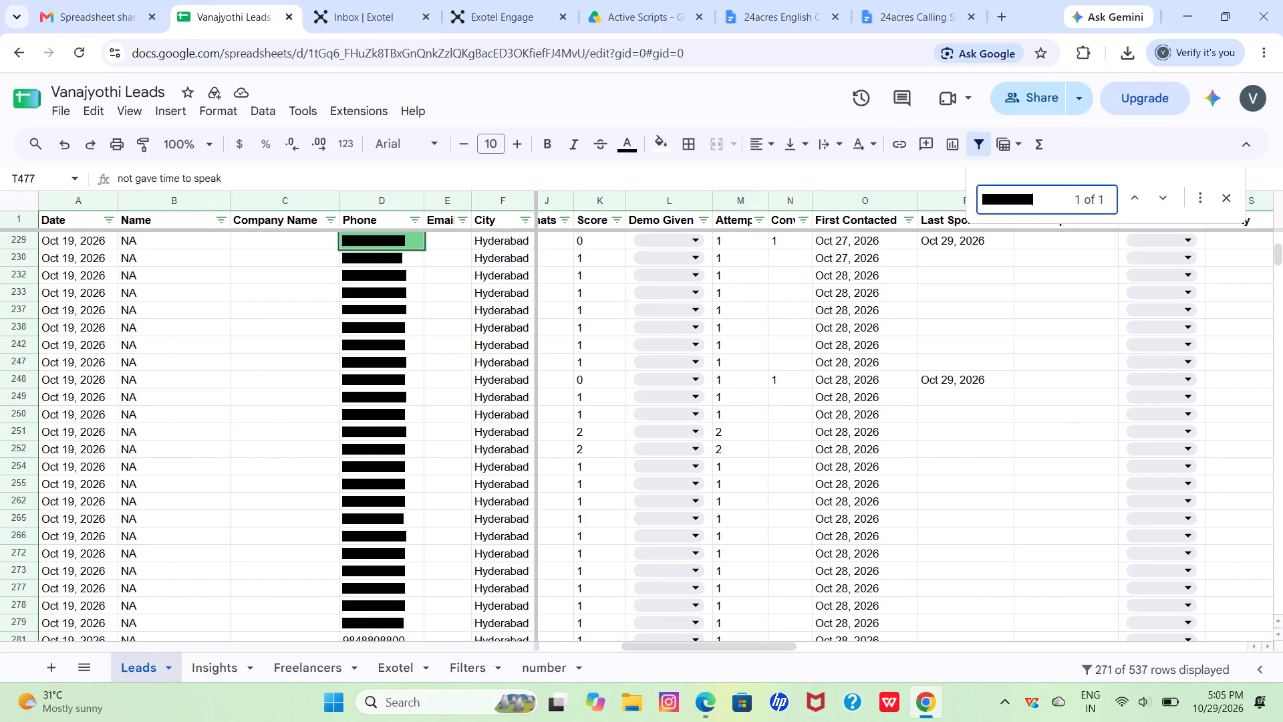
# Search for the lead's phone number and set the Status in its row 229 to Call Back.
pyautogui.write('46')
pyautogui.scroll(1, 253, 18)
pyautogui.scroll(2, 492, 320)
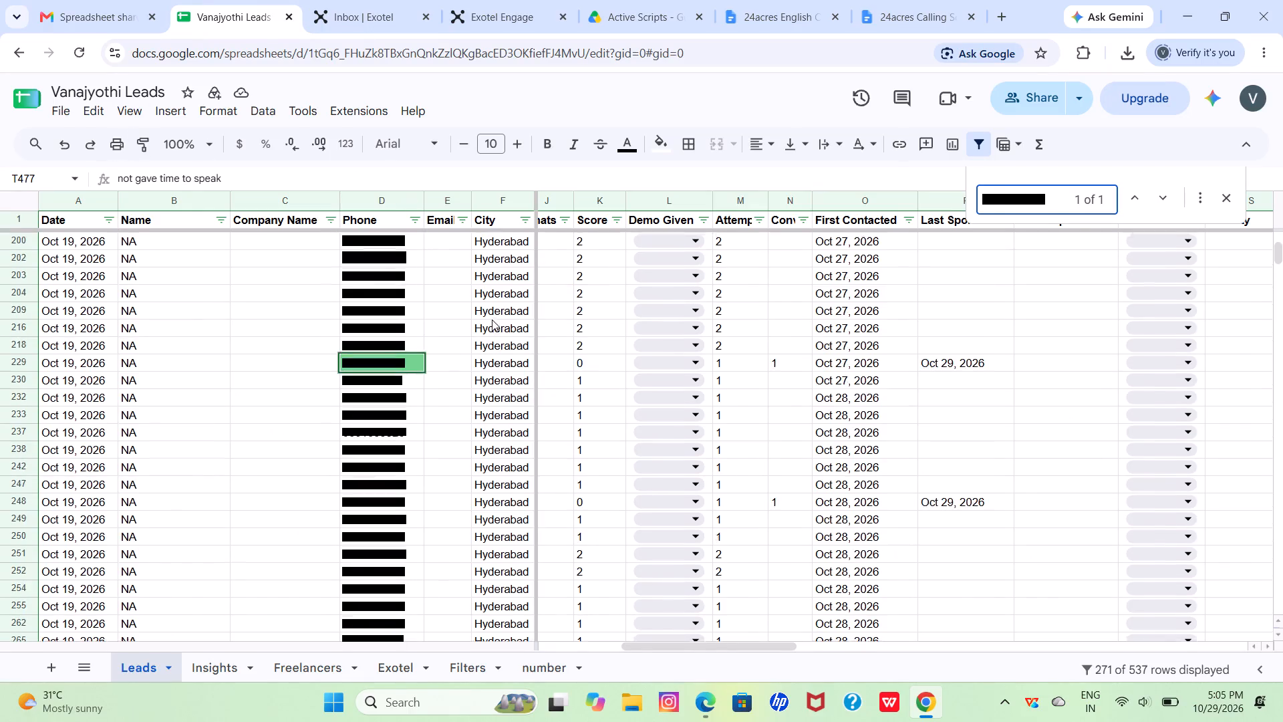
pyautogui.hscroll(3, 492, 320)
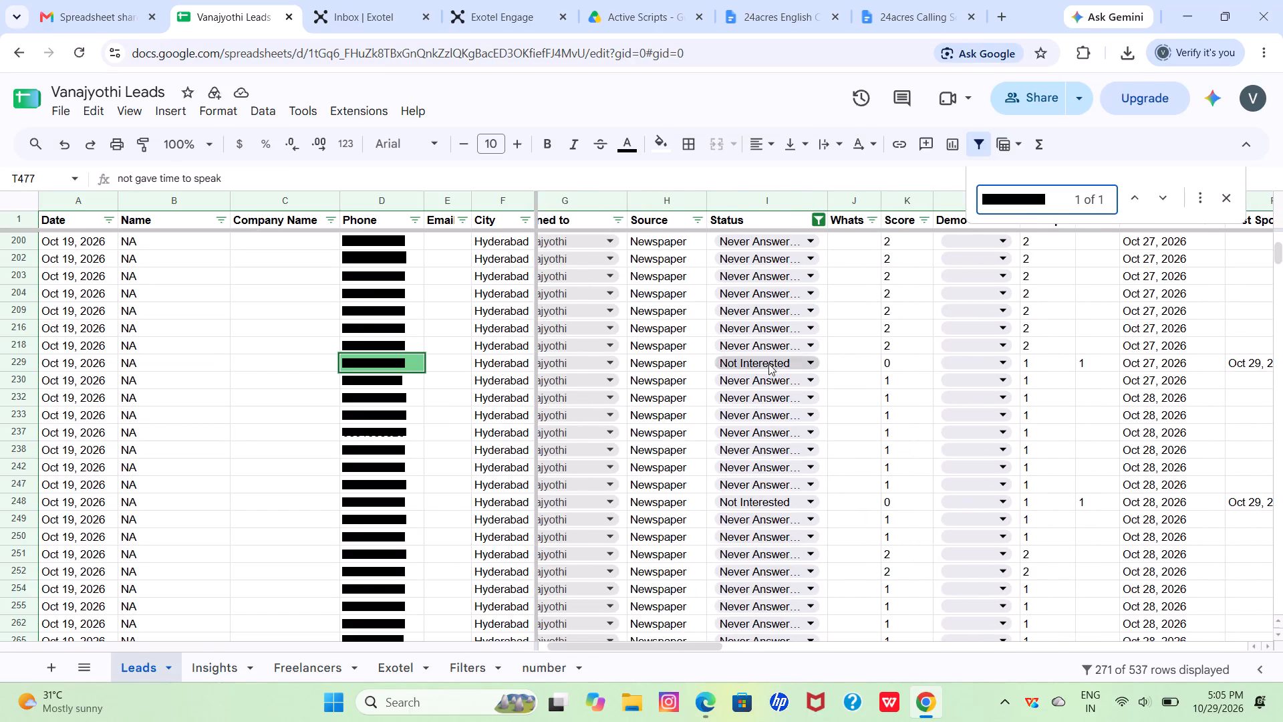
pyautogui.click(776, 367)
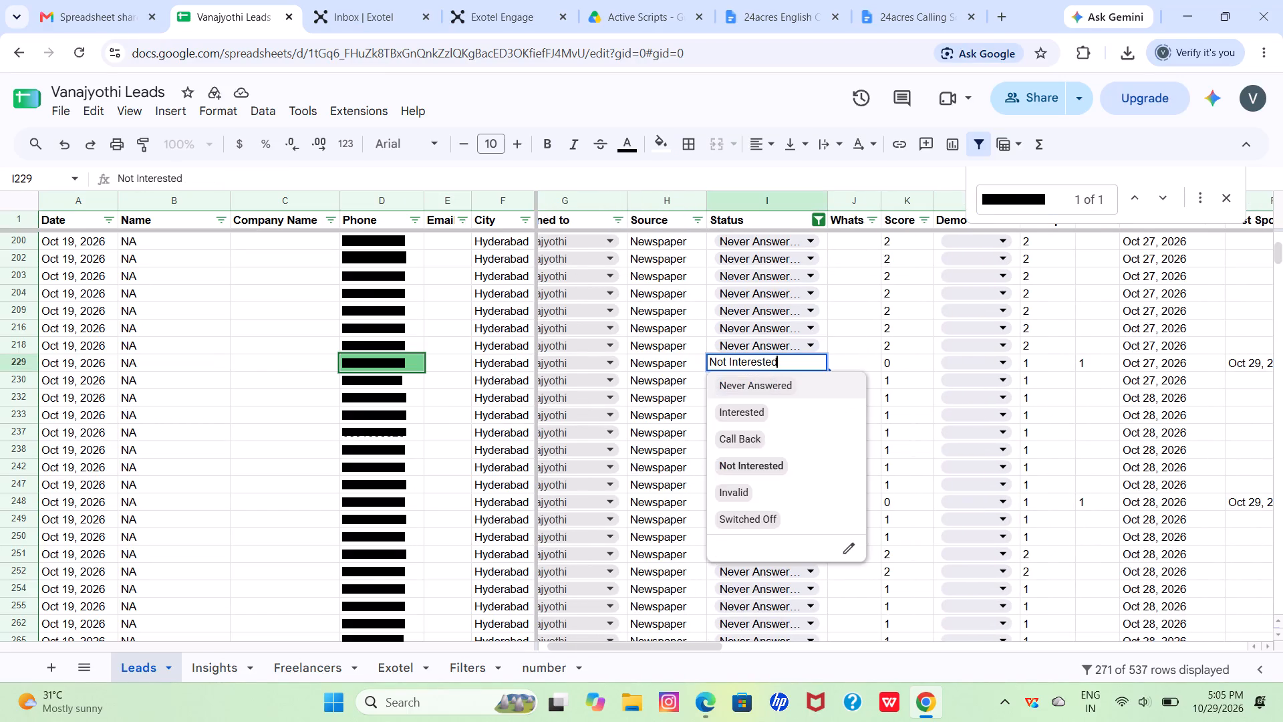
pyautogui.click(744, 431)
# Copy the Last Spoken date into row 229's Followup Date cell and change it to Nov 16, 2026.
pyautogui.hscroll(-4, 744, 431)
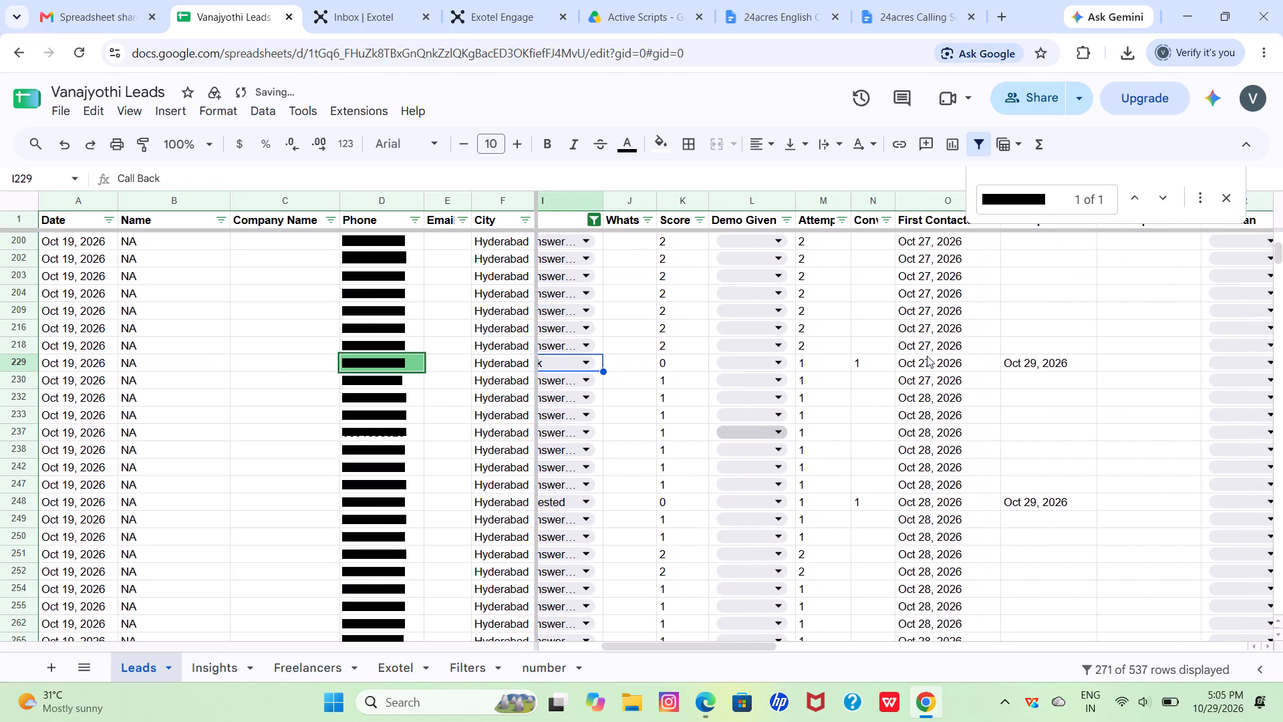
pyautogui.click(953, 368)
pyautogui.hscroll(-3, 953, 368)
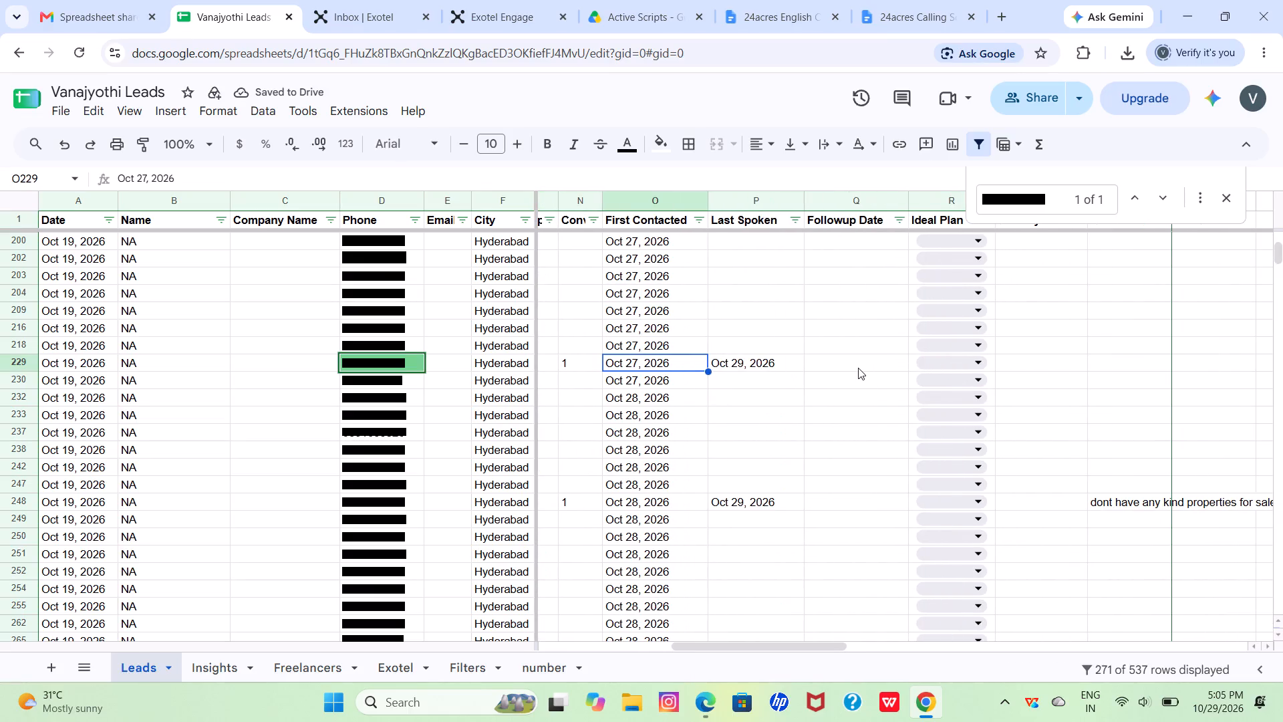
pyautogui.click(855, 368)
pyautogui.click(756, 356)
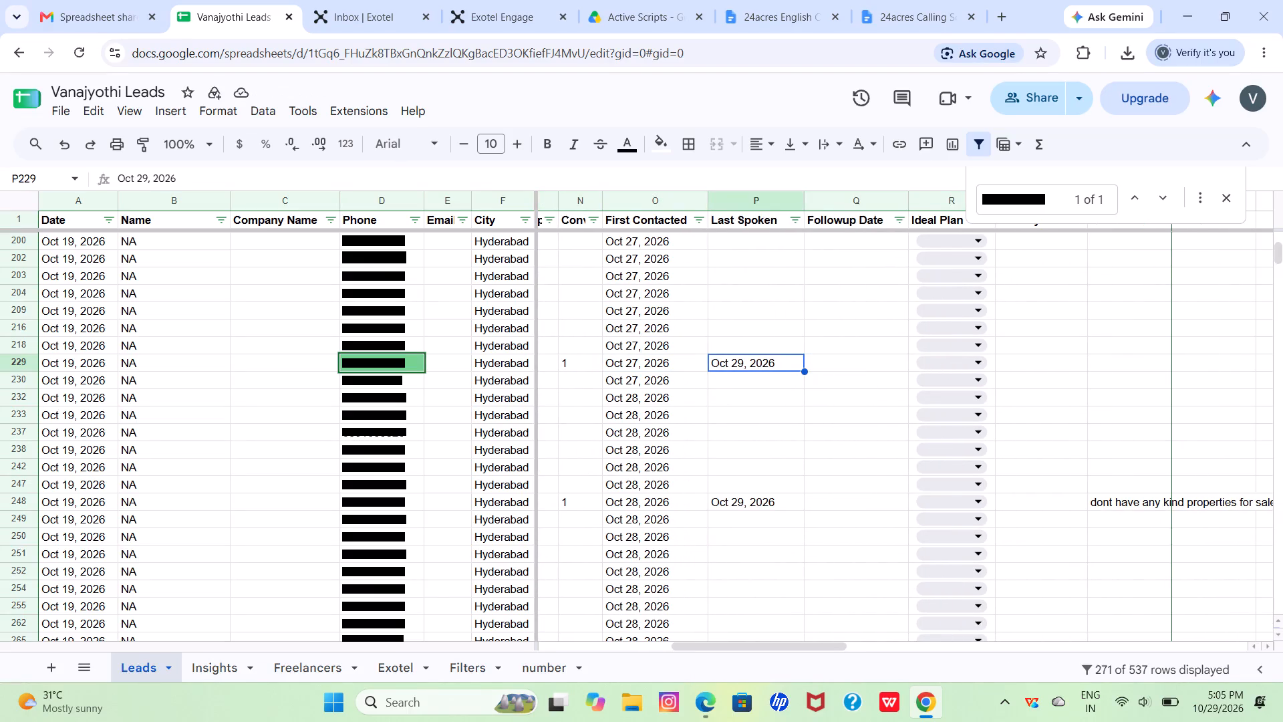
pyautogui.hotkey('ctrl', 'c')
pyautogui.click(834, 366)
pyautogui.hotkey('ctrl', 'v')
pyautogui.doubleClick(834, 366)
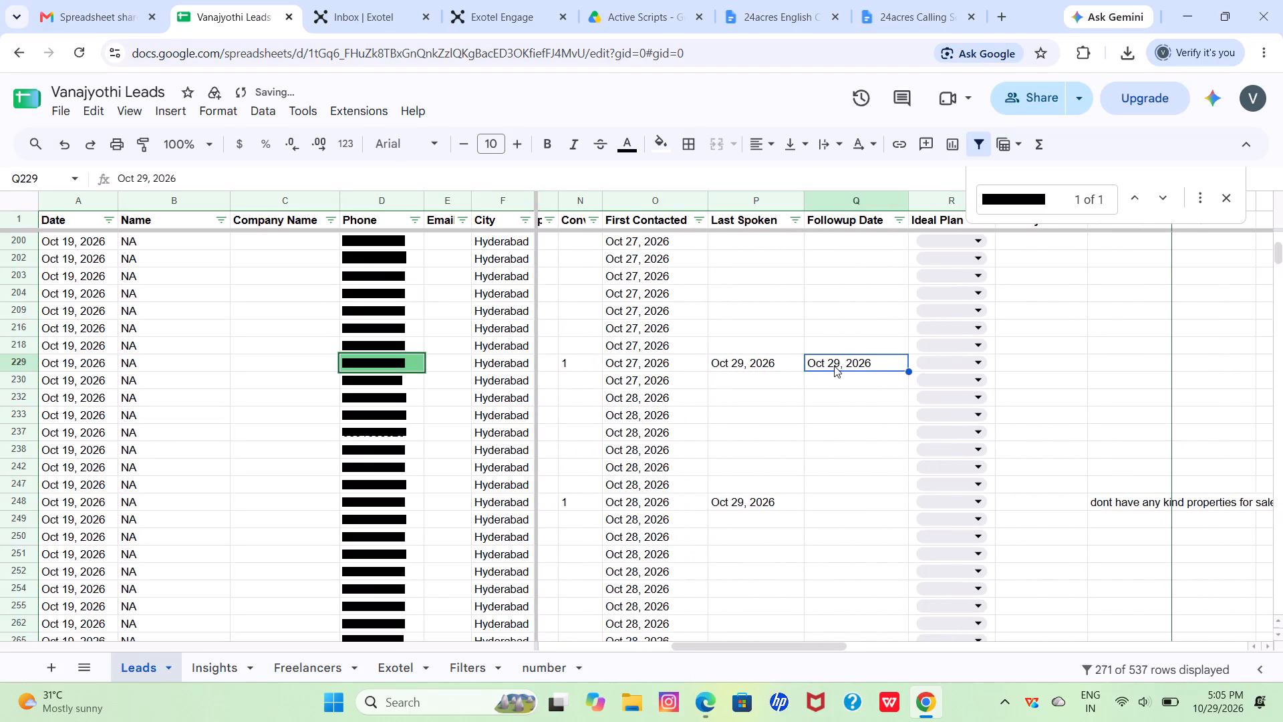
pyautogui.click(938, 385)
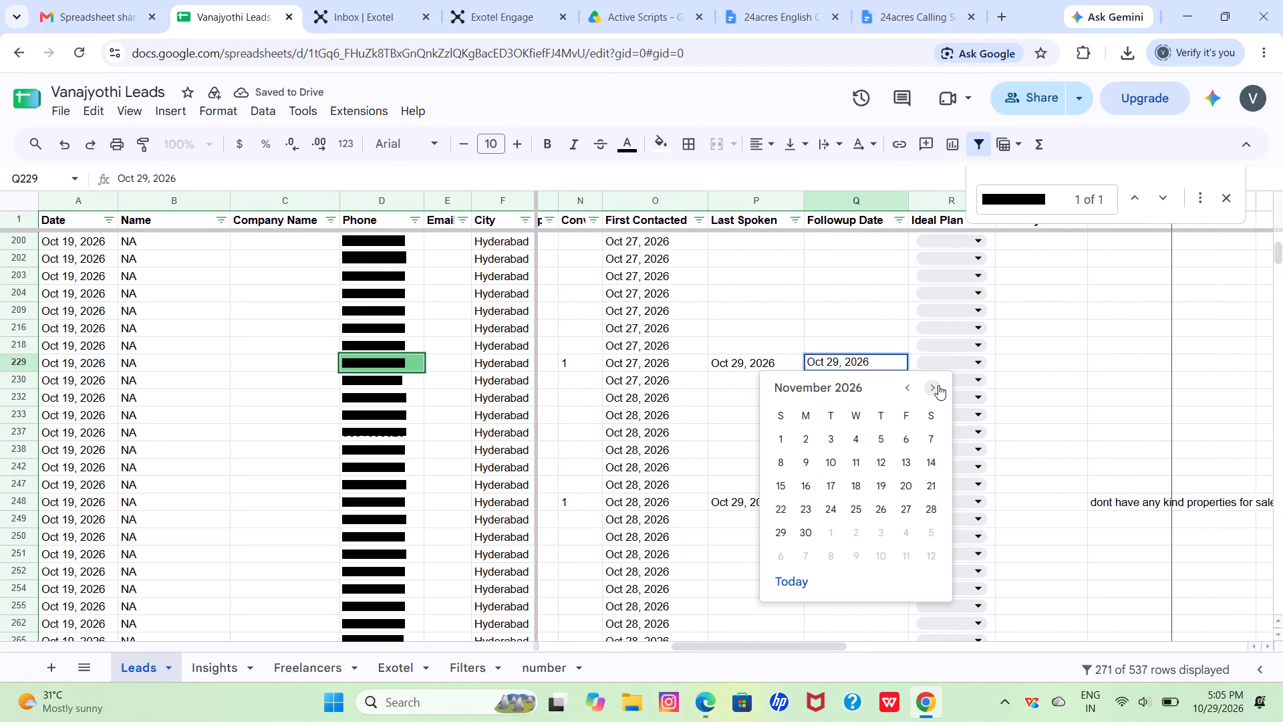
pyautogui.click(805, 490)
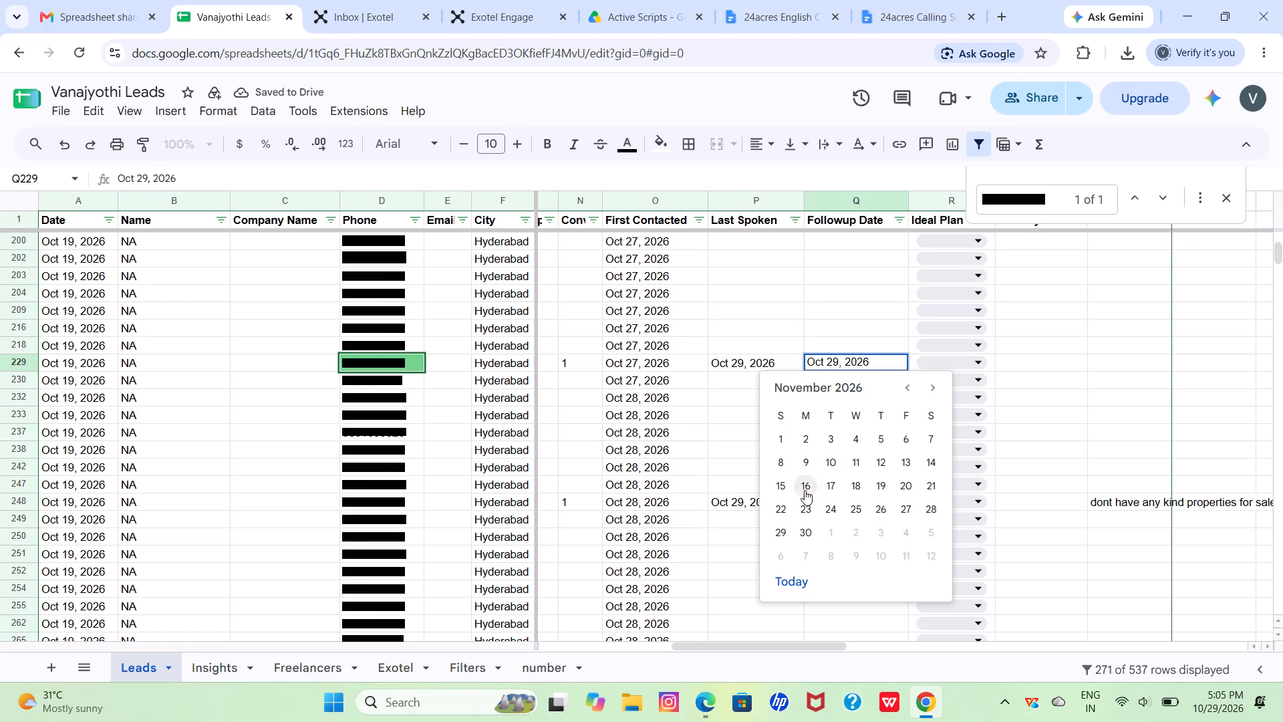
# Enter the note "she have property for sale" in column T for the lead in row 229.
pyautogui.hscroll(-2, 805, 490)
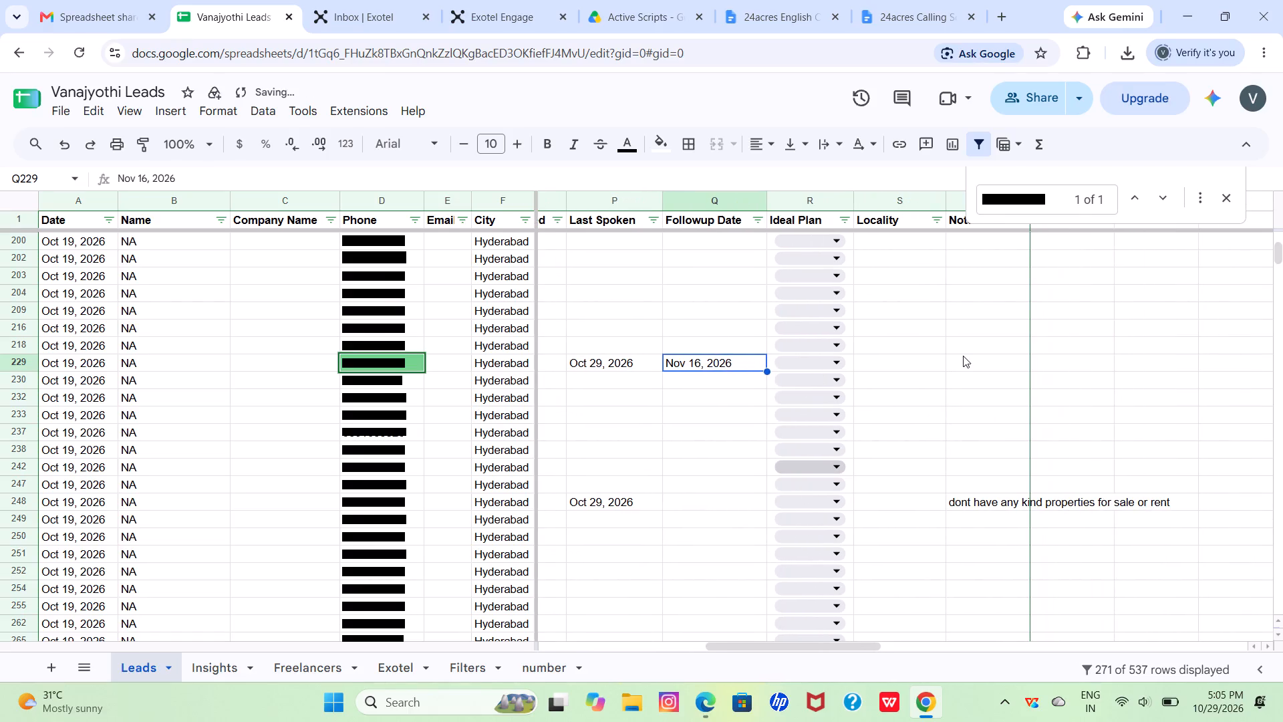
pyautogui.click(963, 356)
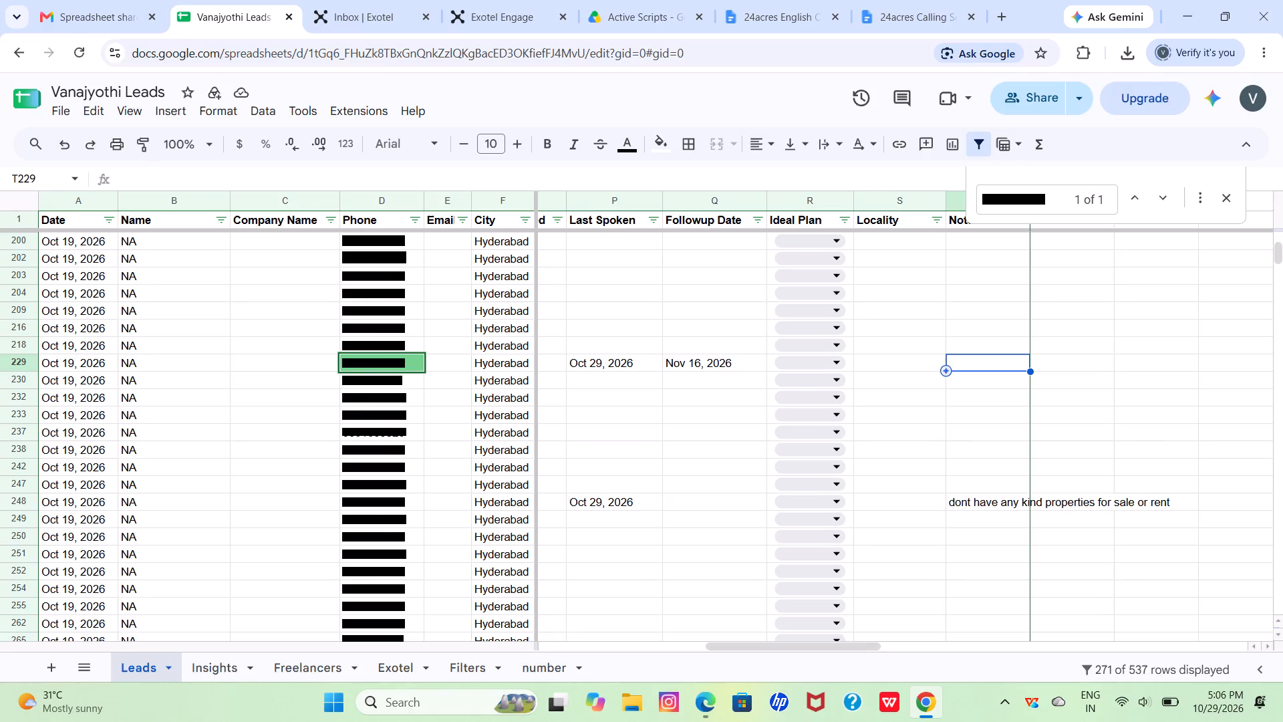
pyautogui.write('she haver')
pyautogui.press('space')
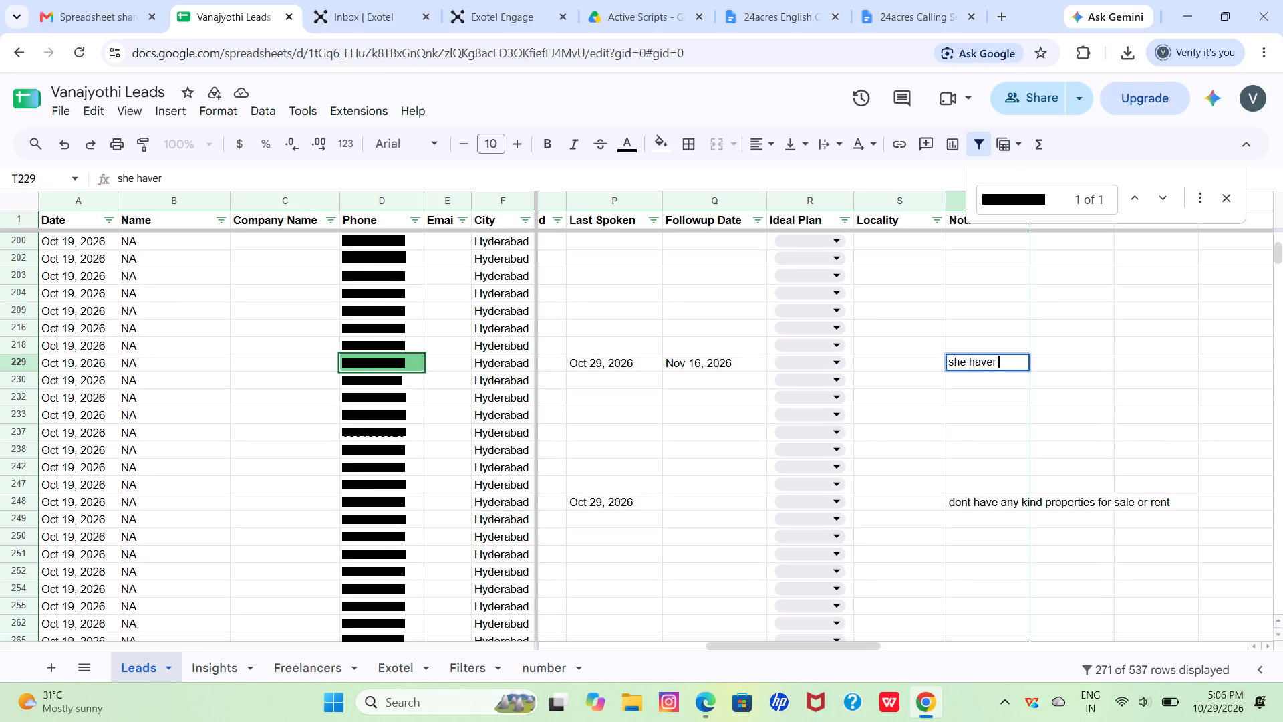
pyautogui.press('BackSpace')
pyautogui.press('BackSpace')
pyautogui.press('space')
pyautogui.write('propert')
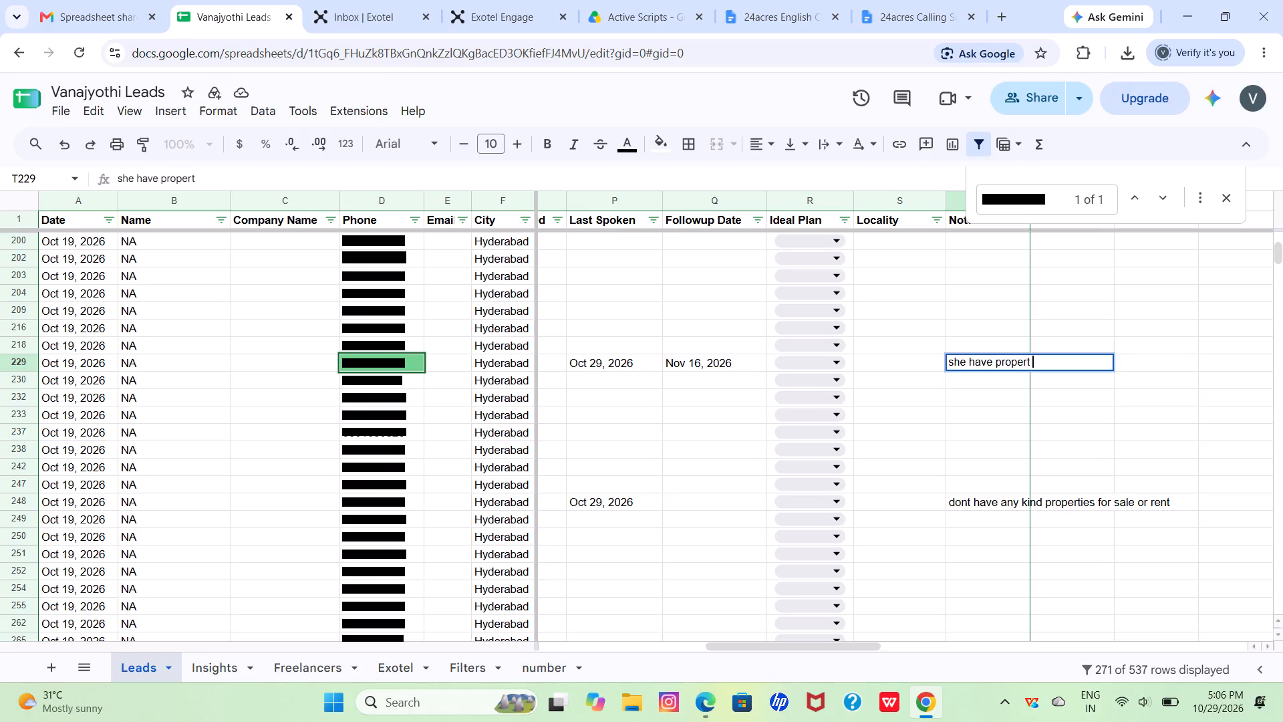
pyautogui.press('space')
pyautogui.press('BackSpace')
pyautogui.write('y for sale')
pyautogui.press('space')
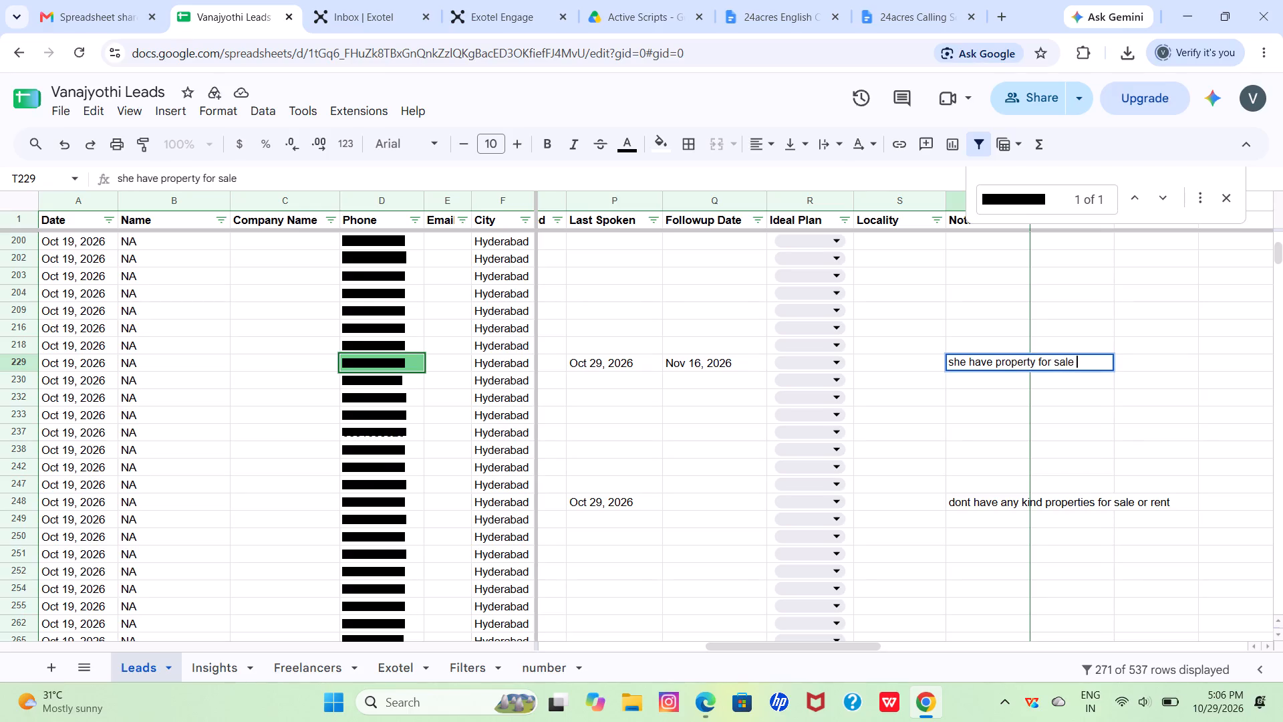
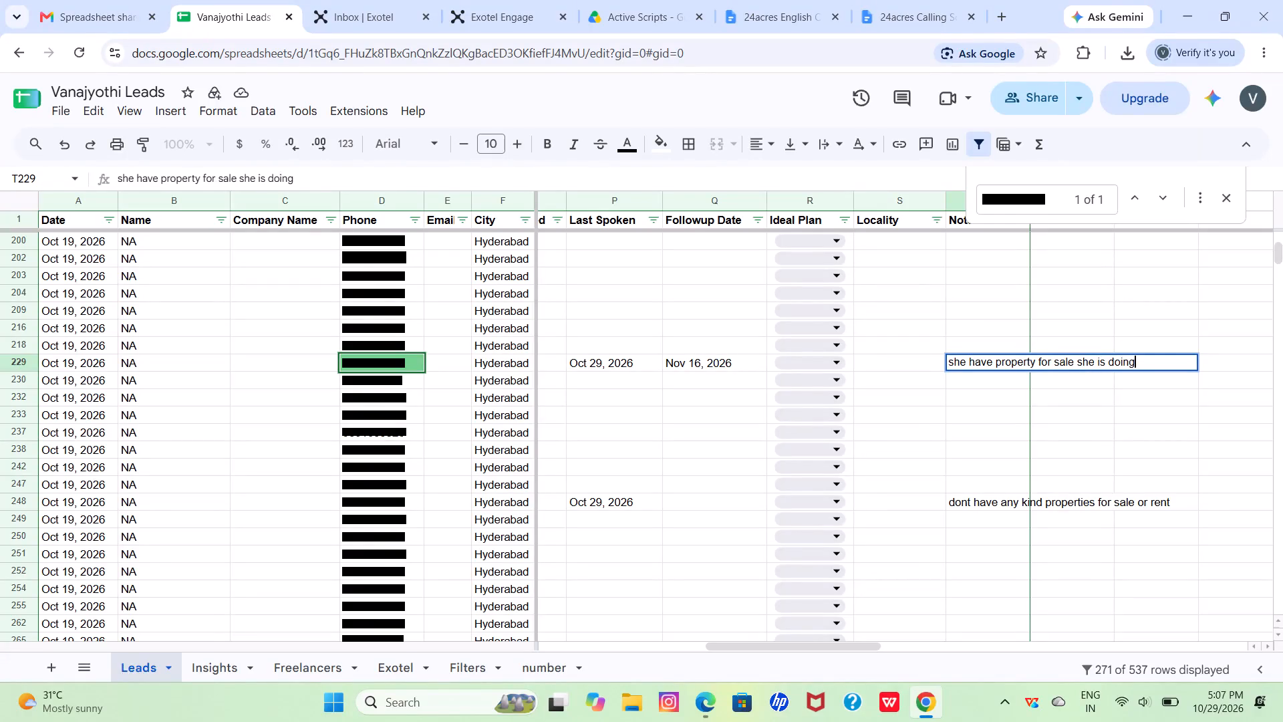
# Complete row 229's note in column T with "paper adds and if incase it not sold call us" after "she is doing".
pyautogui.write('pape')
pyautogui.write('r adds and if incase')
pyautogui.press('space')
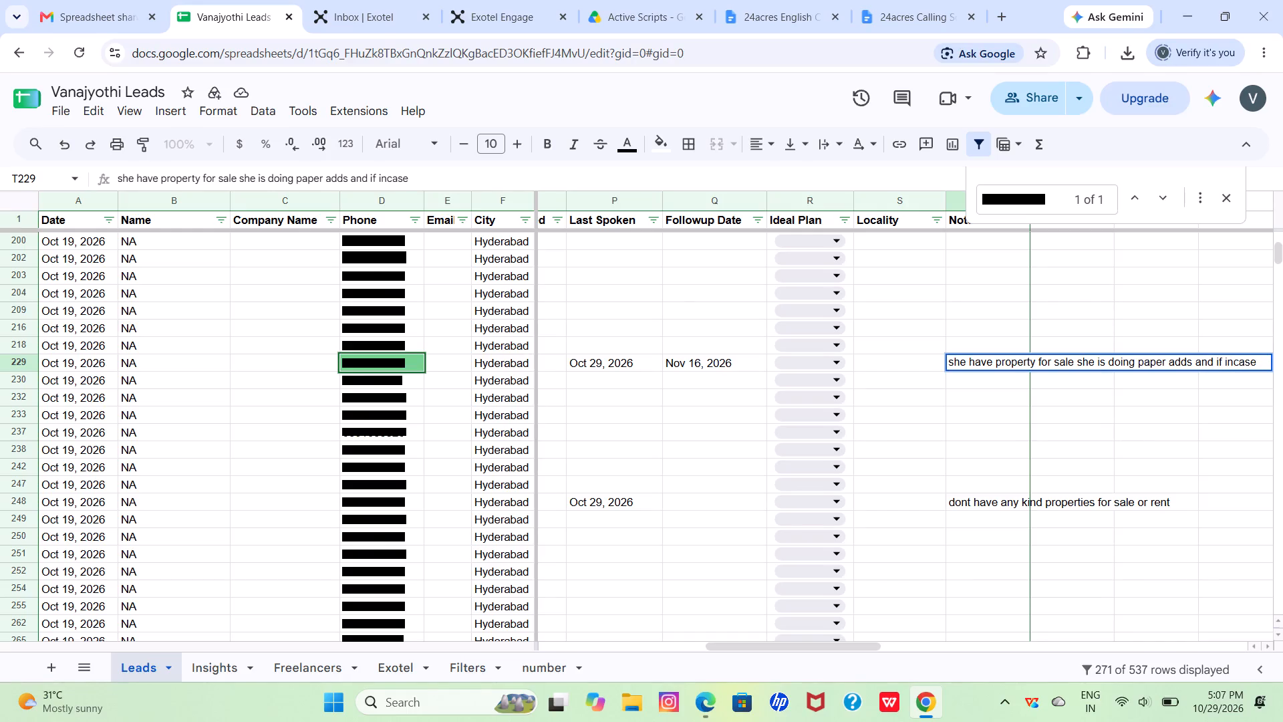
pyautogui.write('she')
pyautogui.press('space')
pyautogui.write('not')
pyautogui.press('space')
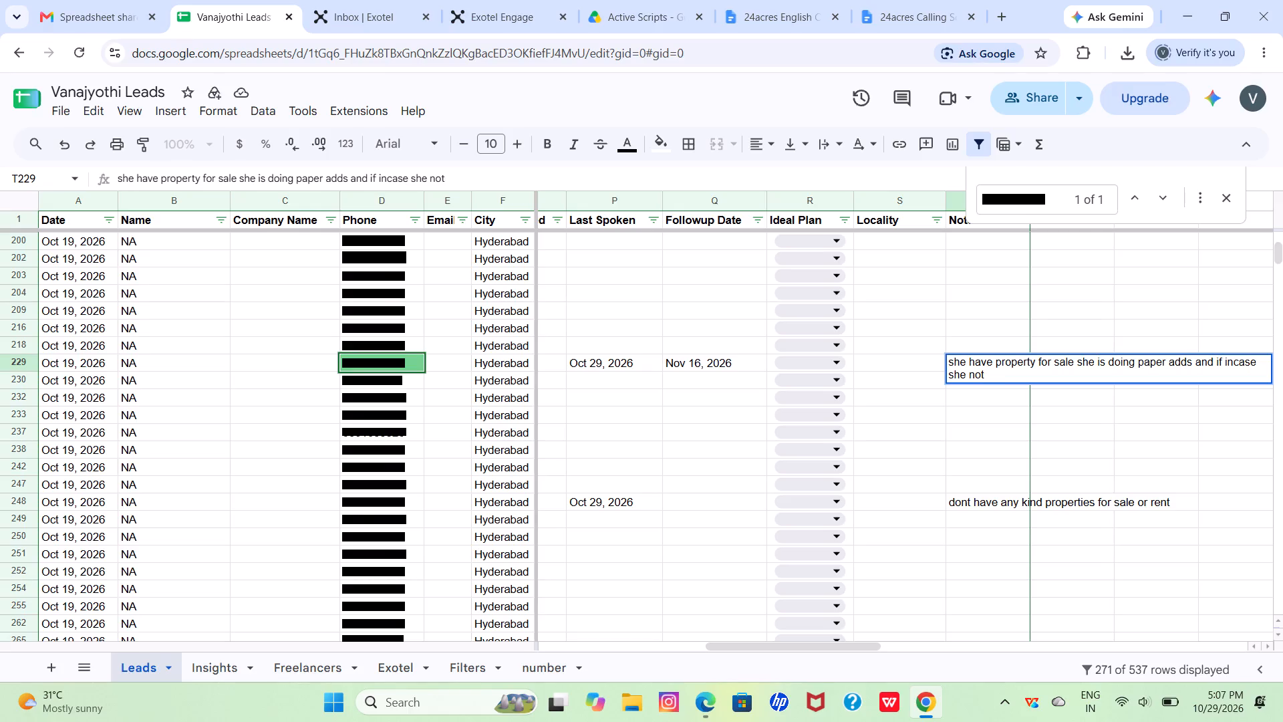
pyautogui.press('BackSpace')
pyautogui.press('BackSpace')
pyautogui.press('BackSpace')
pyautogui.press('BackSpace')
pyautogui.press('BackSpace')
pyautogui.press('BackSpace')
pyautogui.press('BackSpace')
pyautogui.press('BackSpace')
pyautogui.write('it c')
pyautogui.press('BackSpace')
pyautogui.write('not sold')
pyautogui.press('space')
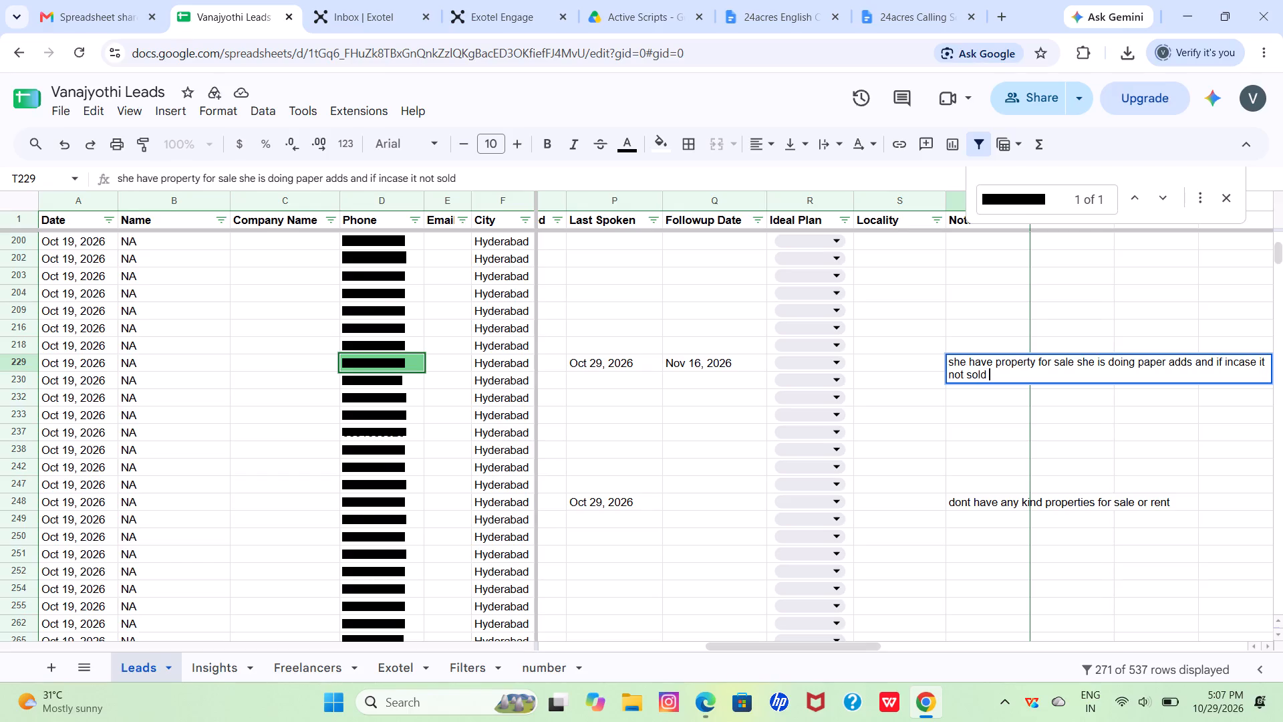
pyautogui.press('a')
pyautogui.press('BackSpace')
pyautogui.write('call us')
pyautogui.press('Return')
# Look over the Status, contact dates and notes of the leads in the rows around and above row 229.
pyautogui.hscroll(6, 963, 356)
pyautogui.hscroll(-4, 963, 356)
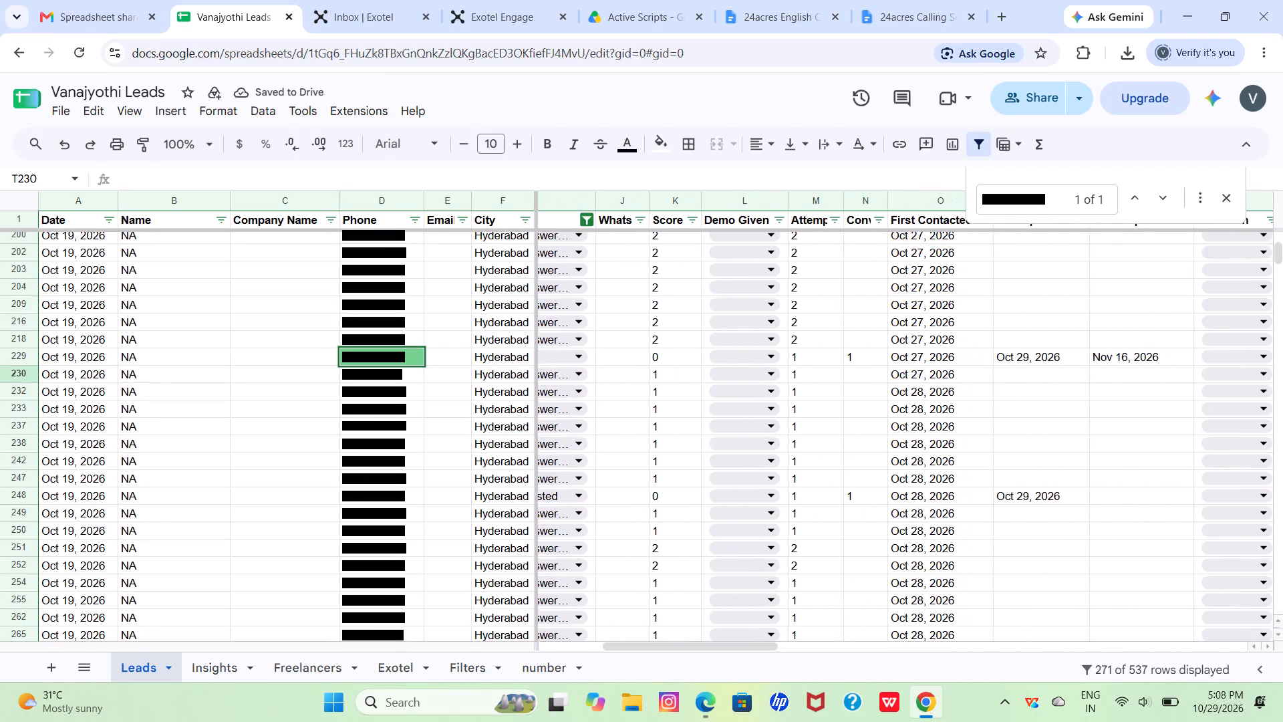
pyautogui.scroll(-1, 963, 356)
pyautogui.hscroll(2, 963, 356)
pyautogui.scroll(6, 963, 356)
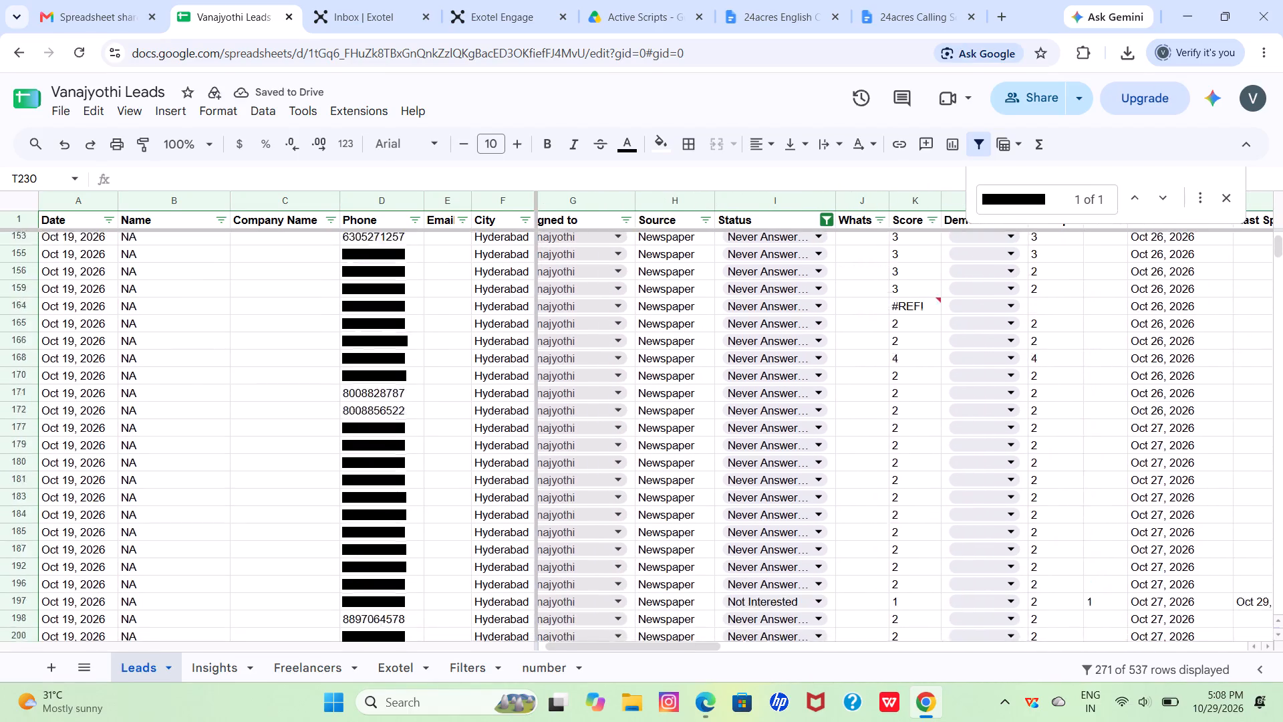
pyautogui.scroll(2, 963, 356)
pyautogui.hscroll(-5, 963, 356)
pyautogui.scroll(3, 963, 356)
pyautogui.hscroll(-3, 963, 356)
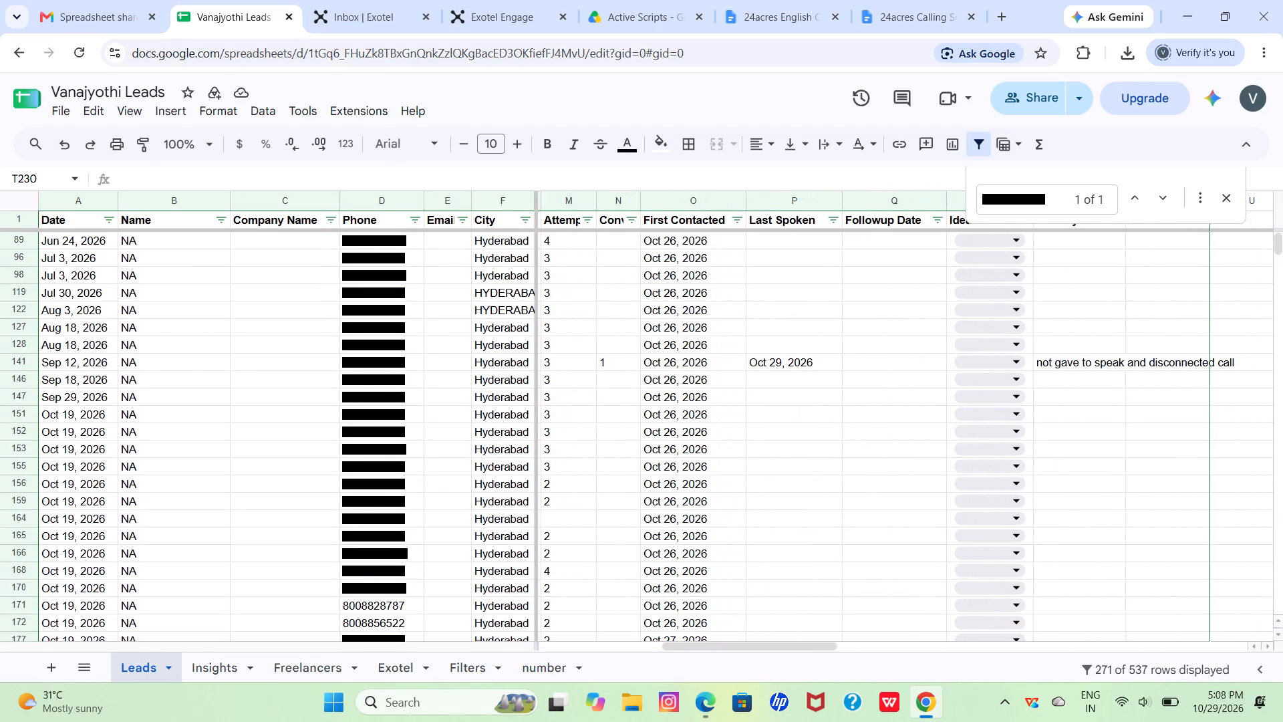
pyautogui.hscroll(-1, 963, 356)
pyautogui.scroll(-6, 963, 356)
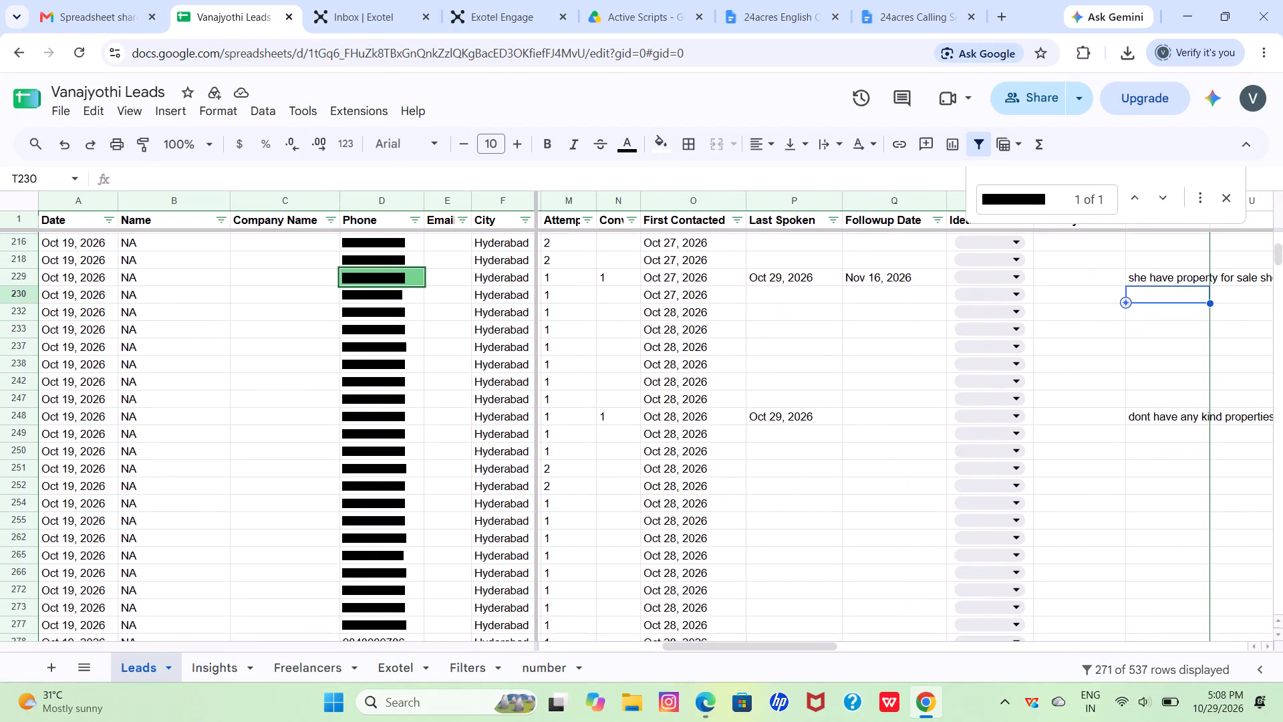
pyautogui.click(910, 379)
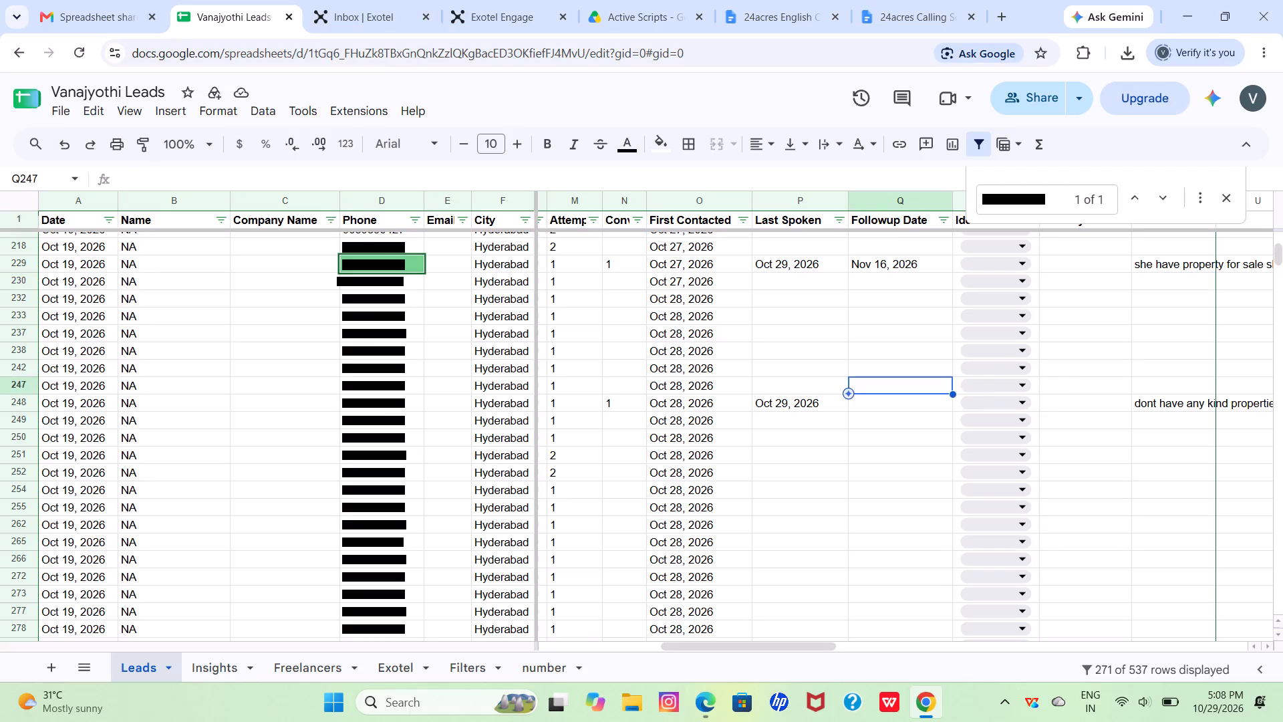
# Clear the previous lead's phone number from the sheet search.
pyautogui.click(1048, 197)
pyautogui.press('BackSpace')
pyautogui.press('BackSpace')
pyautogui.press('BackSpace')
pyautogui.press('BackSpace')
pyautogui.press('BackSpace')
pyautogui.press('BackSpace')
pyautogui.press('BackSpace')
pyautogui.press('BackSpace')
pyautogui.press('BackSpace')
pyautogui.press('BackSpace')
pyautogui.press('BackSpace')
pyautogui.press('BackSpace')
pyautogui.press('BackSpace')
pyautogui.press('BackSpace')
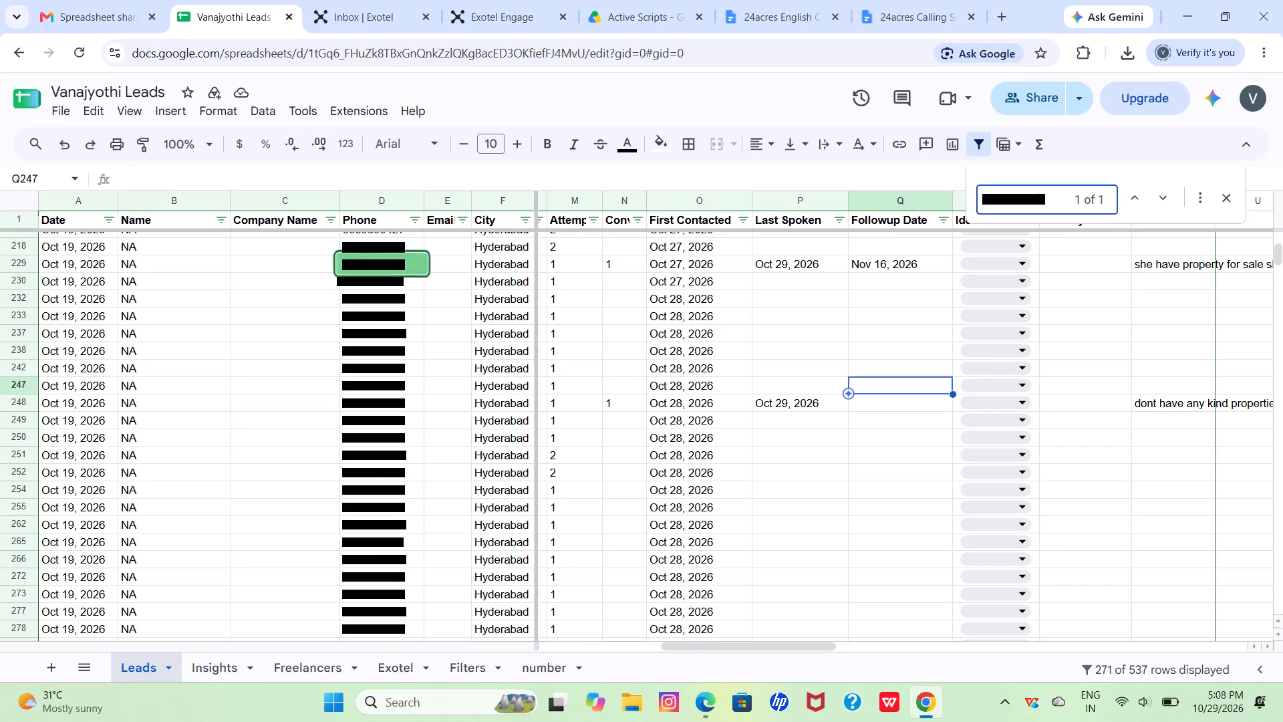
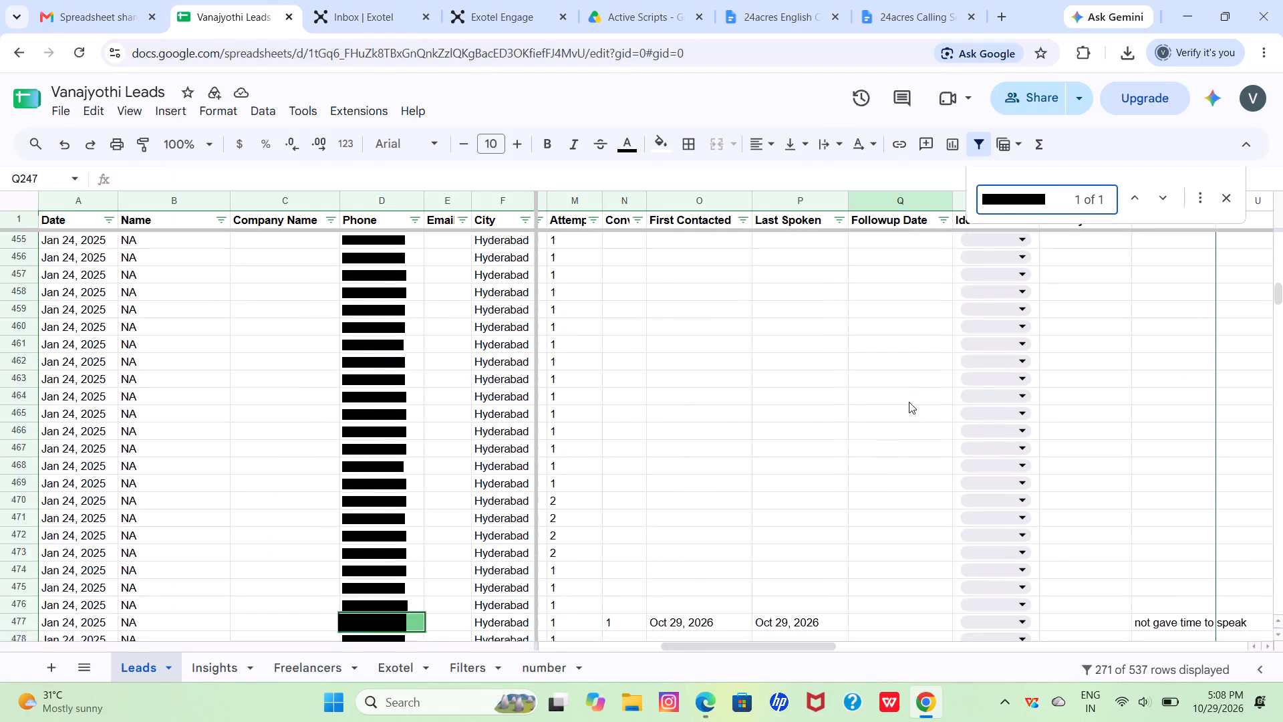
# Check the Status and contact entries of the matched lead in row 477 and select its column N cell.
pyautogui.scroll(-1, 909, 402)
pyautogui.hscroll(7, 909, 402)
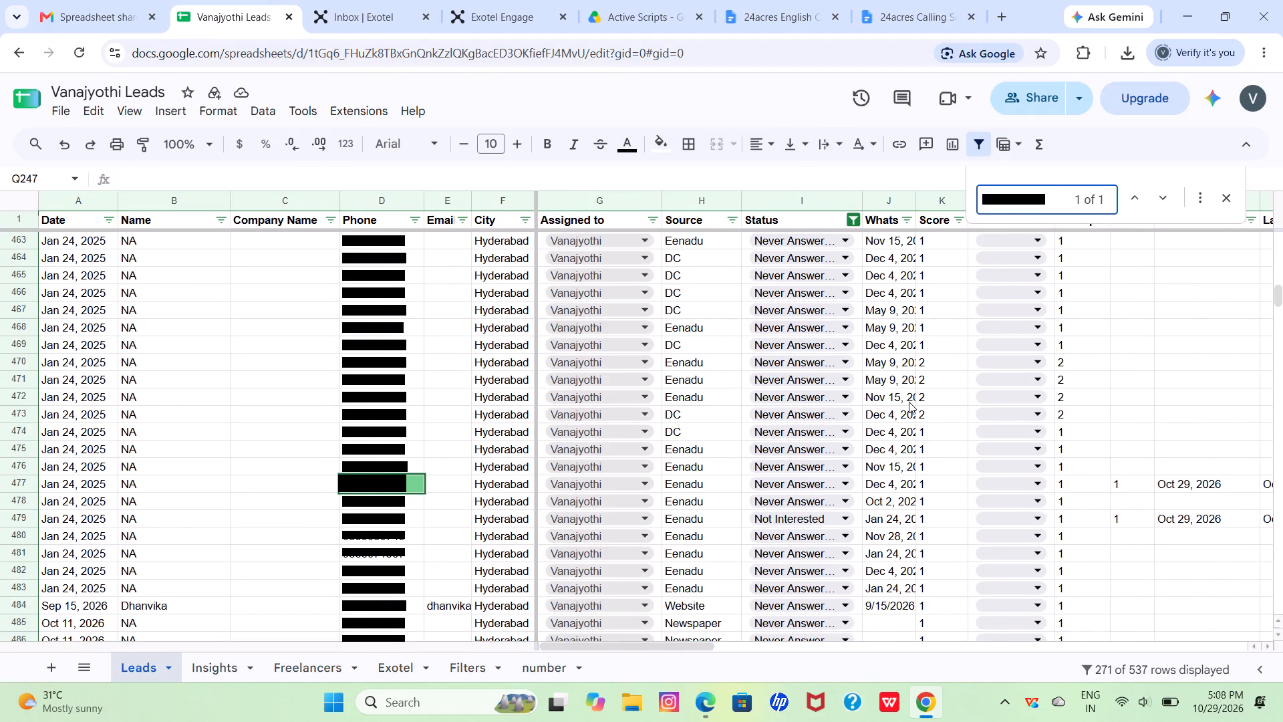
pyautogui.scroll(6, 909, 402)
pyautogui.scroll(-6, 909, 402)
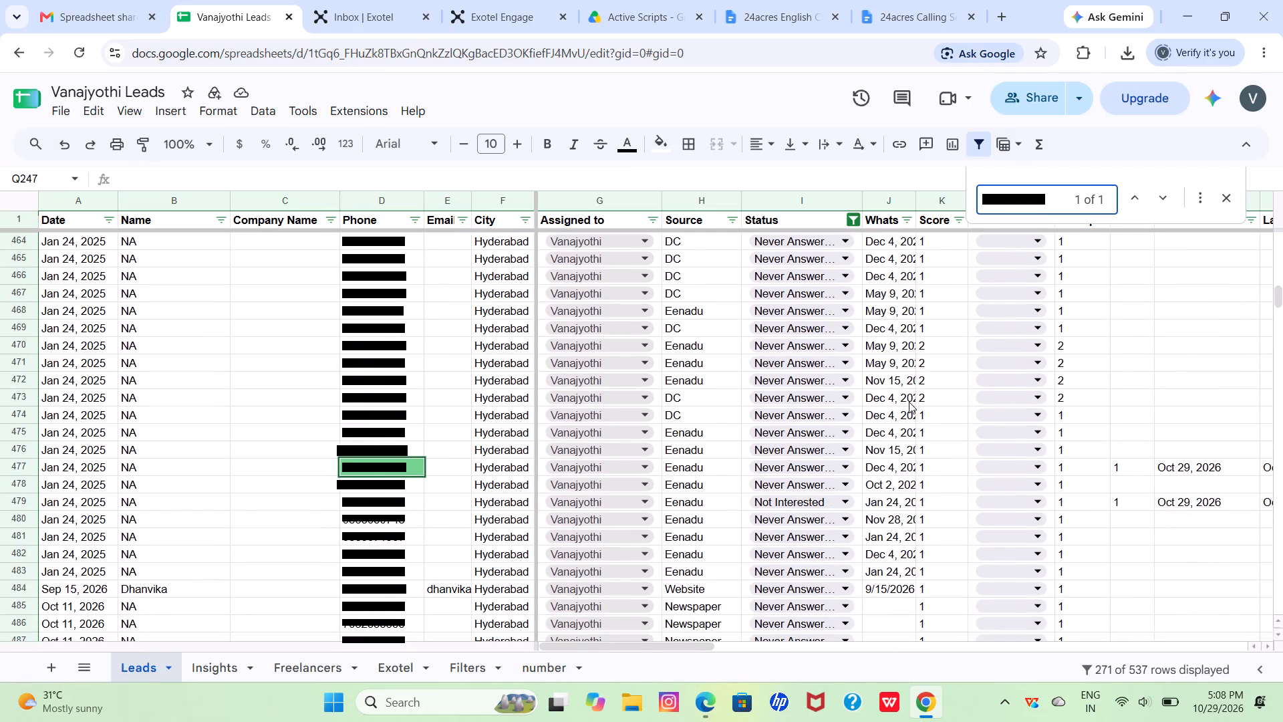
pyautogui.click(1128, 473)
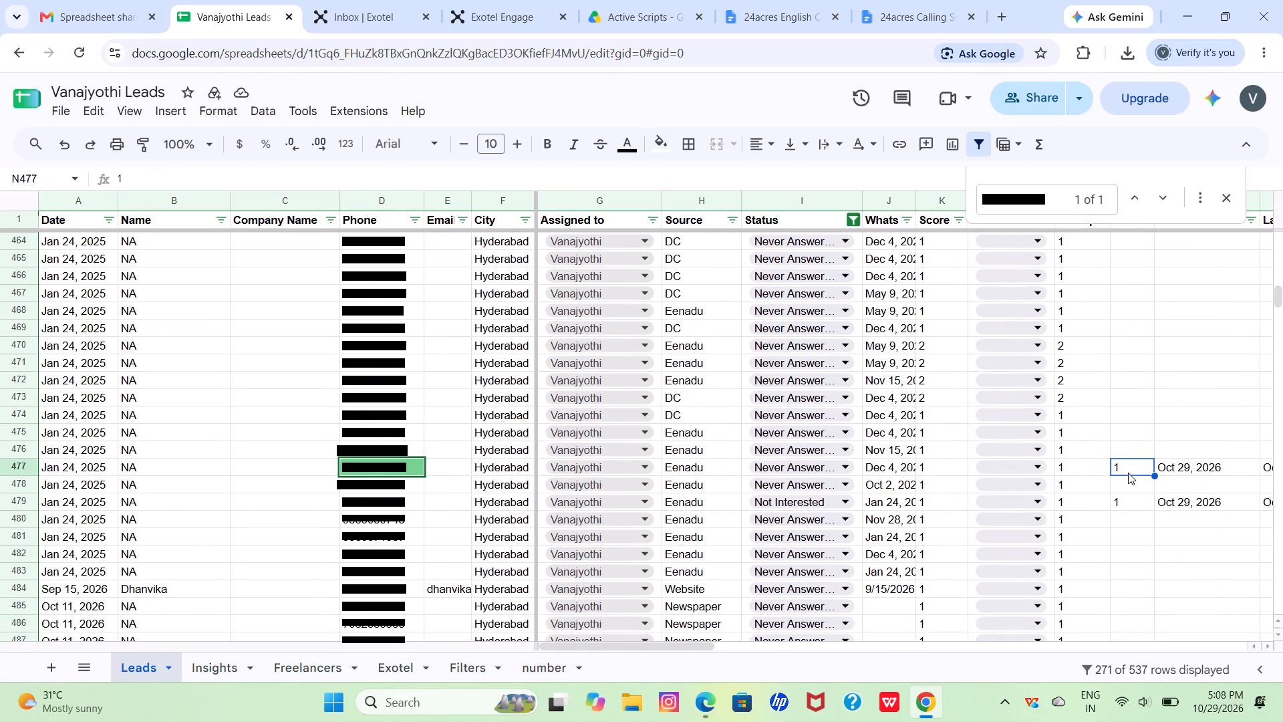
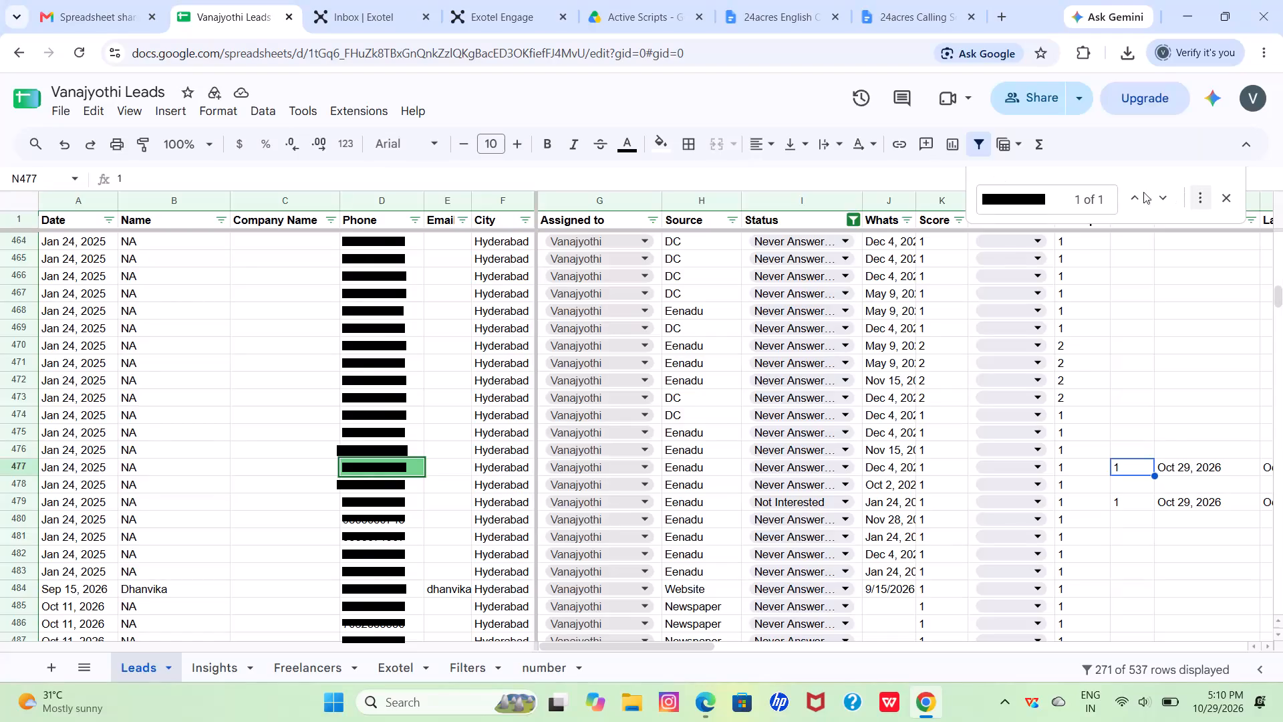
# Clear the previous lead's phone number from the find-in-sheet search on the Leads sheet.
pyautogui.click(1054, 208)
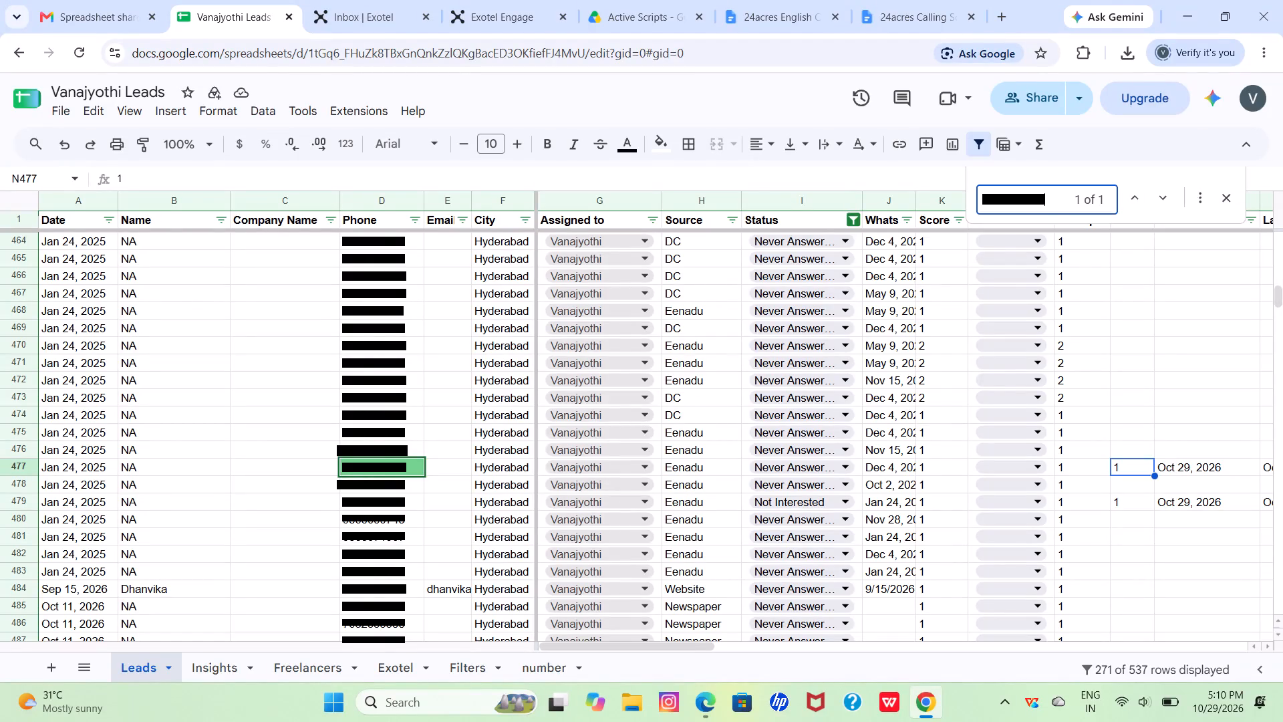
pyautogui.press('BackSpace')
pyautogui.press('BackSpace')
pyautogui.press('BackSpace')
pyautogui.press('BackSpace')
pyautogui.press('BackSpace')
pyautogui.press('BackSpace')
pyautogui.press('BackSpace')
pyautogui.press('BackSpace')
pyautogui.press('BackSpace')
pyautogui.press('BackSpace')
pyautogui.press('BackSpace')
pyautogui.press('BackSpace')
pyautogui.press('BackSpace')
pyautogui.press('BackSpace')
pyautogui.press('BackSpace')
pyautogui.press('BackSpace')
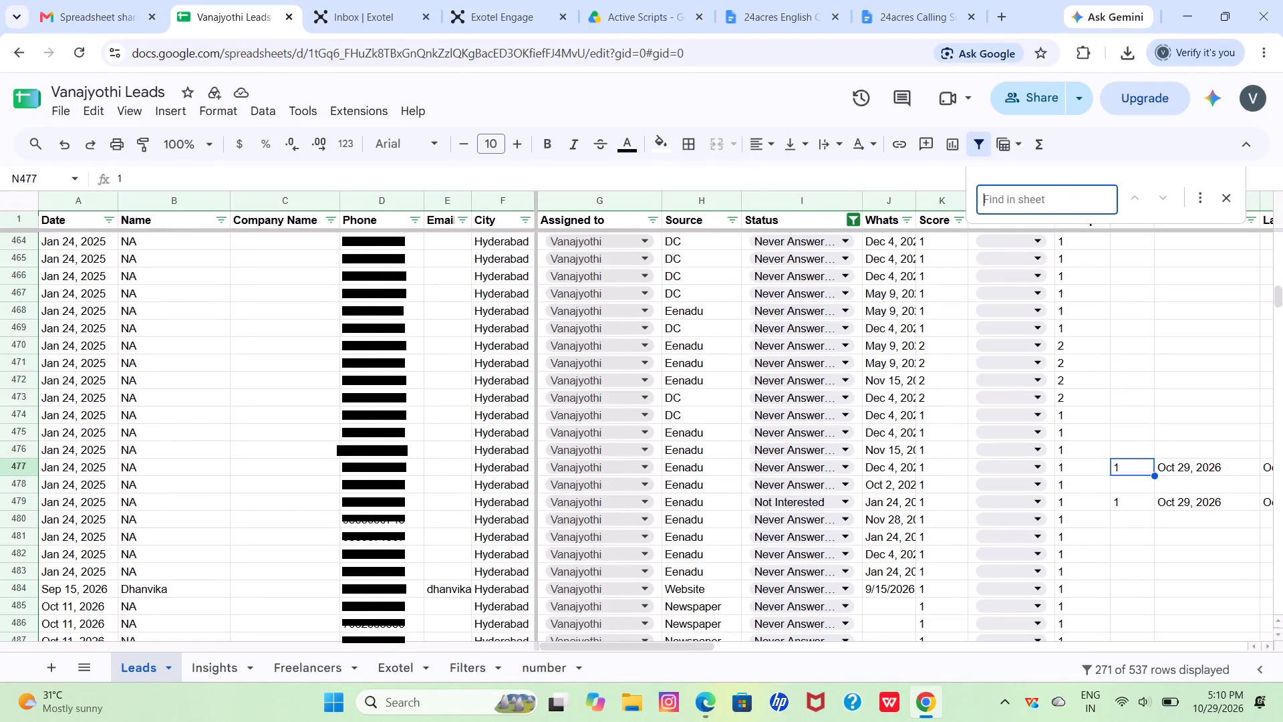
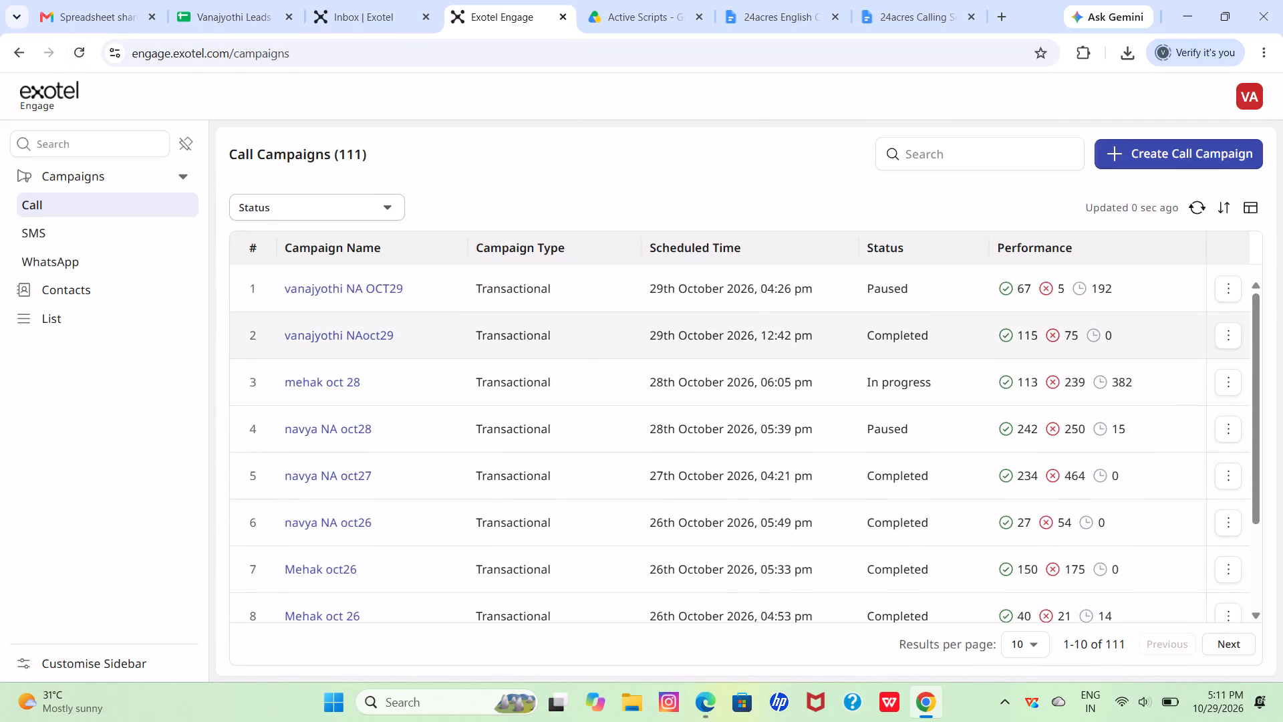
# Resume the paused vanajyothi NA OCT29 call campaign.
pyautogui.scroll(2, 514, 335)
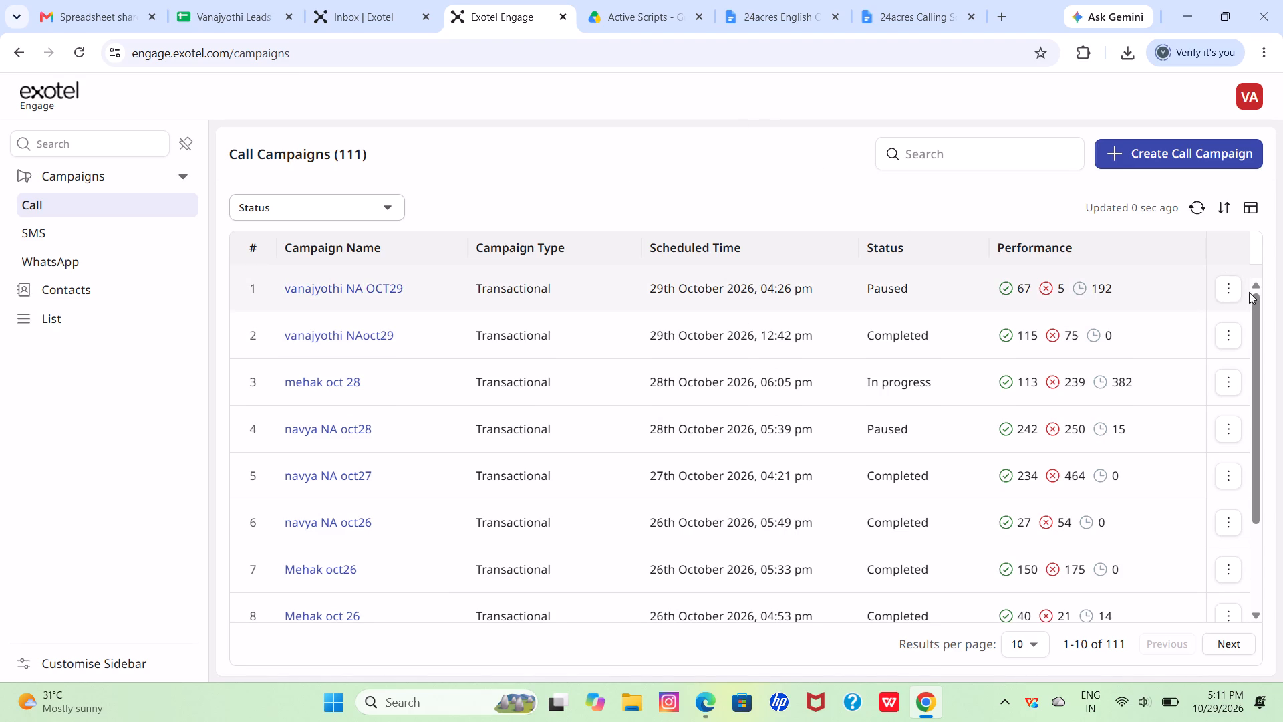
pyautogui.click(1226, 287)
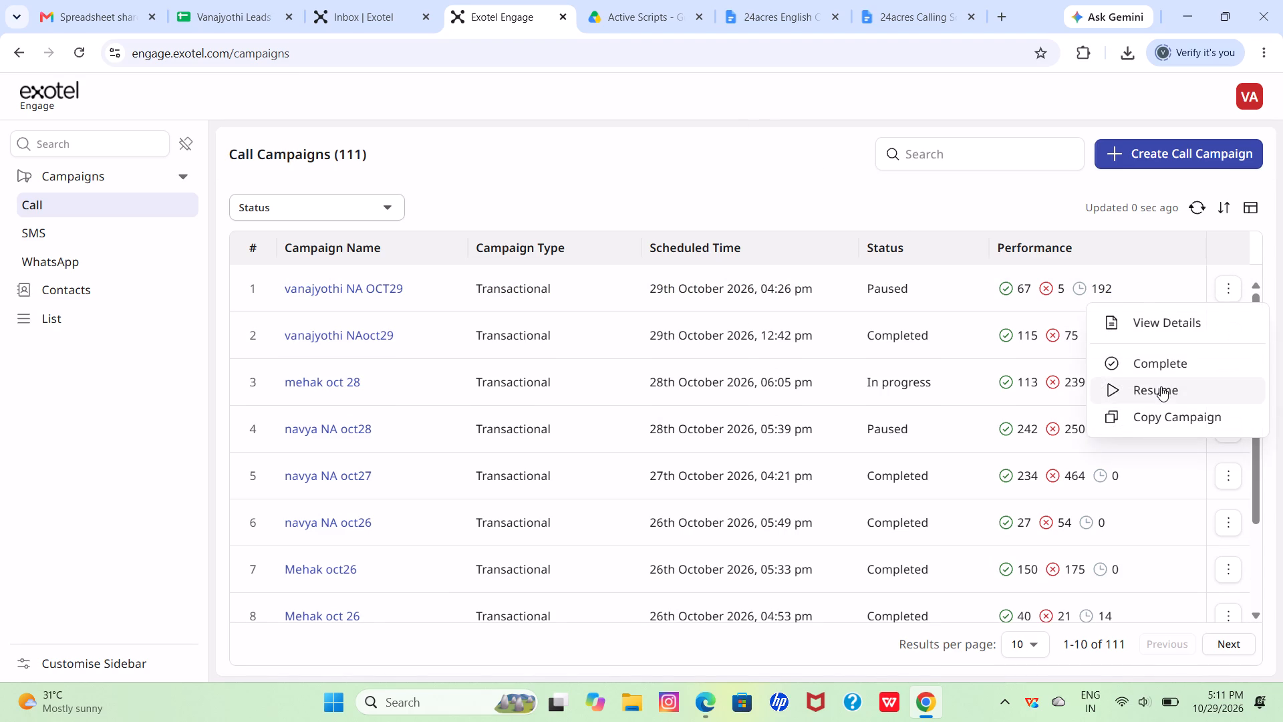
pyautogui.click(1161, 386)
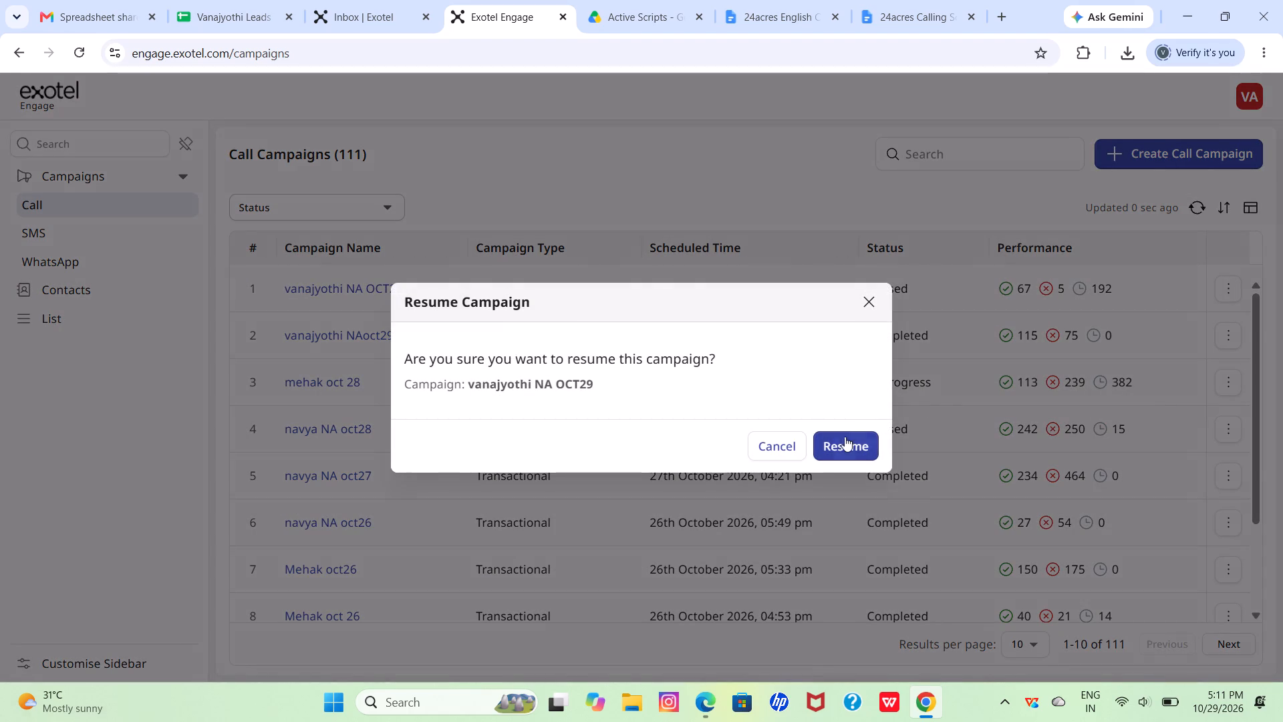
pyautogui.click(845, 439)
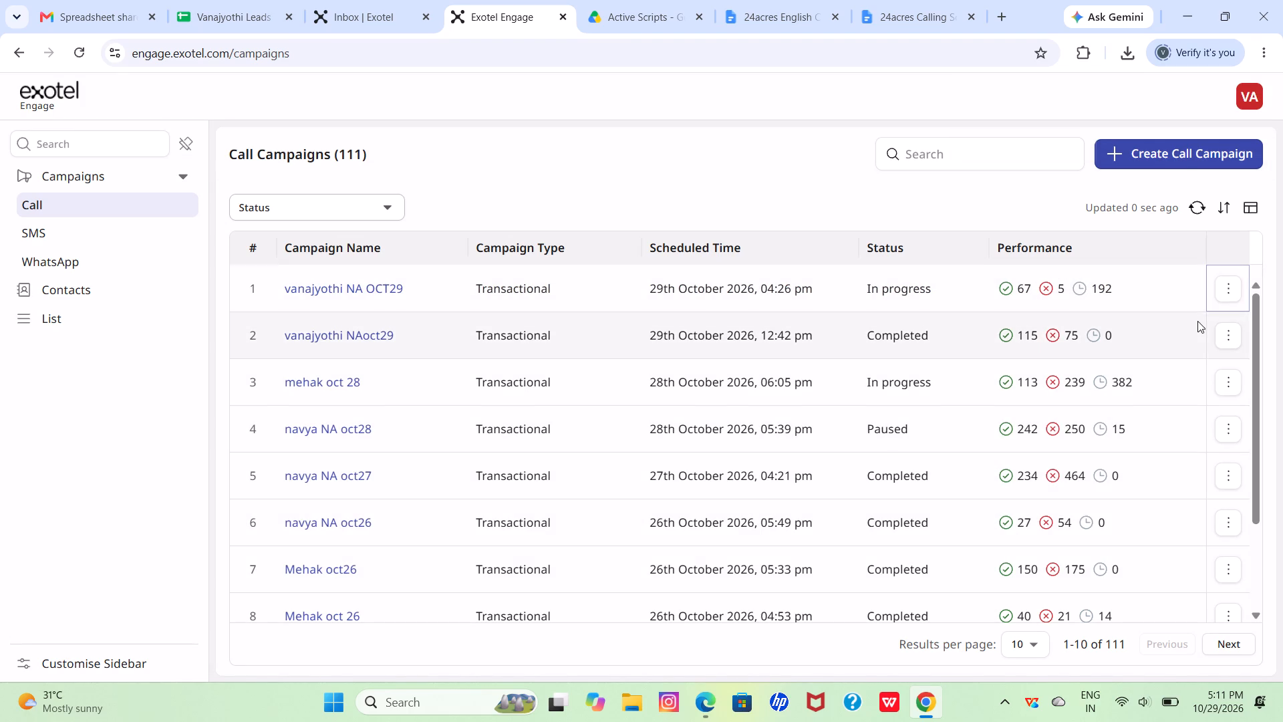
pyautogui.click(1222, 287)
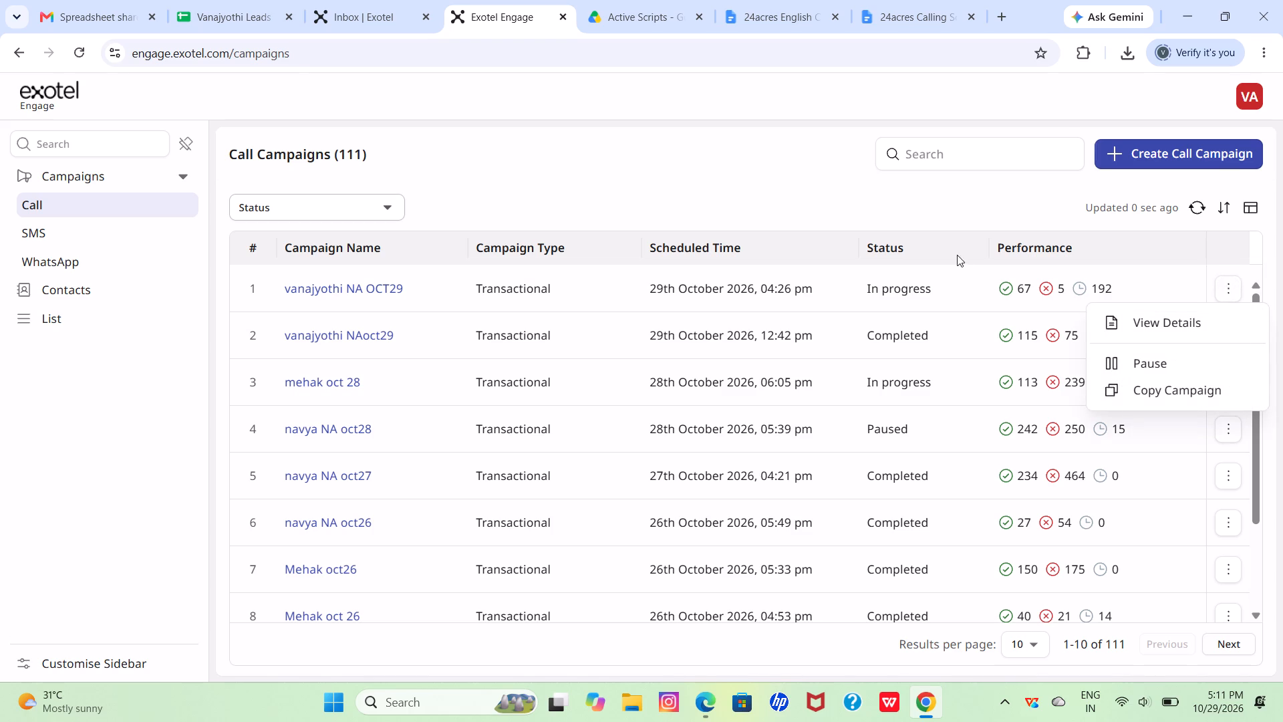
pyautogui.click(867, 185)
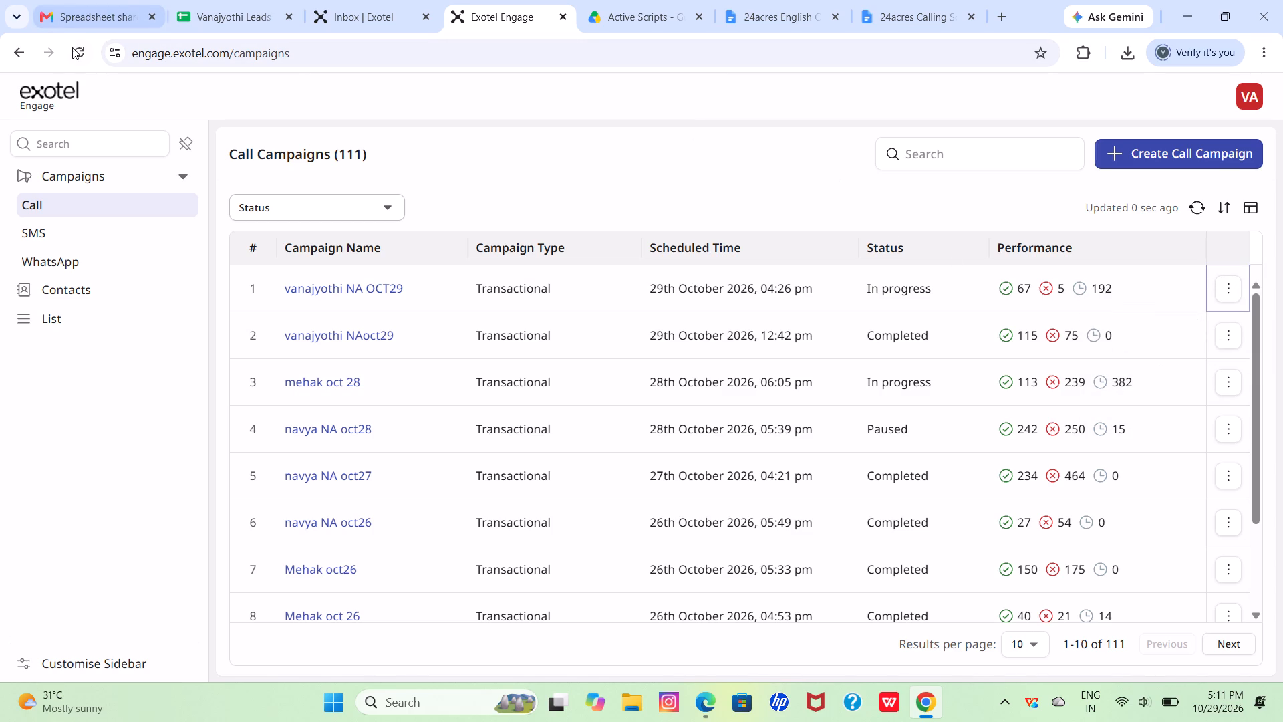
# Reload the call campaigns page to check the progress of the resumed campaign.
pyautogui.click(74, 48)
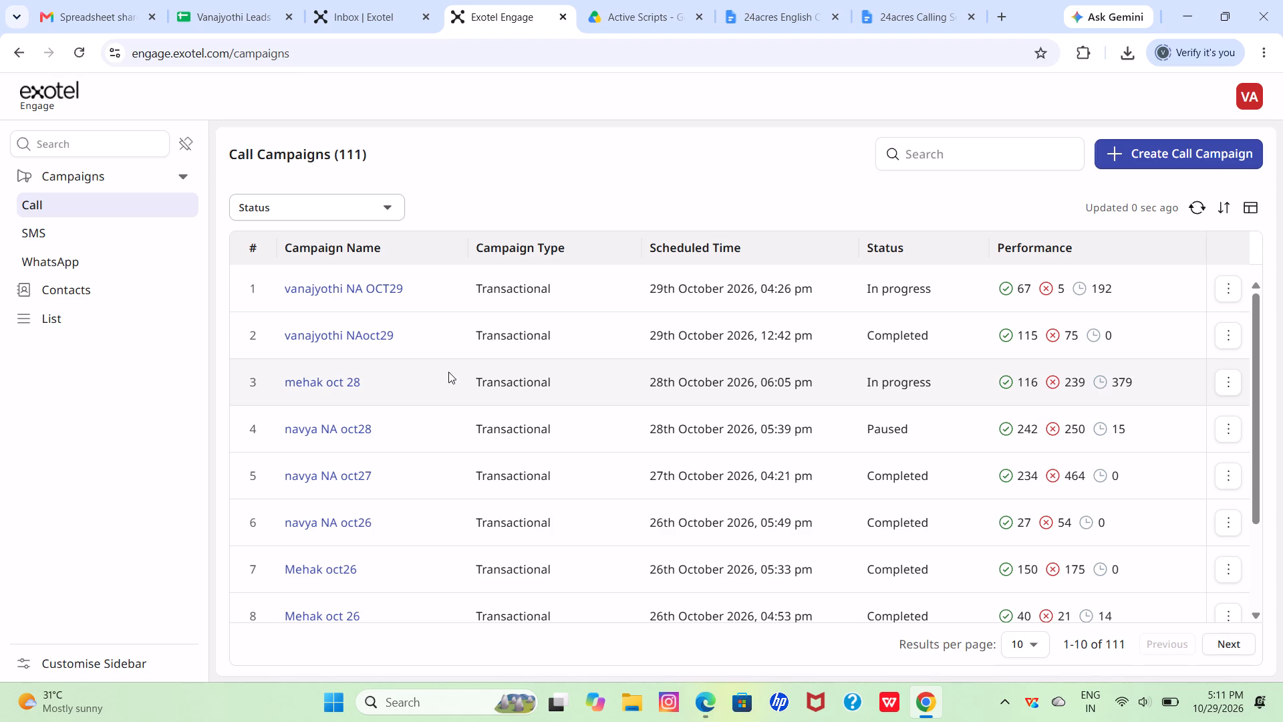
# Switch to the Leads sheet of the Vanajyothi Leads spreadsheet.
pyautogui.click(239, 0)
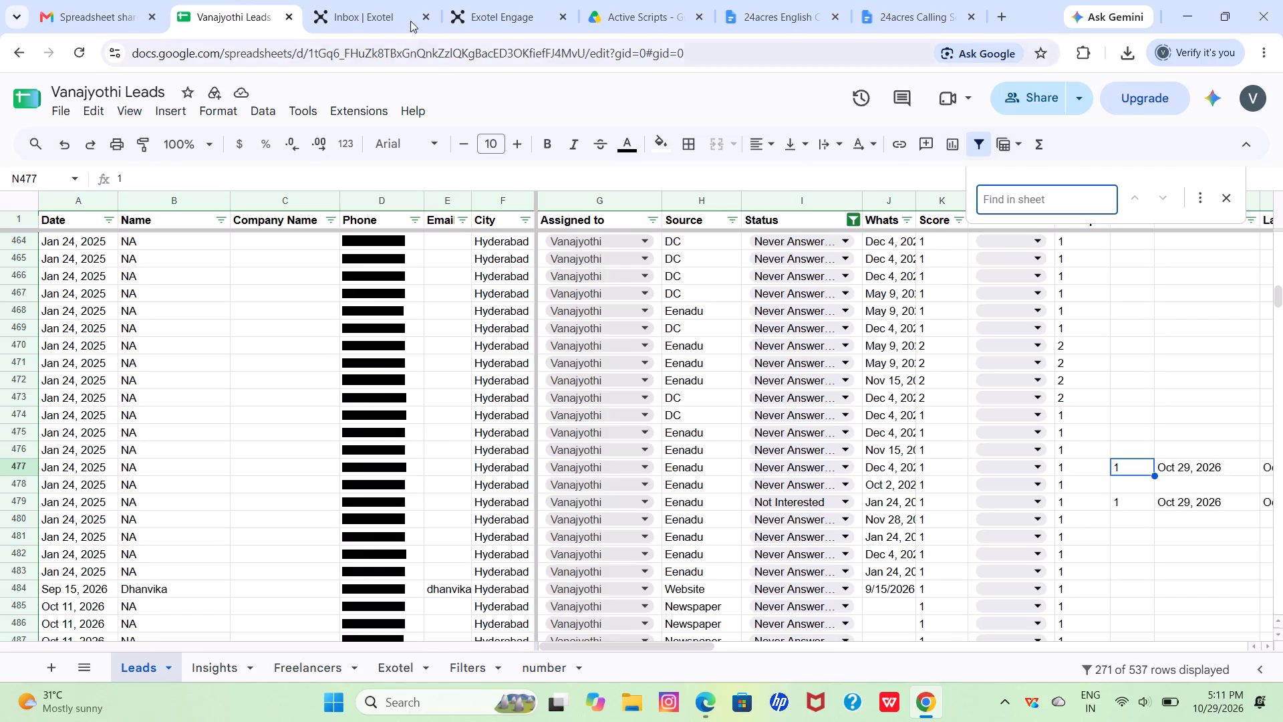
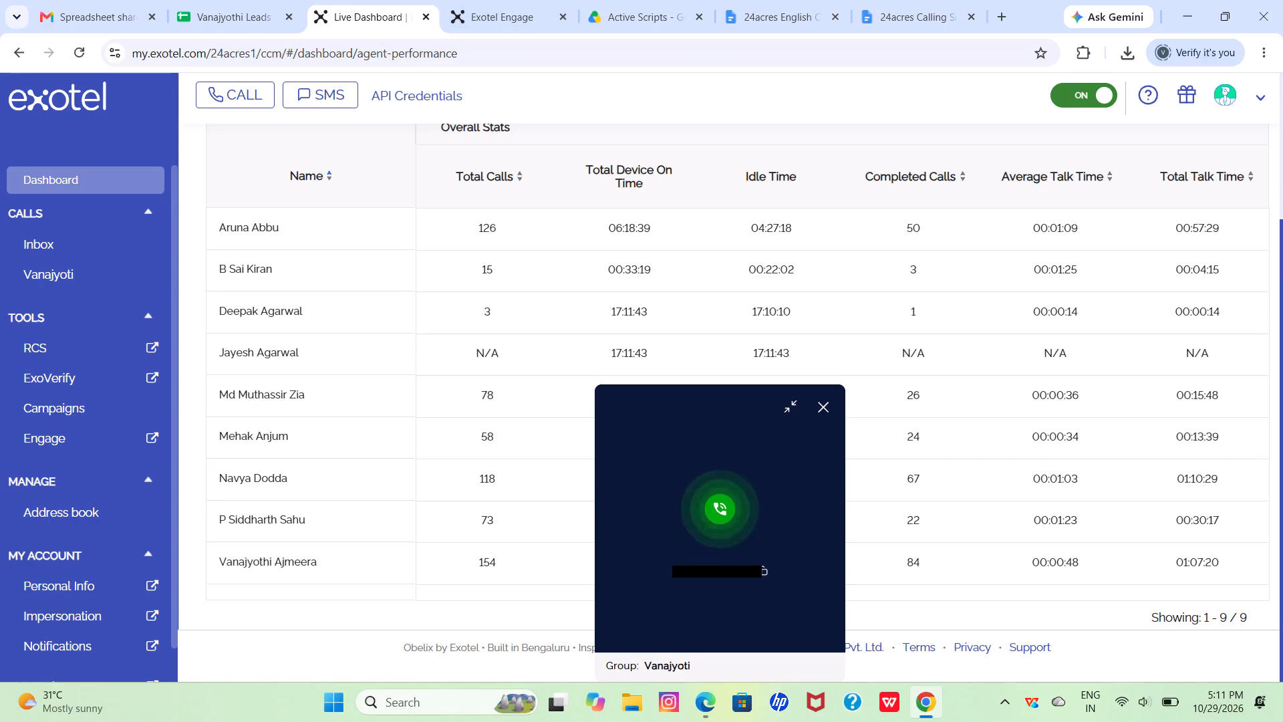
# Copy the phone number shown in the Vanajyoti group's call pop-up on the Live Dashboard for lookup in the Vanajyothi Leads spreadsheet.
pyautogui.hotkey('ctrl', 'c')
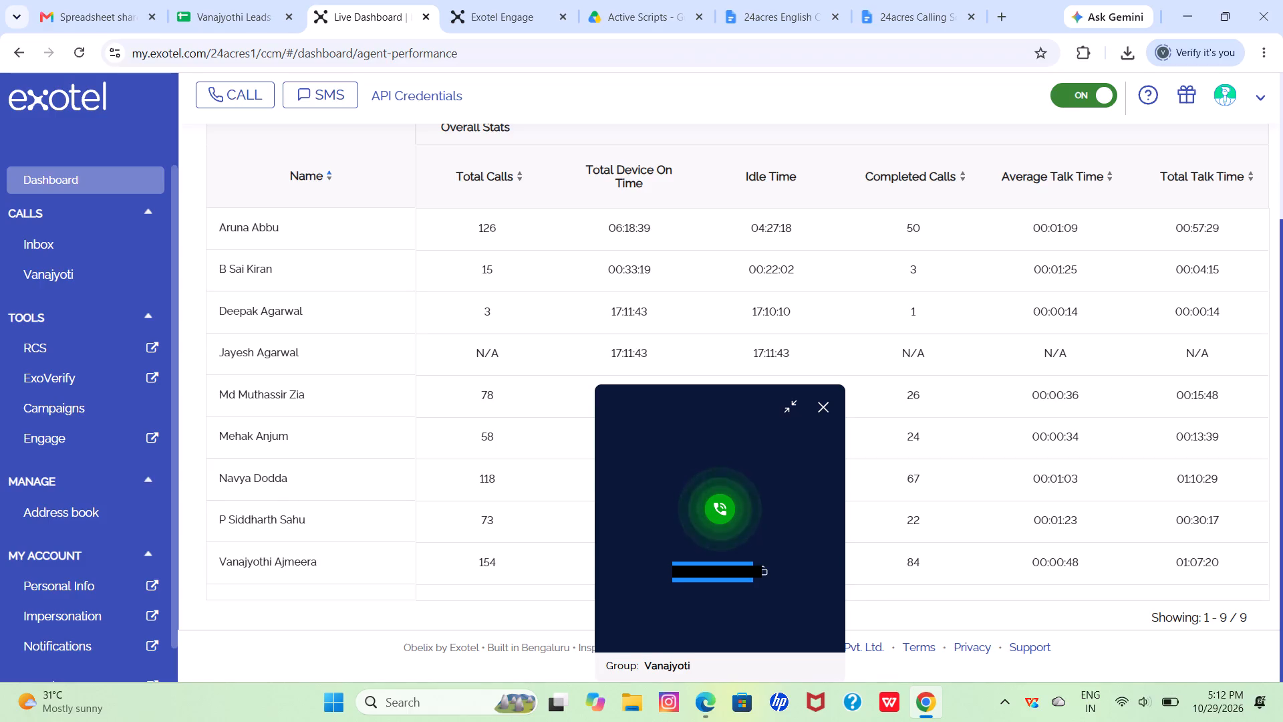
pyautogui.click(246, 0)
pyautogui.click(358, 5)
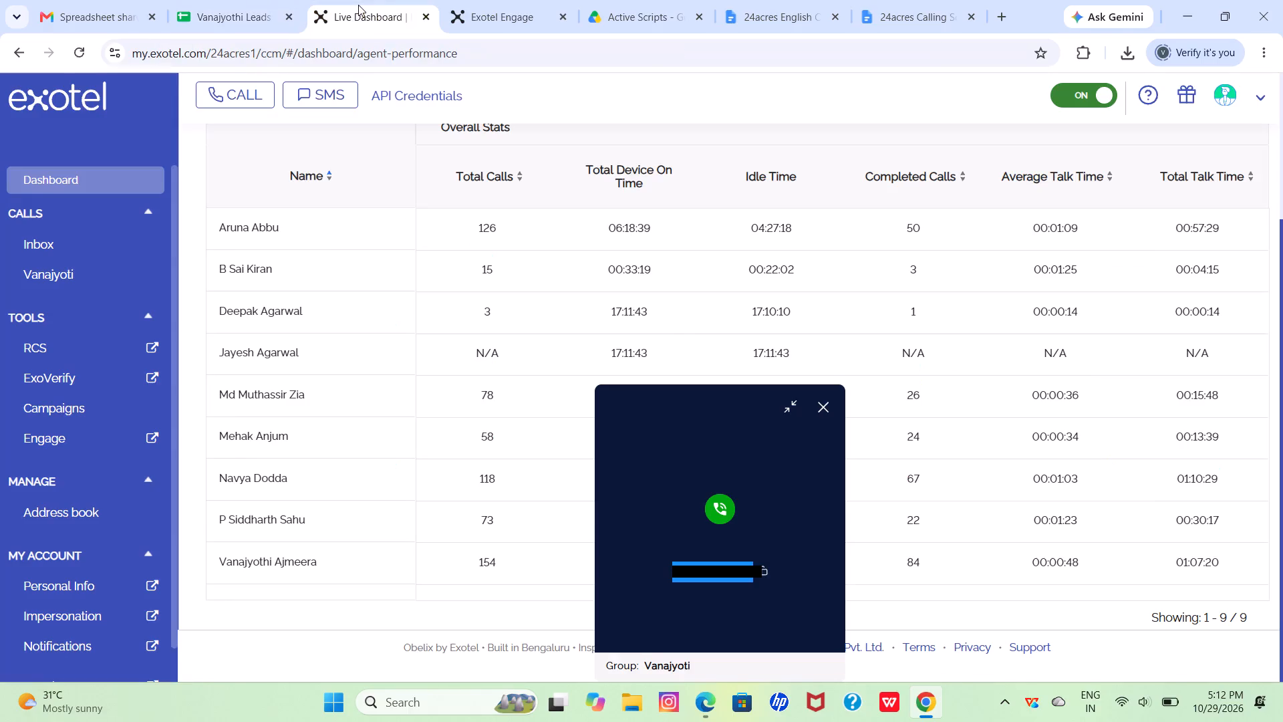
pyautogui.click(739, 580)
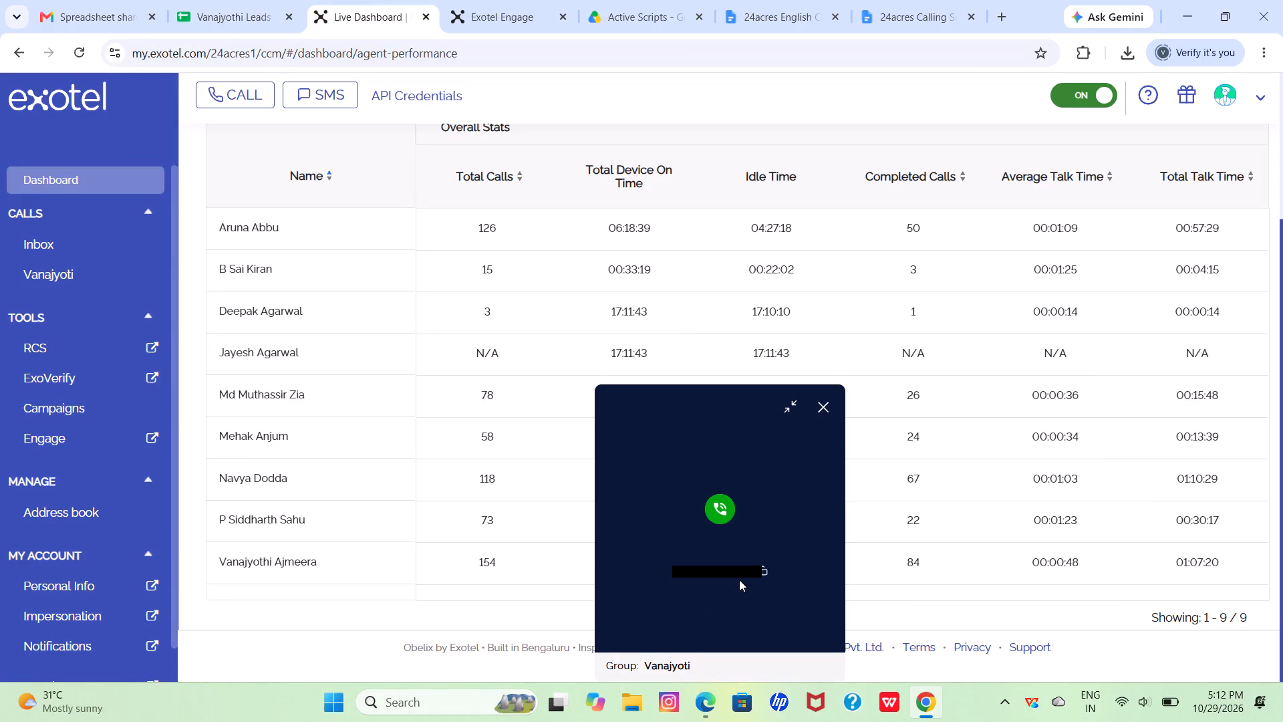
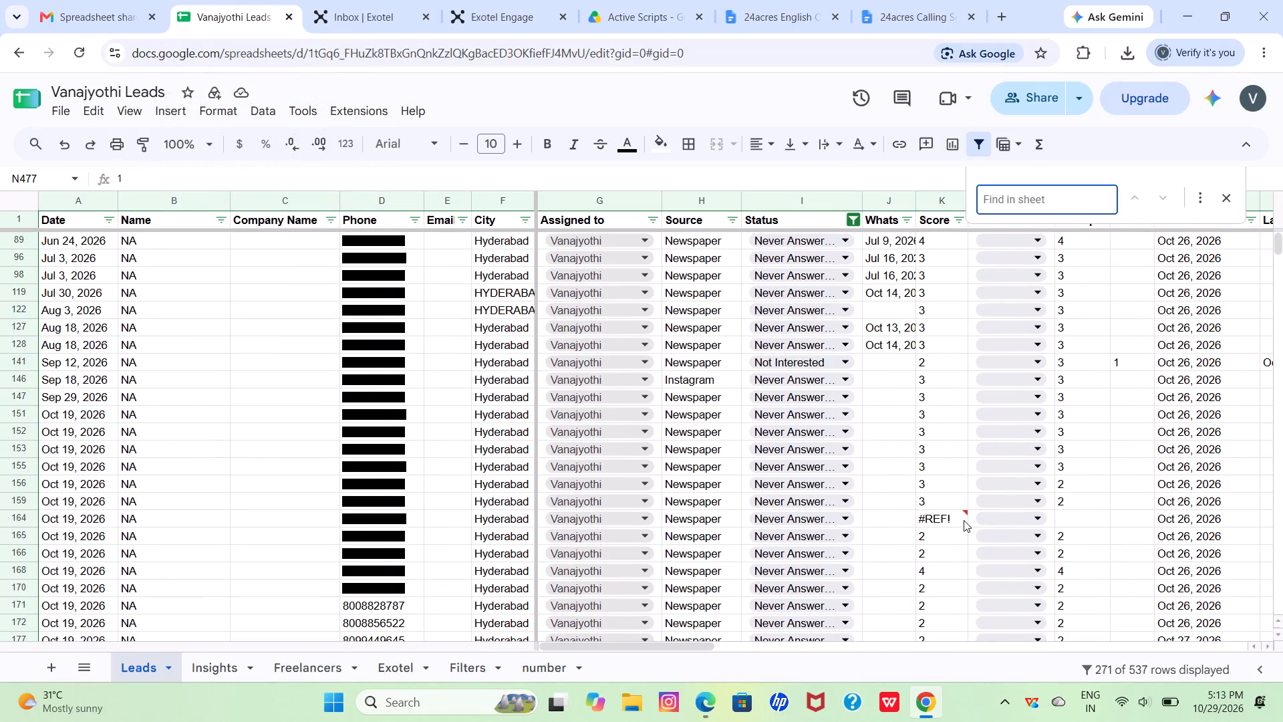
# Review the status, attempts, conversation, last-spoken dates and notes of the filtered 2026 newspaper leads in the Leads sheet.
pyautogui.hscroll(-7, 964, 520)
pyautogui.hscroll(7, 964, 520)
pyautogui.scroll(-1, 964, 520)
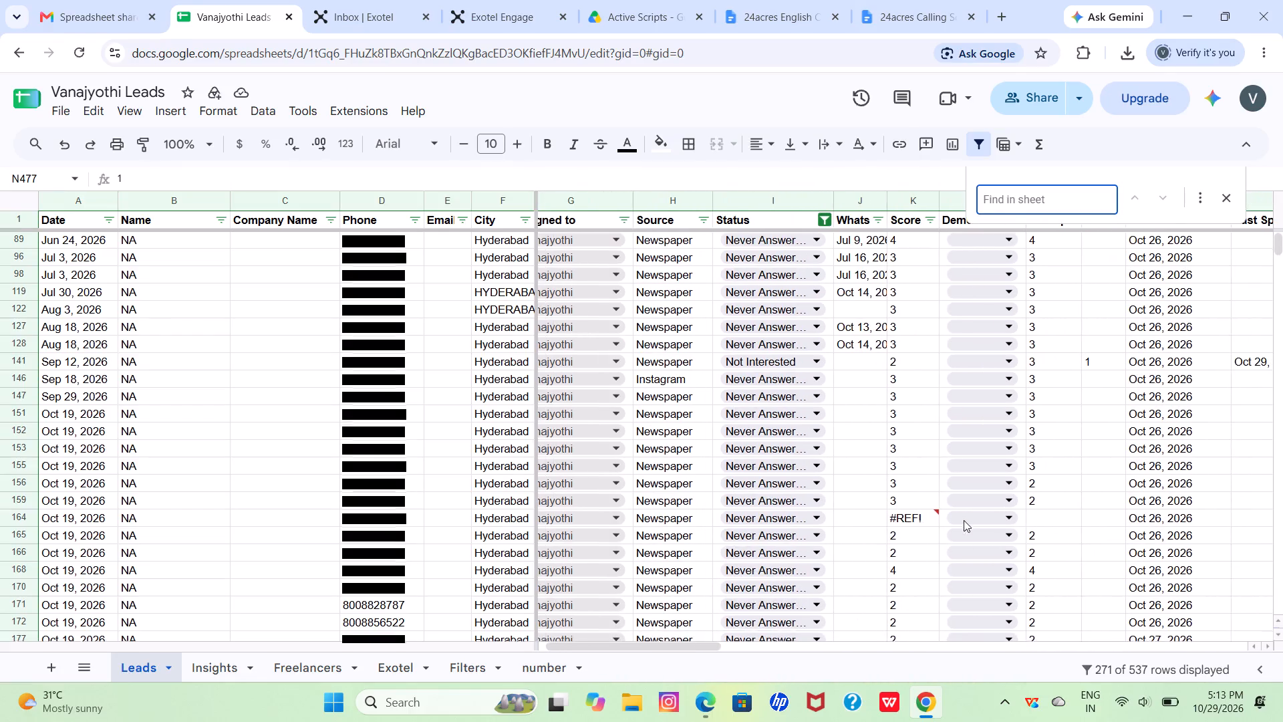
pyautogui.scroll(-1, 964, 520)
pyautogui.hscroll(-4, 964, 520)
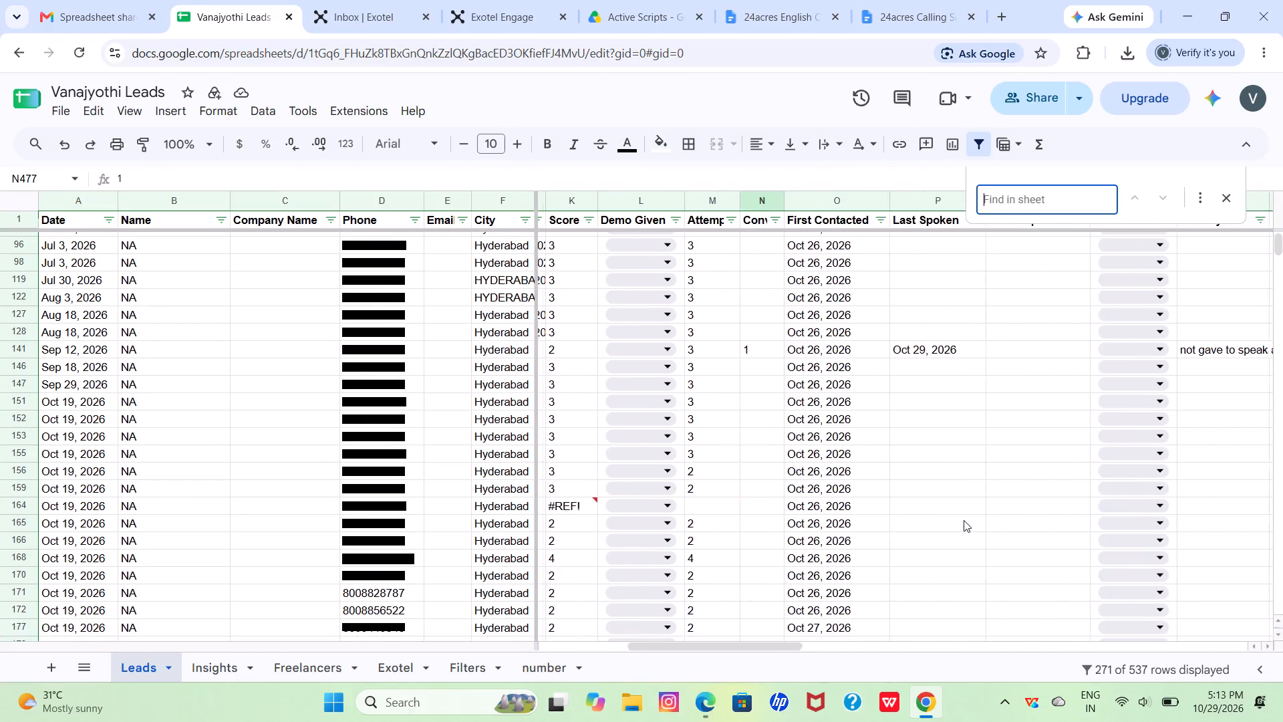
pyautogui.scroll(11, 964, 520)
pyautogui.hscroll(-5, 964, 520)
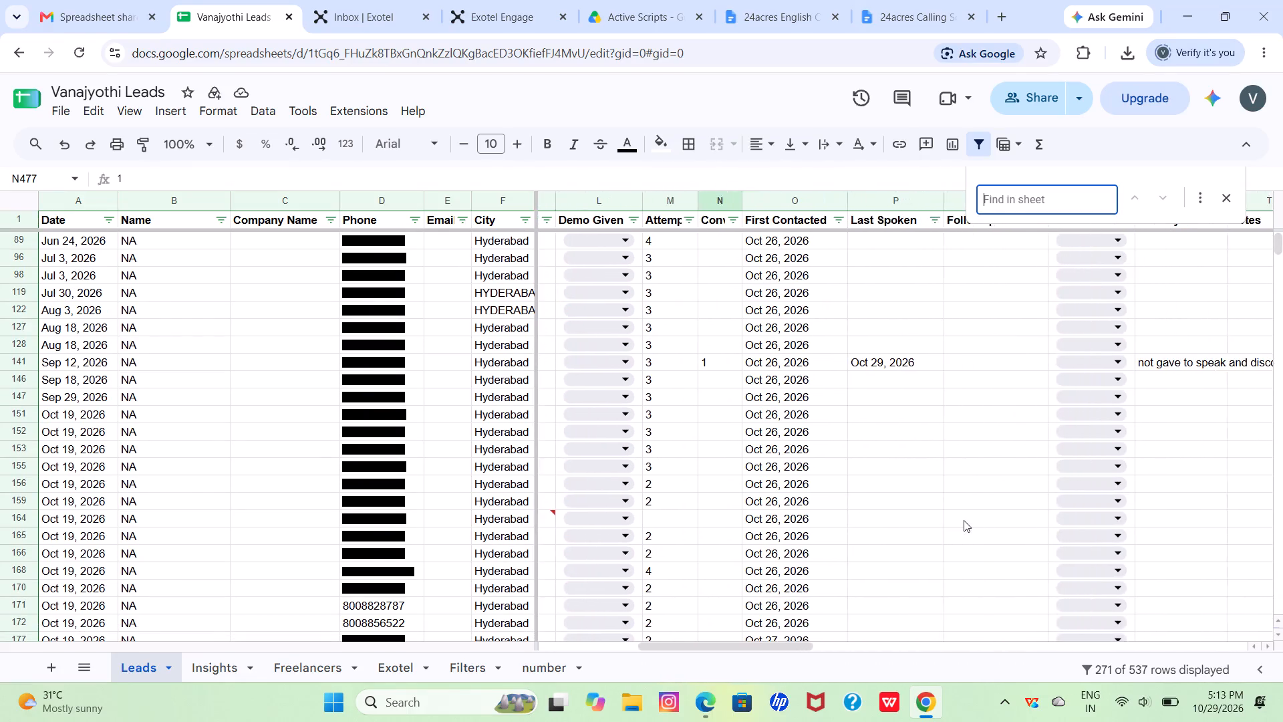
pyautogui.scroll(-7, 964, 520)
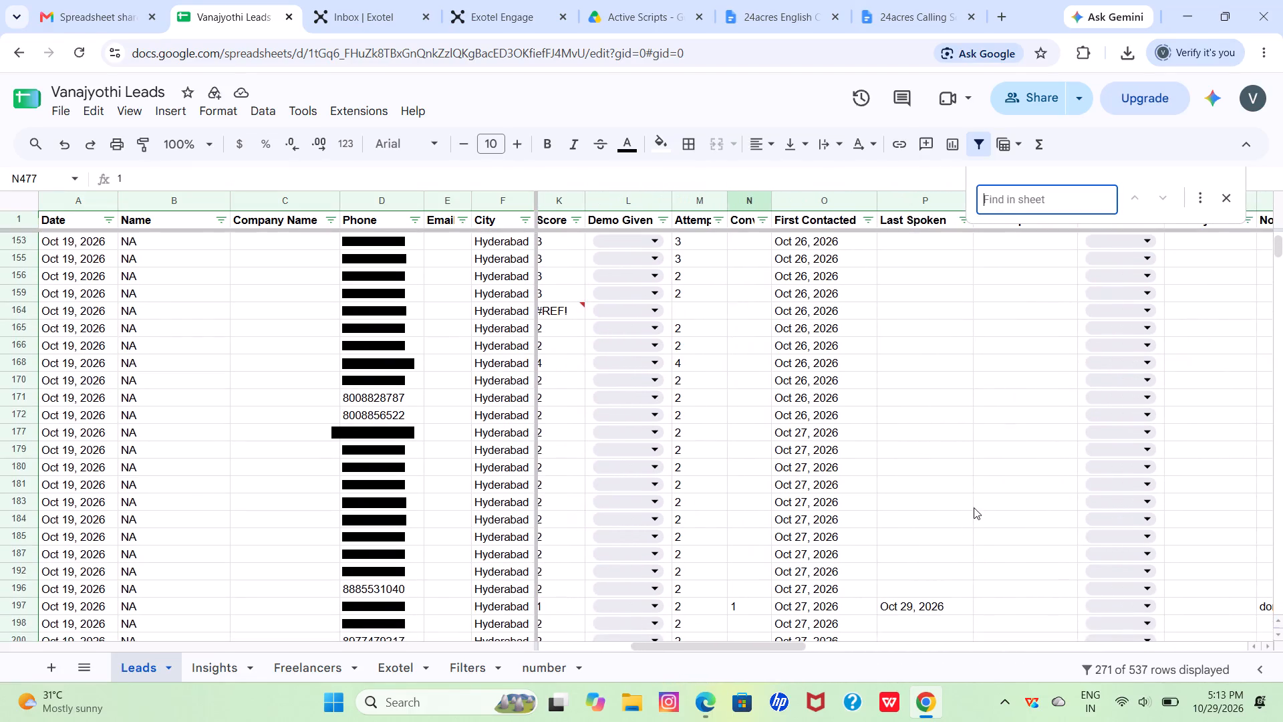
pyautogui.scroll(-5, 974, 507)
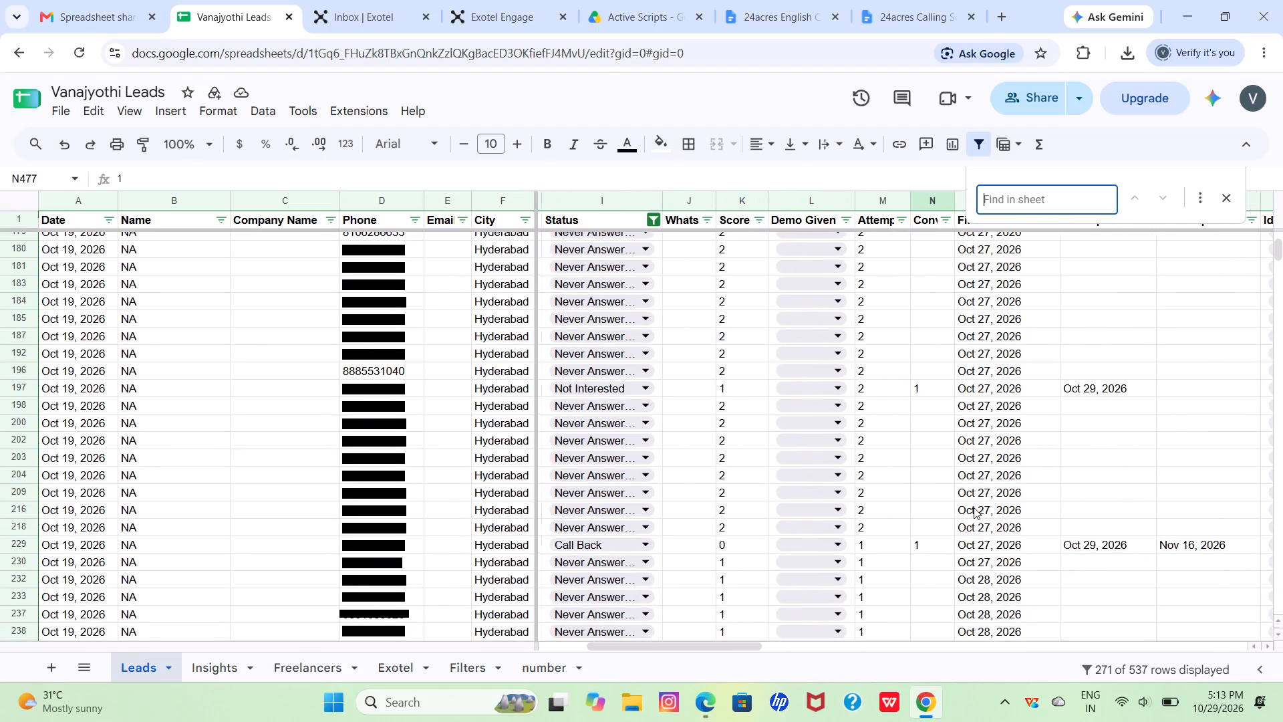
pyautogui.scroll(-3, 974, 507)
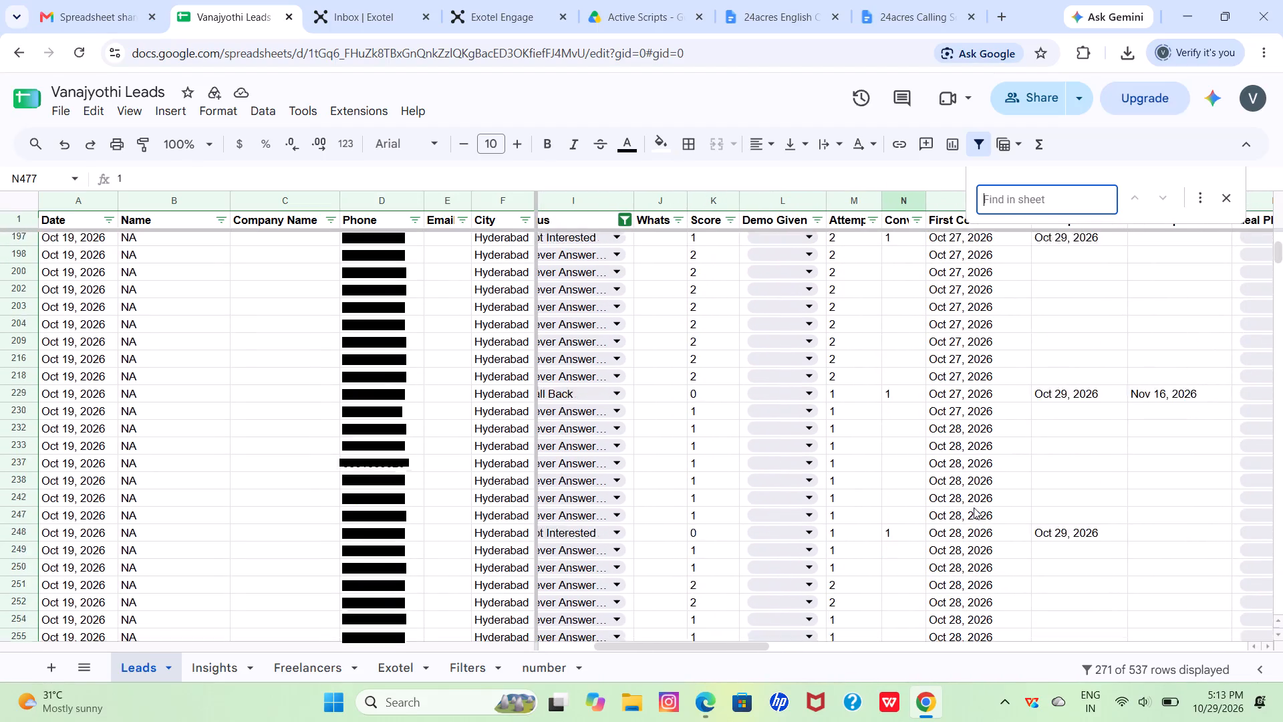
pyautogui.scroll(-1, 974, 507)
pyautogui.hscroll(-1, 974, 507)
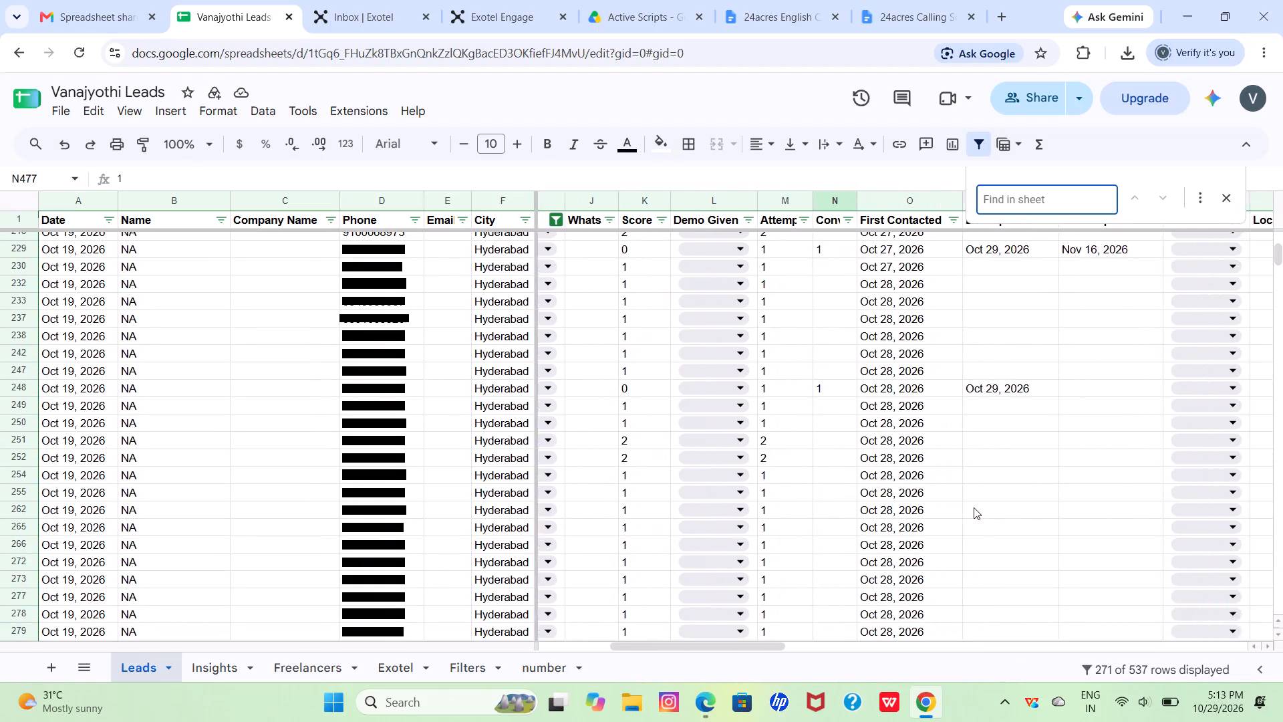
pyautogui.hscroll(-5, 974, 507)
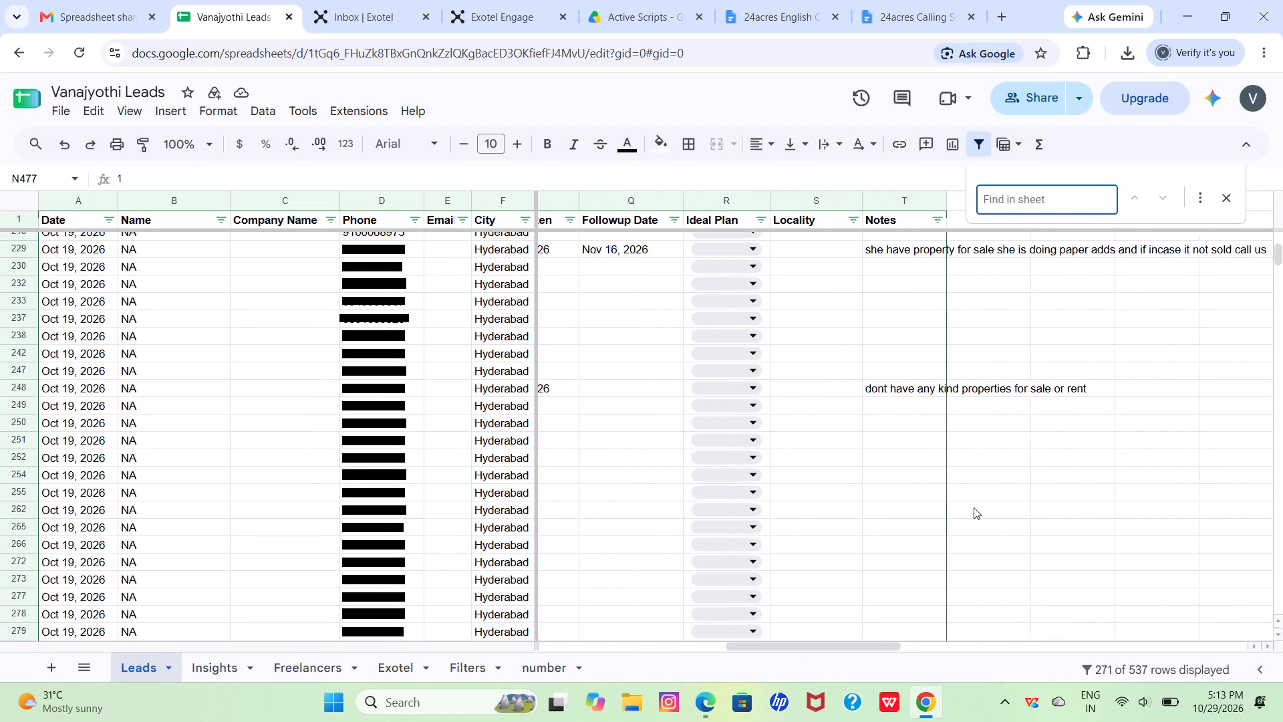
pyautogui.hscroll(6, 974, 507)
pyautogui.scroll(-5, 974, 507)
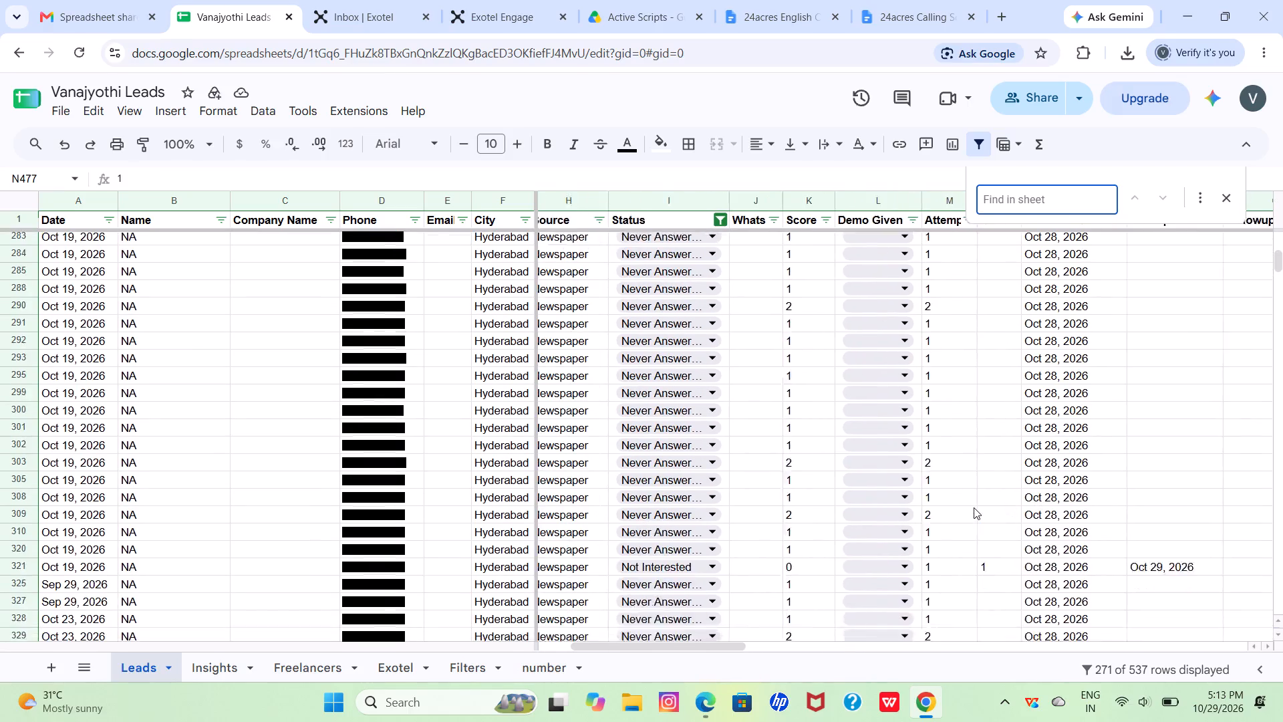
# Examine the status, conversation, contact dates and notes of the filtered leads dated Jan 24, 2025.
pyautogui.scroll(-1, 974, 507)
pyautogui.hscroll(-3, 974, 507)
pyautogui.scroll(-8, 974, 507)
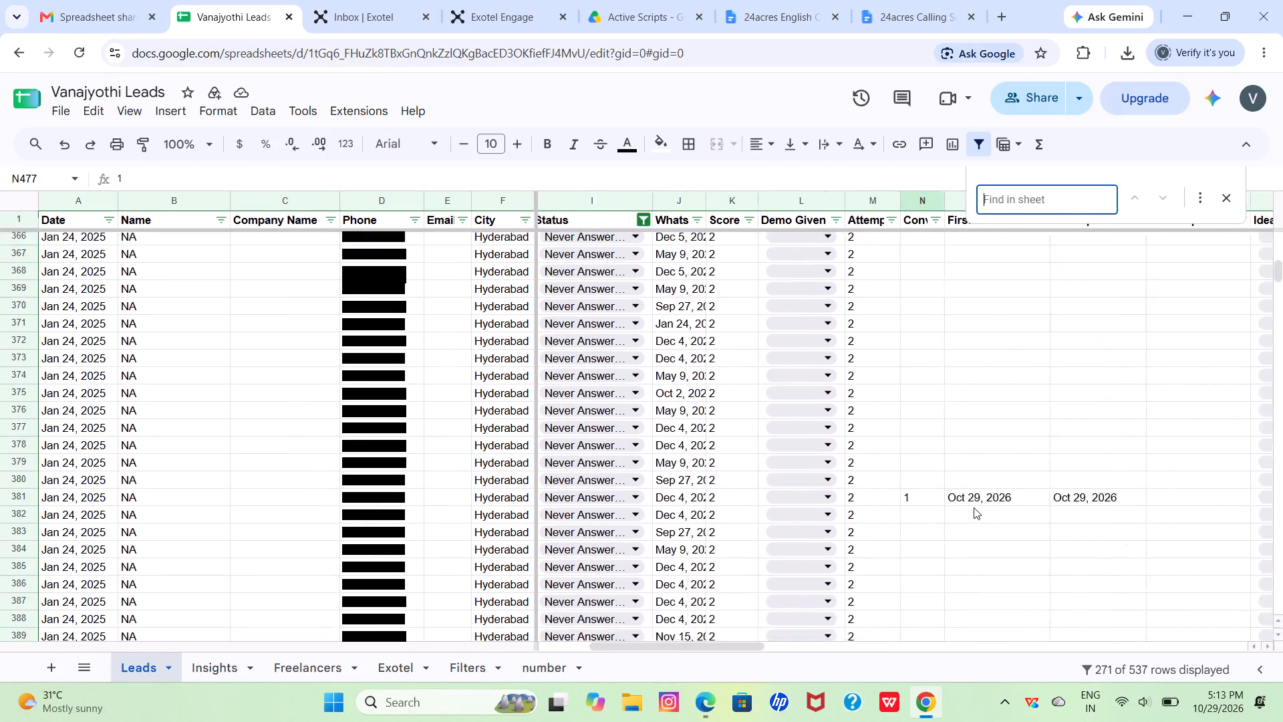
pyautogui.scroll(-1, 974, 507)
pyautogui.hscroll(-2, 974, 507)
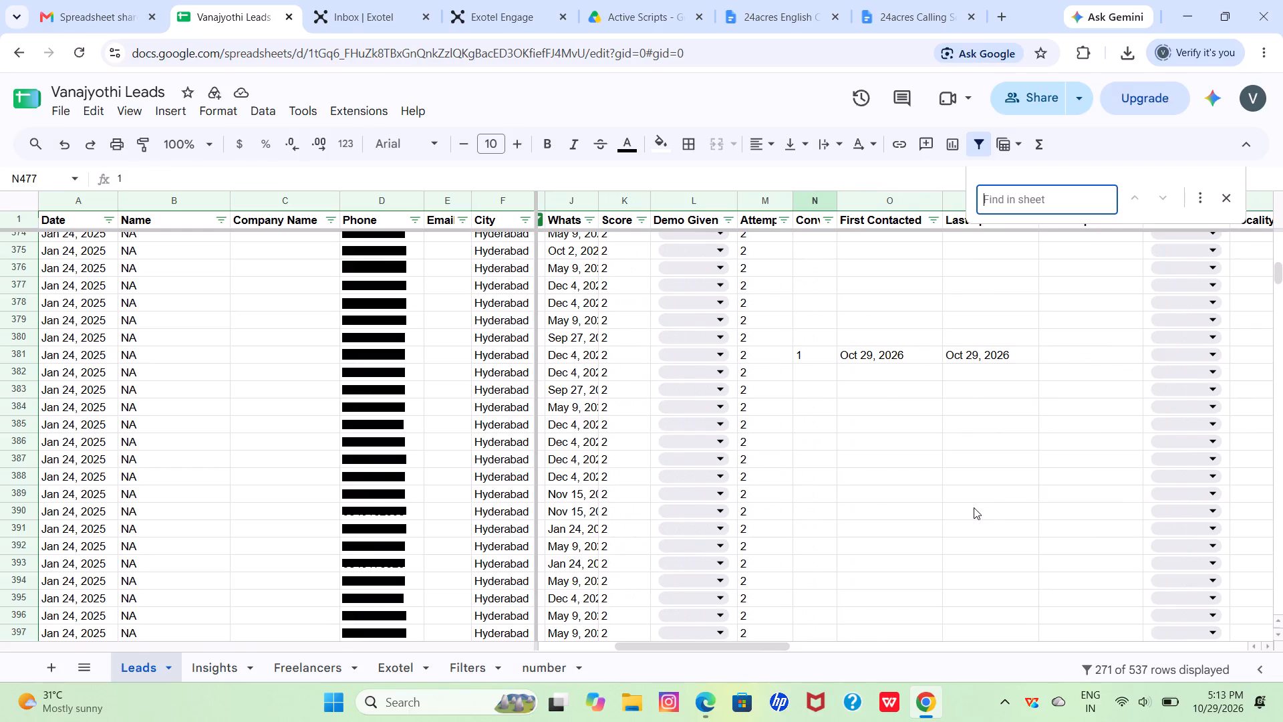
pyautogui.scroll(-6, 974, 507)
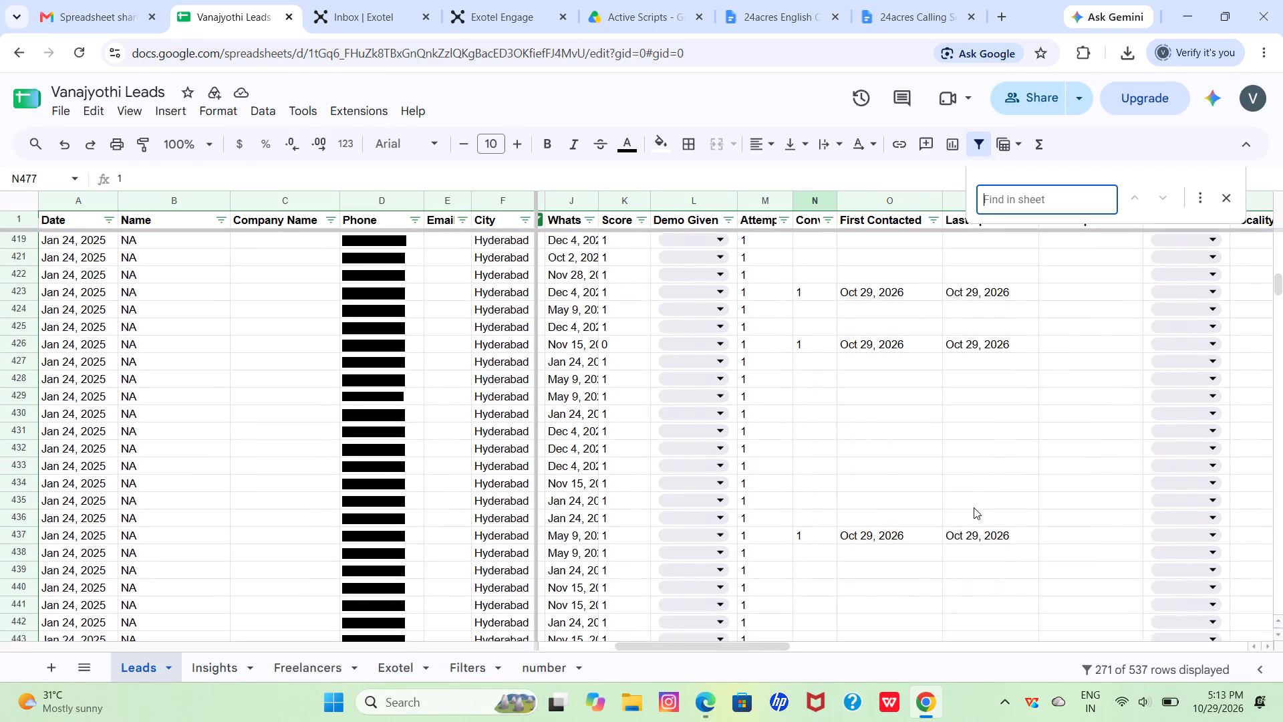
pyautogui.scroll(-2, 974, 507)
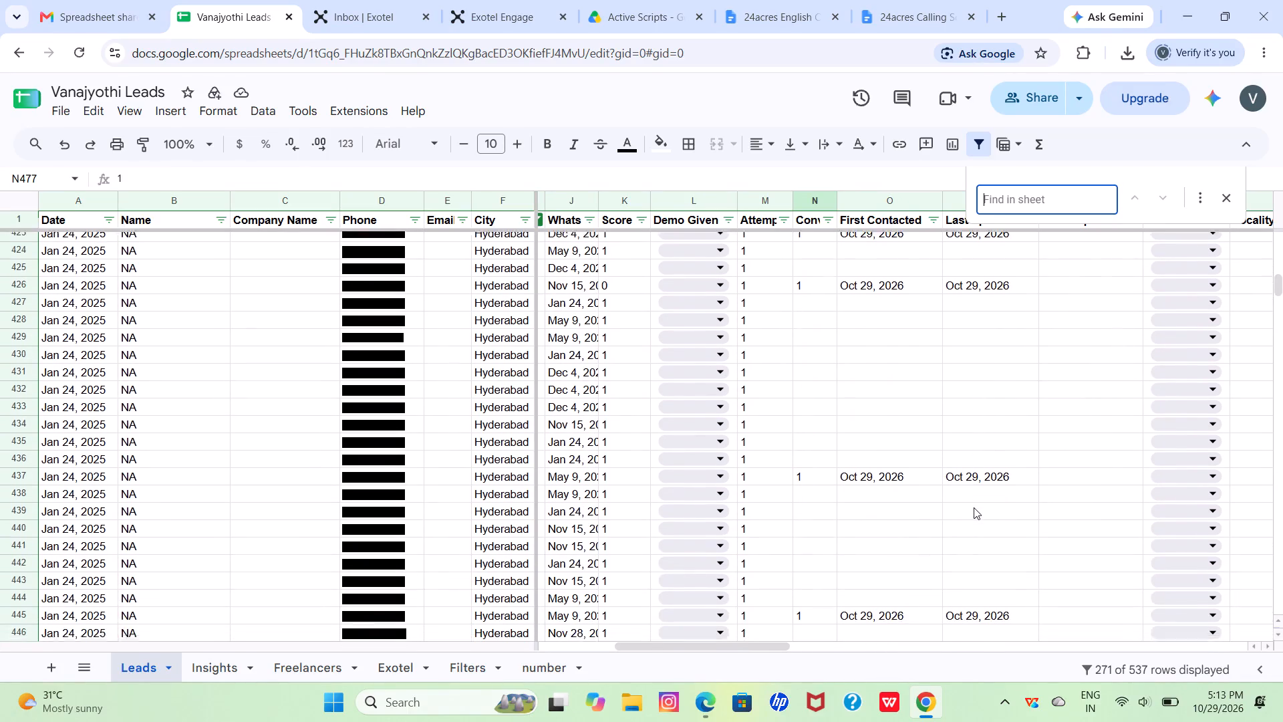
pyautogui.scroll(-1, 974, 507)
pyautogui.hscroll(-3, 974, 507)
pyautogui.scroll(1, 974, 507)
pyautogui.scroll(-1, 974, 507)
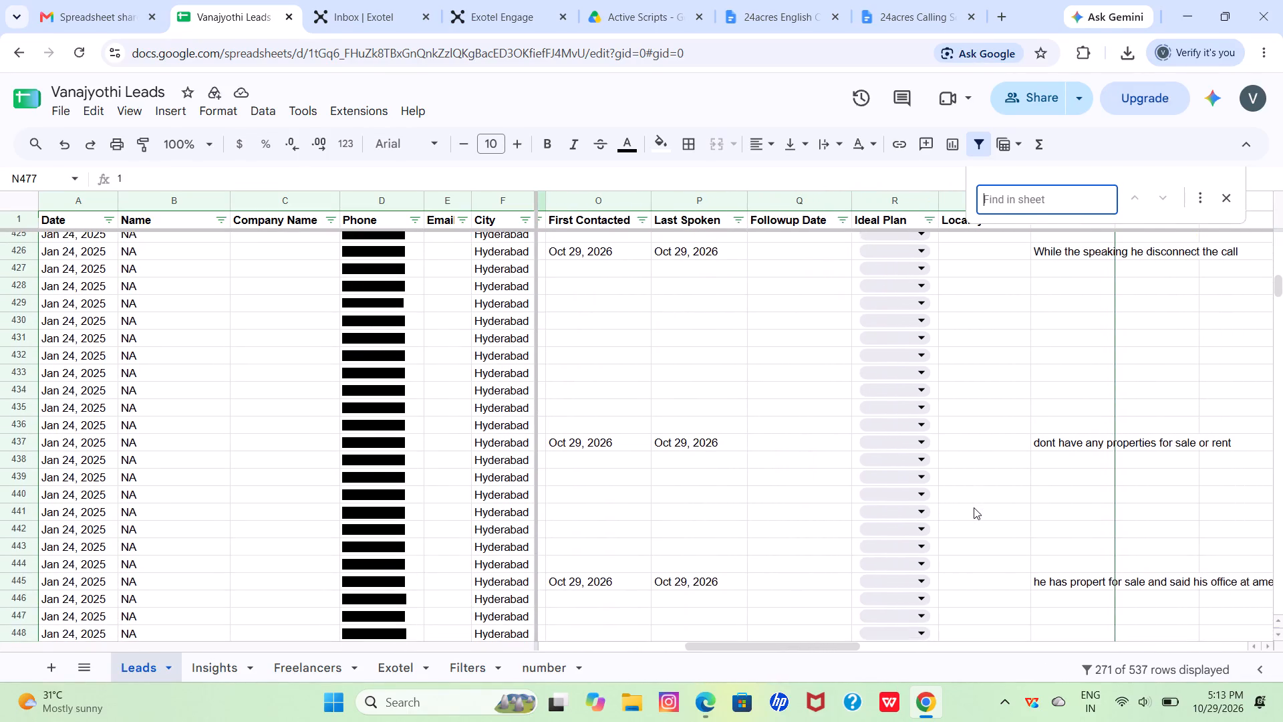
pyautogui.scroll(-2, 974, 507)
pyautogui.hscroll(4, 974, 507)
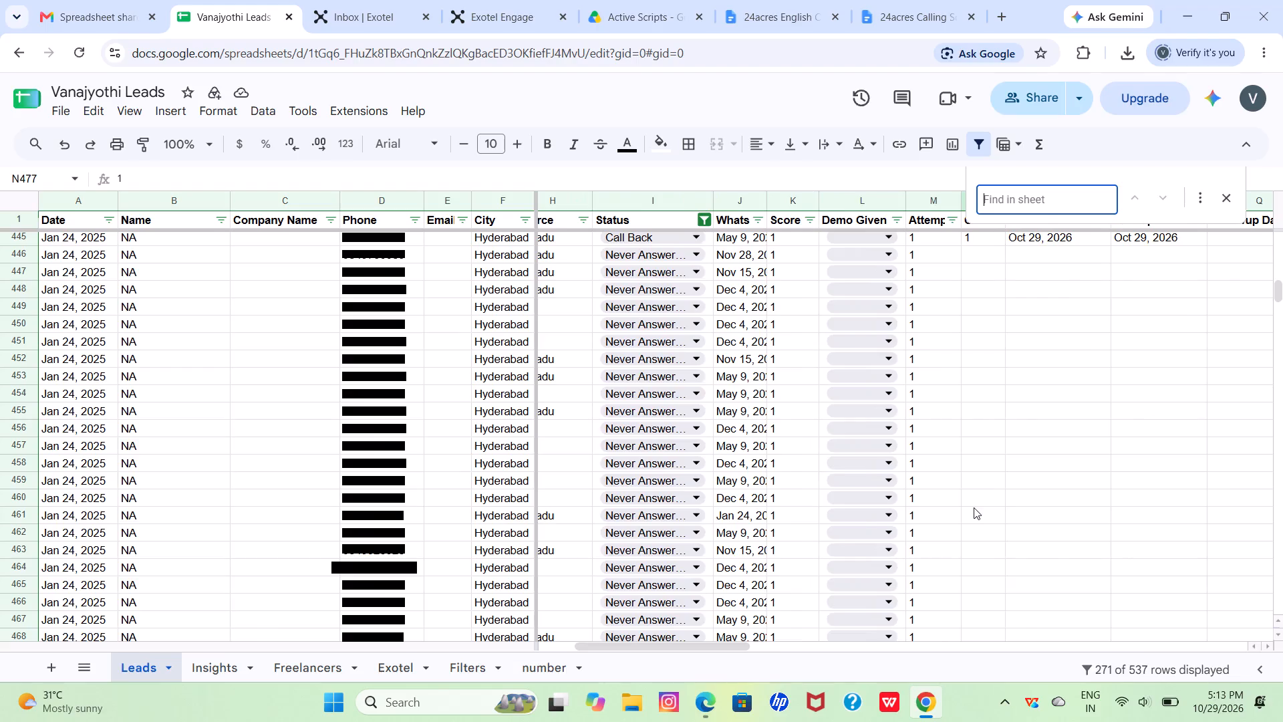
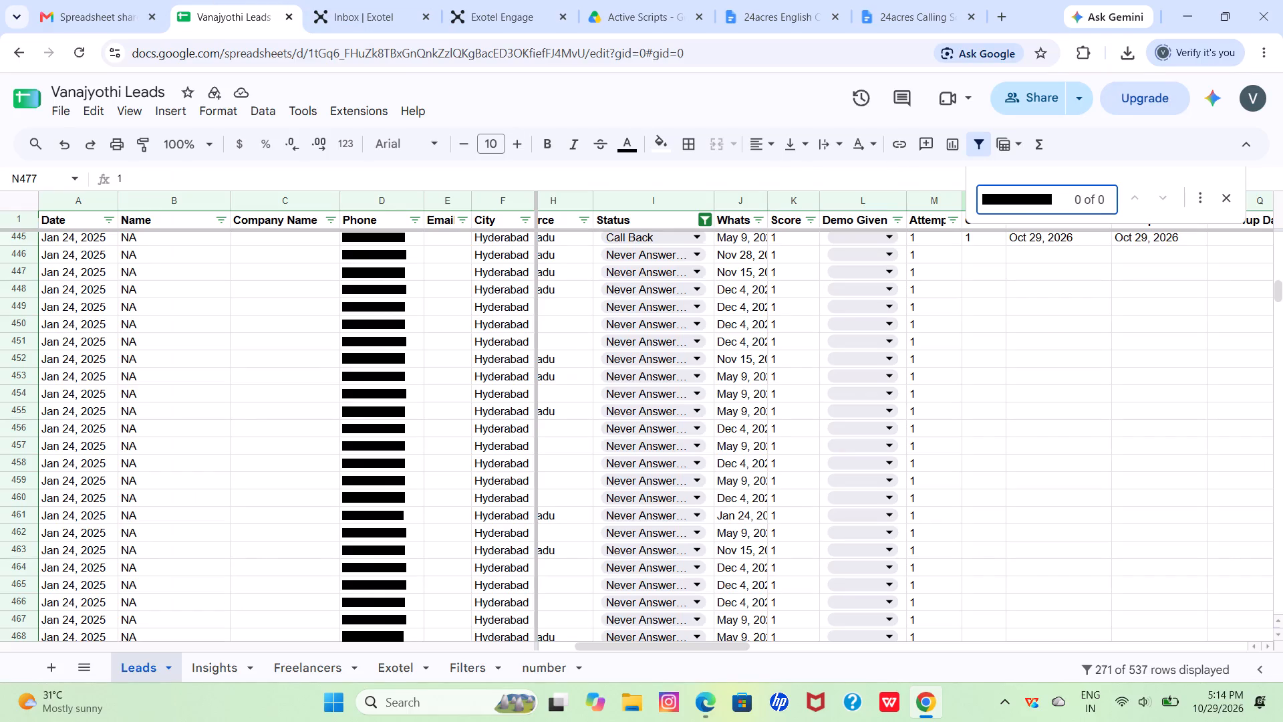
# Find the lead by removing the extra leading character from the searched phone number, and select the matching row's conversation cell.
pyautogui.click(990, 197)
pyautogui.press('BackSpace')
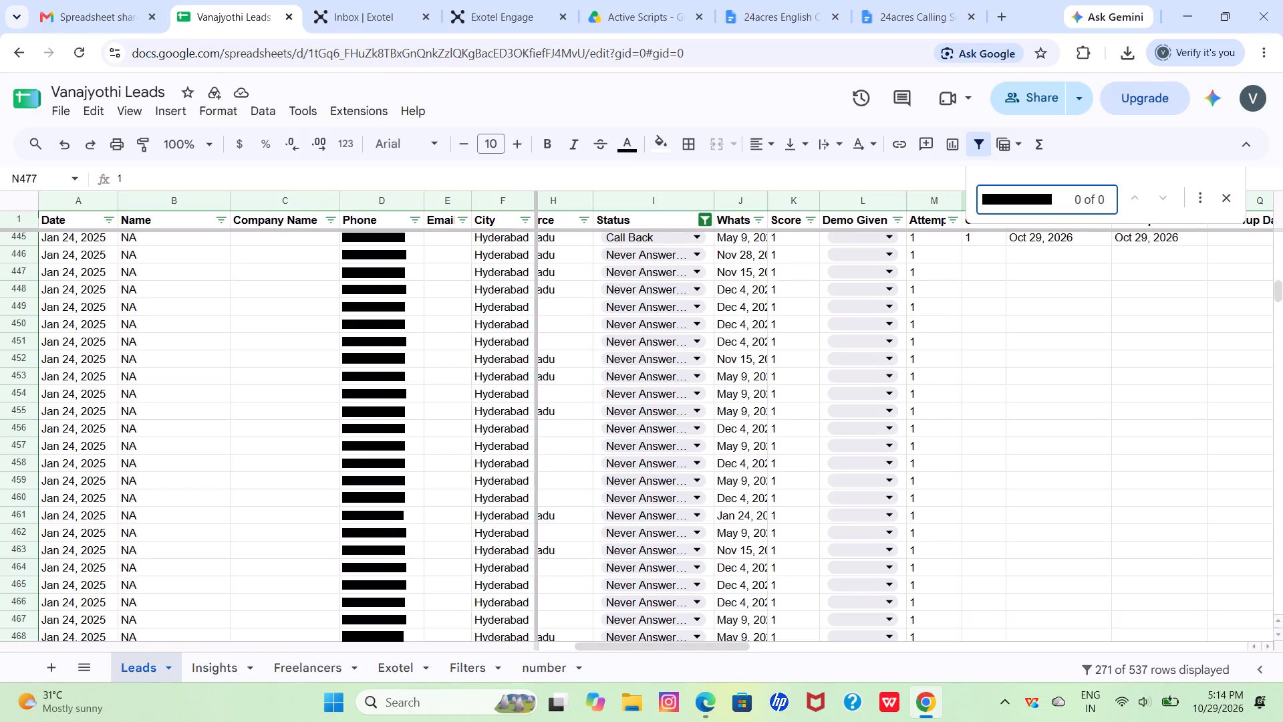
pyautogui.scroll(1, 863, 330)
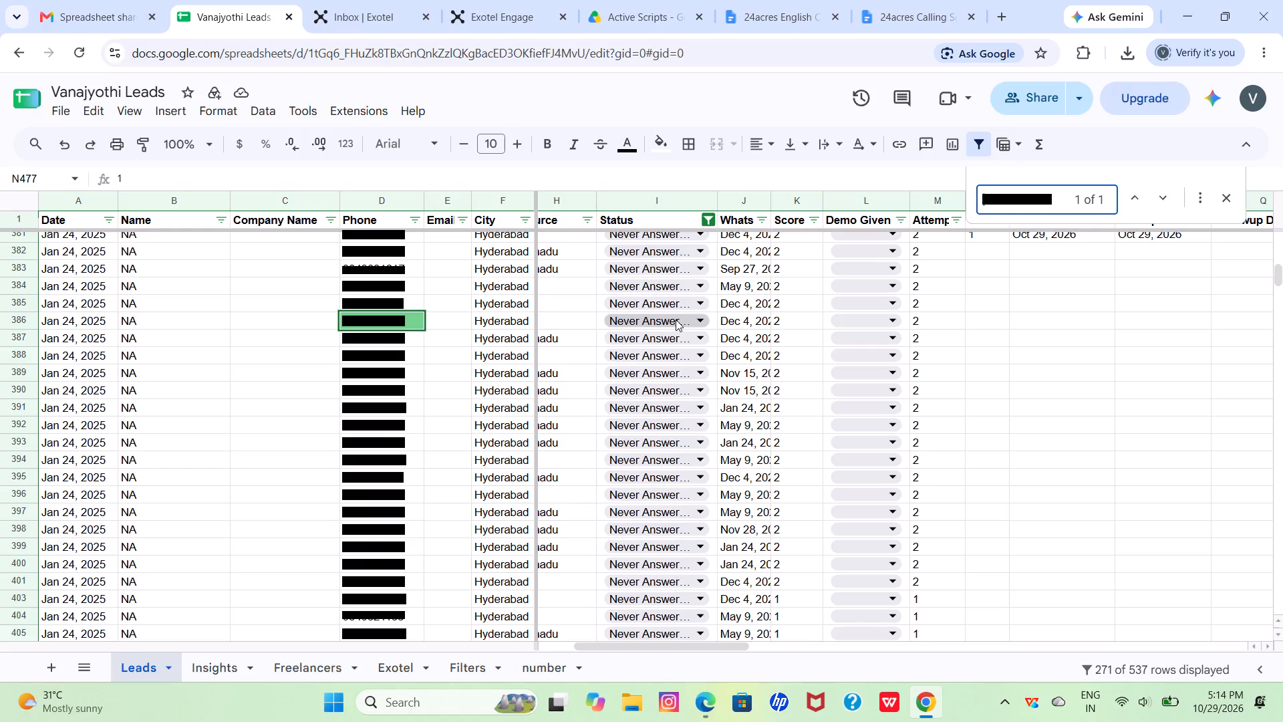
pyautogui.click(960, 320)
pyautogui.click(978, 320)
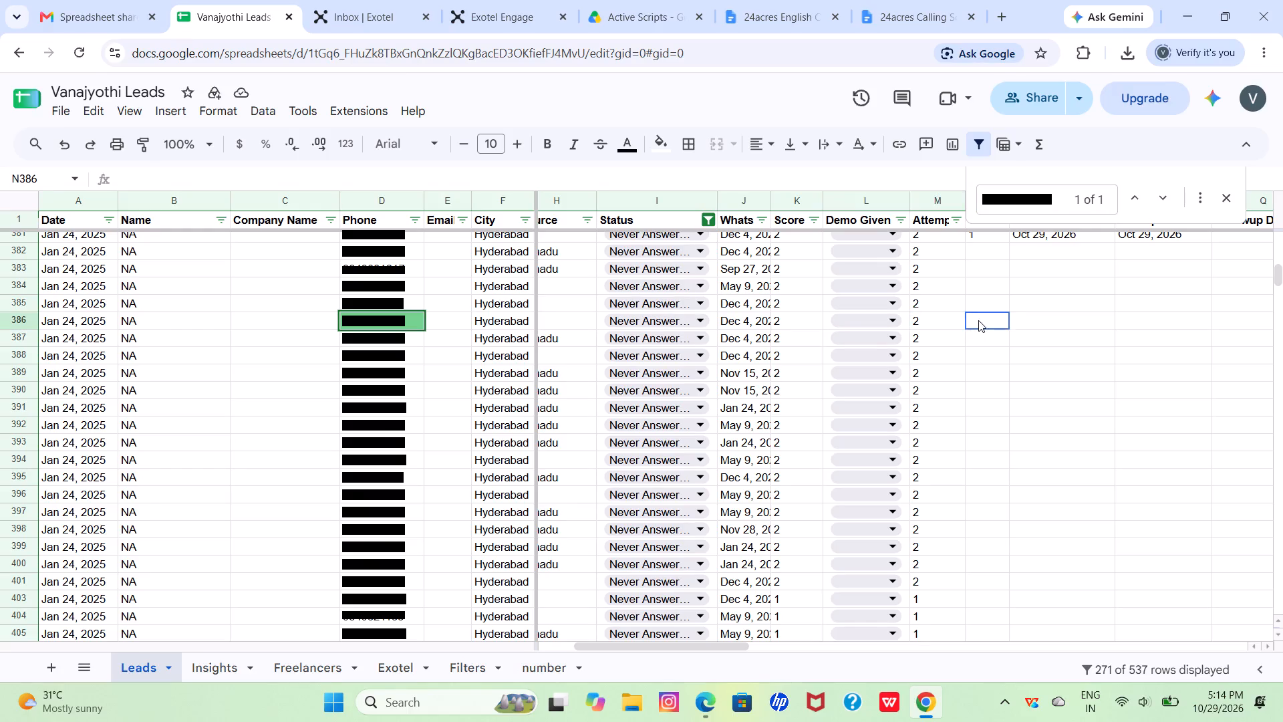
pyautogui.hscroll(-1, 978, 320)
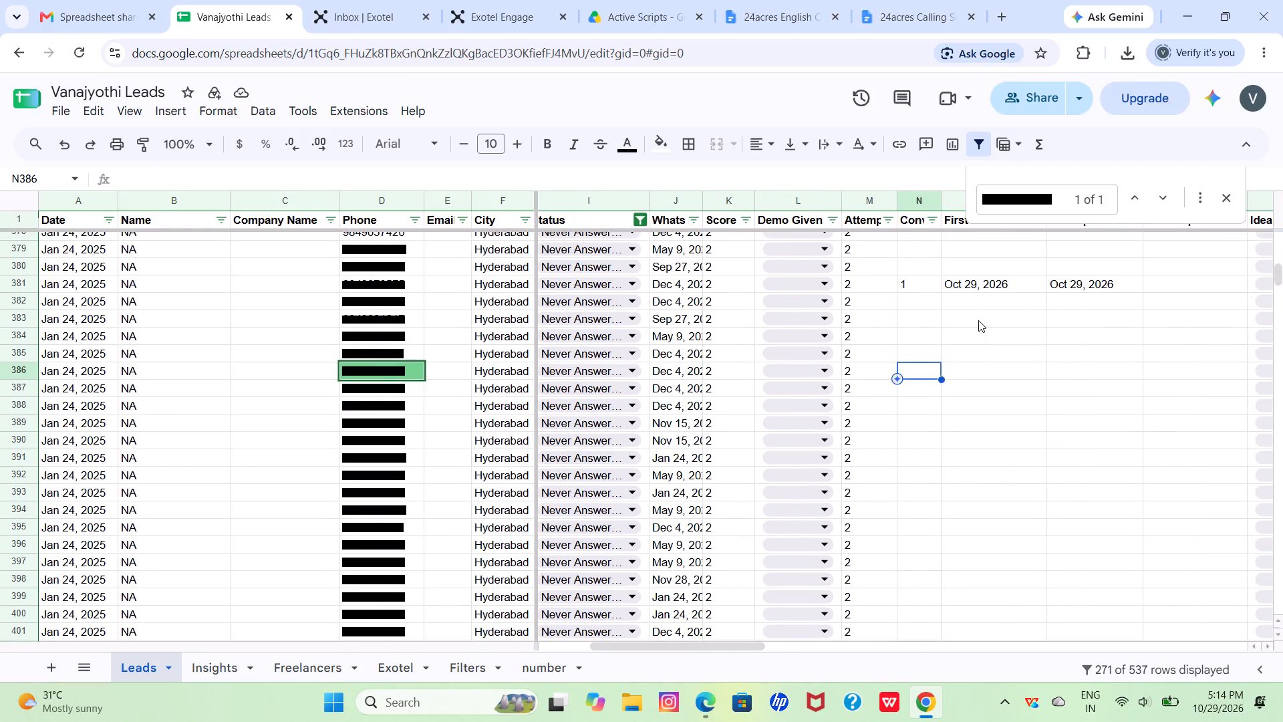
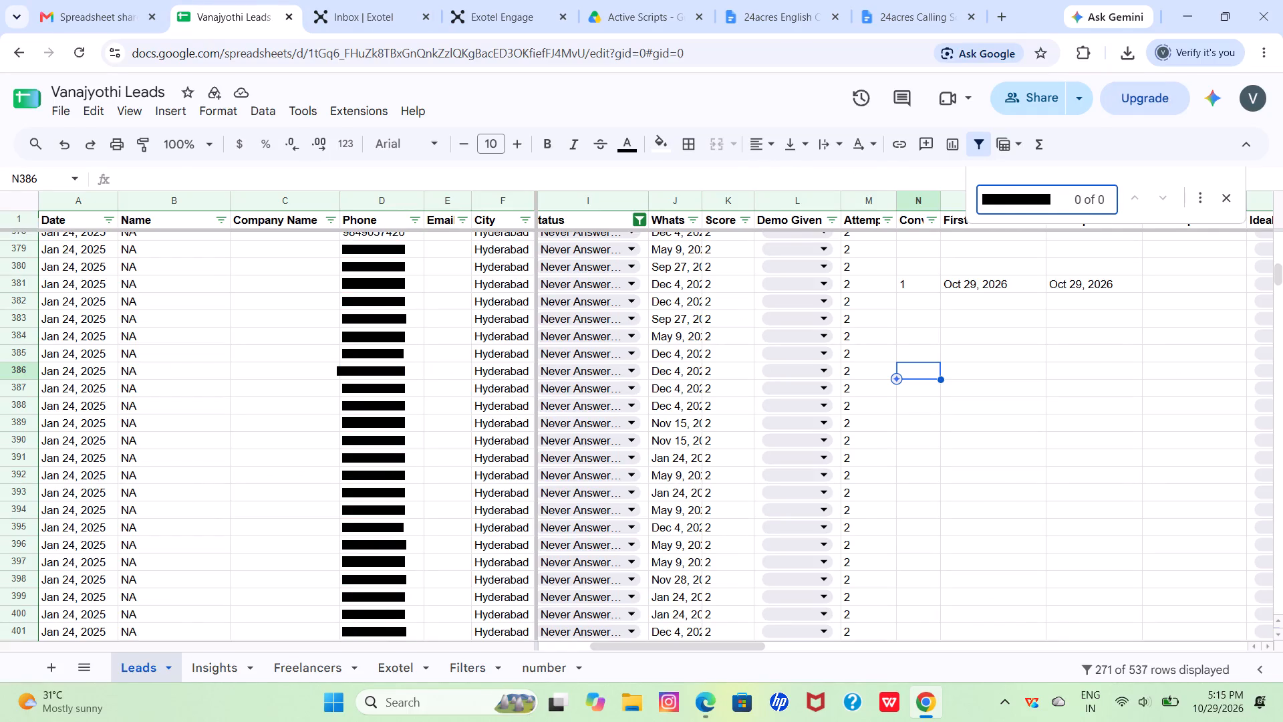
# Remove the extra leading character from the searched phone number and set the matching lead's Status in row 187 to Not Interested.
pyautogui.click(992, 195)
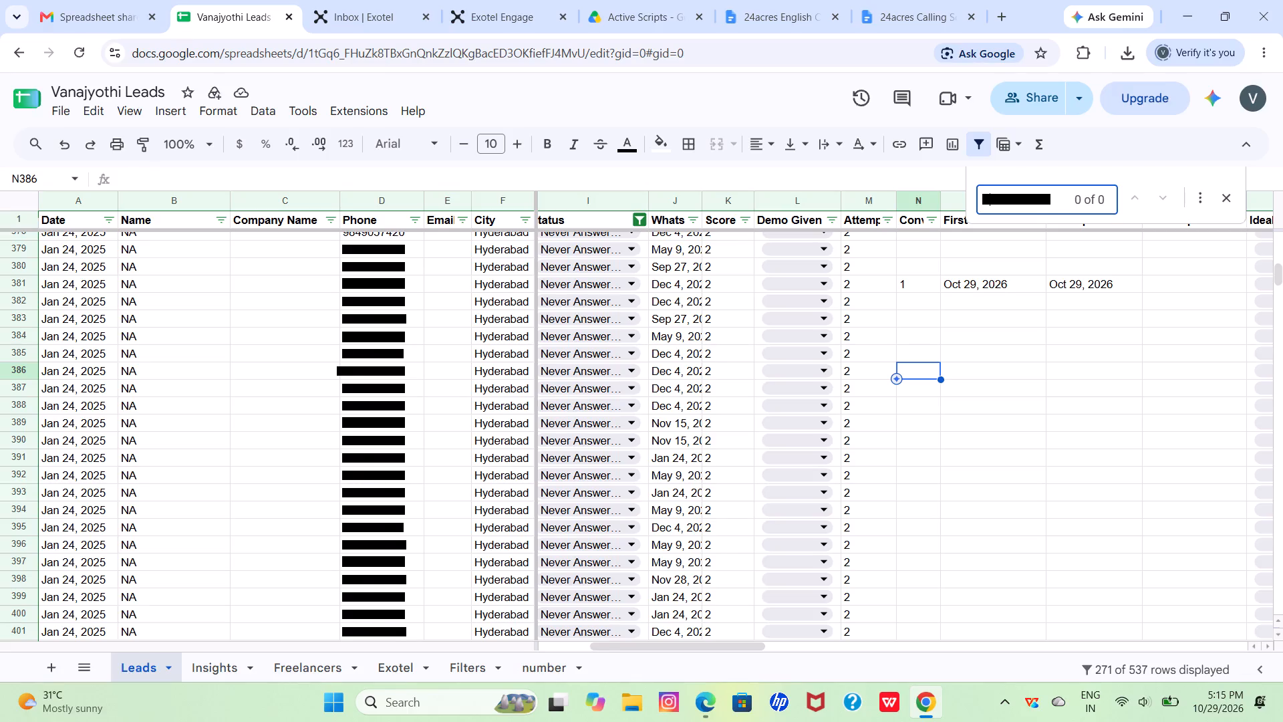
pyautogui.press('BackSpace')
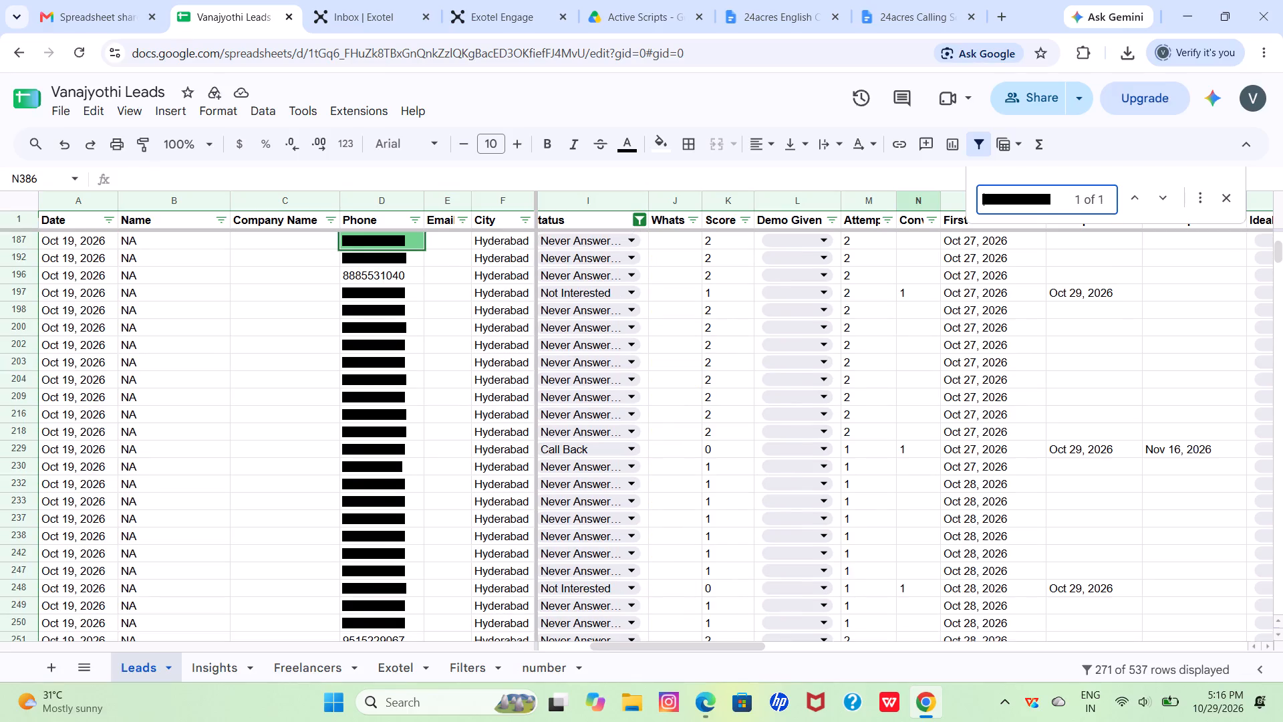
pyautogui.hscroll(1, 992, 195)
pyautogui.click(899, 351)
pyautogui.hscroll(1, 899, 351)
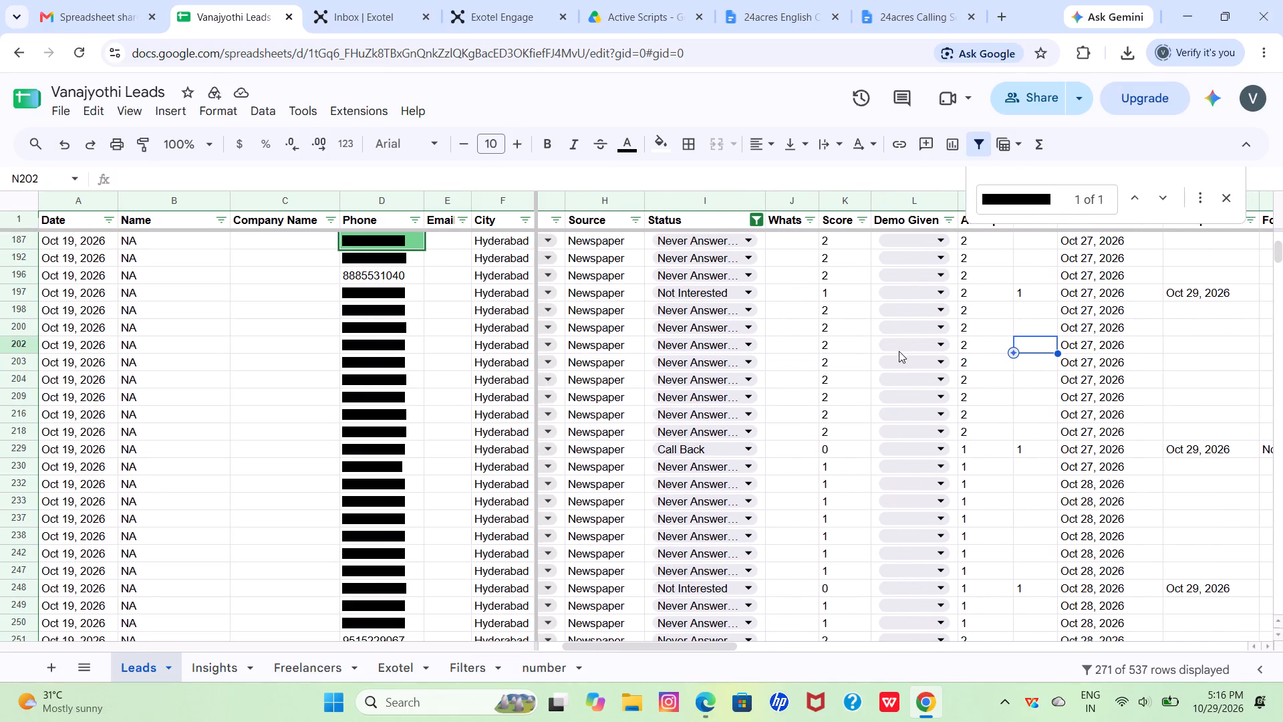
pyautogui.scroll(1, 704, 264)
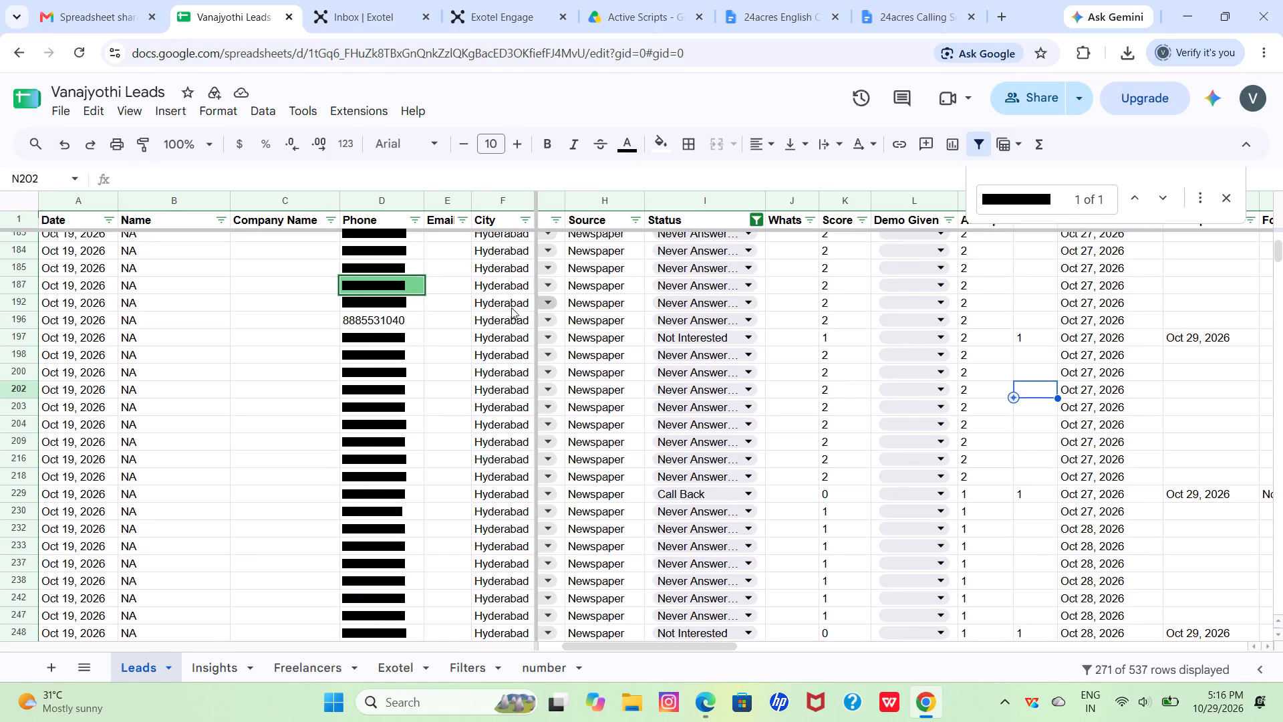
pyautogui.click(699, 283)
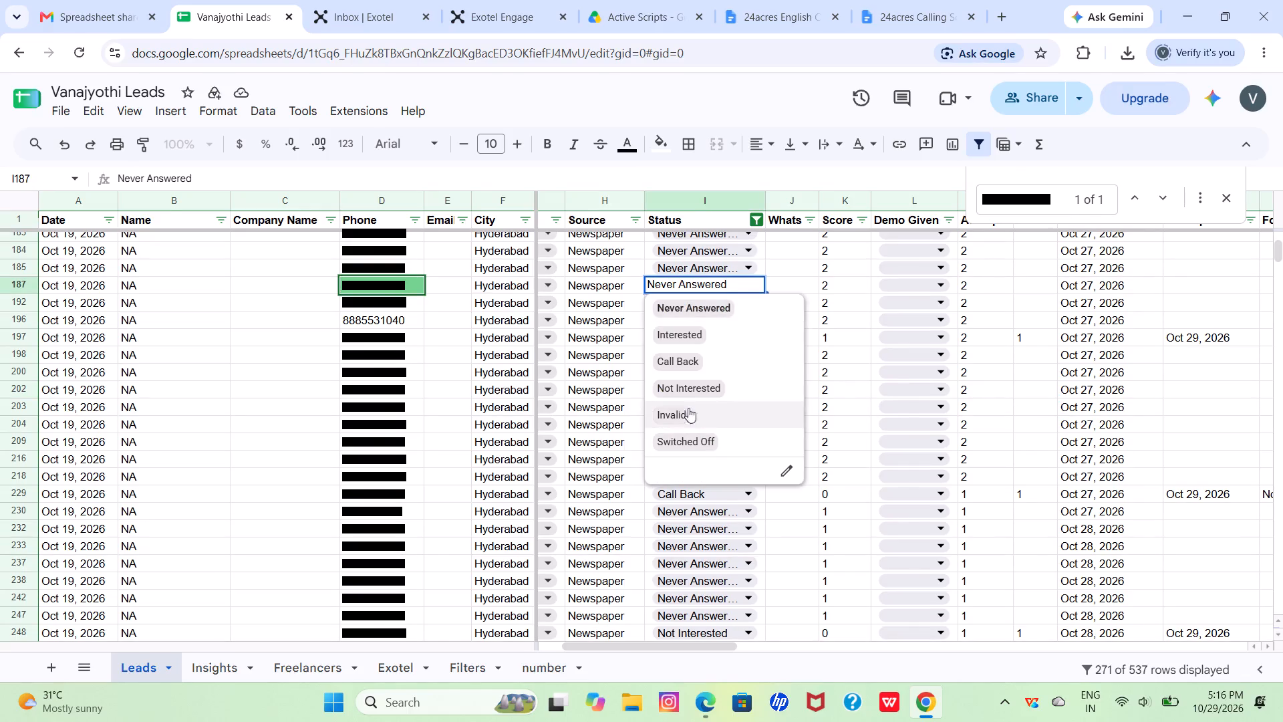
pyautogui.click(688, 389)
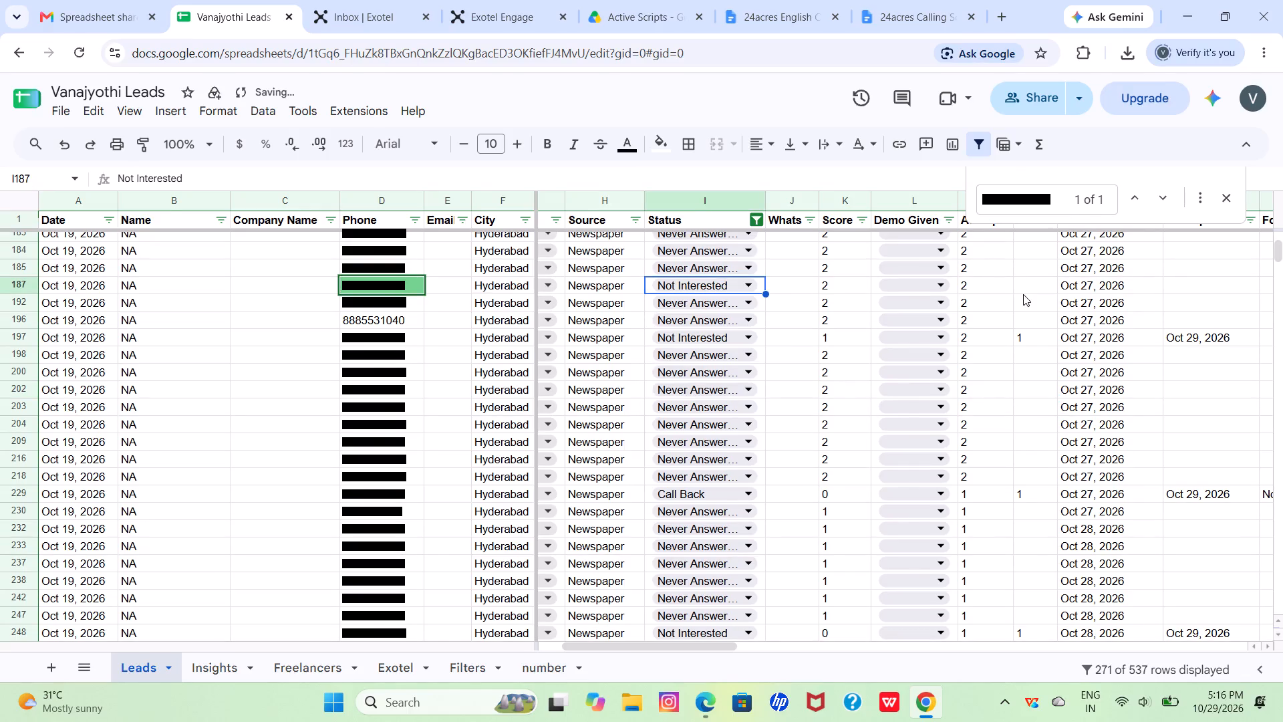
# Enter 1 in the conversation column of row 187 and set its Last Spoken date to Oct 29, 2026.
pyautogui.click(1019, 294)
pyautogui.press('1')
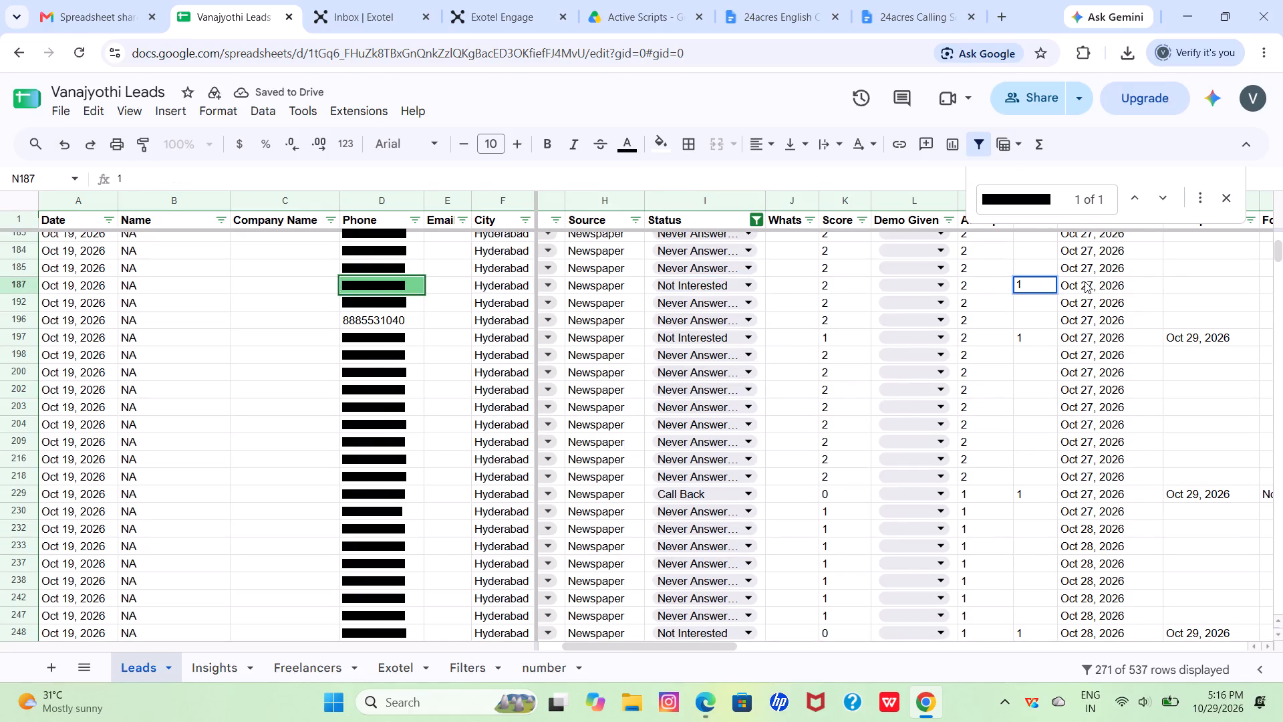
pyautogui.click(1085, 281)
pyautogui.hotkey('ctrl', 'c')
pyautogui.hscroll(-1, 1085, 281)
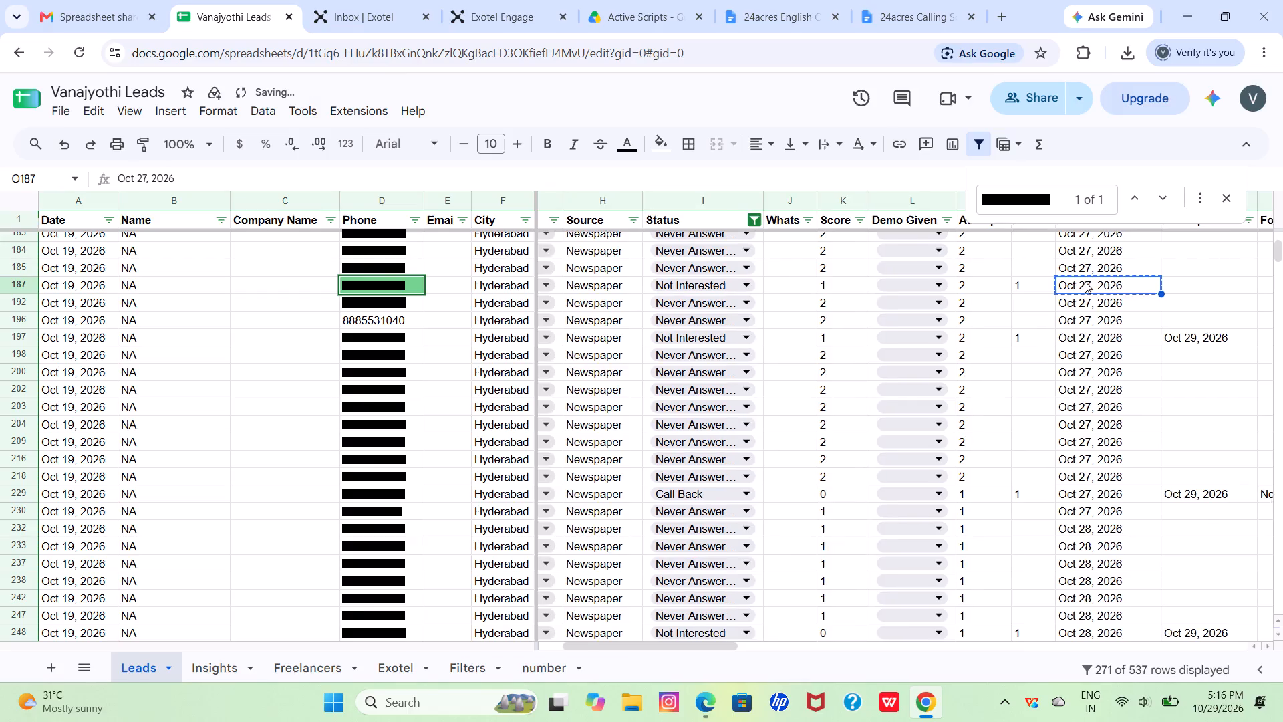
pyautogui.hscroll(-1, 1085, 281)
pyautogui.click(1085, 281)
pyautogui.hotkey('ctrl', 'v')
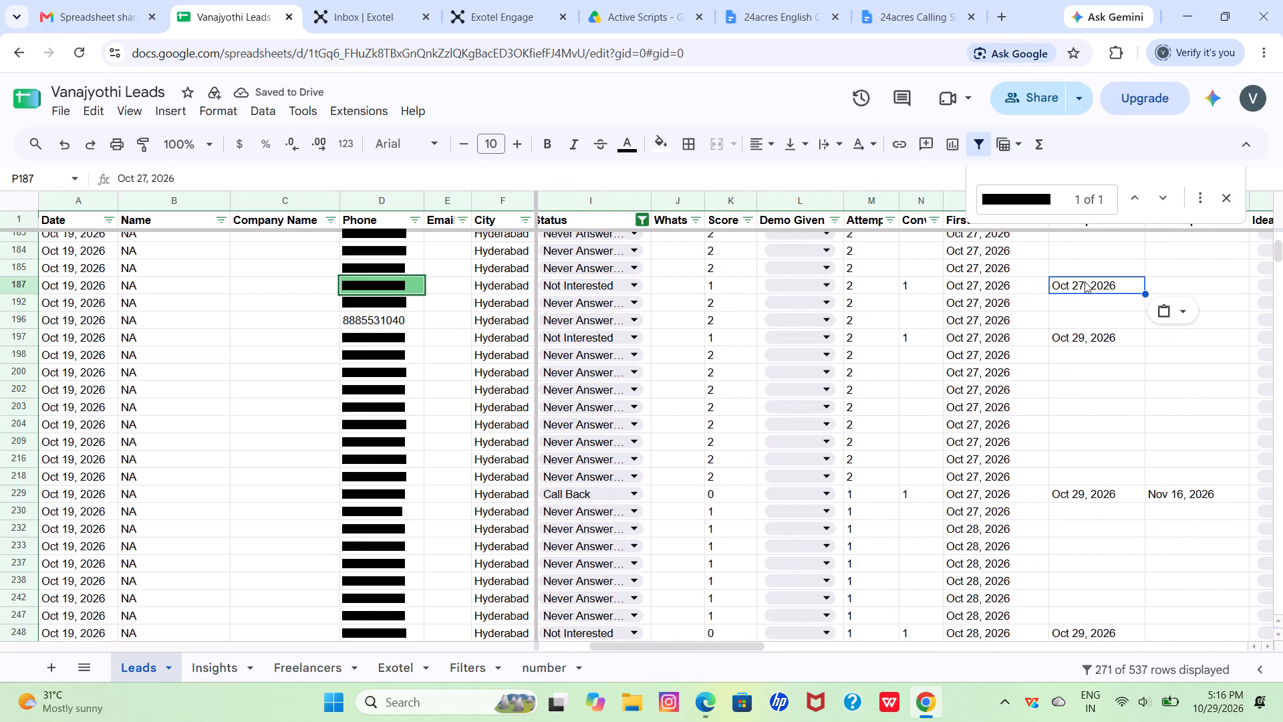
pyautogui.hscroll(-1, 1085, 281)
pyautogui.doubleClick(1085, 281)
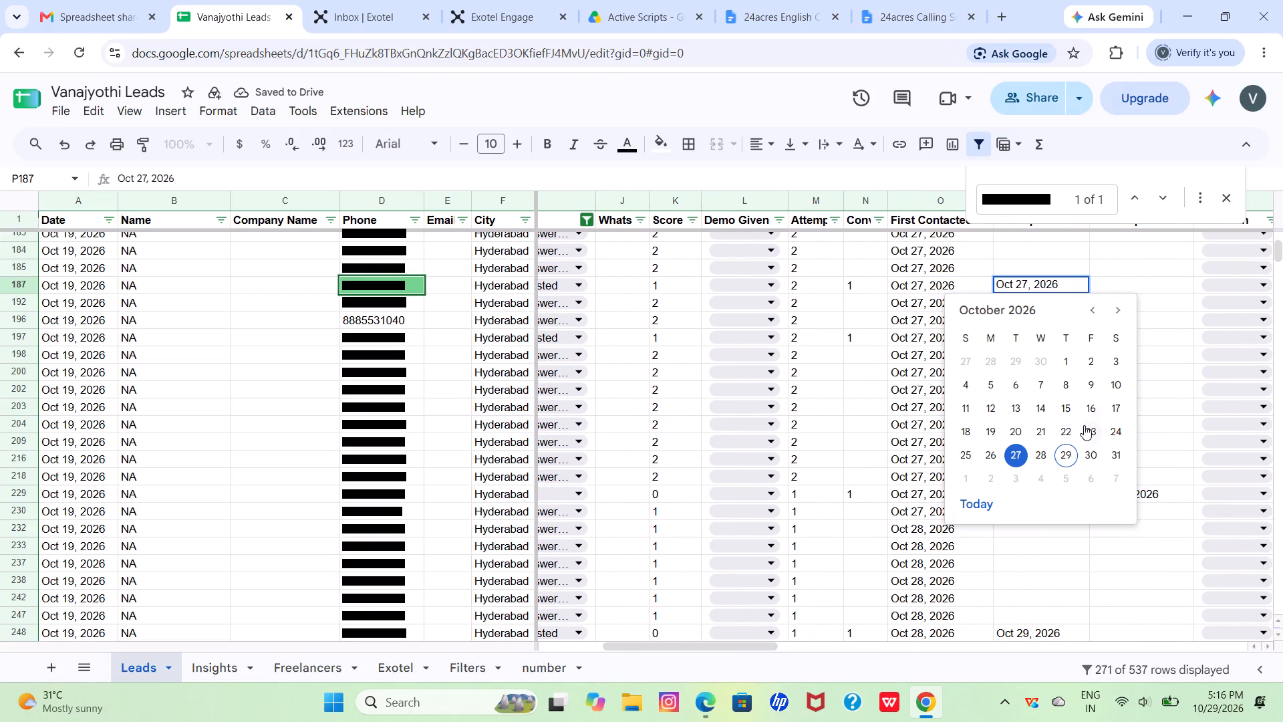
pyautogui.click(1056, 463)
# Find and copy the existing note "not gave time to speak" from row 479's Notes cell.
pyautogui.hscroll(-2, 1042, 469)
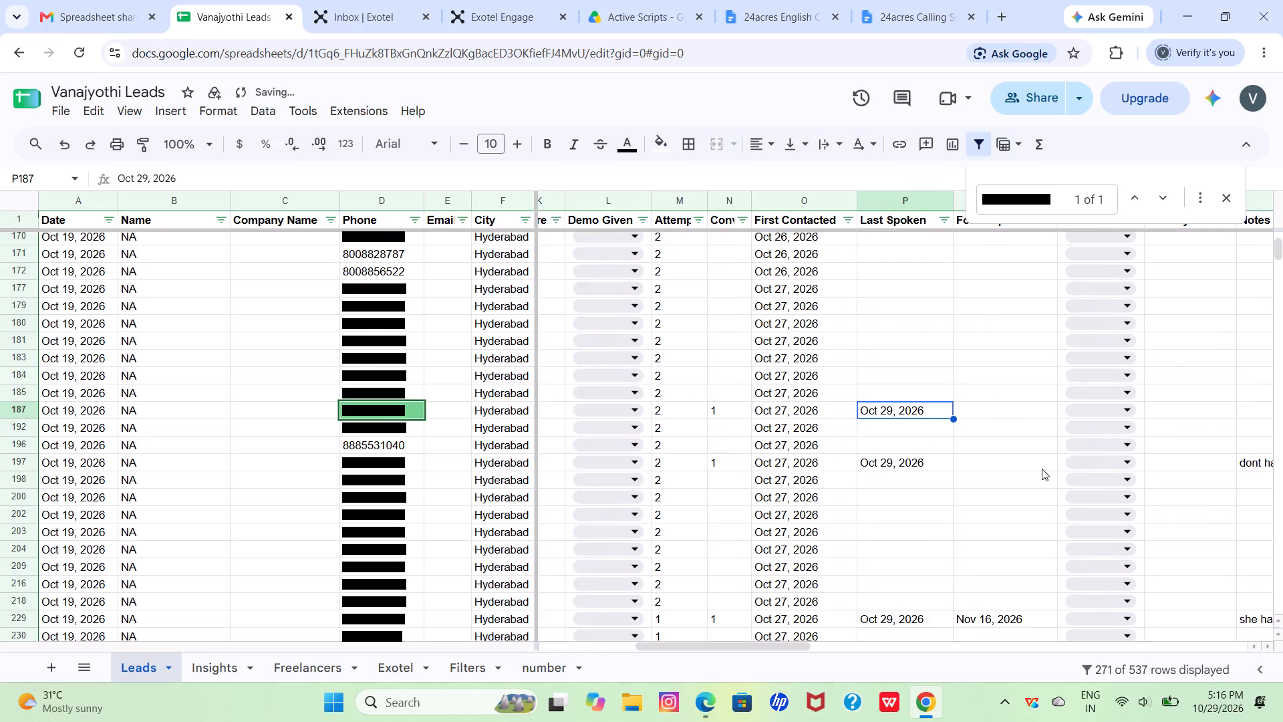
pyautogui.hscroll(-1, 1042, 469)
pyautogui.scroll(-4, 1118, 486)
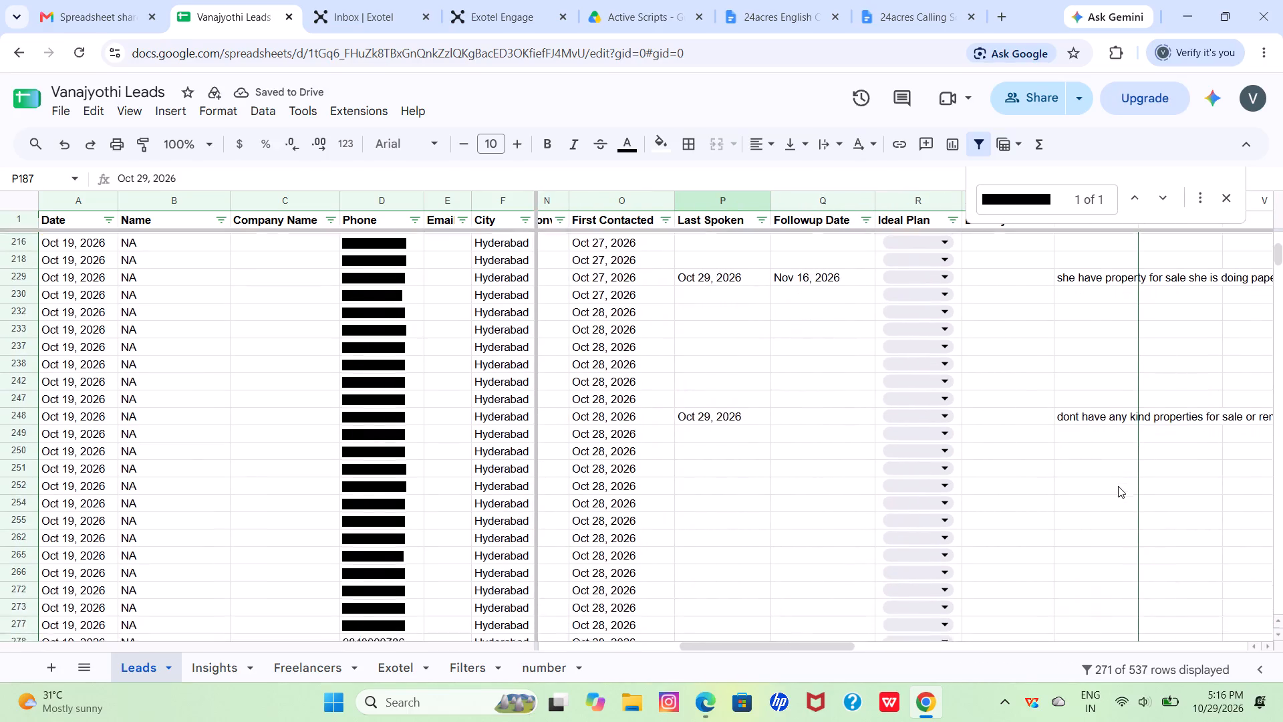
pyautogui.scroll(-7, 1118, 486)
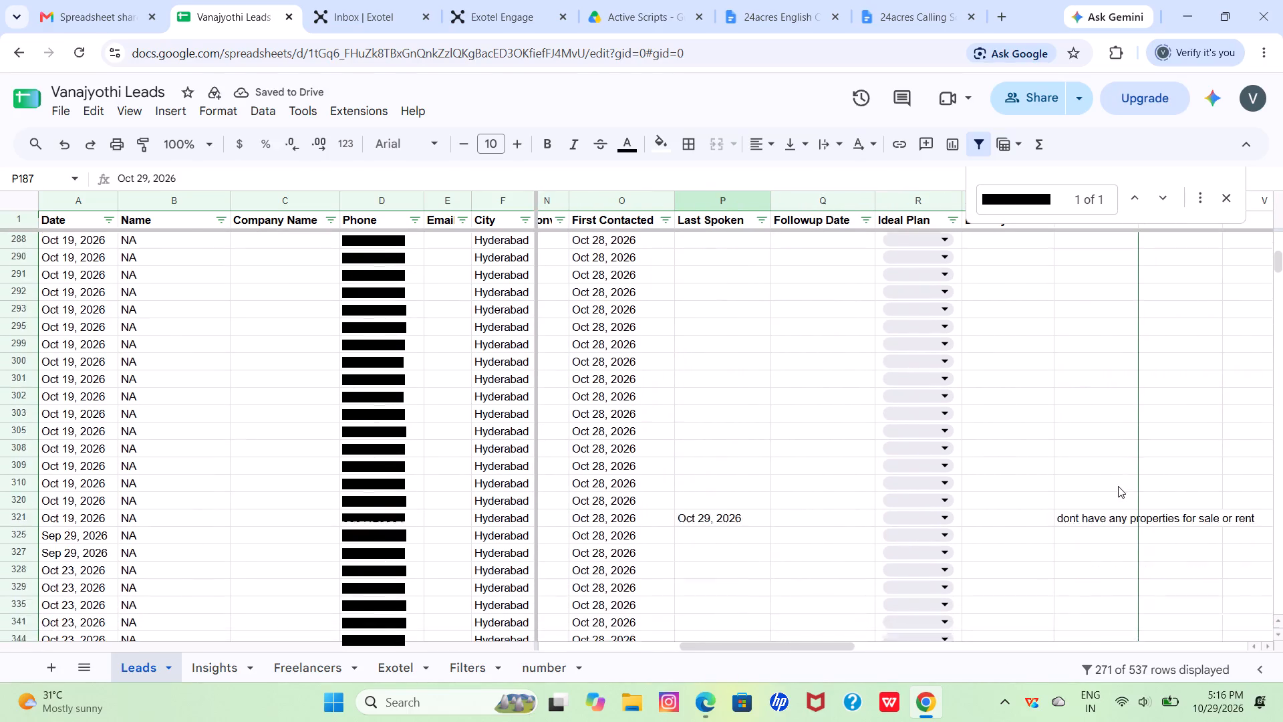
pyautogui.scroll(-4, 1118, 486)
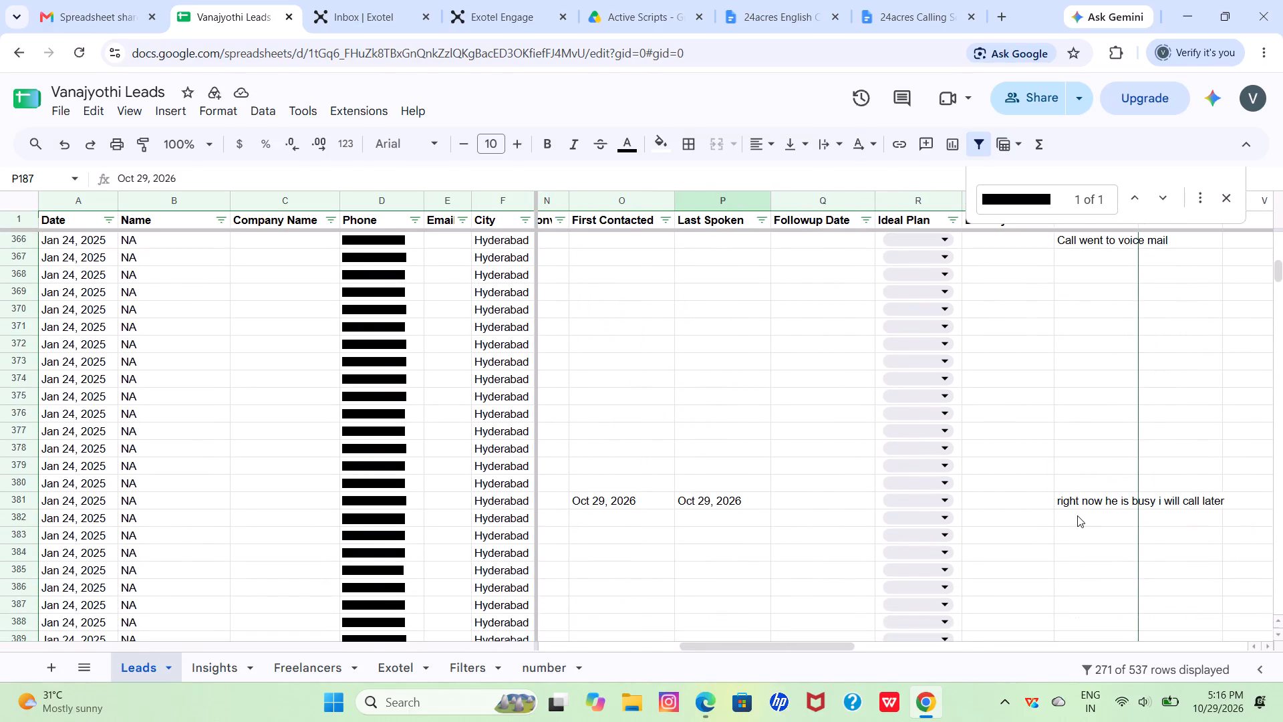
pyautogui.scroll(-6, 1077, 515)
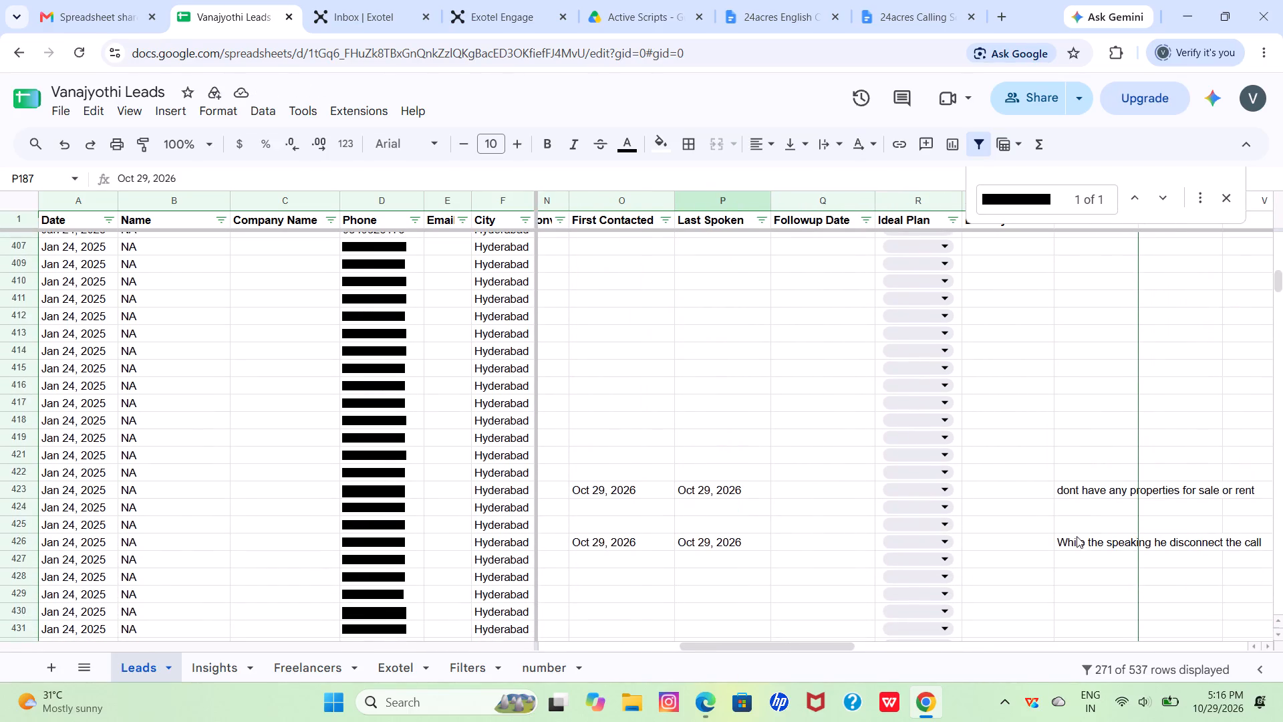
pyautogui.scroll(-4, 1077, 536)
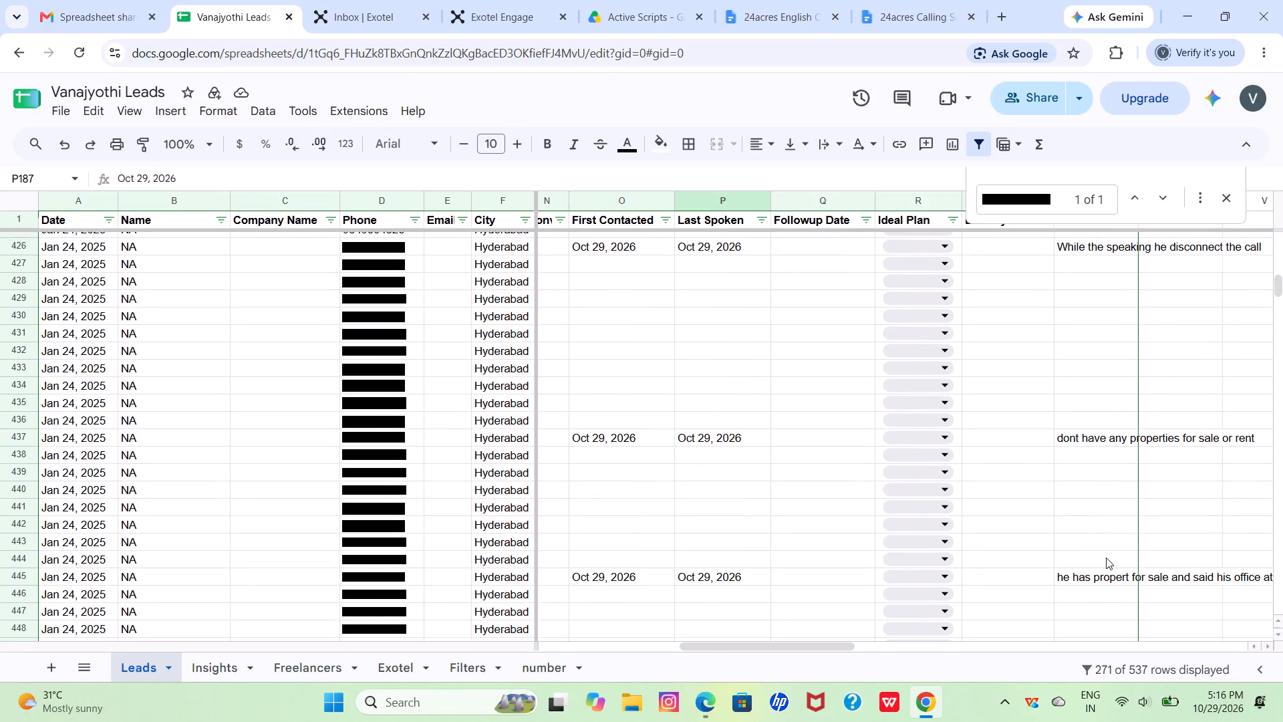
pyautogui.scroll(-7, 1106, 558)
pyautogui.scroll(5, 1106, 558)
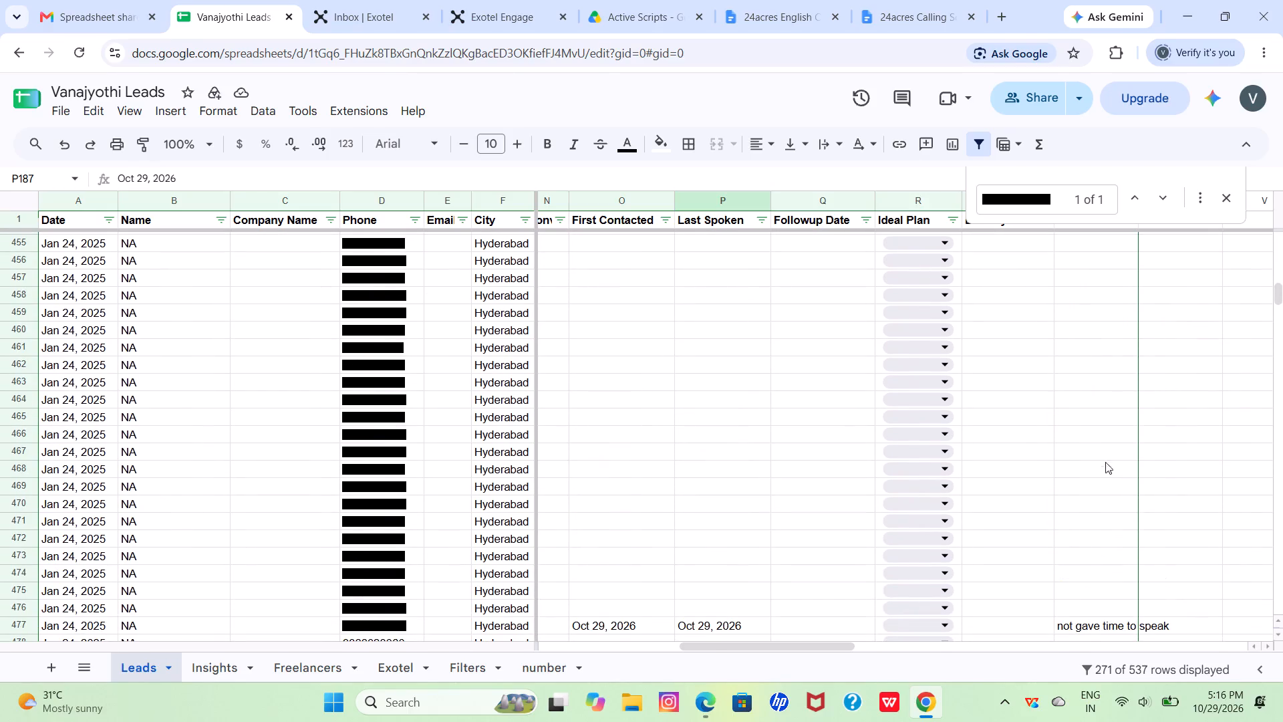
pyautogui.scroll(-1, 1089, 622)
pyautogui.click(1075, 601)
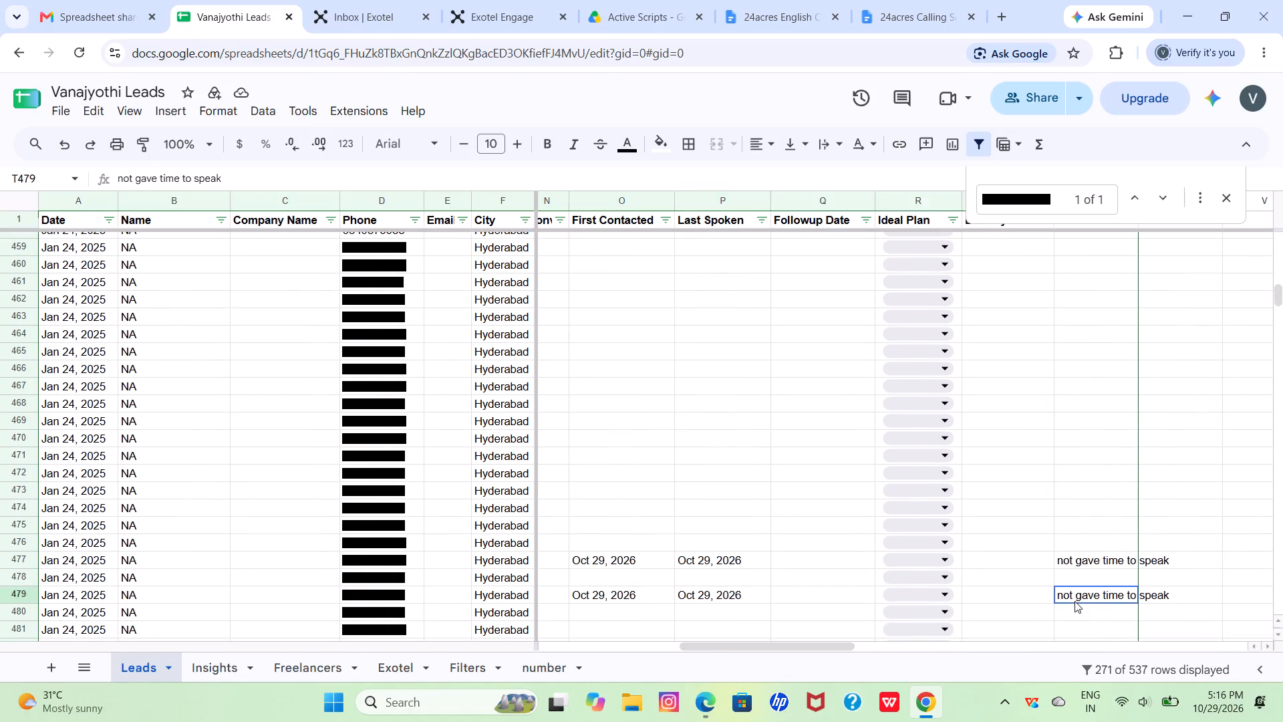
pyautogui.hotkey('ctrl', 'c')
# Paste the copied note "not gave time to speak" into the Notes cell of row 187.
pyautogui.scroll(5, 1075, 601)
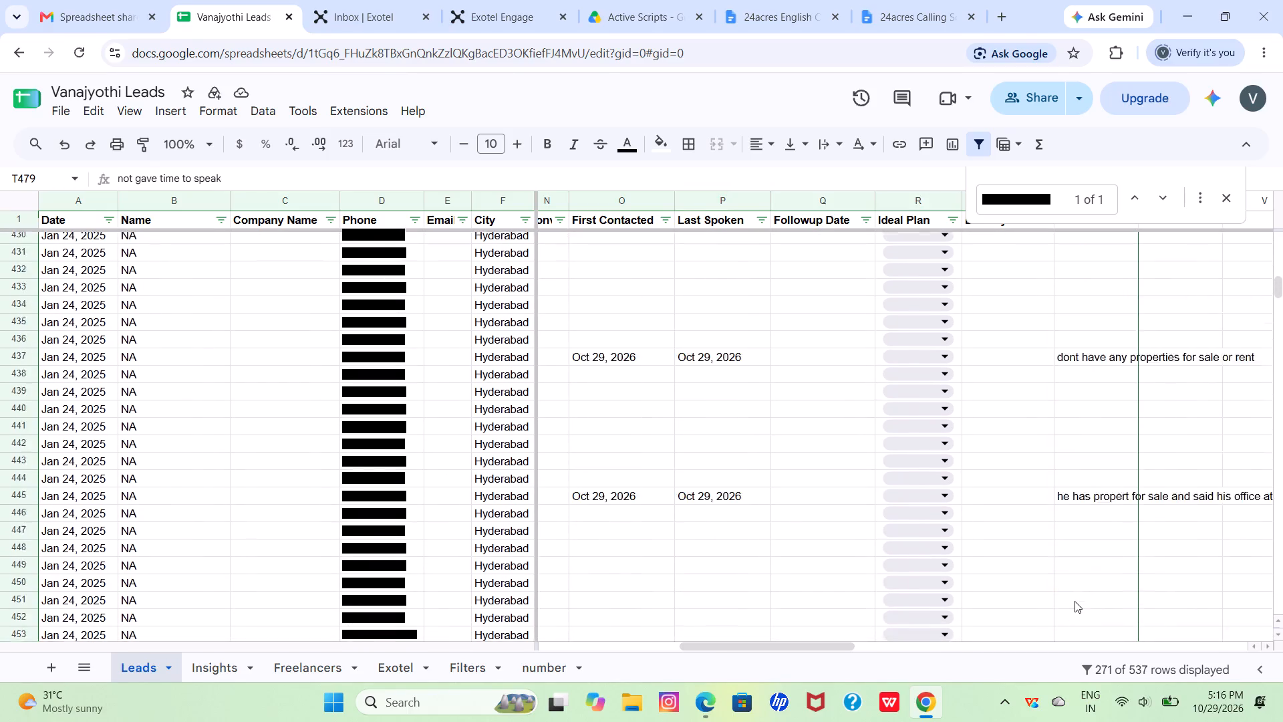
pyautogui.scroll(6, 1075, 601)
pyautogui.scroll(-2, 1075, 601)
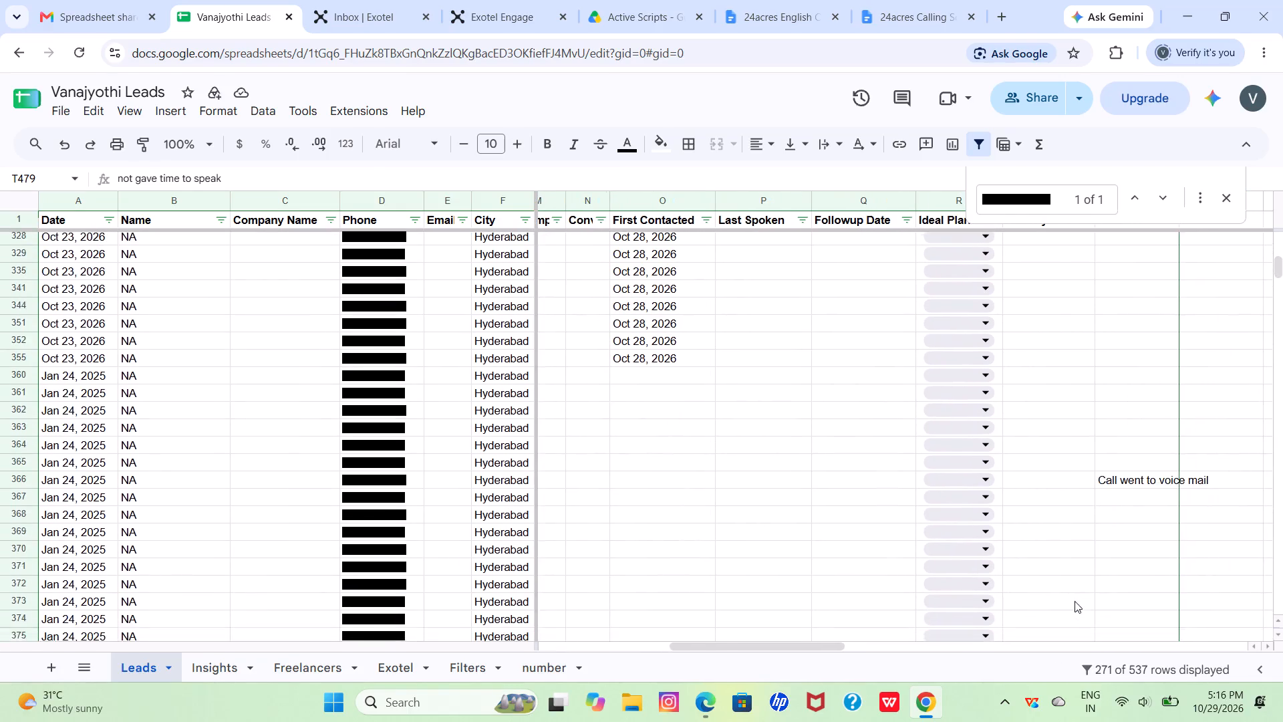
pyautogui.scroll(12, 1075, 601)
pyautogui.scroll(-2, 1075, 601)
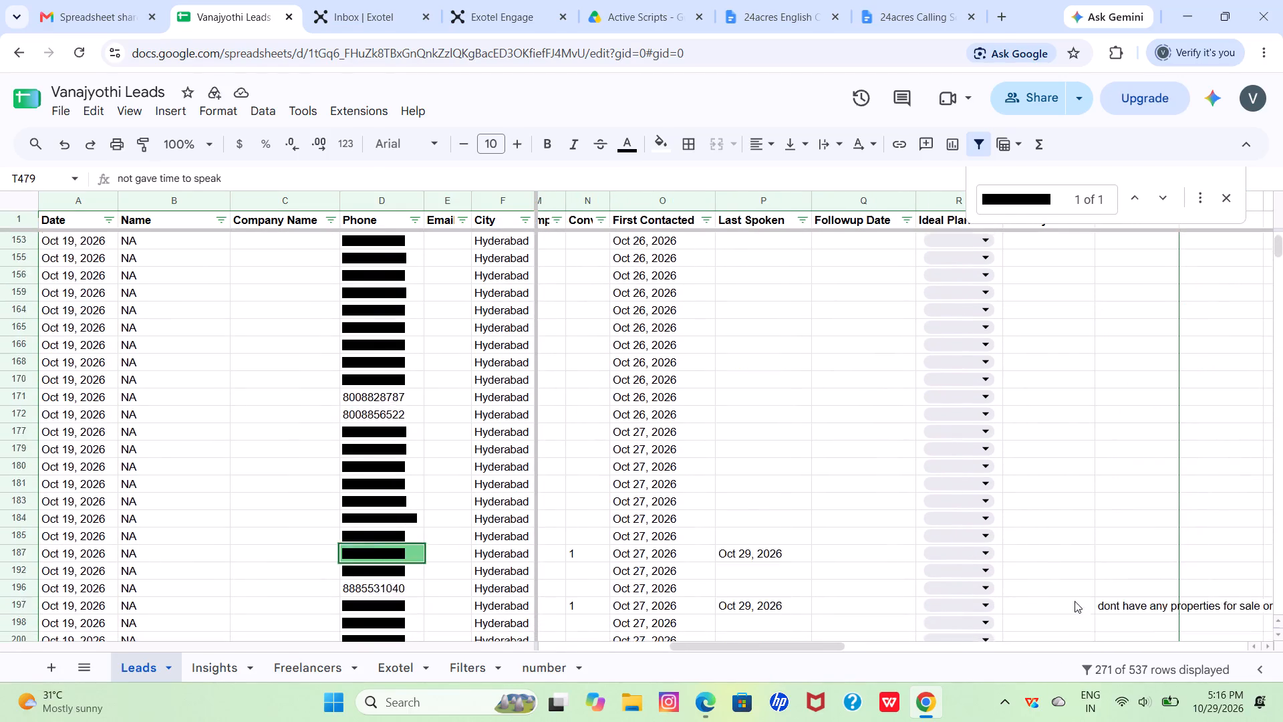
pyautogui.scroll(-1, 1075, 601)
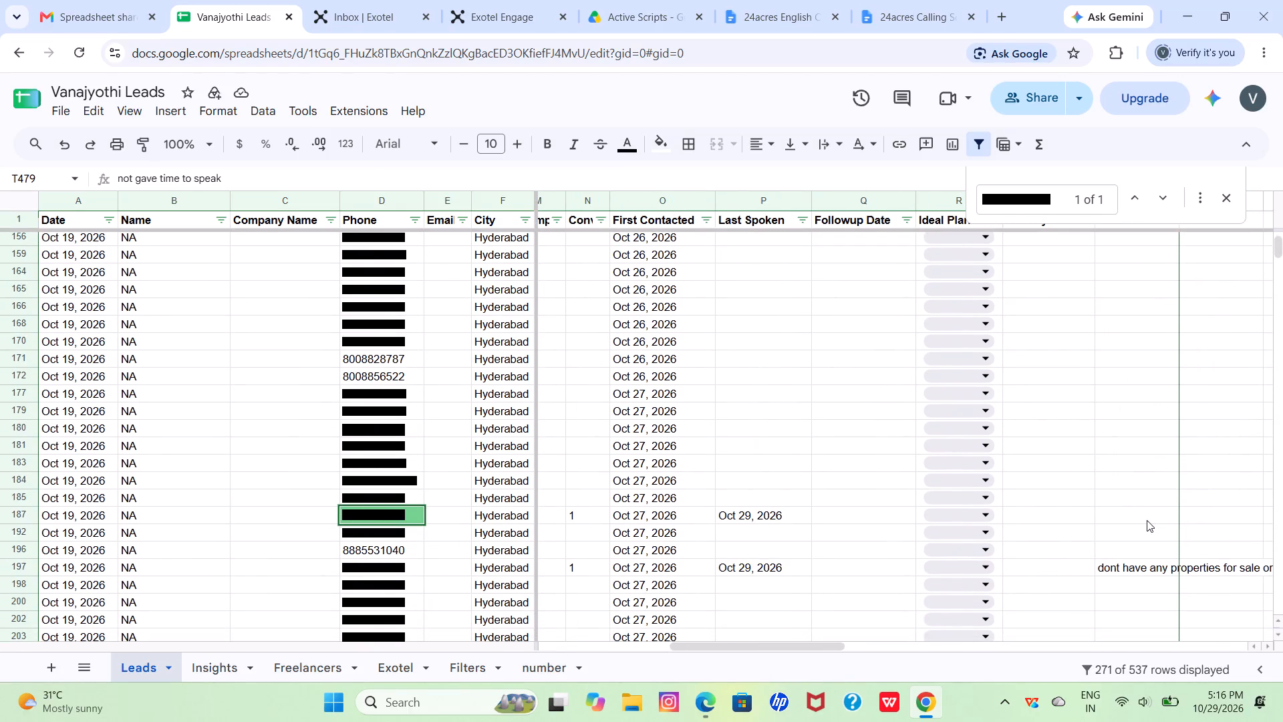
pyautogui.click(1147, 520)
pyautogui.scroll(2, 1147, 520)
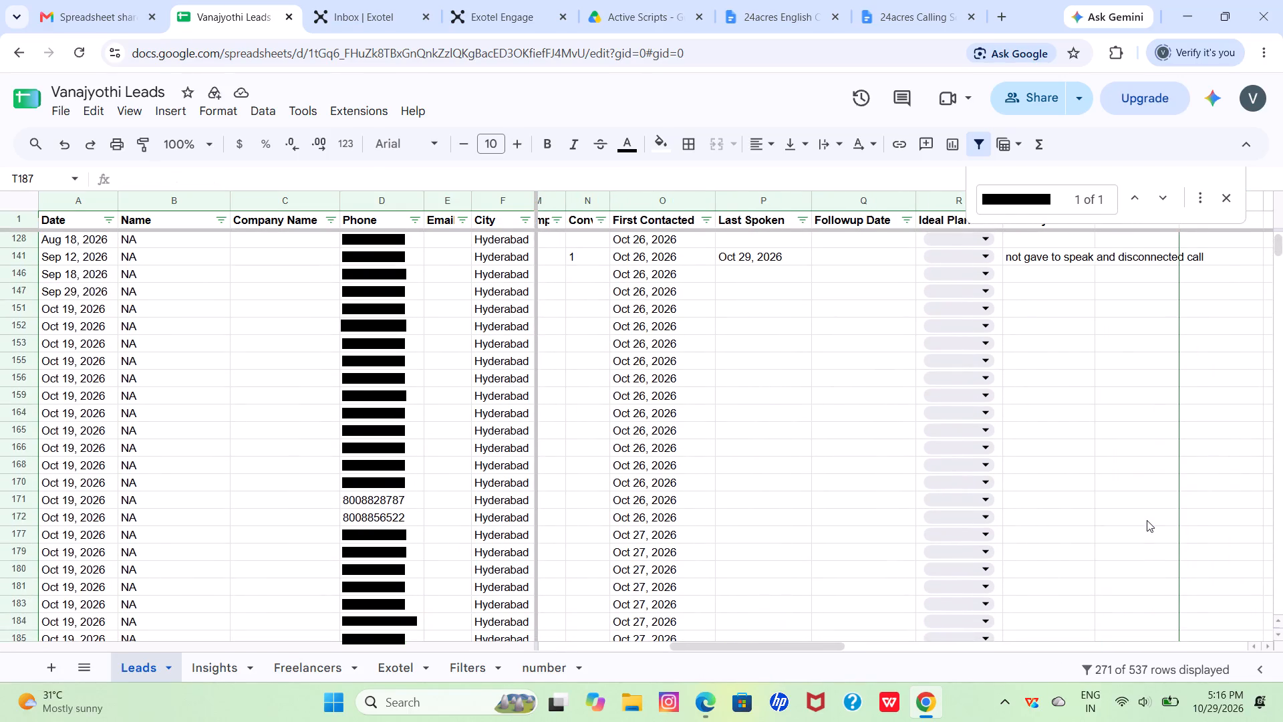
pyautogui.scroll(1, 1160, 376)
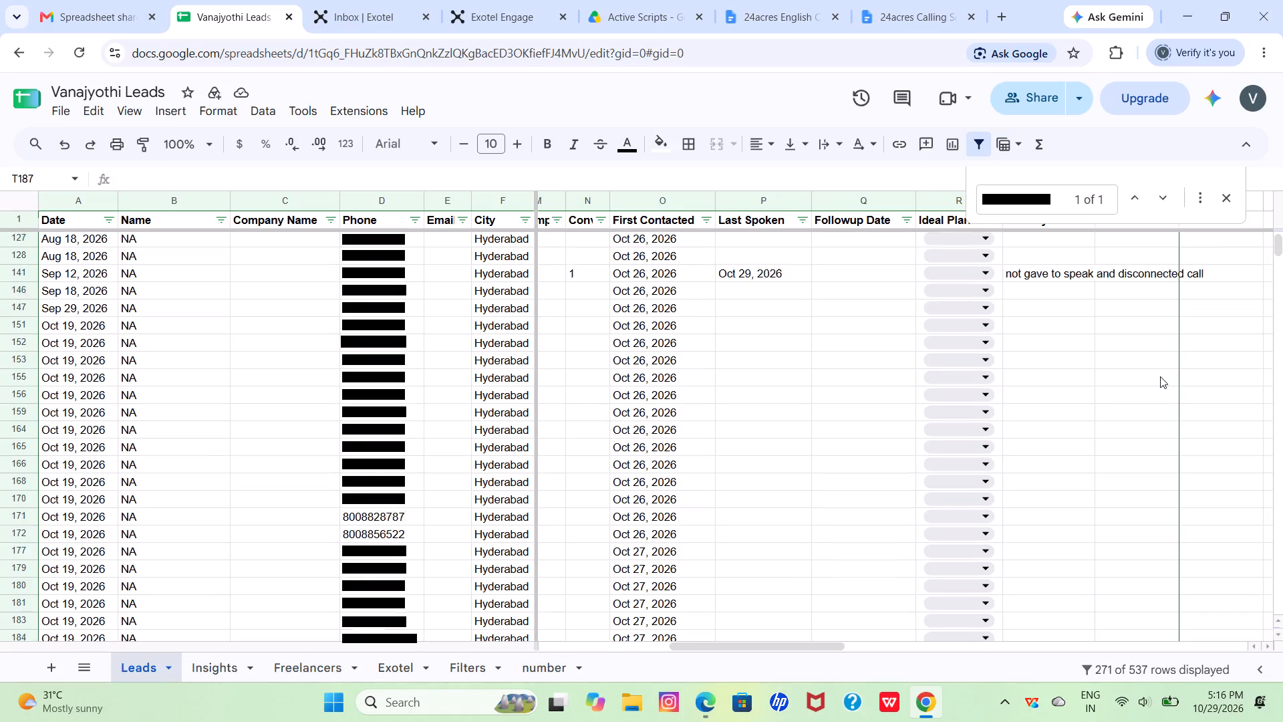
pyautogui.scroll(1, 1160, 376)
pyautogui.click(1062, 326)
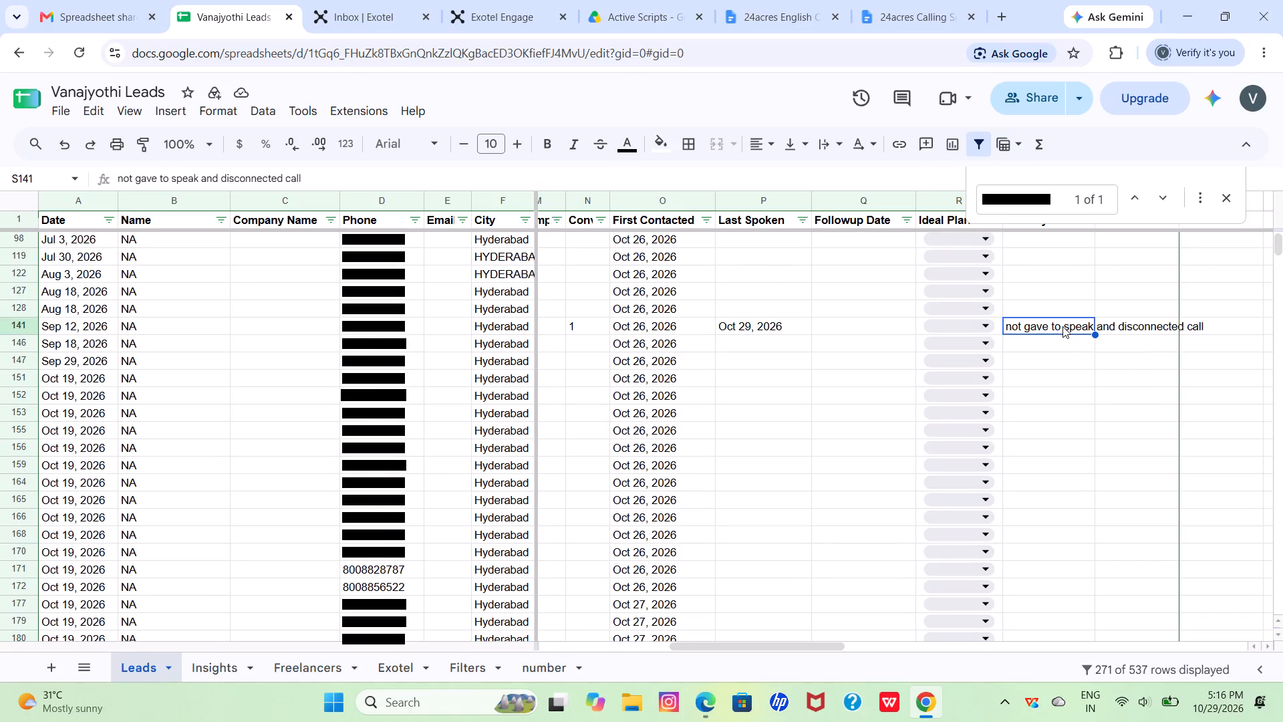
pyautogui.scroll(-4, 1139, 435)
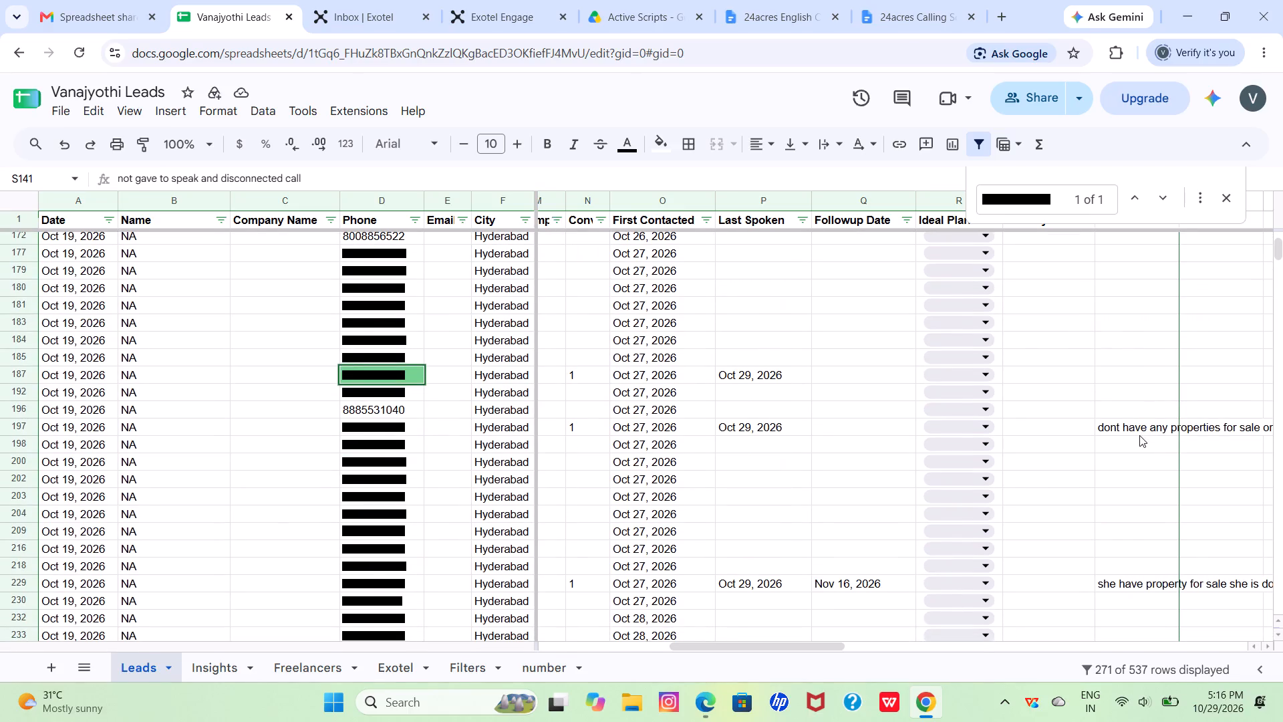
pyautogui.click(1120, 374)
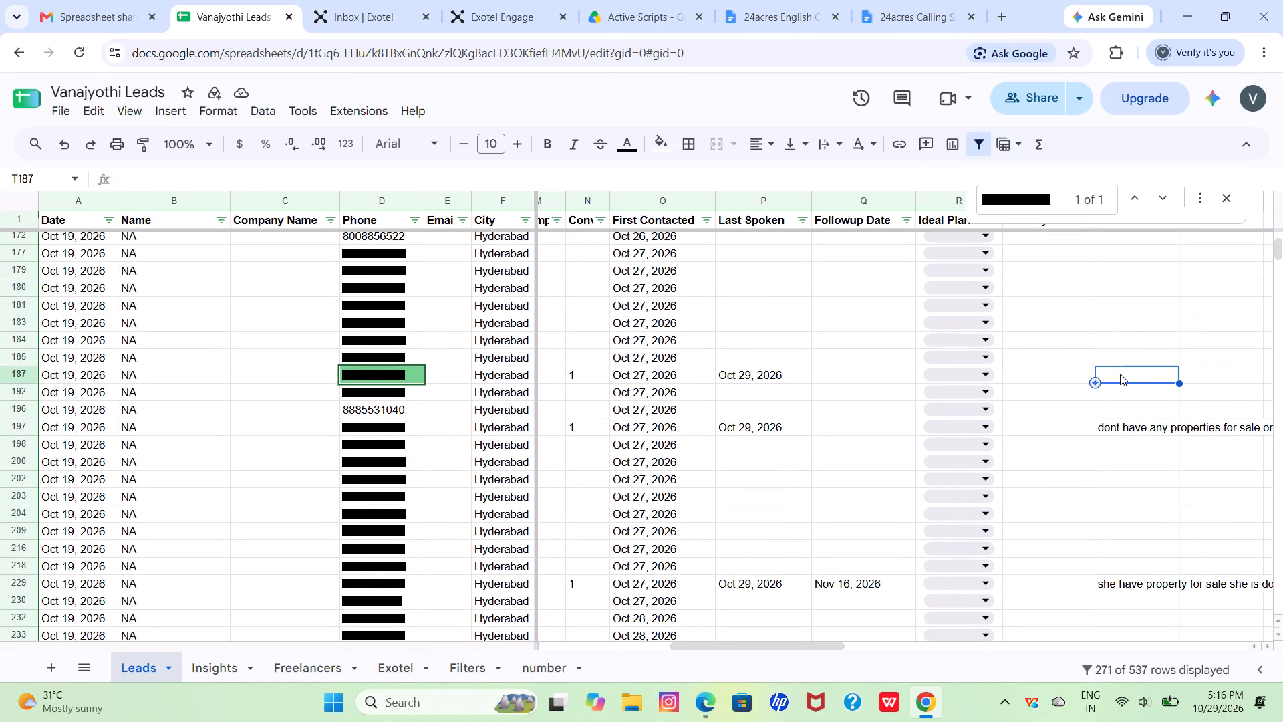
pyautogui.hotkey('ctrl', 'v')
# Move row 141's note "not gave to speak and disconnected call" from column S into the Notes cell in column T.
pyautogui.scroll(4, 1120, 374)
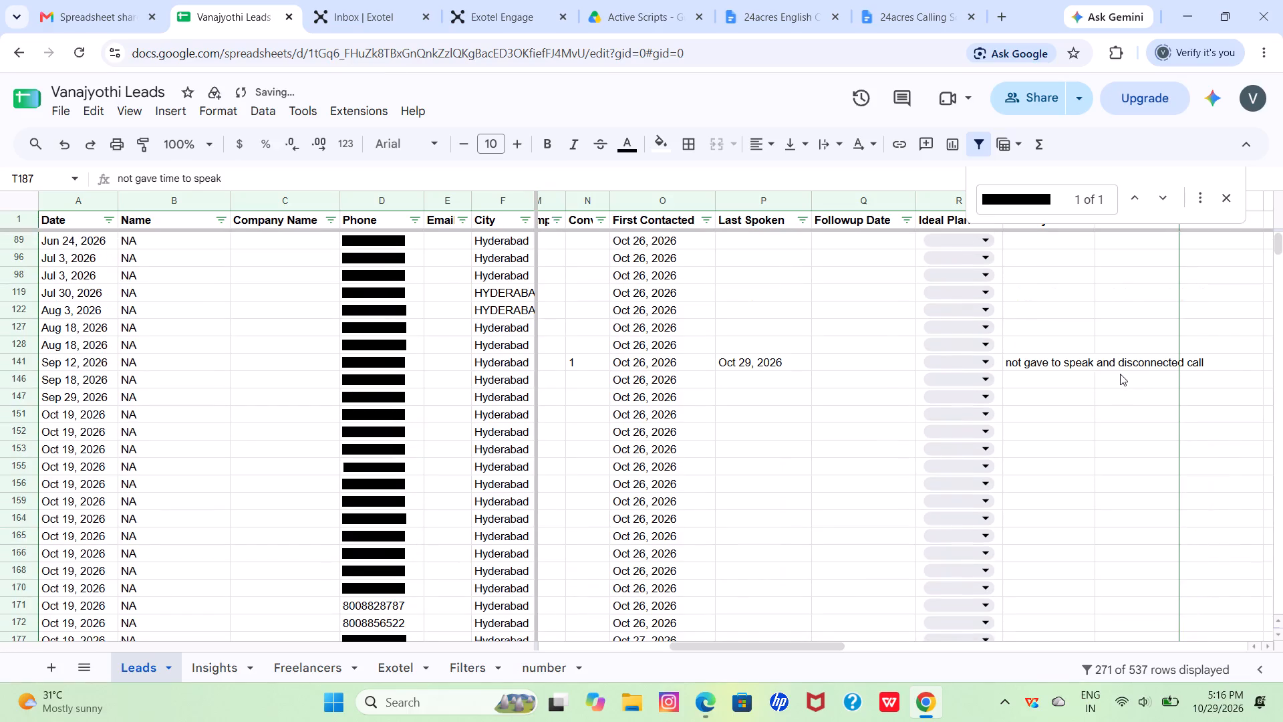
pyautogui.click(1066, 364)
pyautogui.hotkey('ctrl', 'c')
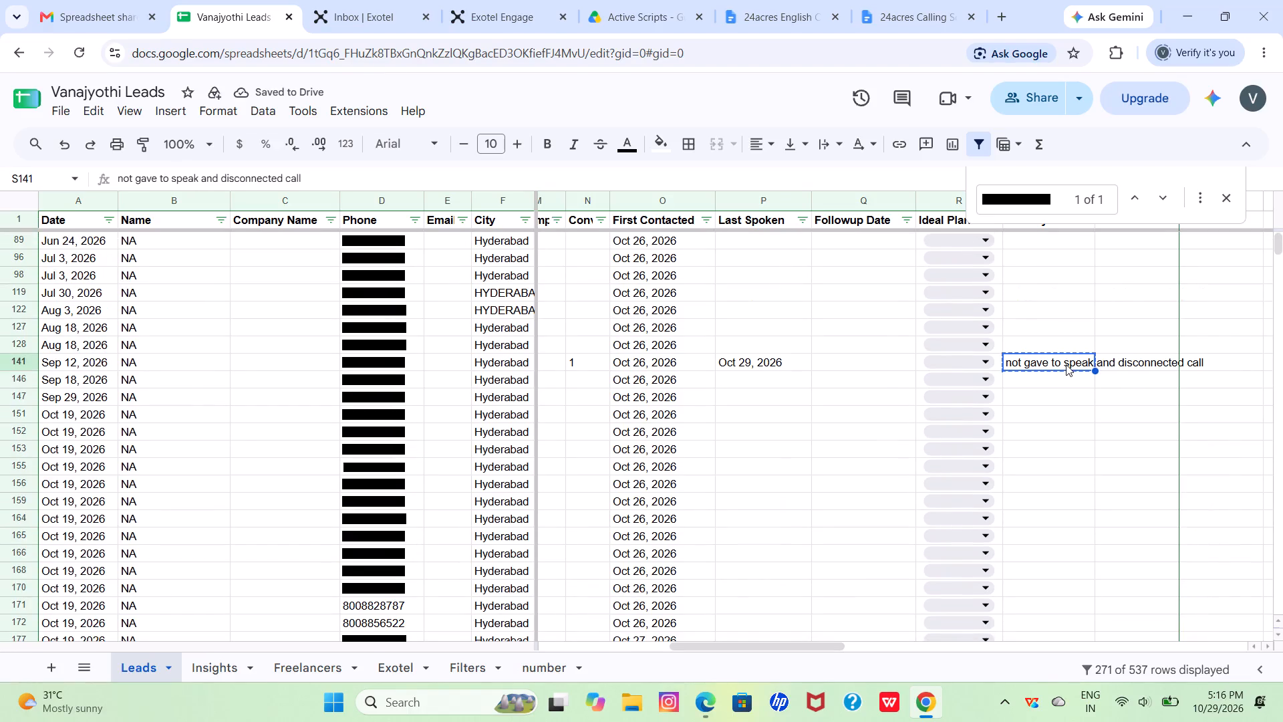
pyautogui.click(1123, 361)
pyautogui.hotkey('ctrl', 'v')
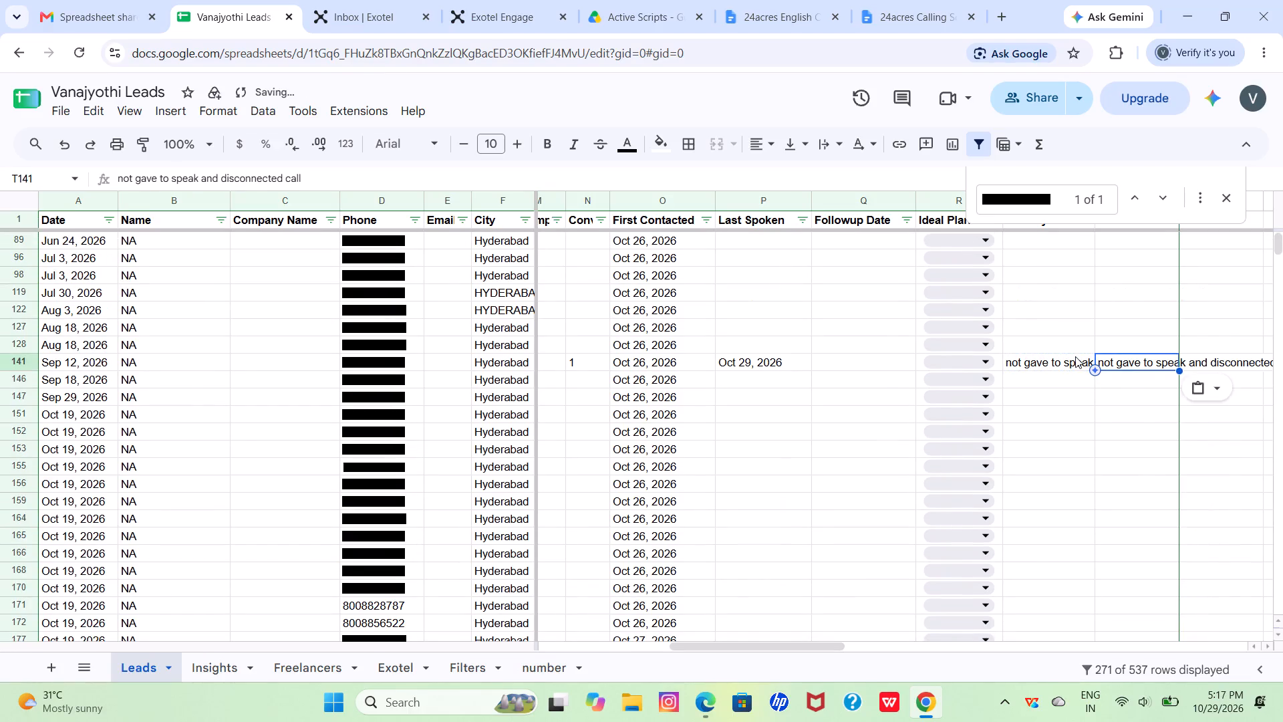
pyautogui.click(1075, 356)
pyautogui.press('BackSpace')
# Review the notes, statuses and contact dates recorded across the filtered lead rows.
pyautogui.scroll(5, 1075, 356)
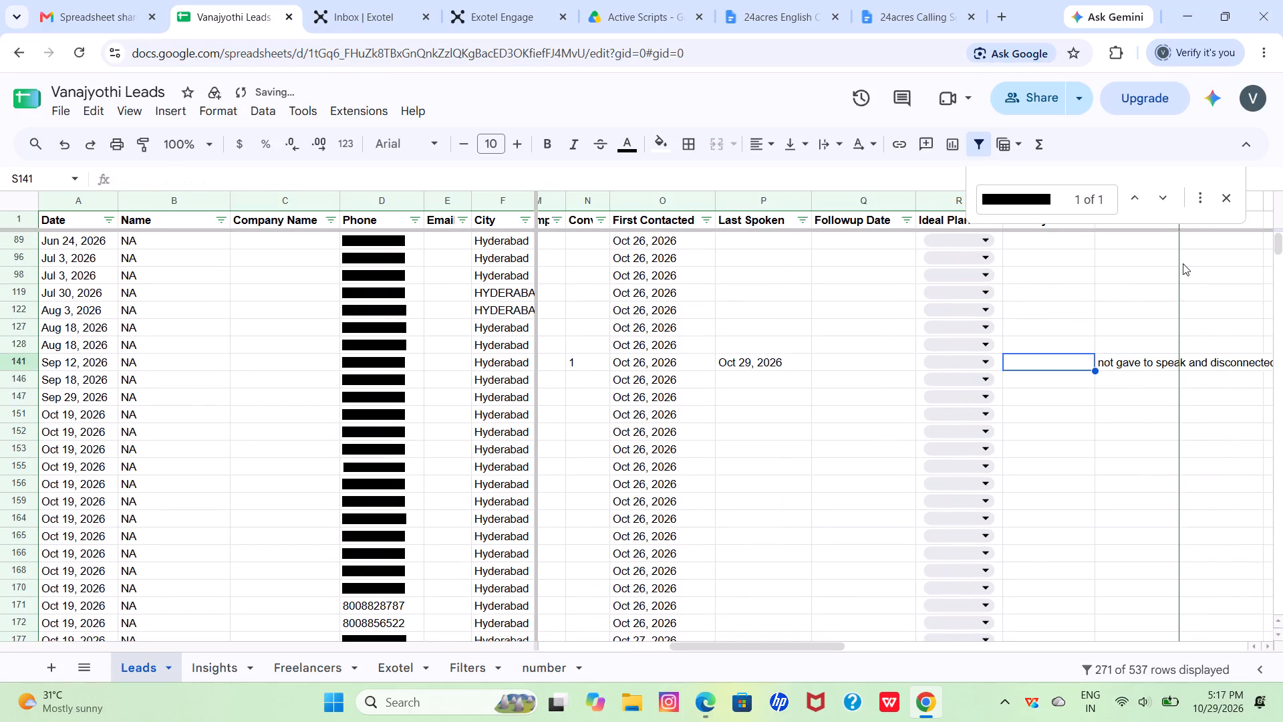
pyautogui.click(1130, 324)
pyautogui.scroll(6, 1130, 324)
pyautogui.scroll(4, 1115, 423)
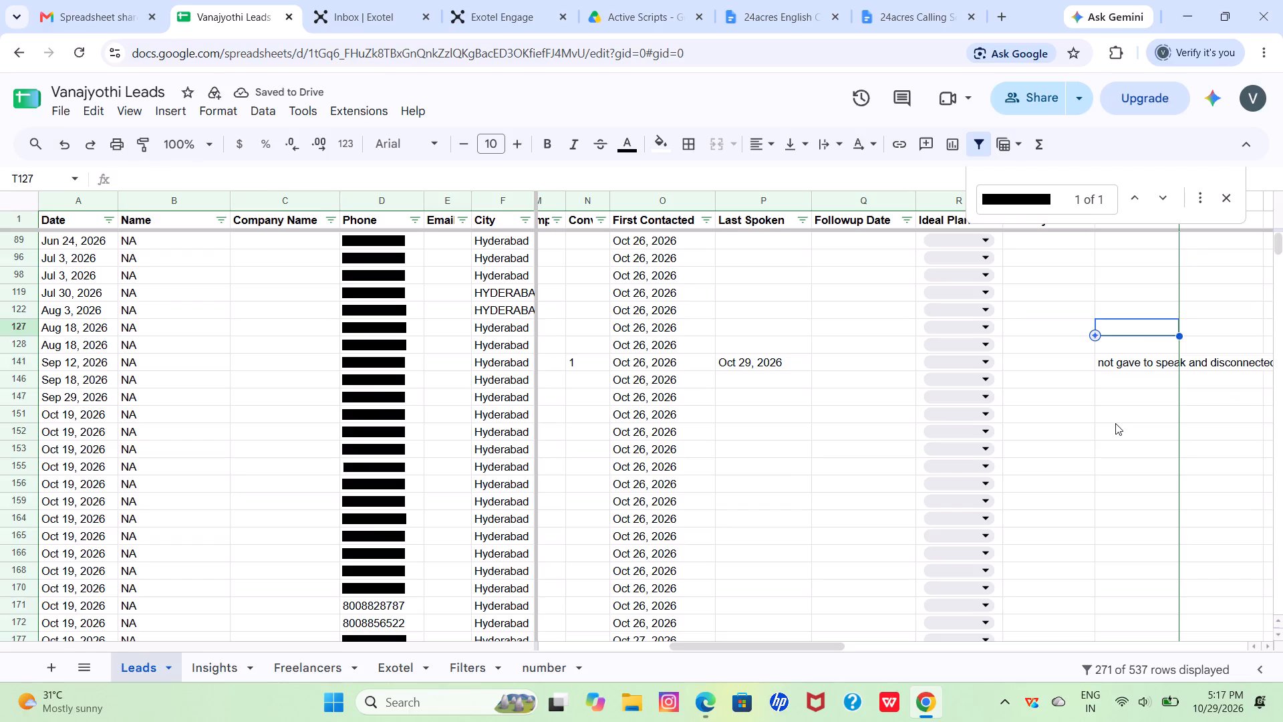
pyautogui.scroll(-4, 1115, 423)
pyautogui.scroll(16, 1115, 423)
pyautogui.scroll(-2, 1115, 423)
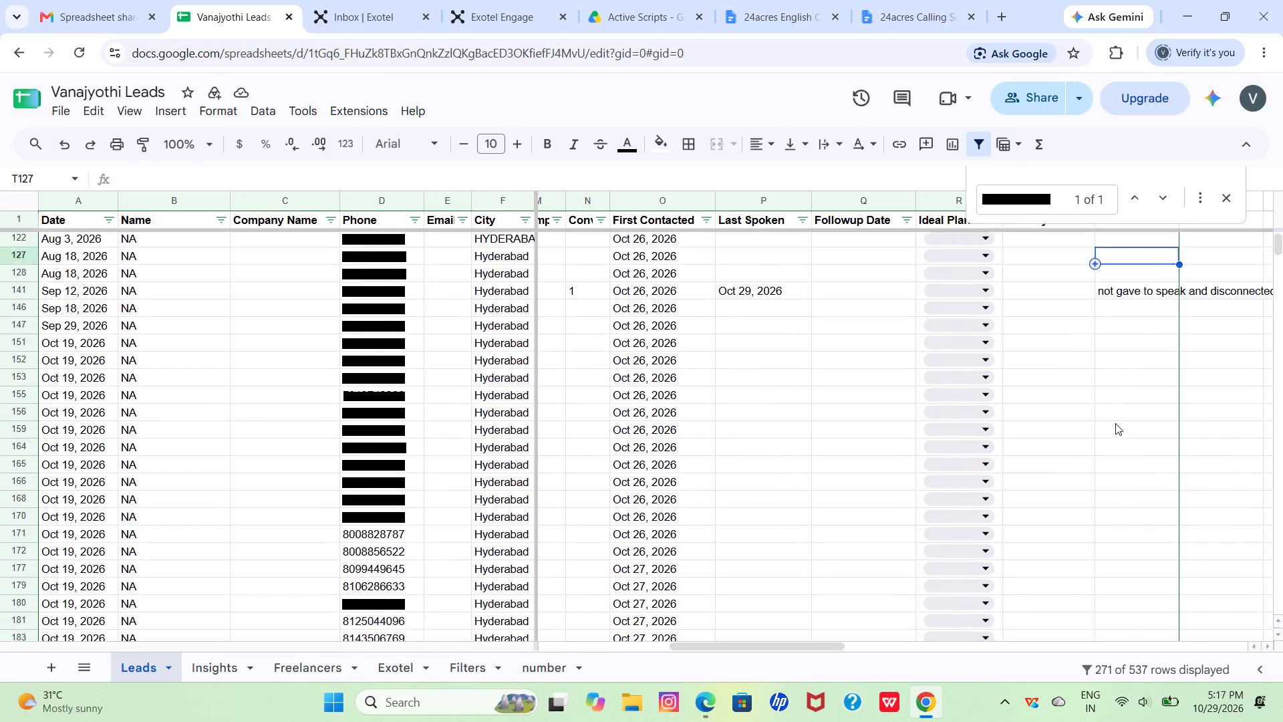
pyautogui.scroll(-13, 1115, 423)
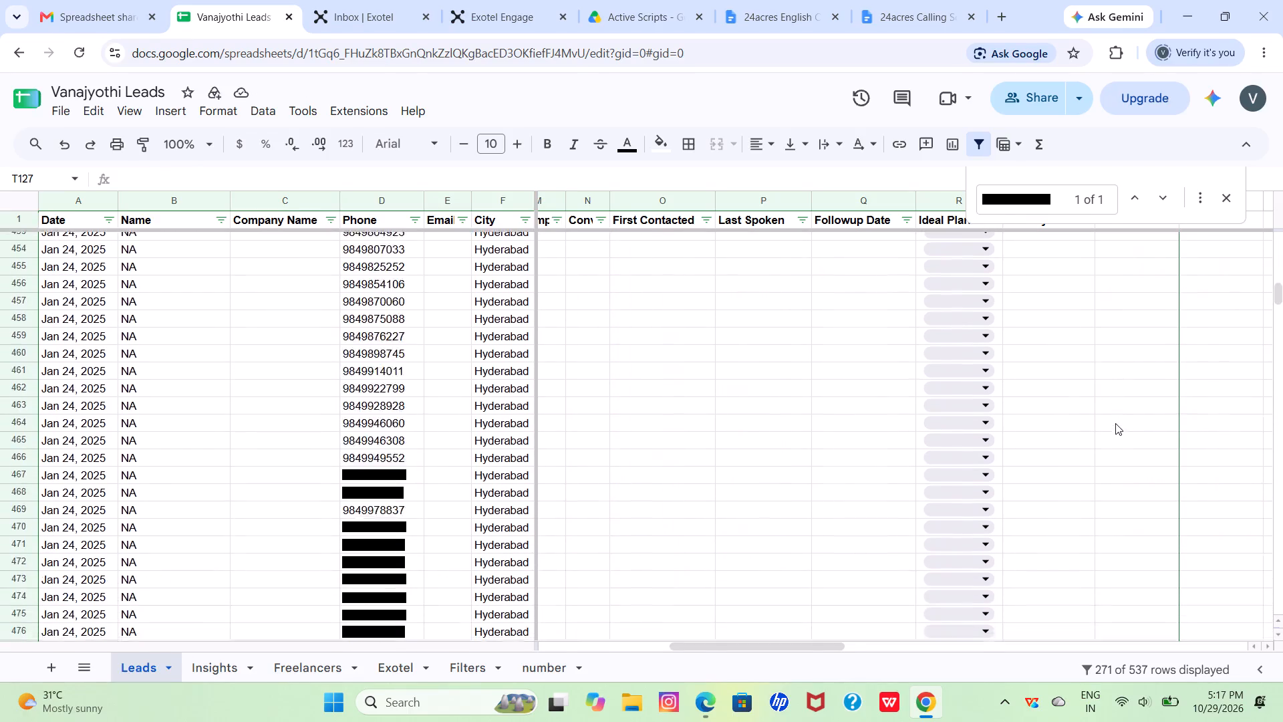
pyautogui.scroll(-3, 1115, 423)
pyautogui.scroll(16, 1115, 423)
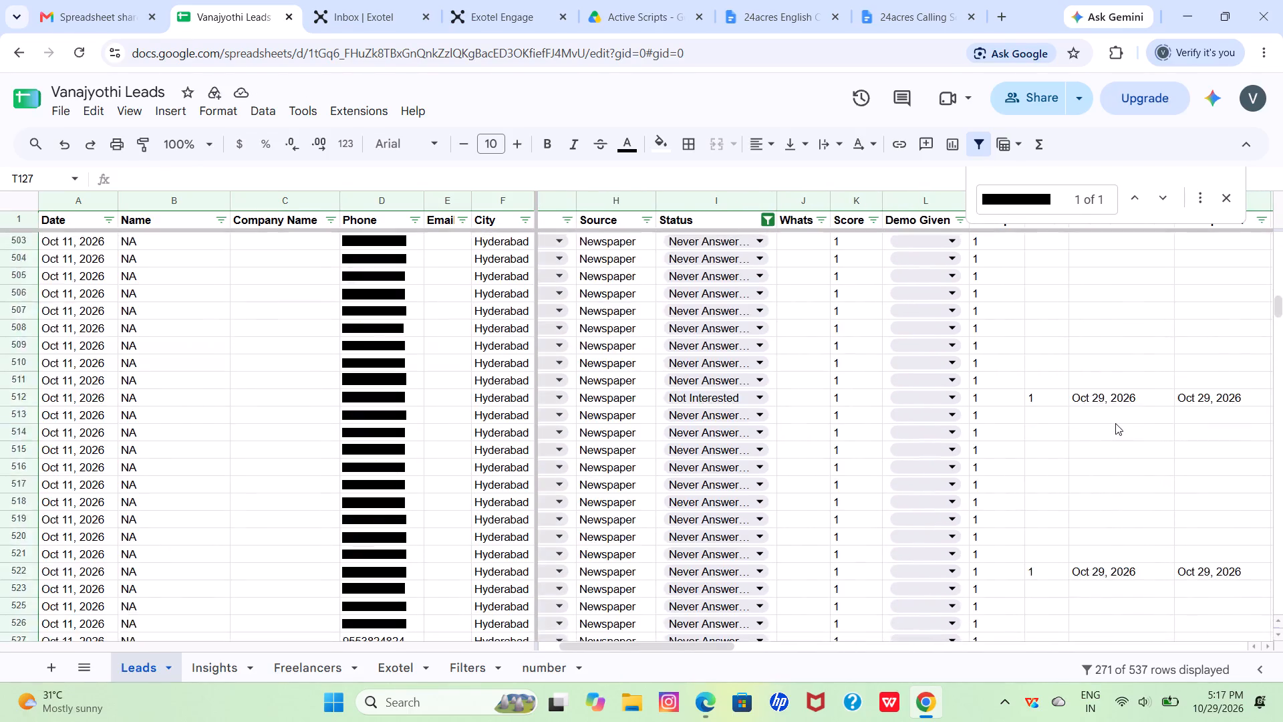
pyautogui.scroll(12, 1115, 423)
pyautogui.scroll(12, 1115, 423)
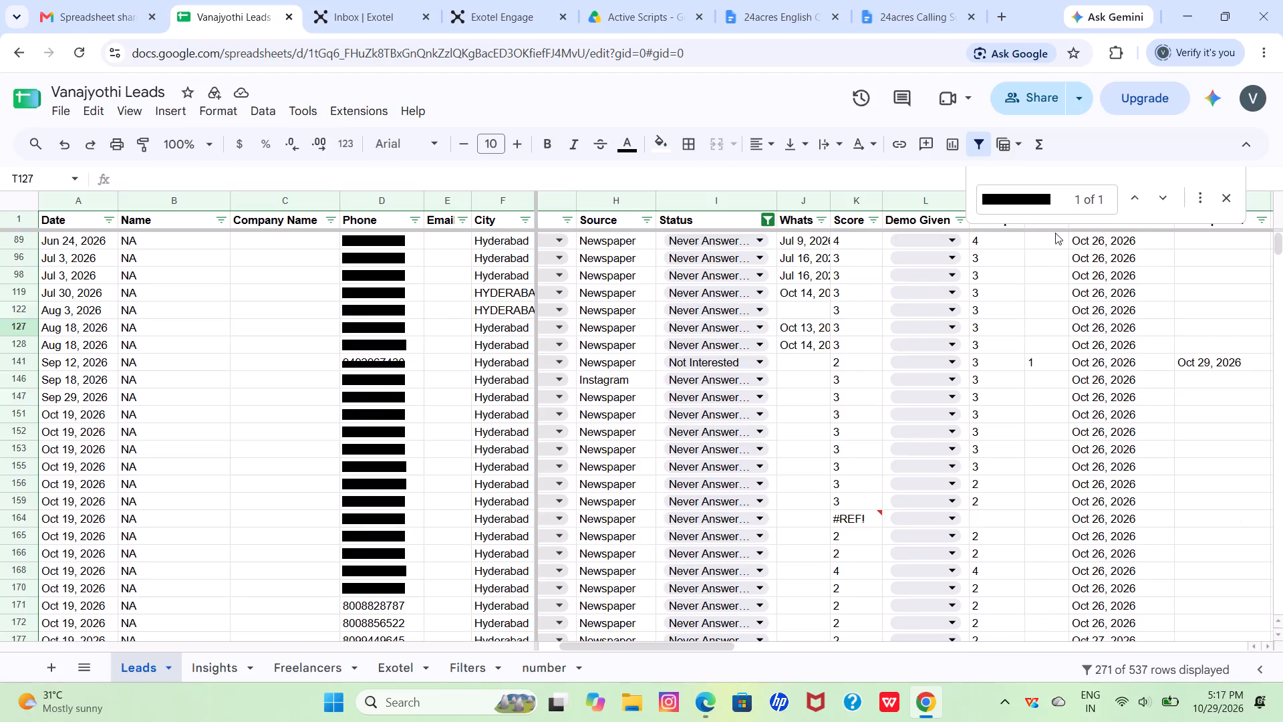
# Re-enter the last digit of the searched phone number and locate the matching lead row to check its logged details.
pyautogui.click(1057, 201)
pyautogui.press('BackSpace')
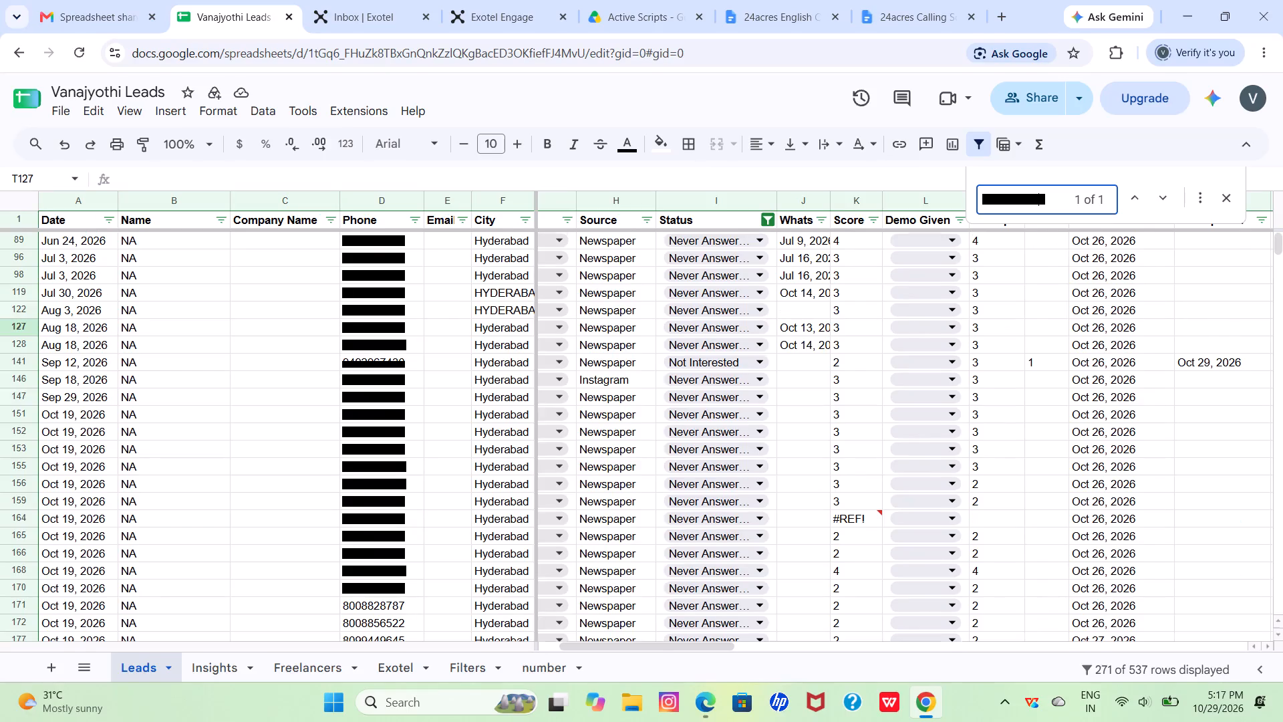
pyautogui.press('3')
pyautogui.scroll(-2, 985, 384)
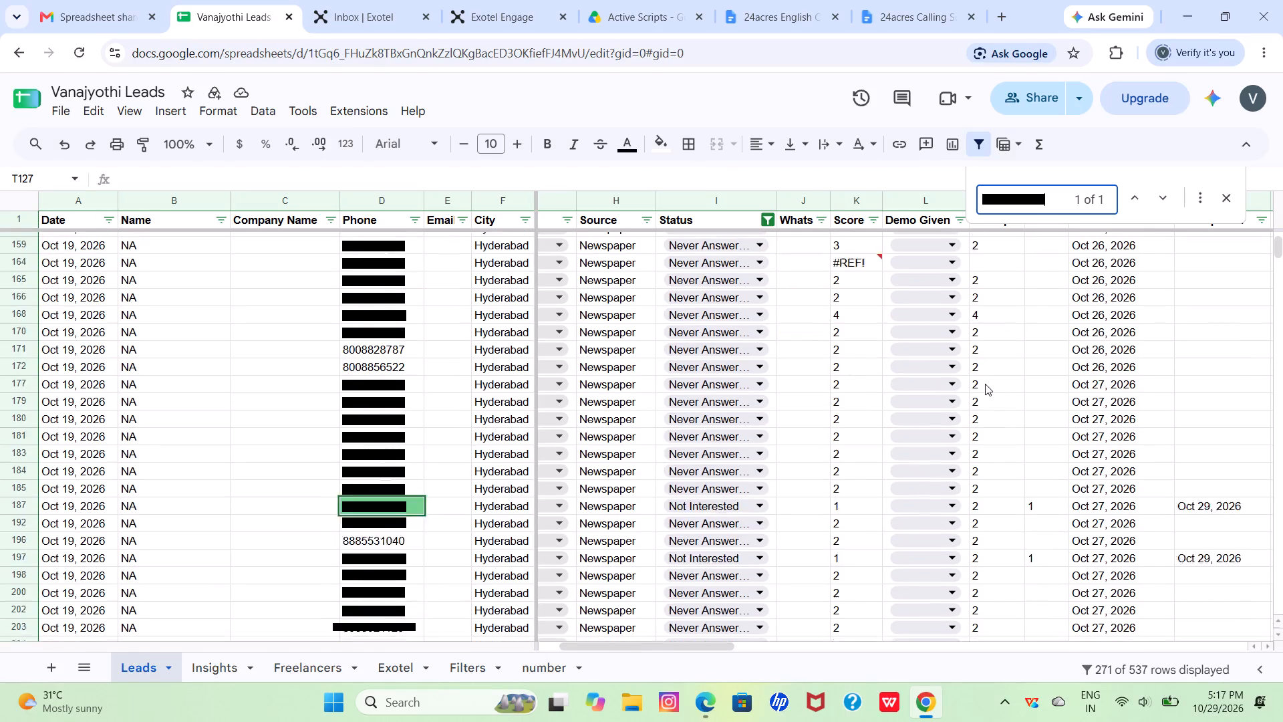
pyautogui.scroll(-2, 985, 384)
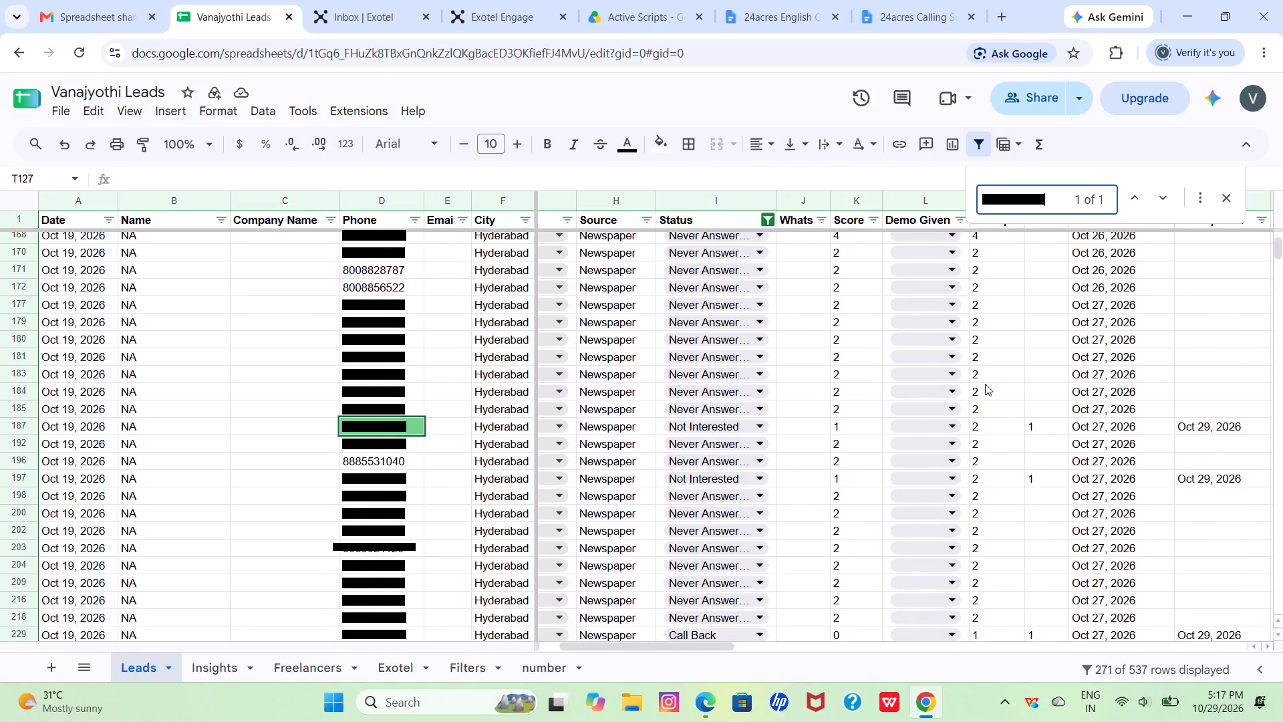
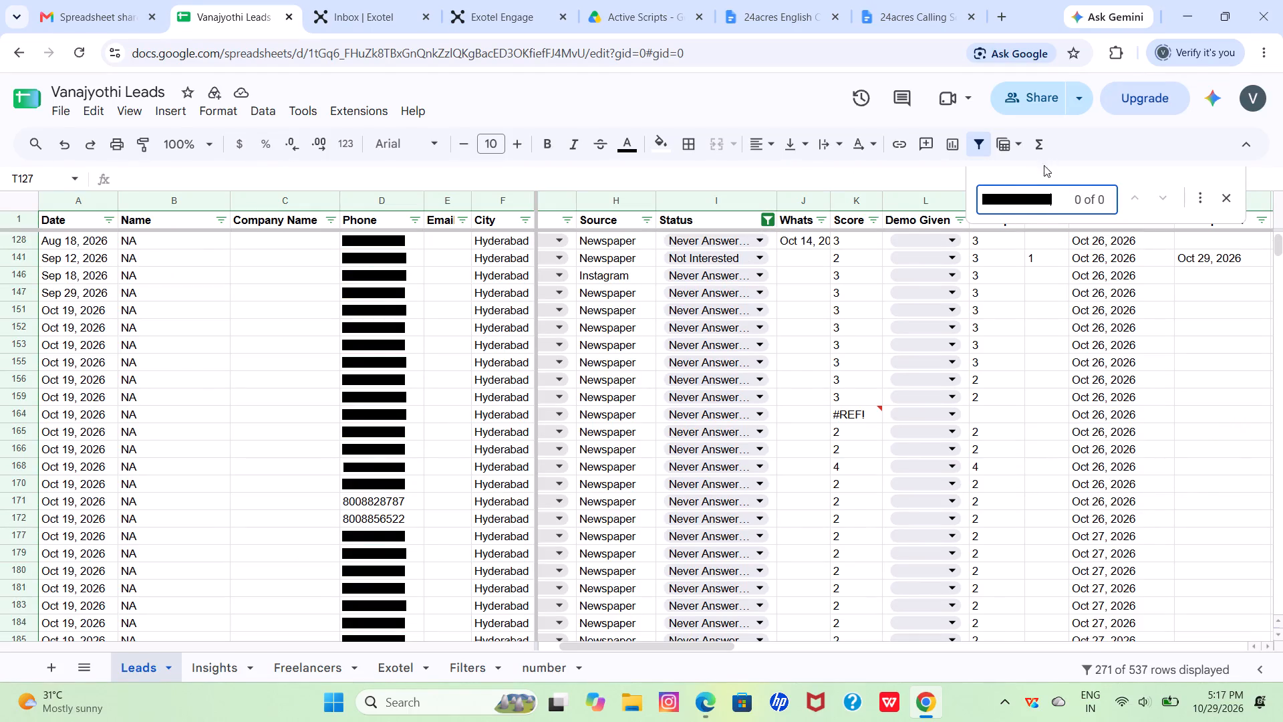
# Remove the extra leading digit from the searched phone number to locate the matching lead row.
pyautogui.click(984, 191)
pyautogui.click(984, 191)
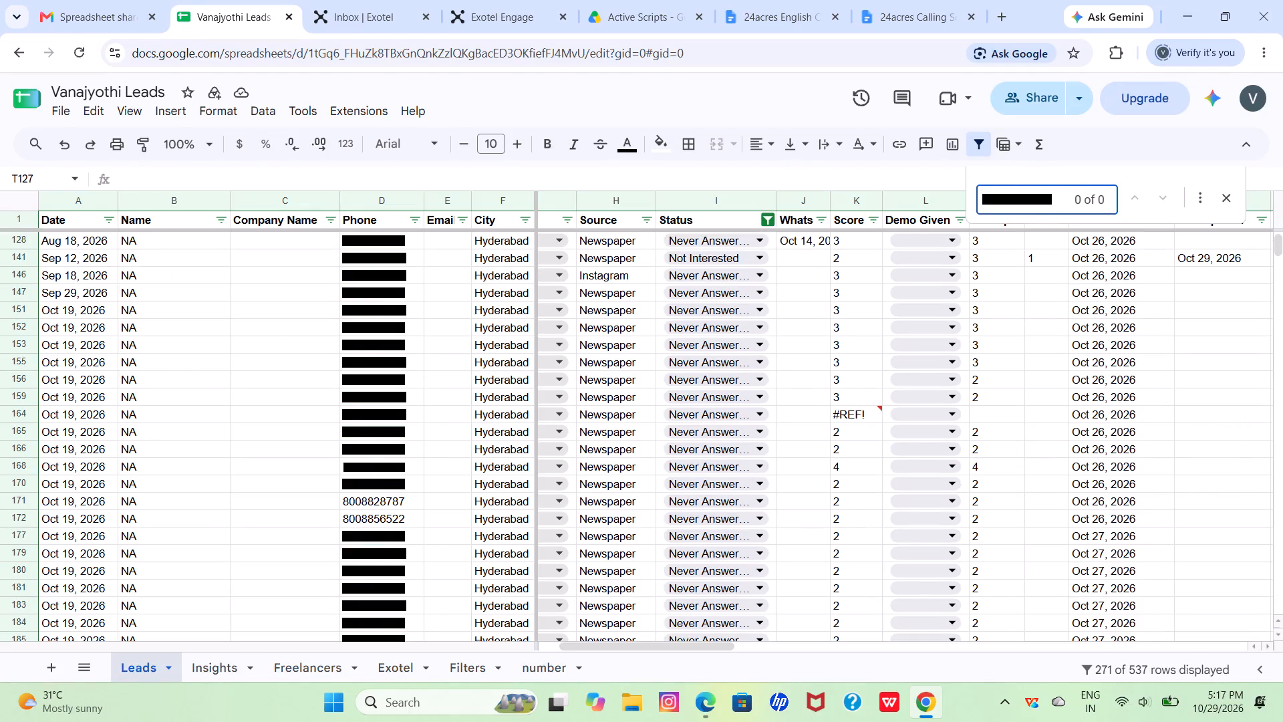
pyautogui.click(988, 194)
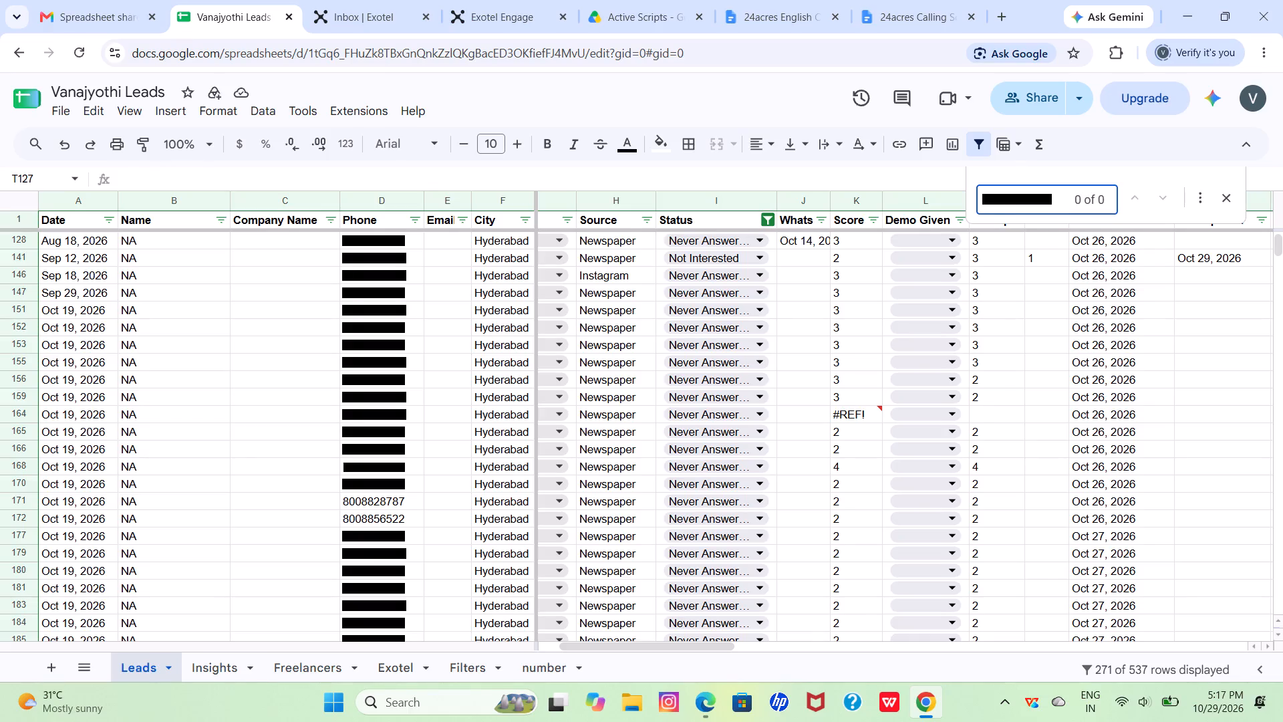
pyautogui.press('BackSpace')
pyautogui.scroll(-2, 991, 379)
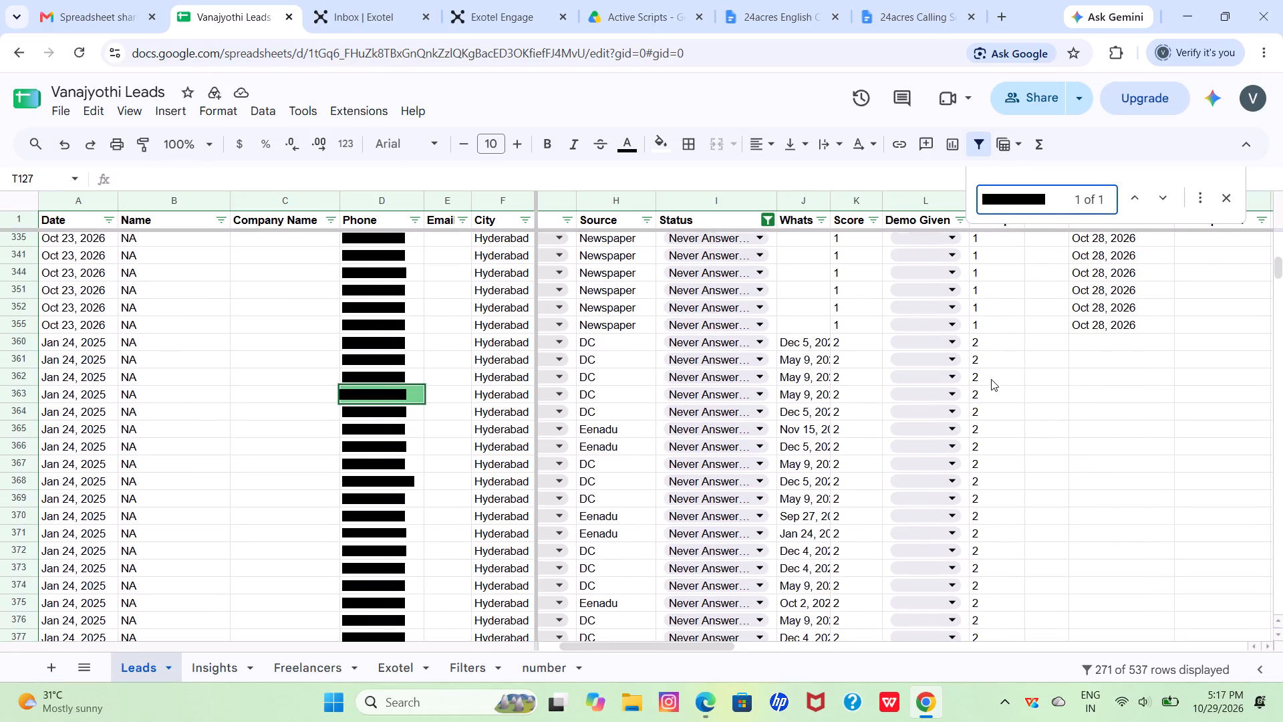
pyautogui.scroll(-1, 991, 379)
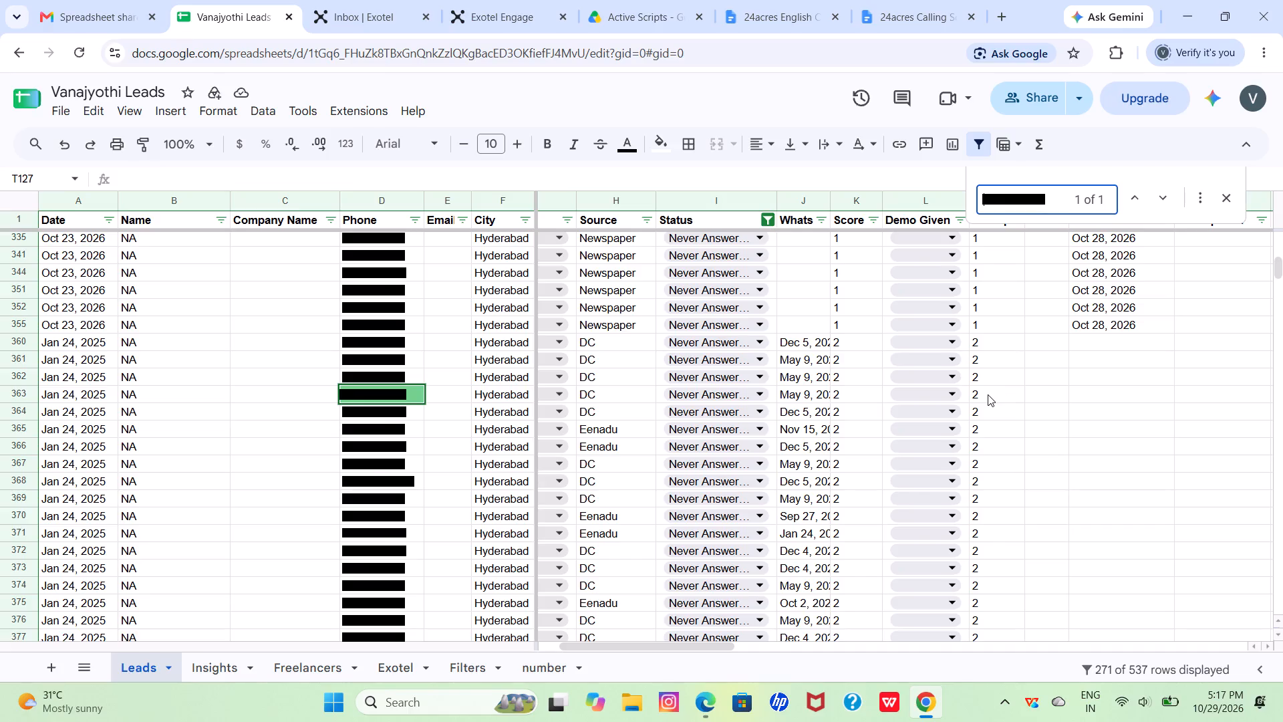
# Open the Status choices for the matching lead in row 363.
pyautogui.click(709, 387)
pyautogui.click(712, 392)
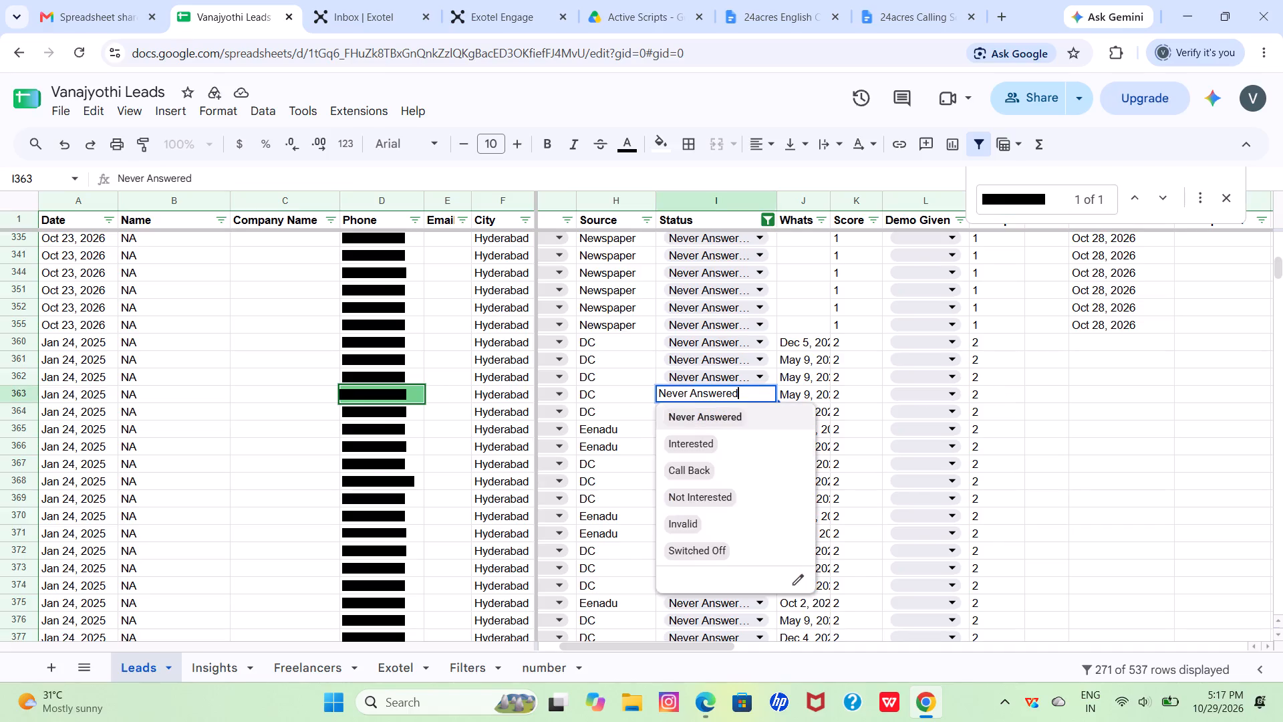
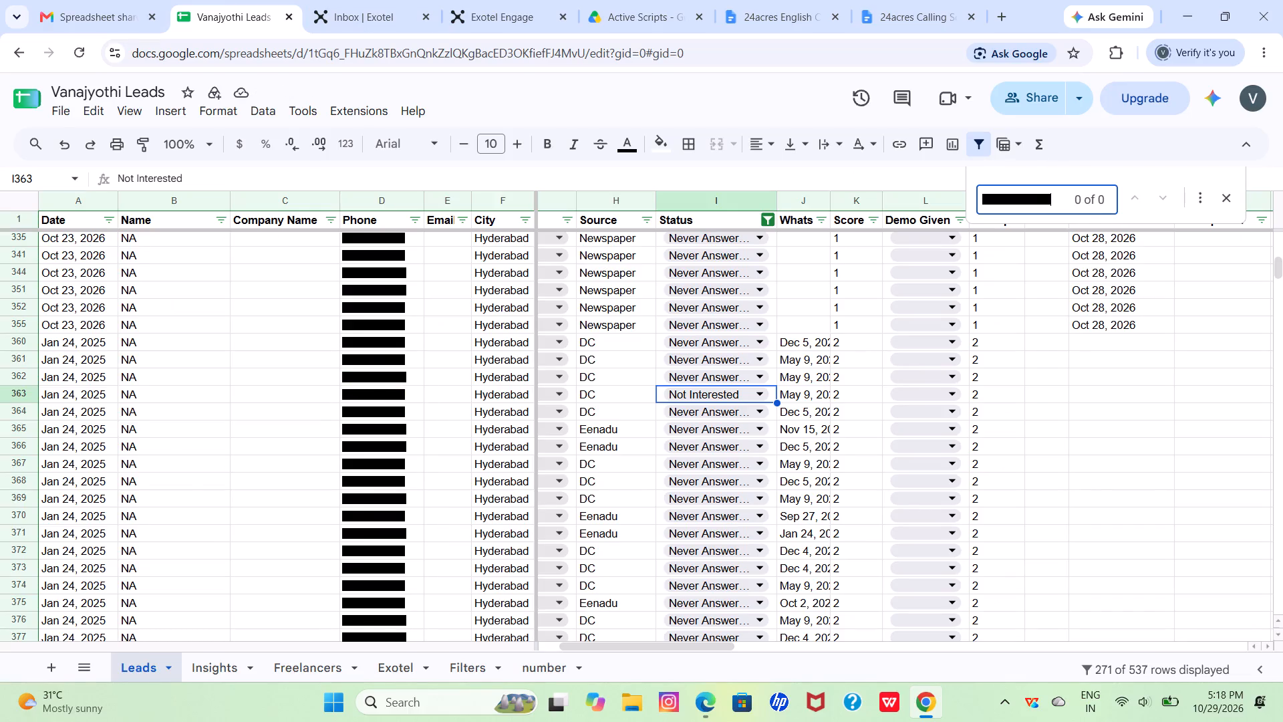
# Remove the extra leading digit from the searched phone number to locate the matching lead row.
pyautogui.click(988, 195)
pyautogui.press('BackSpace')
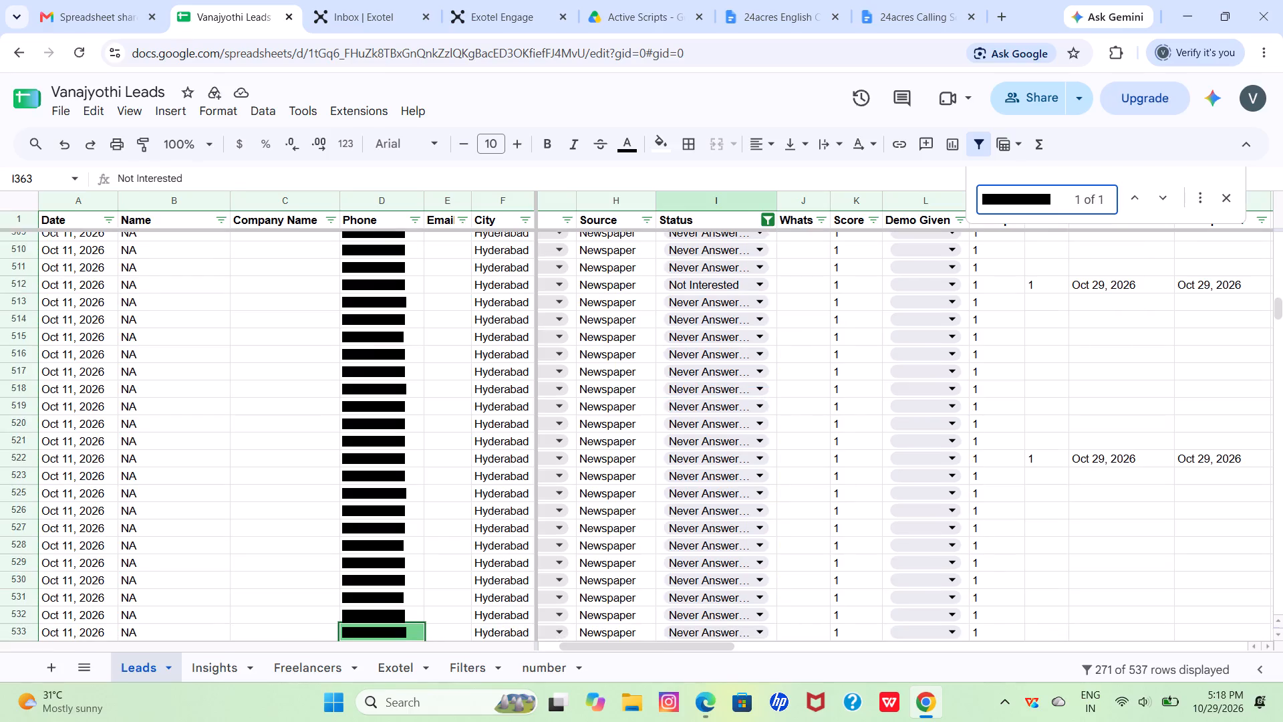
# Open the Status choices for the matching lead in row 533 and close them without choosing another status.
pyautogui.scroll(-4, 978, 470)
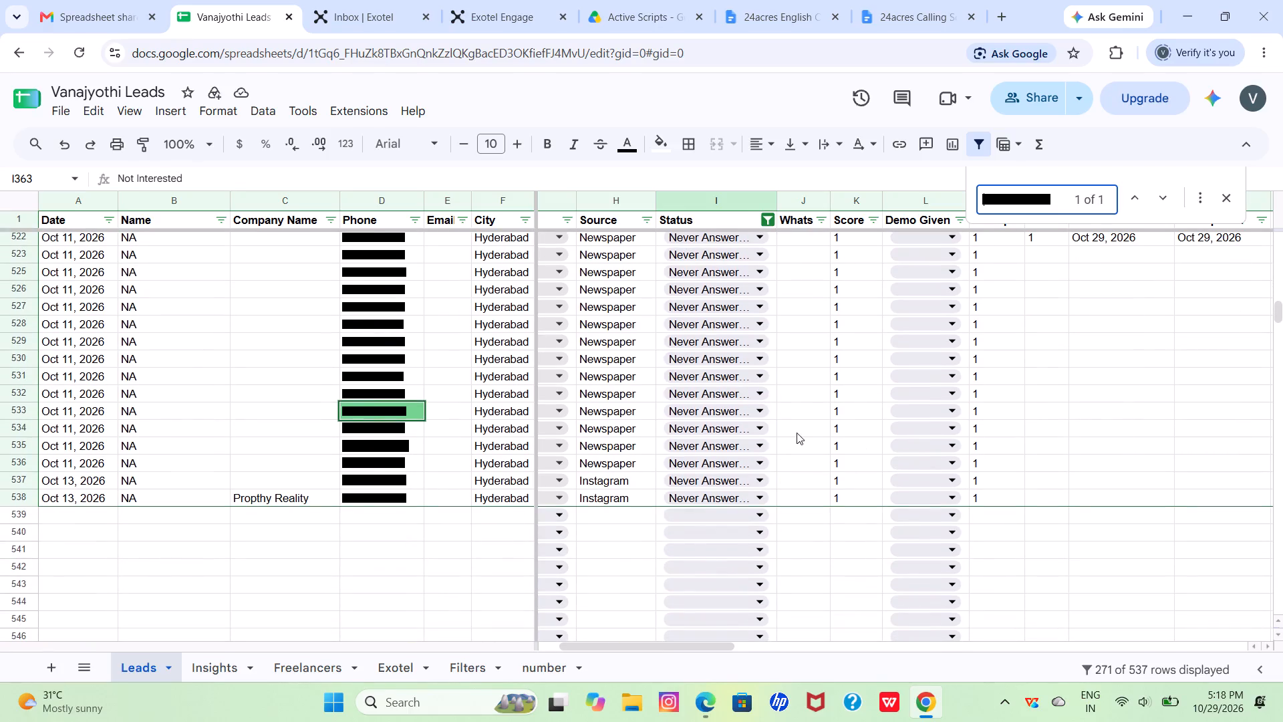
pyautogui.click(692, 405)
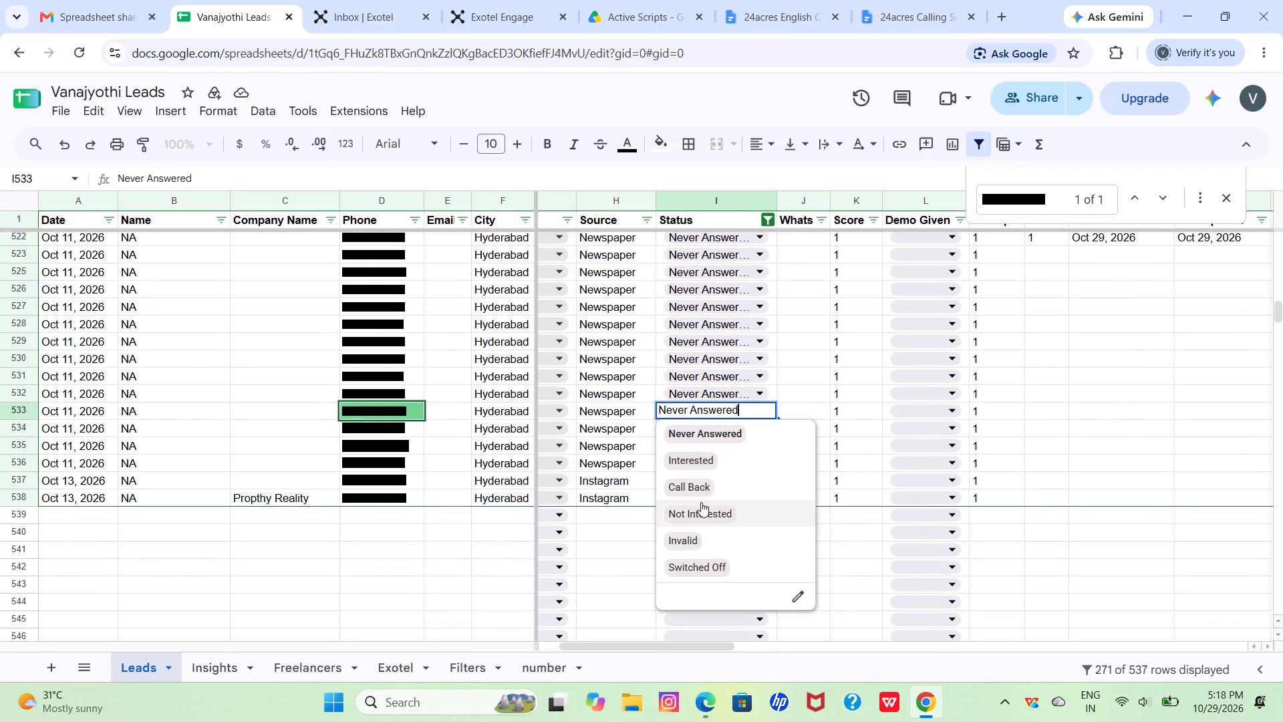
pyautogui.click(826, 405)
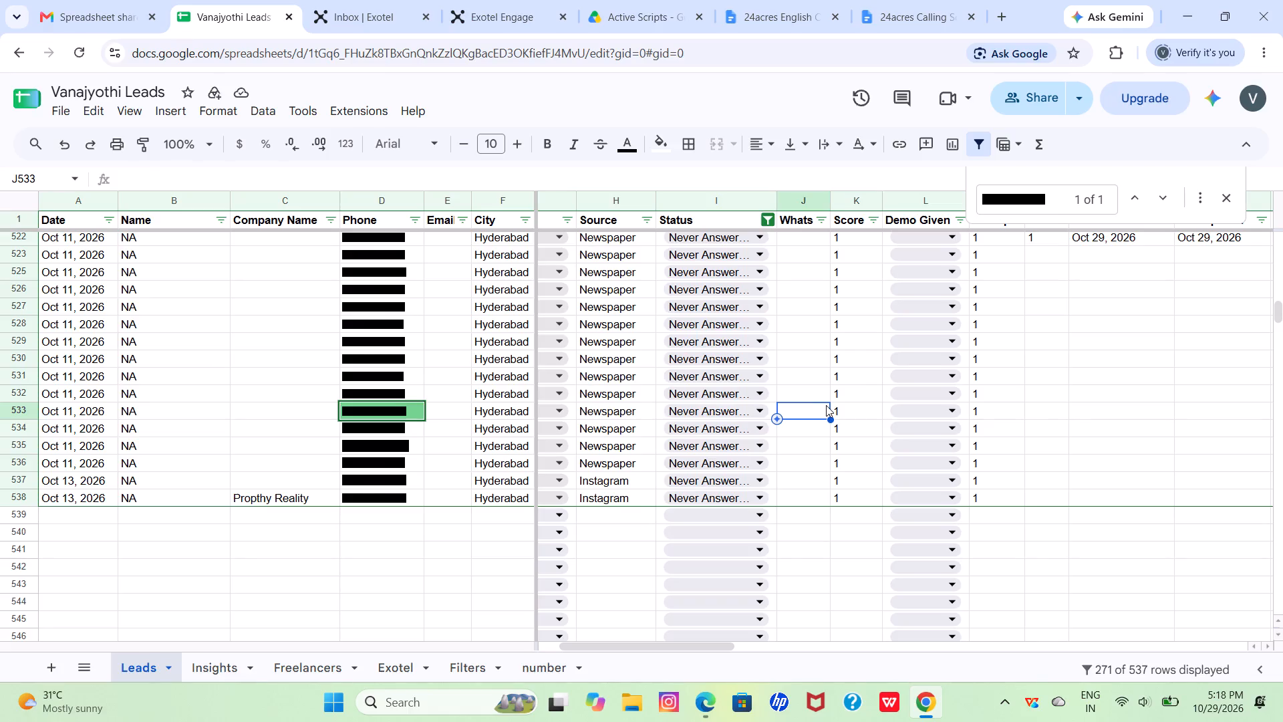
pyautogui.click(853, 412)
pyautogui.hscroll(-2, 853, 412)
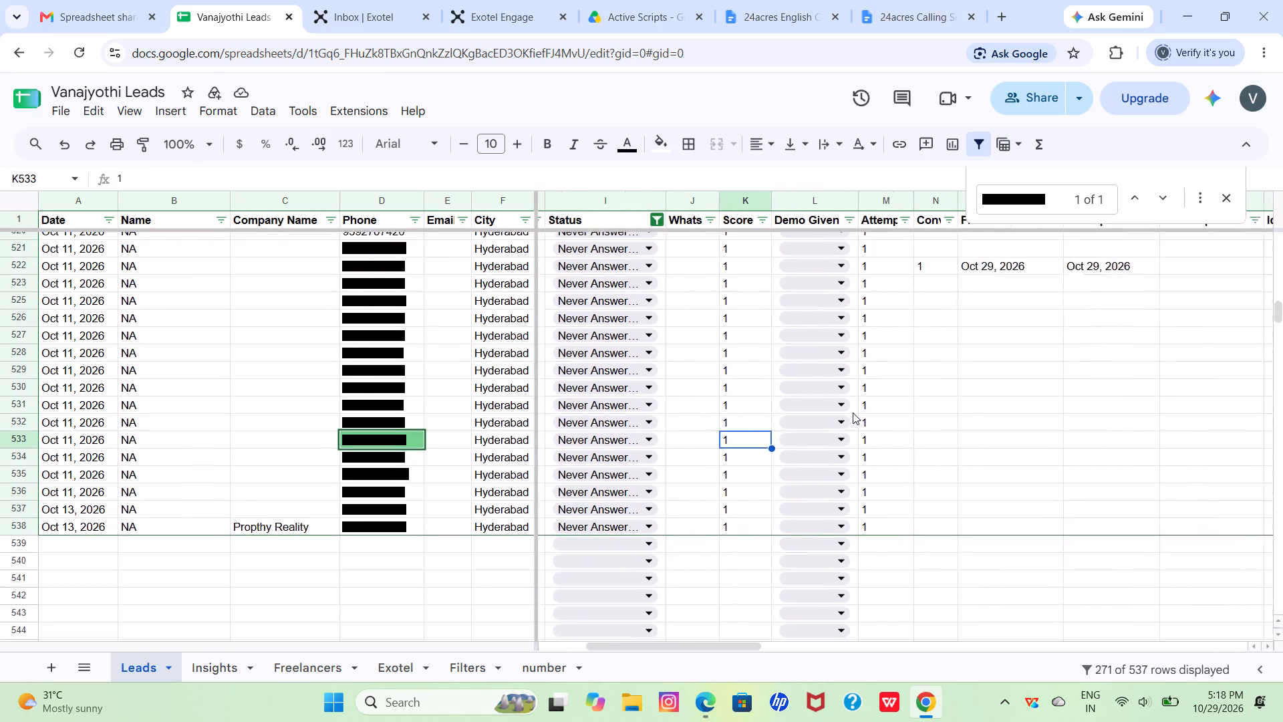
# Clear the phone number from the sheet search.
pyautogui.scroll(12, 853, 412)
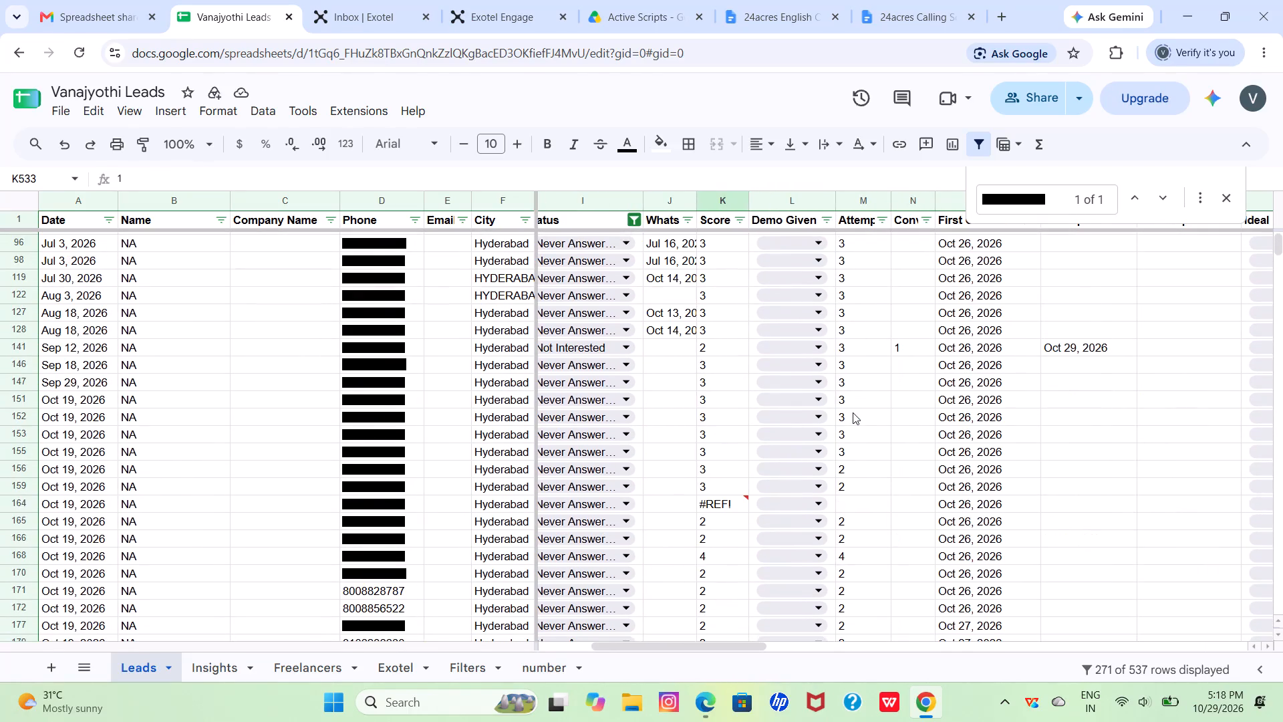
pyautogui.scroll(2, 853, 412)
pyautogui.click(1052, 202)
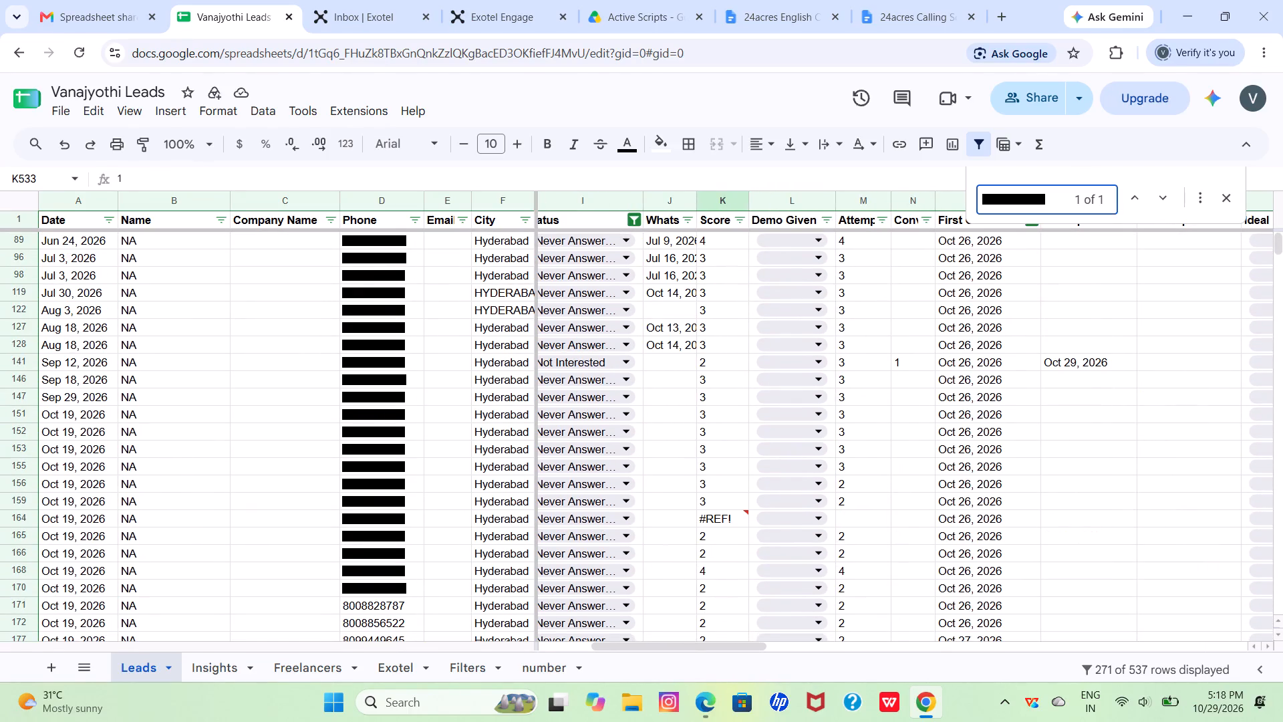
pyautogui.press('BackSpace')
pyautogui.press('BackSpace')
pyautogui.press('BackSpace')
pyautogui.press('BackSpace')
pyautogui.press('BackSpace')
pyautogui.press('BackSpace')
pyautogui.press('BackSpace')
pyautogui.press('BackSpace')
pyautogui.press('BackSpace')
pyautogui.press('BackSpace')
pyautogui.press('BackSpace')
pyautogui.press('BackSpace')
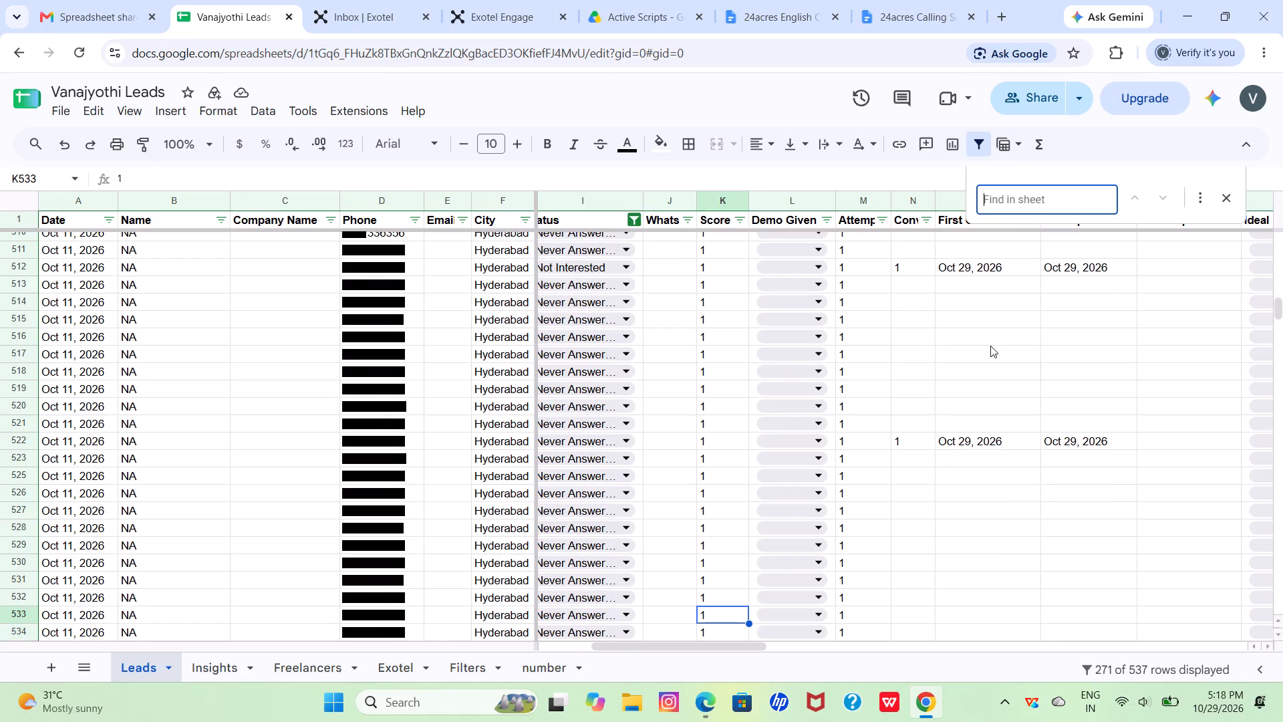
# Look through the filtered leads, examining their Status, Score and attempt entries and logged conversation dates.
pyautogui.scroll(15, 990, 346)
pyautogui.scroll(10, 990, 346)
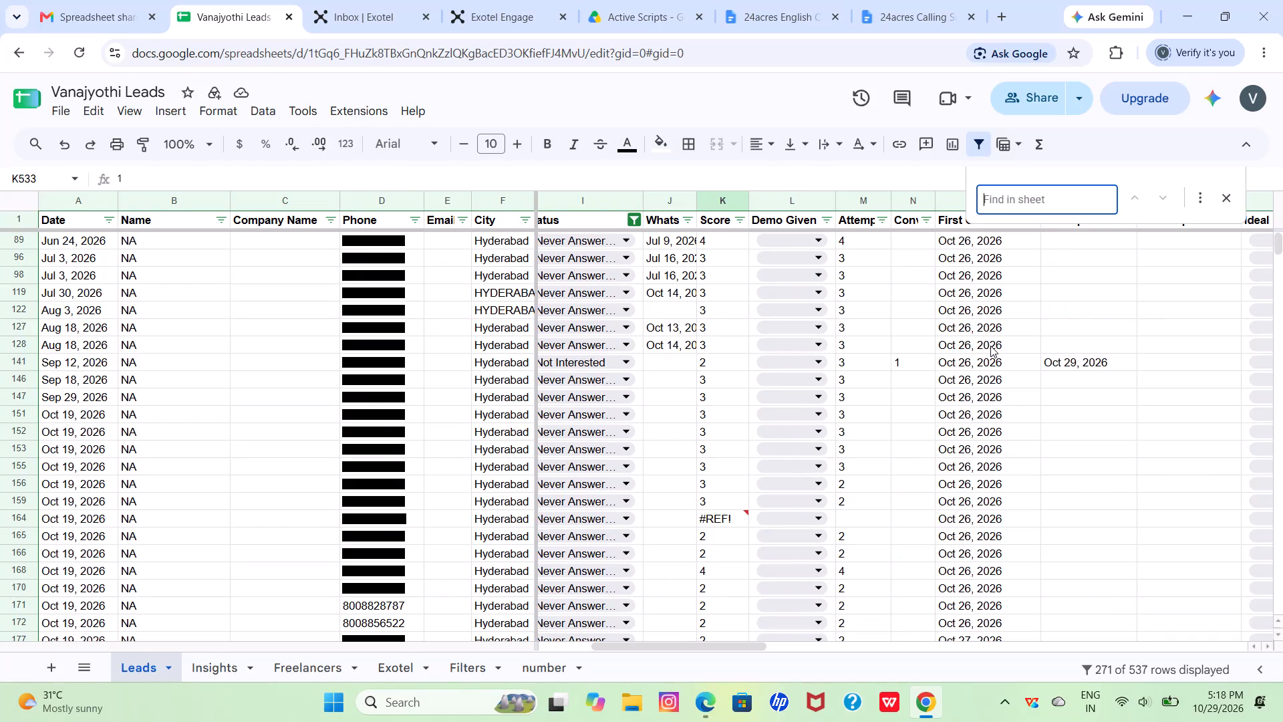
pyautogui.scroll(-11, 990, 346)
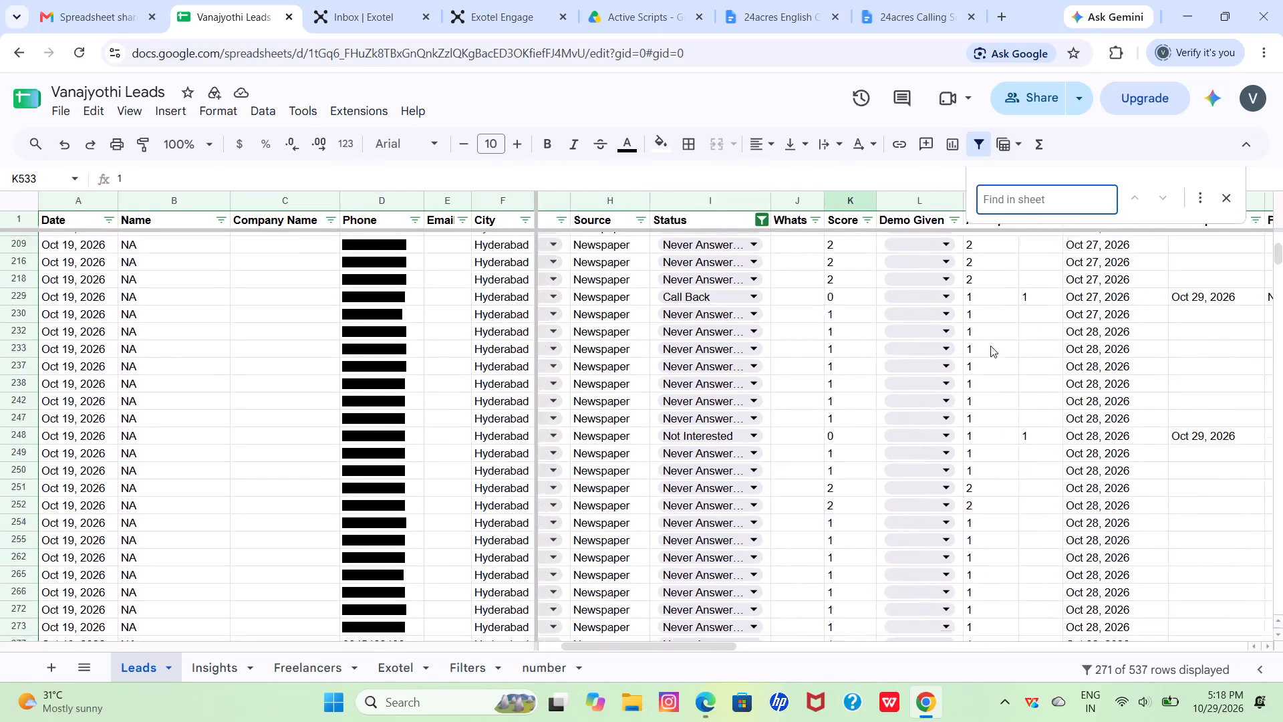
pyautogui.scroll(-4, 990, 346)
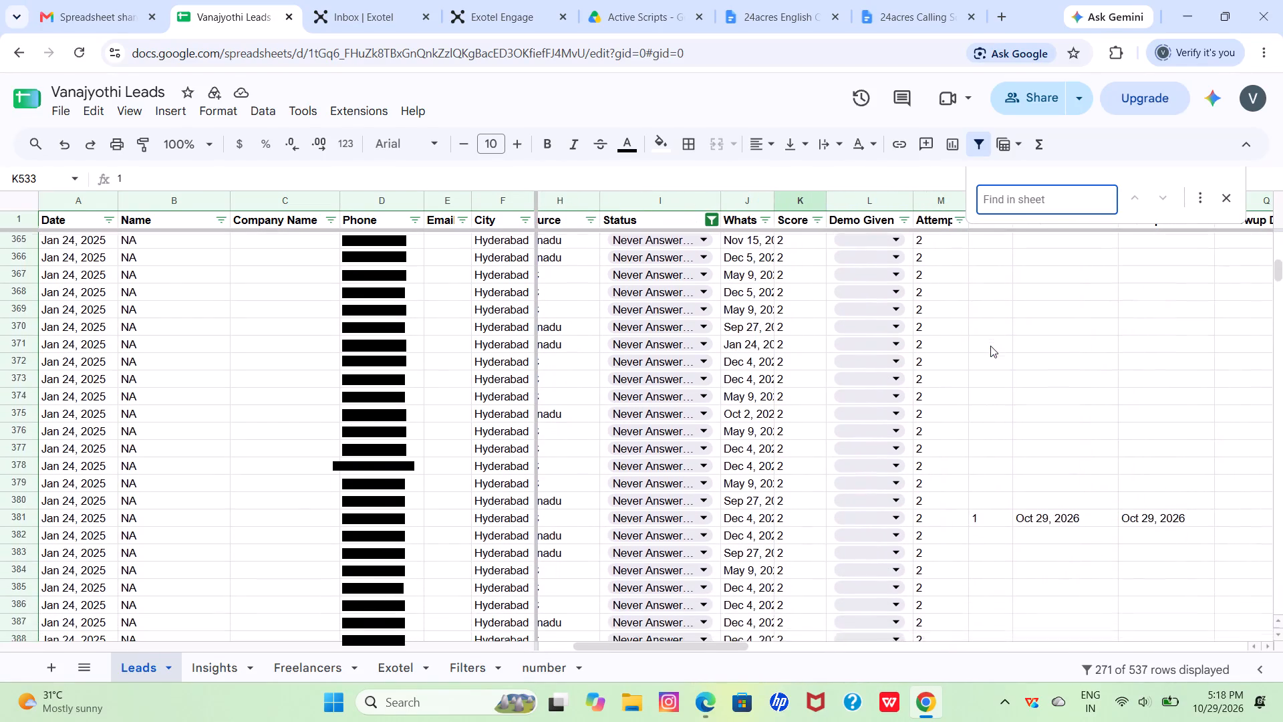
pyautogui.scroll(-3, 990, 346)
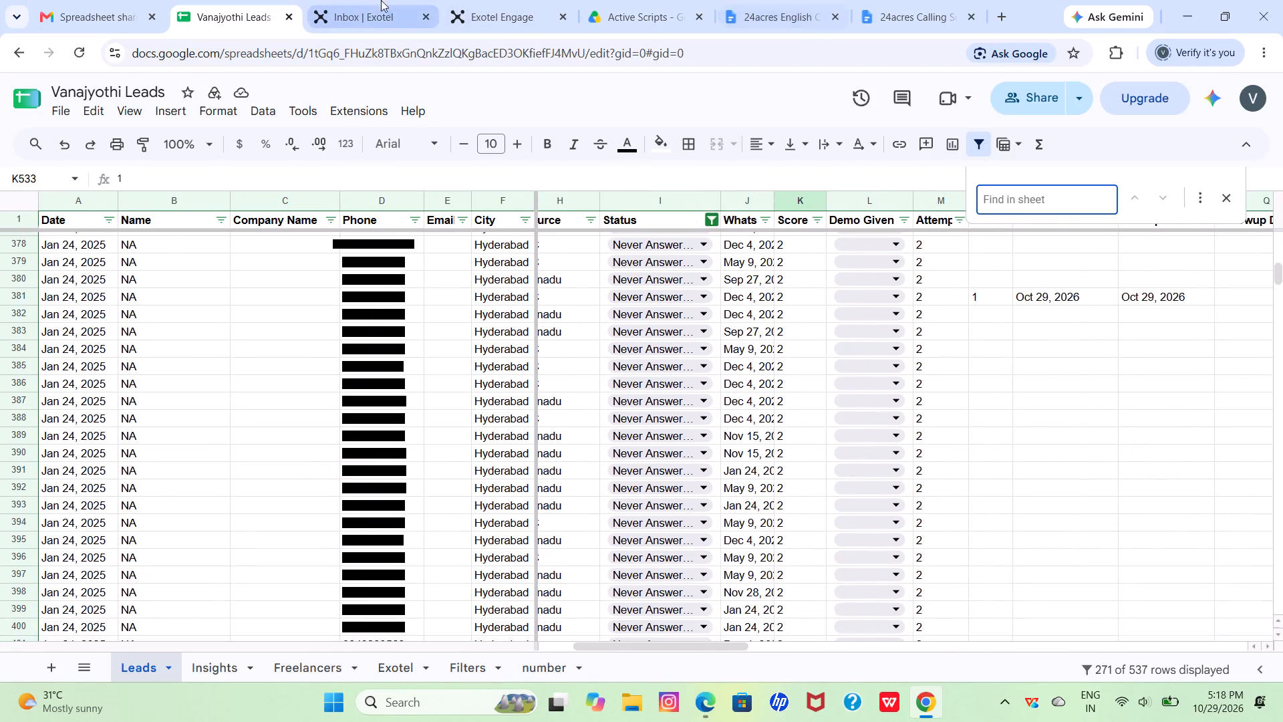
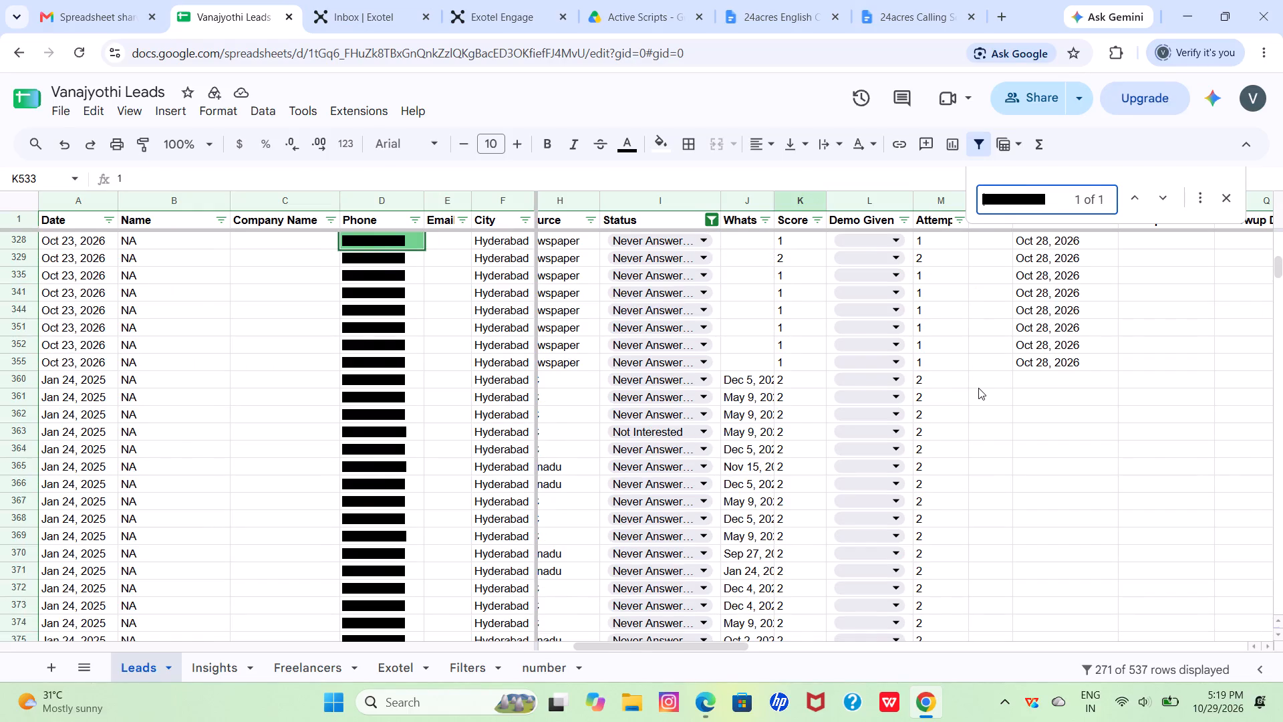
# Set the Status of the highlighted lead in row 328 to Call Back.
pyautogui.scroll(1, 978, 388)
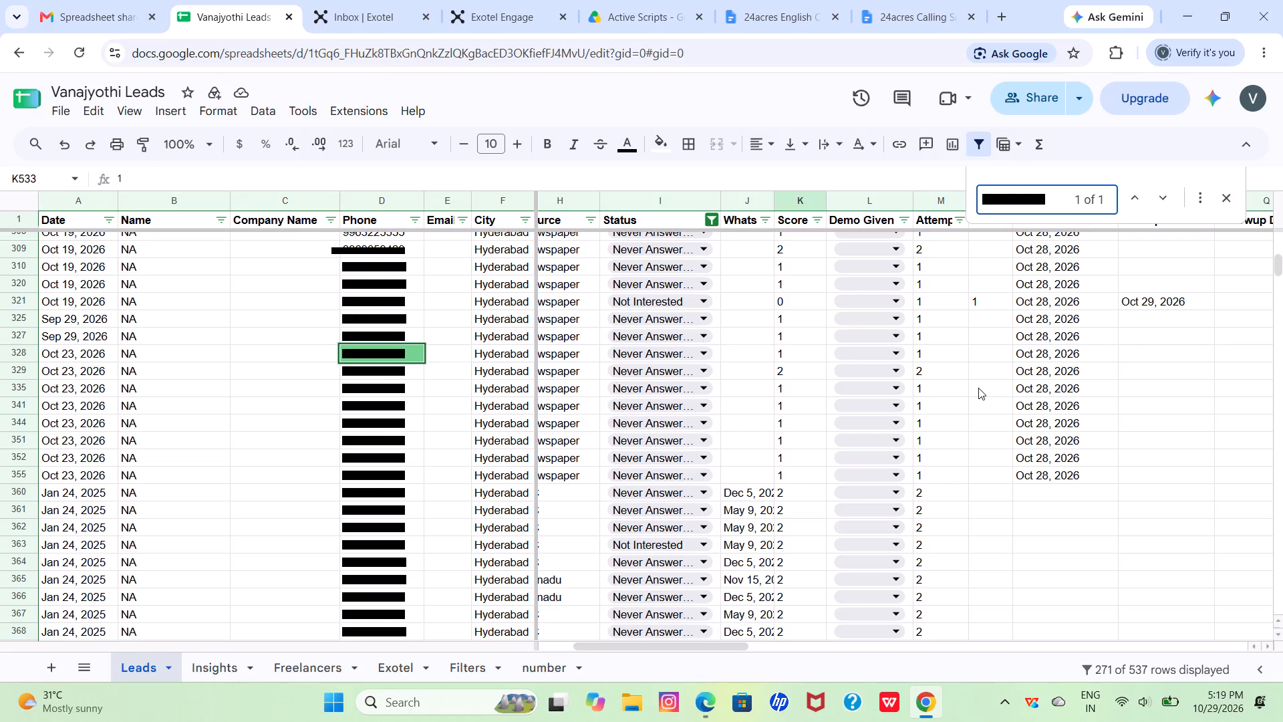
pyautogui.click(699, 350)
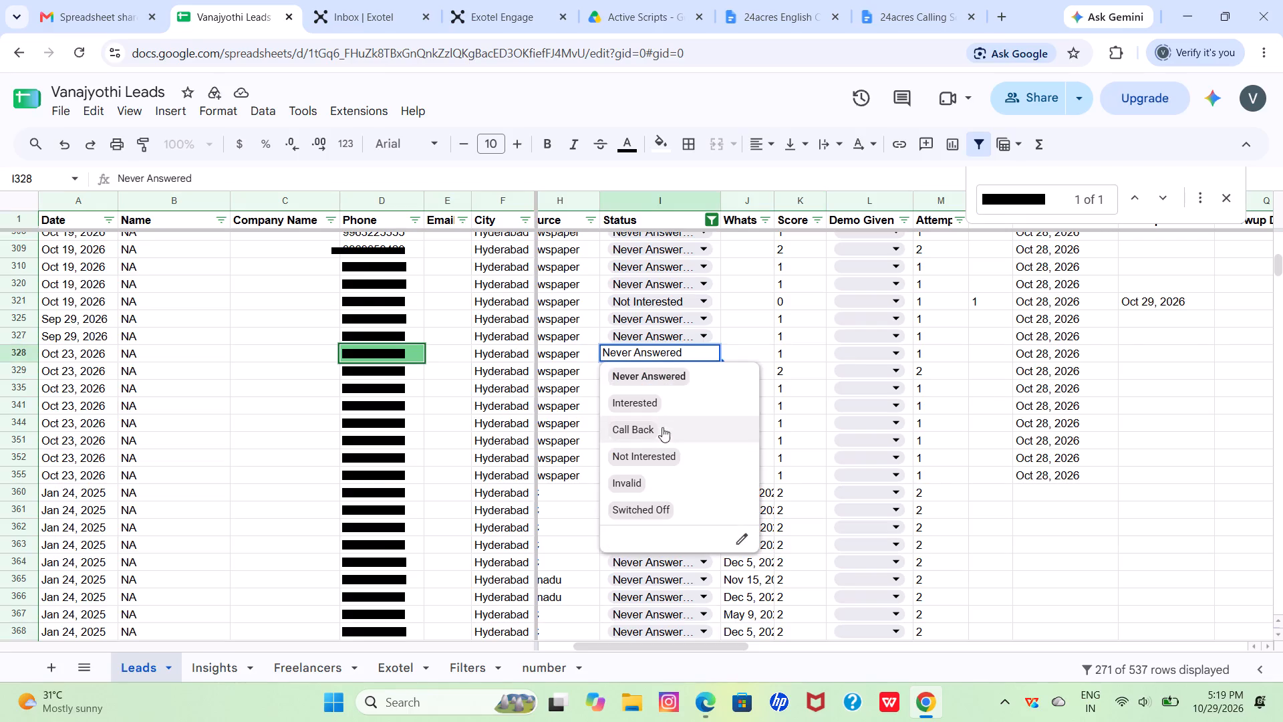
pyautogui.click(651, 456)
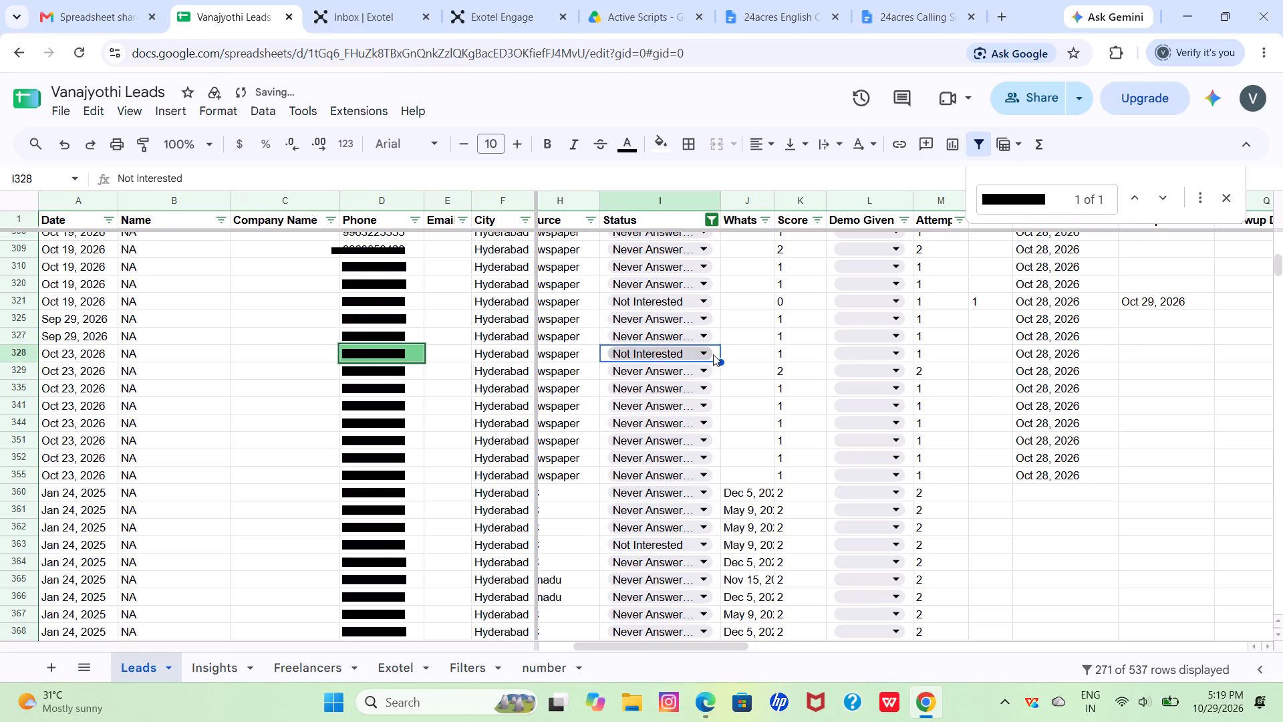
pyautogui.click(709, 354)
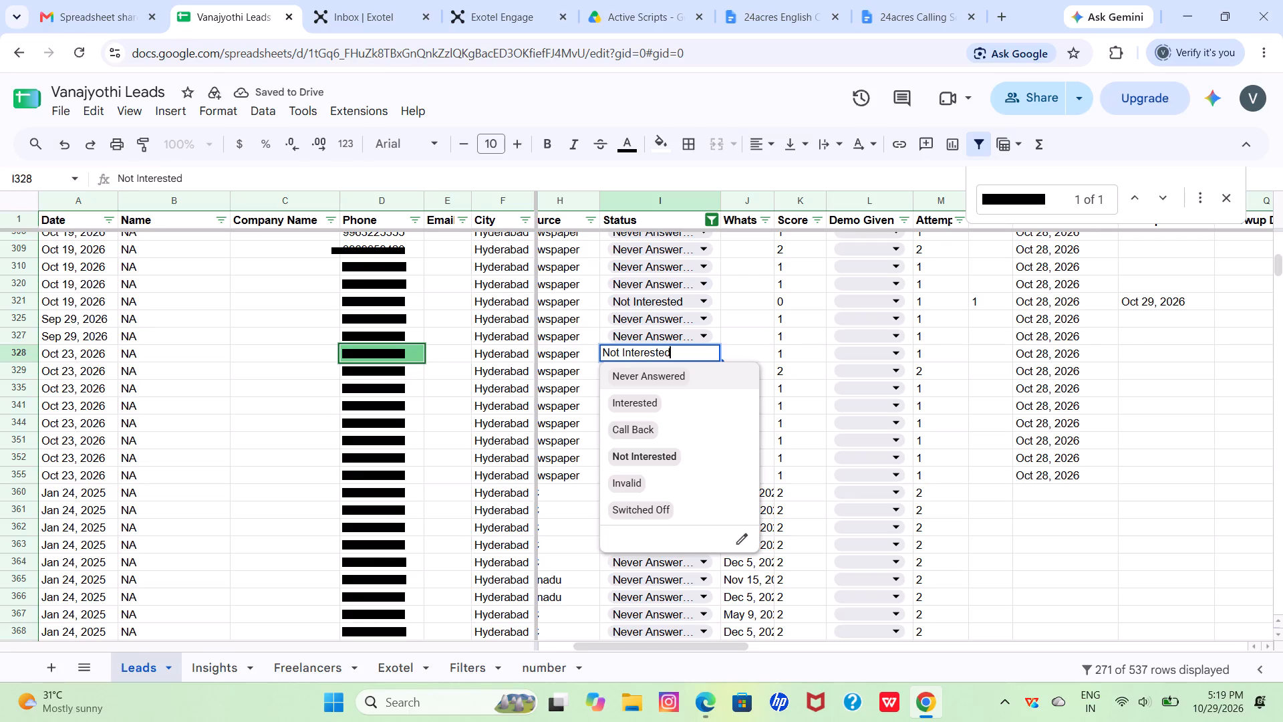
pyautogui.click(709, 354)
pyautogui.click(646, 433)
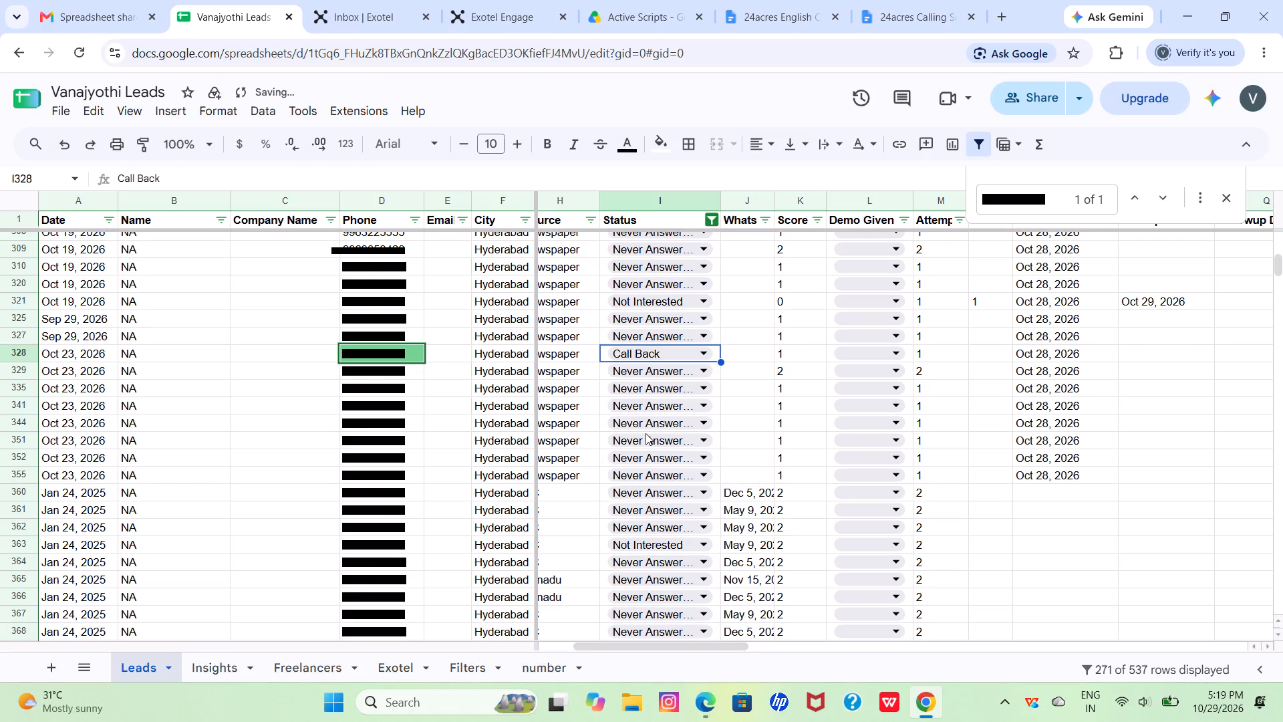
# Enter 1 in the Conv column for the lead in row 328.
pyautogui.click(990, 357)
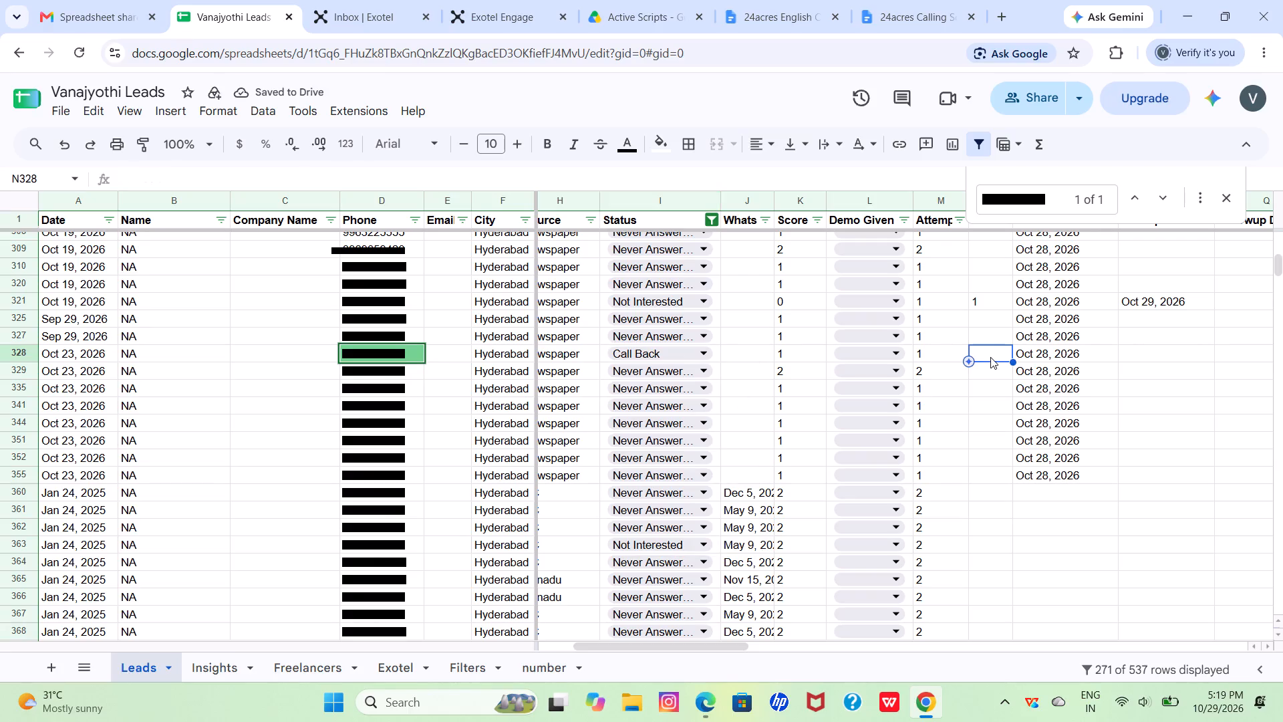
pyautogui.press('1')
# Copy row 328's First Contacted date into its Last Spoken cell and change that date to Oct 29, 2026.
pyautogui.click(1058, 356)
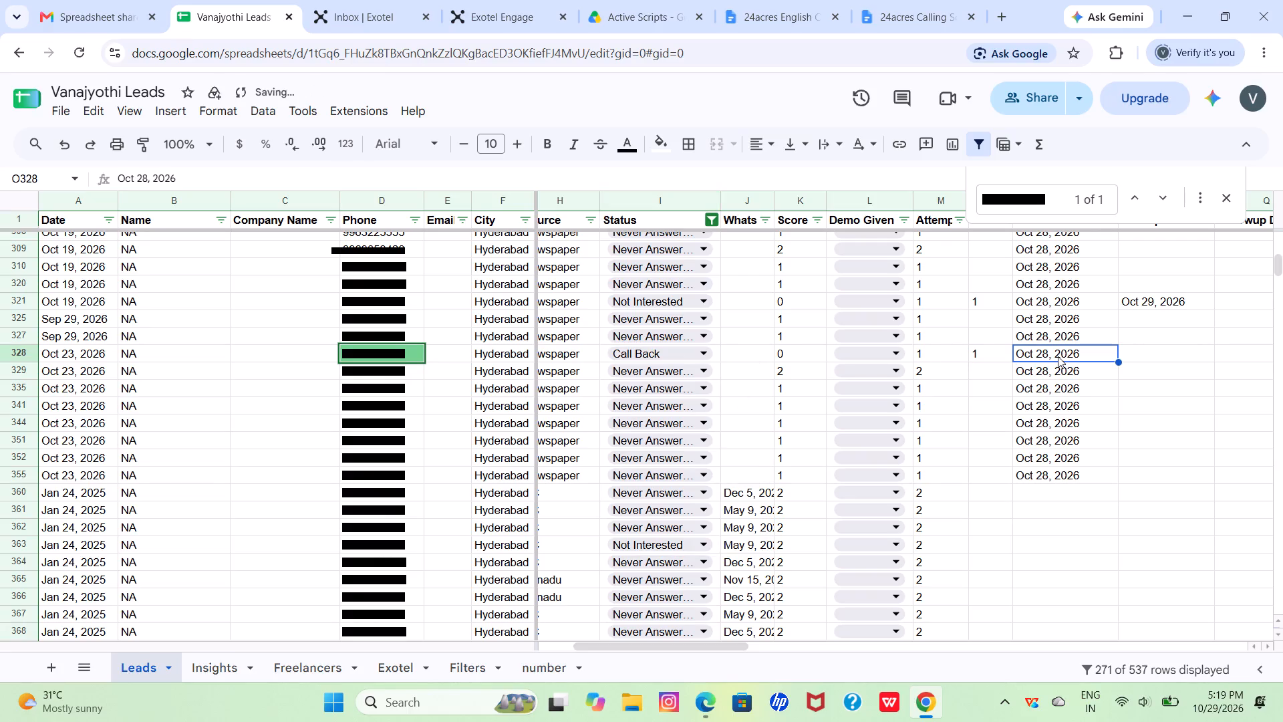
pyautogui.hotkey('ctrl', 'c')
pyautogui.click(1155, 352)
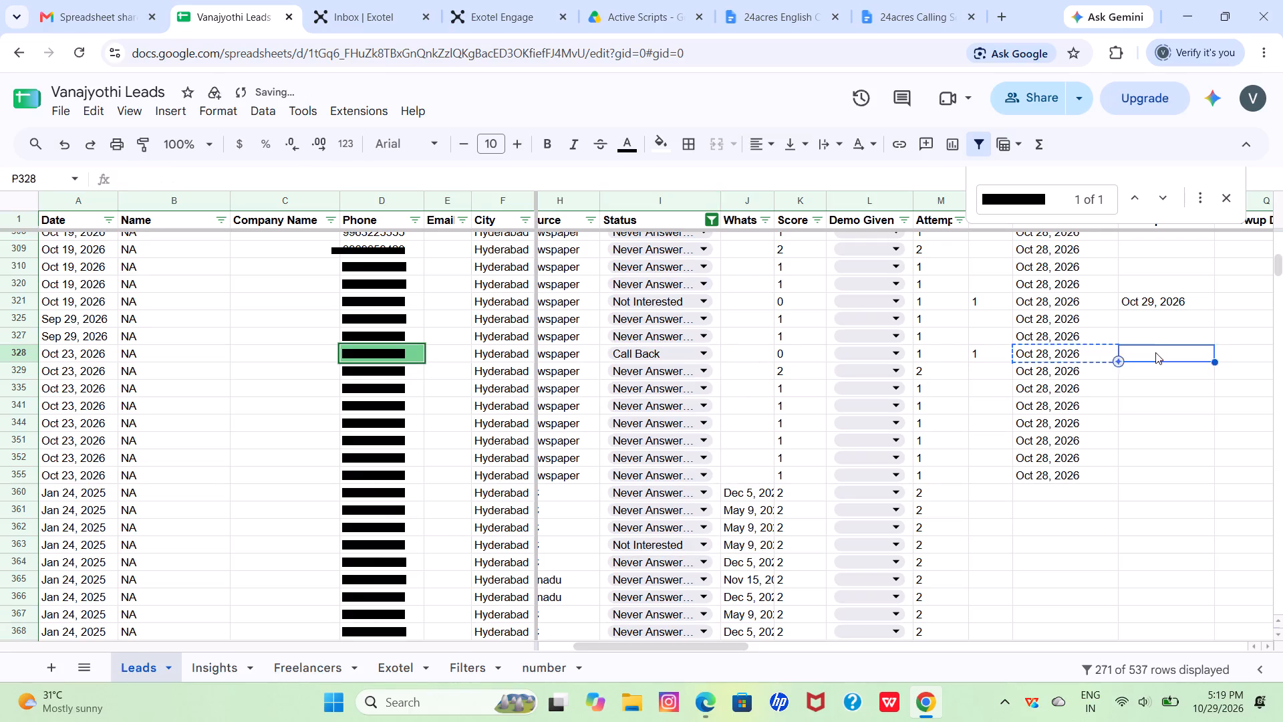
pyautogui.hotkey('ctrl', 'v')
pyautogui.hscroll(-6, 1155, 352)
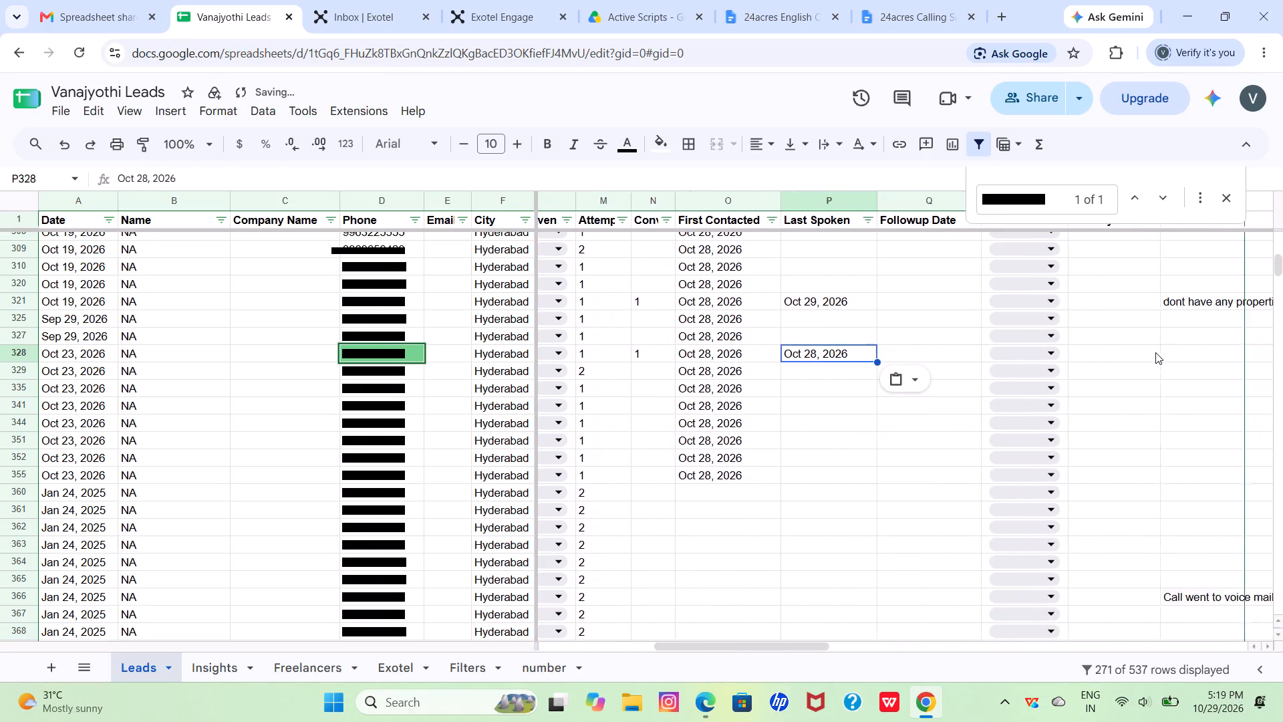
pyautogui.hscroll(-1, 1155, 352)
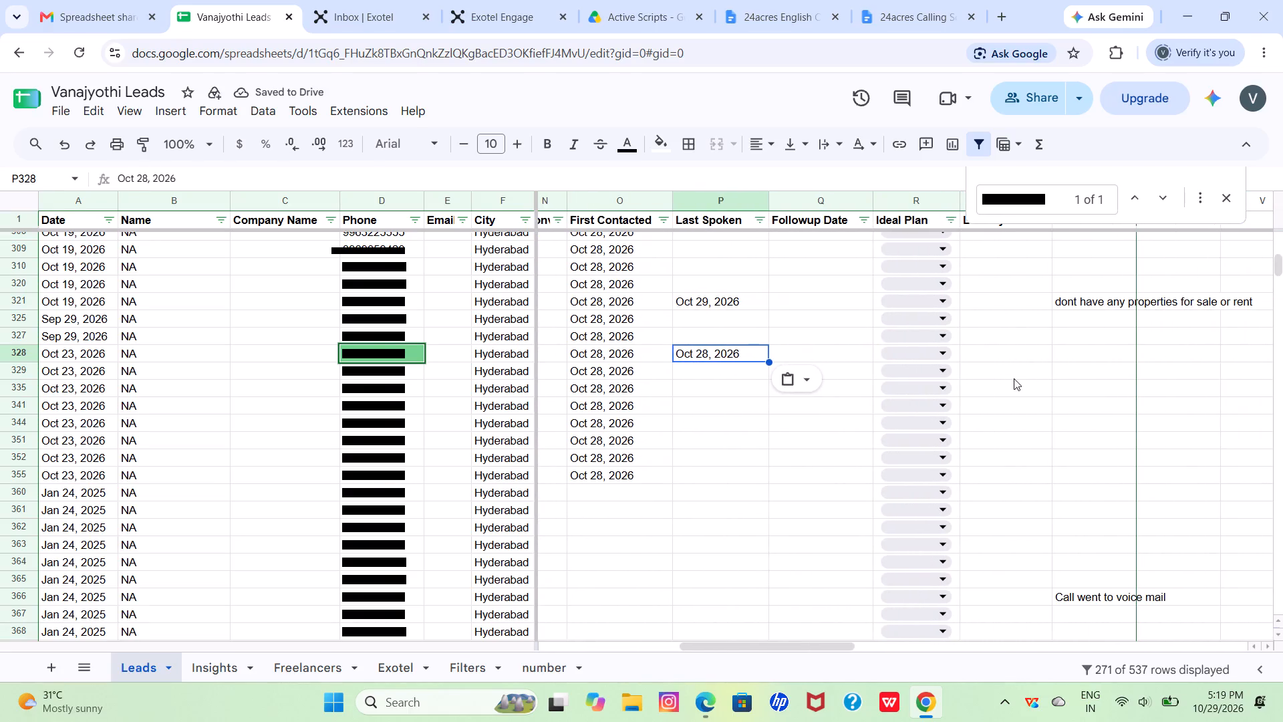
pyautogui.click(825, 360)
pyautogui.doubleClick(700, 354)
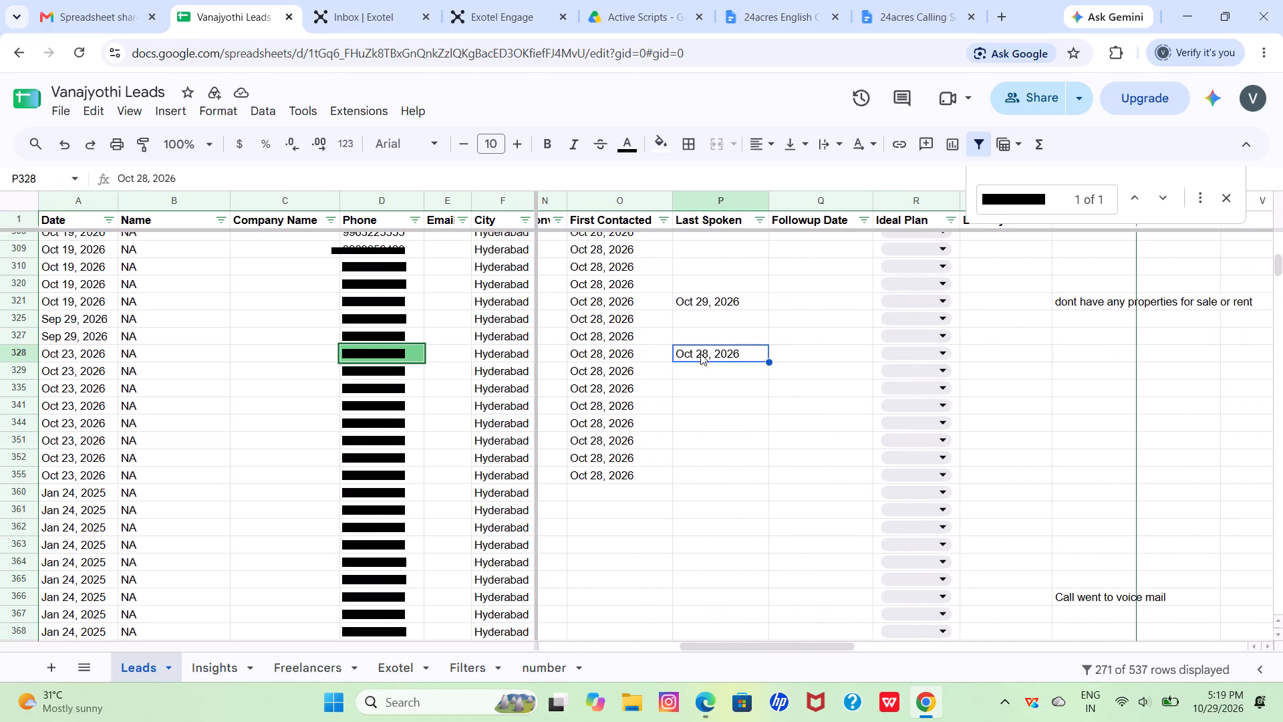
pyautogui.click(735, 521)
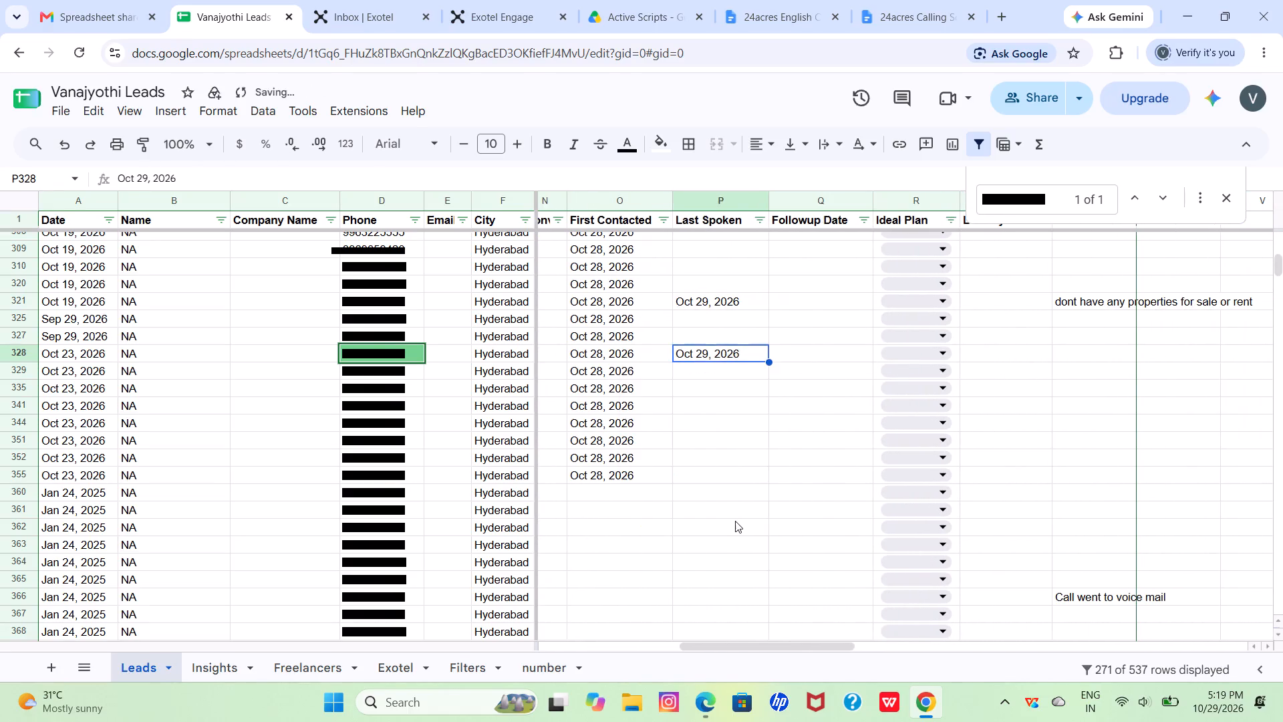
pyautogui.click(746, 356)
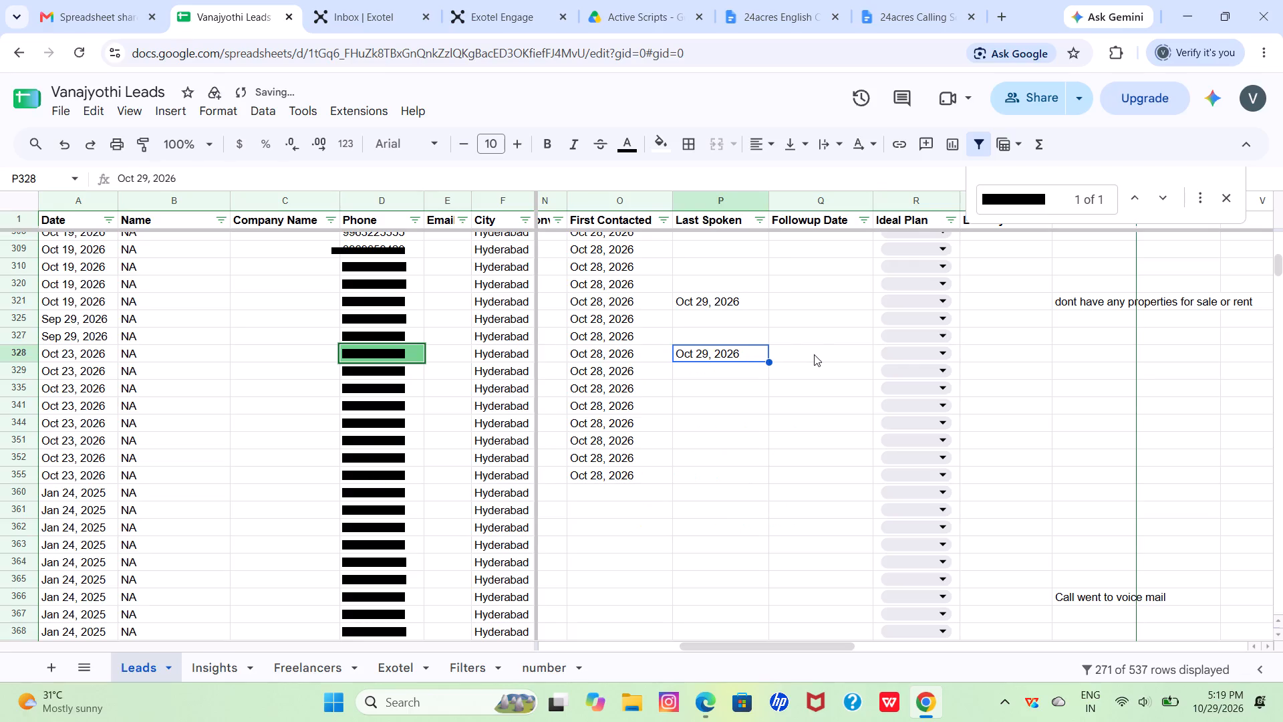
# Paste the copied date into row 328's Followup Date and set it to Oct 29, 2026.
pyautogui.click(814, 354)
pyautogui.hotkey('ctrl', 'v')
pyautogui.doubleClick(814, 354)
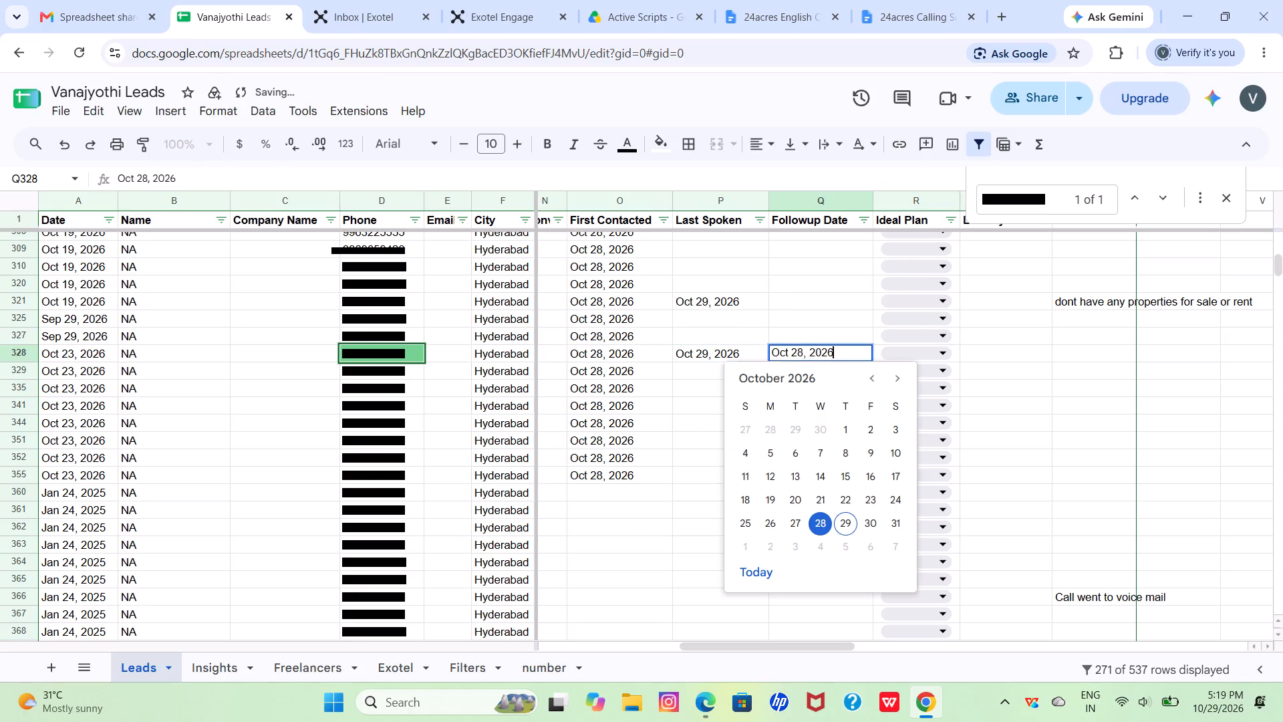
pyautogui.click(849, 525)
# Enter the note "right now she is busy said to call me tommorrow" in row 328's Notes cell.
pyautogui.hscroll(5, 849, 525)
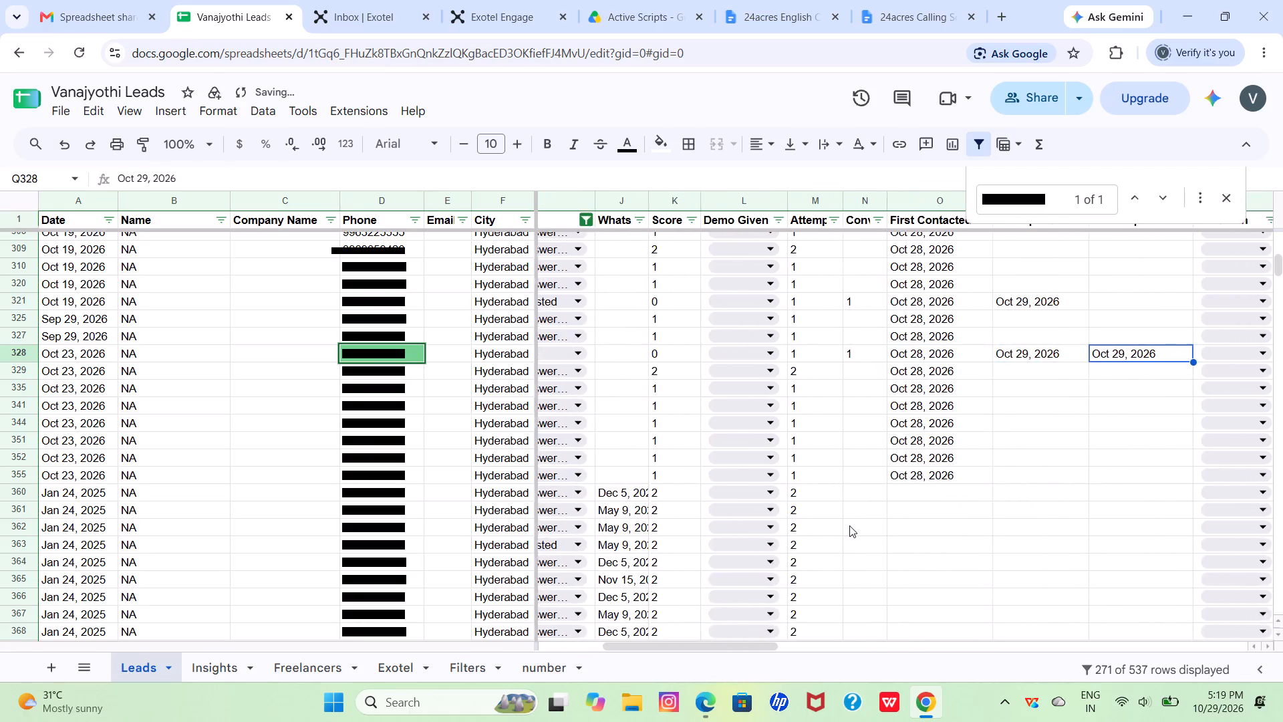
pyautogui.hscroll(-3, 849, 525)
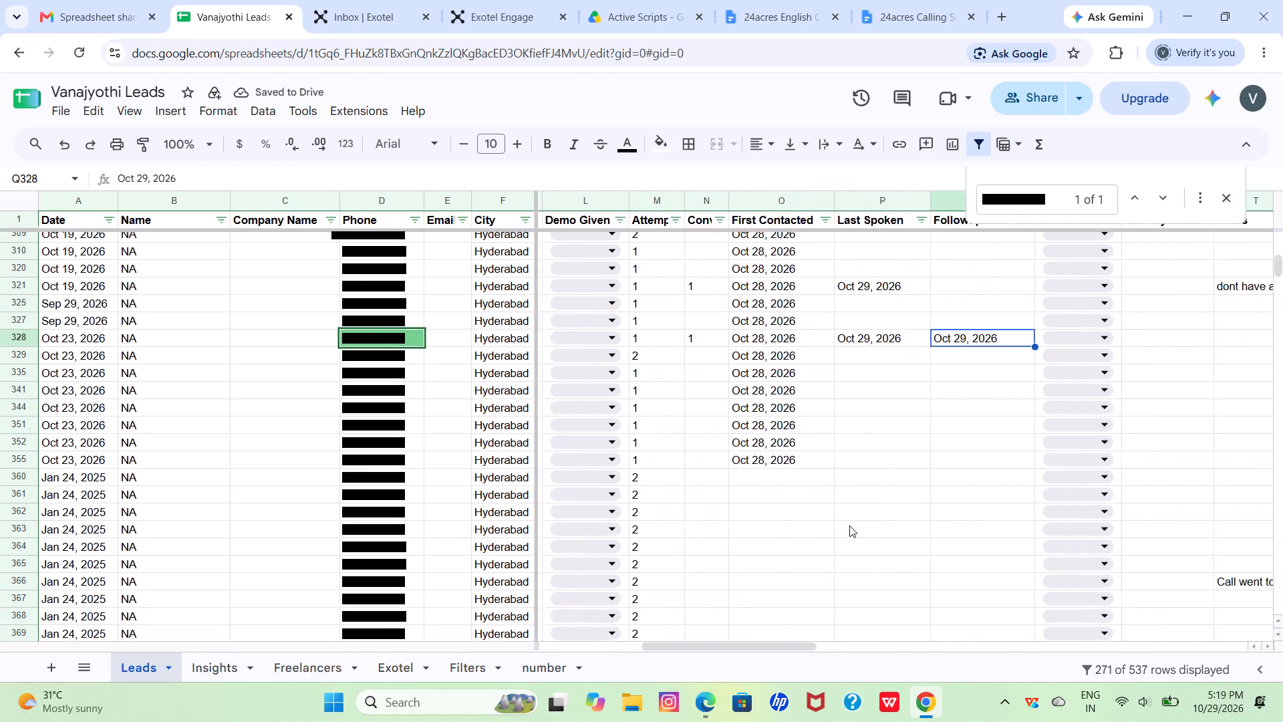
pyautogui.hscroll(-3, 849, 525)
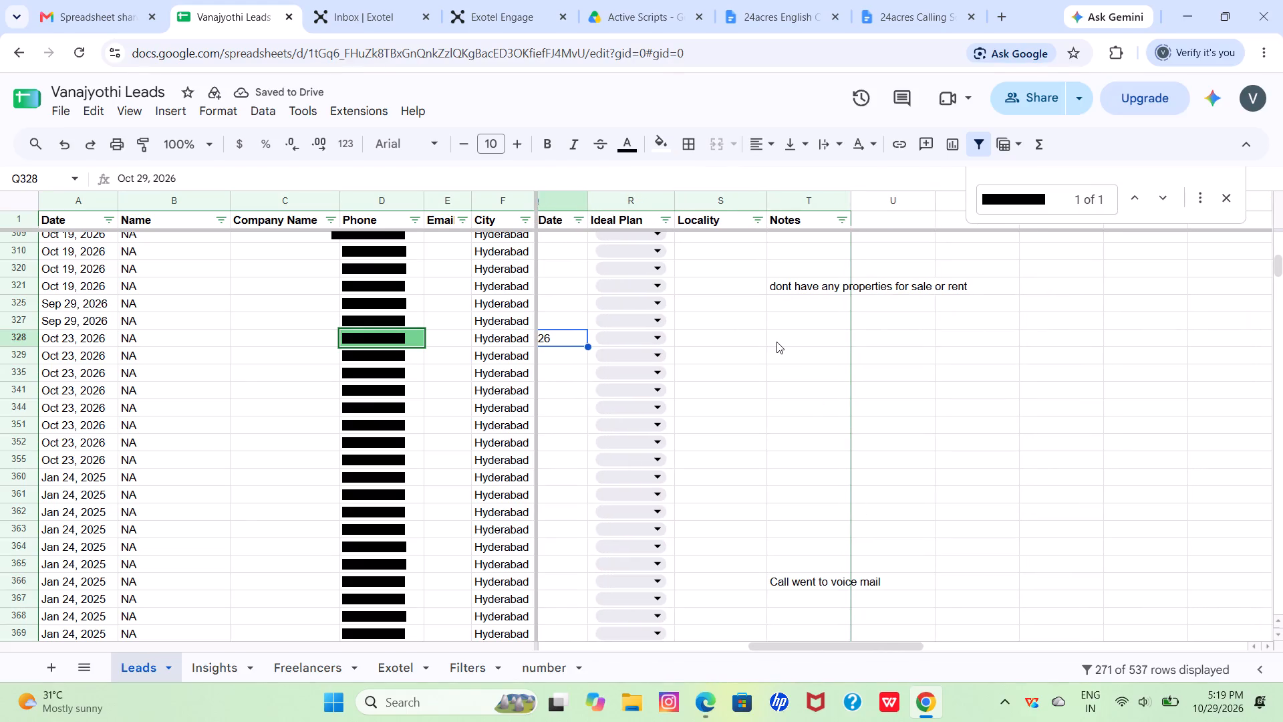
pyautogui.click(776, 342)
pyautogui.write('right noe')
pyautogui.press('BackSpace')
pyautogui.write('w she is busy said to call me')
pyautogui.press('space')
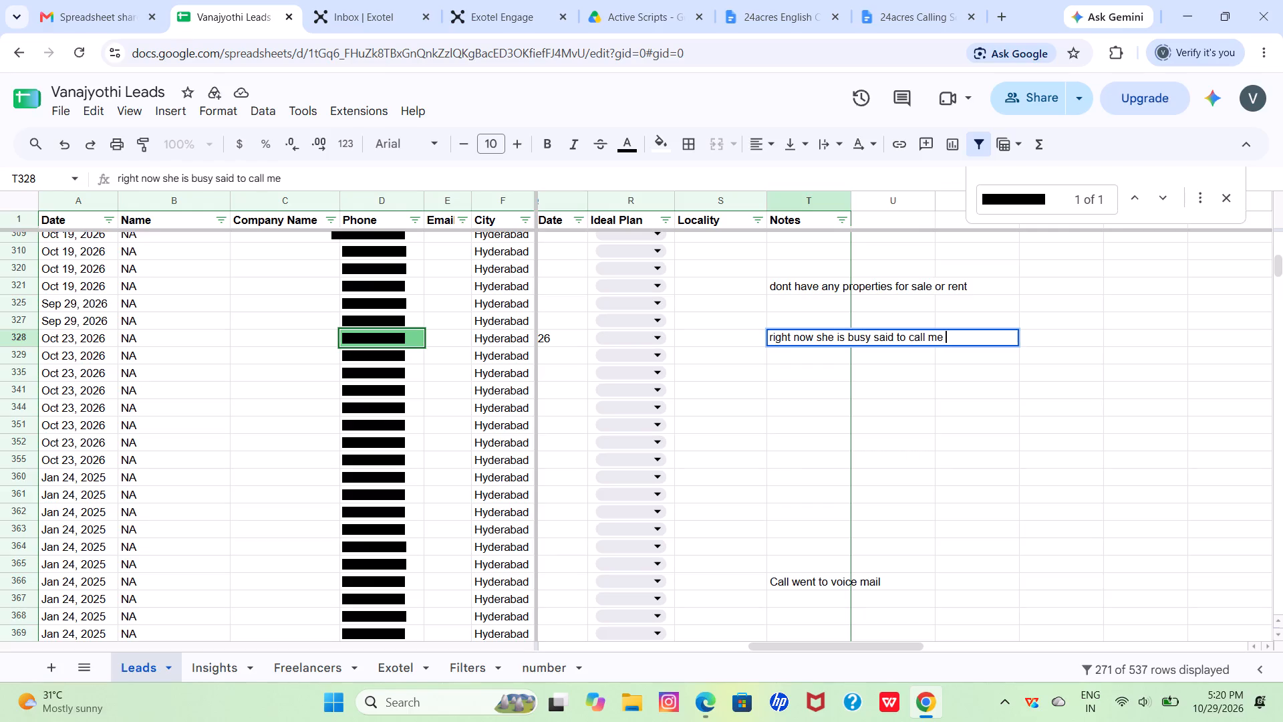
pyautogui.write('tommorrw')
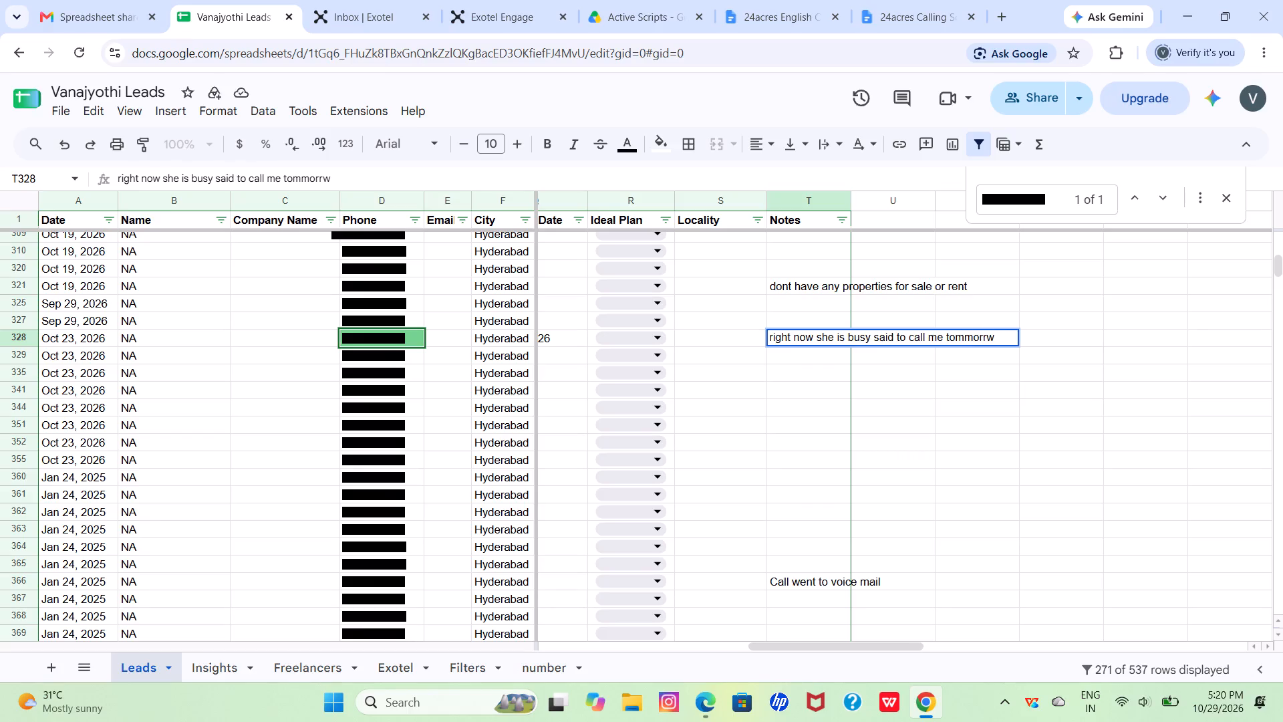
pyautogui.press('BackSpace')
pyautogui.write('ow')
pyautogui.click(807, 391)
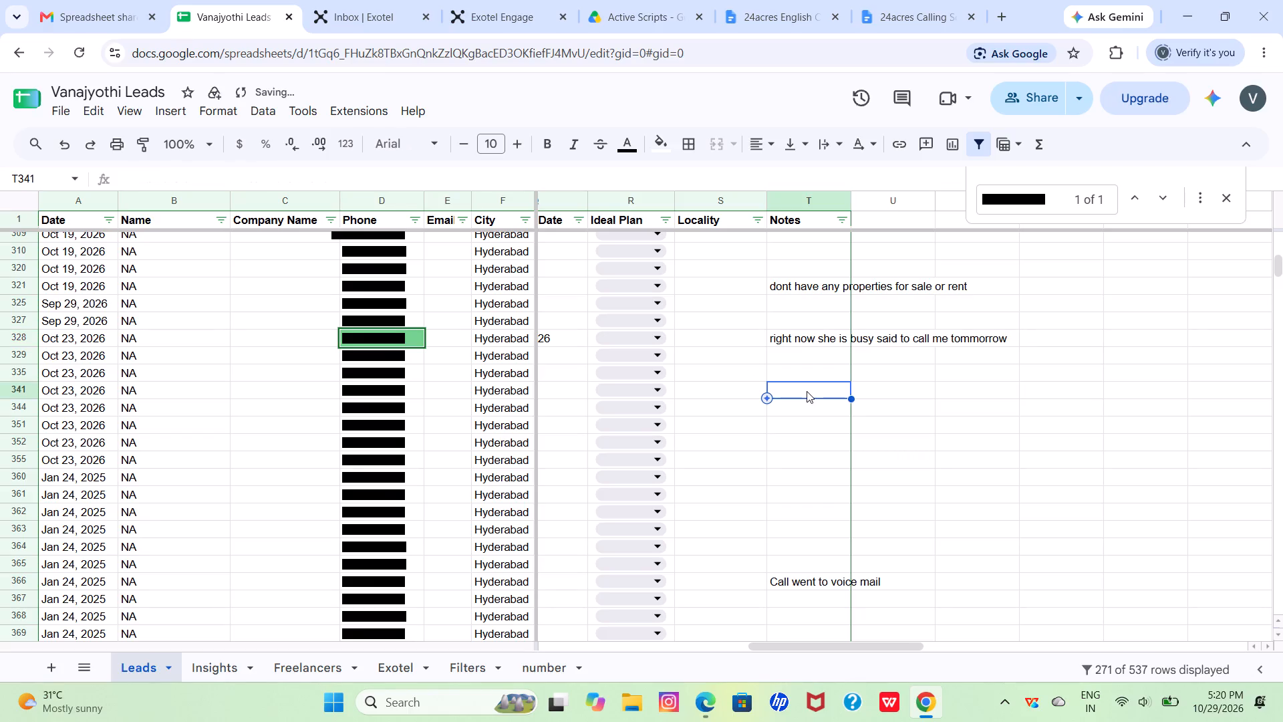